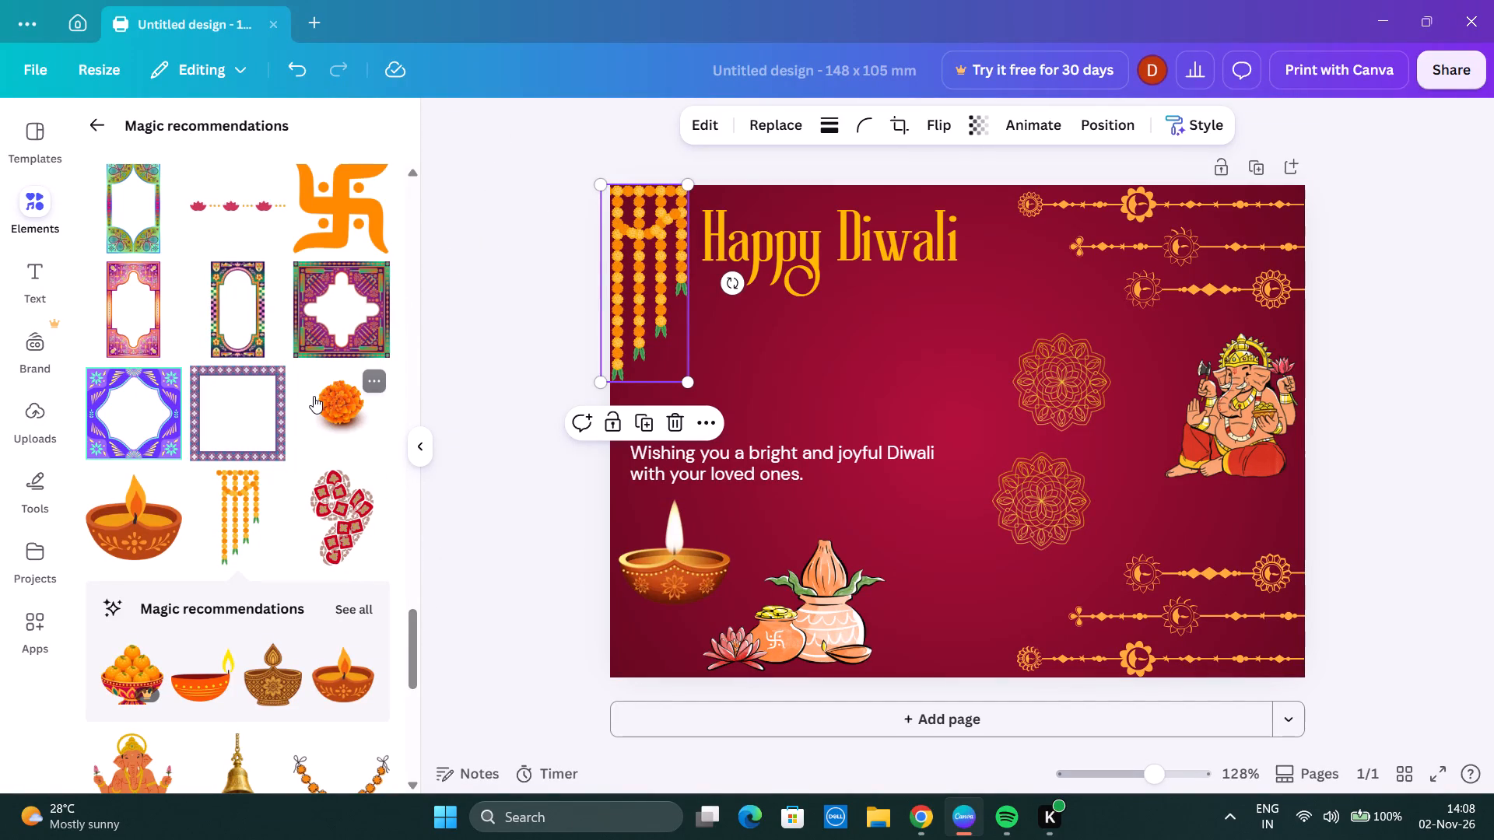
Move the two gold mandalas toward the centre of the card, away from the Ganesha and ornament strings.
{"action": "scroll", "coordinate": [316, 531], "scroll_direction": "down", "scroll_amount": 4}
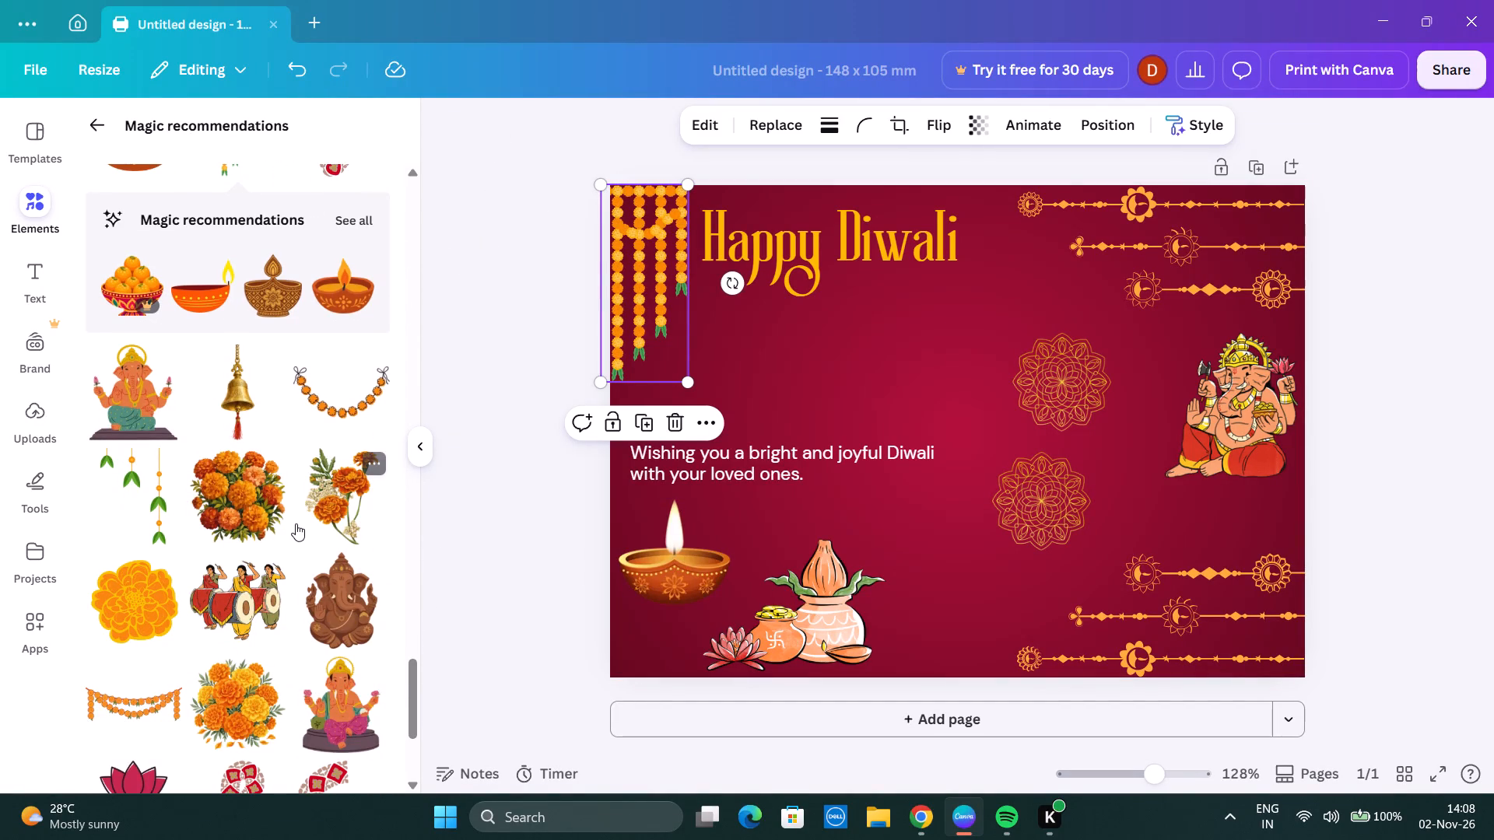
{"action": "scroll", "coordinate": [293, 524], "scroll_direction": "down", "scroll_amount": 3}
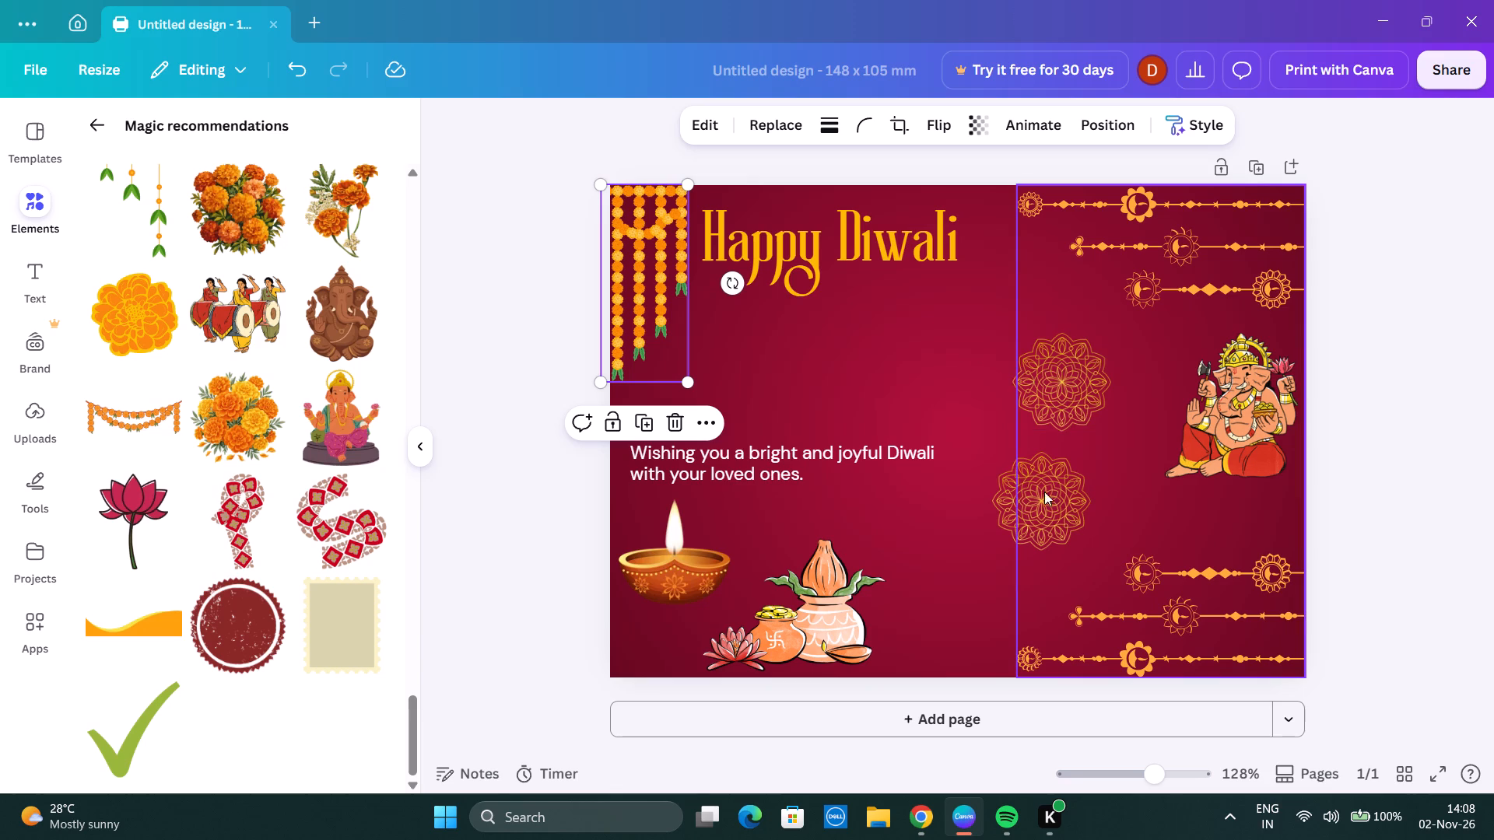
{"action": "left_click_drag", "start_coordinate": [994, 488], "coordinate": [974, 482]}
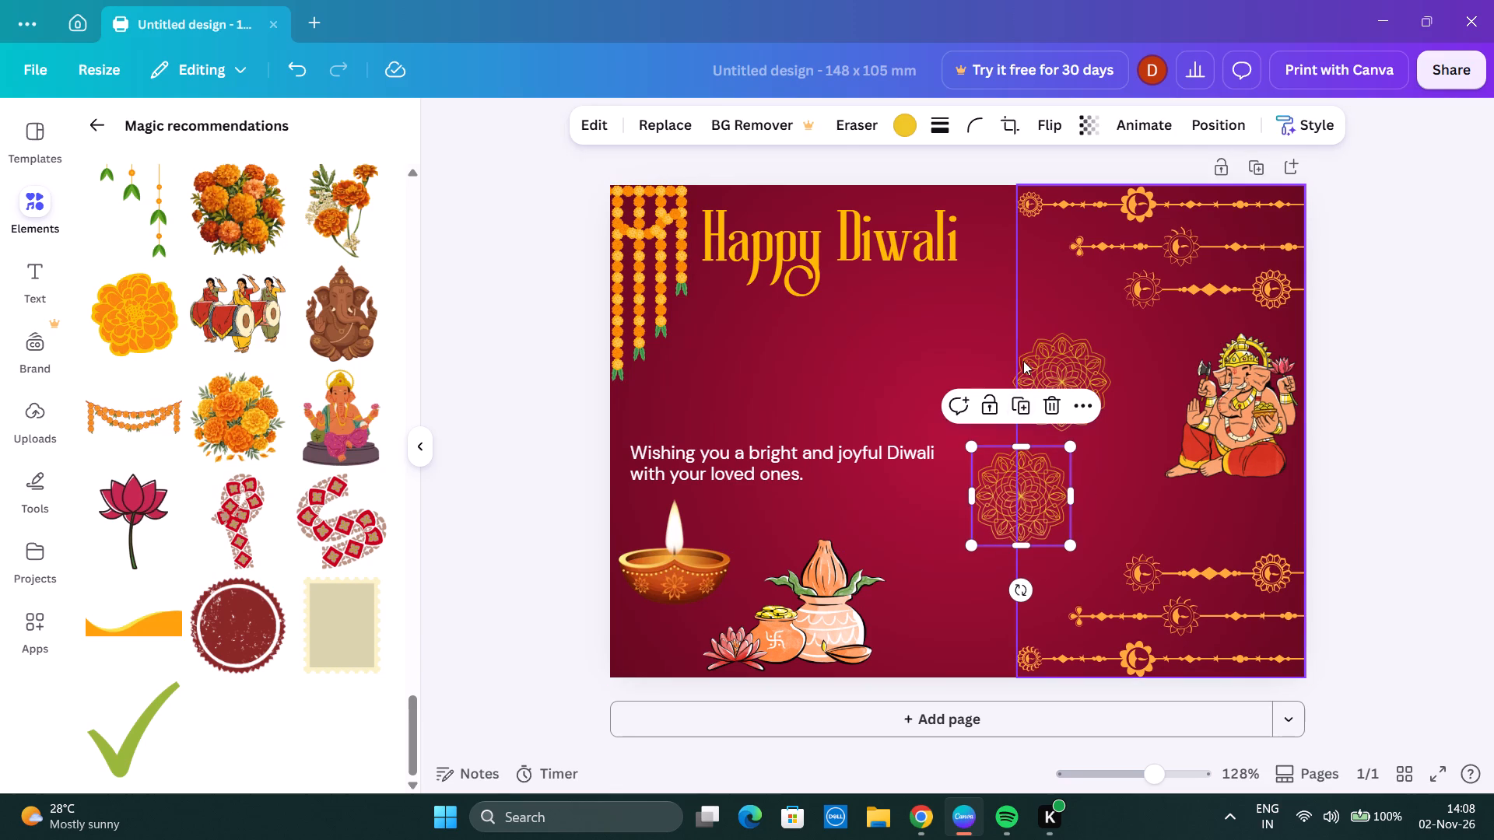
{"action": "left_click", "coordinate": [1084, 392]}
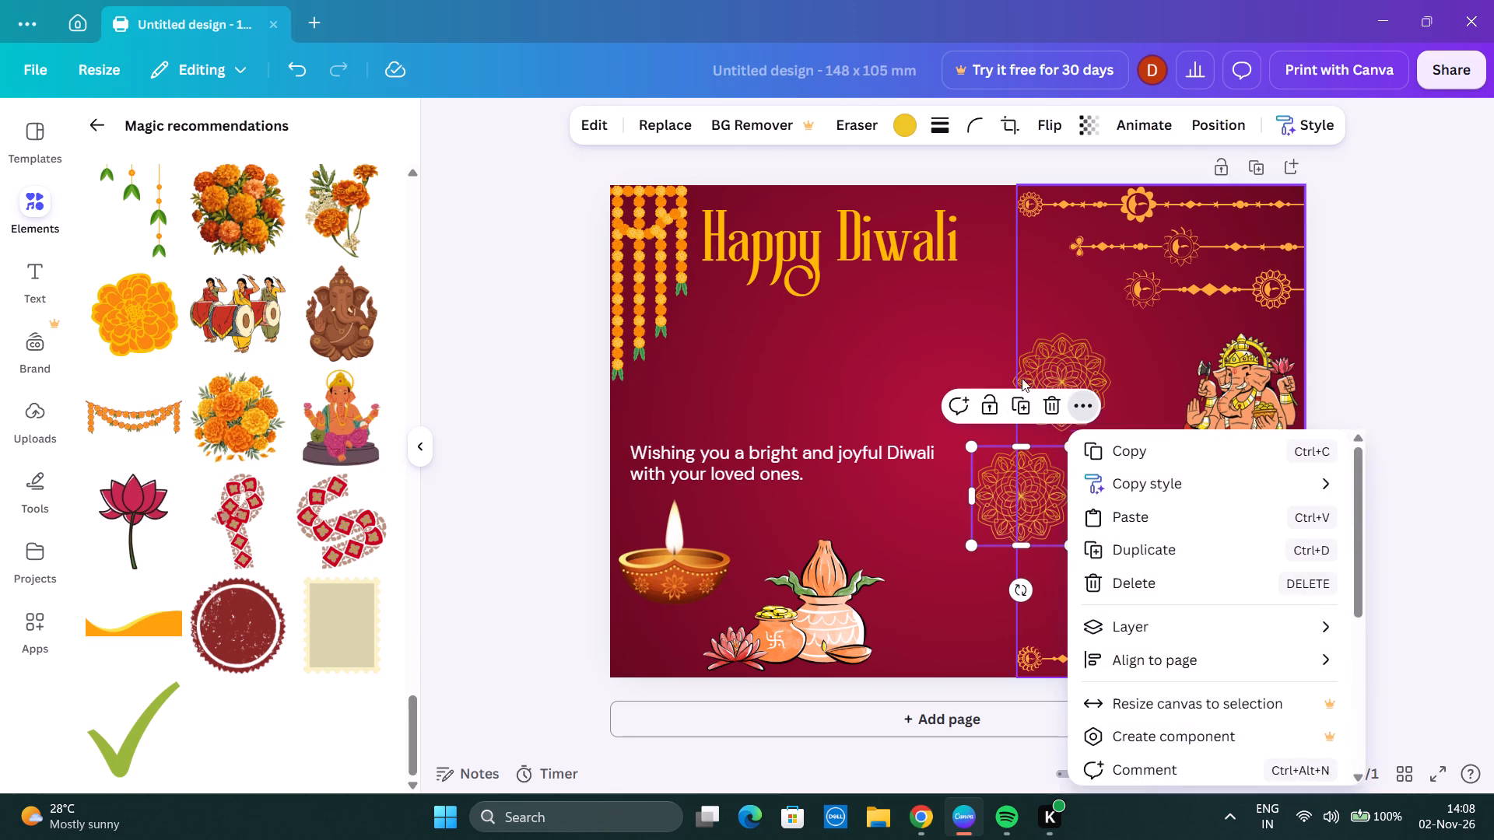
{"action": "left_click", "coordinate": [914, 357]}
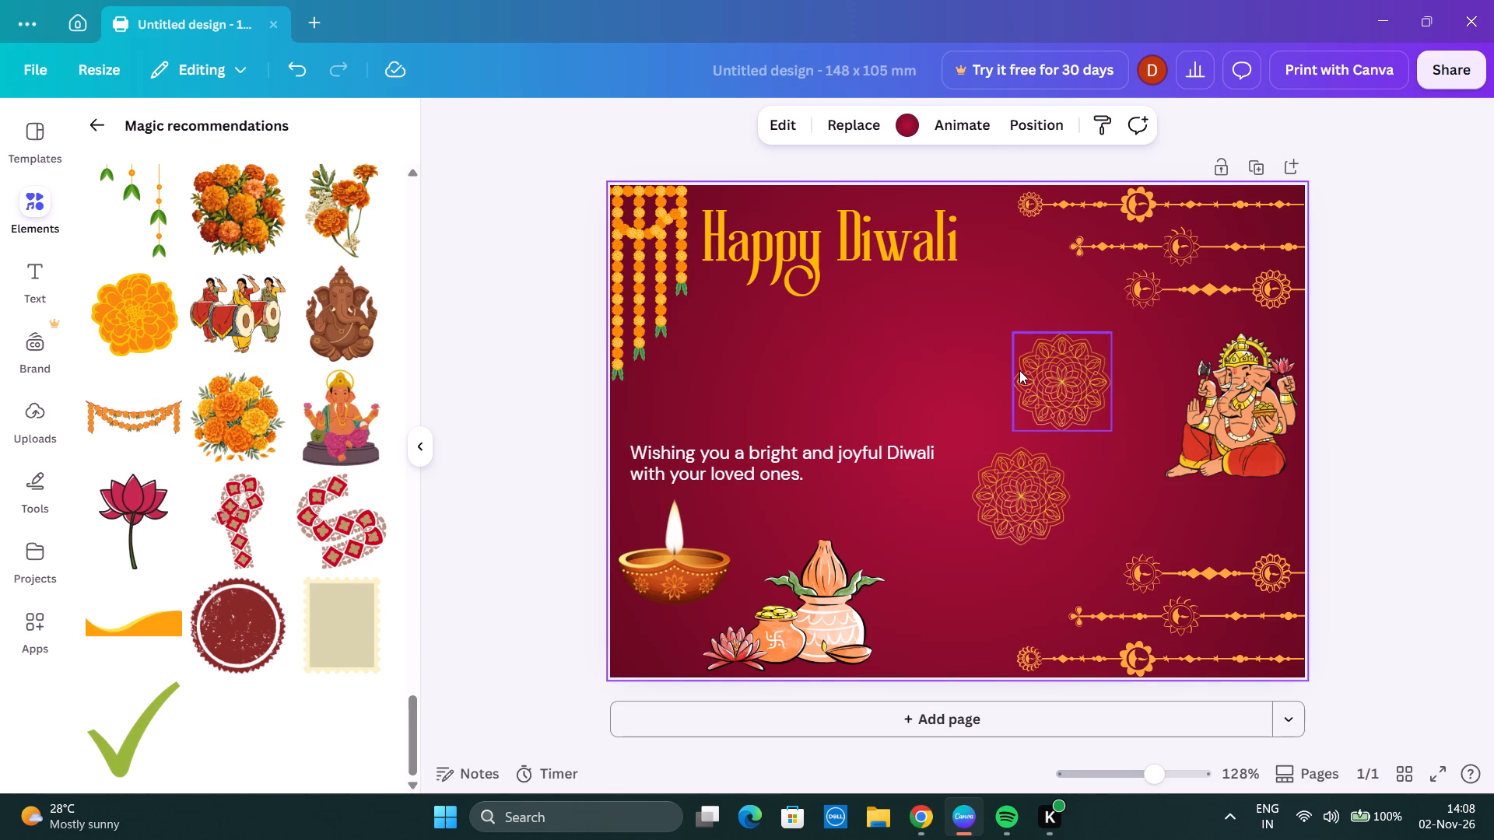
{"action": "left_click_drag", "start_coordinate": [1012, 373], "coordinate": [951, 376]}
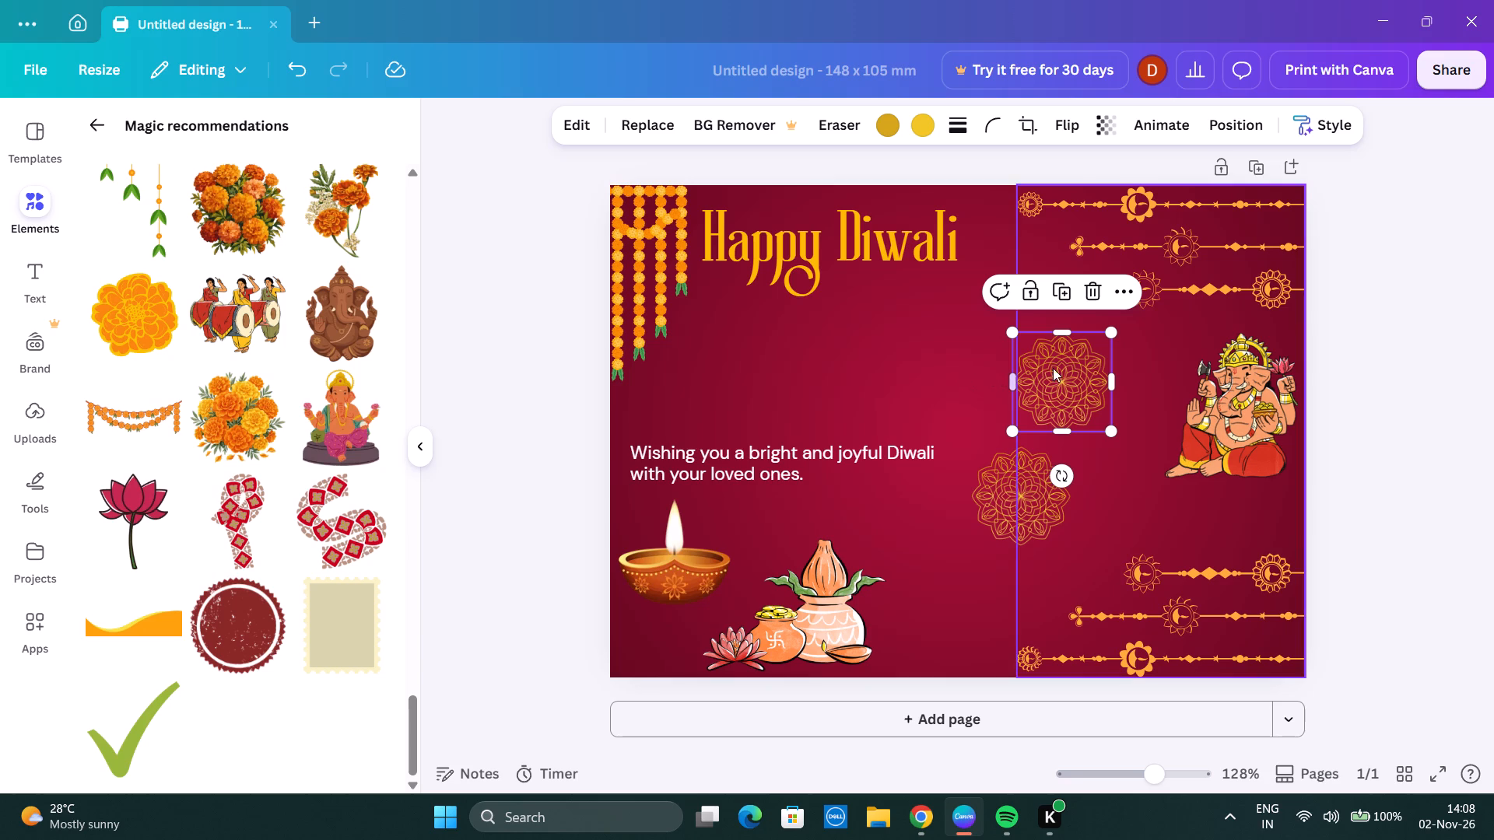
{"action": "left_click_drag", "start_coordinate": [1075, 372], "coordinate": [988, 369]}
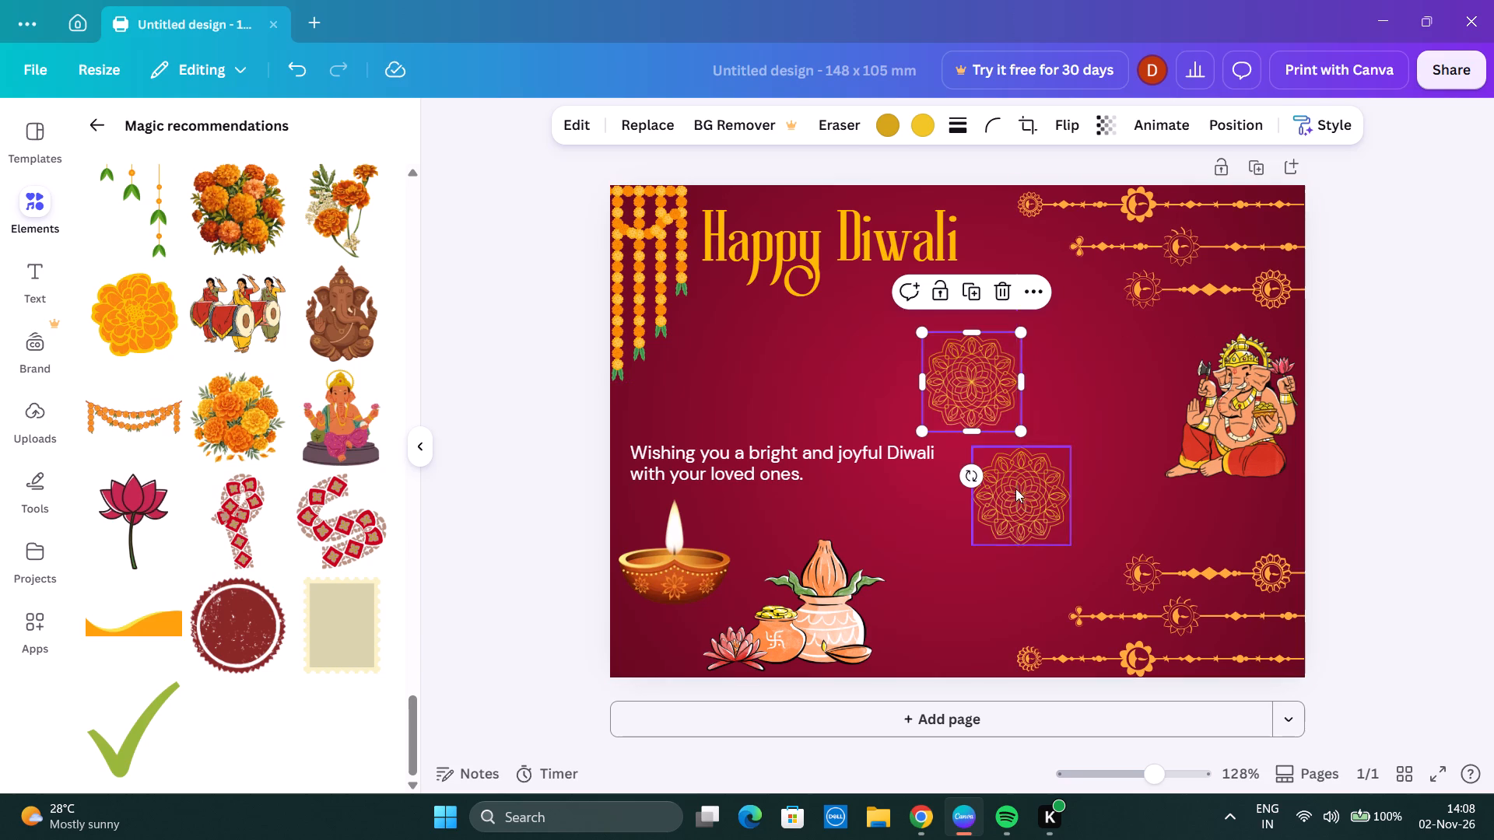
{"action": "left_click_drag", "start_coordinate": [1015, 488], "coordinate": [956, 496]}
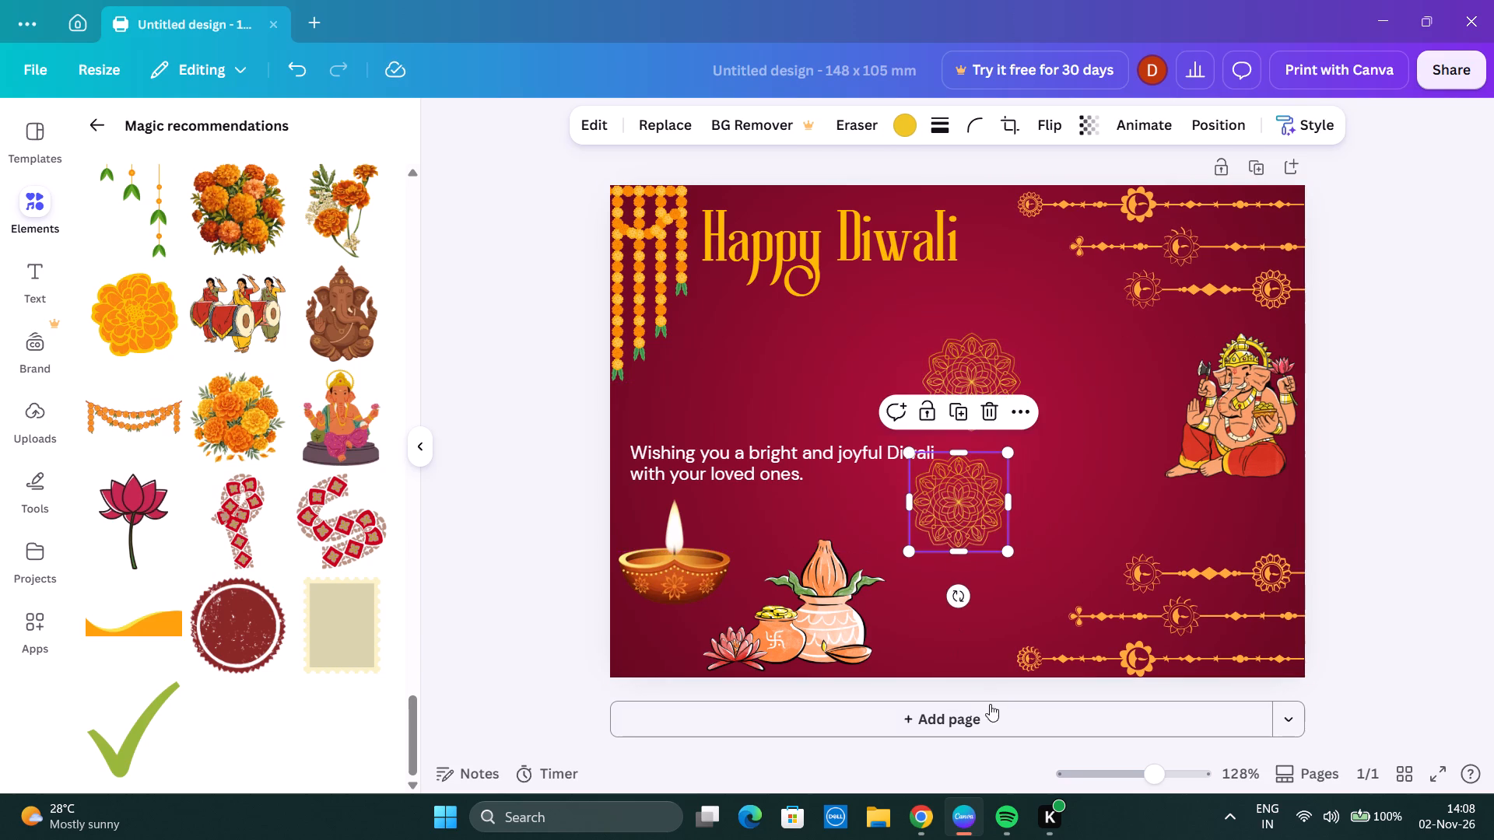
Add a second page and move both gold mandalas onto it, placed side by side.
{"action": "left_click", "coordinate": [997, 736]}
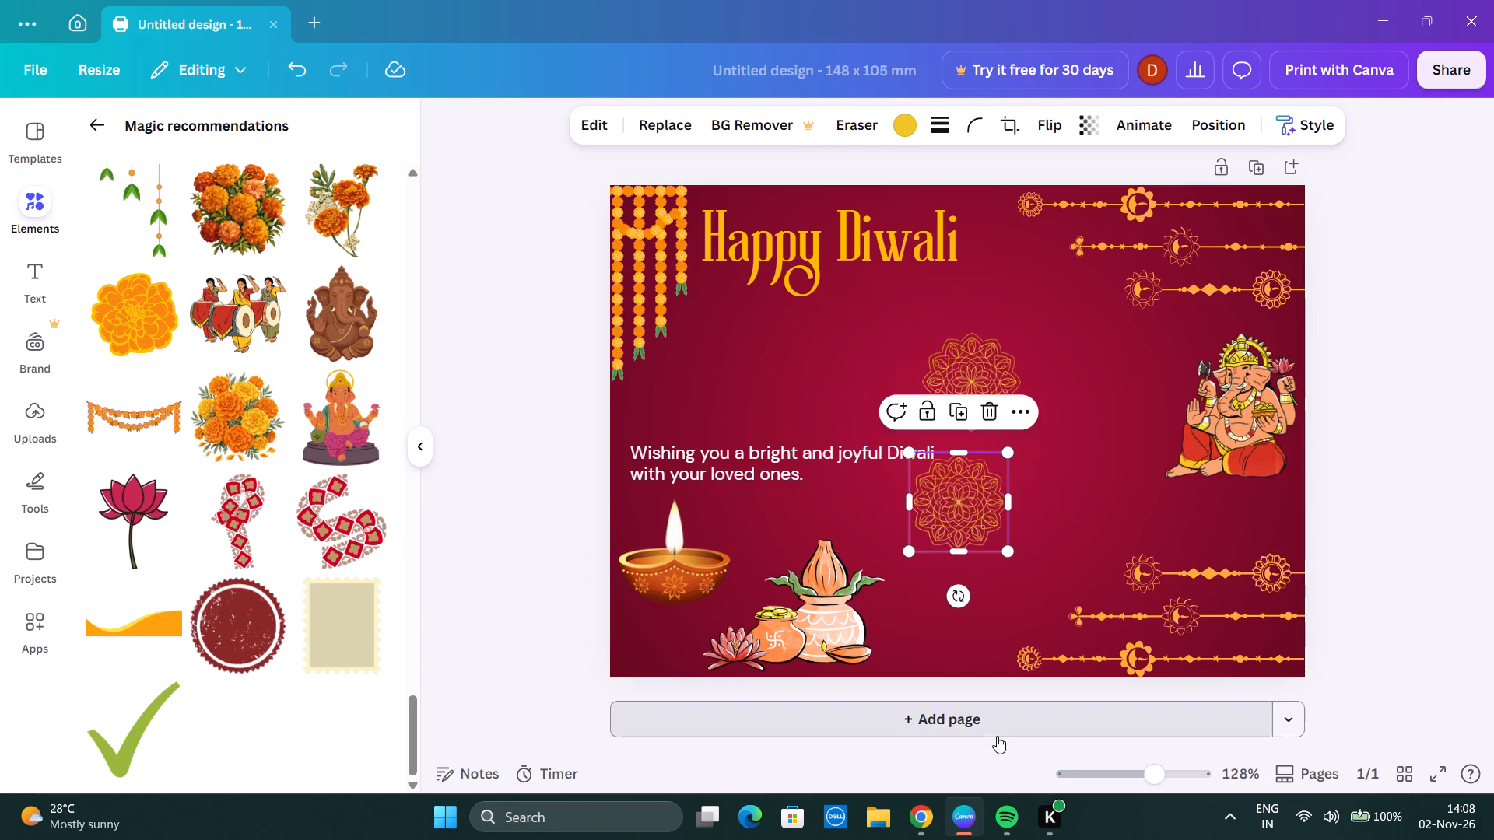
{"action": "scroll", "coordinate": [962, 454], "scroll_direction": "up", "scroll_amount": 4}
{"action": "left_click_drag", "start_coordinate": [957, 367], "coordinate": [970, 705]}
{"action": "left_click_drag", "start_coordinate": [973, 226], "coordinate": [710, 709]}
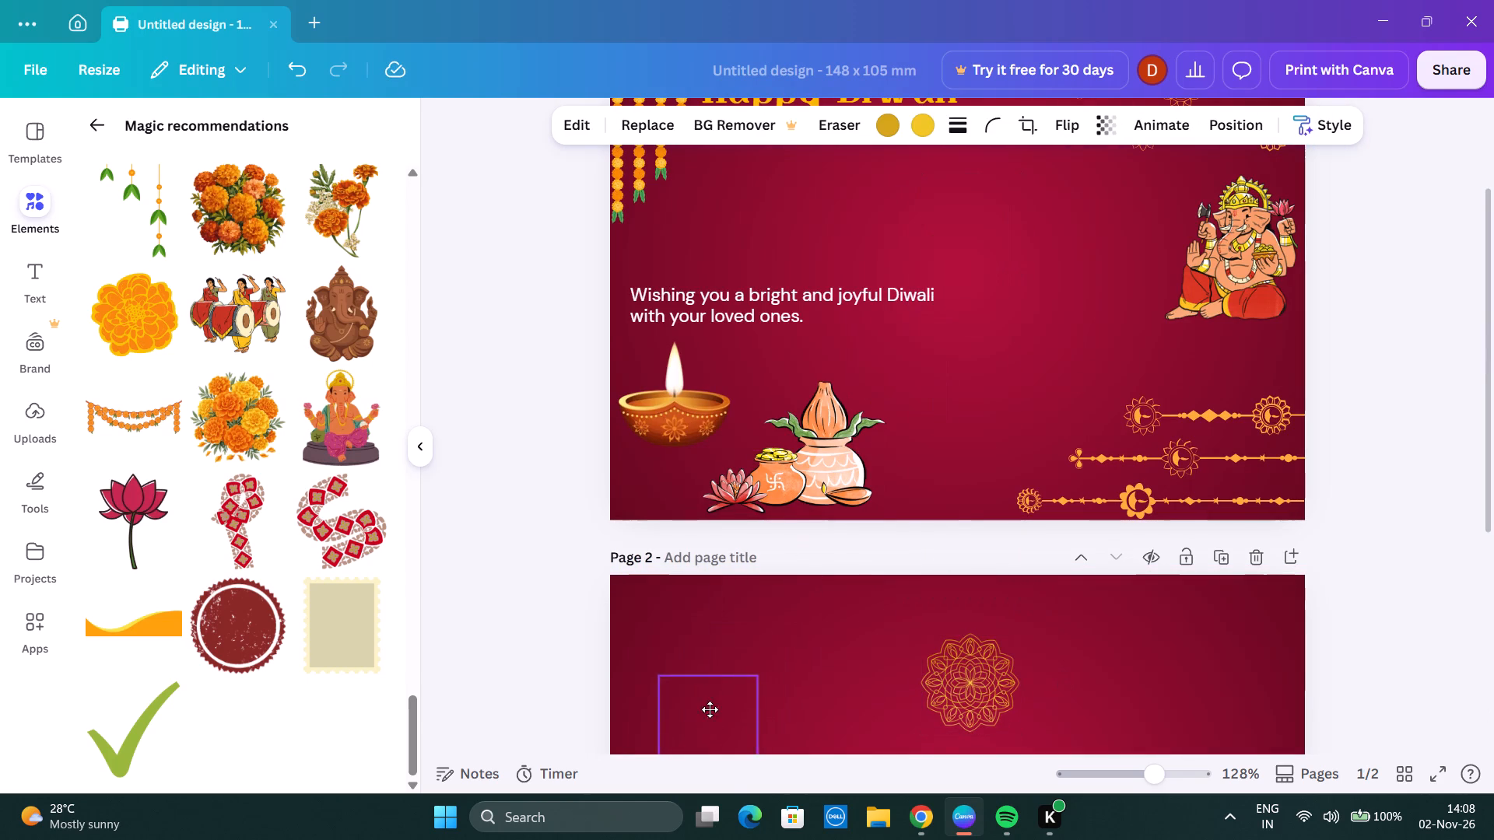
{"action": "left_click_drag", "start_coordinate": [710, 709], "coordinate": [723, 675]}
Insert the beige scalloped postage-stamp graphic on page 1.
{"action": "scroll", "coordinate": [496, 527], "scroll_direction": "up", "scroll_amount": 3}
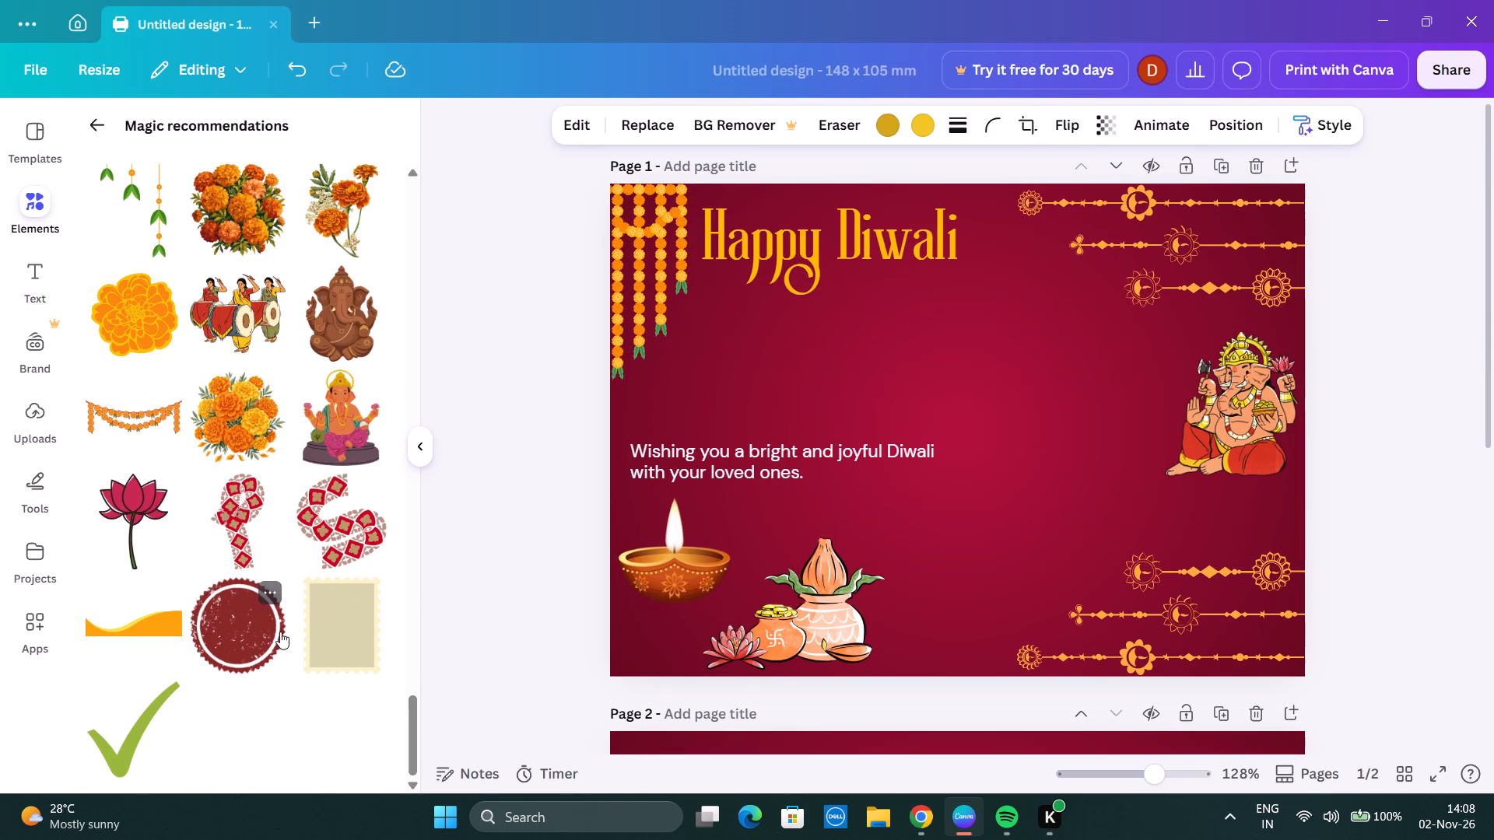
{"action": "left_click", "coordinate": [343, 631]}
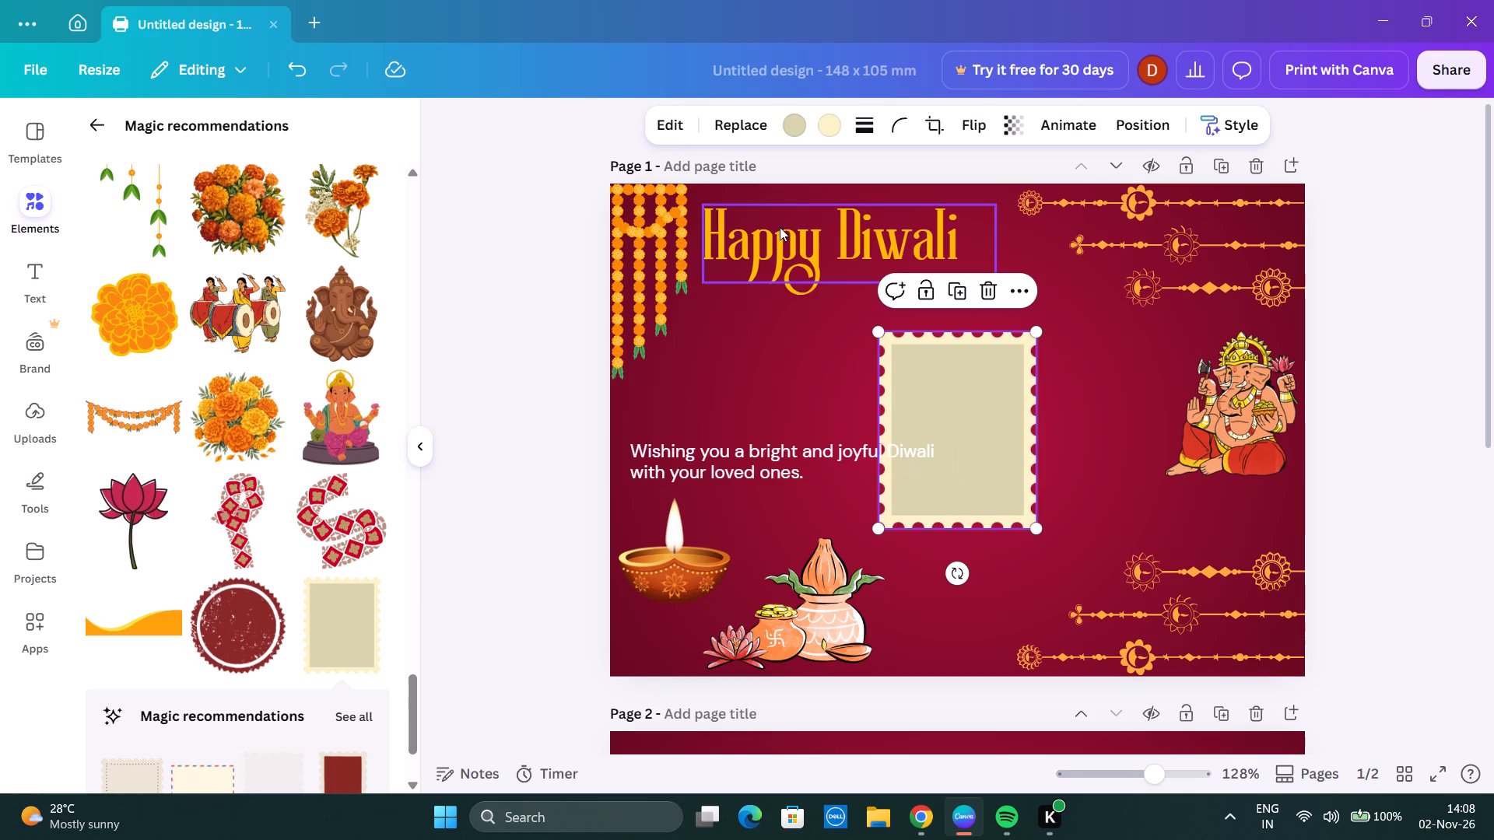
Move the "Happy Diwali" heading from page 1 to page 2, beside the mandalas.
{"action": "left_click_drag", "start_coordinate": [759, 241], "coordinate": [952, 748]}
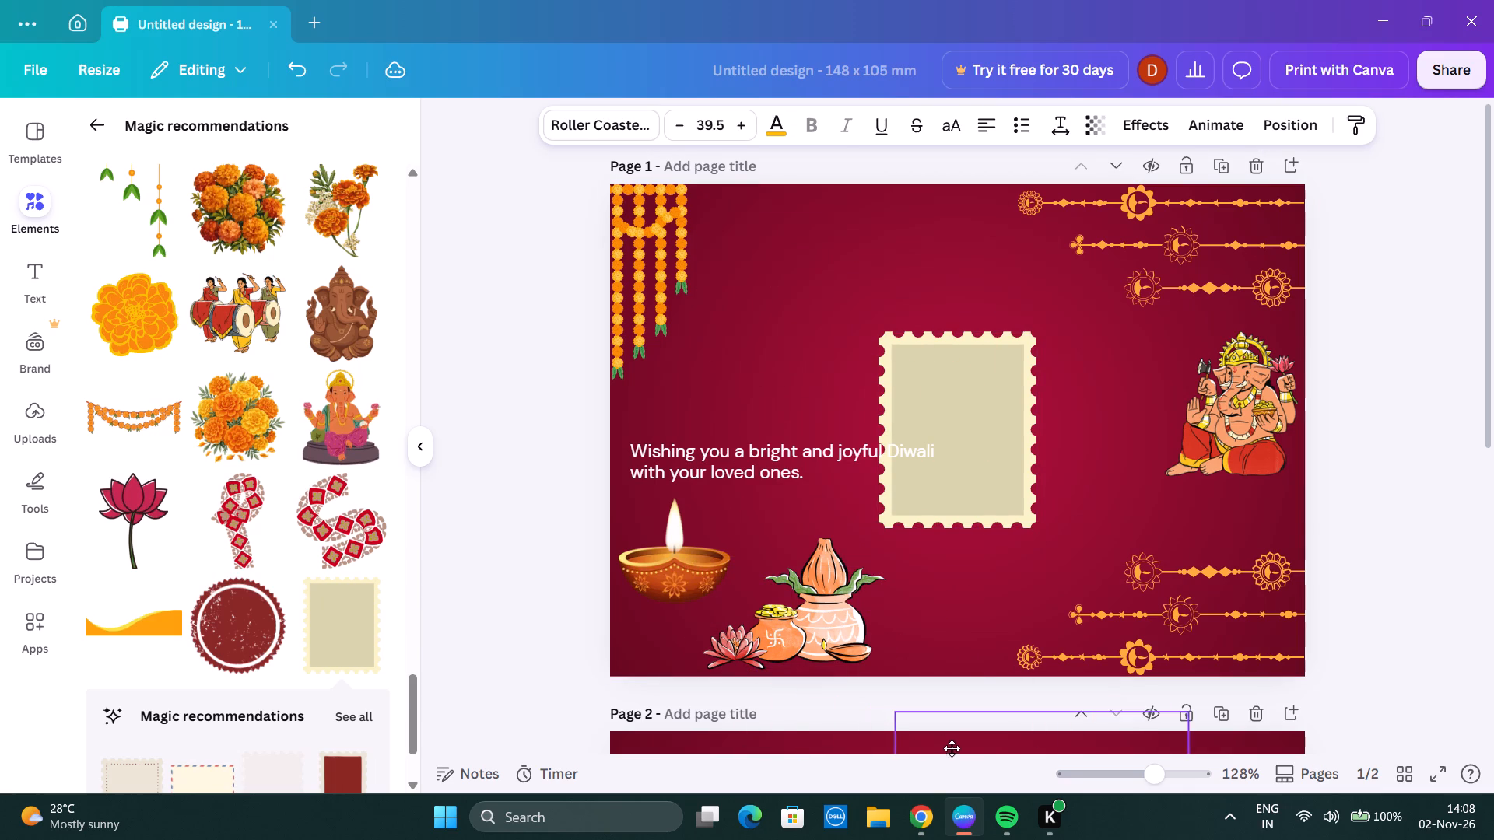
{"action": "left_click_drag", "start_coordinate": [952, 748], "coordinate": [952, 747]}
{"action": "scroll", "coordinate": [772, 535], "scroll_direction": "down", "scroll_amount": 3}
{"action": "left_click_drag", "start_coordinate": [1096, 466], "coordinate": [1196, 596]}
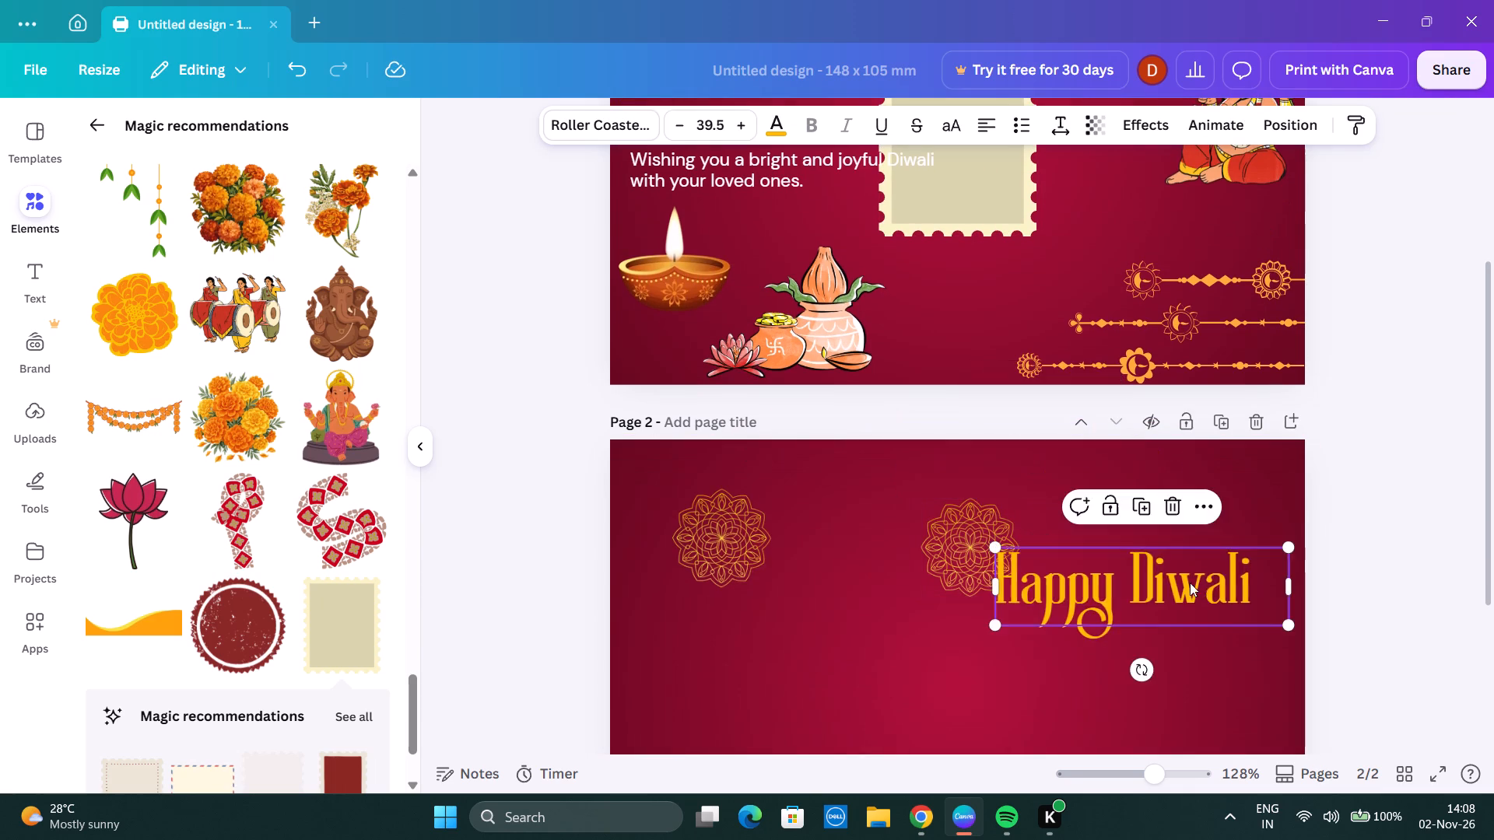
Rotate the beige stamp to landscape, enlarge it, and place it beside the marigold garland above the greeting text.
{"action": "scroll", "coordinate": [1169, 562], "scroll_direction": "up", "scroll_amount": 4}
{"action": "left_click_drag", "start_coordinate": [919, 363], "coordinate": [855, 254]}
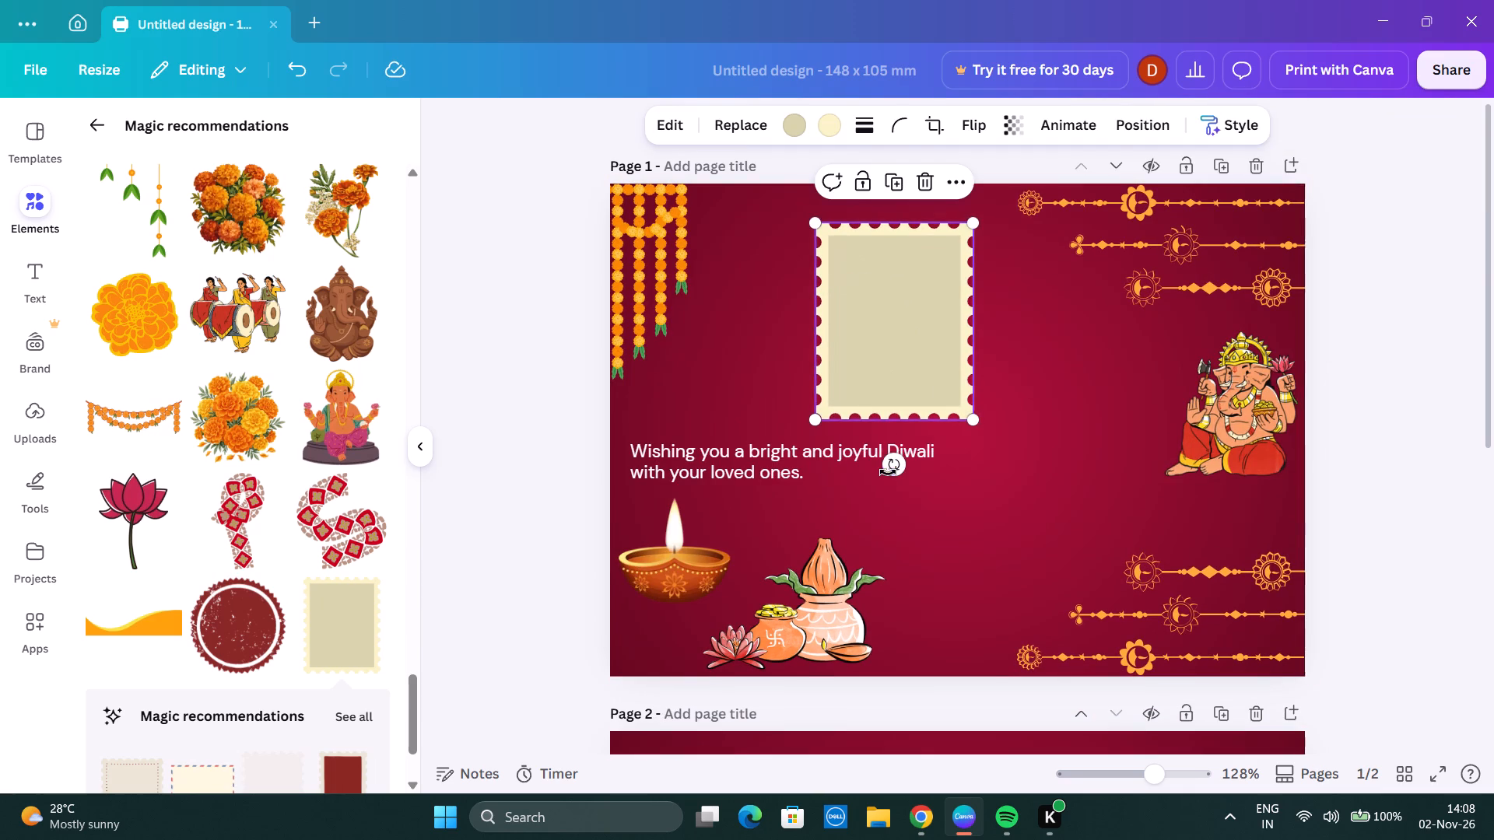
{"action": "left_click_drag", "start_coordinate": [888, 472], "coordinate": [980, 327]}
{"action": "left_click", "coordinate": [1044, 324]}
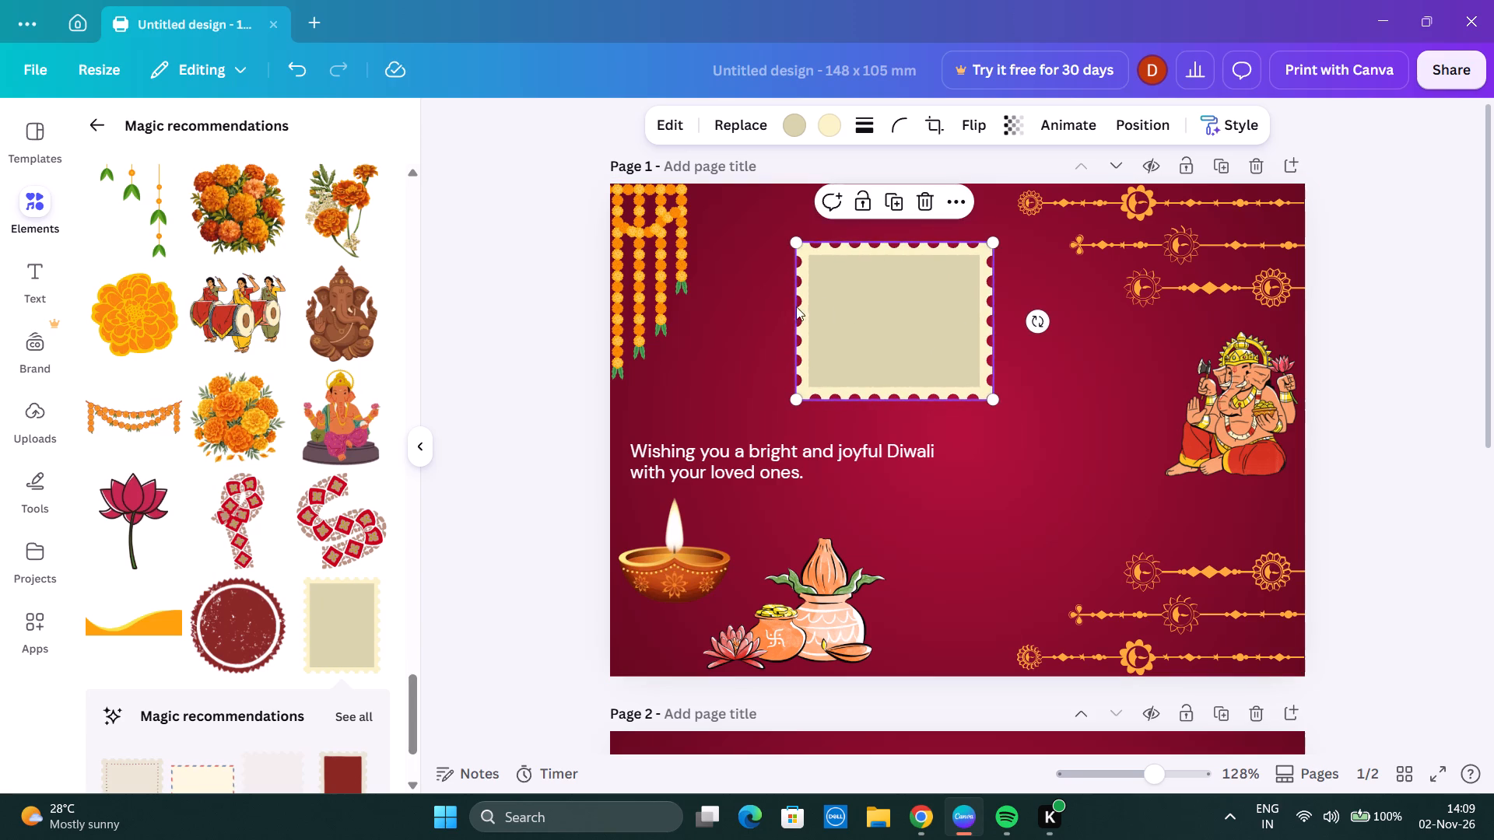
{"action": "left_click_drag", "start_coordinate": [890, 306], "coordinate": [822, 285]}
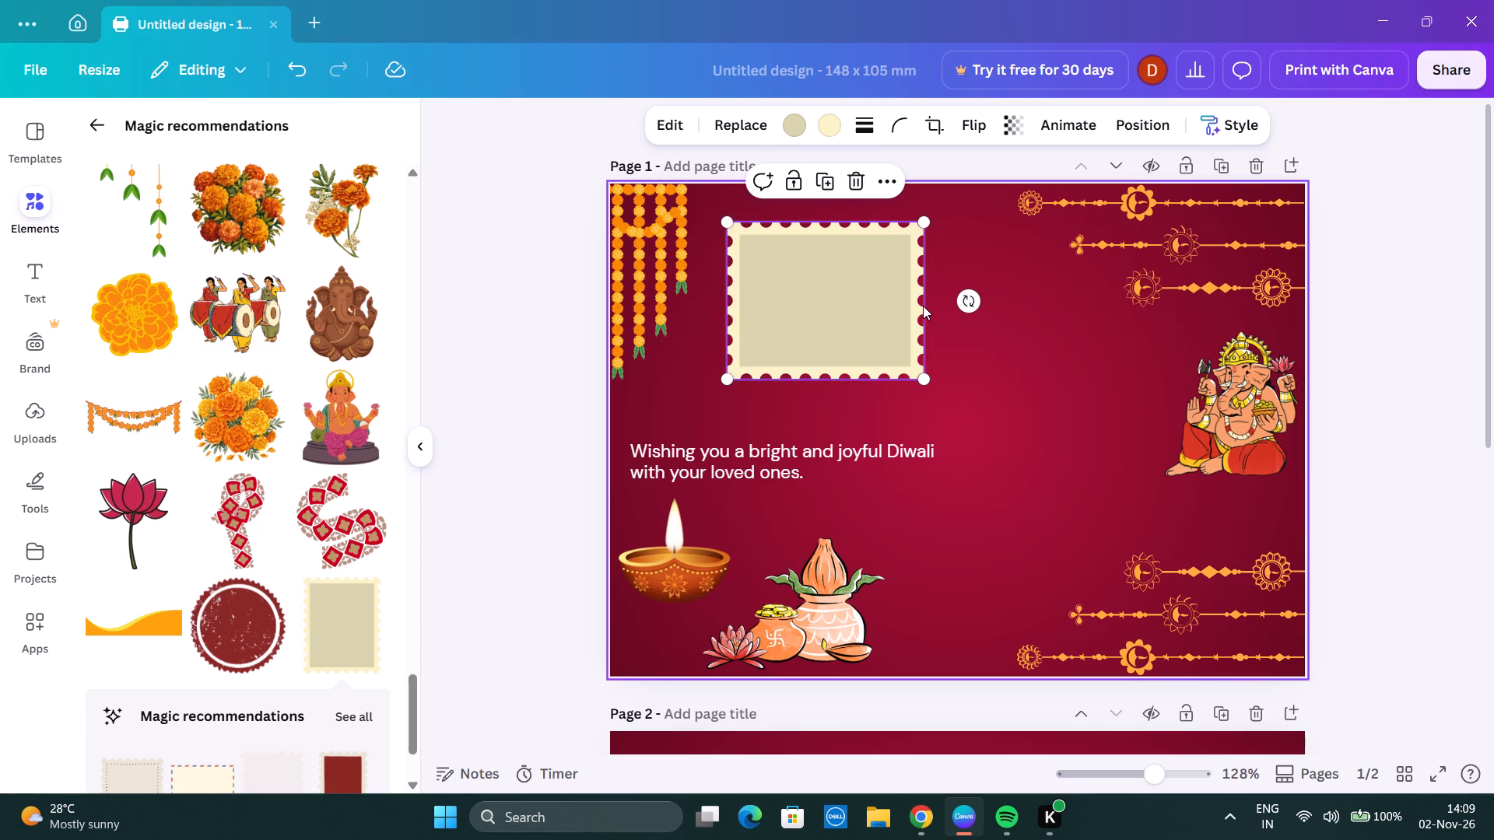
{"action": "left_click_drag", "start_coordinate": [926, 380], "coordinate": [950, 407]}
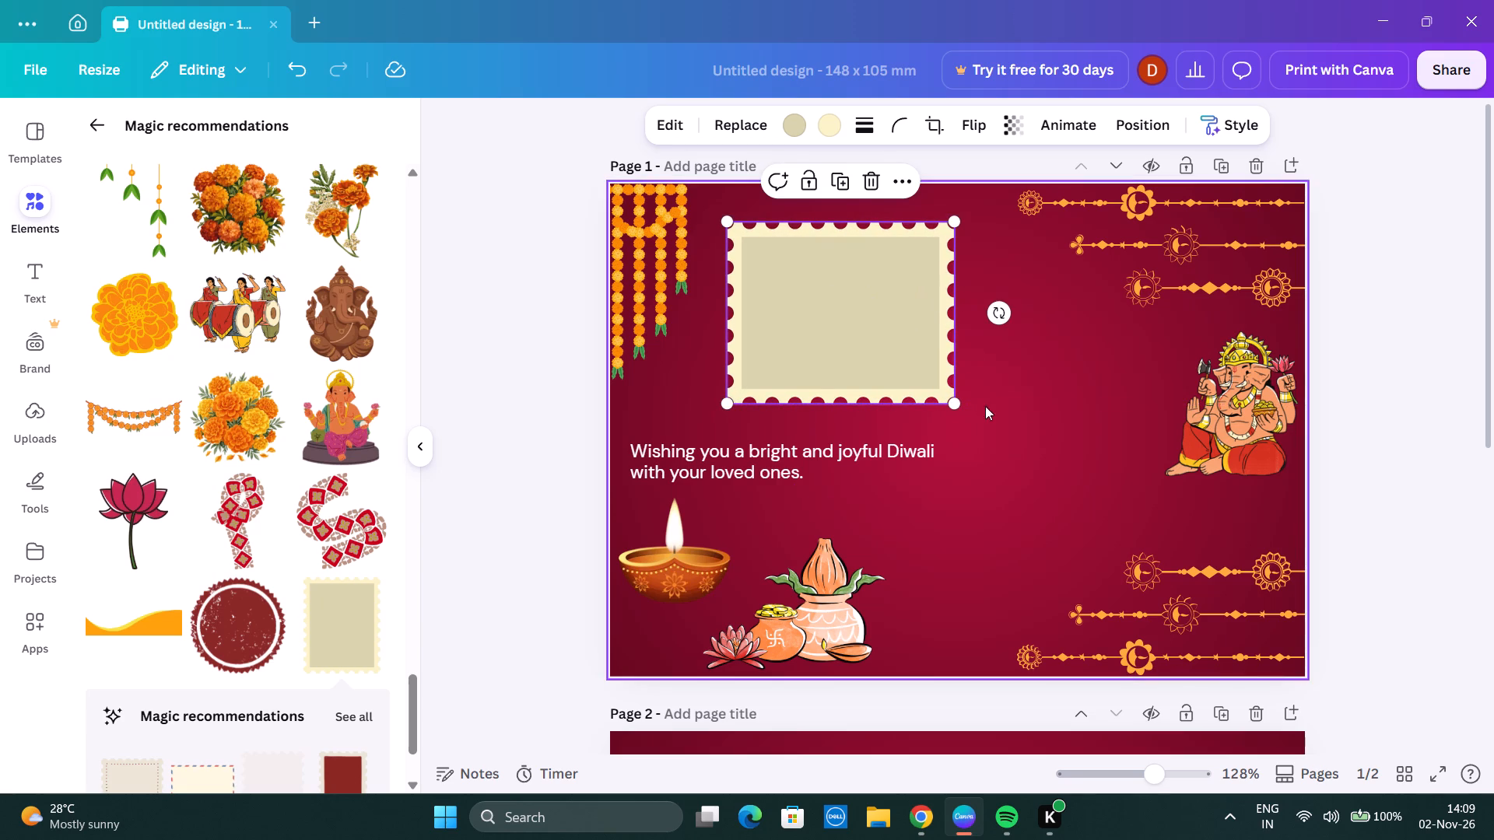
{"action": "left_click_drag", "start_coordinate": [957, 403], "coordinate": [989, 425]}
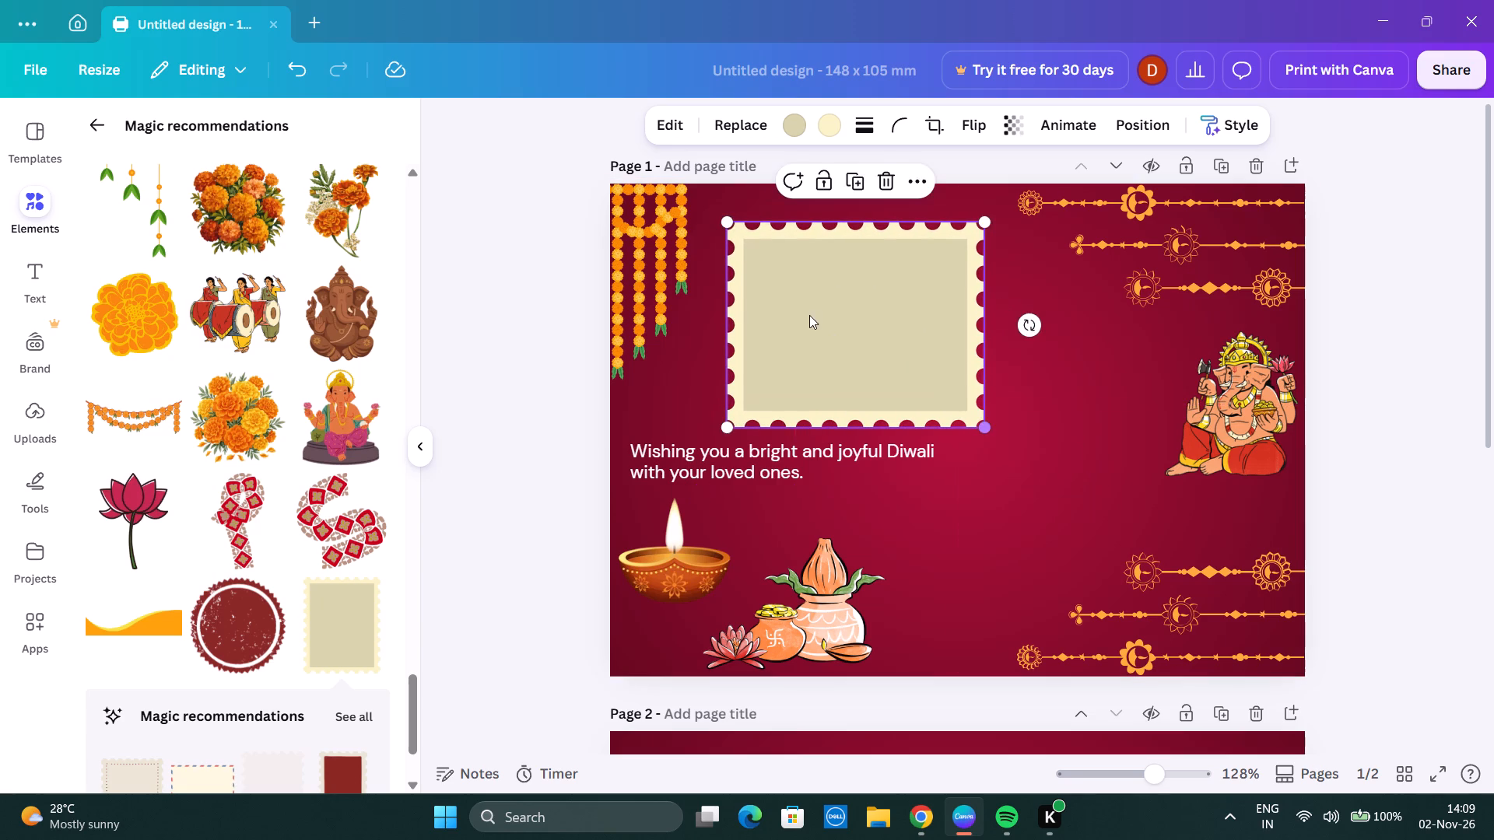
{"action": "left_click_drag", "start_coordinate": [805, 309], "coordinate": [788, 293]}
Delete the "Wishing you a bright and joyful Diwali" greeting text from page 1.
{"action": "left_click", "coordinate": [700, 458]}
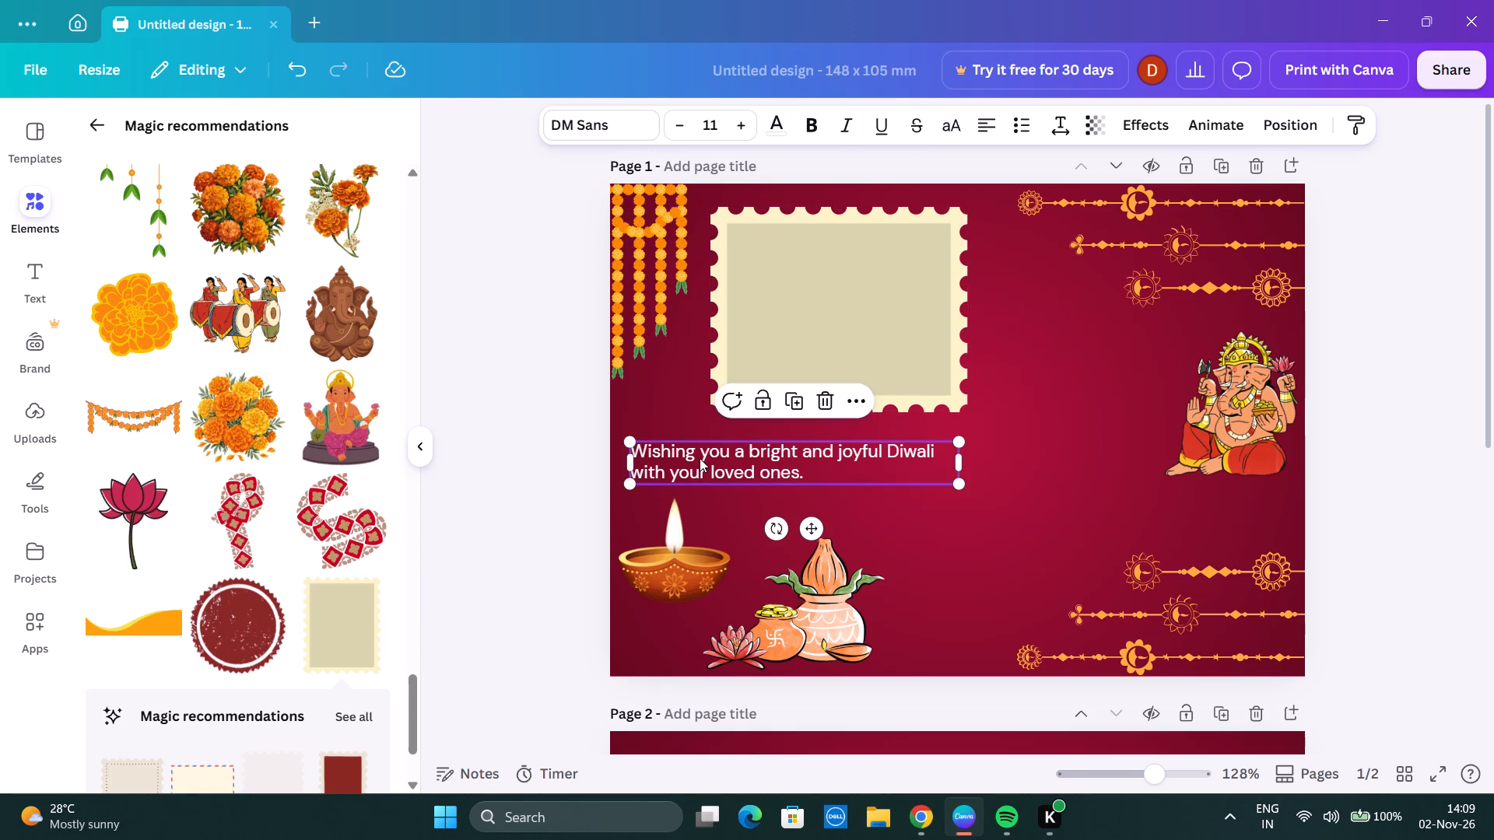
{"action": "left_click", "coordinate": [829, 399]}
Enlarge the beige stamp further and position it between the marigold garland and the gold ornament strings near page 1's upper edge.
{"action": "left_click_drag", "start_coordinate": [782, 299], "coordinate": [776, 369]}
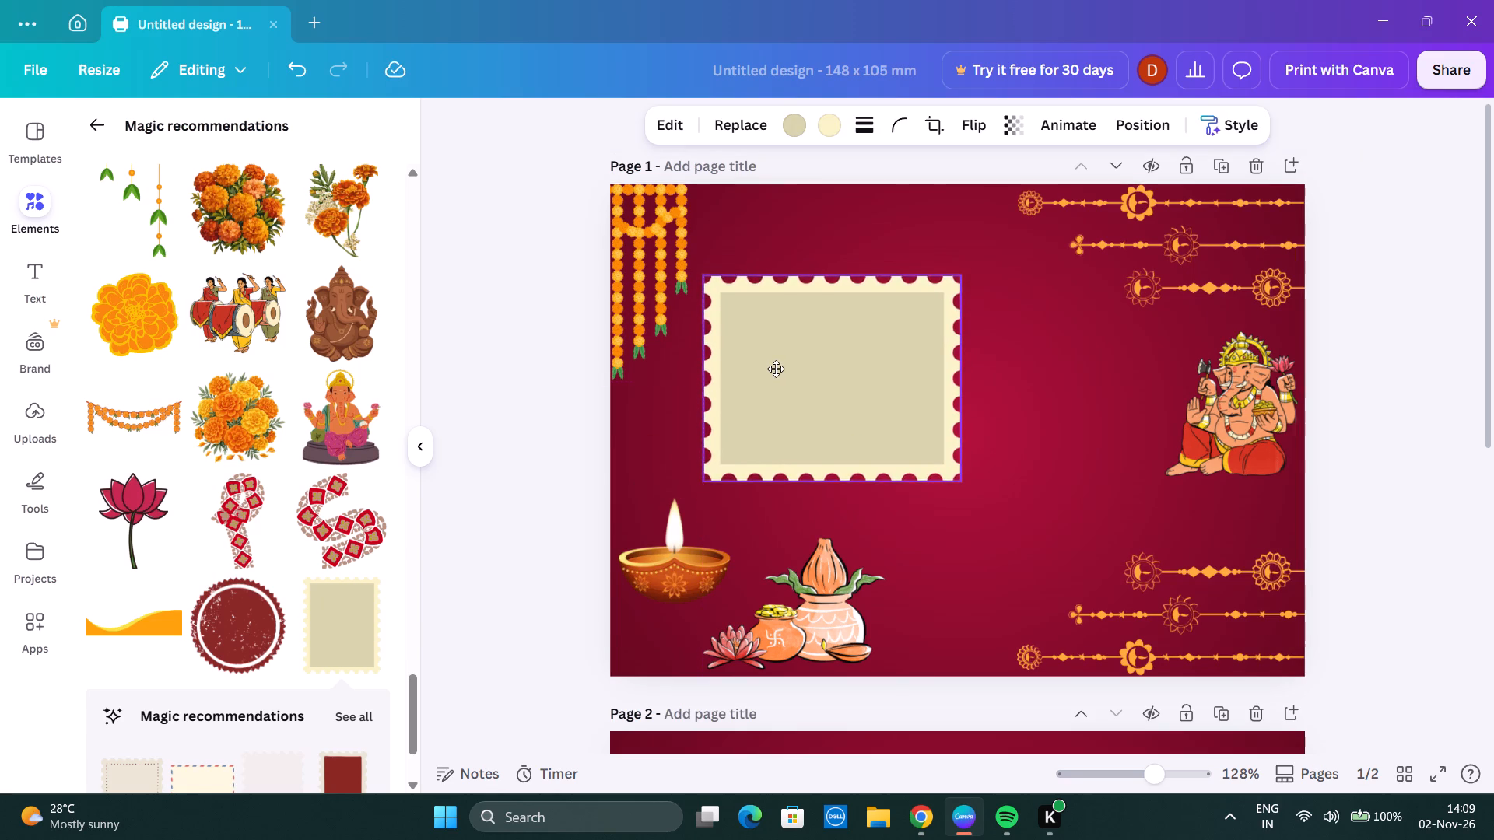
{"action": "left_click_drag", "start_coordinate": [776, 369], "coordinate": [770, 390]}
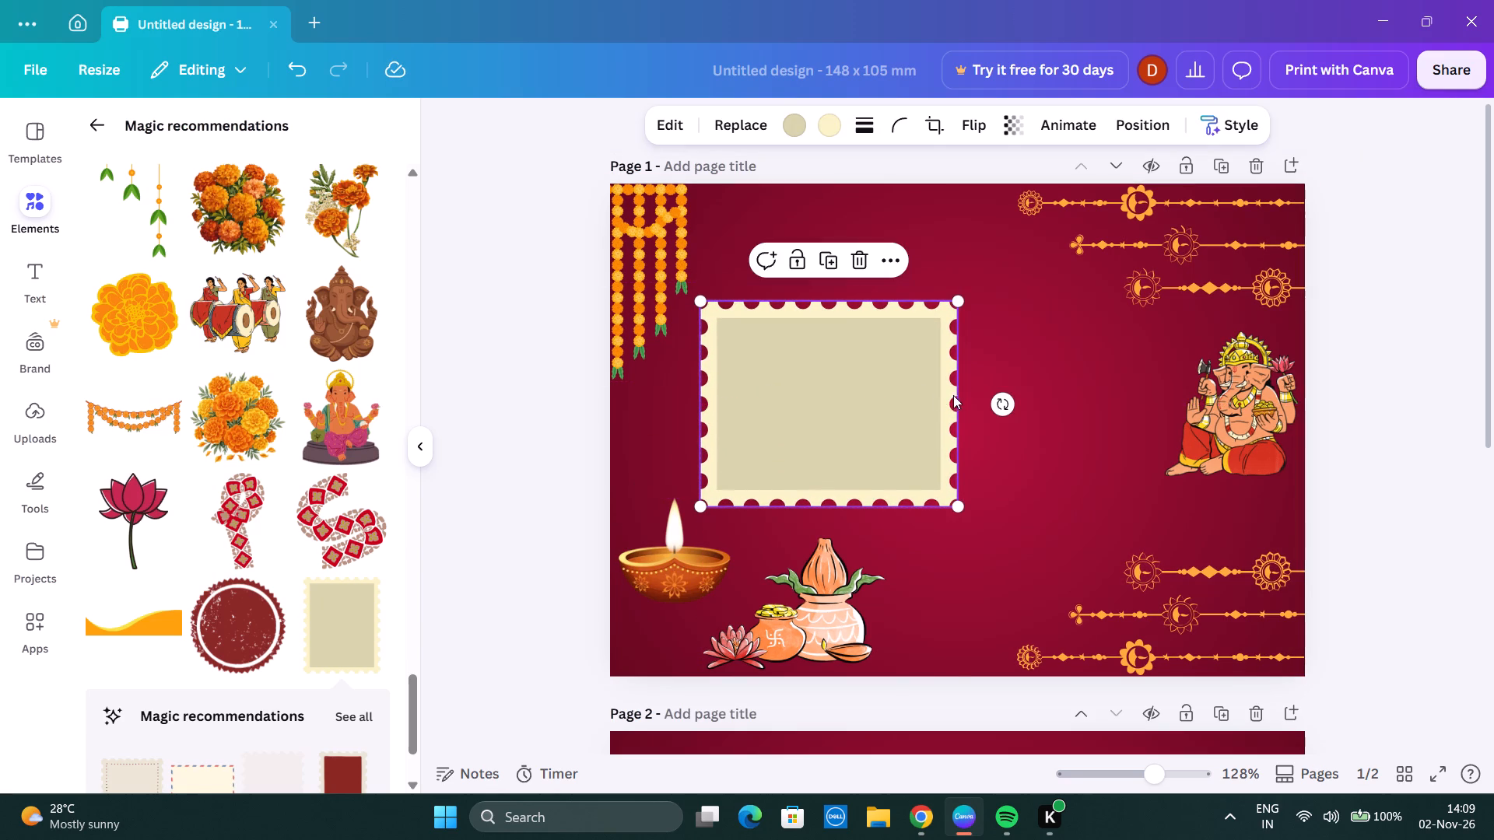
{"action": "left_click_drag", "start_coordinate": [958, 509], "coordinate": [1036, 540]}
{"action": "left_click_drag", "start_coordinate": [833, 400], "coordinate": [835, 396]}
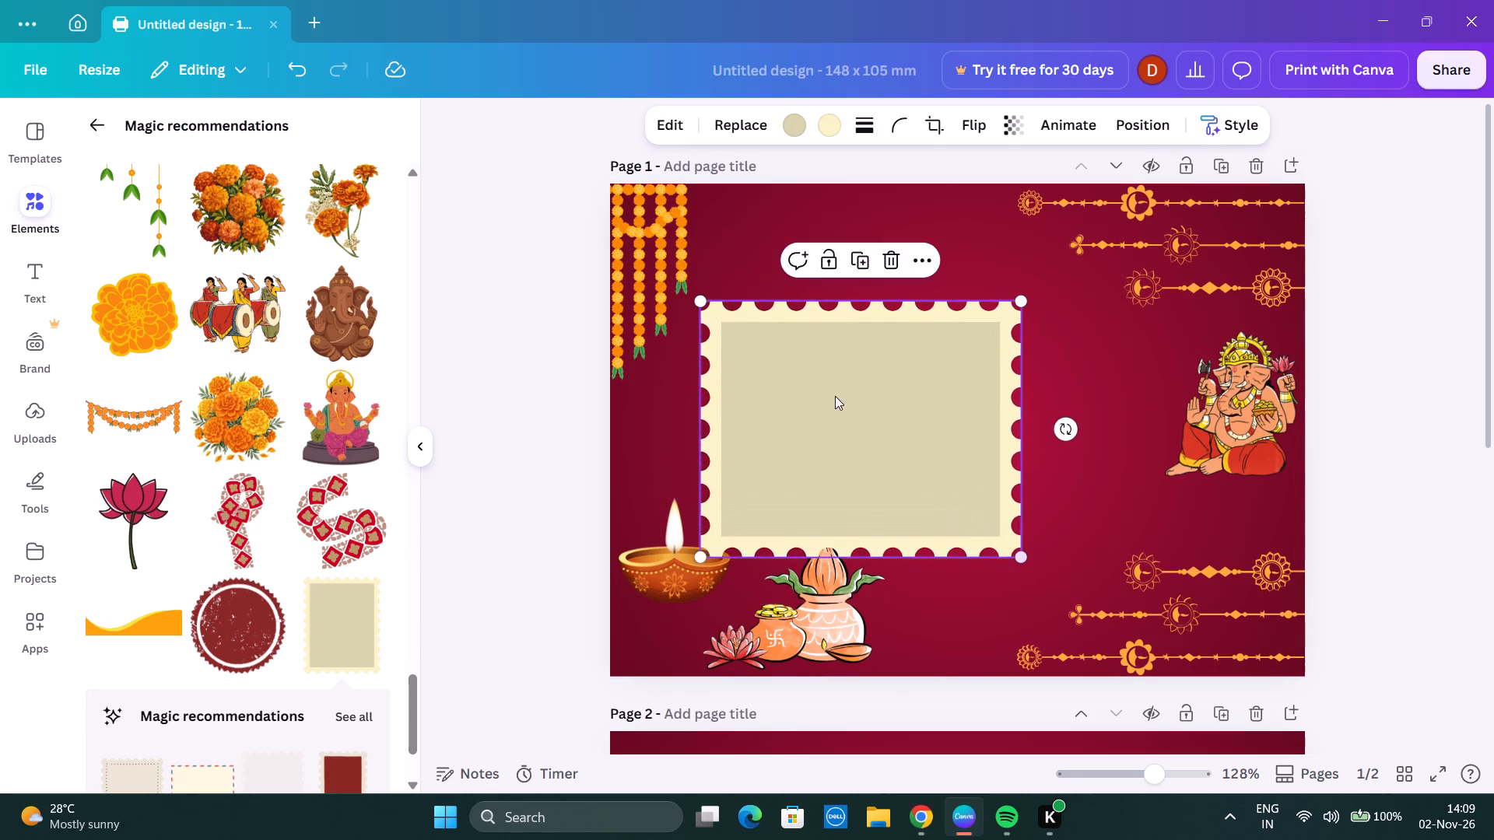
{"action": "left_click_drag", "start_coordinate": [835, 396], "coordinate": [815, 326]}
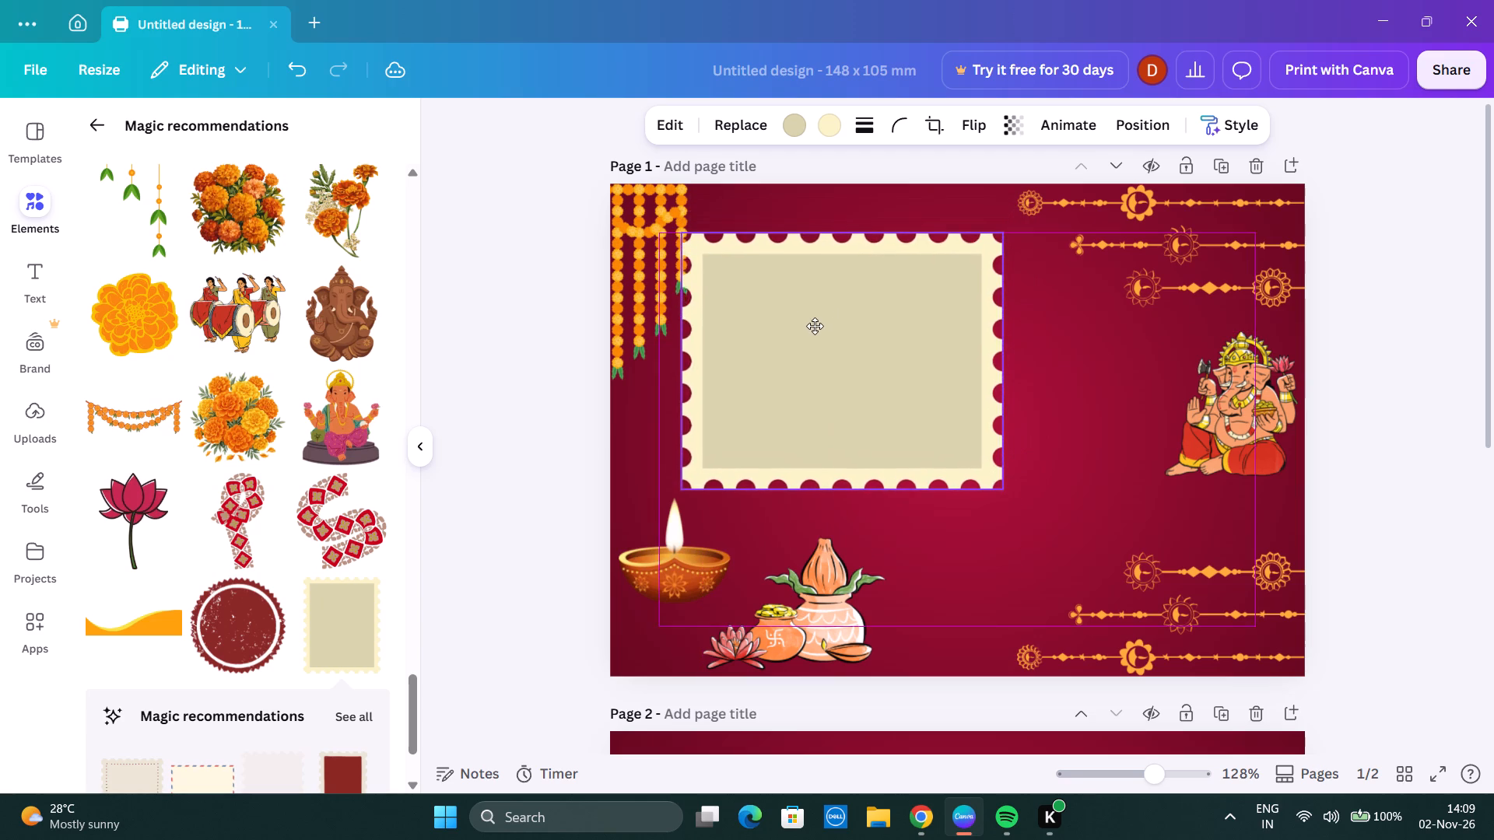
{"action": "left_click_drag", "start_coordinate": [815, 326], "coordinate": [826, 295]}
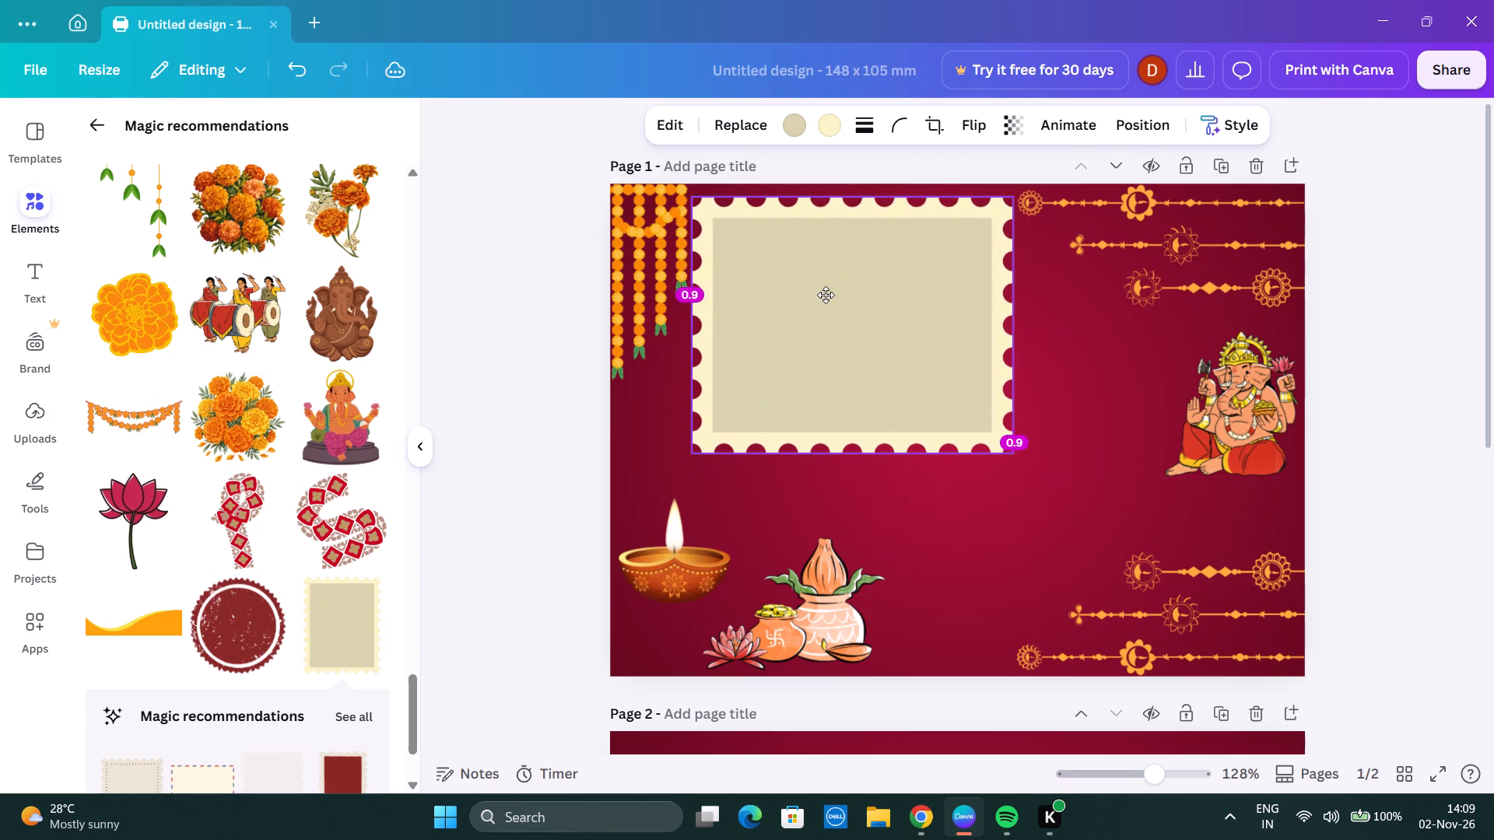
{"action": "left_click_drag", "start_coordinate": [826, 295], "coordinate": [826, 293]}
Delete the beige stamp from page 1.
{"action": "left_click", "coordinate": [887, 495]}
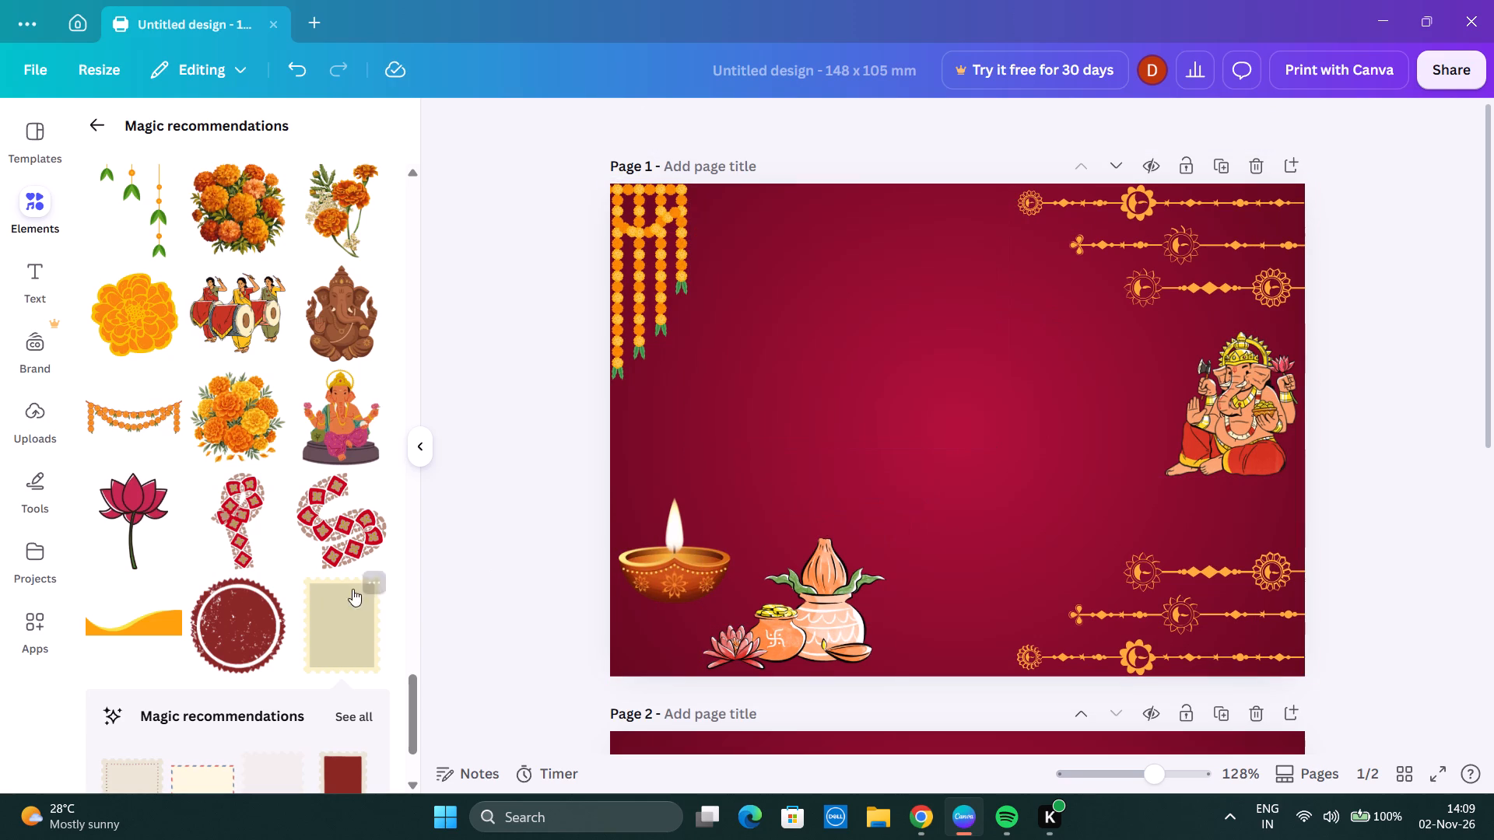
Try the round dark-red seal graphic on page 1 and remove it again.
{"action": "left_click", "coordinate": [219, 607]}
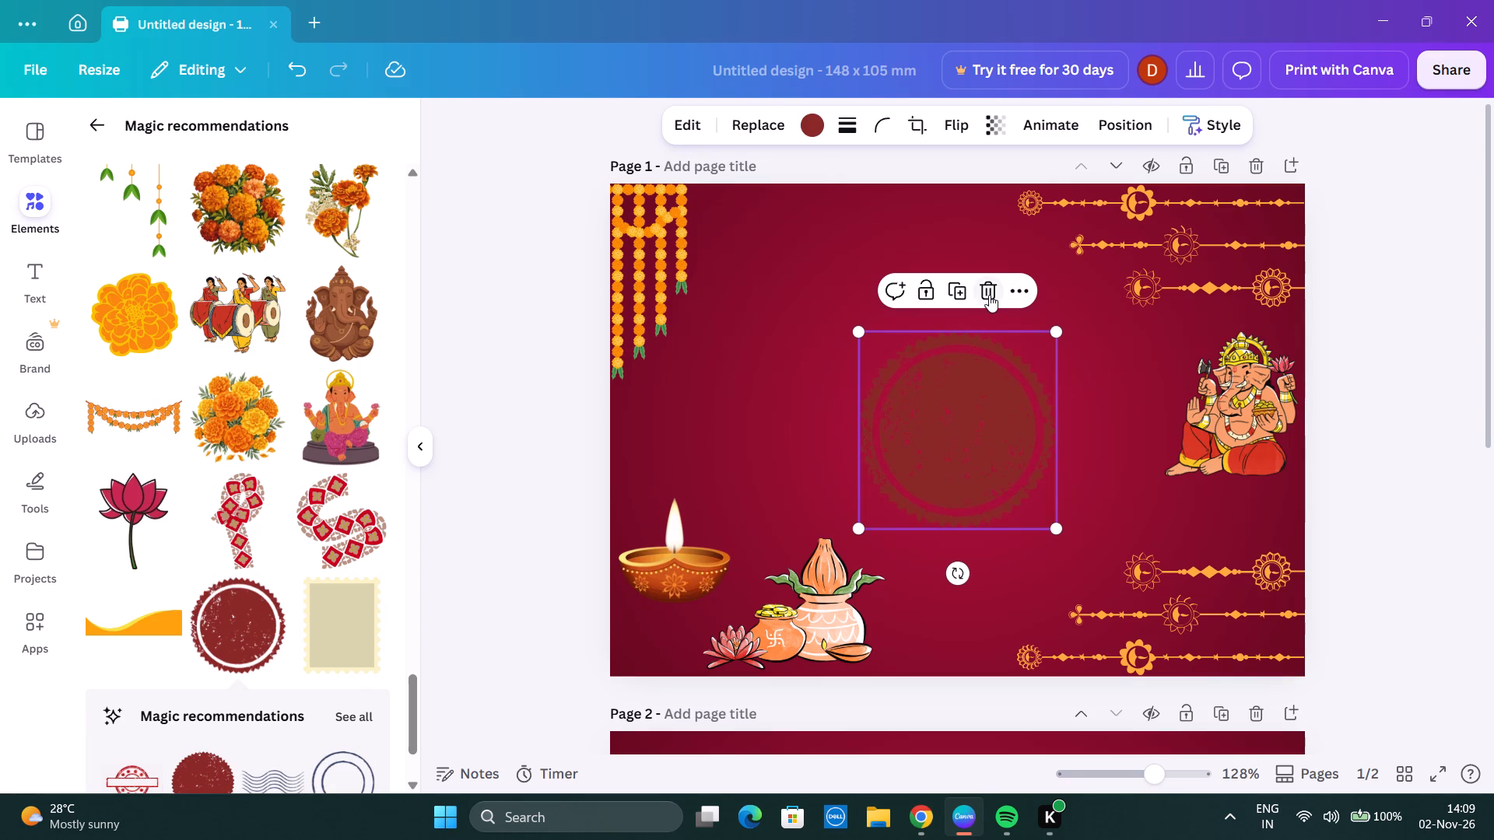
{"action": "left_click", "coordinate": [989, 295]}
Browse the Magic recommendations graphics for another decoration that suits the Diwali card.
{"action": "scroll", "coordinate": [252, 559], "scroll_direction": "down", "scroll_amount": 4}
{"action": "scroll", "coordinate": [327, 545], "scroll_direction": "down", "scroll_amount": 1}
{"action": "scroll", "coordinate": [326, 541], "scroll_direction": "up", "scroll_amount": 4}
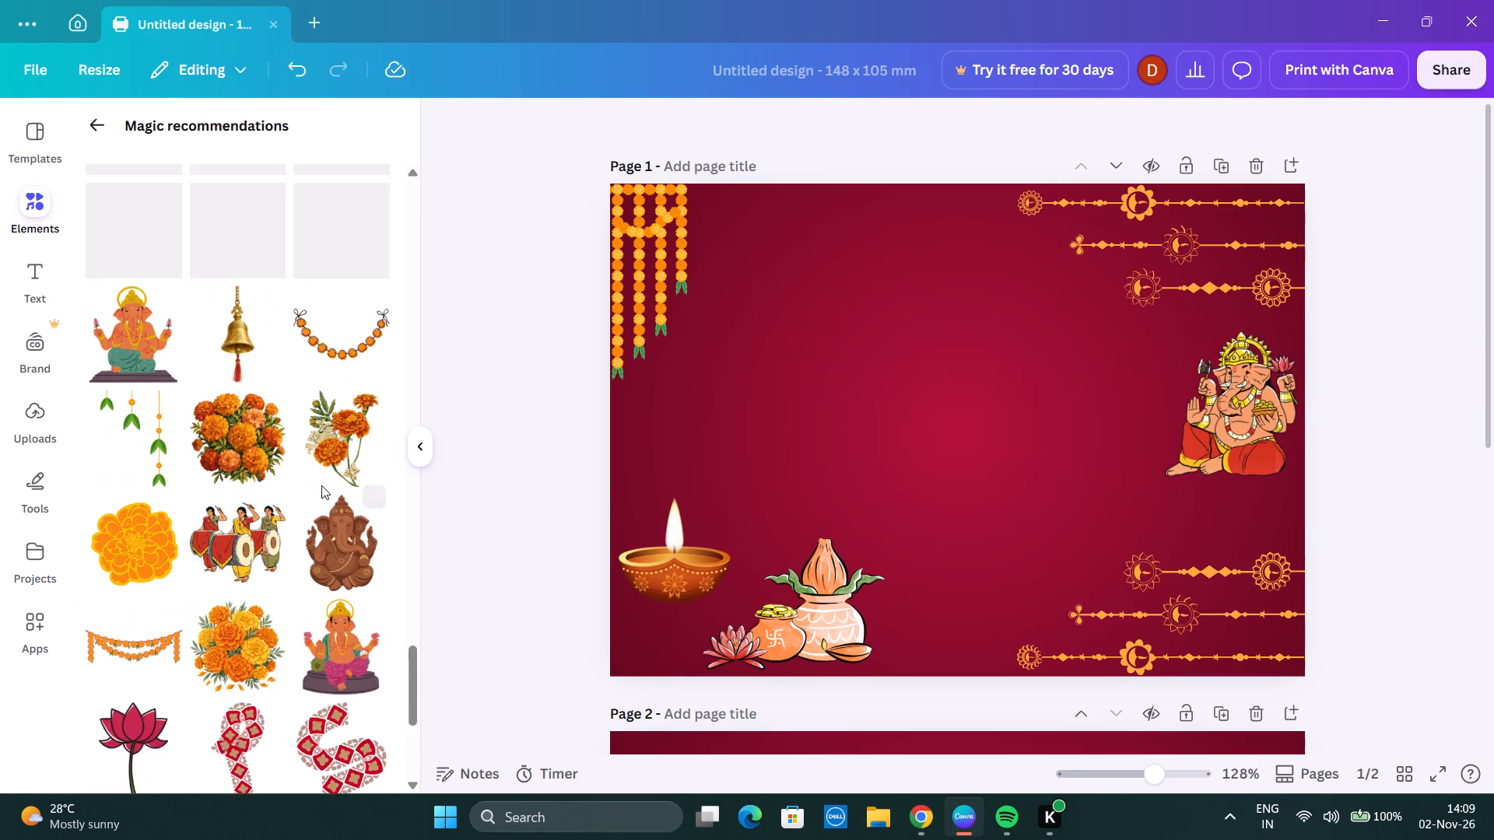
{"action": "scroll", "coordinate": [321, 485], "scroll_direction": "up", "scroll_amount": 1}
{"action": "scroll", "coordinate": [320, 447], "scroll_direction": "up", "scroll_amount": 20}
{"action": "scroll", "coordinate": [320, 447], "scroll_direction": "up", "scroll_amount": 2}
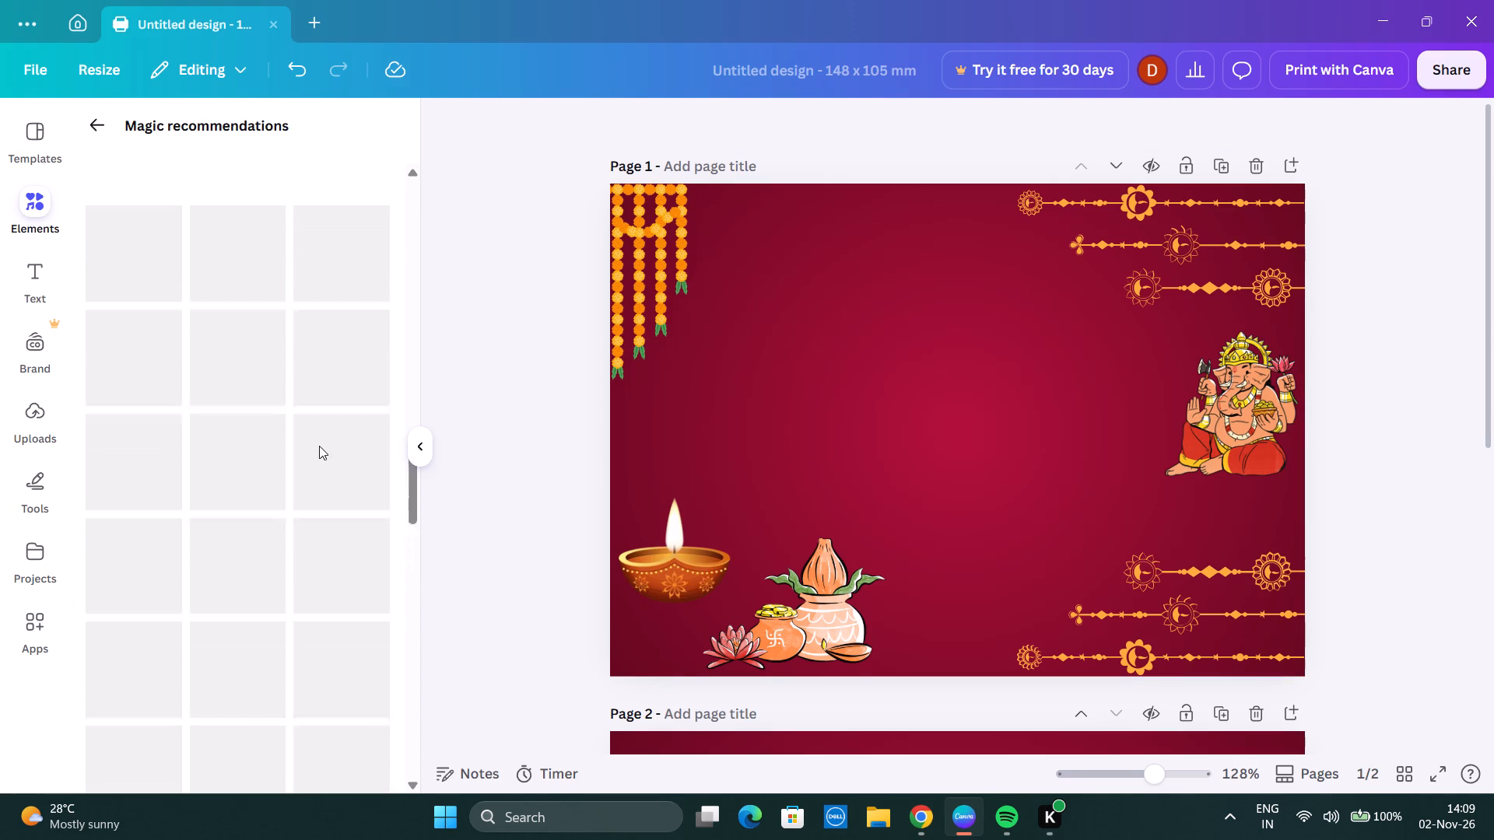
{"action": "scroll", "coordinate": [319, 446], "scroll_direction": "up", "scroll_amount": 12}
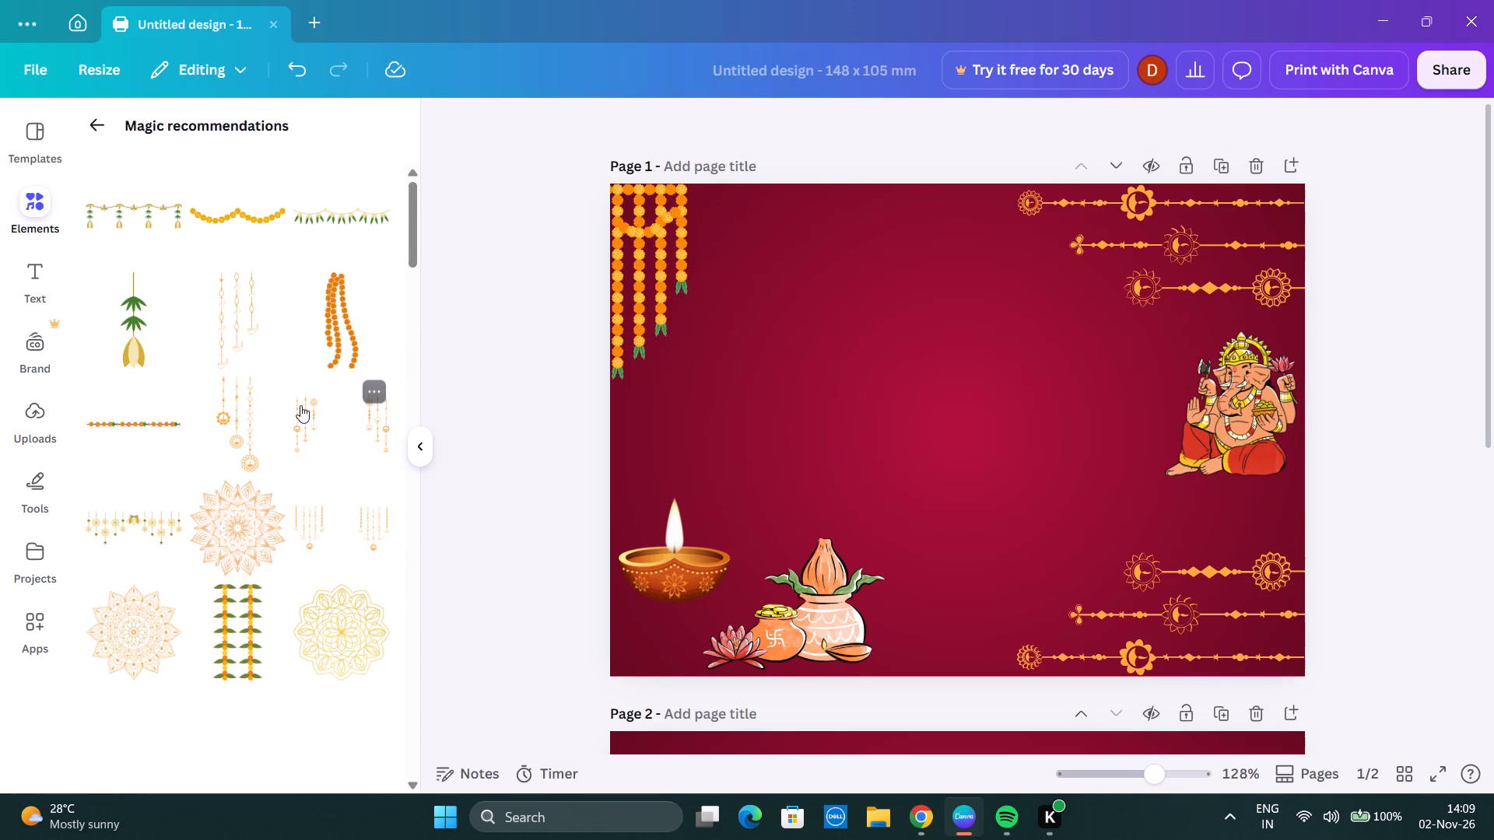
{"action": "scroll", "coordinate": [300, 404], "scroll_direction": "up", "scroll_amount": 2}
{"action": "scroll", "coordinate": [300, 399], "scroll_direction": "down", "scroll_amount": 4}
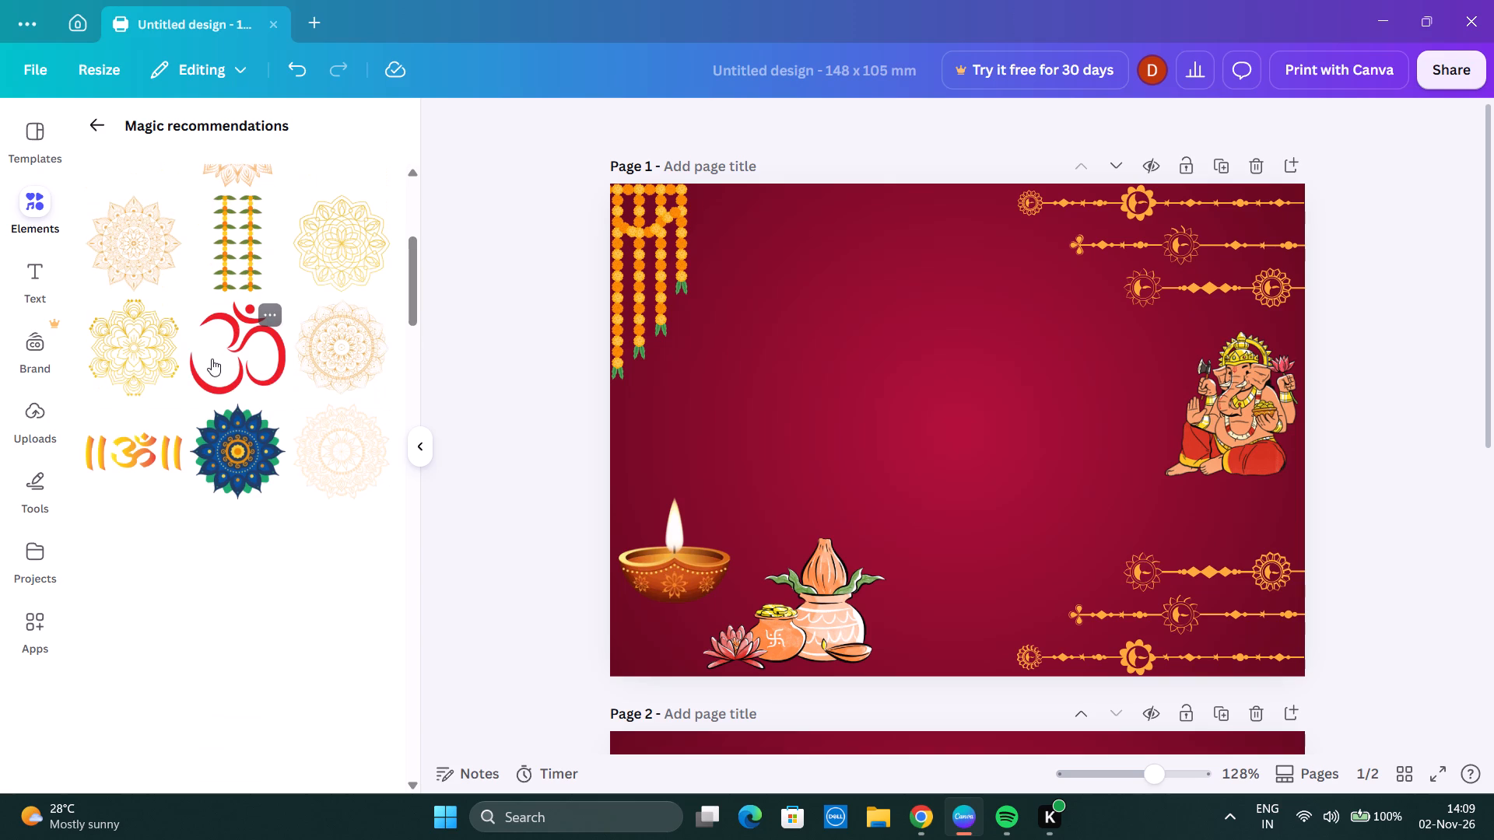
{"action": "scroll", "coordinate": [203, 359], "scroll_direction": "down", "scroll_amount": 5}
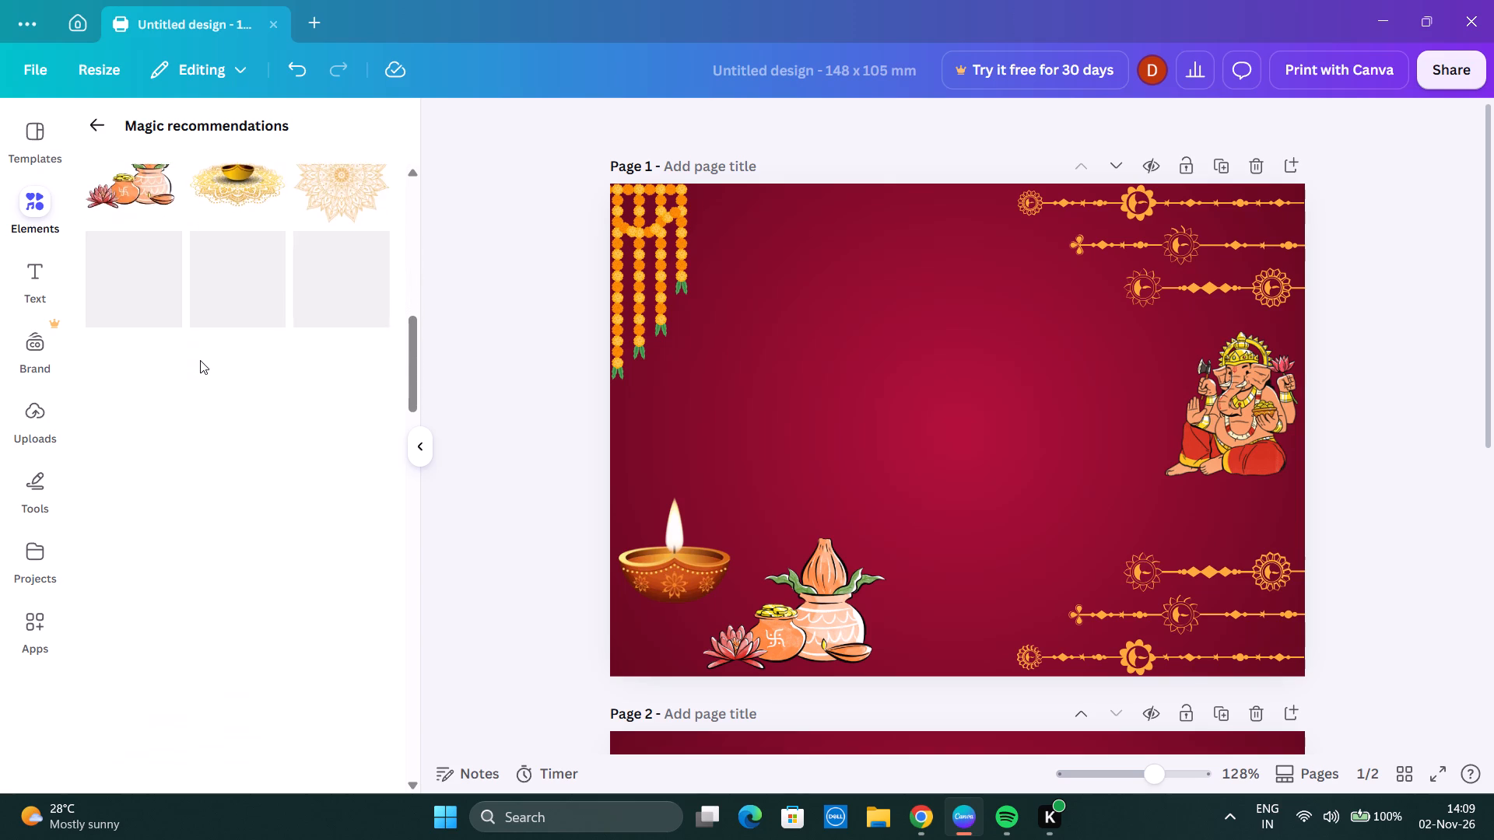
{"action": "scroll", "coordinate": [200, 360], "scroll_direction": "up", "scroll_amount": 6}
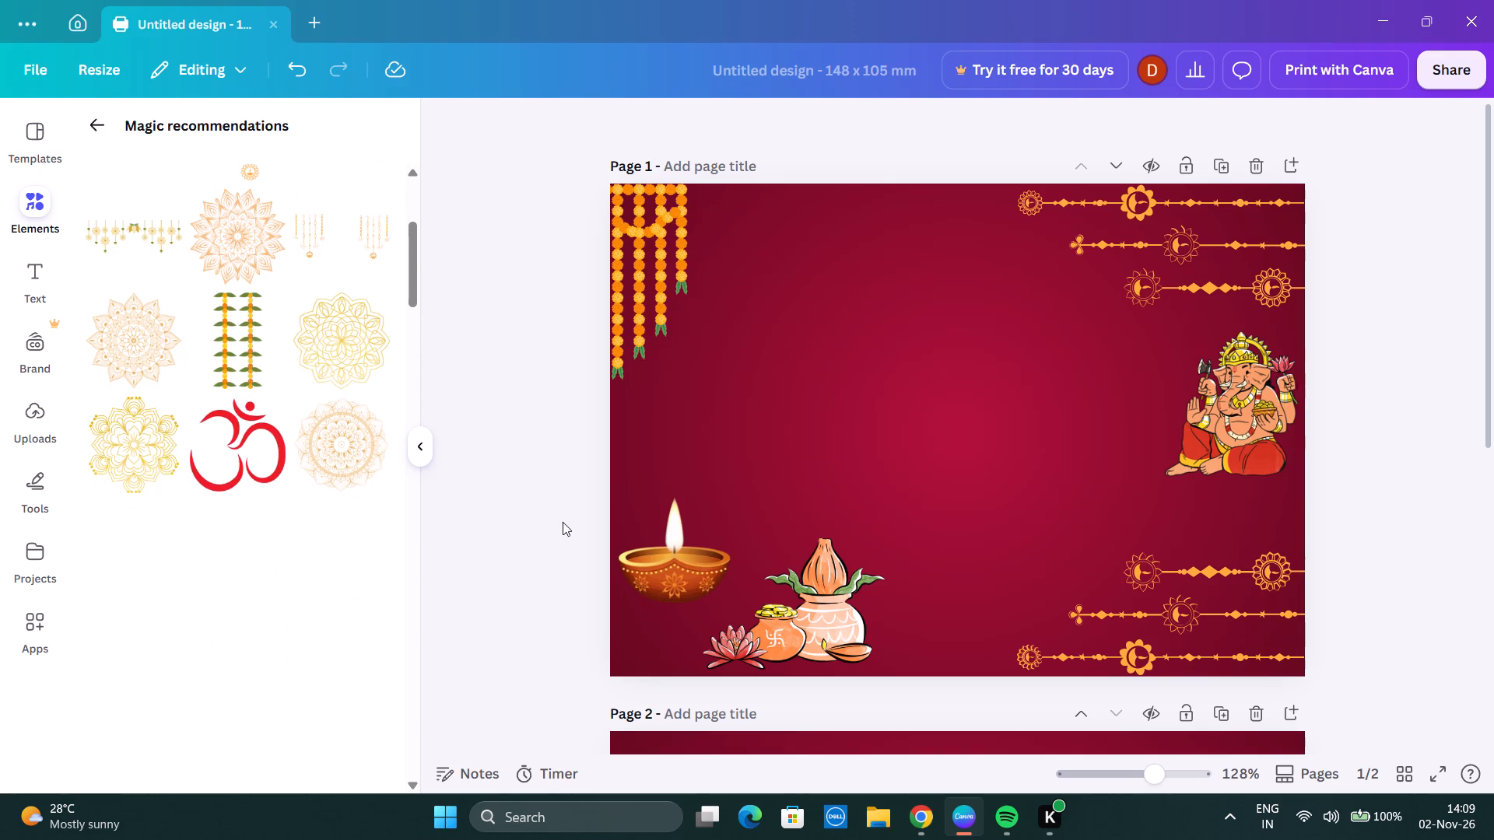
Browse the full Magic recommendations collection again for another decoration that suits the Diwali card.
{"action": "left_click", "coordinate": [110, 131]}
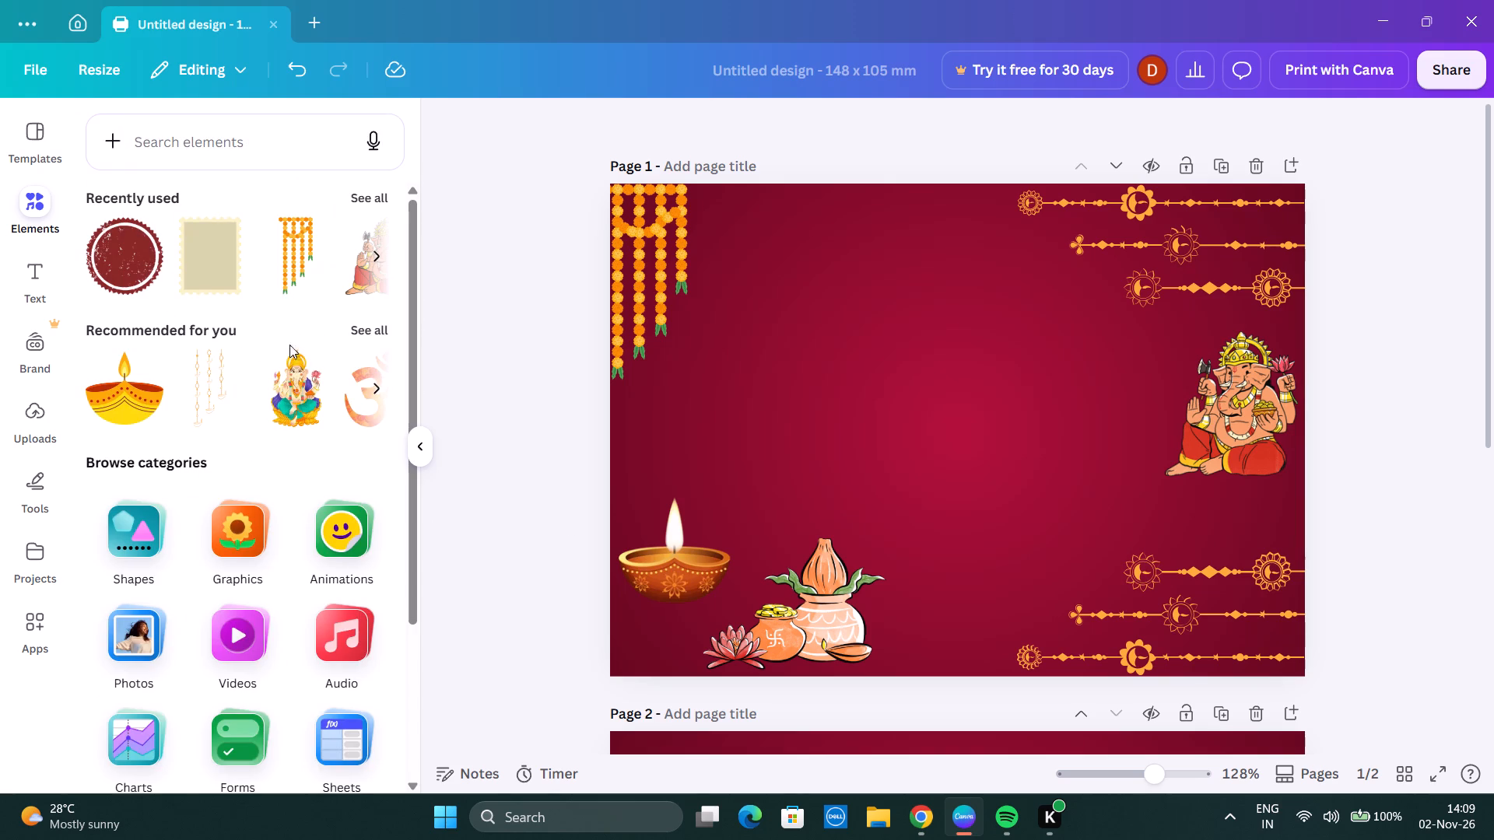
{"action": "left_click", "coordinate": [362, 331]}
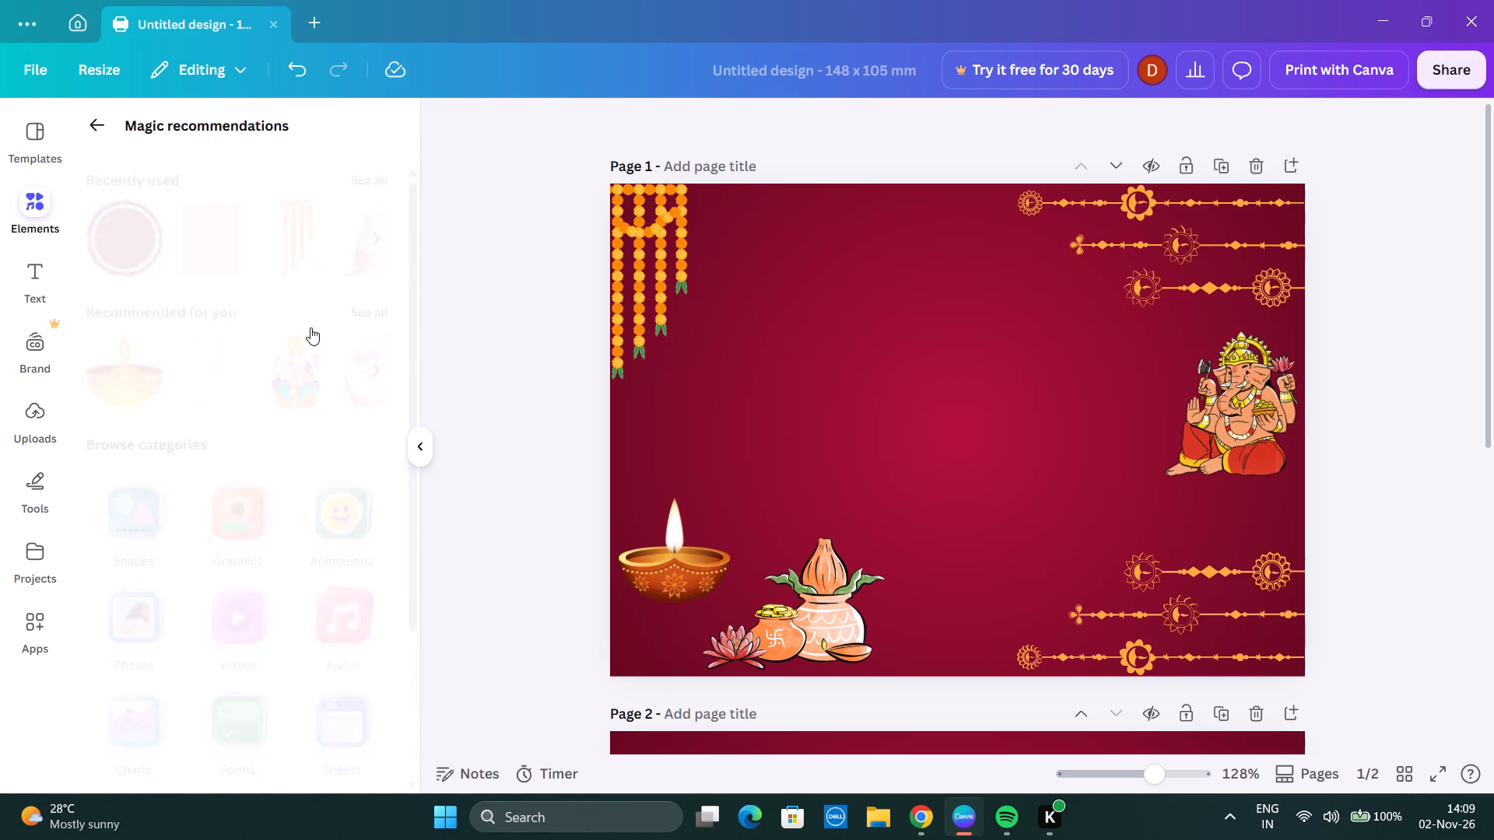
{"action": "scroll", "coordinate": [249, 322], "scroll_direction": "down", "scroll_amount": 4}
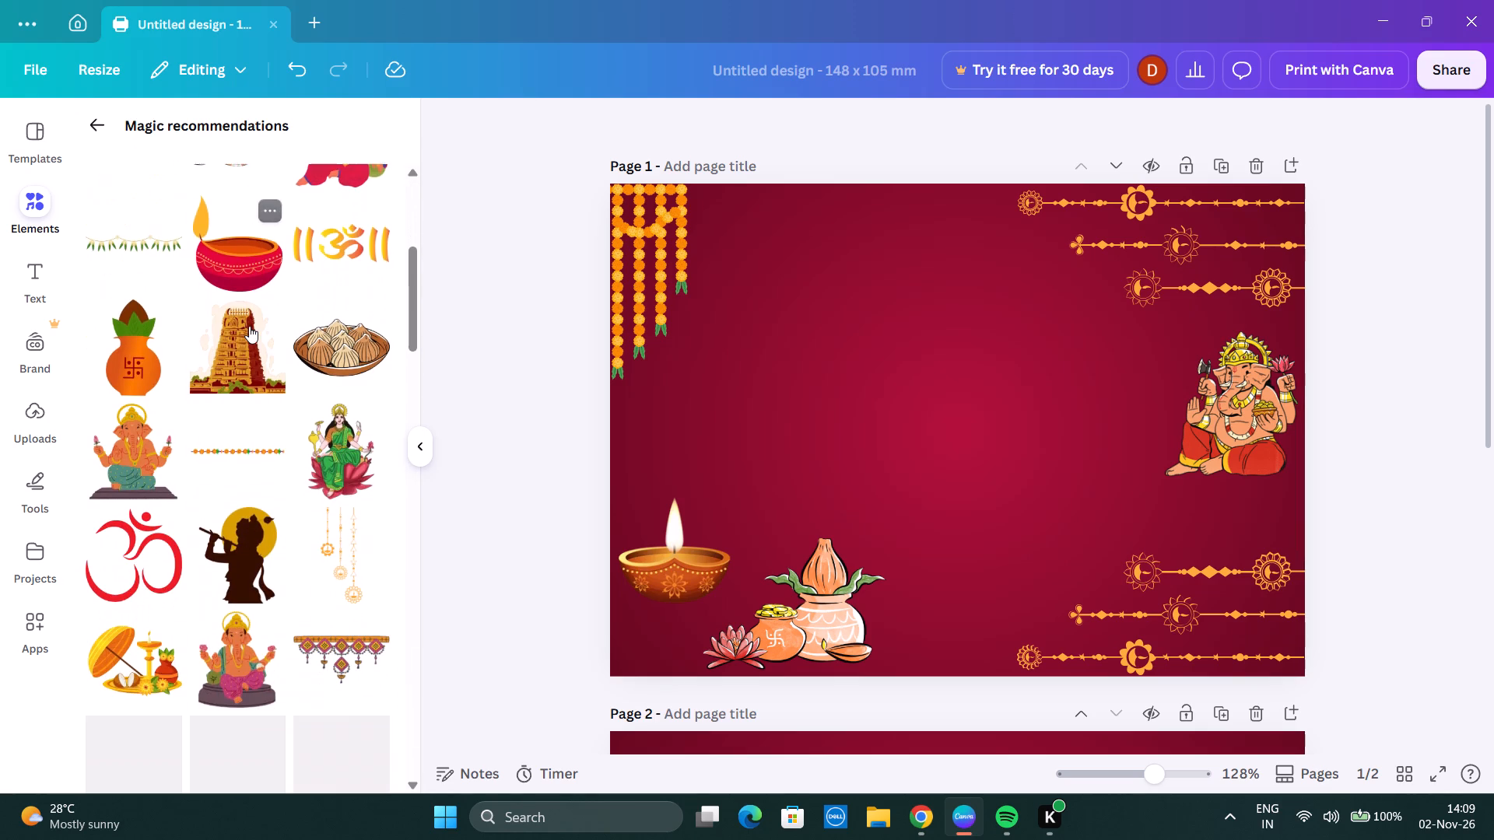
{"action": "scroll", "coordinate": [249, 326], "scroll_direction": "down", "scroll_amount": 2}
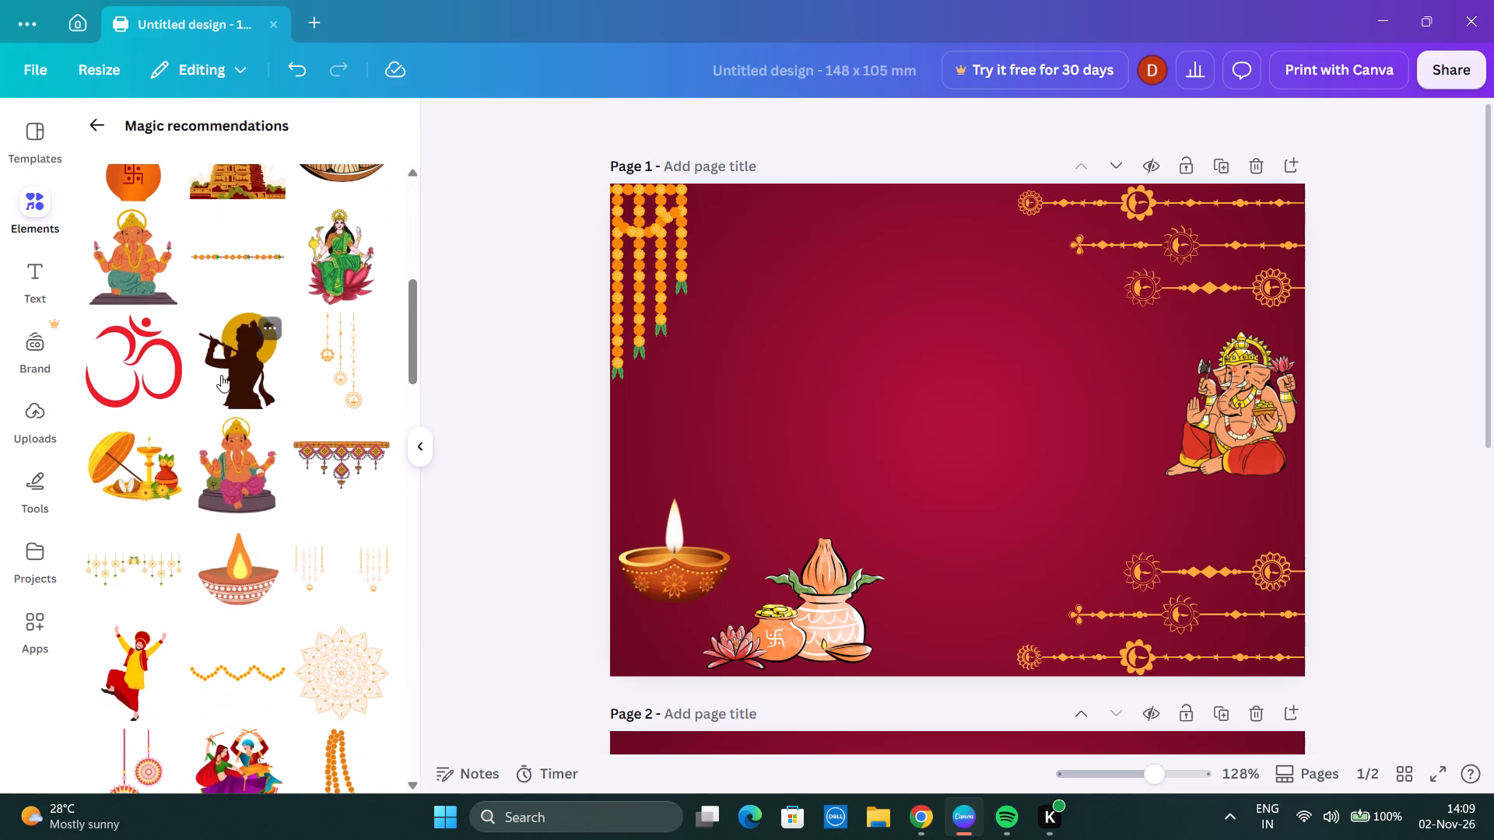
{"action": "scroll", "coordinate": [324, 430], "scroll_direction": "down", "scroll_amount": 3}
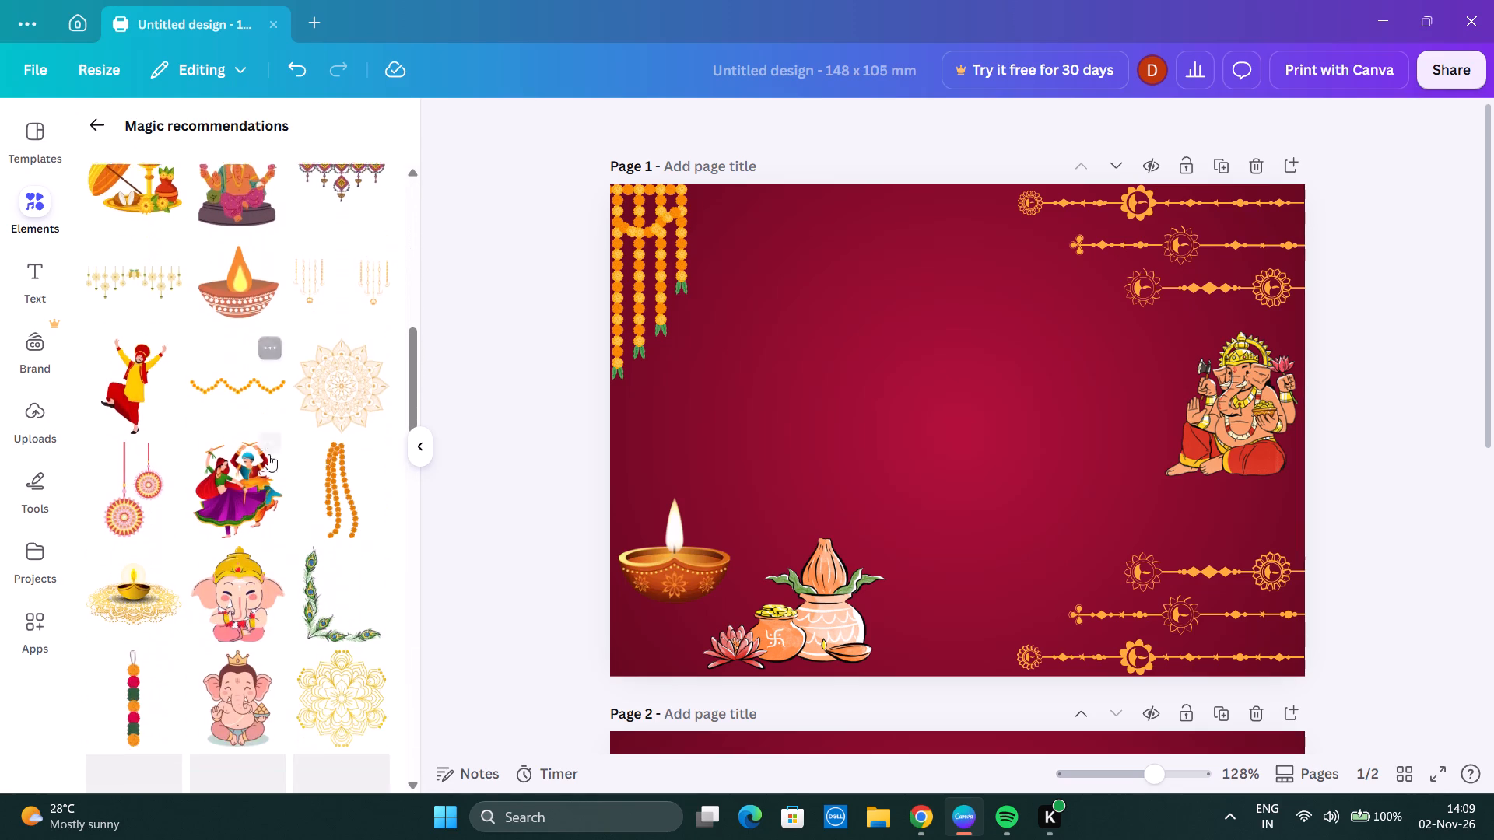
{"action": "scroll", "coordinate": [268, 454], "scroll_direction": "down", "scroll_amount": 3}
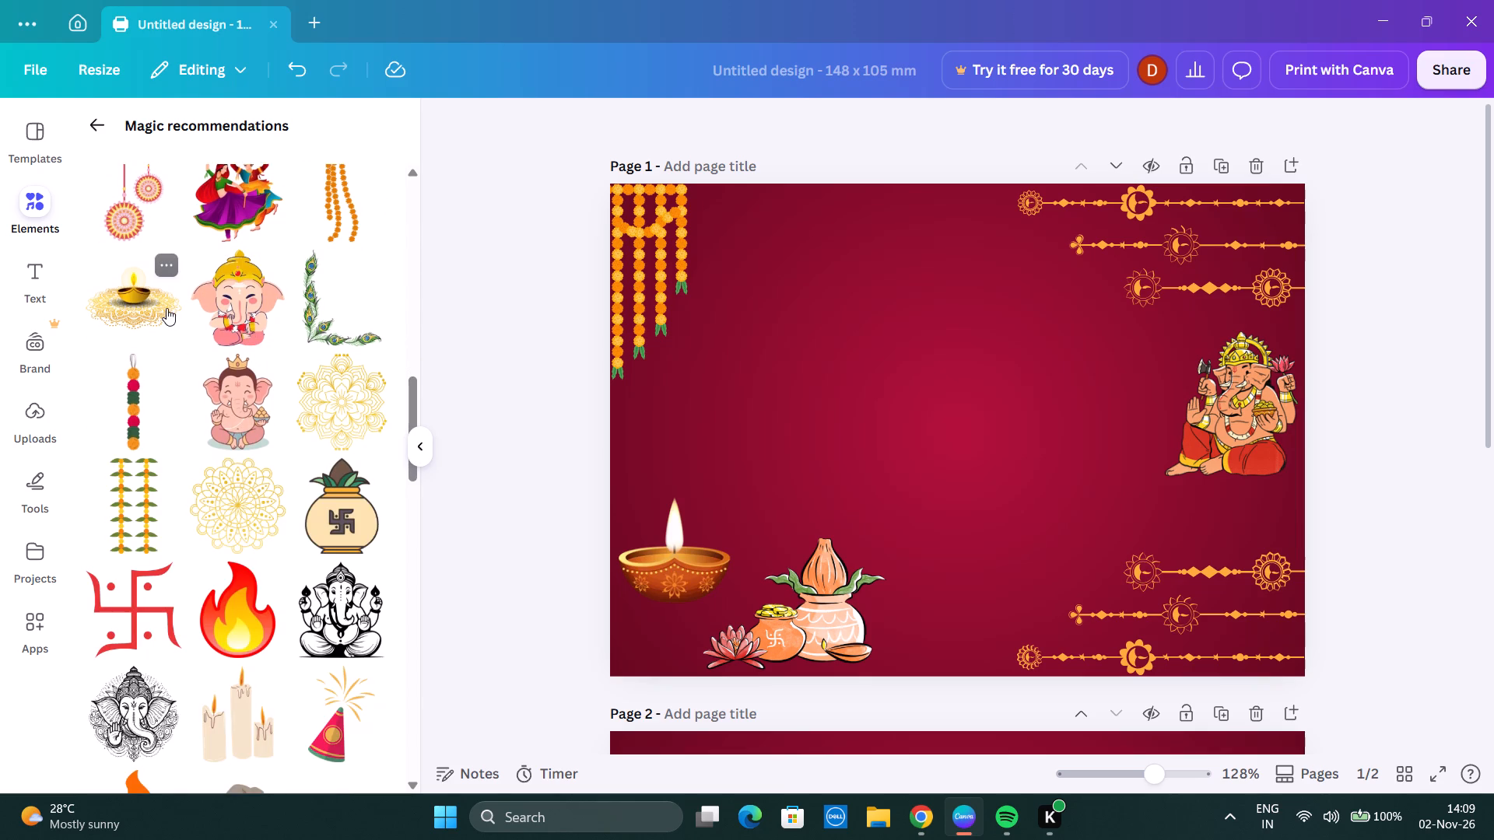
{"action": "scroll", "coordinate": [167, 309], "scroll_direction": "down", "scroll_amount": 5}
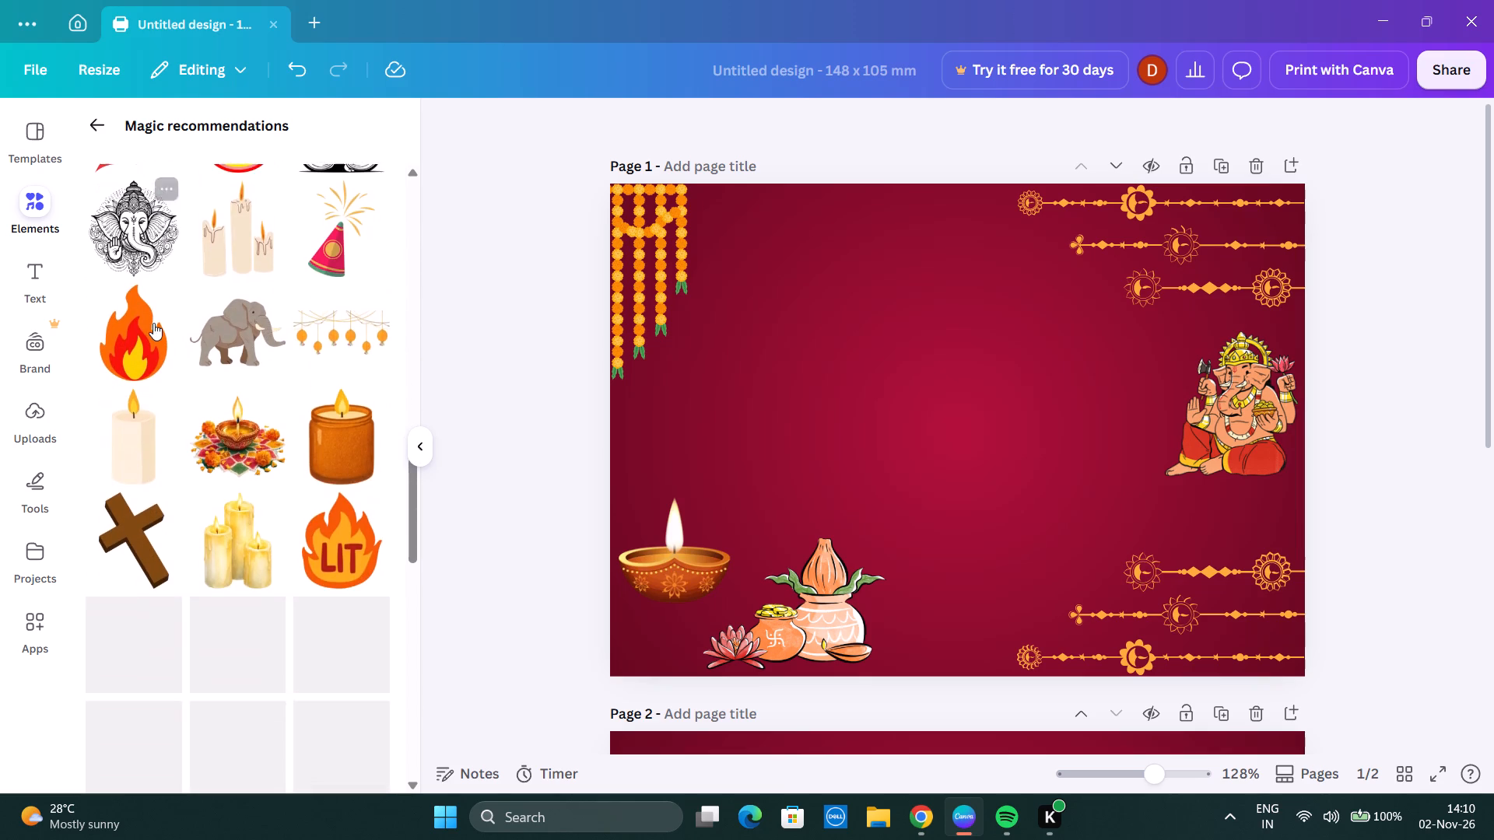
{"action": "scroll", "coordinate": [153, 313], "scroll_direction": "down", "scroll_amount": 4}
{"action": "scroll", "coordinate": [153, 313], "scroll_direction": "up", "scroll_amount": 2}
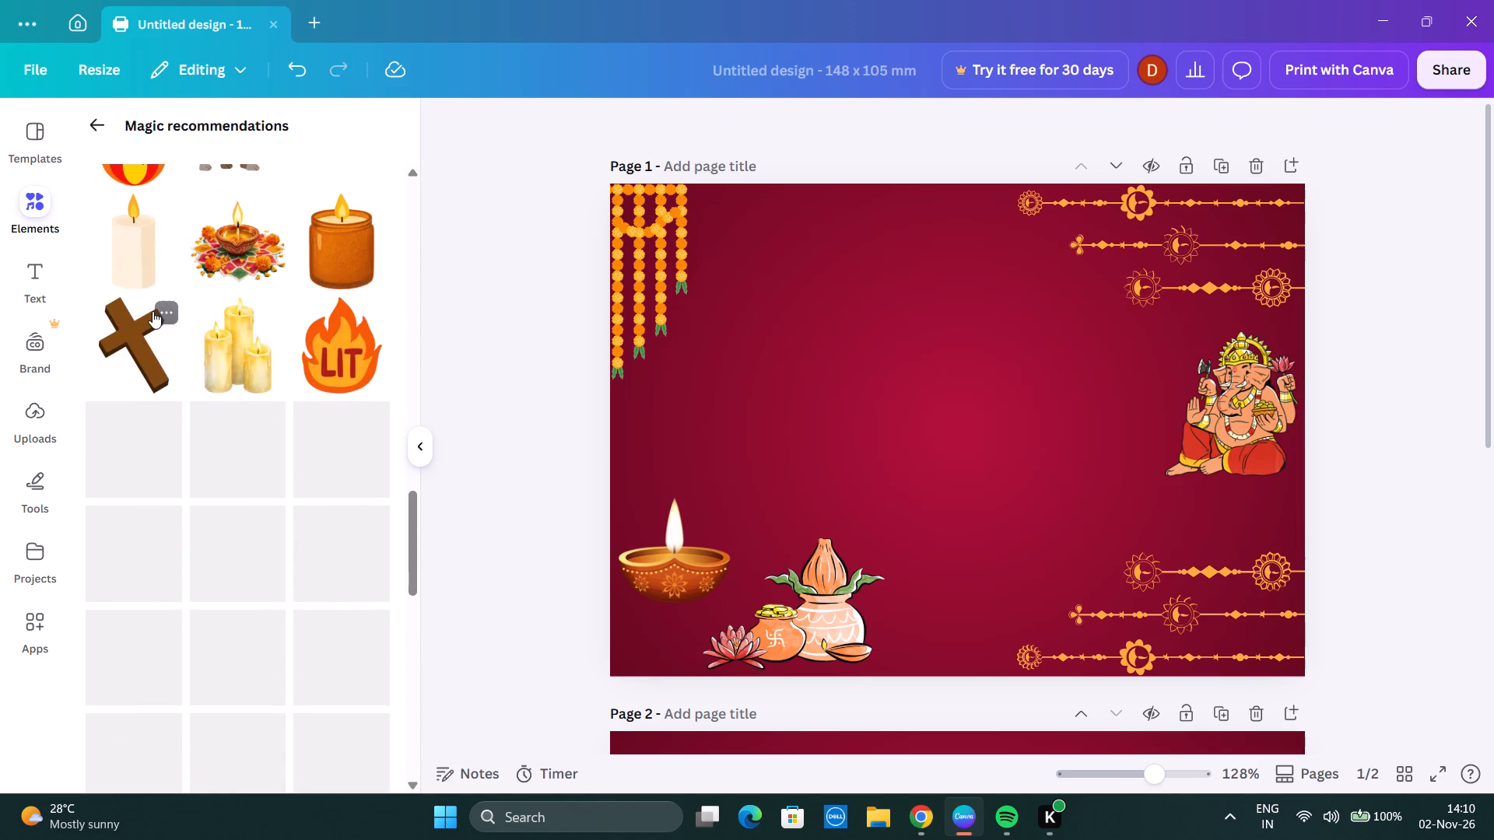
{"action": "scroll", "coordinate": [156, 314], "scroll_direction": "down", "scroll_amount": 3}
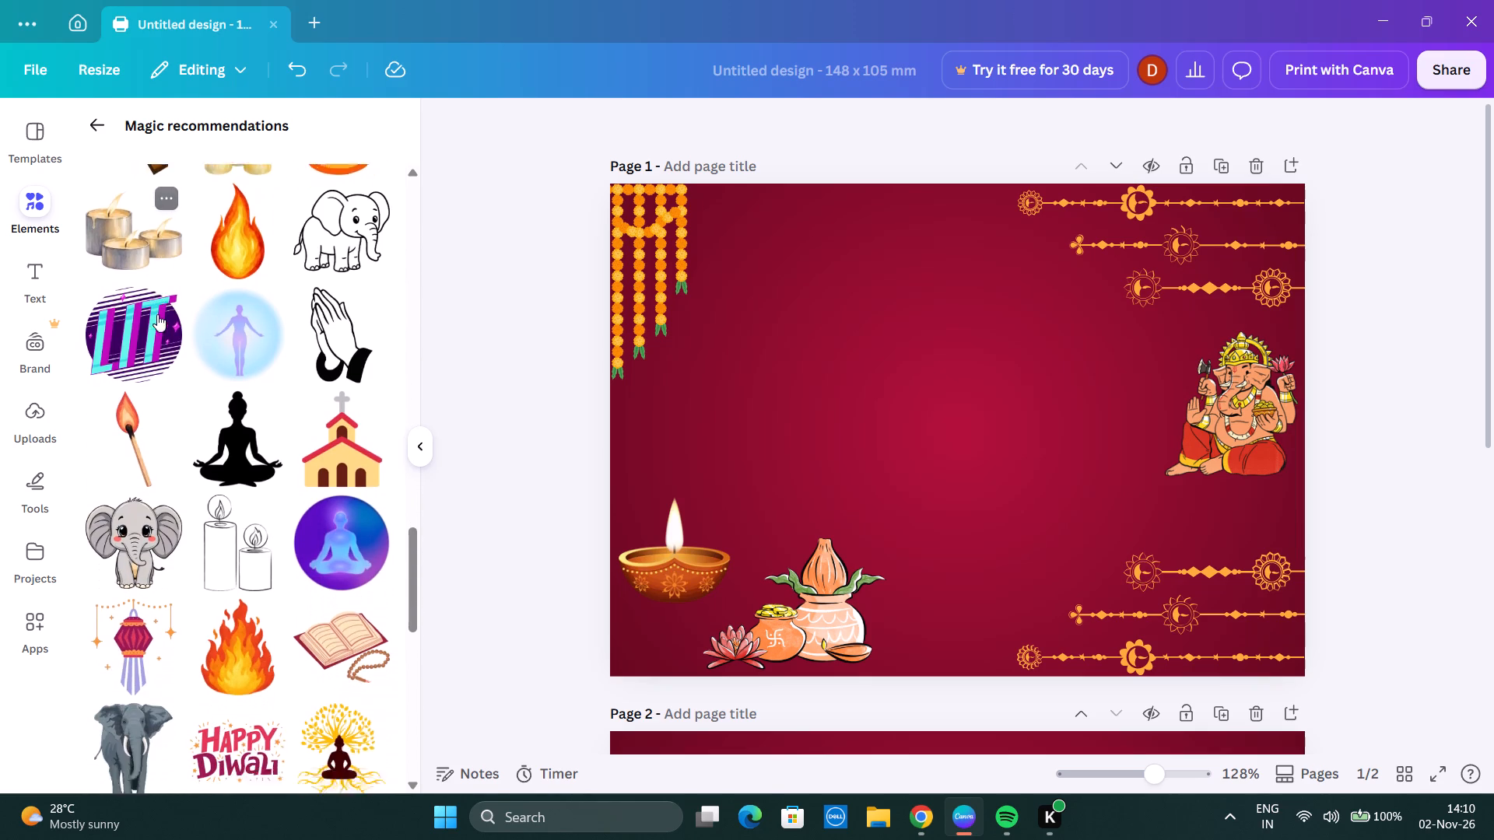
{"action": "scroll", "coordinate": [284, 341], "scroll_direction": "down", "scroll_amount": 4}
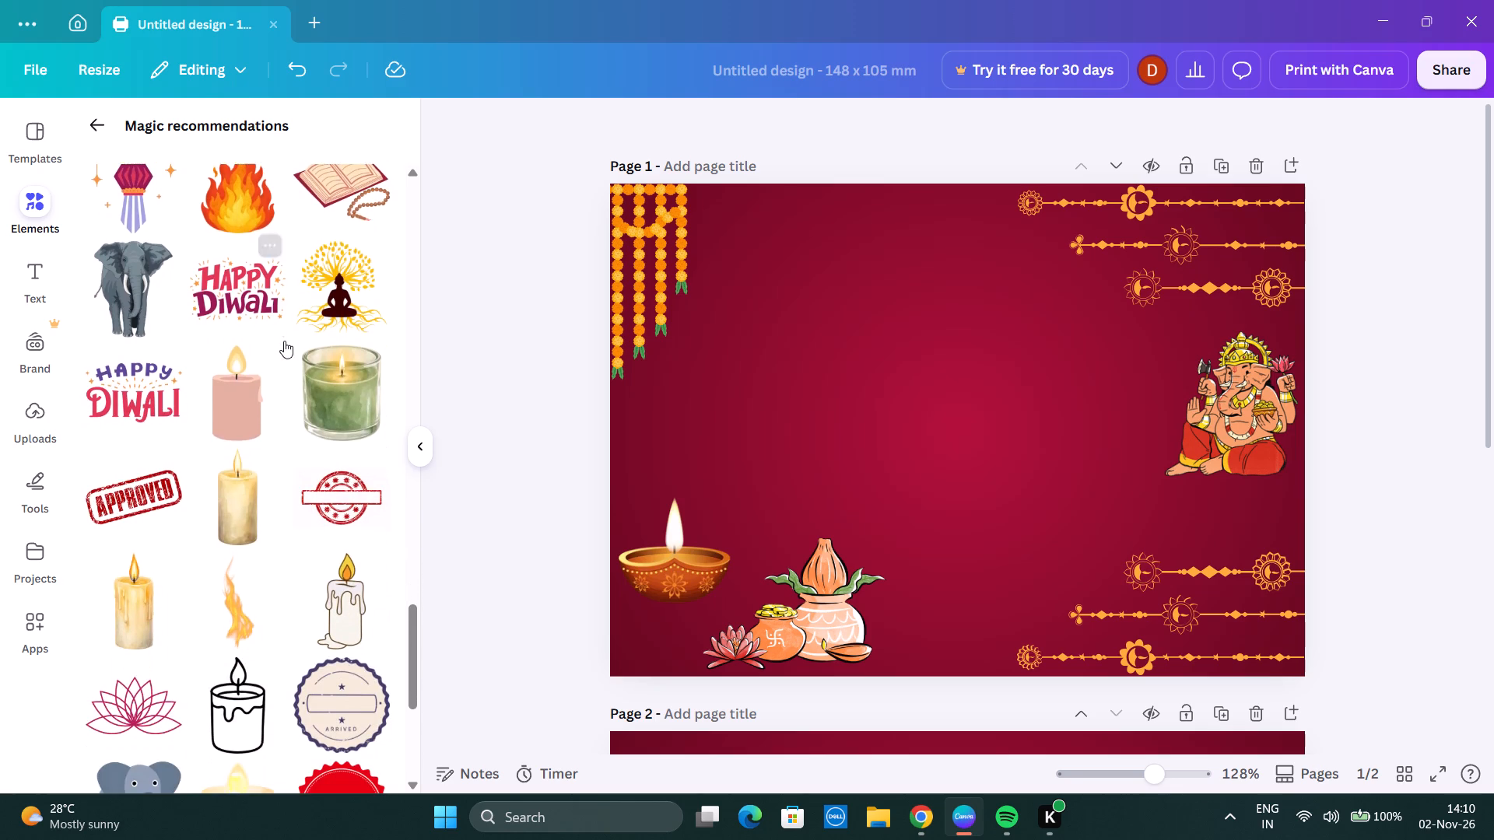
{"action": "scroll", "coordinate": [248, 354], "scroll_direction": "down", "scroll_amount": 2}
{"action": "scroll", "coordinate": [215, 367], "scroll_direction": "up", "scroll_amount": 2}
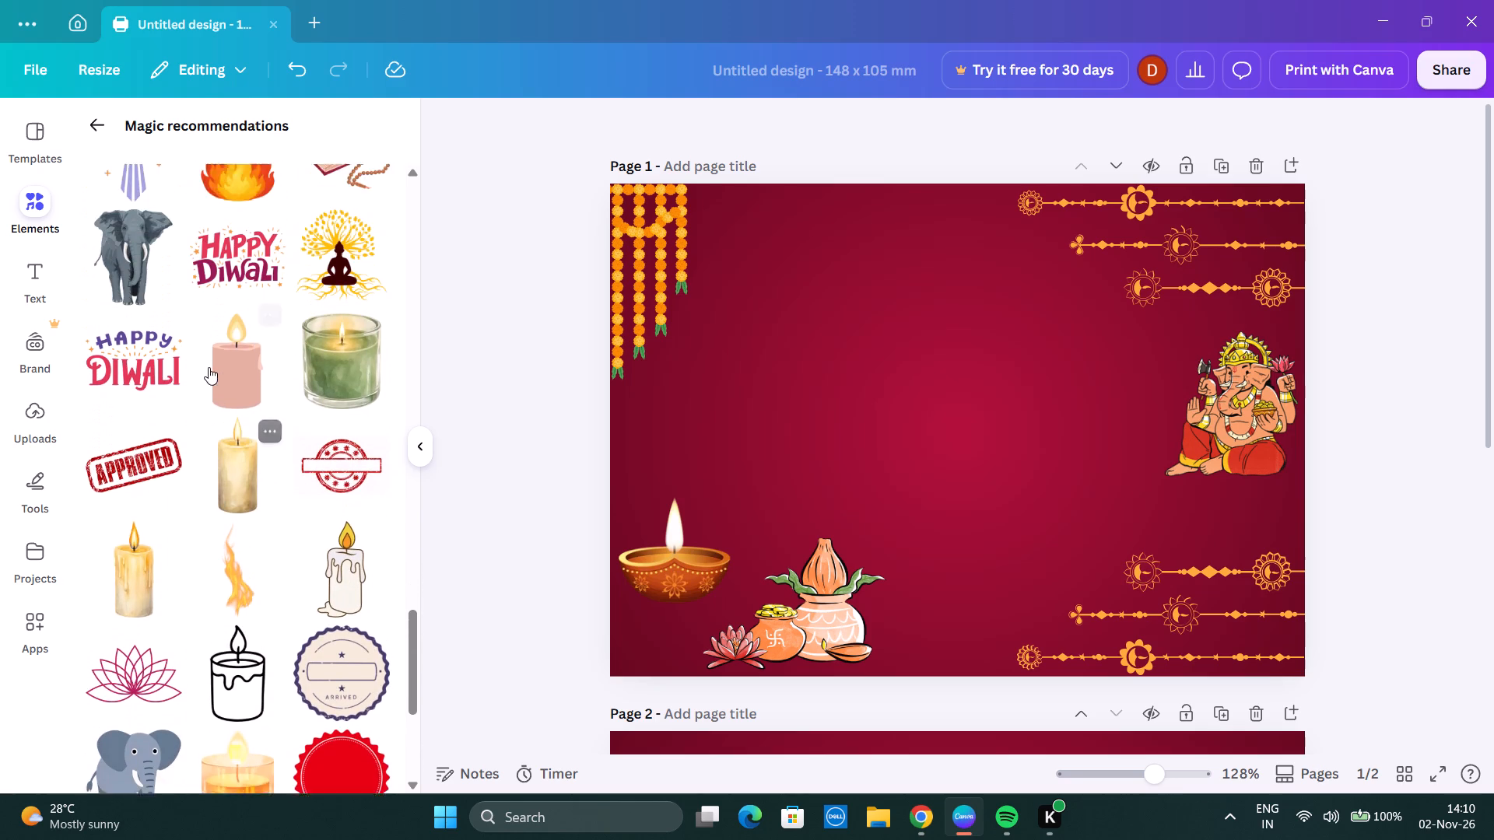
{"action": "scroll", "coordinate": [208, 366], "scroll_direction": "down", "scroll_amount": 5}
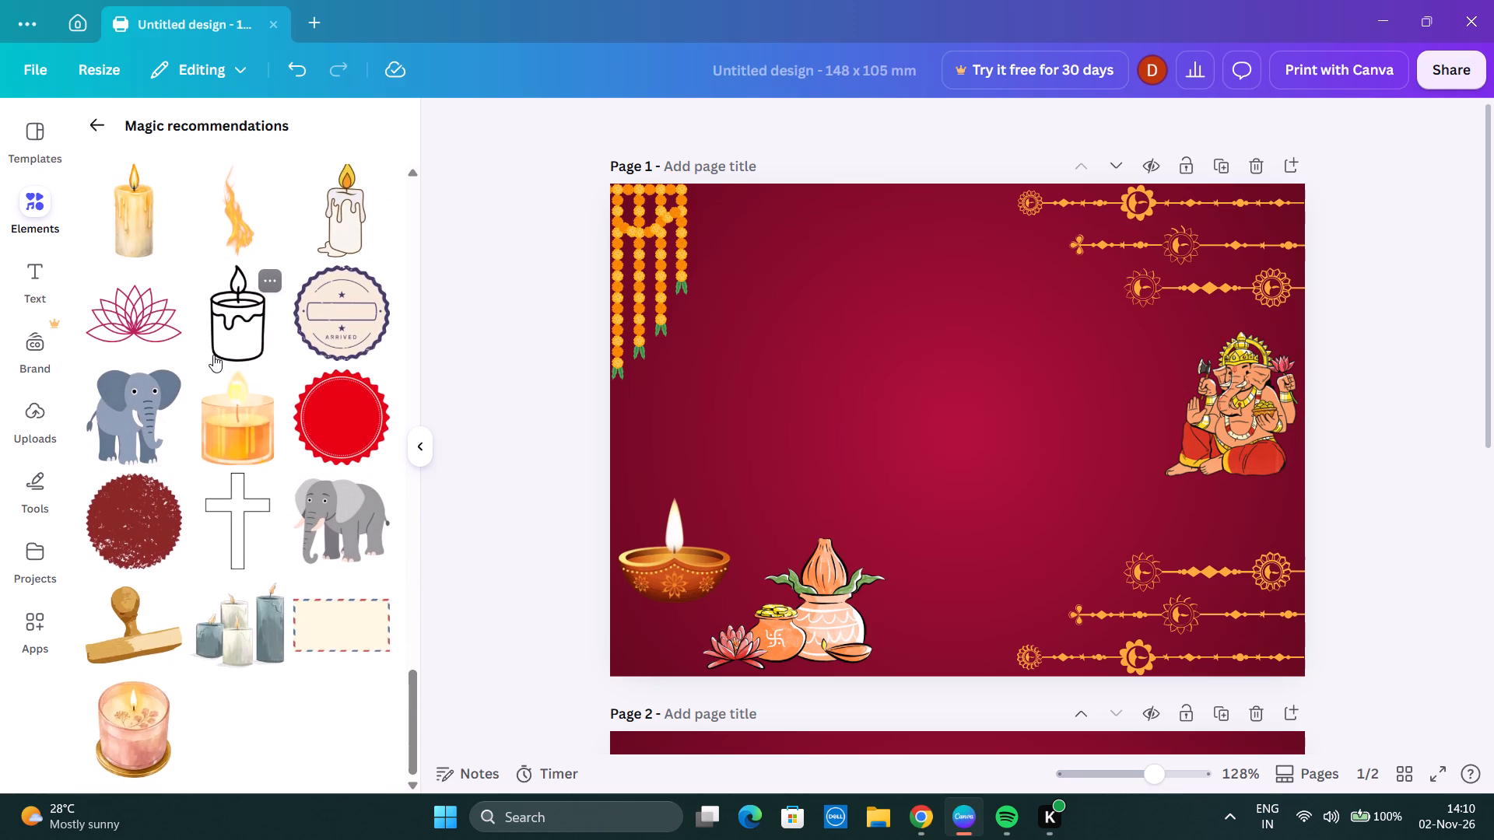
{"action": "scroll", "coordinate": [213, 355], "scroll_direction": "down", "scroll_amount": 2}
{"action": "left_click", "coordinate": [93, 121]}
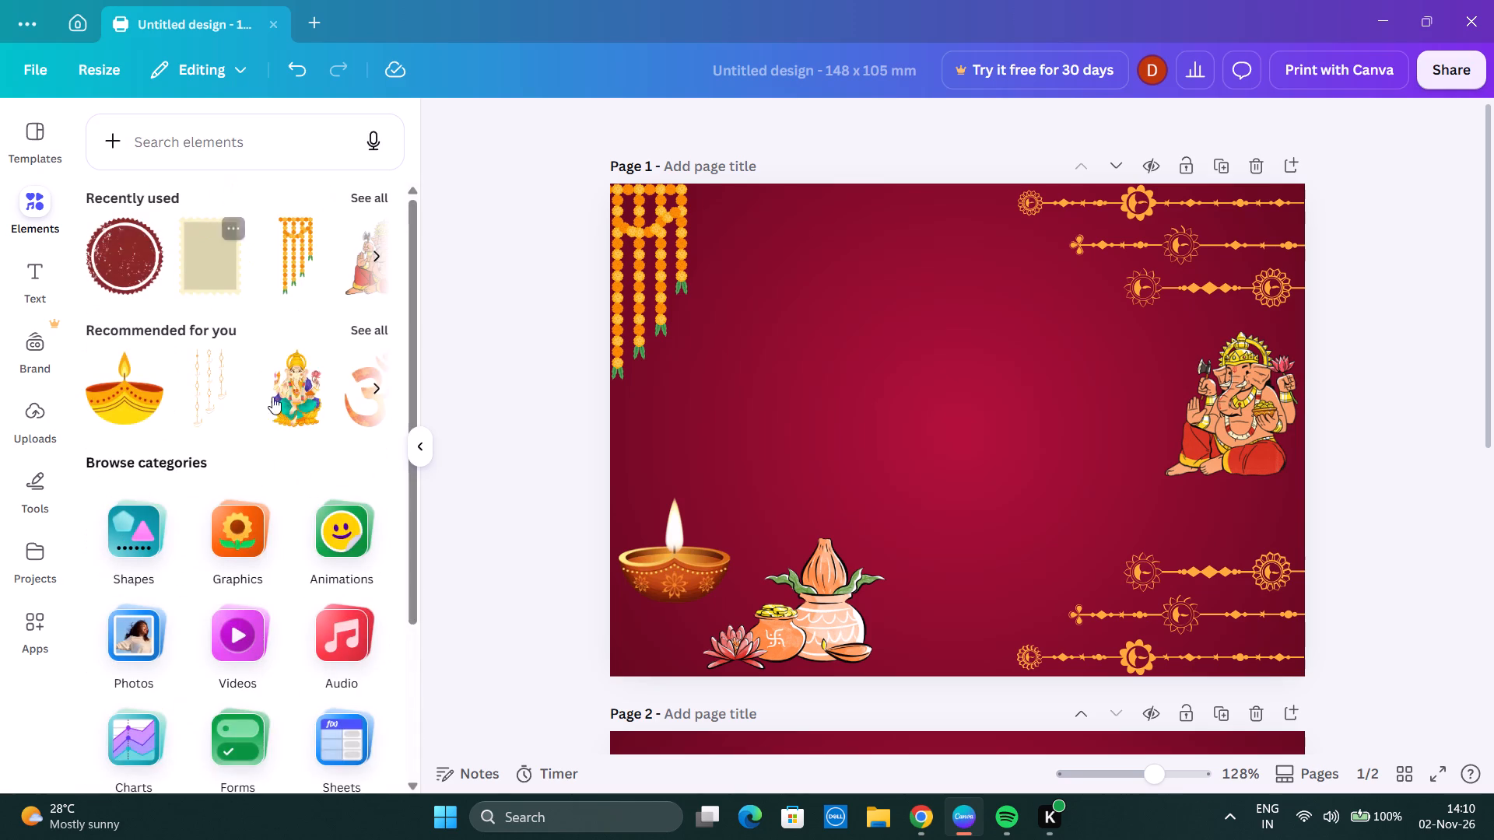
Browse the Graphics category collections for a decoration that suits the Diwali card.
{"action": "scroll", "coordinate": [281, 427], "scroll_direction": "down", "scroll_amount": 5}
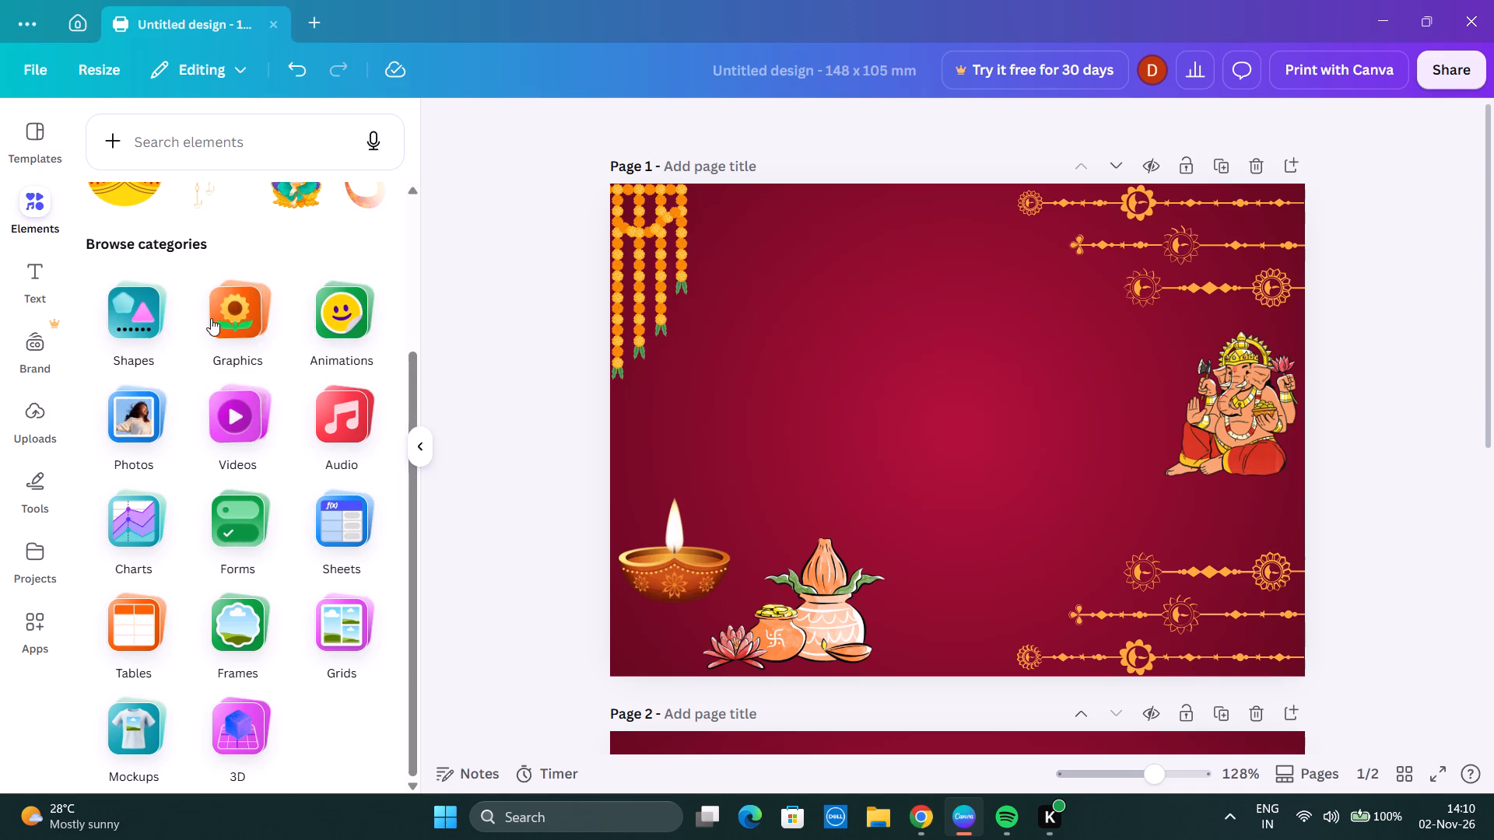
{"action": "left_click", "coordinate": [232, 293]}
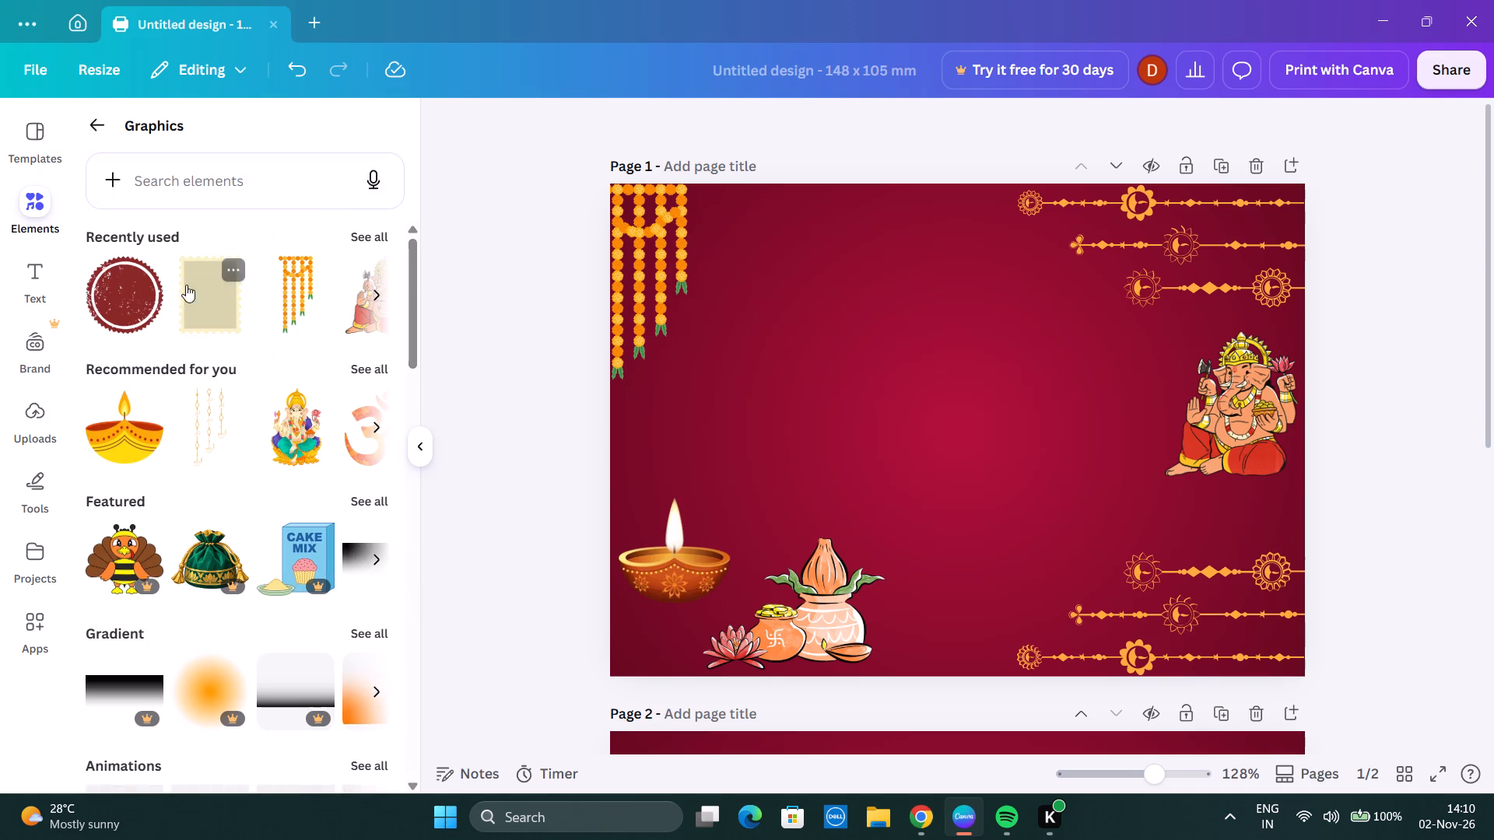
{"action": "scroll", "coordinate": [194, 357], "scroll_direction": "down", "scroll_amount": 6}
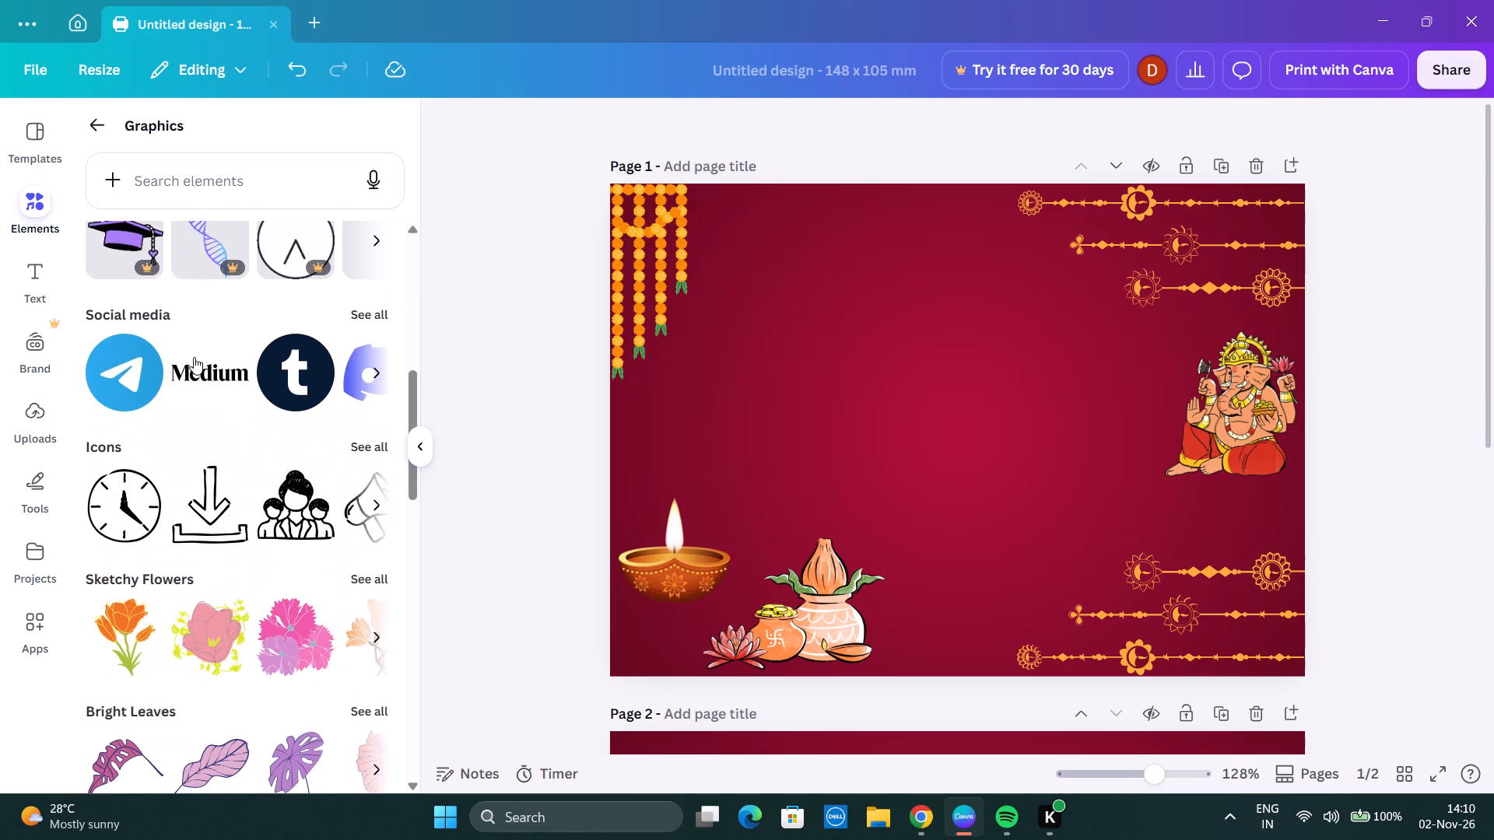
{"action": "scroll", "coordinate": [185, 331], "scroll_direction": "down", "scroll_amount": 2}
{"action": "scroll", "coordinate": [185, 340], "scroll_direction": "up", "scroll_amount": 1}
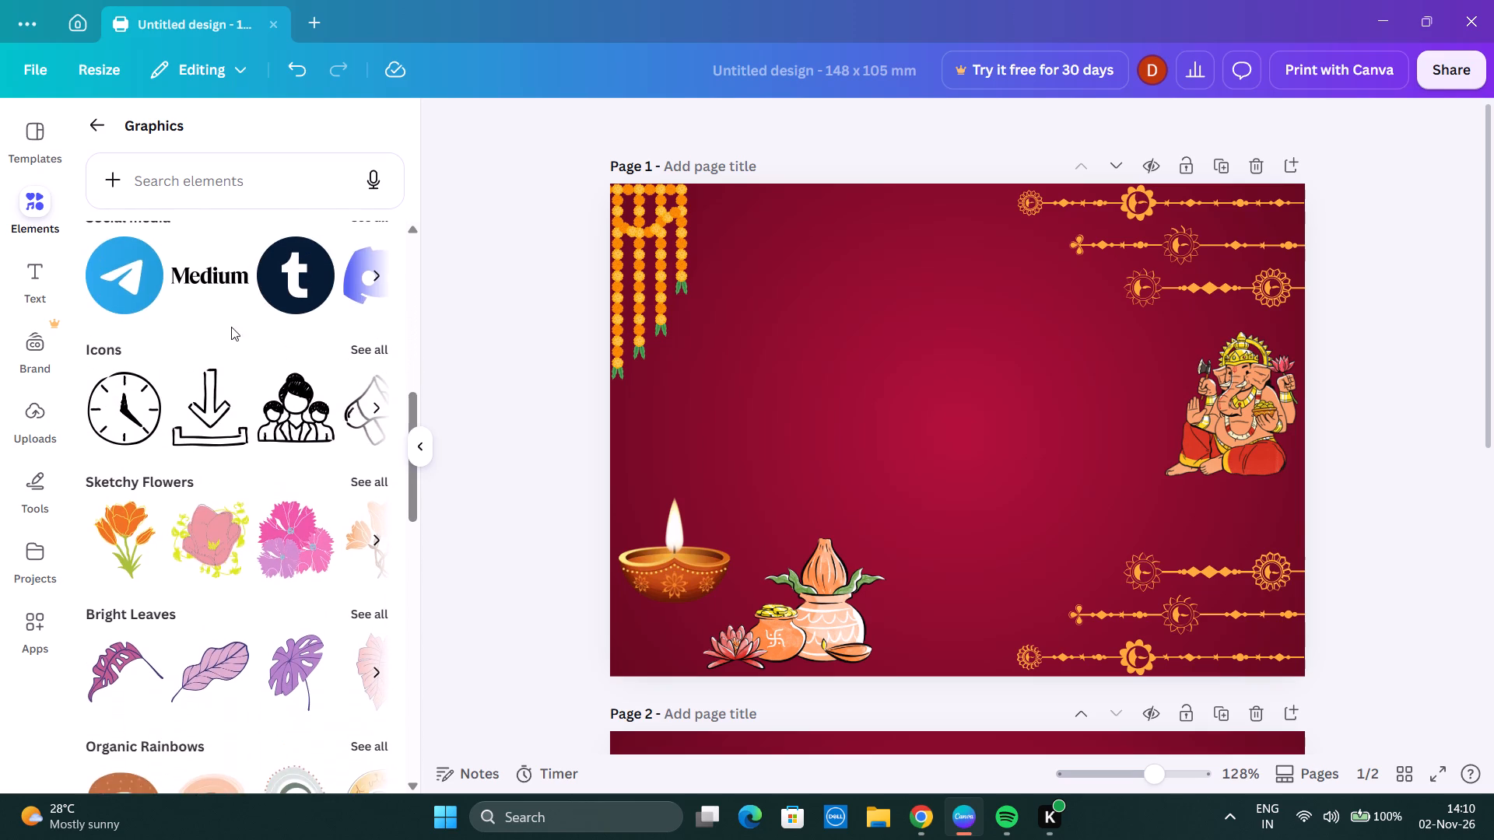
{"action": "scroll", "coordinate": [231, 327], "scroll_direction": "up", "scroll_amount": 2}
{"action": "scroll", "coordinate": [231, 326], "scroll_direction": "down", "scroll_amount": 7}
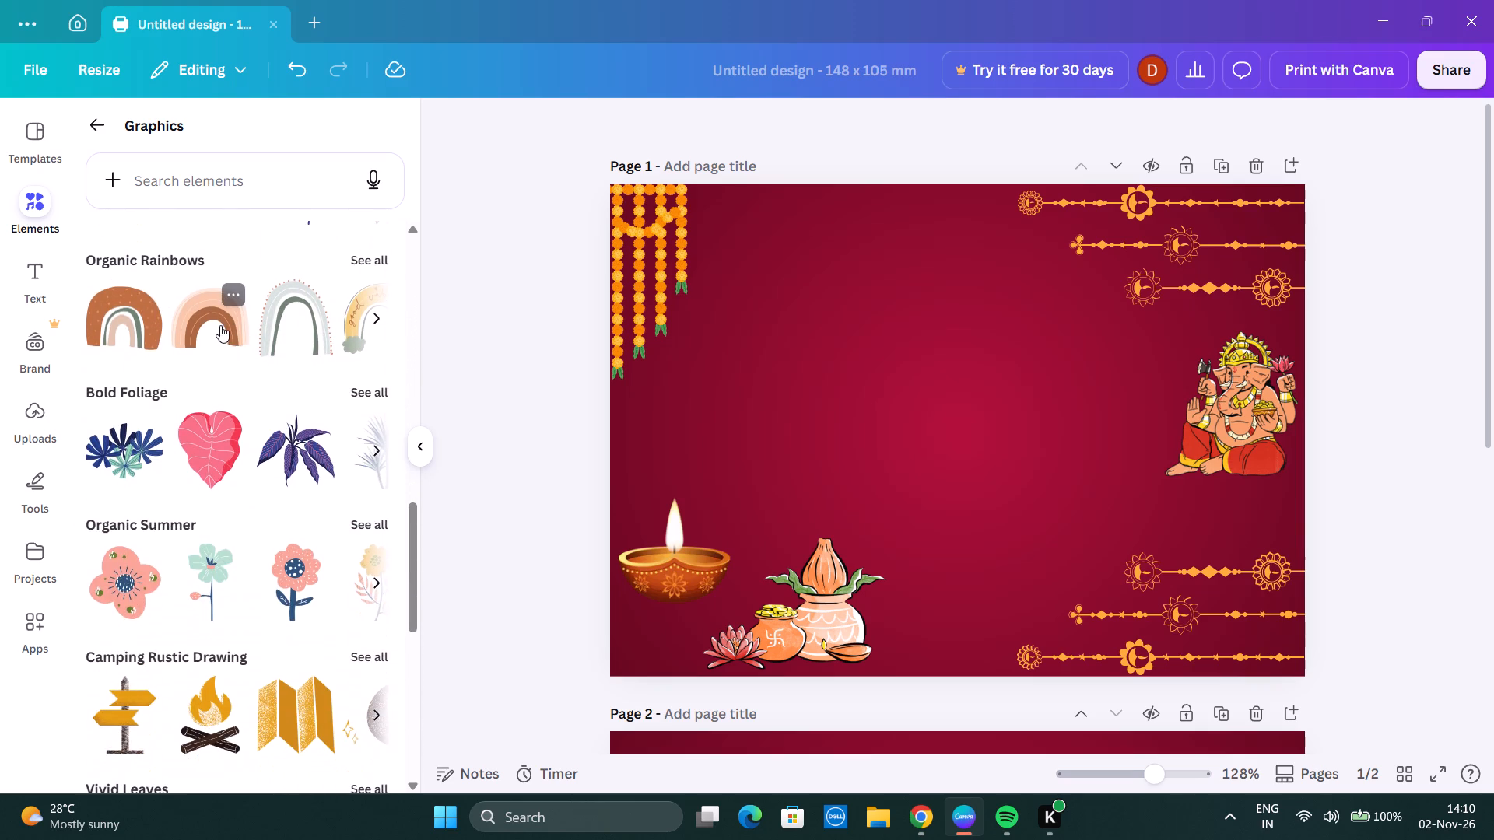
{"action": "scroll", "coordinate": [209, 325], "scroll_direction": "up", "scroll_amount": 2}
{"action": "scroll", "coordinate": [215, 353], "scroll_direction": "down", "scroll_amount": 1}
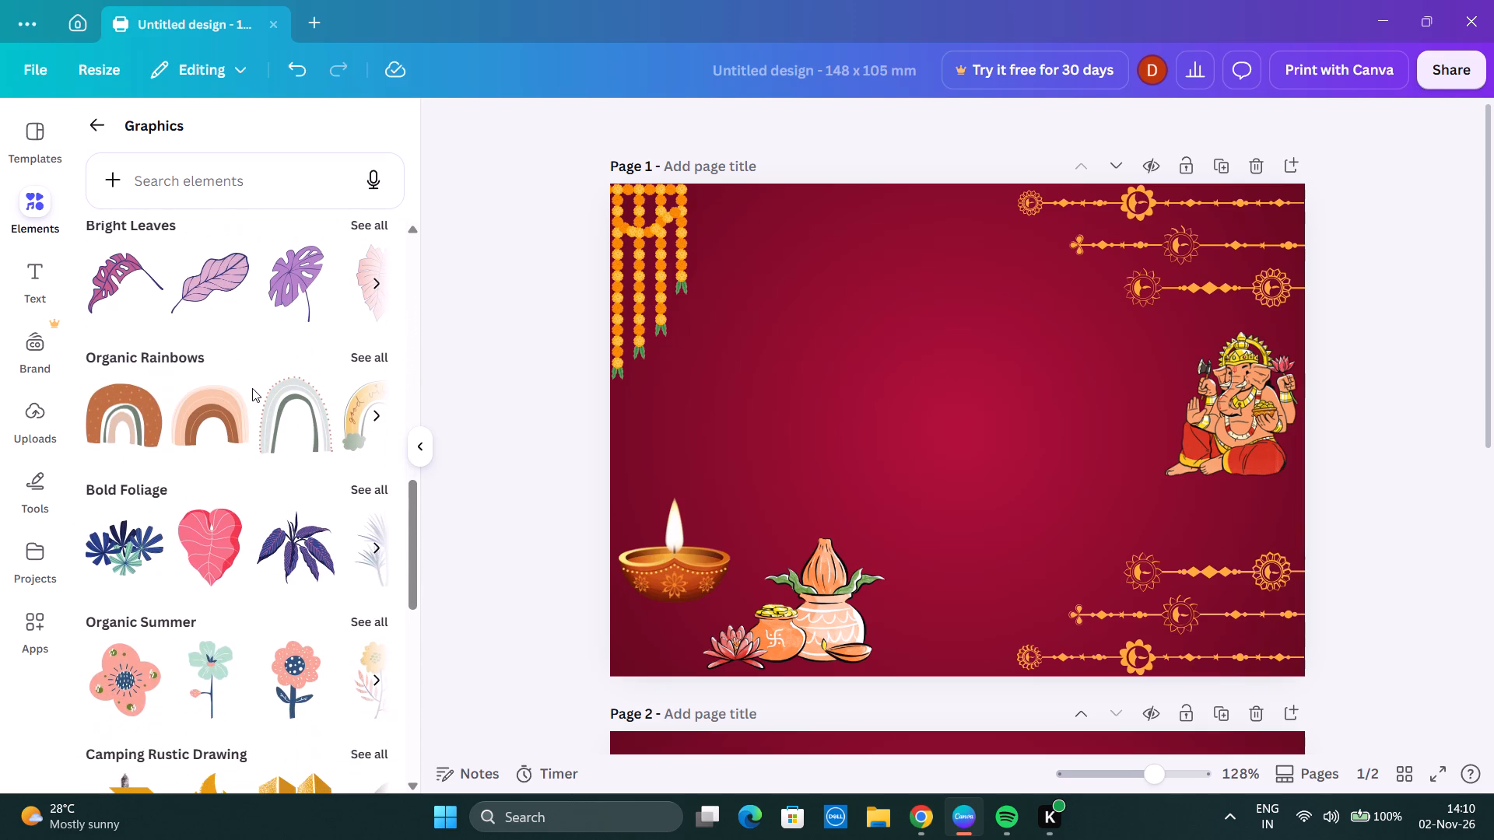
{"action": "scroll", "coordinate": [259, 417], "scroll_direction": "down", "scroll_amount": 3}
{"action": "scroll", "coordinate": [240, 419], "scroll_direction": "up", "scroll_amount": 6}
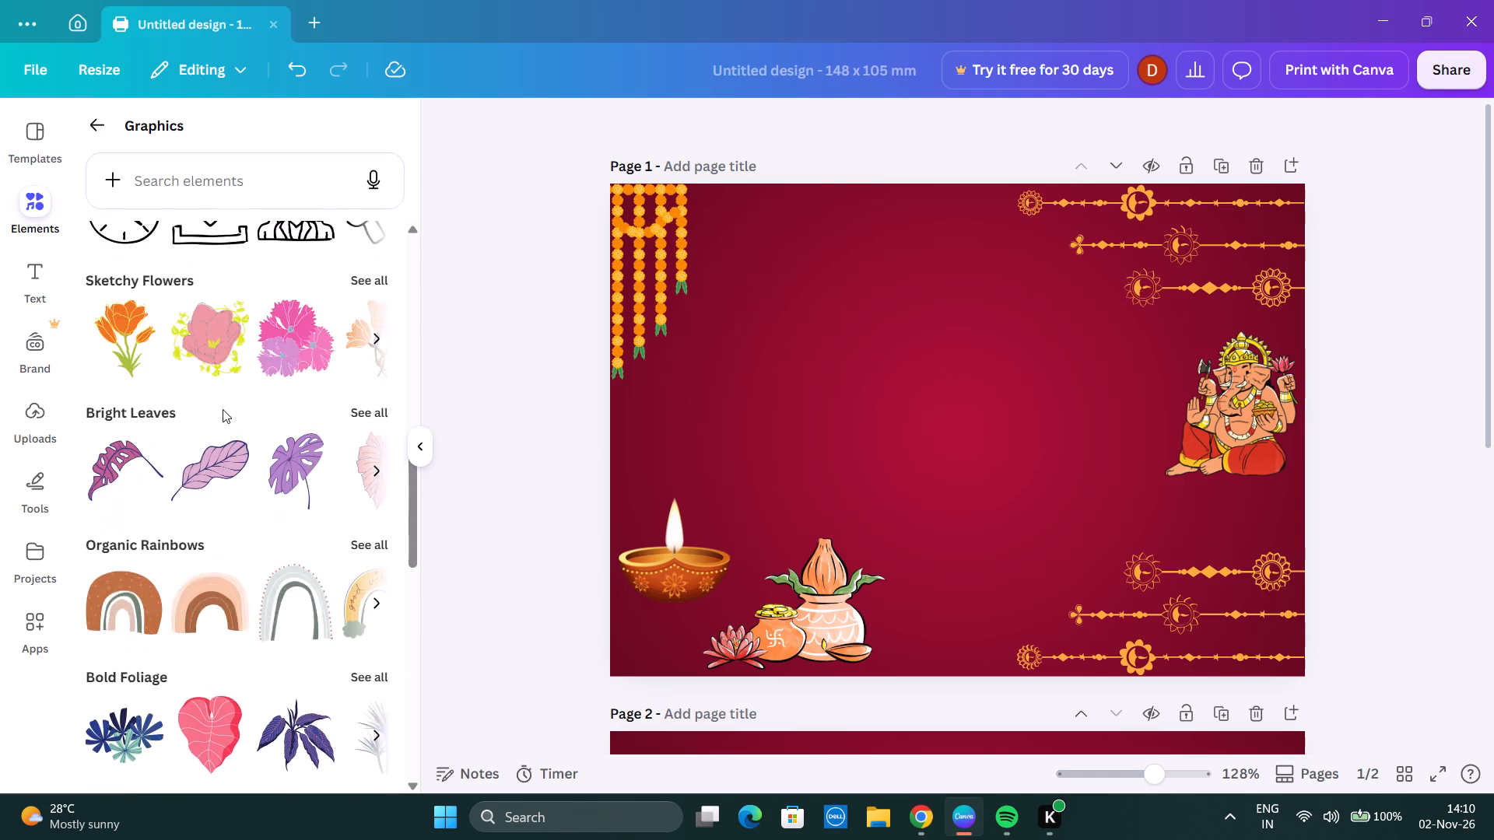
{"action": "scroll", "coordinate": [223, 409], "scroll_direction": "up", "scroll_amount": 8}
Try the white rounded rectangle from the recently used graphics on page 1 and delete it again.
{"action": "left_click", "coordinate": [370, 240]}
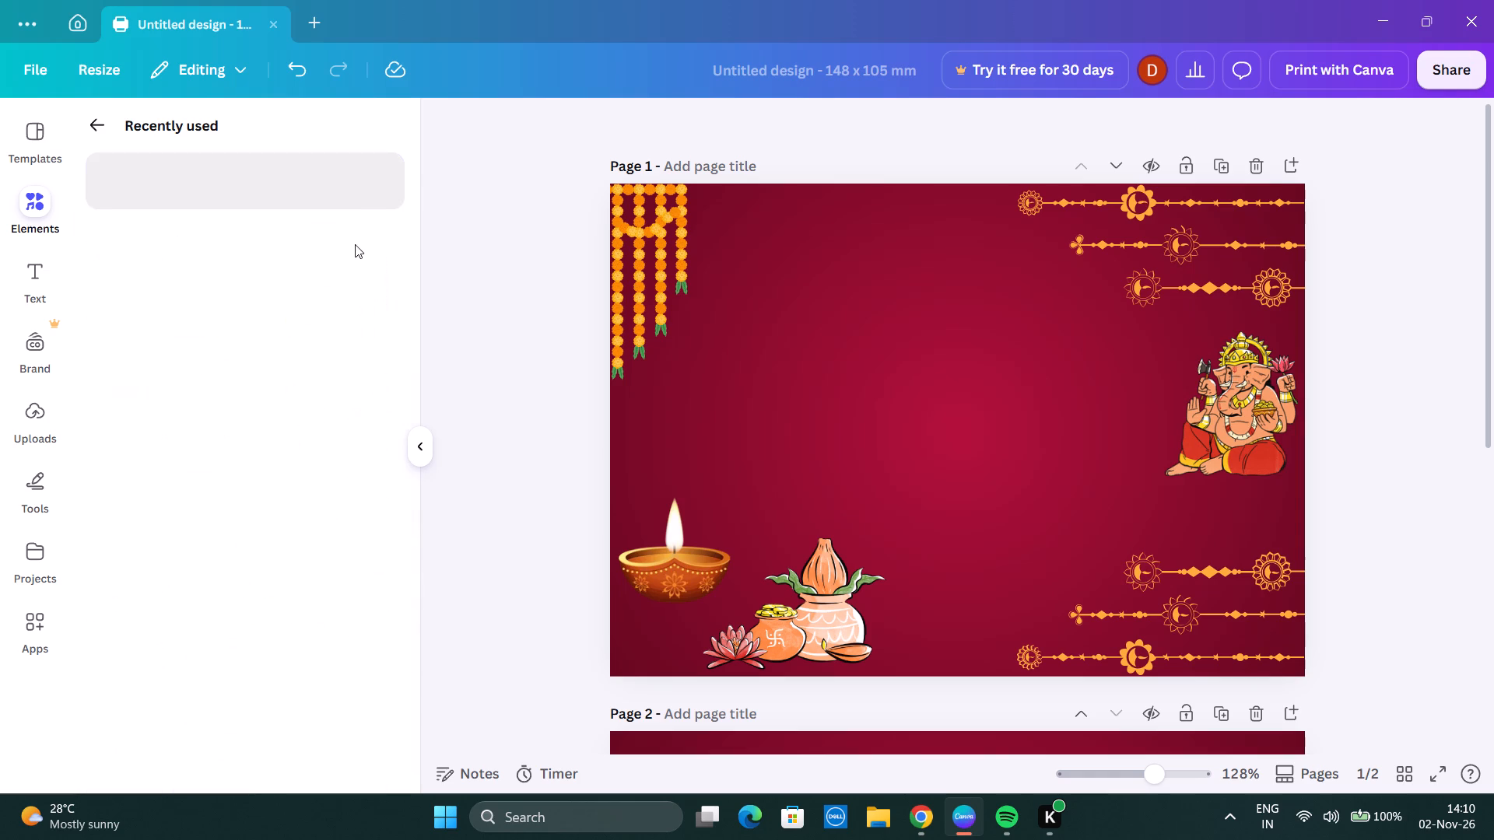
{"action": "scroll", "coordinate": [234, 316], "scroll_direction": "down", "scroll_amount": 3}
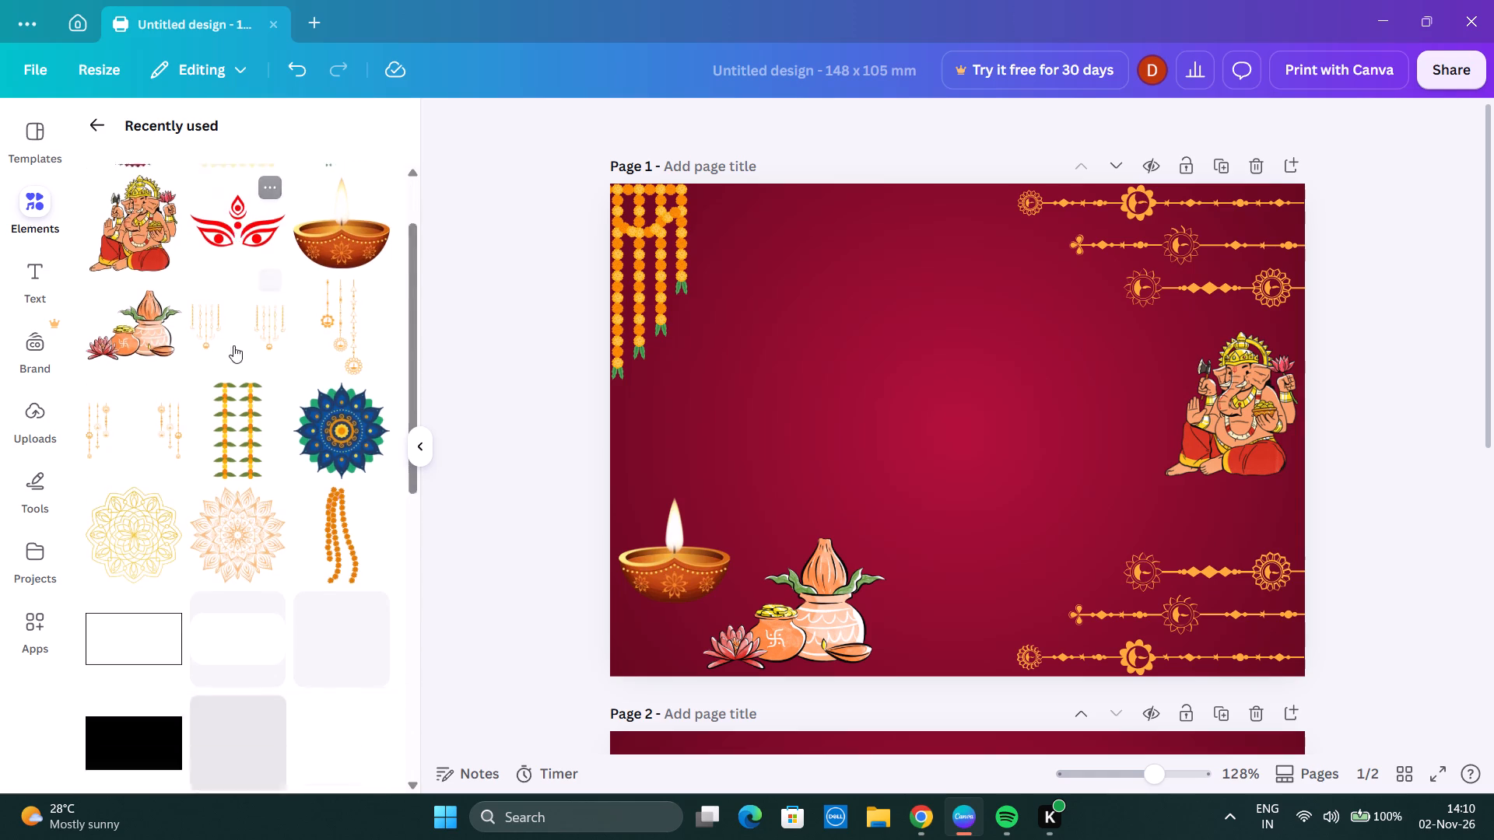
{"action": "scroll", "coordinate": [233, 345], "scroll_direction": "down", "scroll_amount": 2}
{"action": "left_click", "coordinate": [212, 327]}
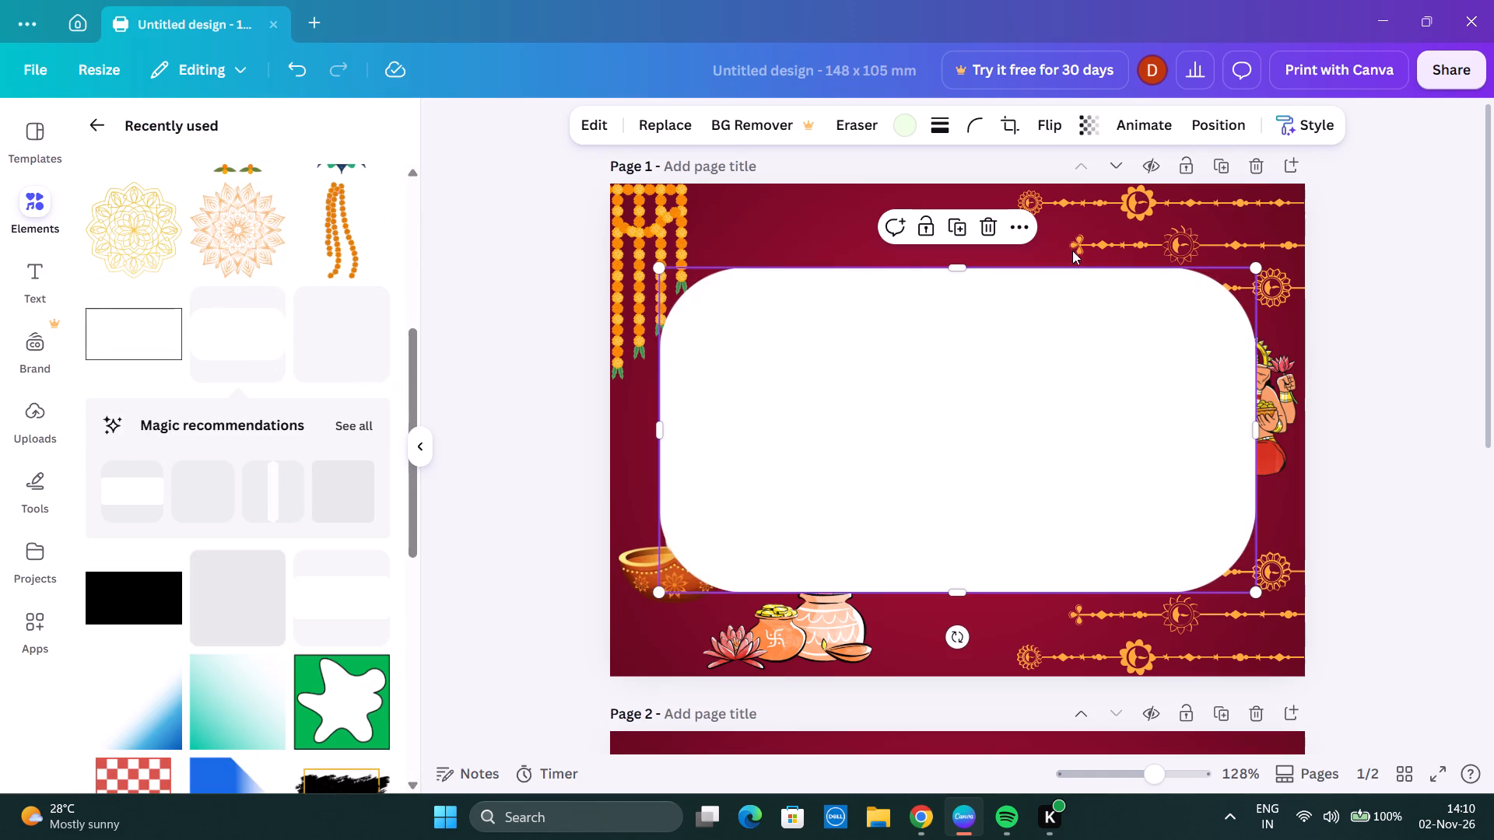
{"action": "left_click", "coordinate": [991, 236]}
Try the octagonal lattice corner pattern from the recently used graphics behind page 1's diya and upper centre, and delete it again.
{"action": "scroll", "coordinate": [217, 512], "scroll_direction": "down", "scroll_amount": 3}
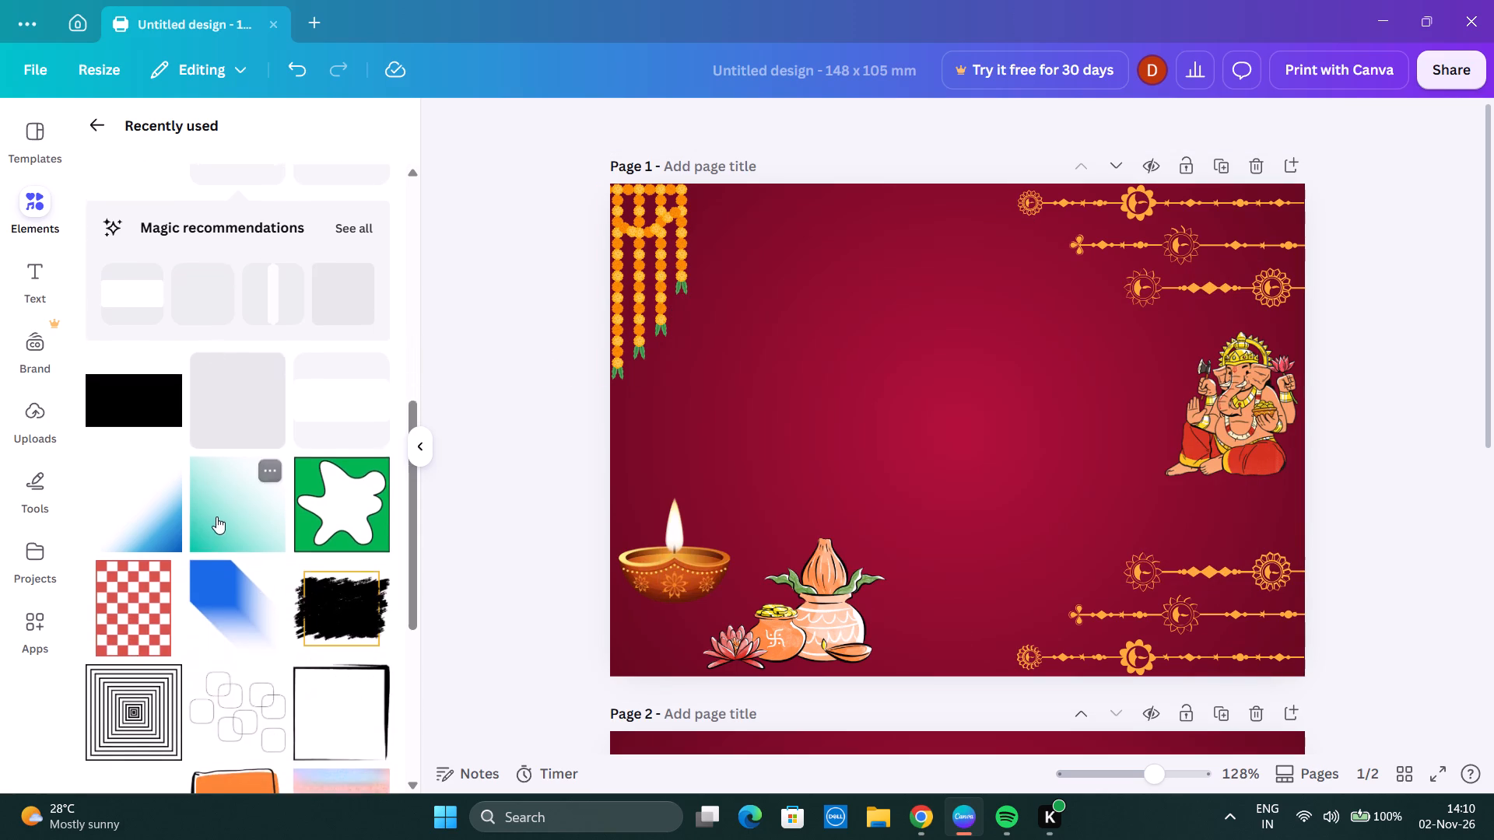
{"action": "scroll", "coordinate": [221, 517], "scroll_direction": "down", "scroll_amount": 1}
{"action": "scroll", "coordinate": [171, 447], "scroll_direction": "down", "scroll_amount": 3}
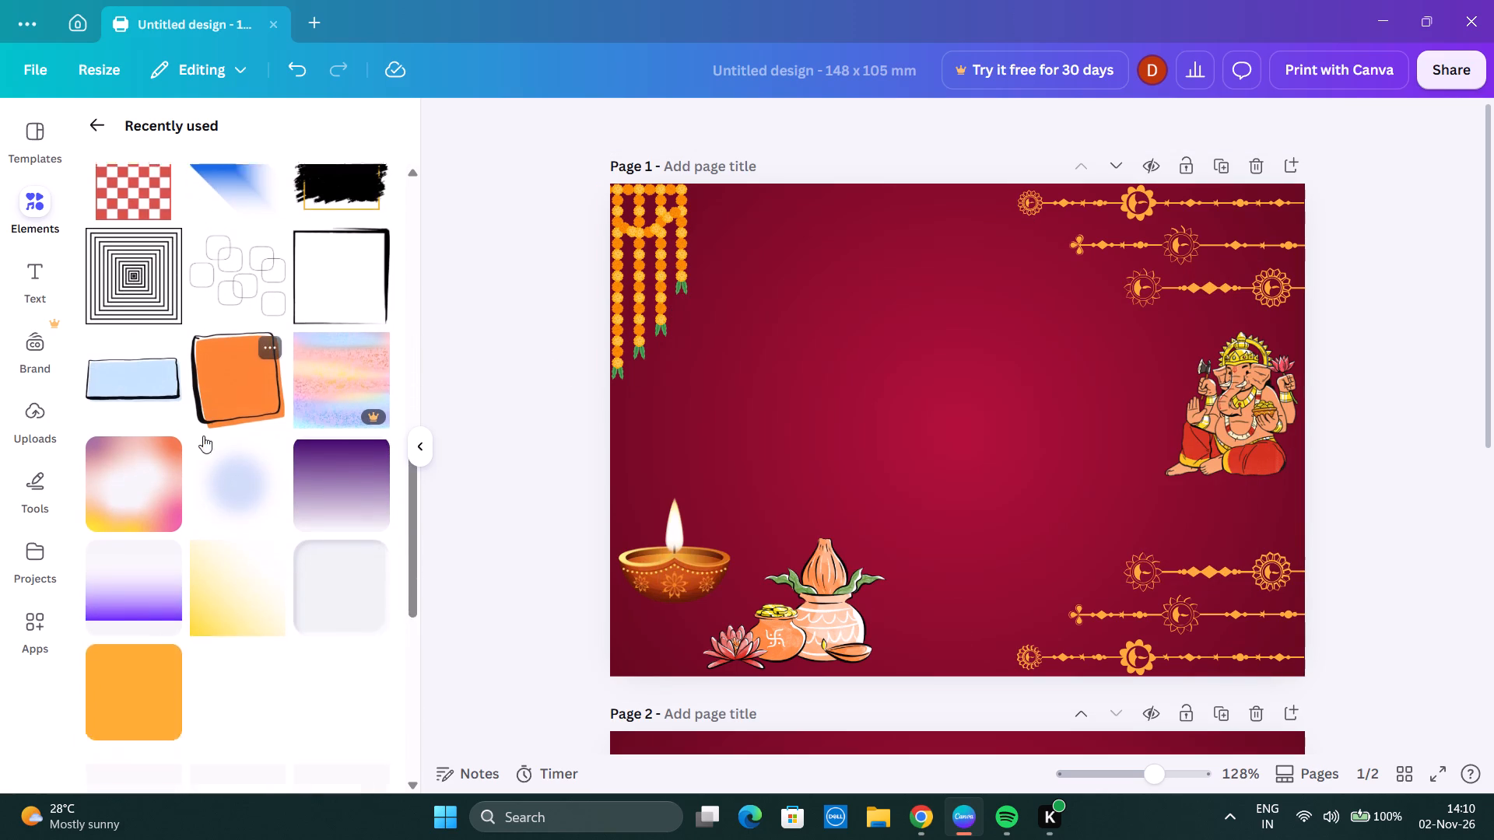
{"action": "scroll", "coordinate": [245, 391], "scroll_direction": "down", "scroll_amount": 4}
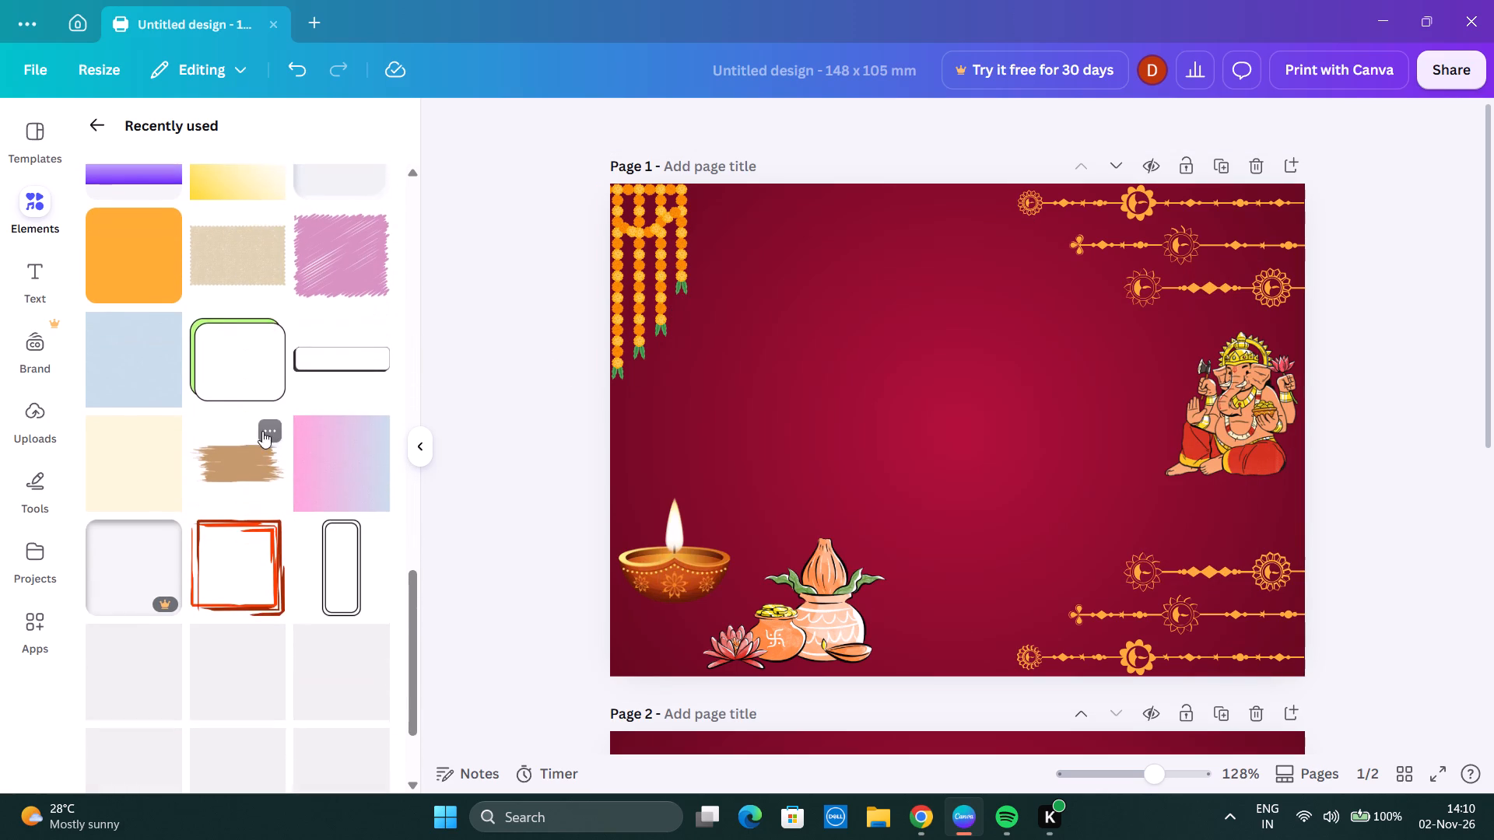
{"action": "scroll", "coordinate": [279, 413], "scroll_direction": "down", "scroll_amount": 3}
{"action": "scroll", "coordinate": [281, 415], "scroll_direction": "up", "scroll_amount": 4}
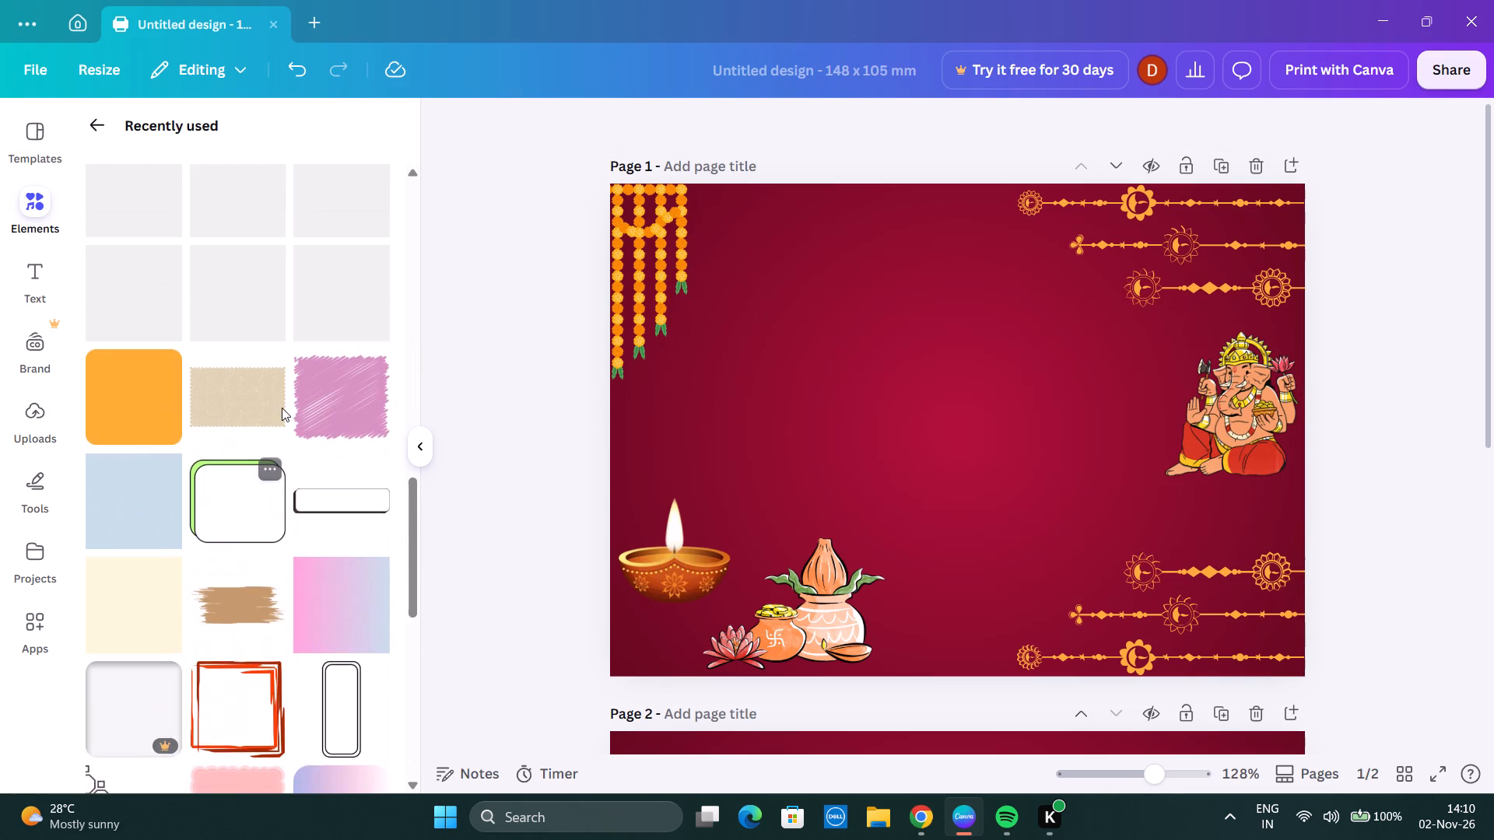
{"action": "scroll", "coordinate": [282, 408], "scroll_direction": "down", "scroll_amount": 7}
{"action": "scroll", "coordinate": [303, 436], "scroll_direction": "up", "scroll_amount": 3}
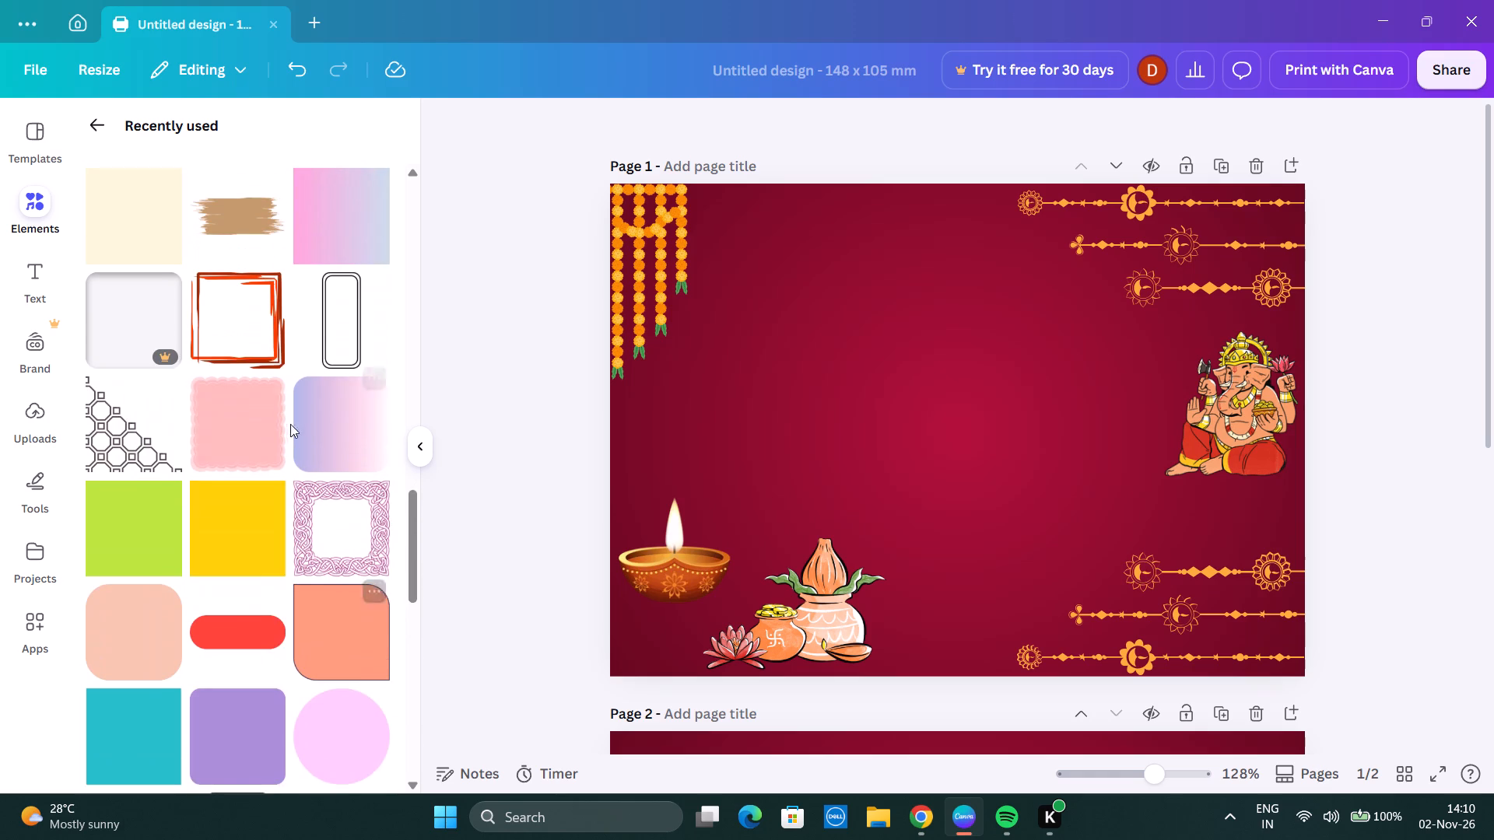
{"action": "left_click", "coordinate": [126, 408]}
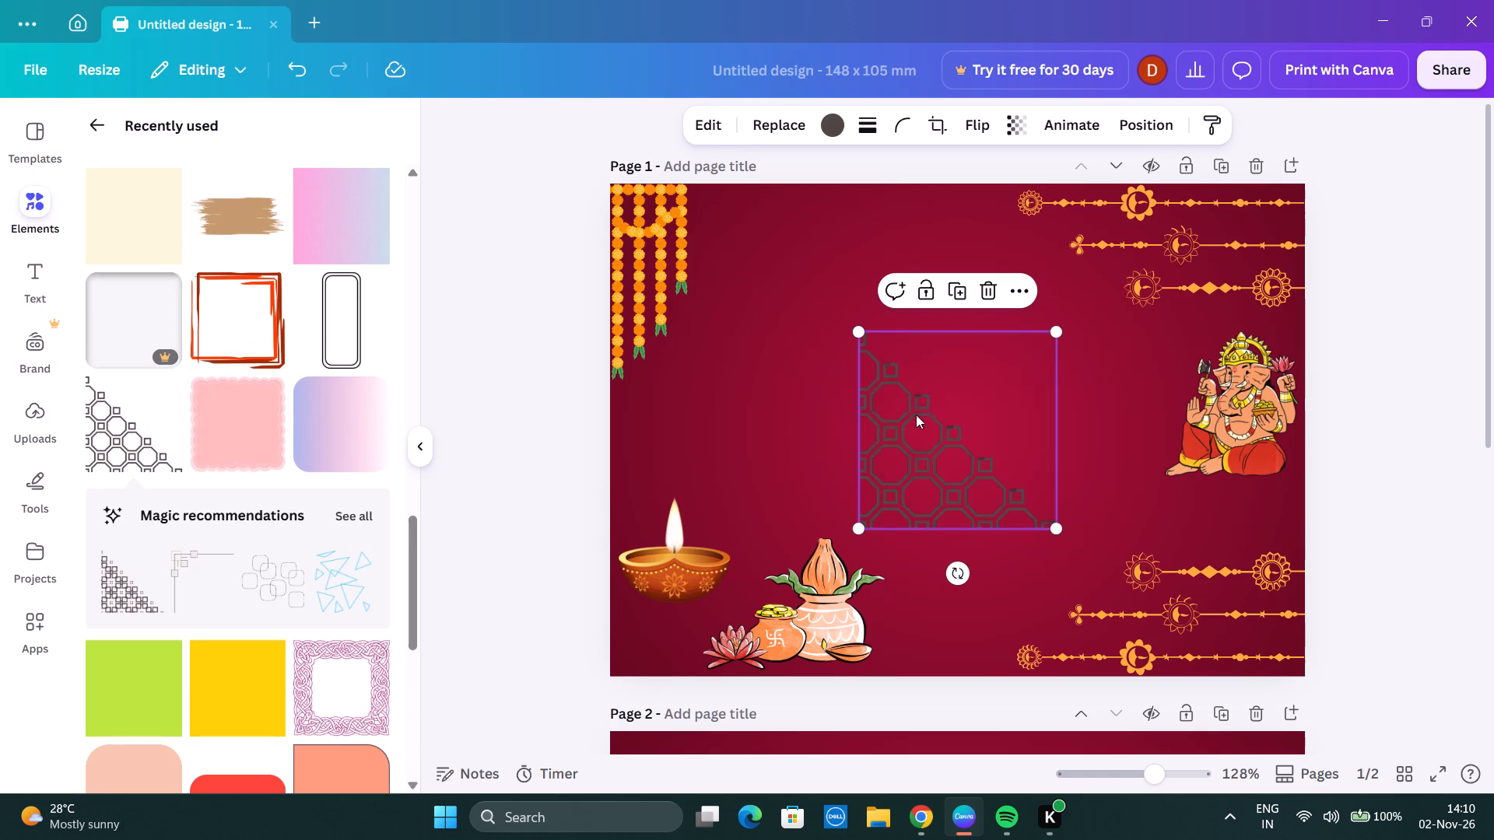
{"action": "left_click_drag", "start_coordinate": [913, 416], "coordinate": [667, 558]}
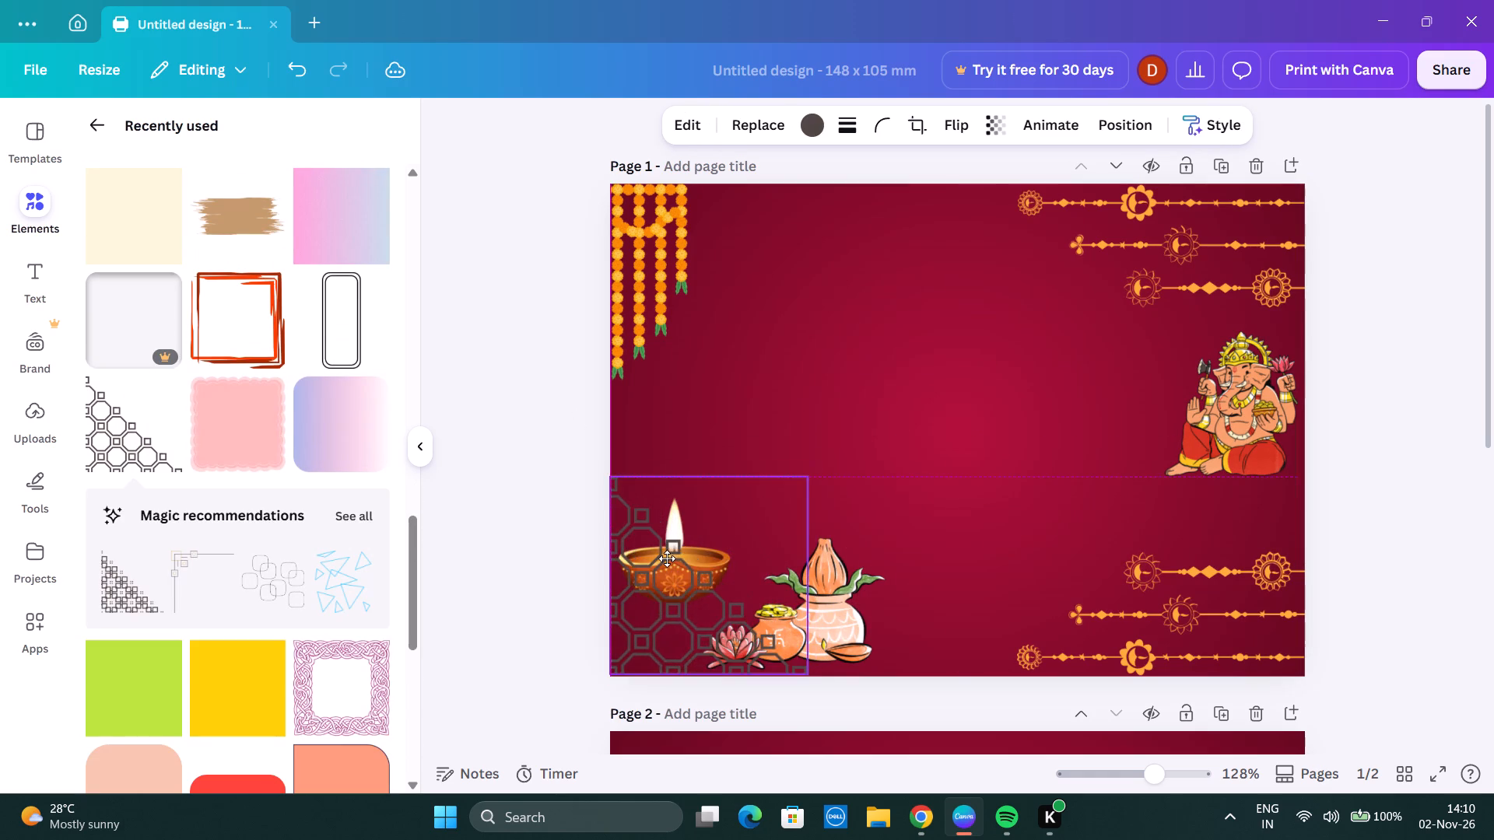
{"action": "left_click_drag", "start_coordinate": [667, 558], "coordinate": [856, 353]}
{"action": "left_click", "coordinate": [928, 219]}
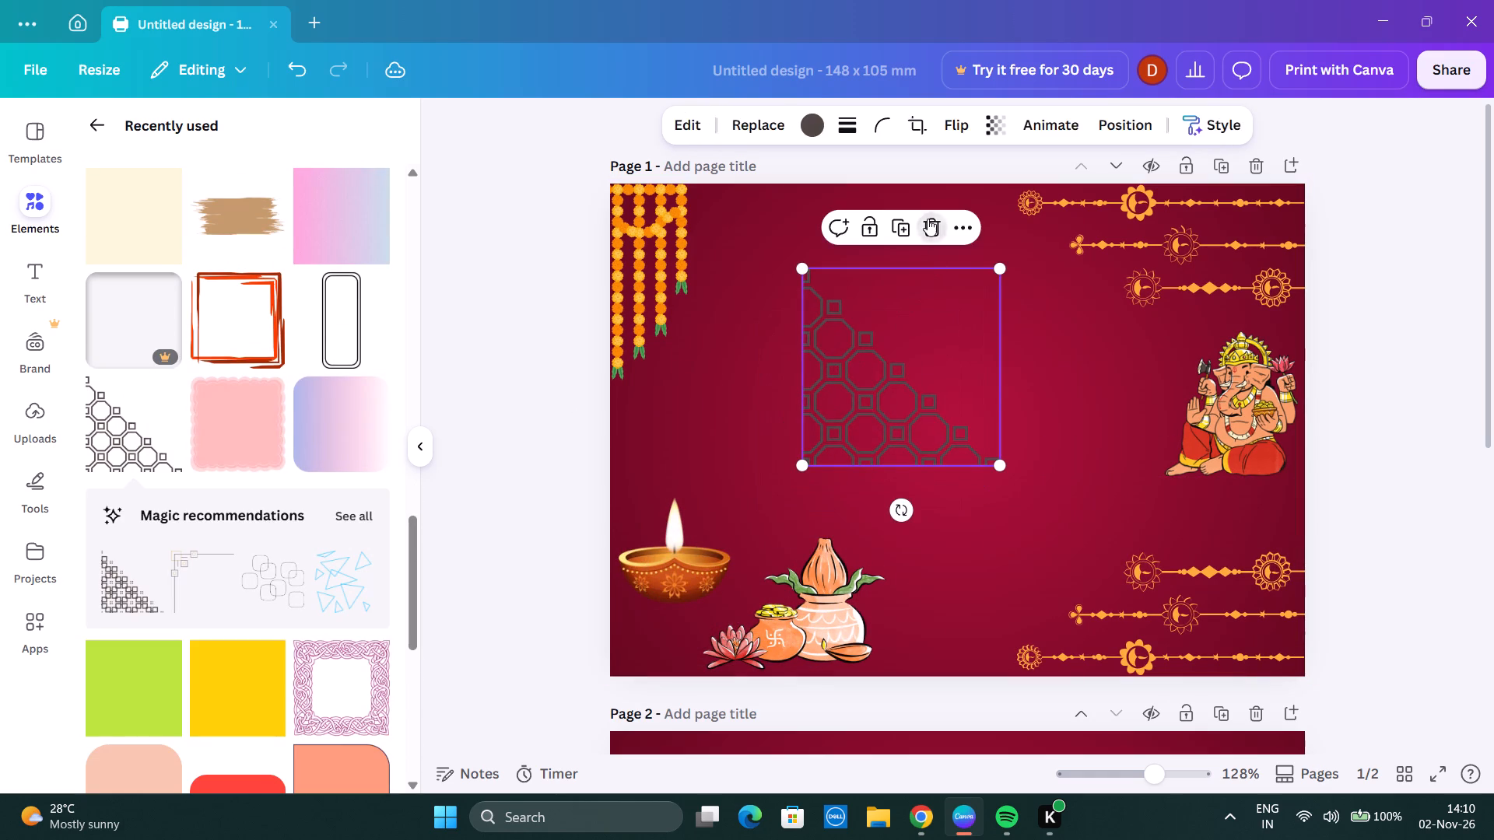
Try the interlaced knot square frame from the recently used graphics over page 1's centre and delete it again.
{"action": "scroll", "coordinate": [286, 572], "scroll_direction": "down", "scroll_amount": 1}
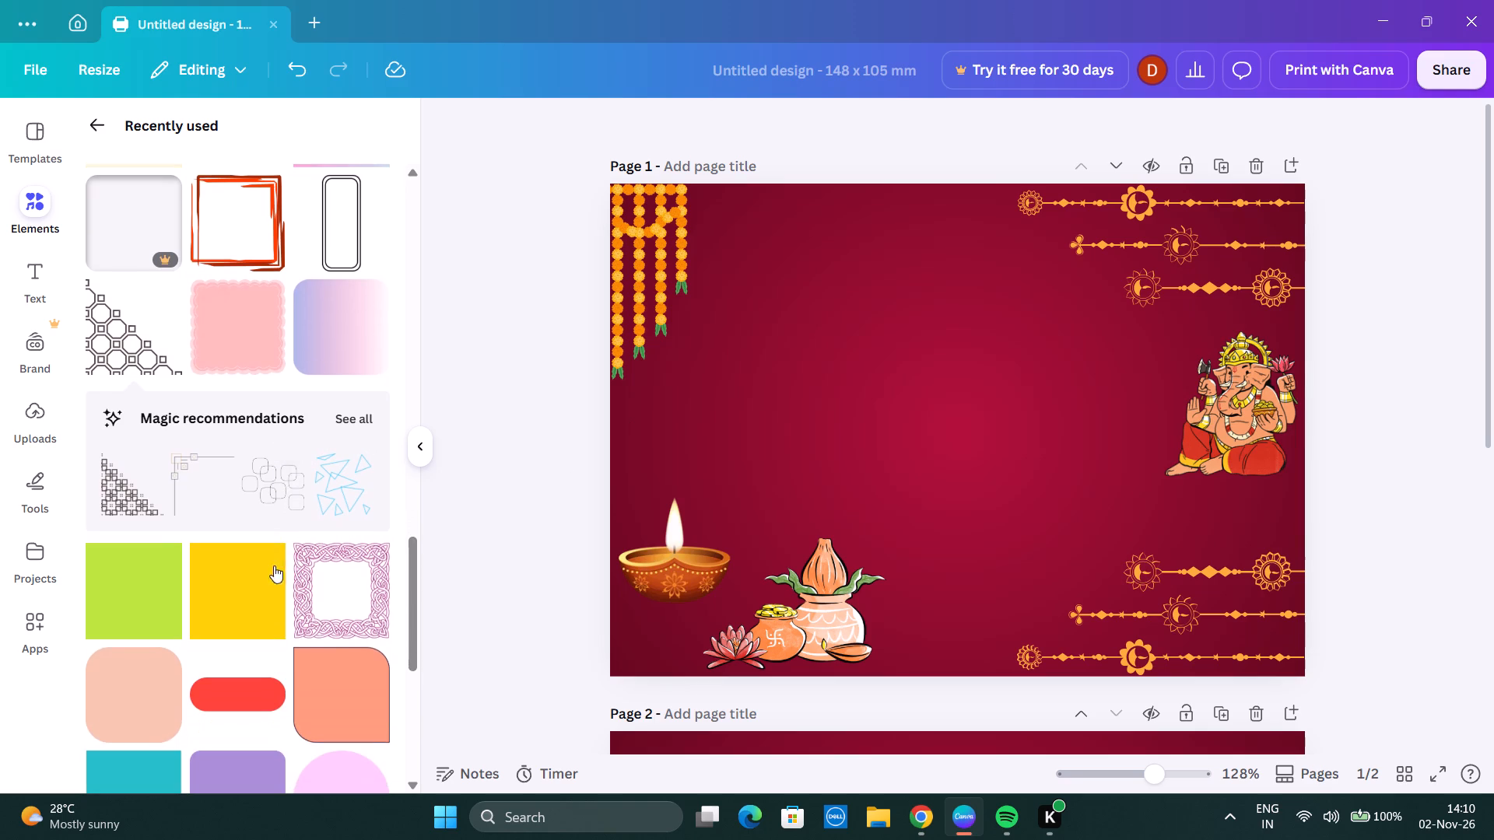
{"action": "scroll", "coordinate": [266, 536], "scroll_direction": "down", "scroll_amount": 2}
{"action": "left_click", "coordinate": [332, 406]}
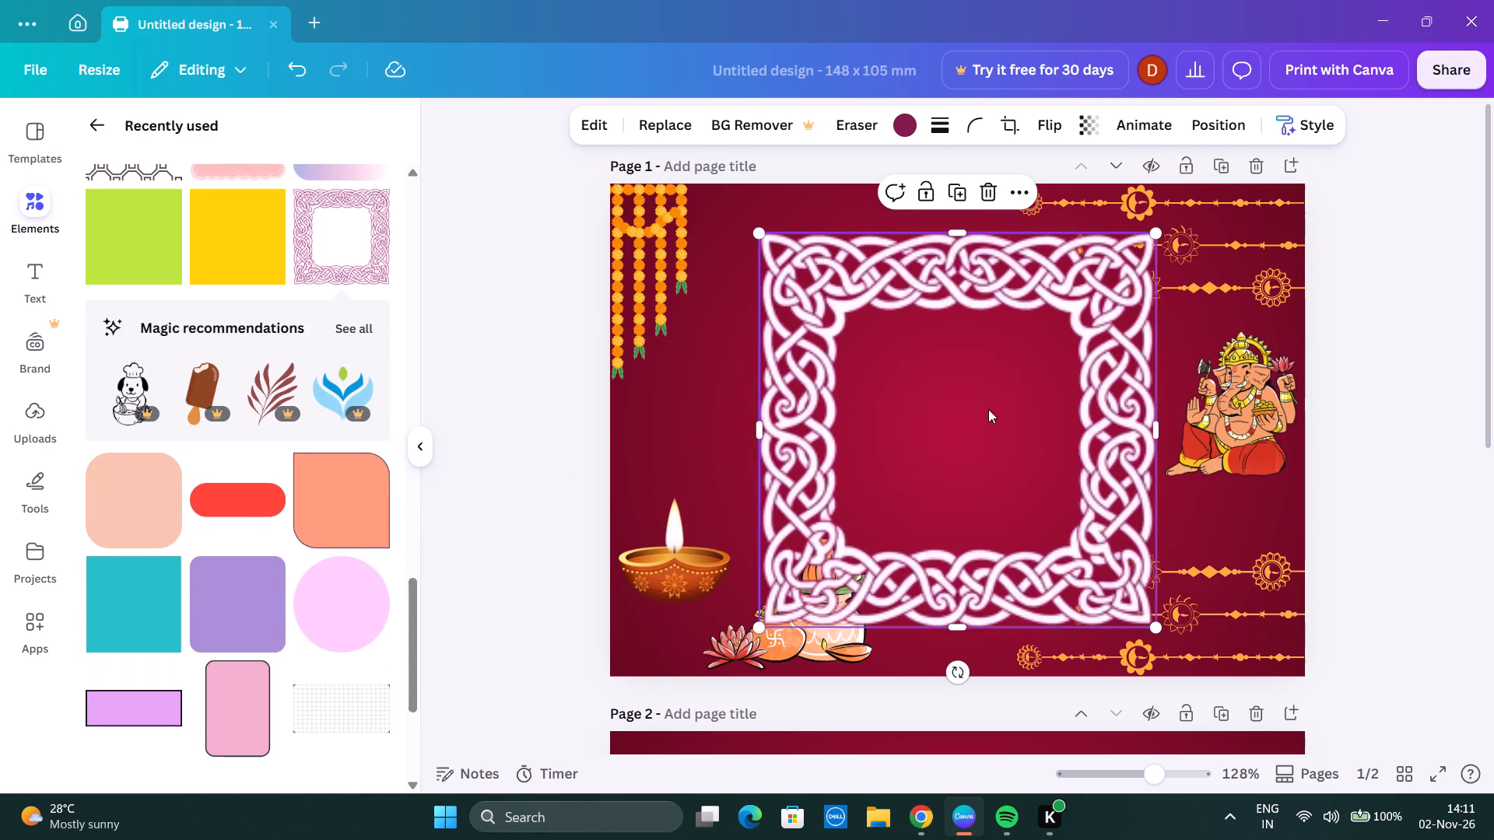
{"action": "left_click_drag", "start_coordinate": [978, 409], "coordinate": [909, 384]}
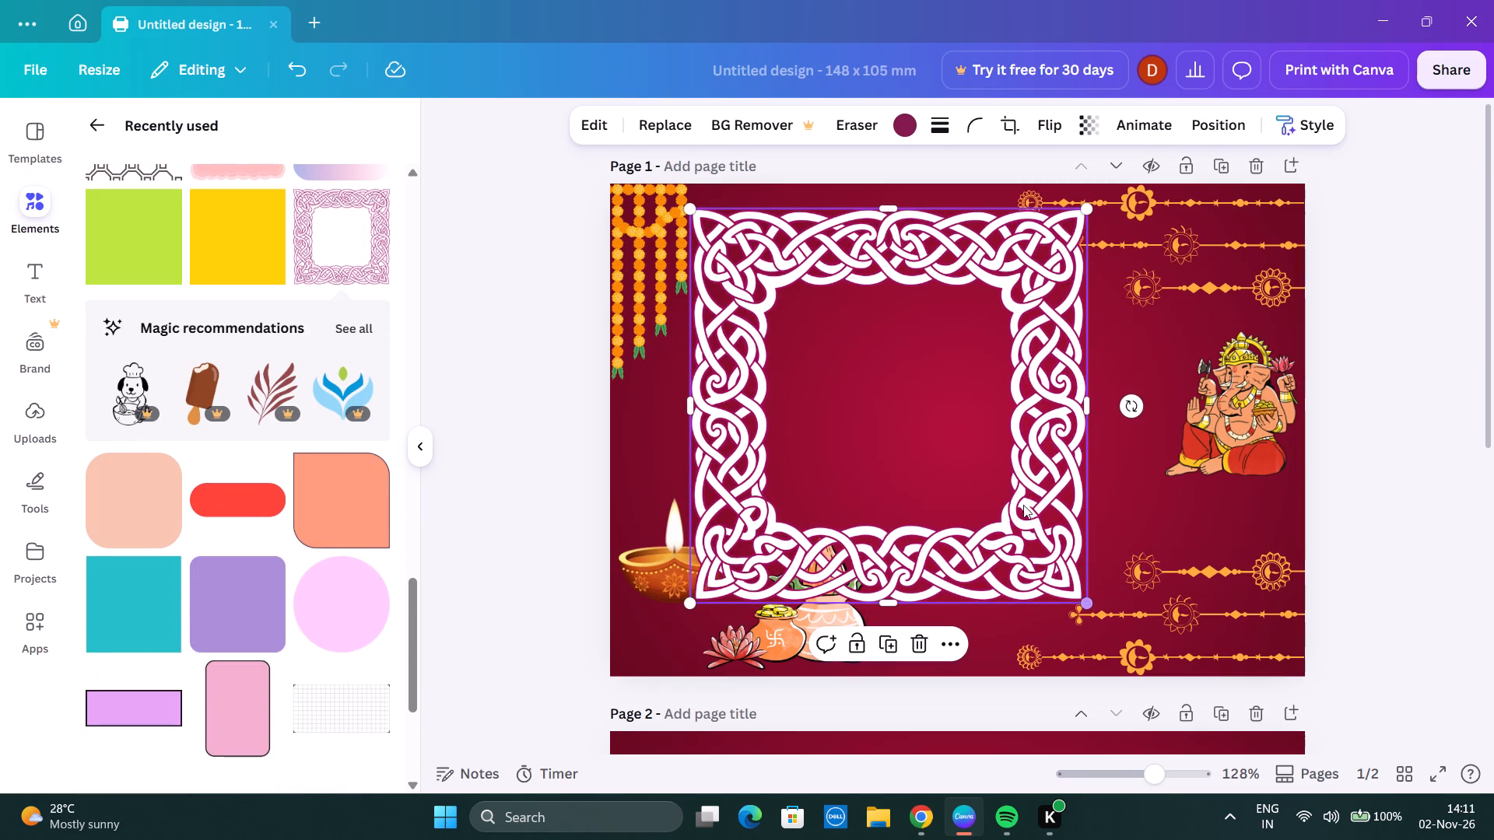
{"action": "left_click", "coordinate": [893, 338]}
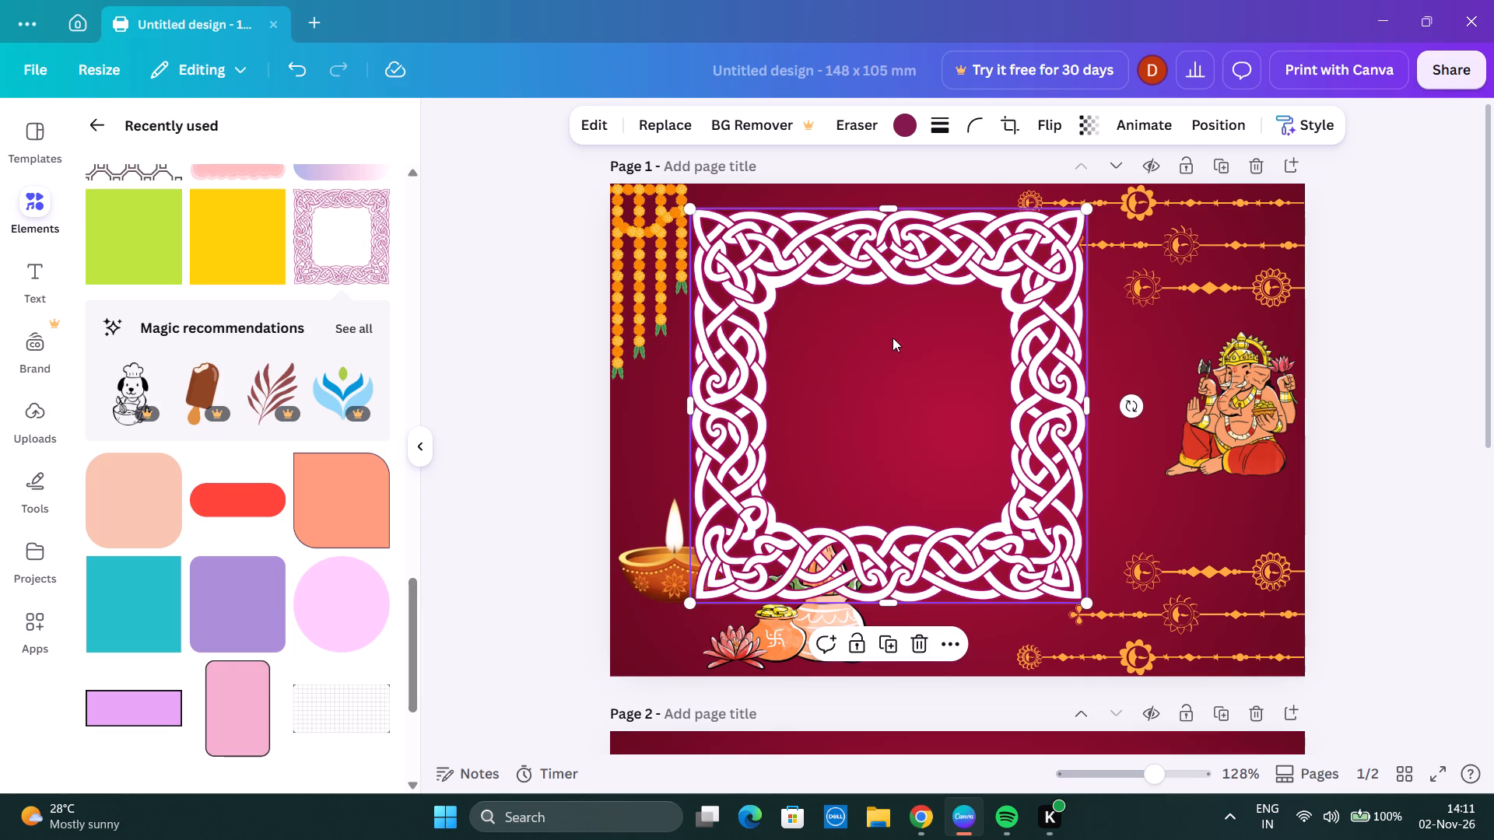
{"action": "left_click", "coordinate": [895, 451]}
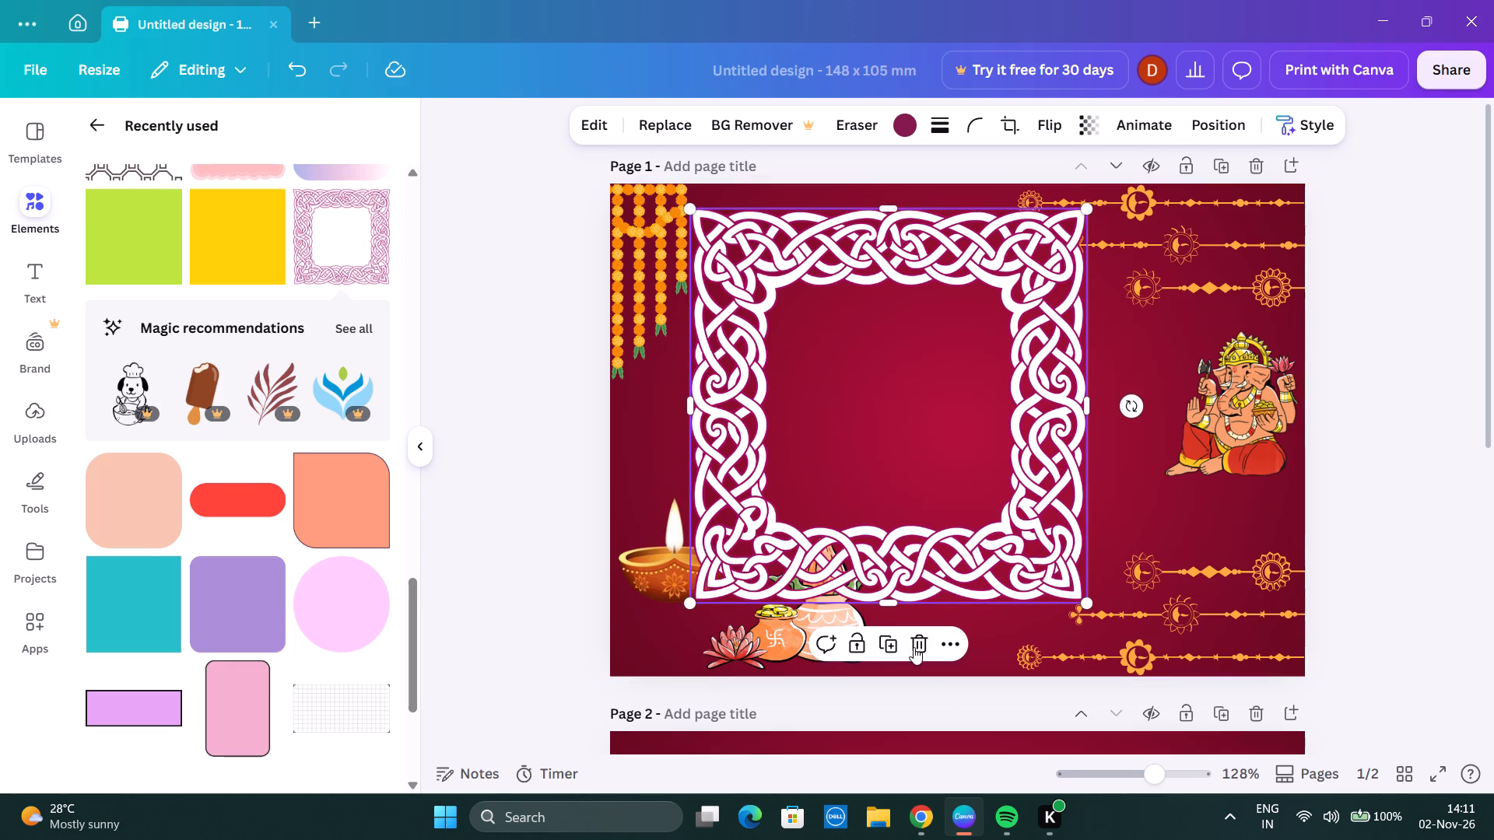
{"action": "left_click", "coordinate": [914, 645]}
Browse the remaining recently used graphics and the Graphics category collections for a decoration that suits the Diwali card.
{"action": "scroll", "coordinate": [307, 524], "scroll_direction": "down", "scroll_amount": 3}
{"action": "scroll", "coordinate": [240, 530], "scroll_direction": "down", "scroll_amount": 3}
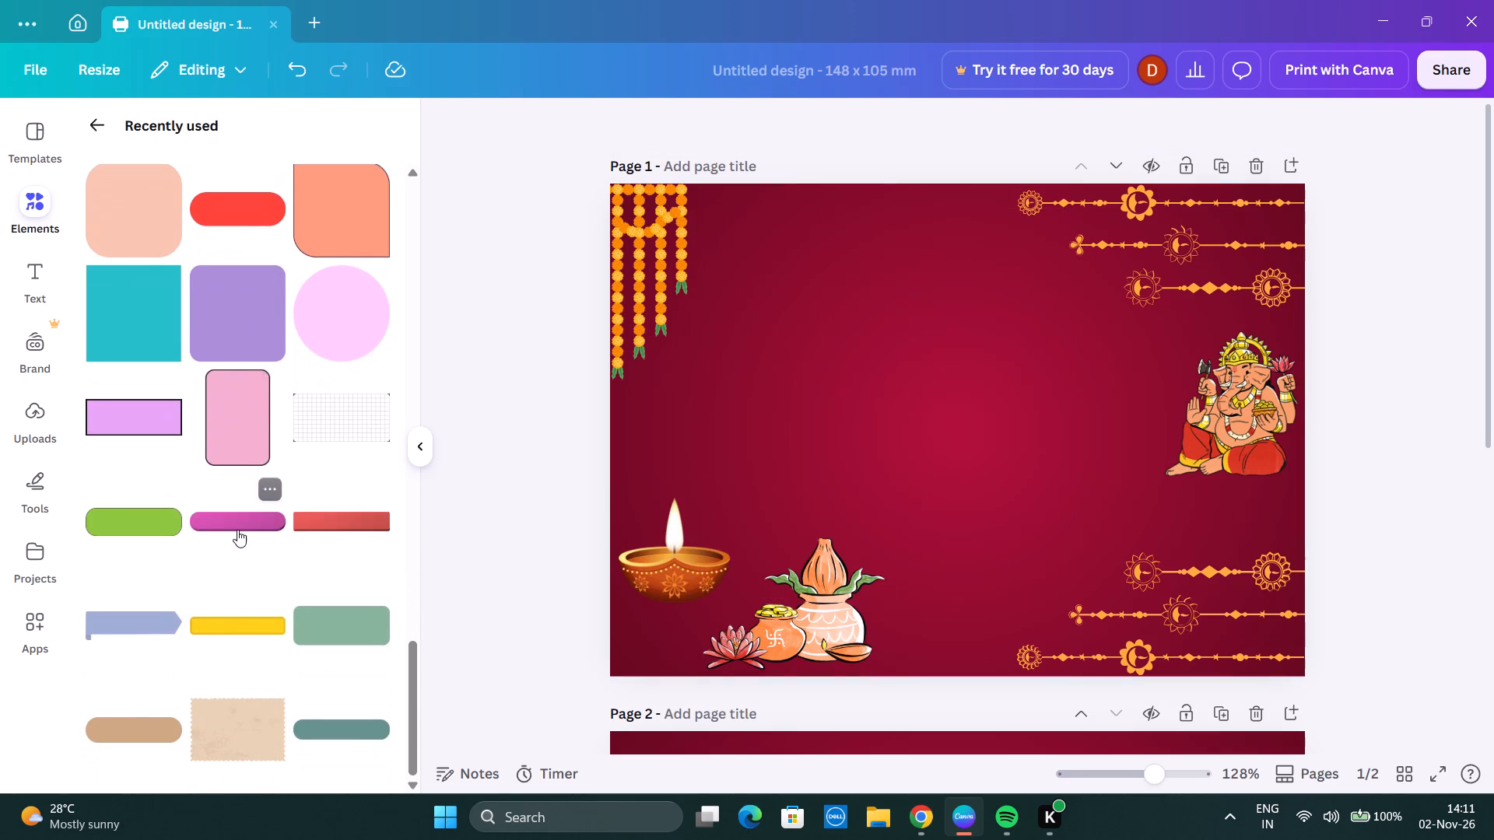
{"action": "scroll", "coordinate": [234, 516], "scroll_direction": "up", "scroll_amount": 20}
{"action": "scroll", "coordinate": [234, 516], "scroll_direction": "up", "scroll_amount": 13}
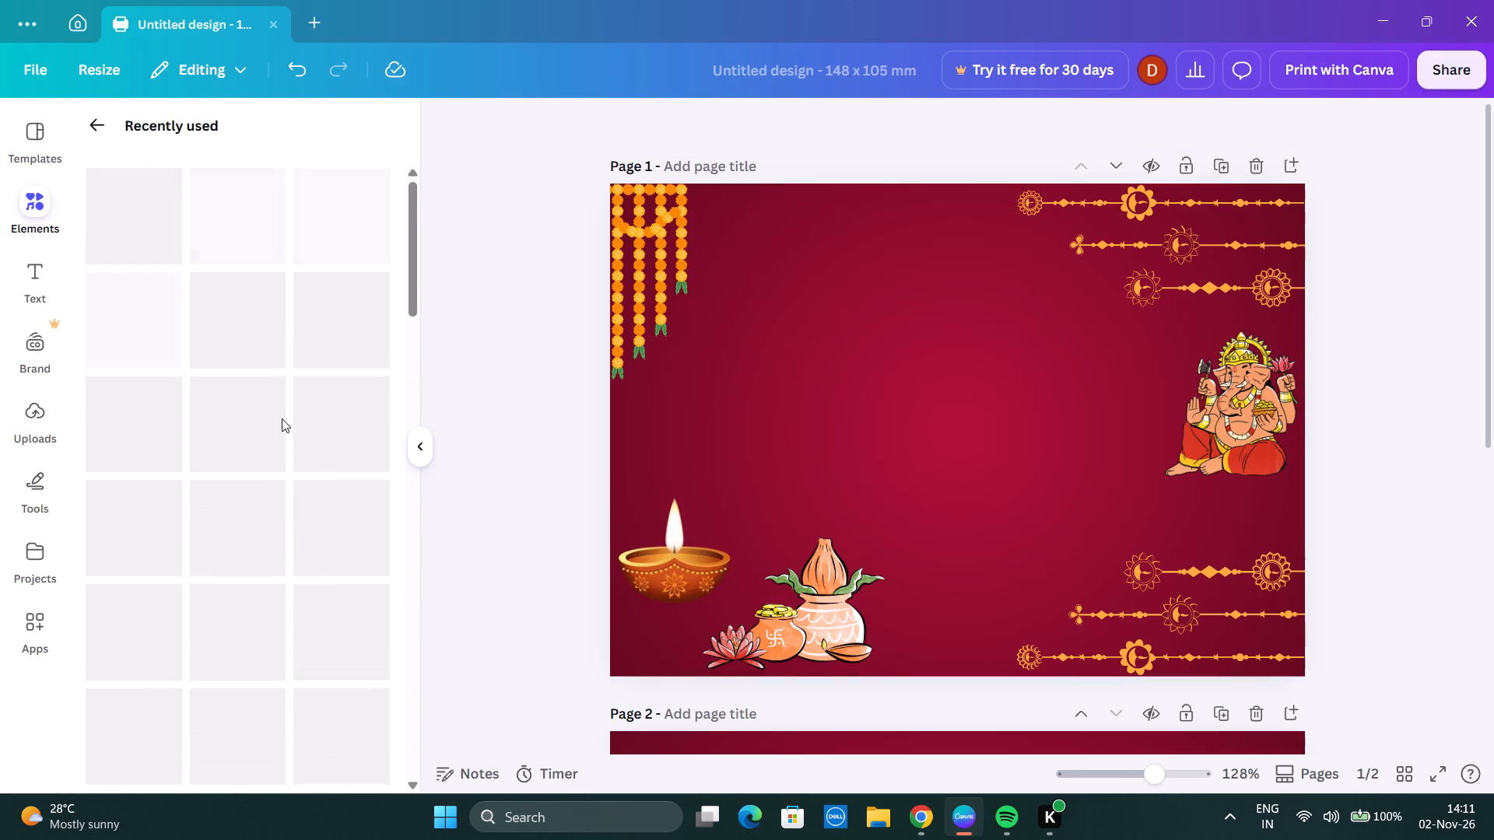
{"action": "left_click", "coordinate": [101, 136]}
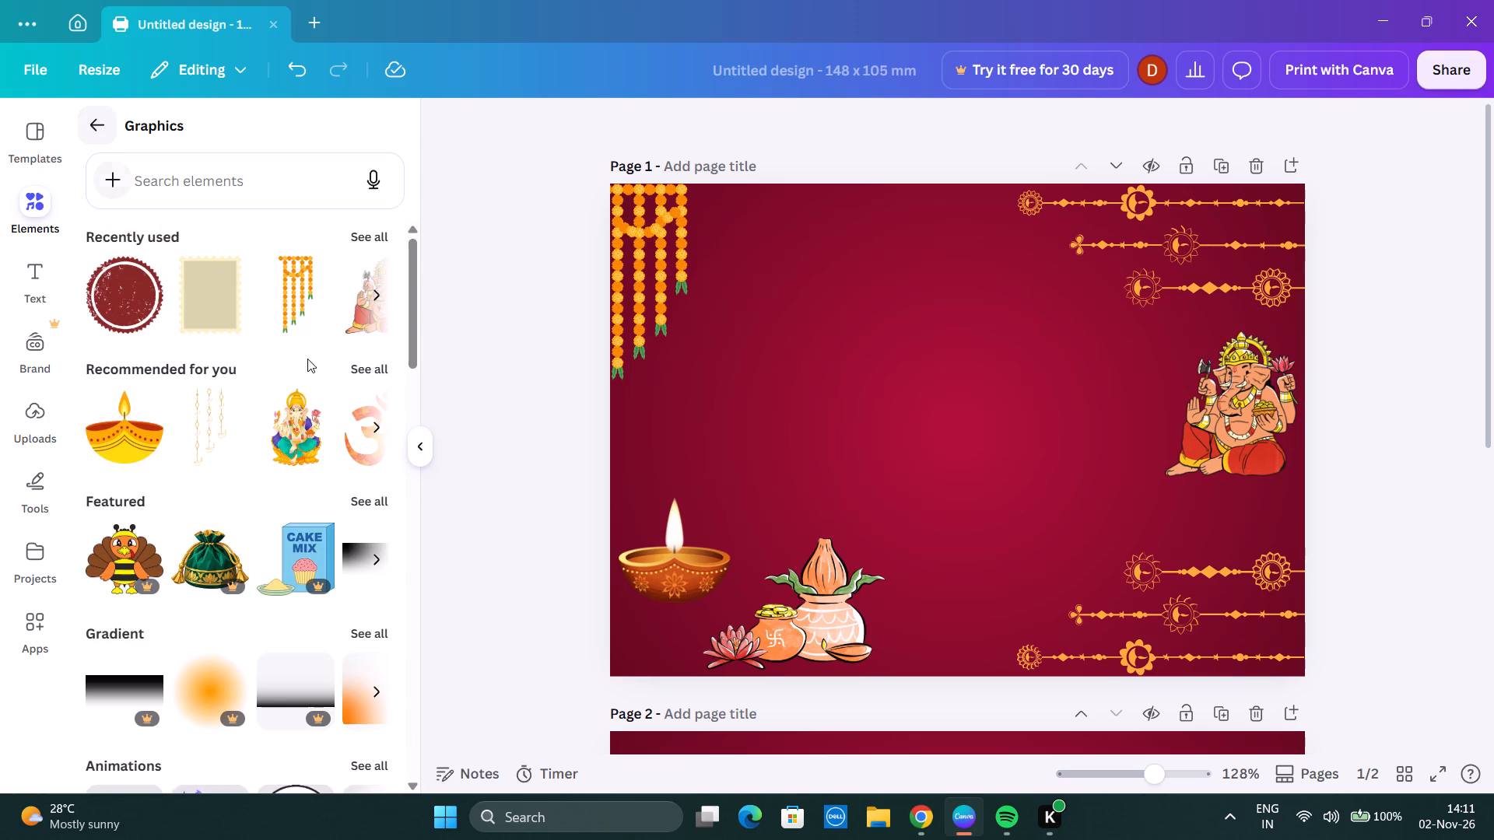
{"action": "scroll", "coordinate": [342, 518], "scroll_direction": "down", "scroll_amount": 5}
{"action": "scroll", "coordinate": [277, 475], "scroll_direction": "down", "scroll_amount": 4}
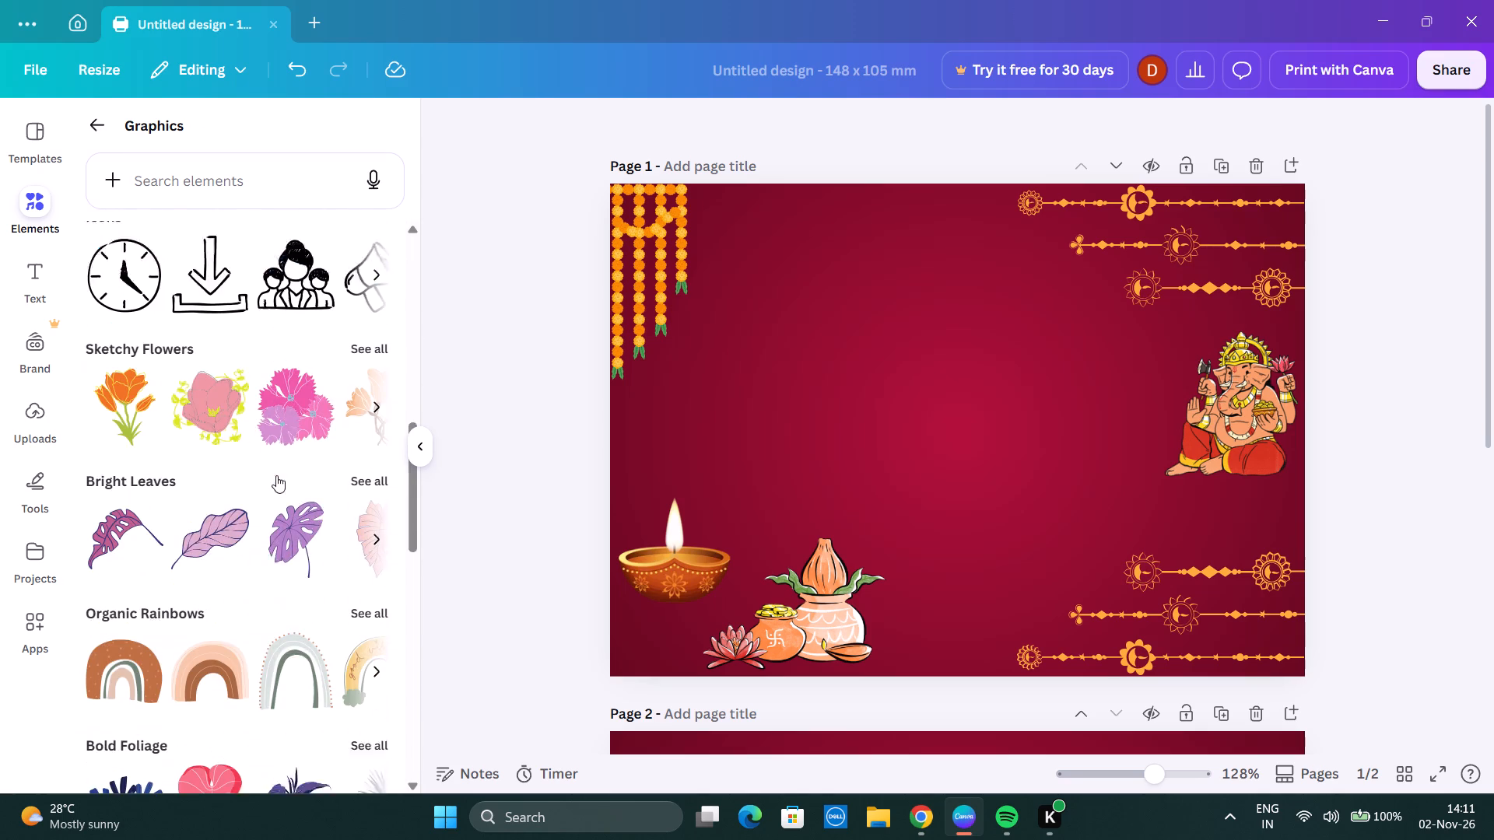
{"action": "scroll", "coordinate": [260, 478], "scroll_direction": "down", "scroll_amount": 6}
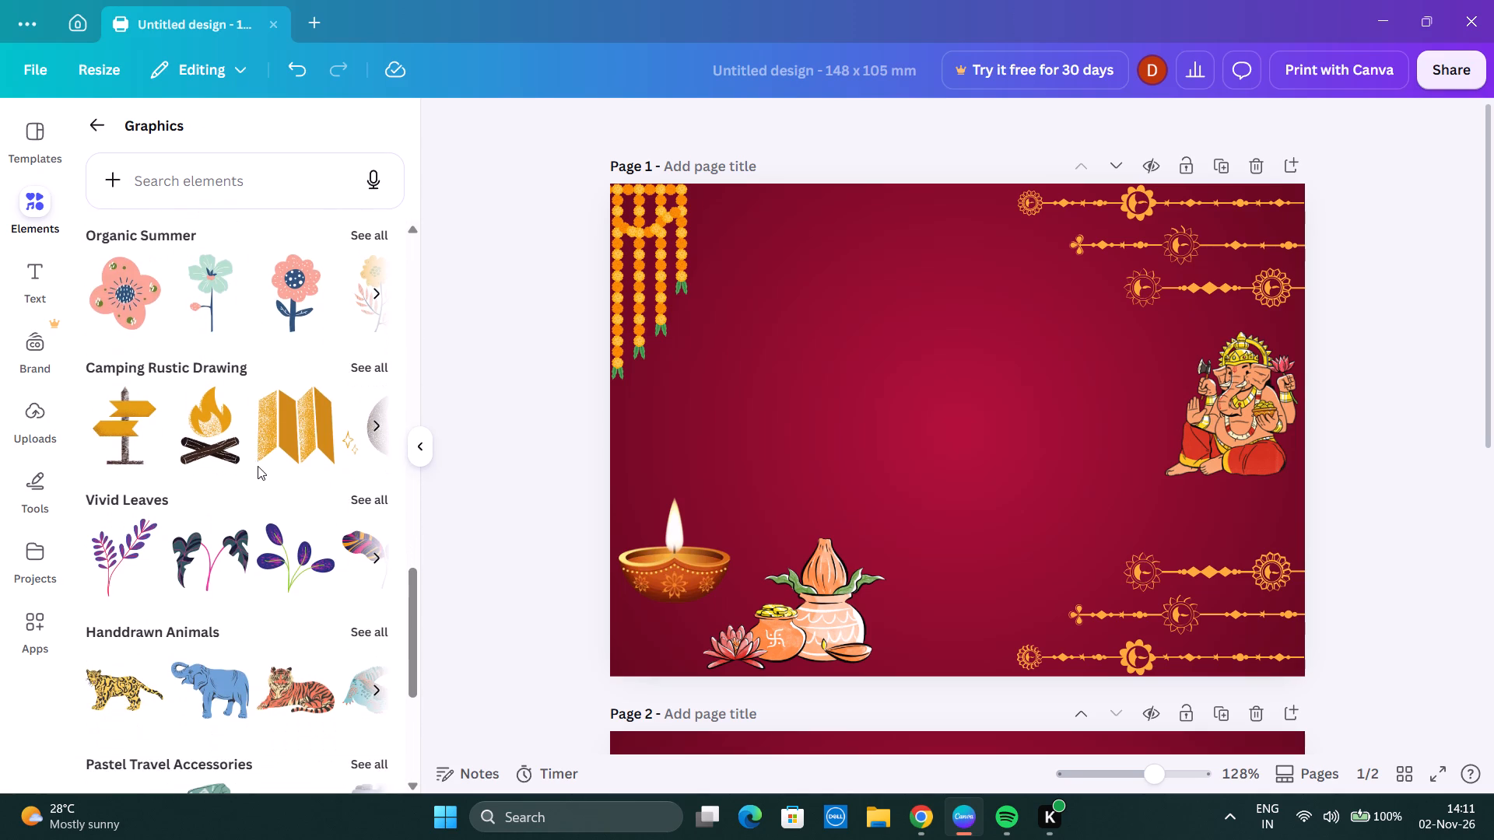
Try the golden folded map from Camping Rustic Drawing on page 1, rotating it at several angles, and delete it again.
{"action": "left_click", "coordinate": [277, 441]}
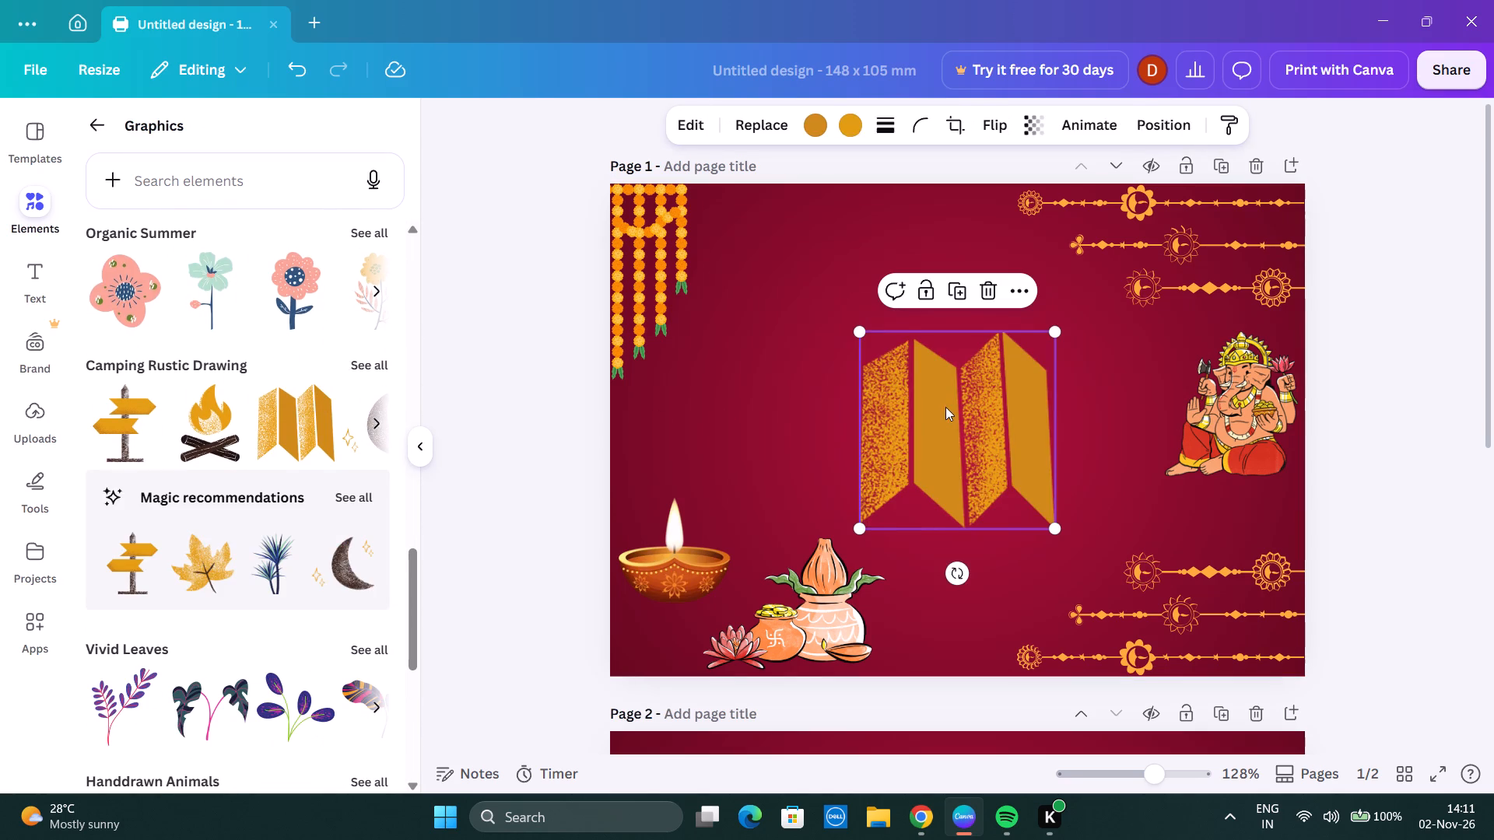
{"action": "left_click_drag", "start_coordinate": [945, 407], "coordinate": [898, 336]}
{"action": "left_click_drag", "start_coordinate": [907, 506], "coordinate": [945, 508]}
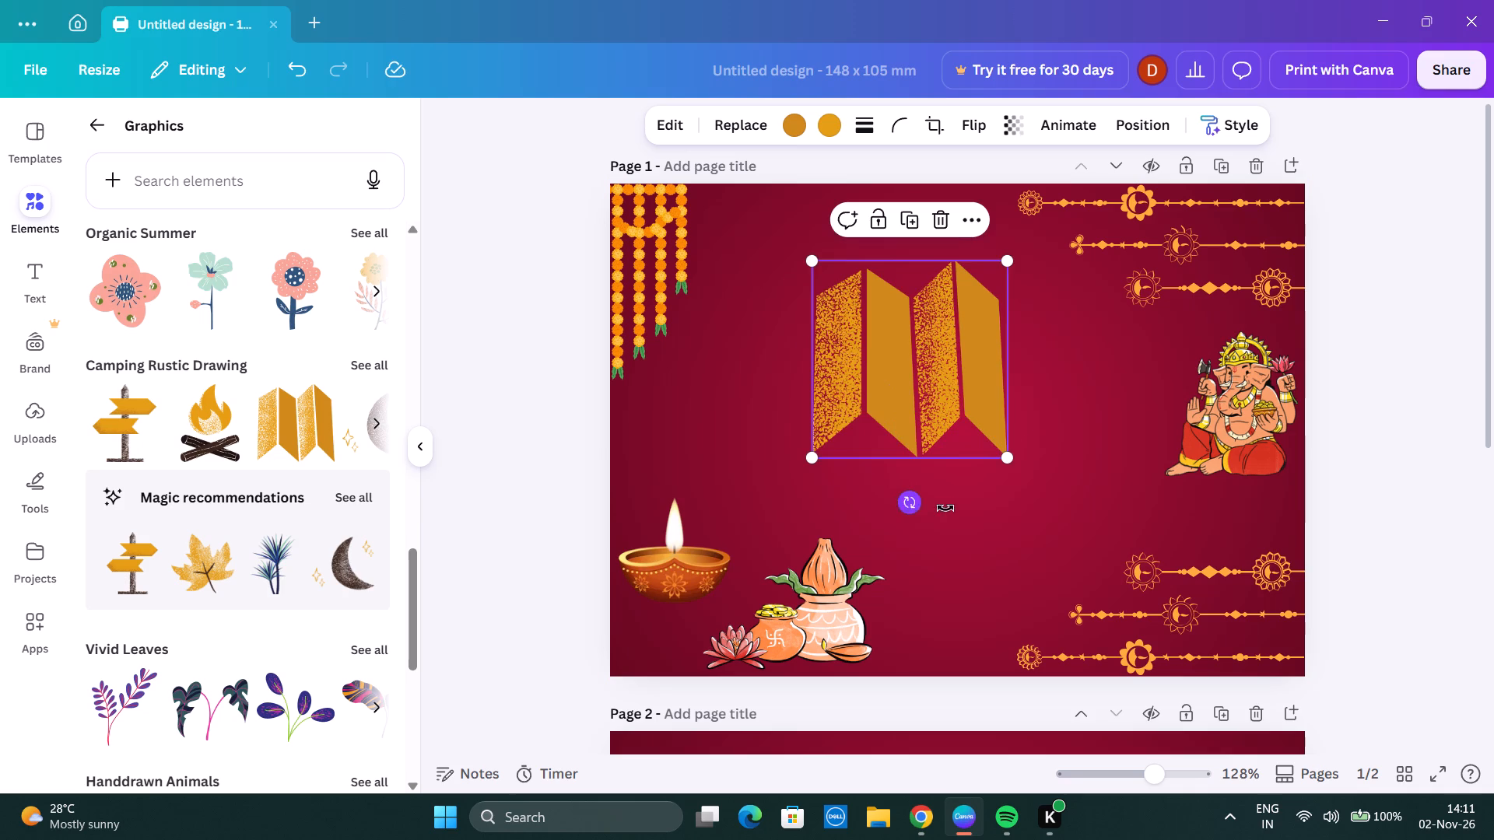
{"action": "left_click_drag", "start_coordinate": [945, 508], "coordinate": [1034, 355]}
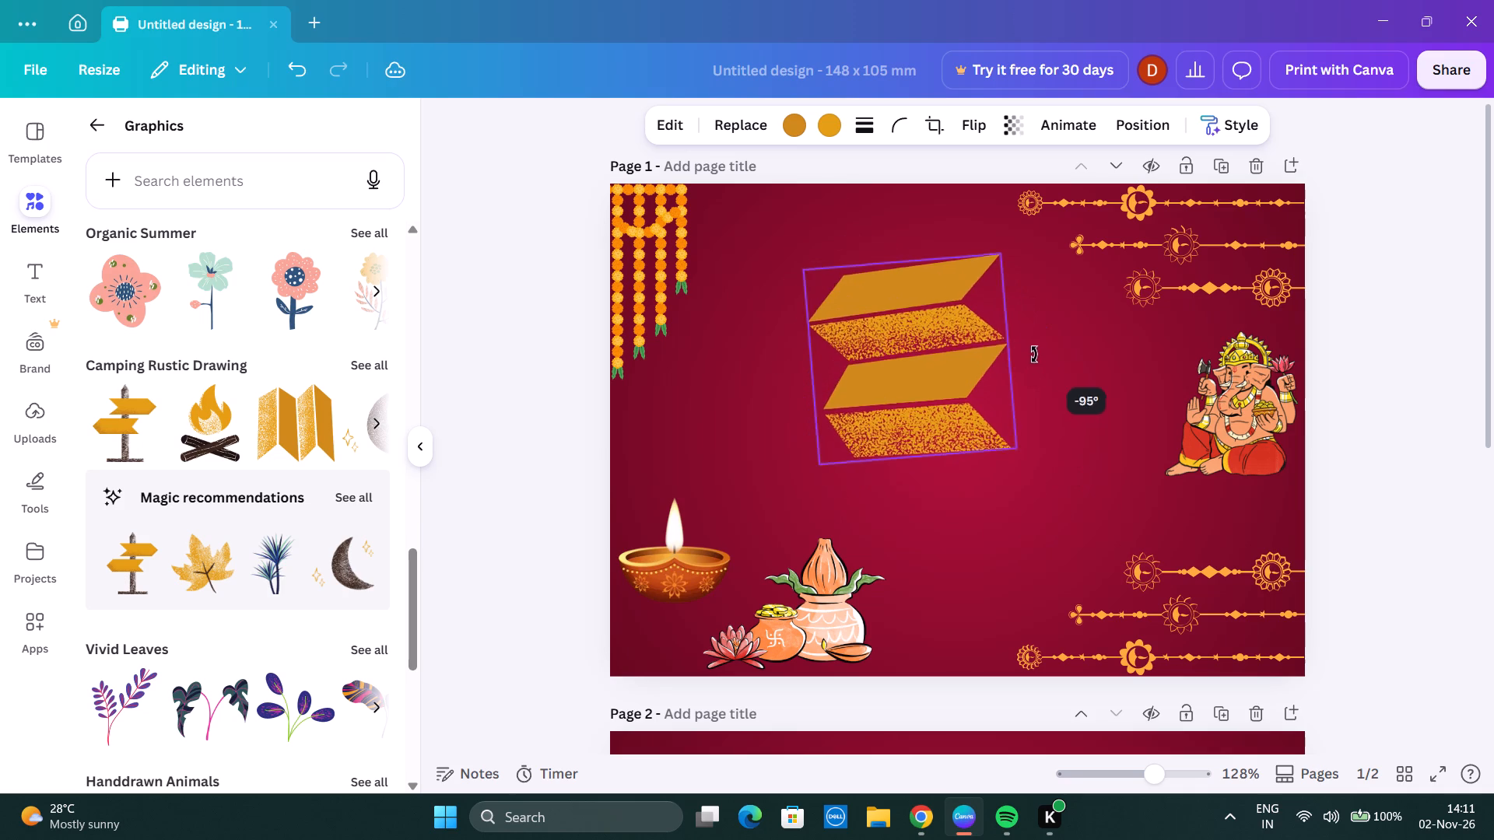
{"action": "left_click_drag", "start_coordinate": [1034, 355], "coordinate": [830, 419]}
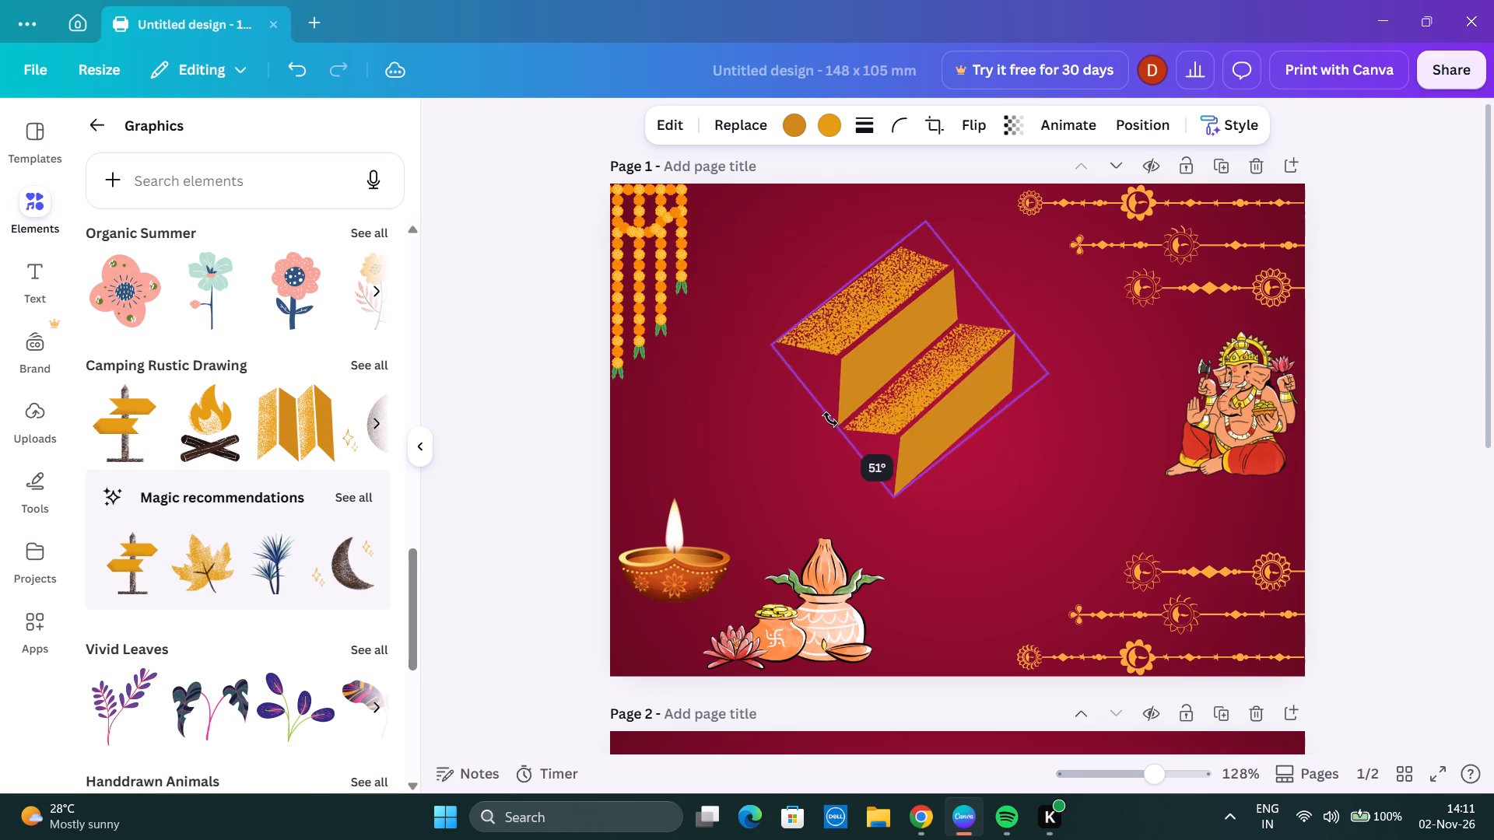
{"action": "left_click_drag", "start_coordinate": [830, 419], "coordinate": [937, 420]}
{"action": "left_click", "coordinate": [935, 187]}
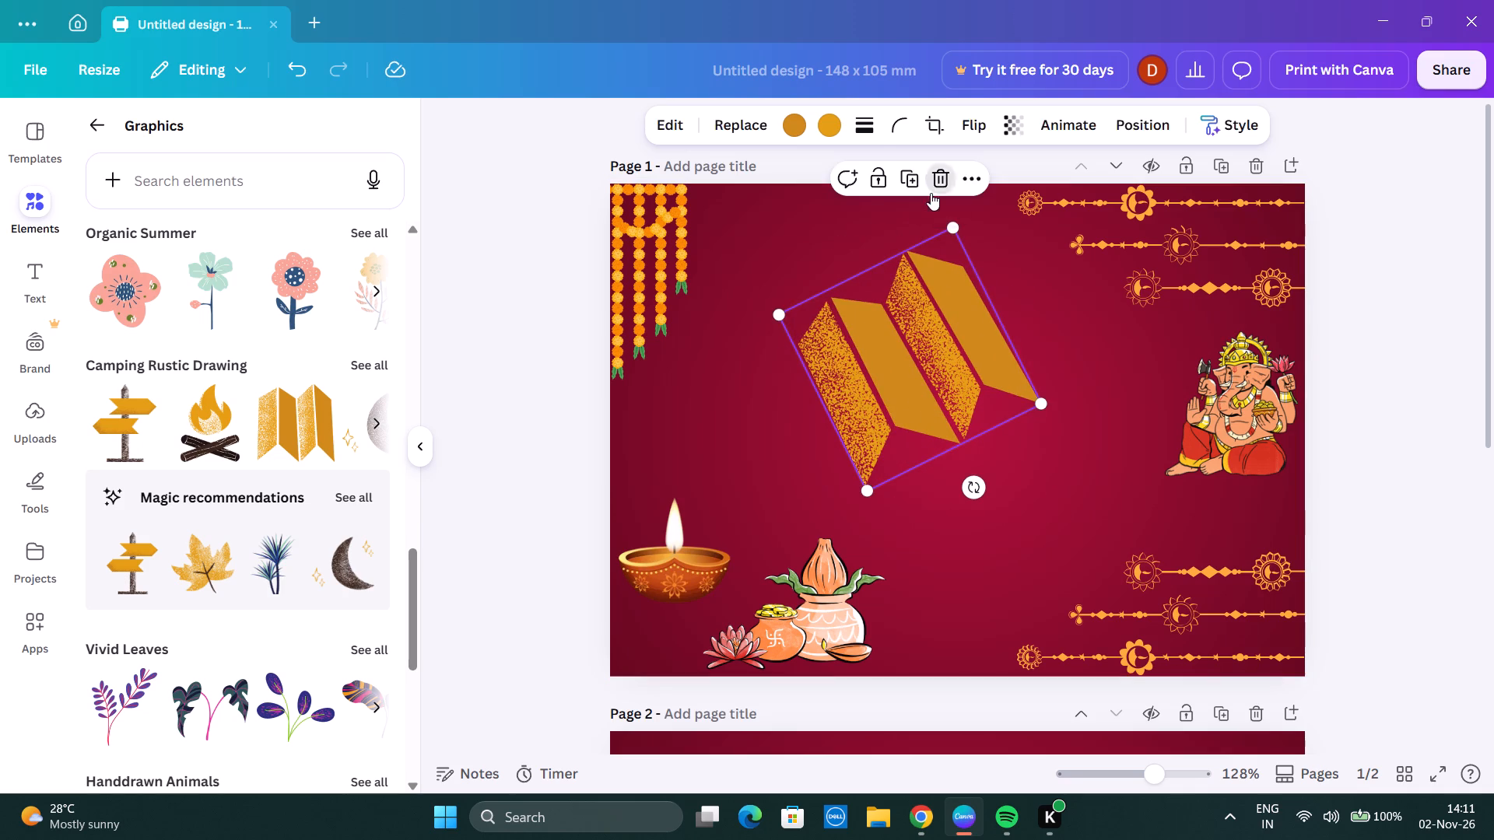
Browse the rest of the Camping Rustic Drawing set and the other Graphics collections for a suitable decoration.
{"action": "left_click", "coordinate": [381, 420]}
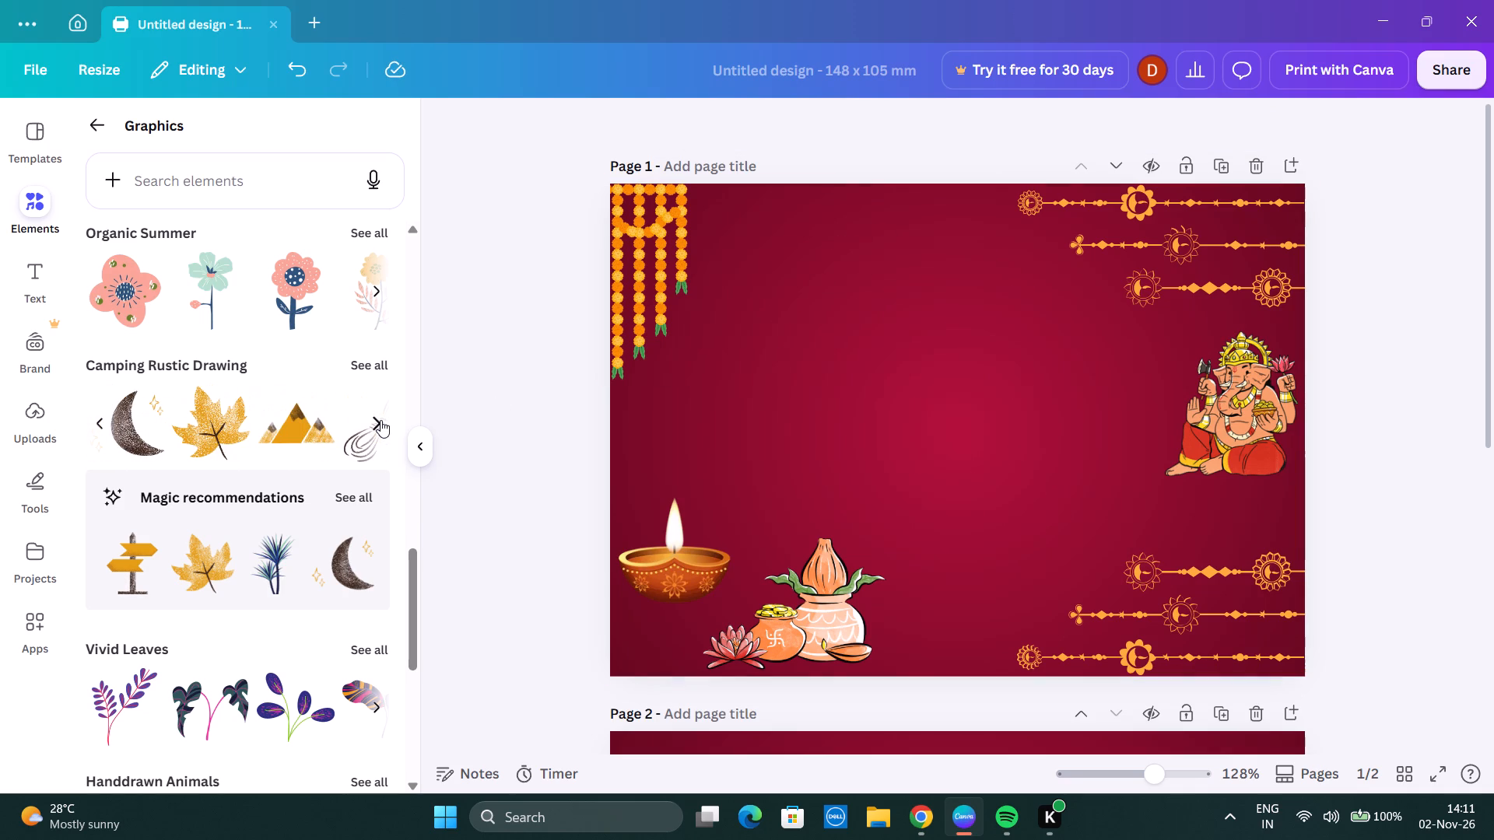
{"action": "left_click", "coordinate": [381, 420]}
{"action": "left_click", "coordinate": [381, 420]}
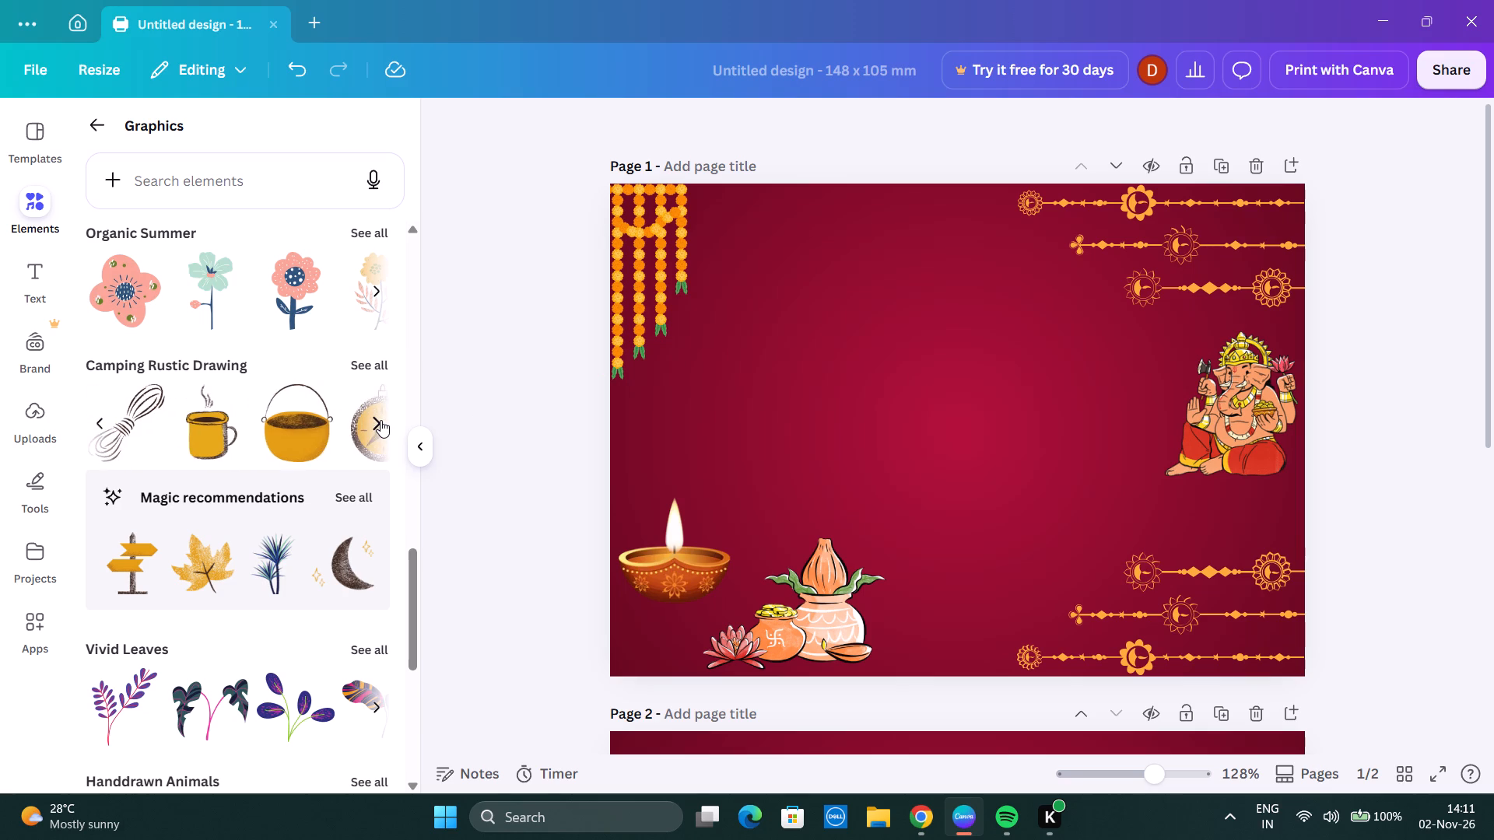
{"action": "left_click", "coordinate": [381, 420]}
{"action": "scroll", "coordinate": [339, 446], "scroll_direction": "down", "scroll_amount": 6}
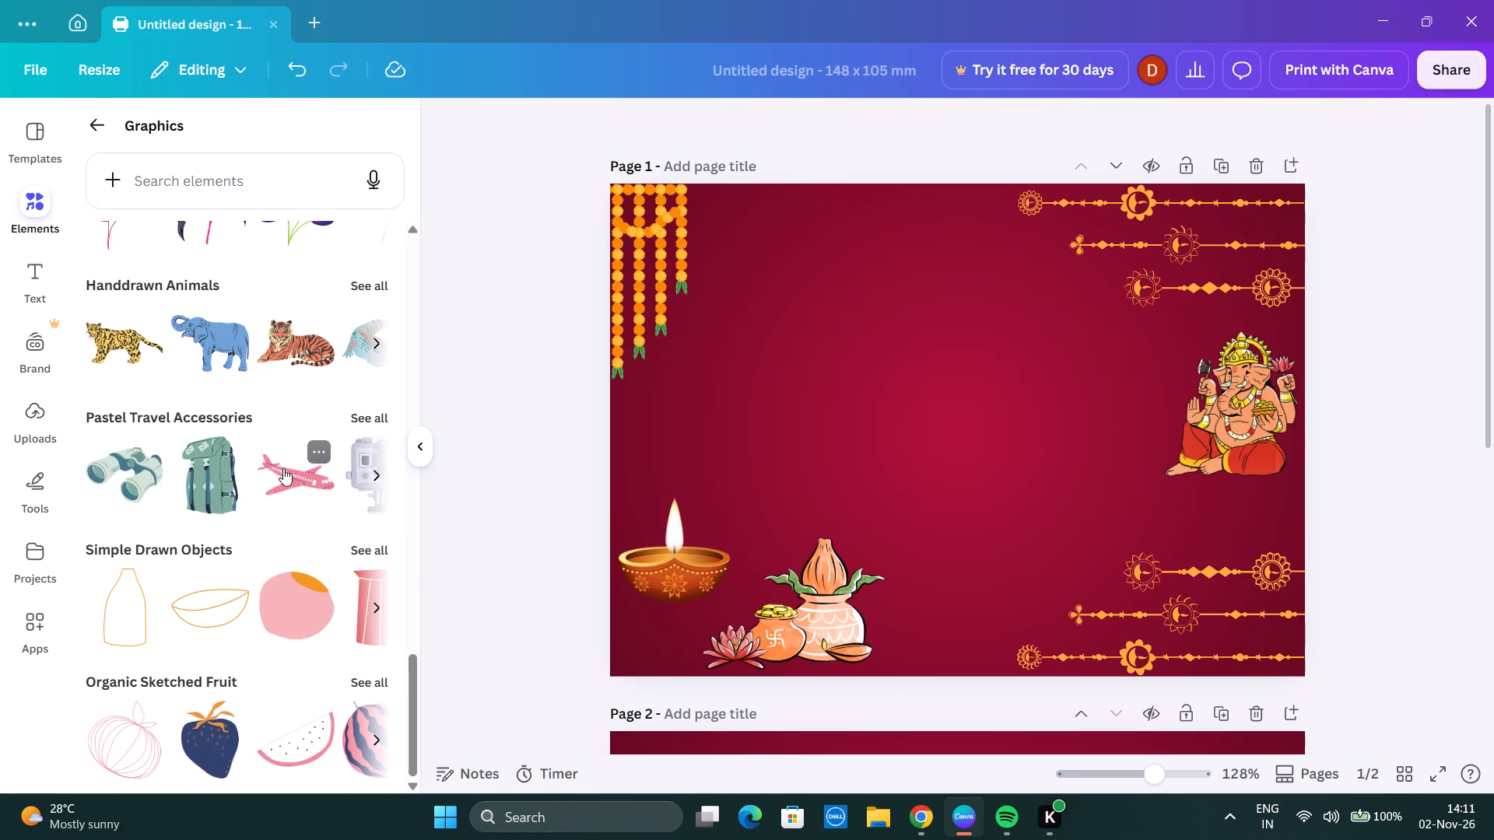
{"action": "scroll", "coordinate": [282, 458], "scroll_direction": "down", "scroll_amount": 5}
{"action": "scroll", "coordinate": [282, 458], "scroll_direction": "up", "scroll_amount": 20}
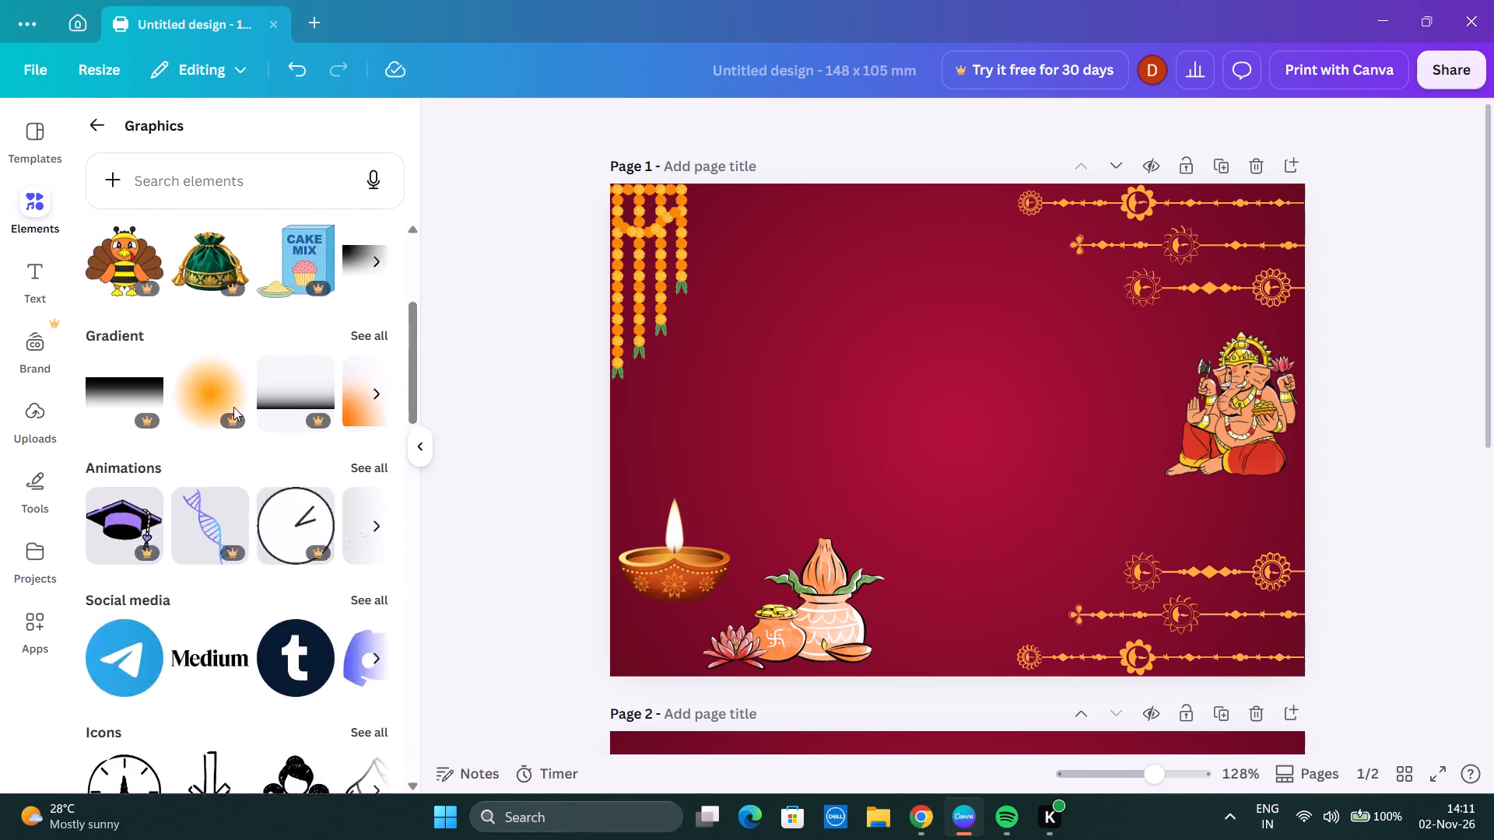
{"action": "scroll", "coordinate": [233, 407], "scroll_direction": "up", "scroll_amount": 1}
{"action": "left_click", "coordinate": [103, 134]}
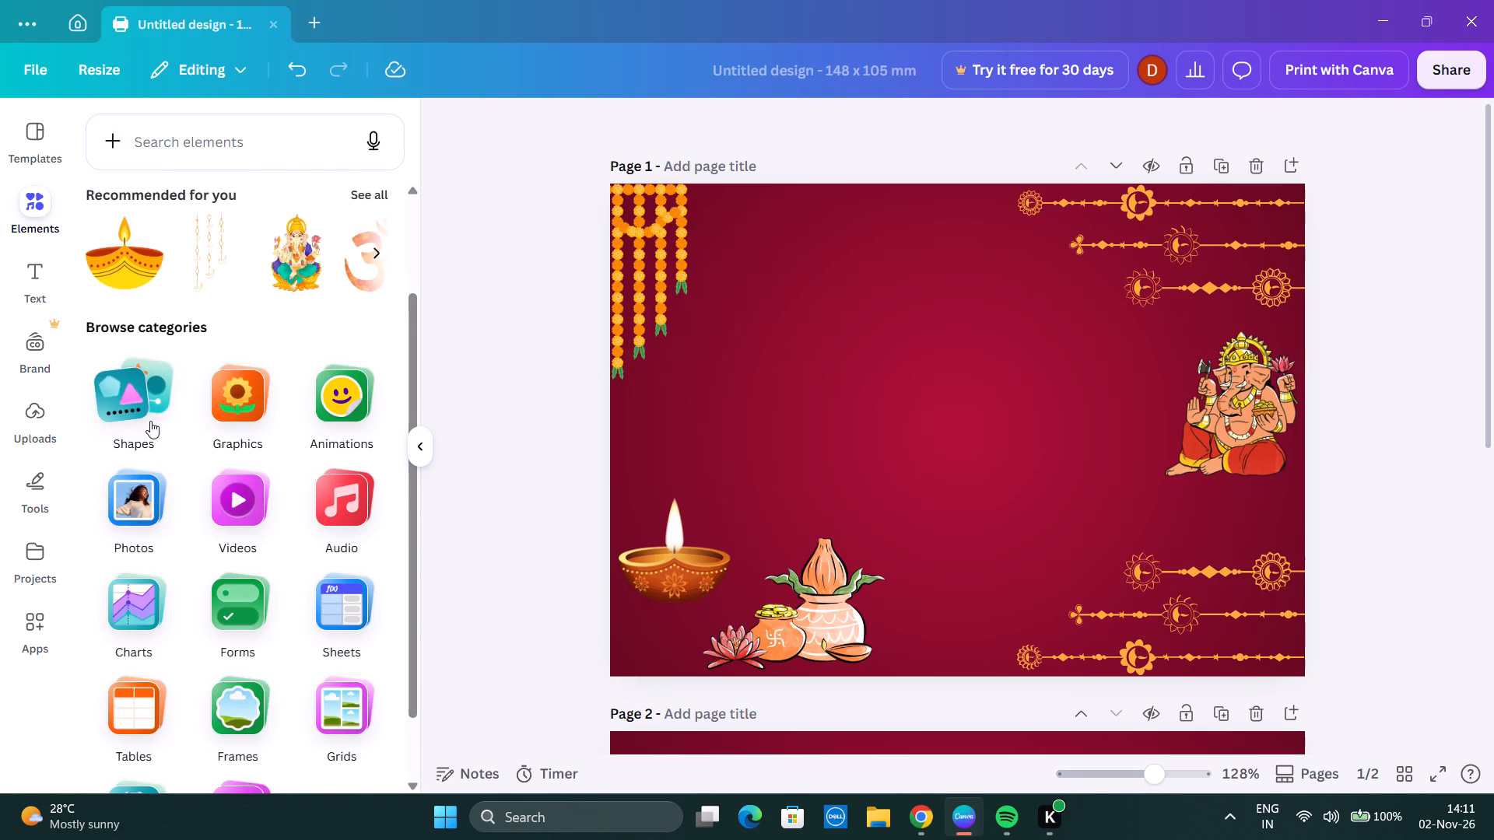
Browse the Shapes category collections, from lines to abstract shapes, for a shape that suits page 1.
{"action": "left_click", "coordinate": [138, 387]}
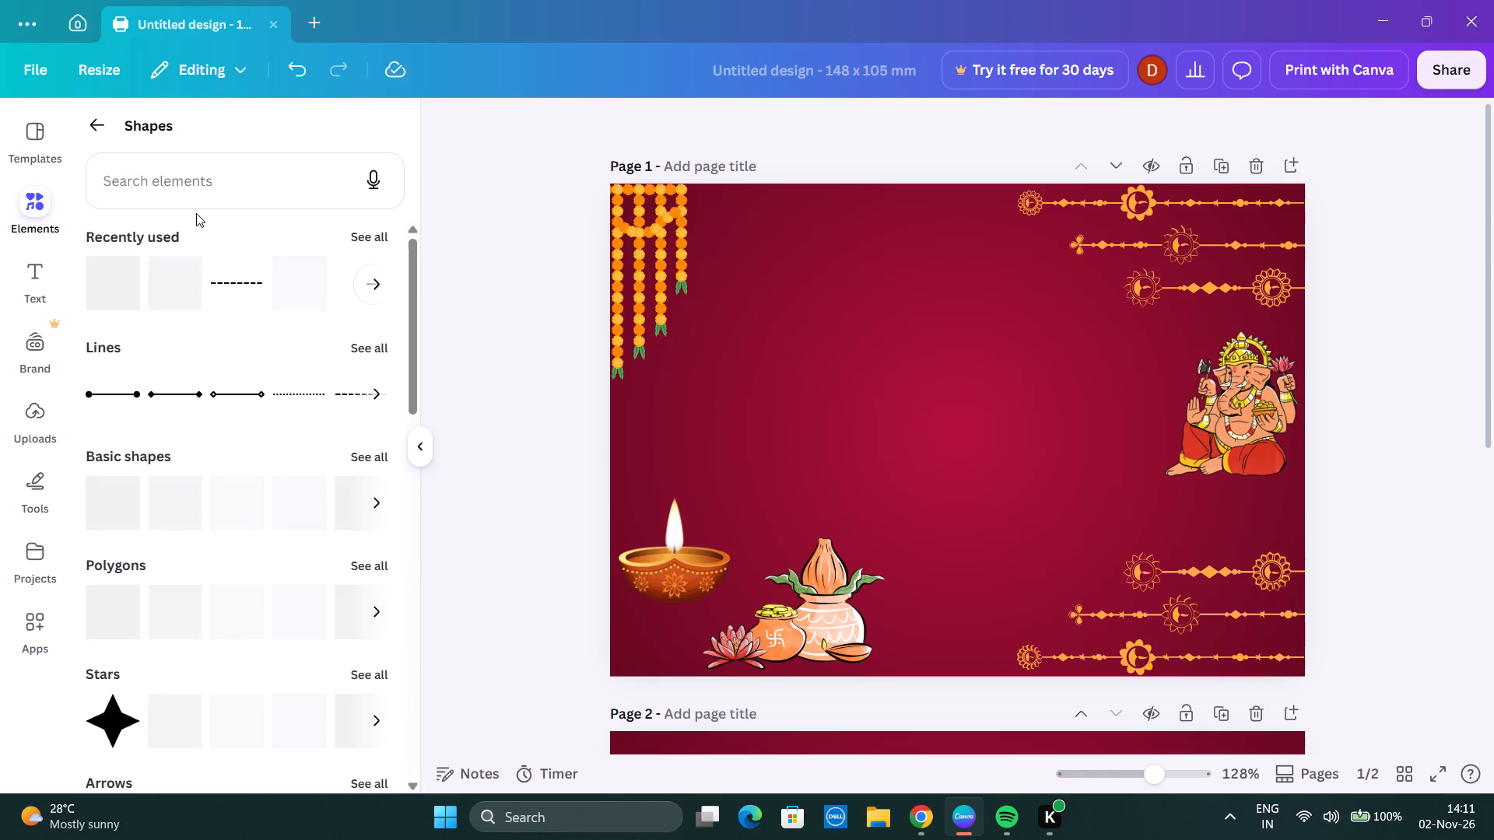
{"action": "scroll", "coordinate": [204, 396], "scroll_direction": "down", "scroll_amount": 3}
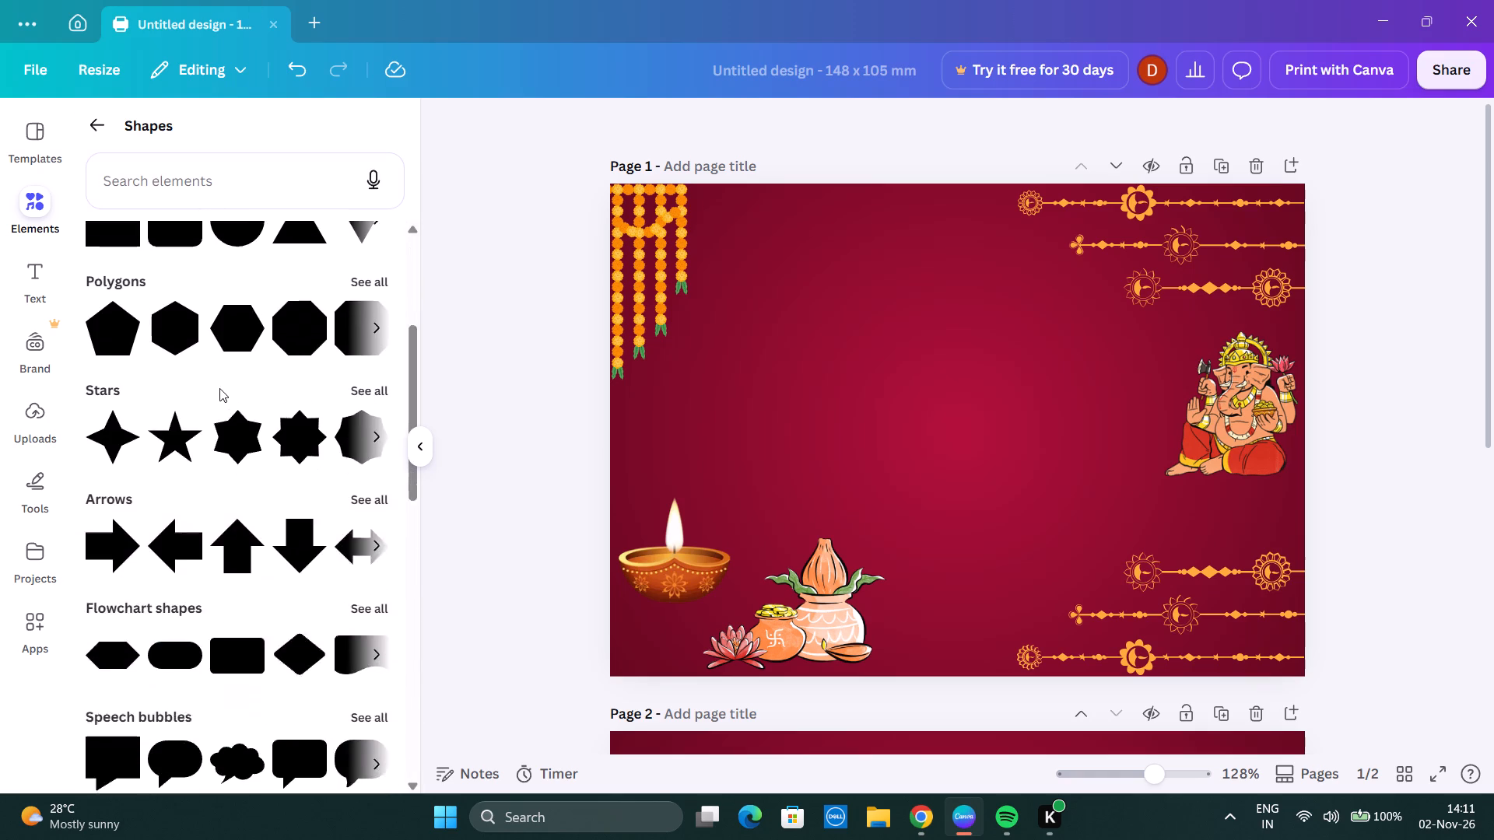
{"action": "scroll", "coordinate": [219, 388], "scroll_direction": "down", "scroll_amount": 5}
{"action": "scroll", "coordinate": [194, 357], "scroll_direction": "up", "scroll_amount": 3}
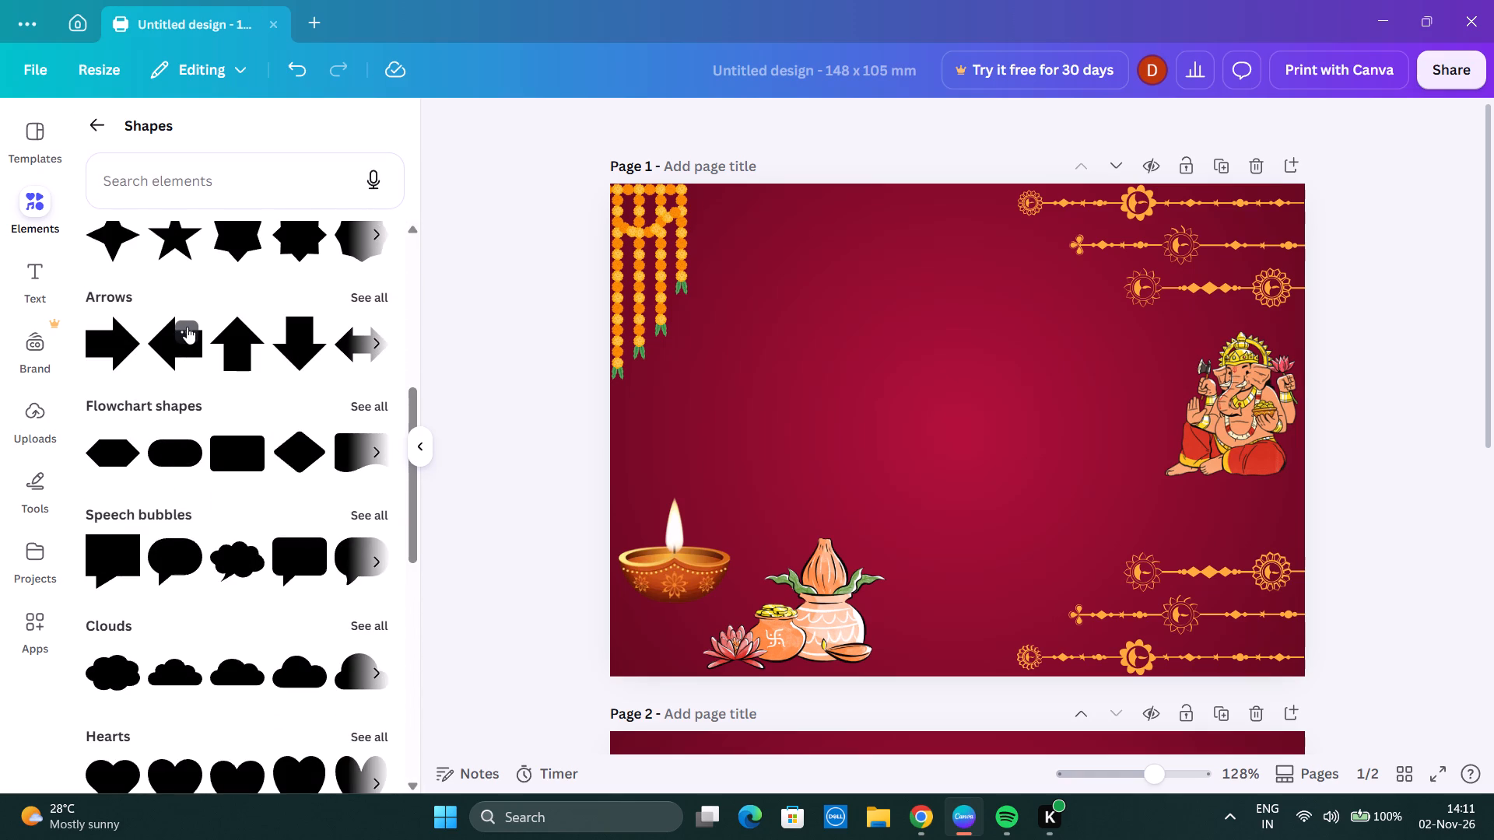
{"action": "scroll", "coordinate": [171, 369], "scroll_direction": "down", "scroll_amount": 6}
{"action": "scroll", "coordinate": [226, 563], "scroll_direction": "up", "scroll_amount": 3}
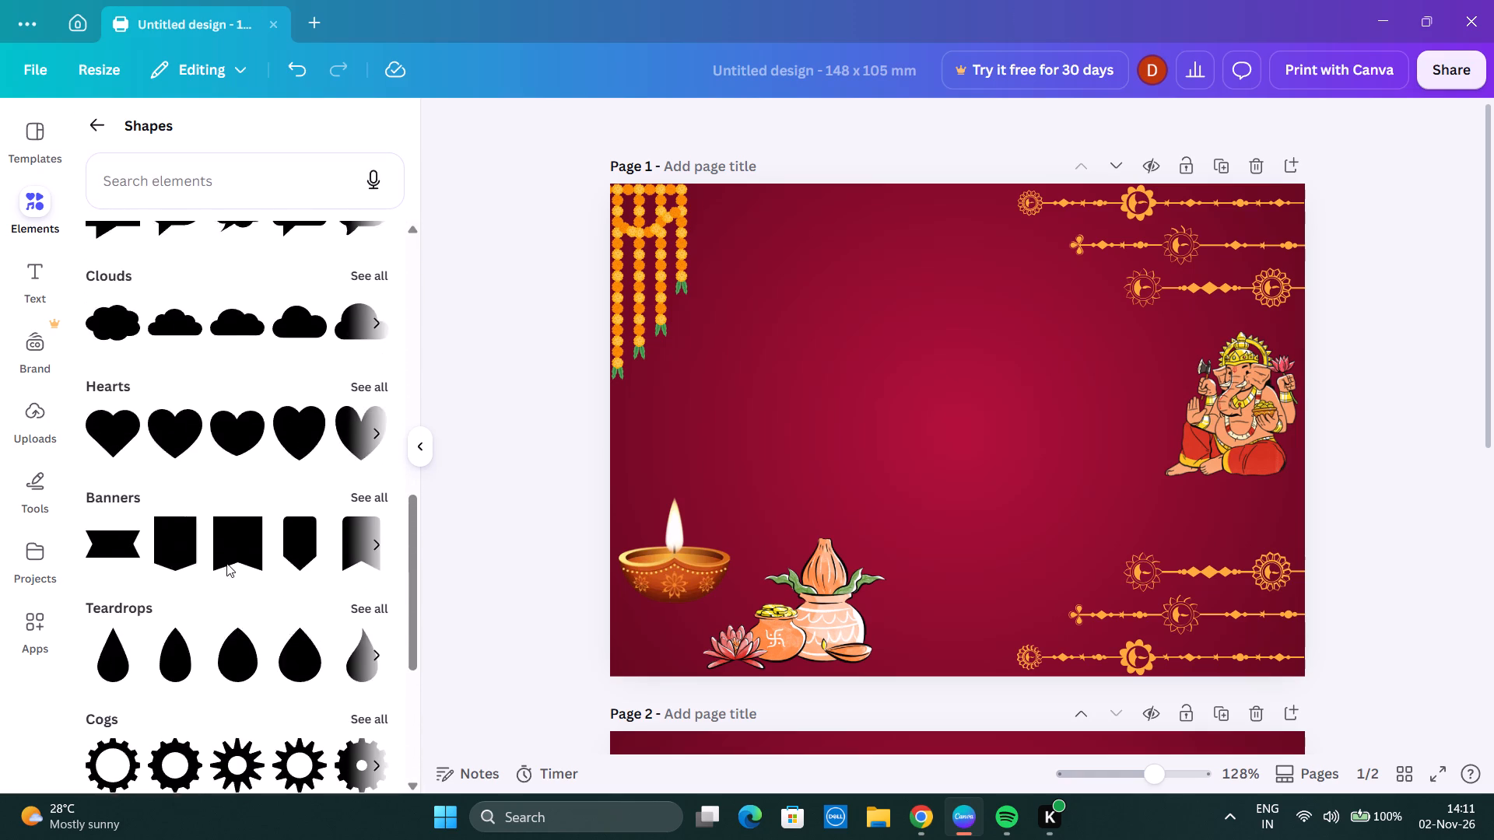
{"action": "scroll", "coordinate": [226, 563], "scroll_direction": "down", "scroll_amount": 3}
{"action": "scroll", "coordinate": [316, 522], "scroll_direction": "down", "scroll_amount": 3}
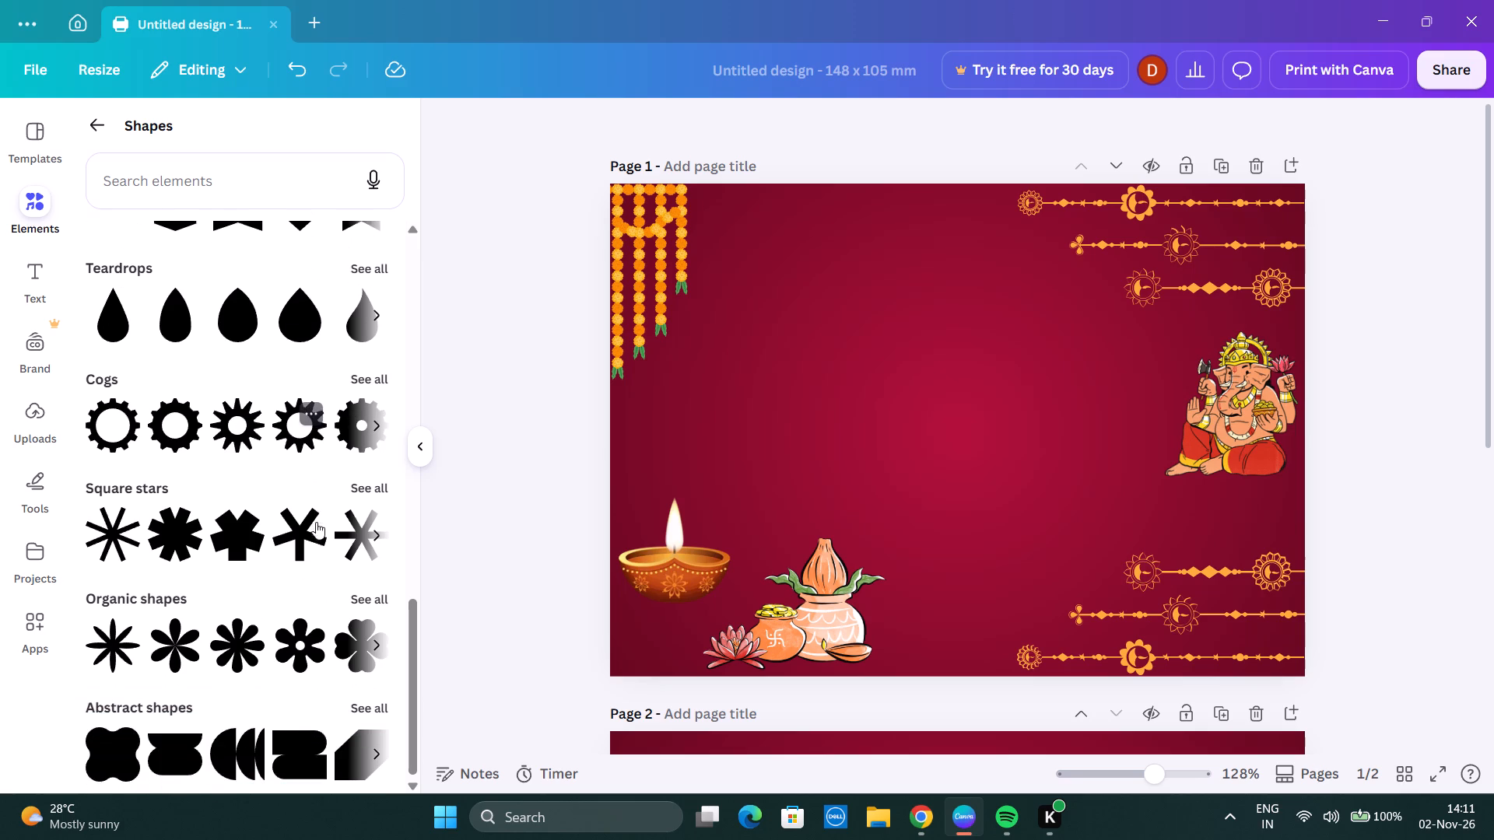
{"action": "scroll", "coordinate": [289, 523], "scroll_direction": "down", "scroll_amount": 2}
{"action": "scroll", "coordinate": [275, 530], "scroll_direction": "up", "scroll_amount": 14}
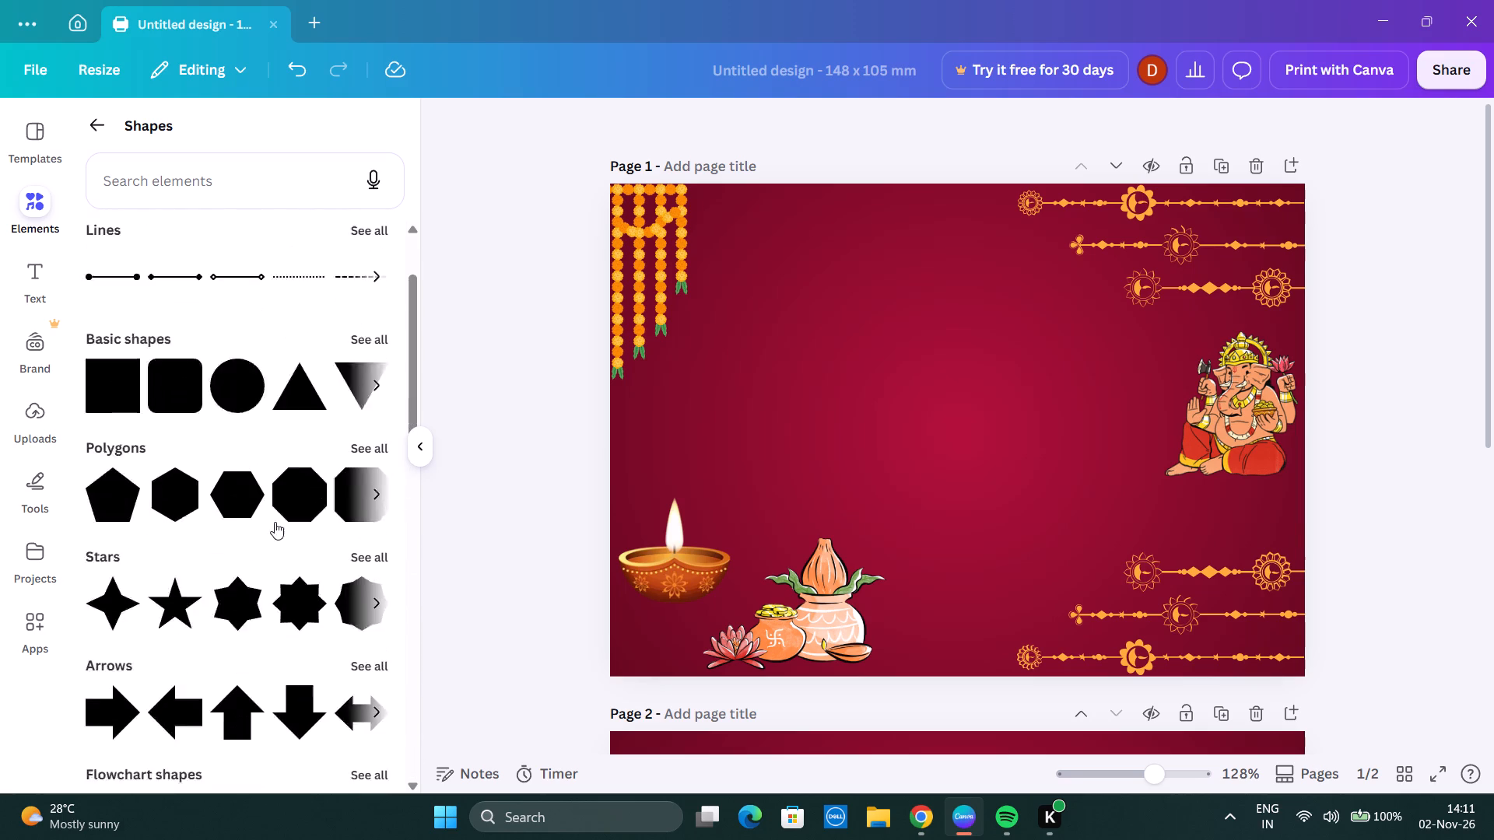
{"action": "scroll", "coordinate": [275, 522], "scroll_direction": "up", "scroll_amount": 5}
{"action": "scroll", "coordinate": [269, 338], "scroll_direction": "down", "scroll_amount": 2}
{"action": "scroll", "coordinate": [268, 435], "scroll_direction": "up", "scroll_amount": 3}
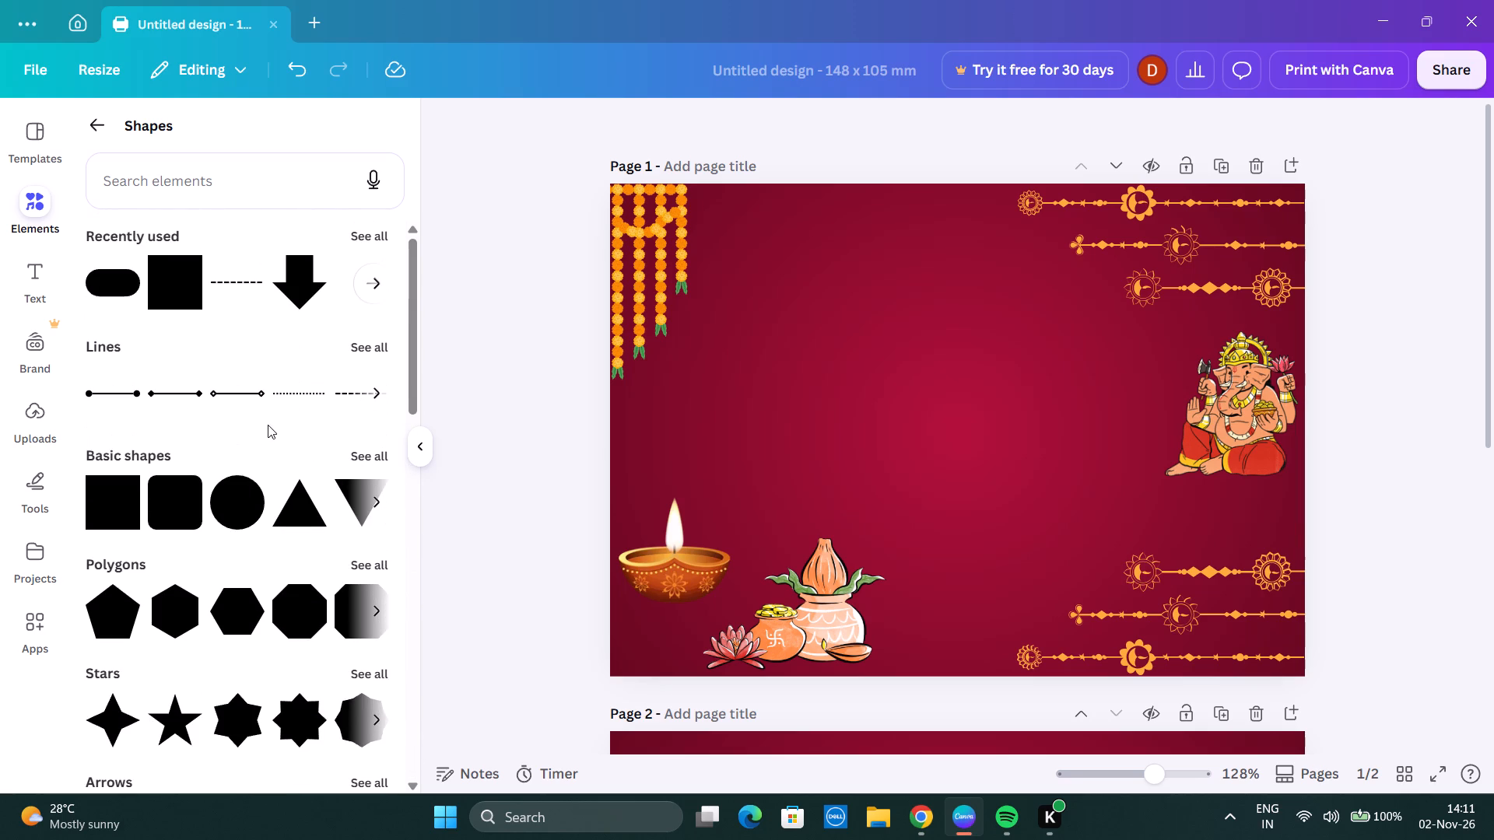
Look through the full Basic shapes collection for a shape that suits page 1.
{"action": "left_click", "coordinate": [362, 449]}
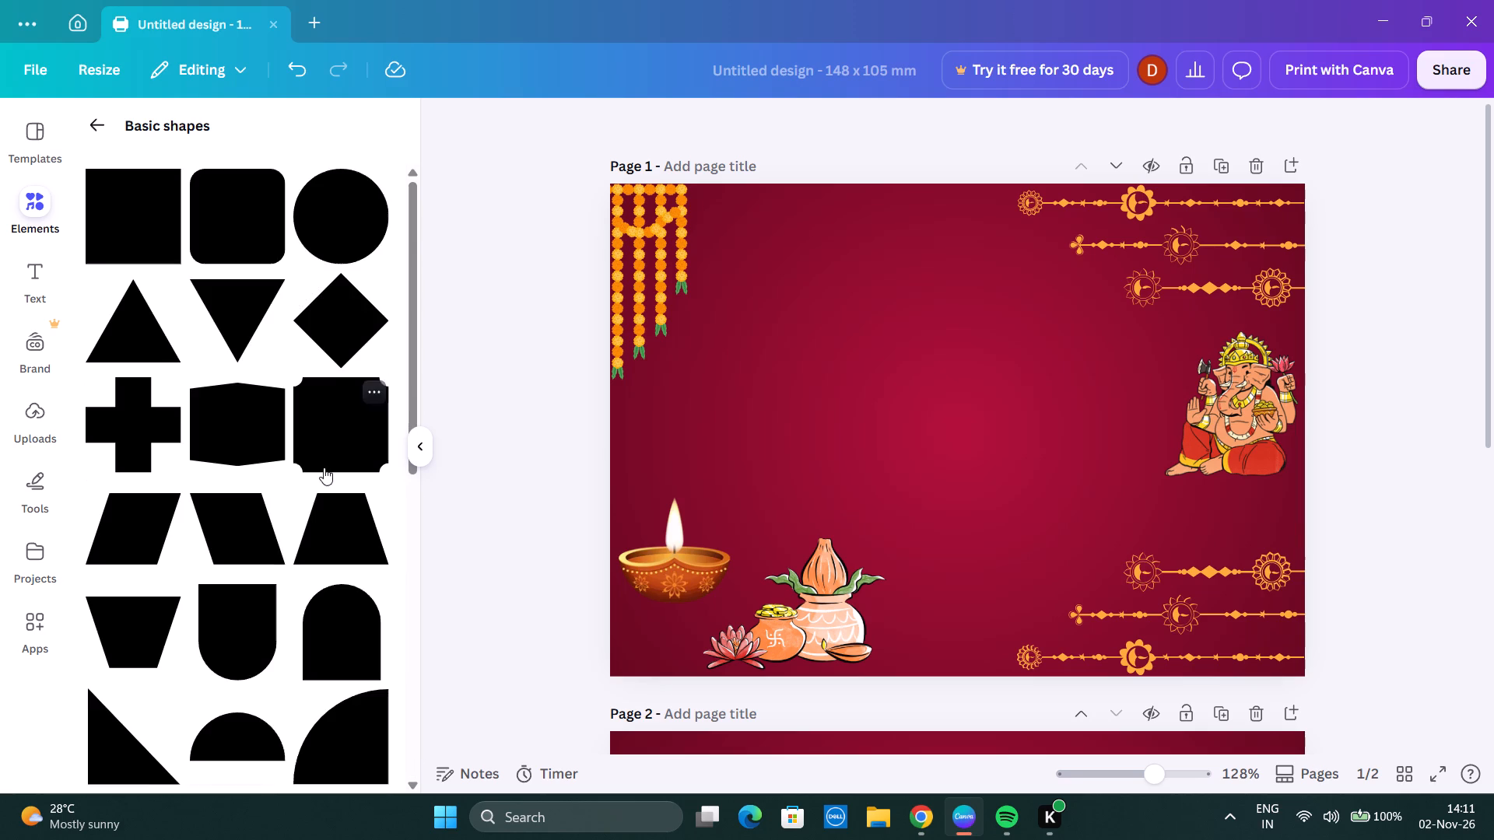
{"action": "scroll", "coordinate": [269, 448], "scroll_direction": "down", "scroll_amount": 5}
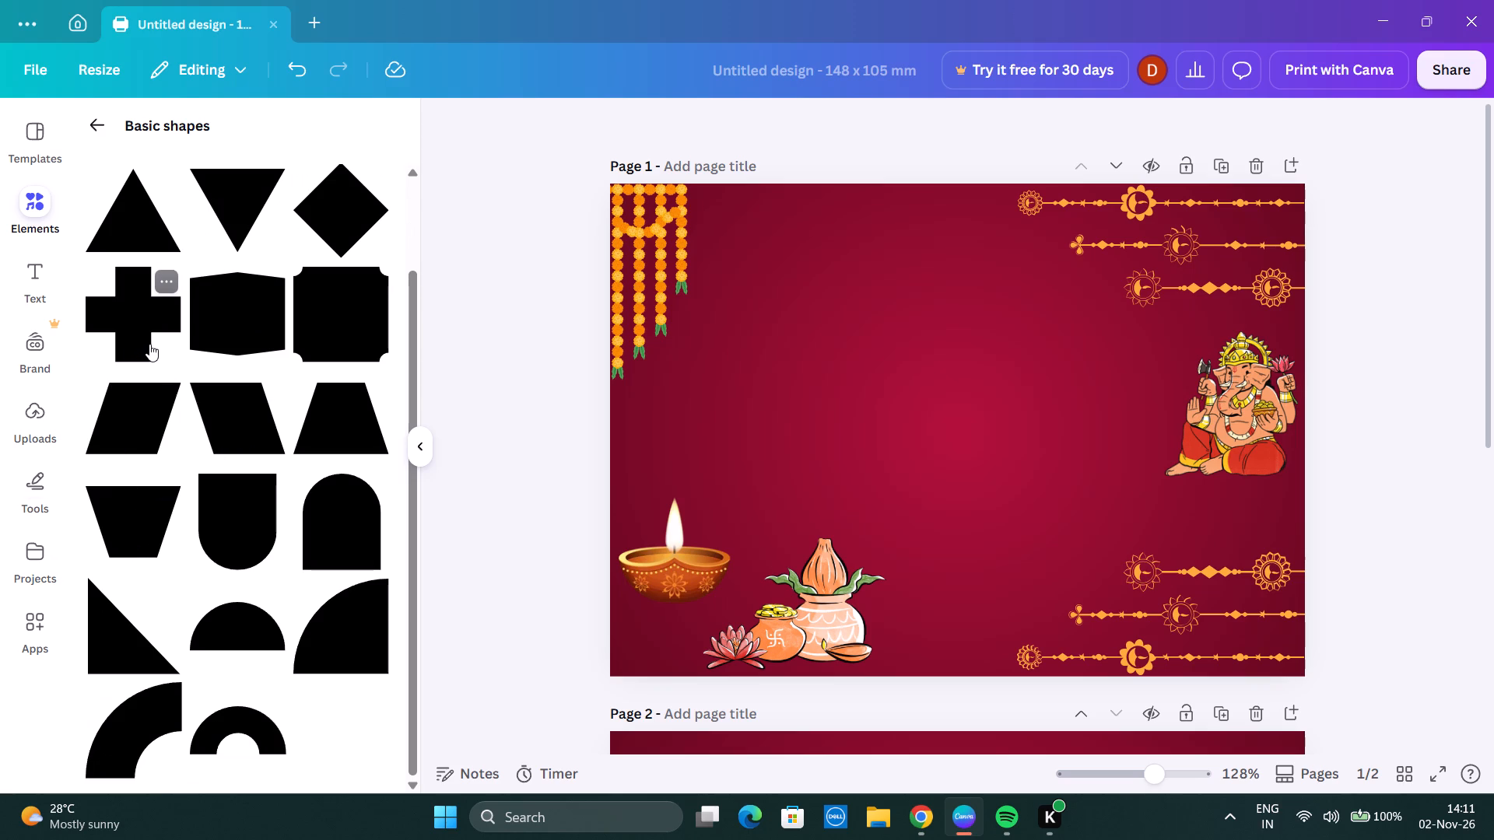
{"action": "scroll", "coordinate": [279, 364], "scroll_direction": "up", "scroll_amount": 1}
{"action": "scroll", "coordinate": [193, 375], "scroll_direction": "up", "scroll_amount": 1}
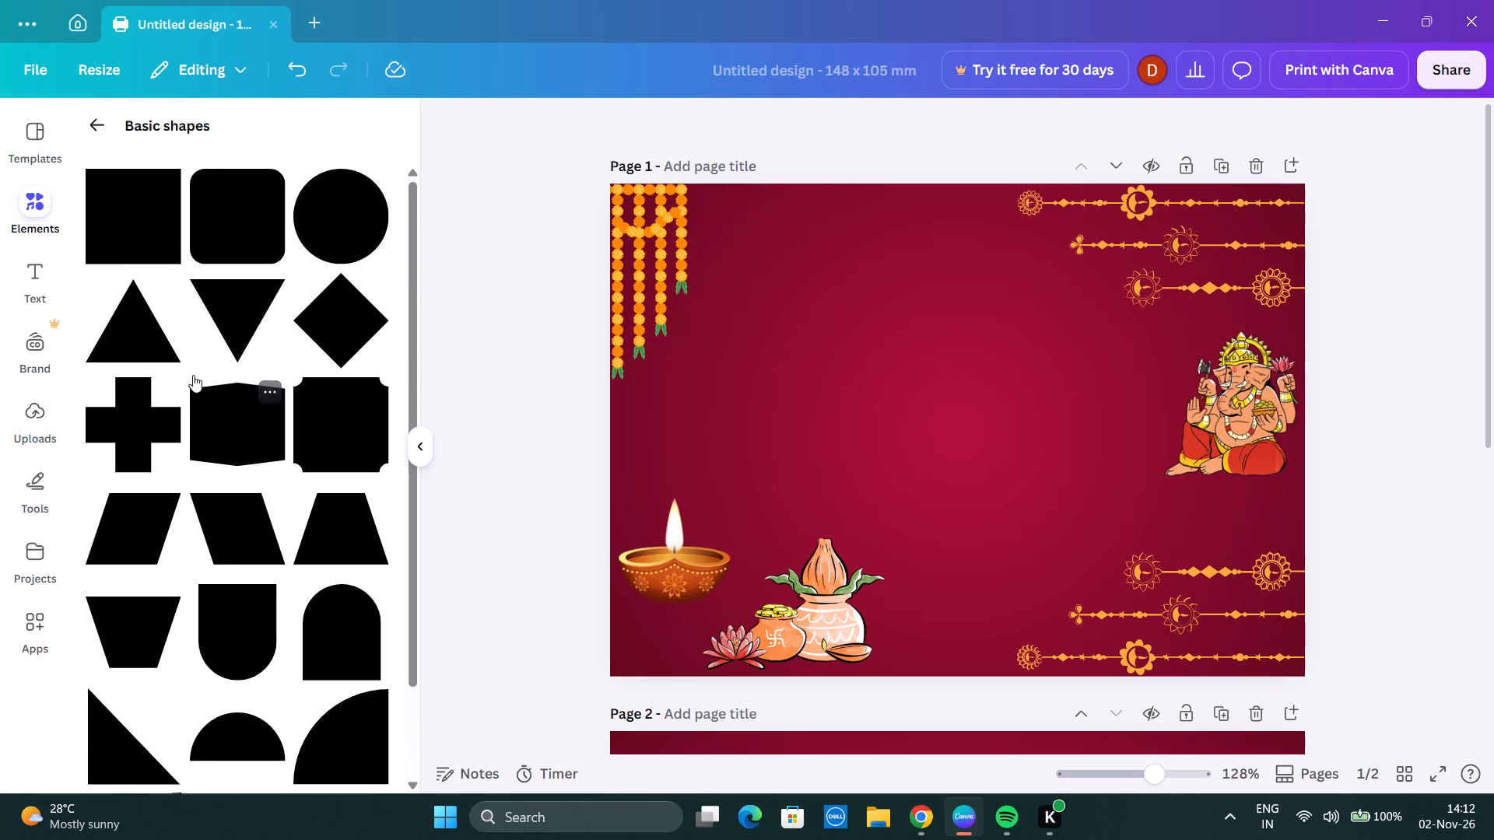
{"action": "left_click", "coordinate": [107, 123]}
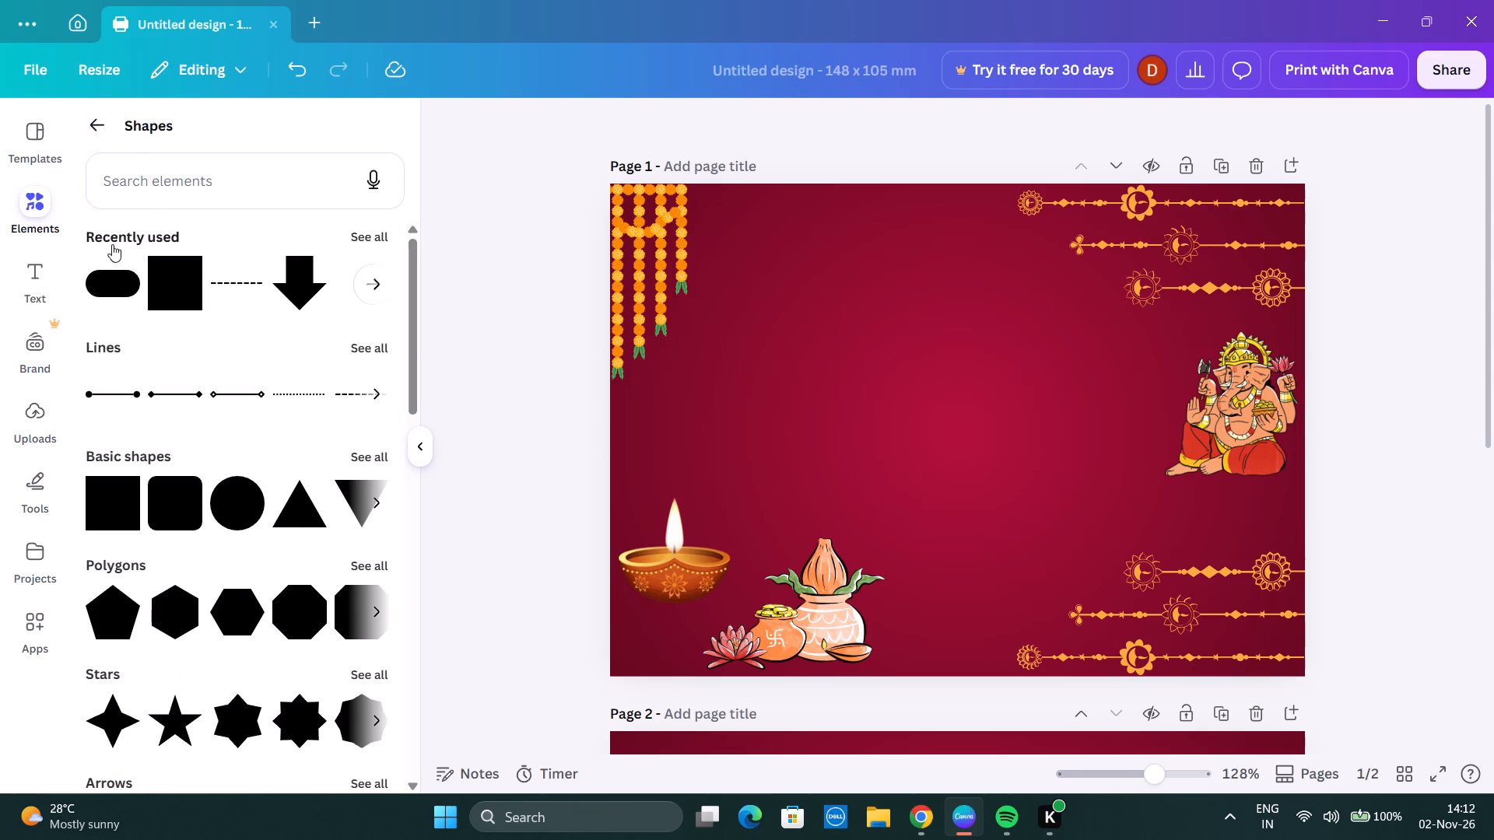
{"action": "left_click", "coordinate": [86, 106]}
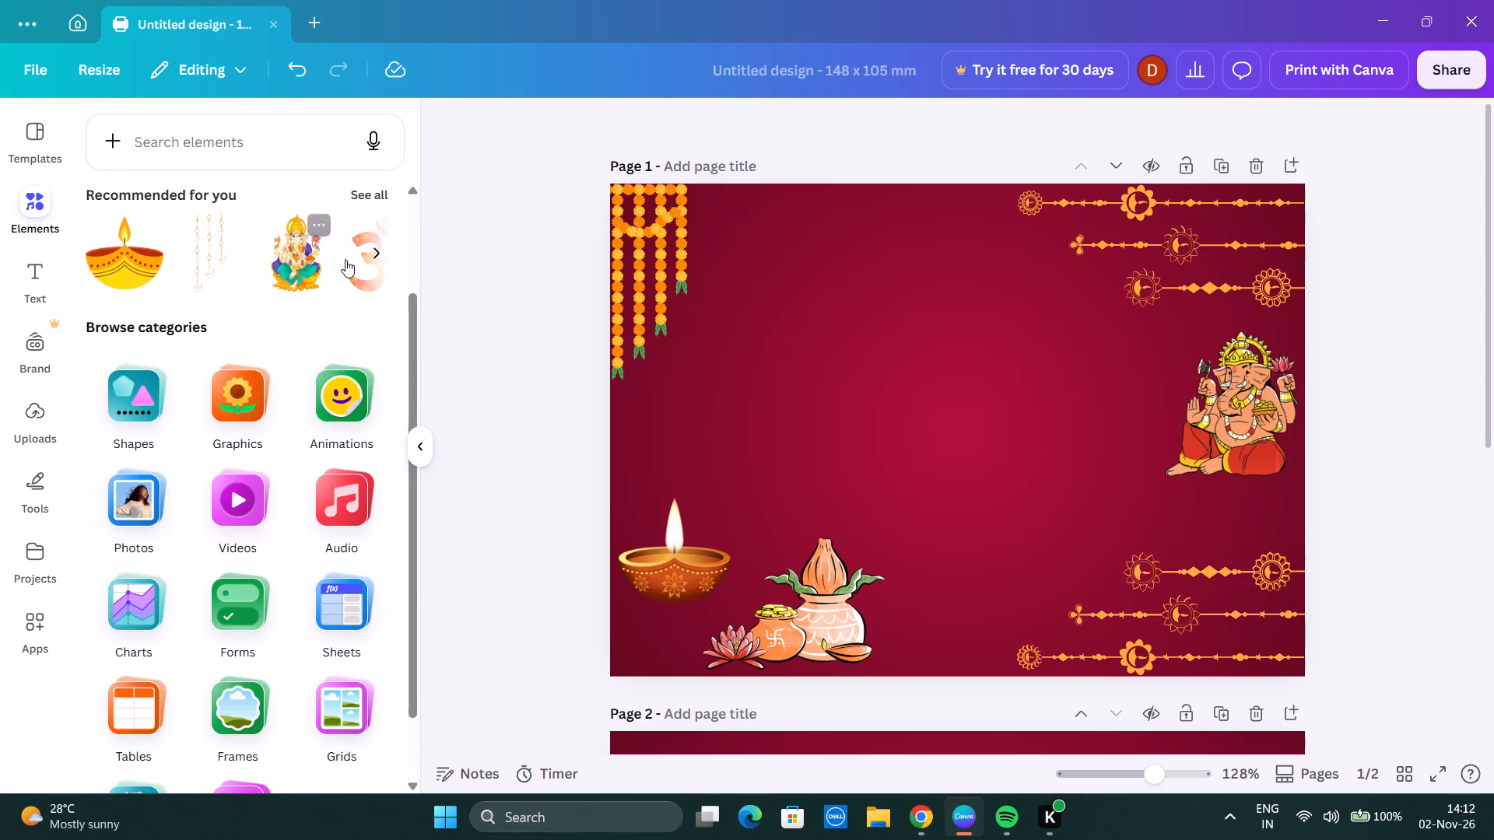
Browse the full Magic recommendations collection once more for a festive decoration that suits the Diwali card.
{"action": "left_click", "coordinate": [370, 192]}
{"action": "scroll", "coordinate": [304, 351], "scroll_direction": "down", "scroll_amount": 4}
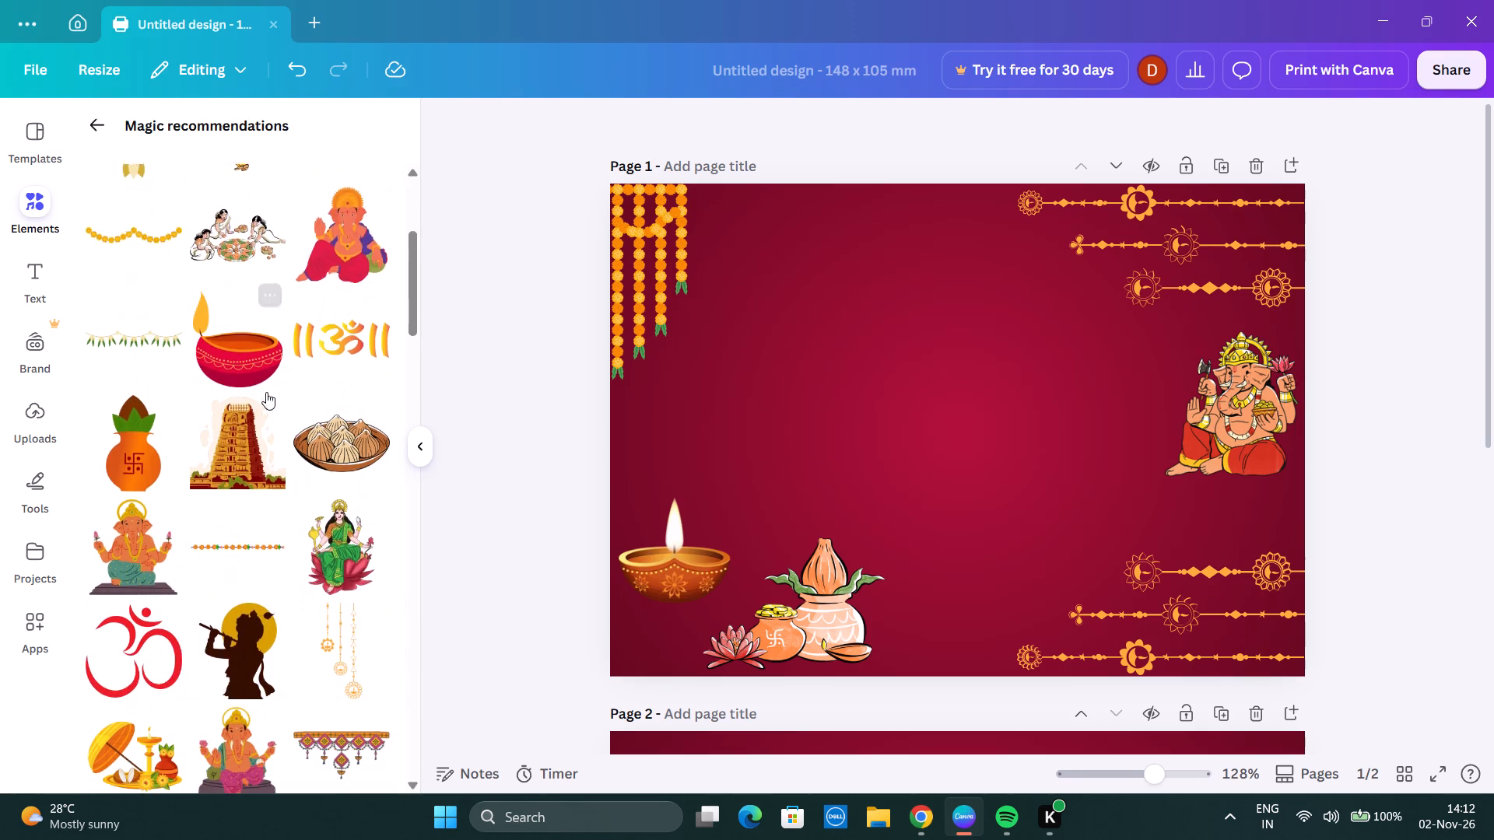
{"action": "scroll", "coordinate": [250, 392], "scroll_direction": "down", "scroll_amount": 3}
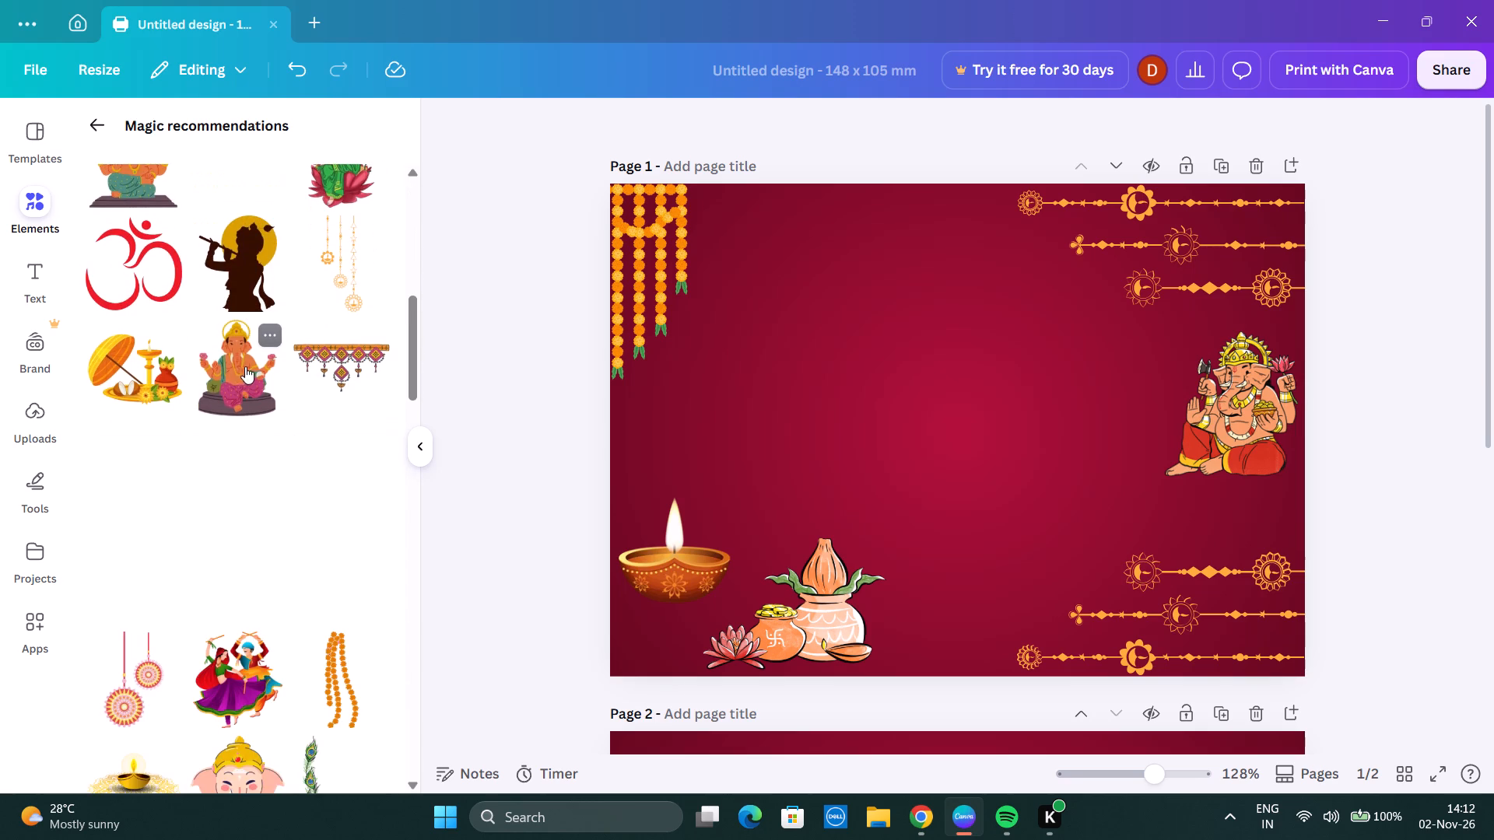
{"action": "scroll", "coordinate": [245, 366], "scroll_direction": "down", "scroll_amount": 8}
{"action": "scroll", "coordinate": [237, 341], "scroll_direction": "up", "scroll_amount": 3}
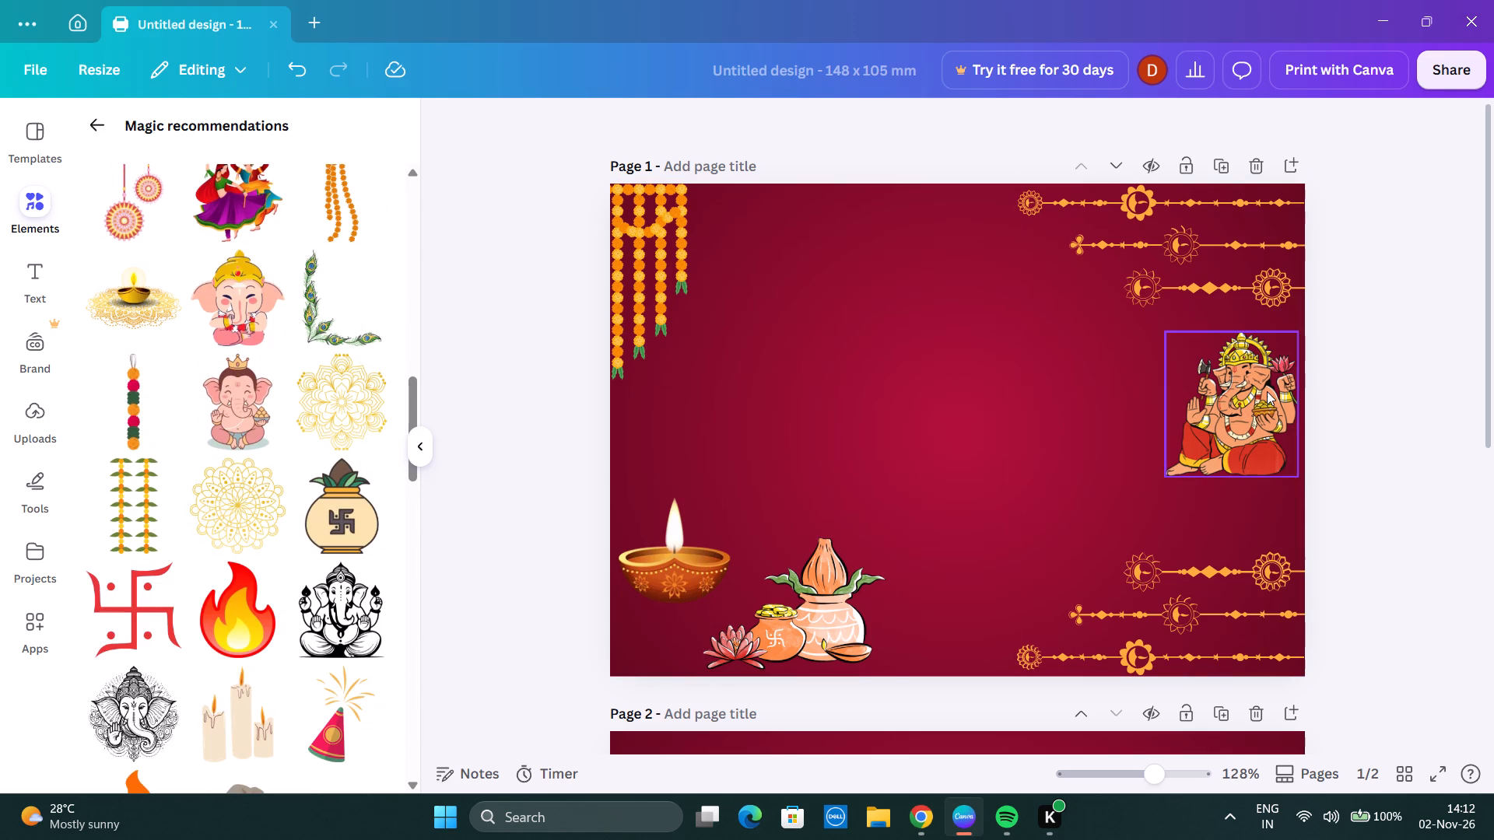
Move the seated Ganesha illustration on page 1 down to sit just above the lower-right golden ornament lines.
{"action": "left_click_drag", "start_coordinate": [1229, 388], "coordinate": [1212, 477]}
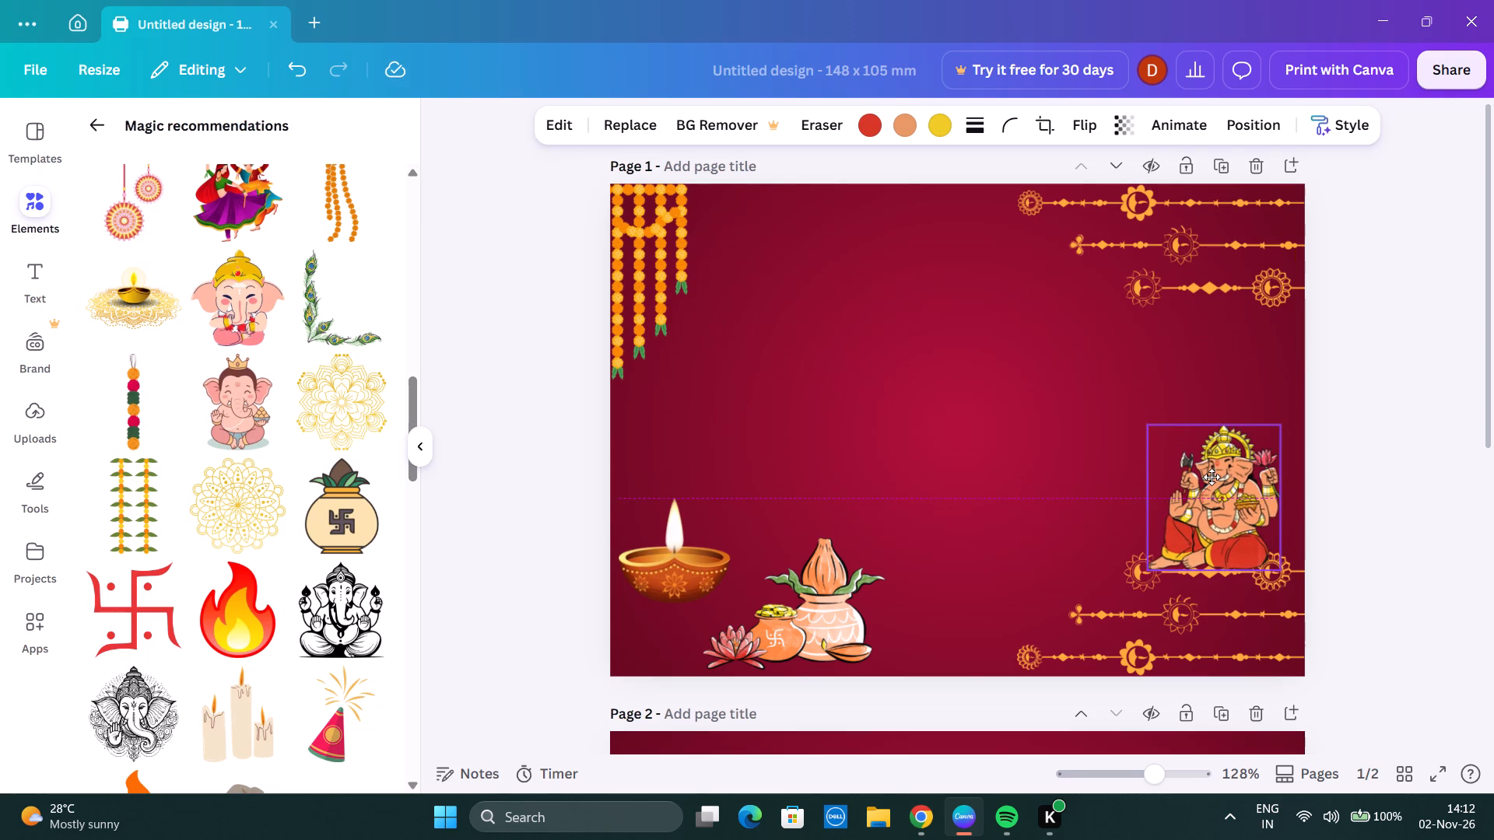
{"action": "left_click_drag", "start_coordinate": [1212, 477], "coordinate": [1212, 469]}
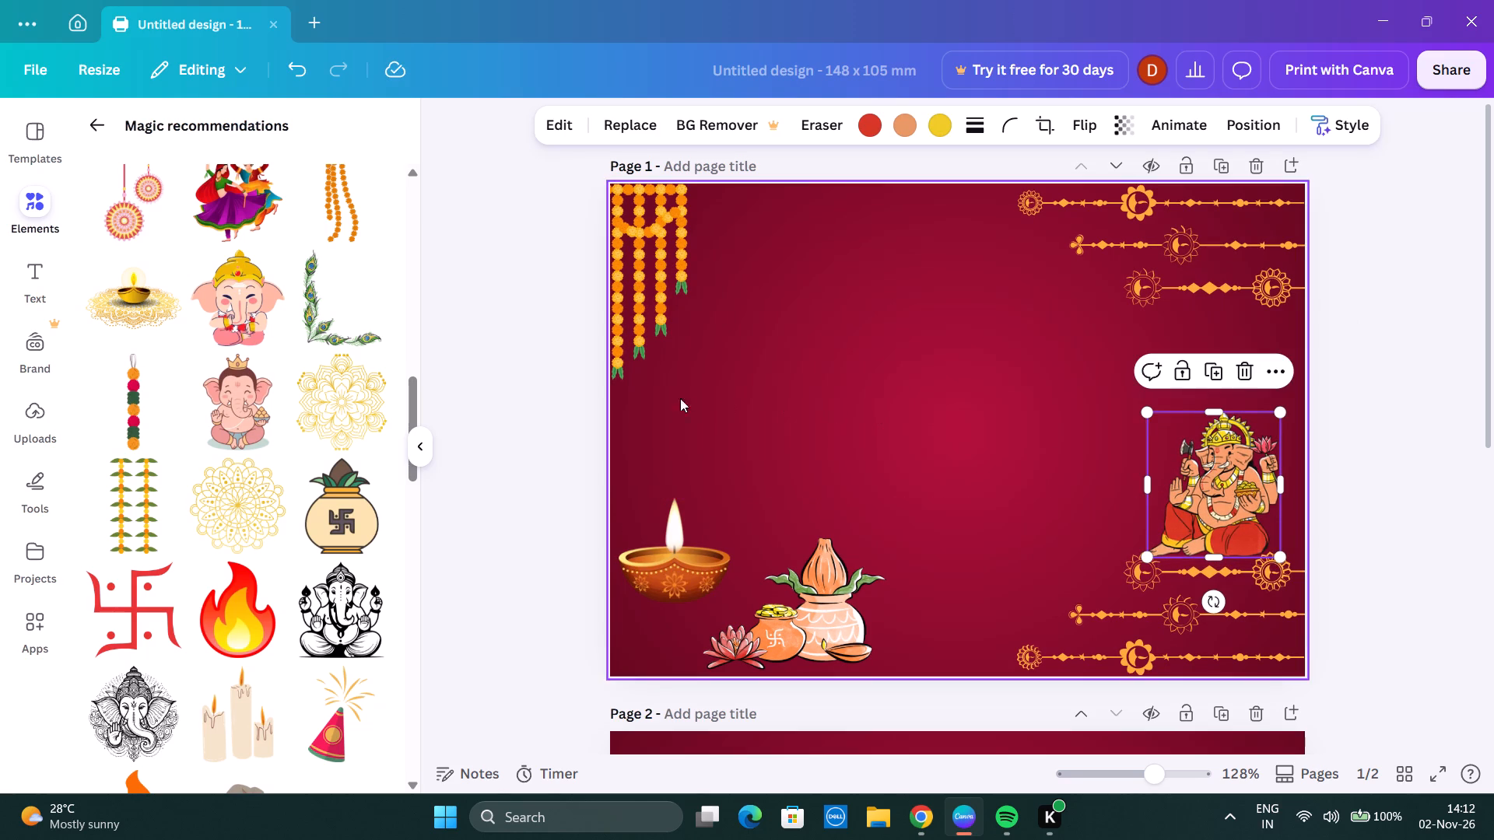
{"action": "left_click", "coordinate": [506, 404]}
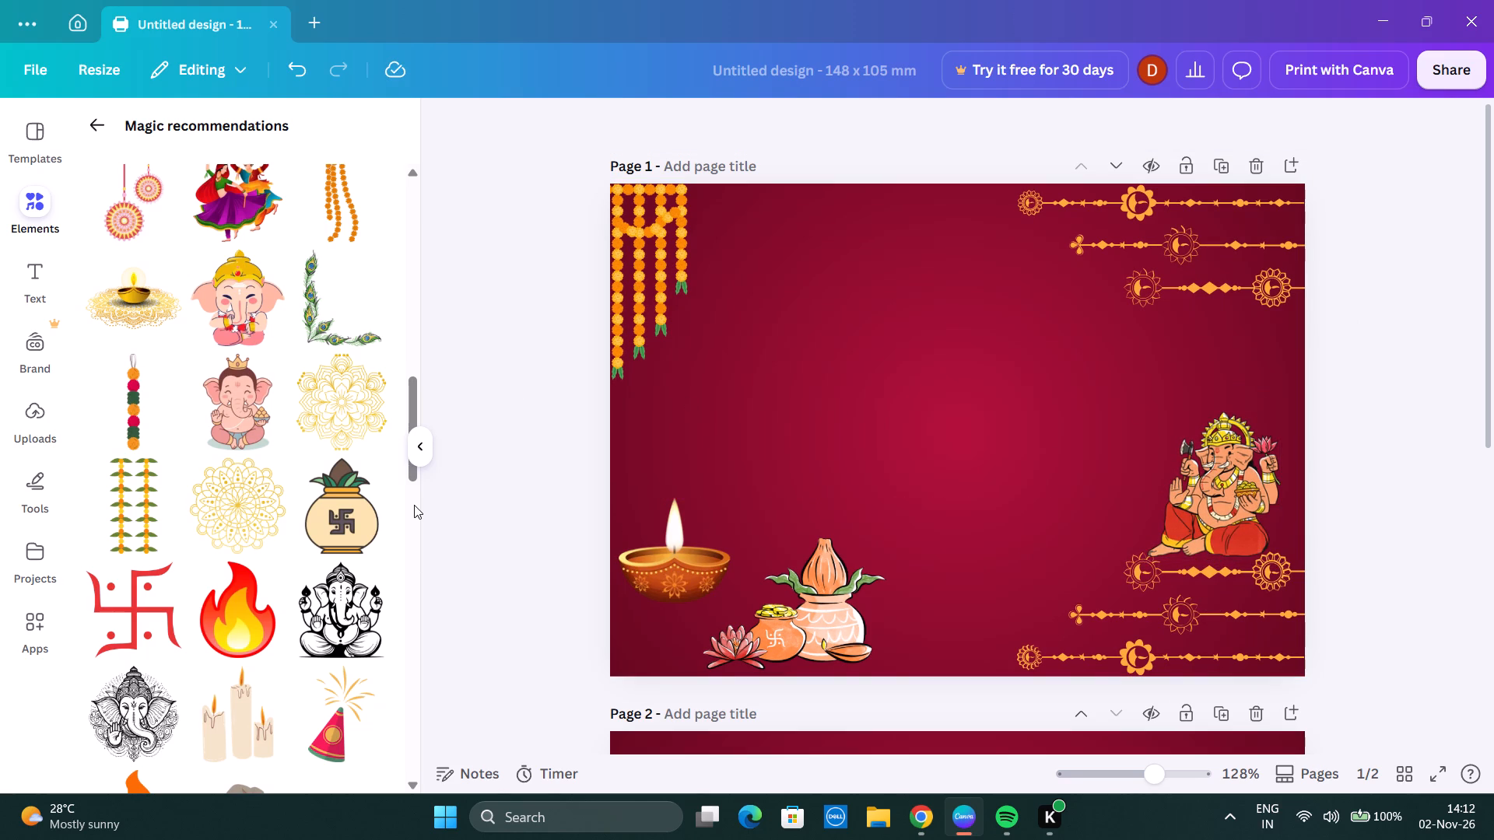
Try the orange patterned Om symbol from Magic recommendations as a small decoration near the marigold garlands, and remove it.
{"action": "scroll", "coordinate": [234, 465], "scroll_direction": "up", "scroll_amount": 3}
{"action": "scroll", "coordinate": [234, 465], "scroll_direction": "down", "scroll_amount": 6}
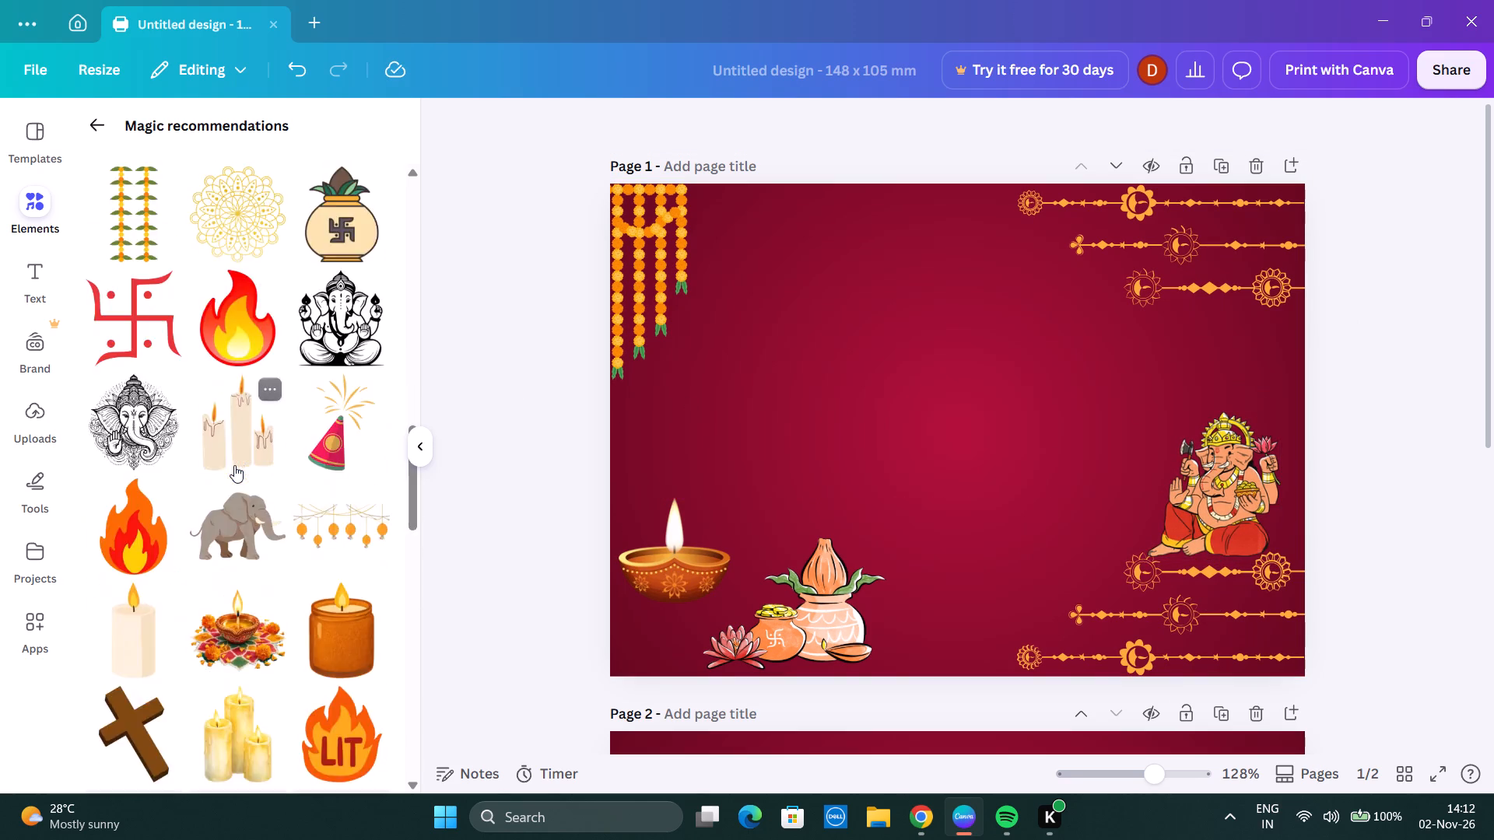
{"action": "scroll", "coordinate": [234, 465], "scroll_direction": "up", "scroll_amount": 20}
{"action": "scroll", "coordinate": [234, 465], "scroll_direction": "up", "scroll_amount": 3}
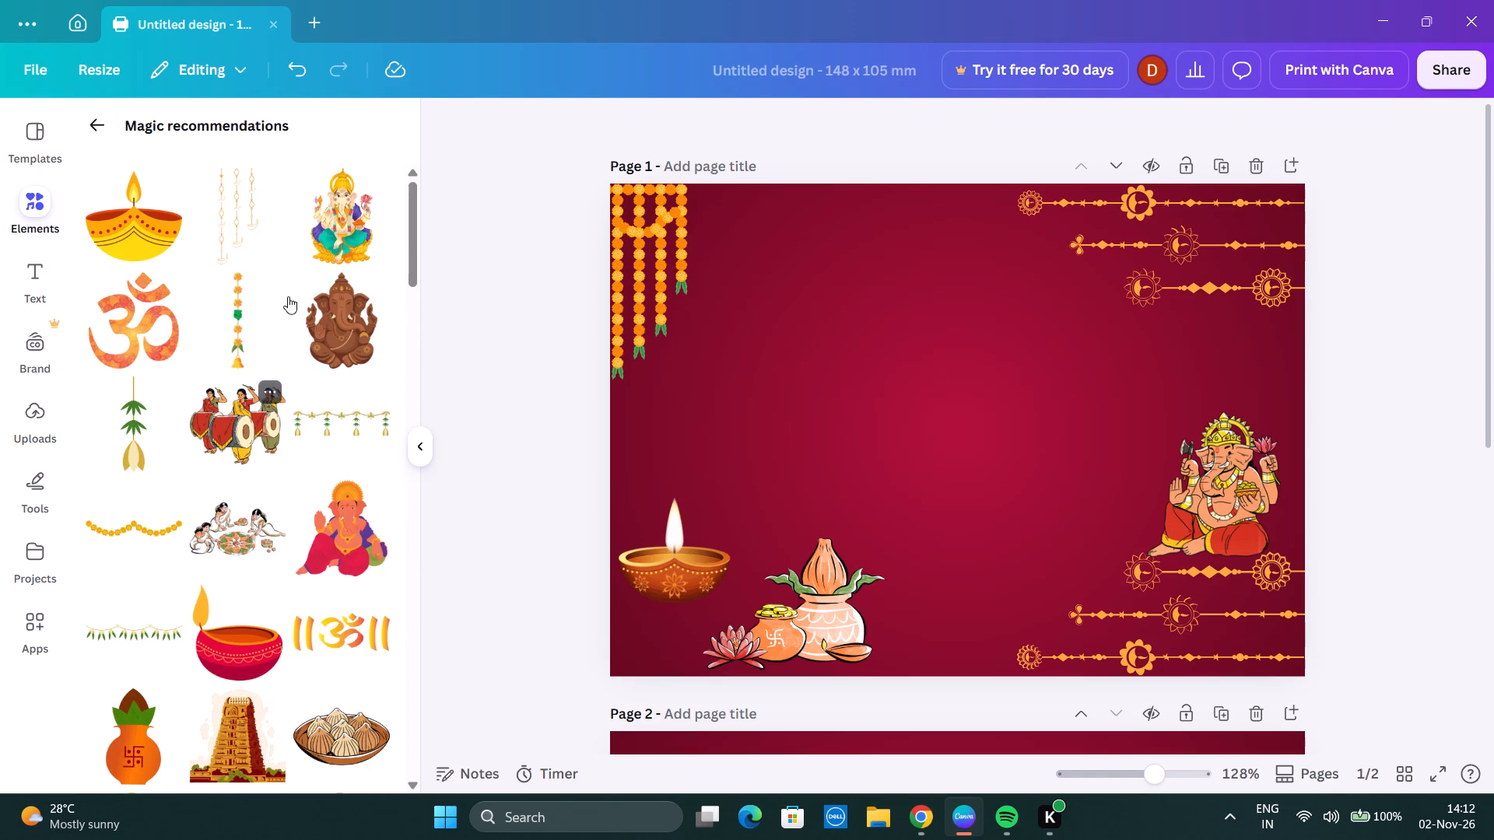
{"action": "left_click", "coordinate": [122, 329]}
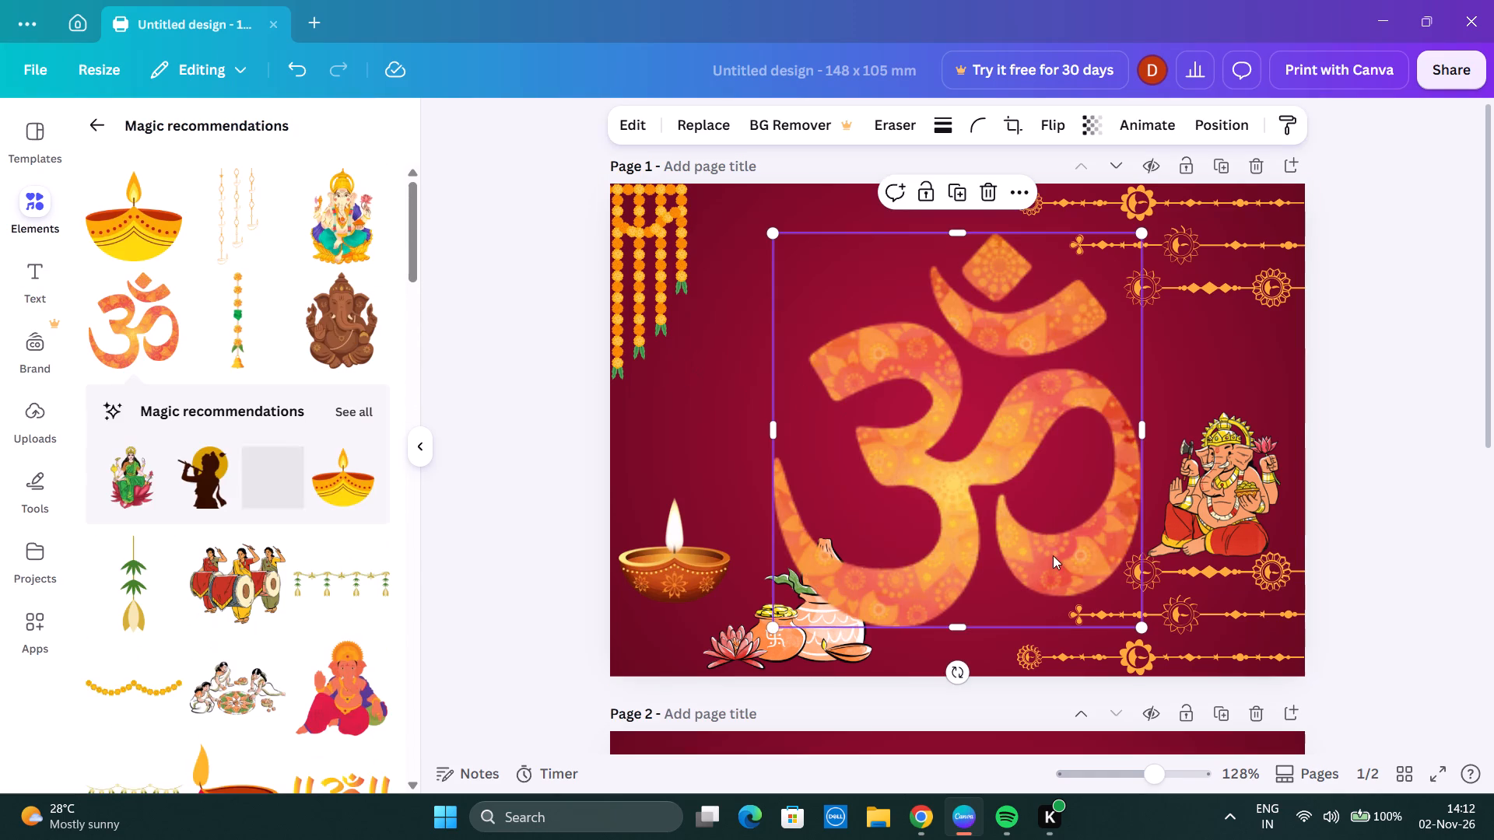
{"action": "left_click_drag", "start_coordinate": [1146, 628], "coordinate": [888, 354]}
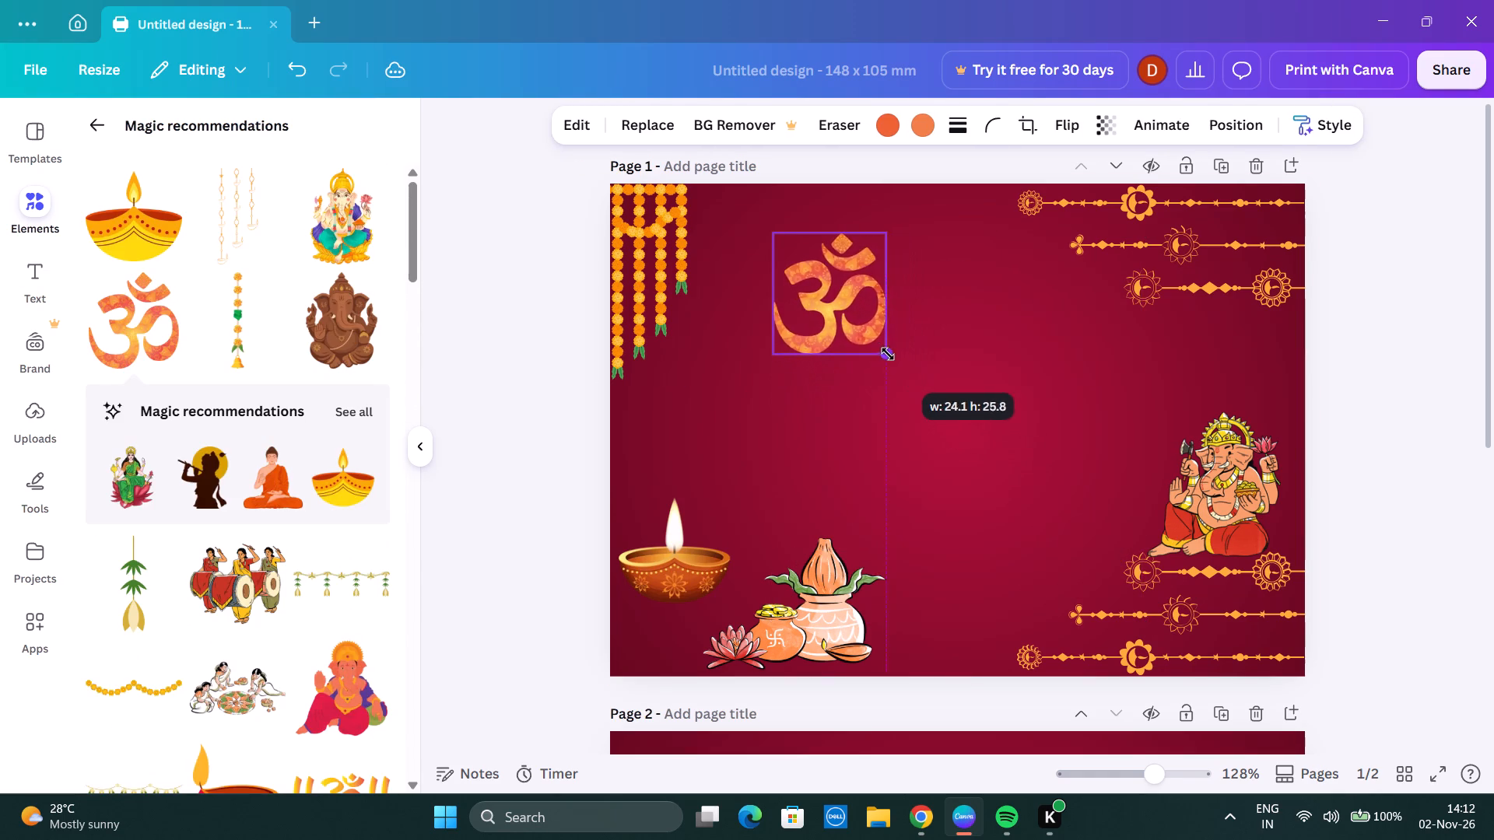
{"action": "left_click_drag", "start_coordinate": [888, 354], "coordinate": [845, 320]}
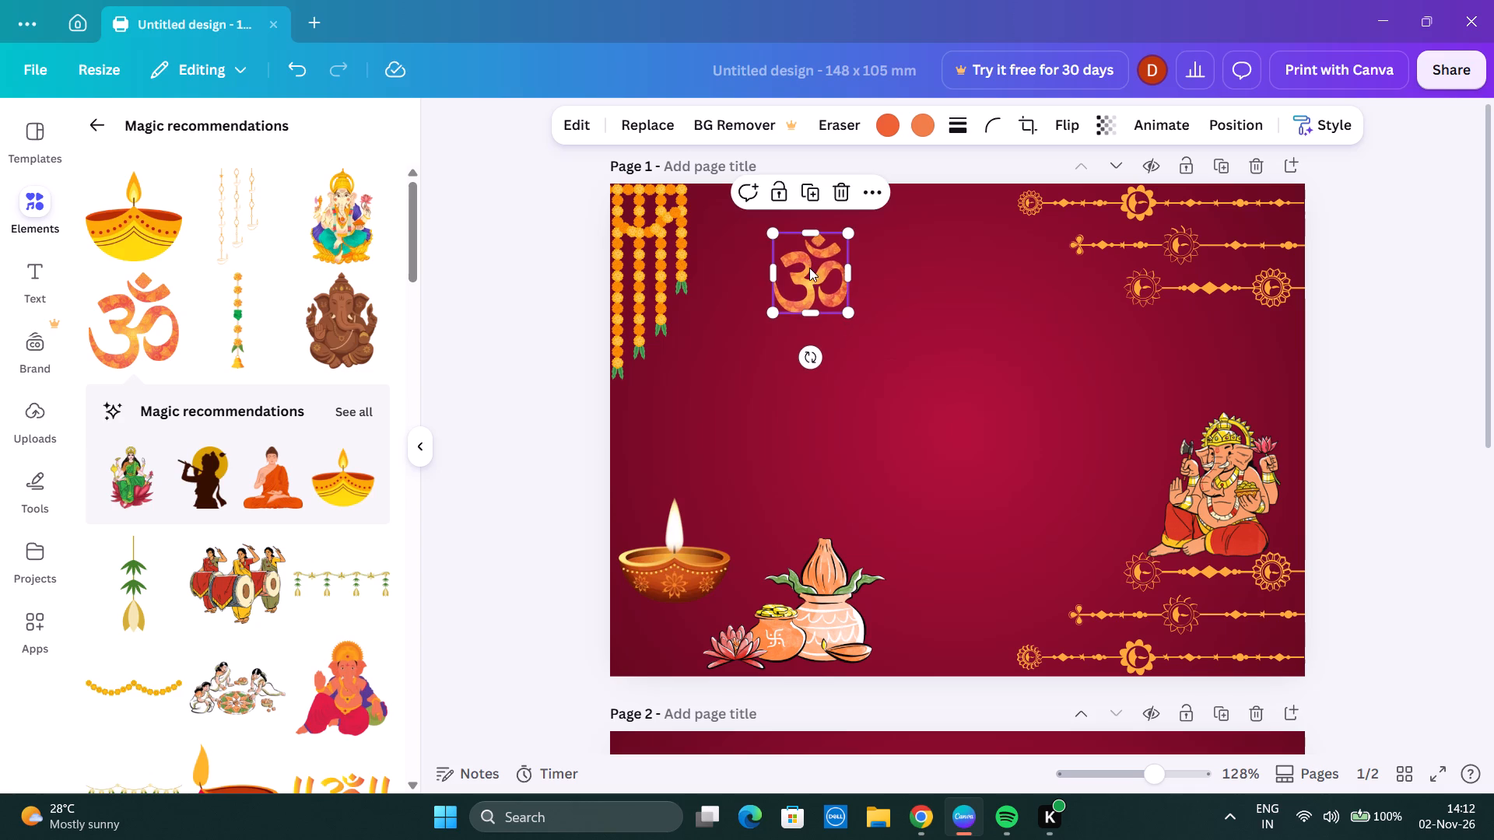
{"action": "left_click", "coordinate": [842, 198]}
Browse the text styles and font combinations for a lettering style that suits the Diwali greeting.
{"action": "left_click", "coordinate": [33, 290]}
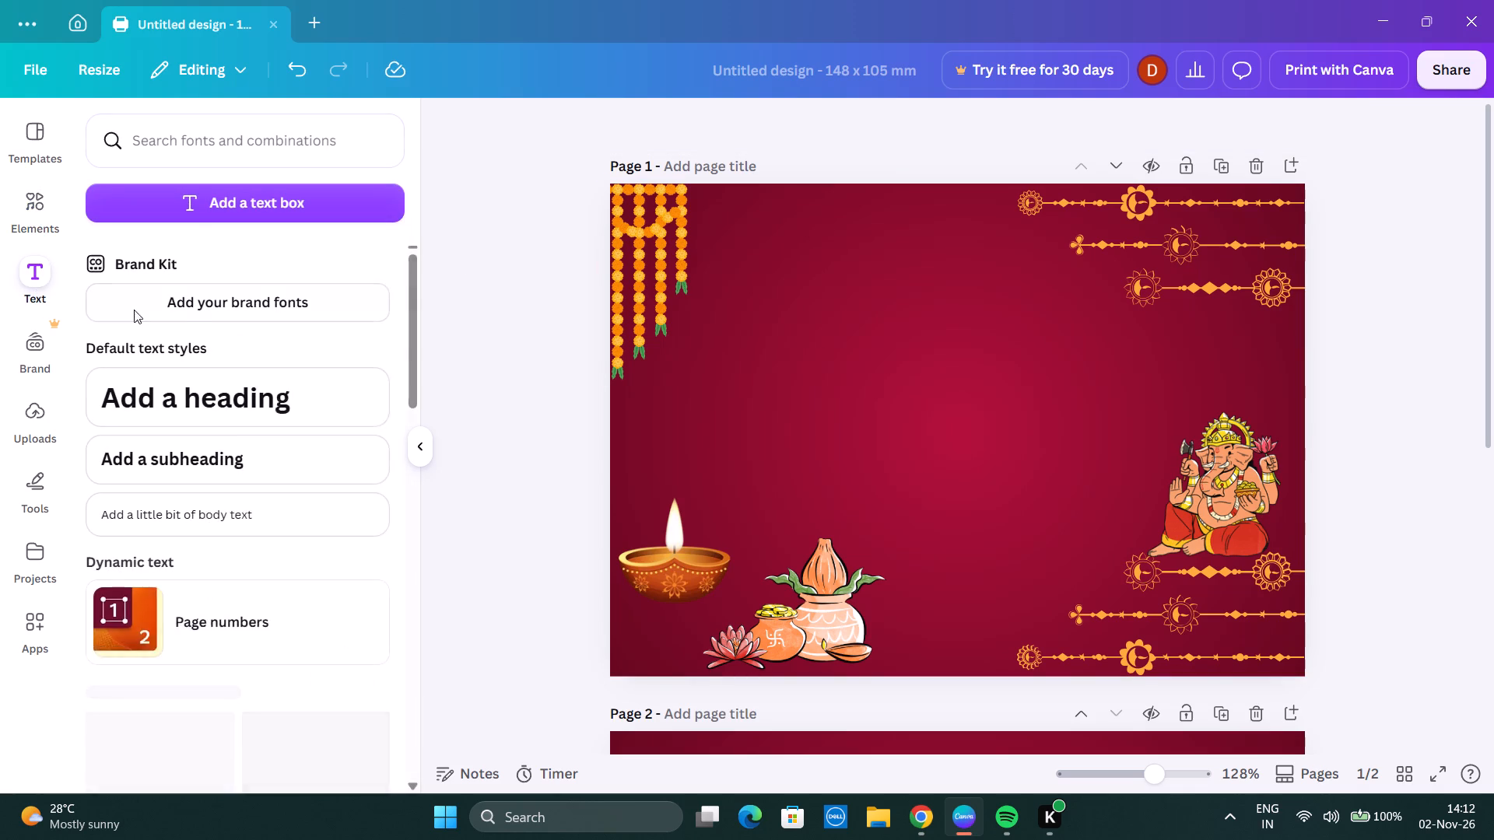
{"action": "scroll", "coordinate": [180, 394], "scroll_direction": "down", "scroll_amount": 6}
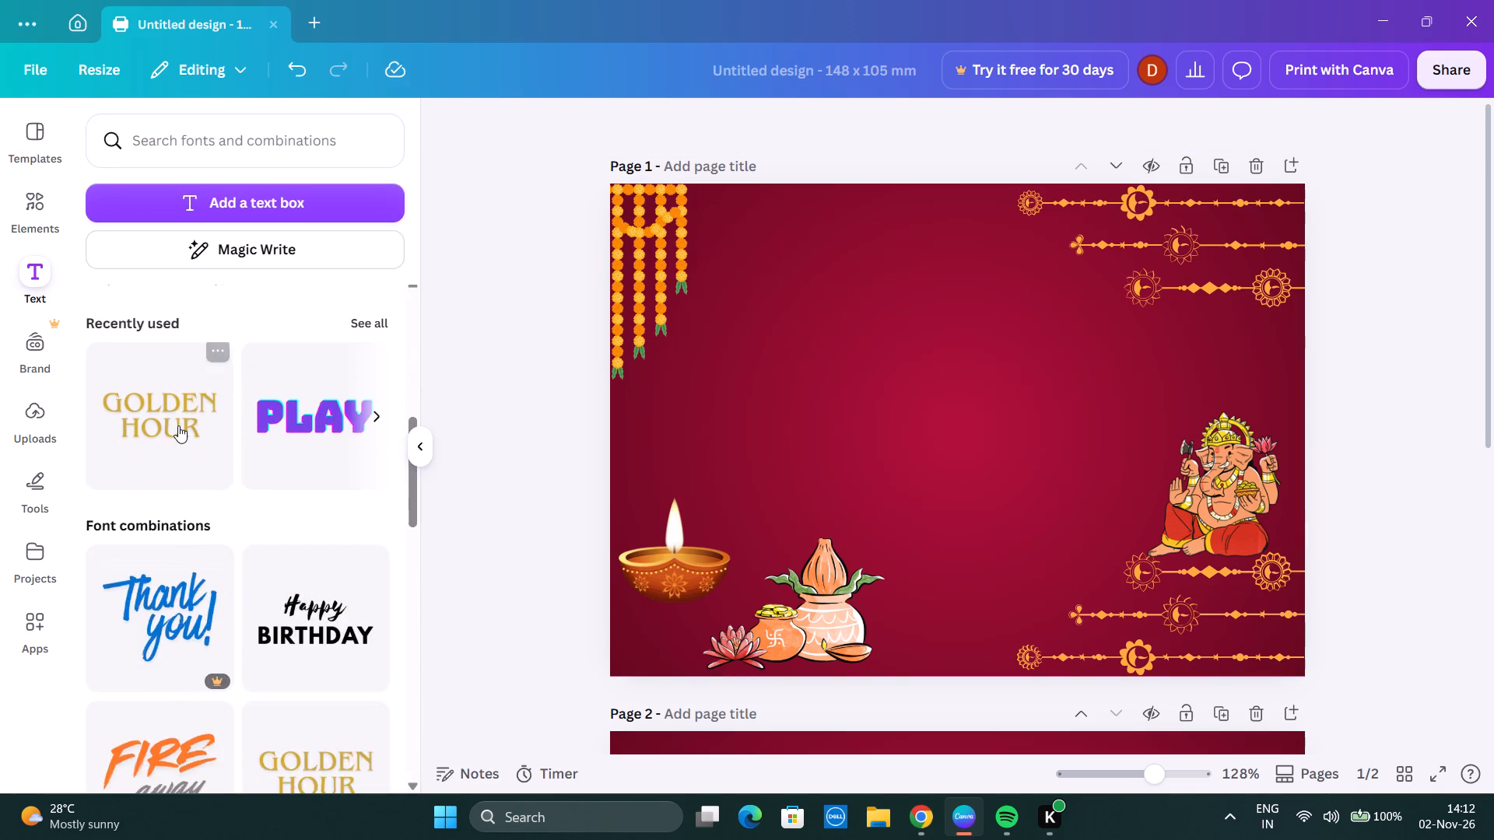
{"action": "scroll", "coordinate": [178, 425], "scroll_direction": "up", "scroll_amount": 1}
{"action": "scroll", "coordinate": [178, 425], "scroll_direction": "down", "scroll_amount": 2}
{"action": "scroll", "coordinate": [178, 425], "scroll_direction": "up", "scroll_amount": 5}
{"action": "scroll", "coordinate": [178, 423], "scroll_direction": "down", "scroll_amount": 4}
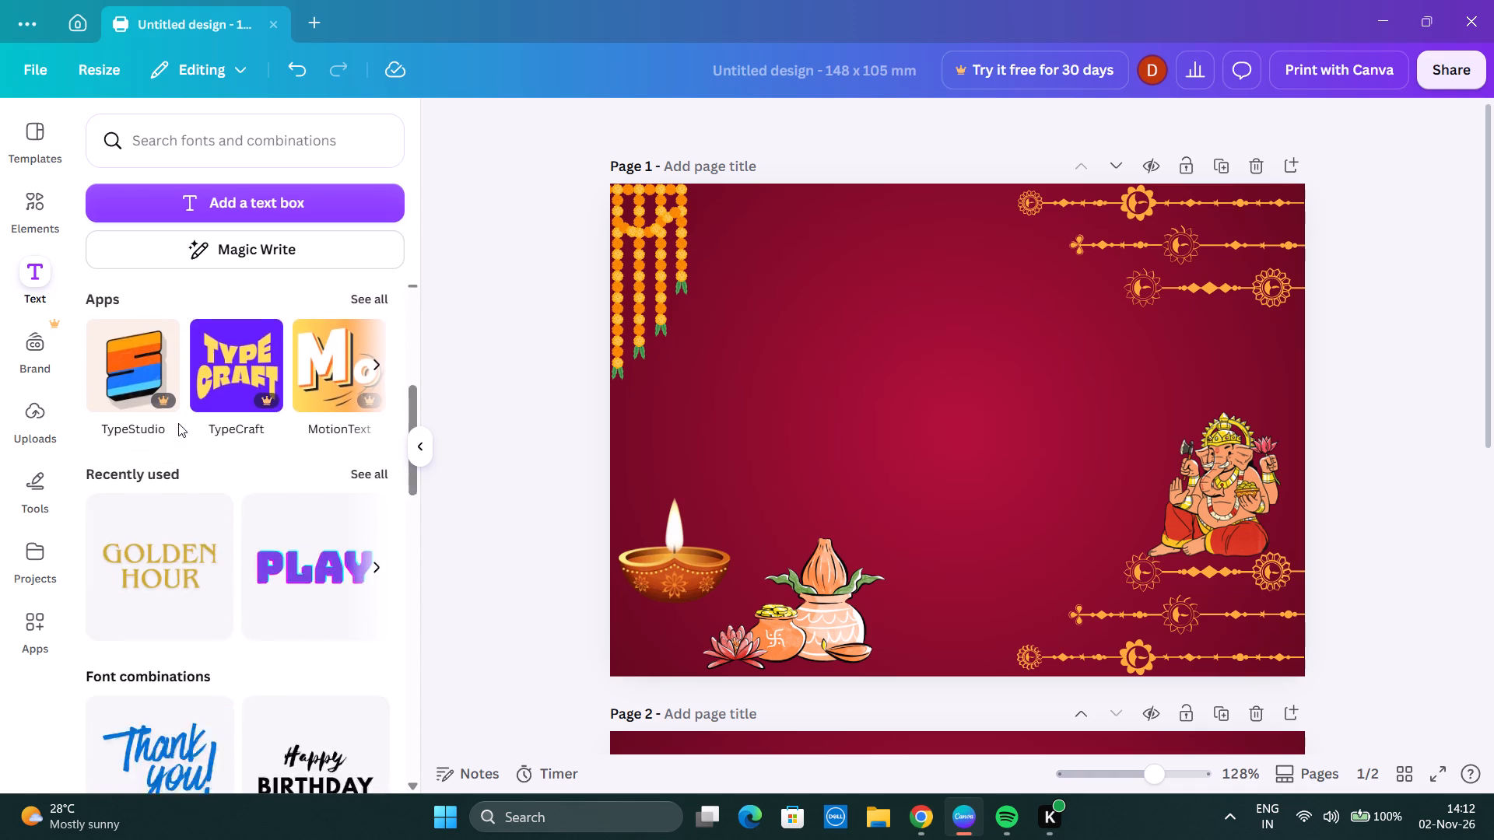
{"action": "scroll", "coordinate": [187, 408], "scroll_direction": "down", "scroll_amount": 2}
{"action": "scroll", "coordinate": [187, 408], "scroll_direction": "up", "scroll_amount": 3}
{"action": "scroll", "coordinate": [187, 408], "scroll_direction": "down", "scroll_amount": 7}
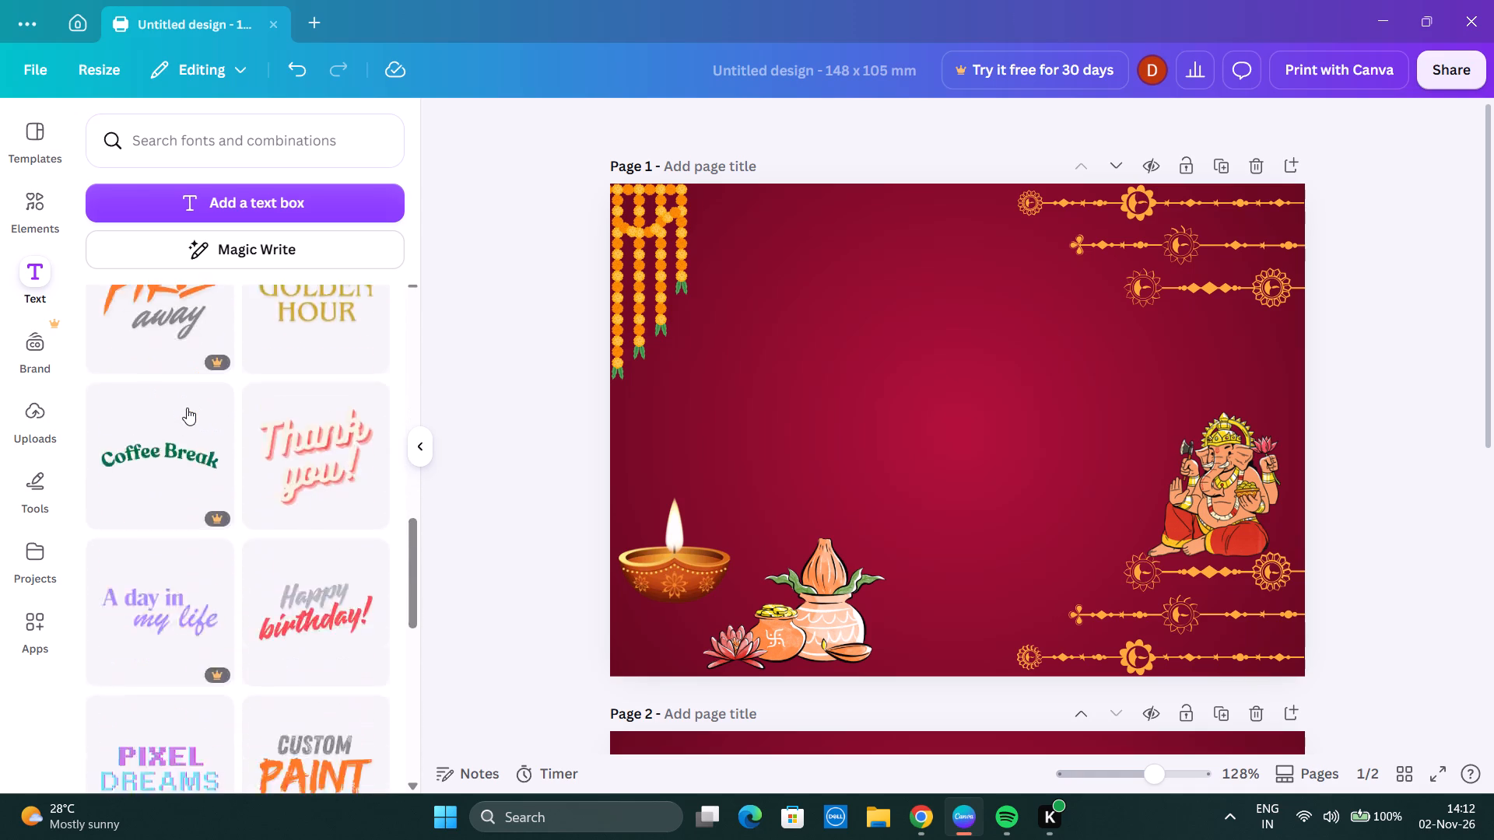
{"action": "scroll", "coordinate": [188, 406], "scroll_direction": "down", "scroll_amount": 1}
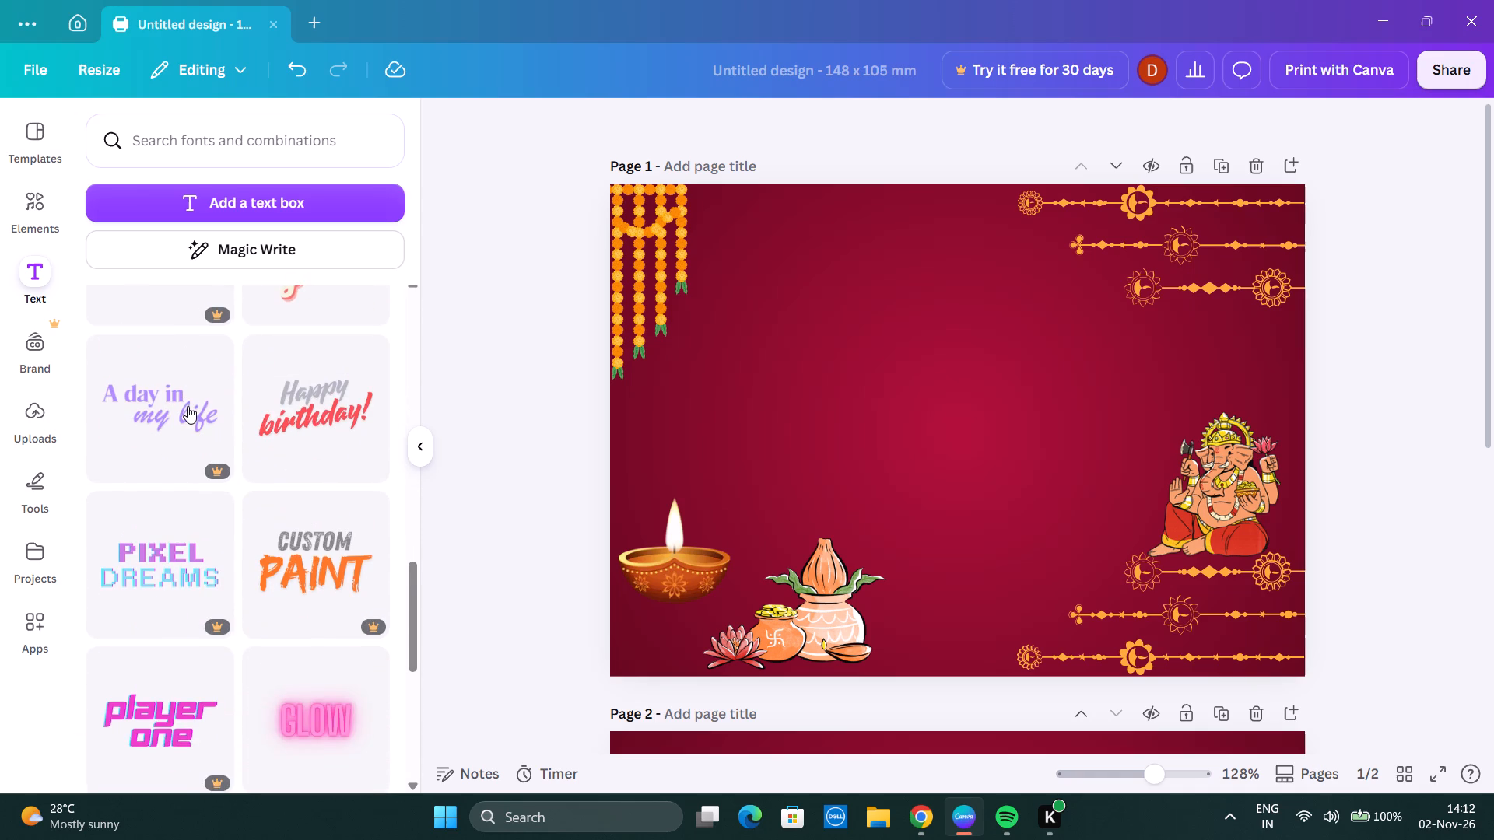
{"action": "scroll", "coordinate": [188, 406], "scroll_direction": "down", "scroll_amount": 3}
{"action": "scroll", "coordinate": [344, 414], "scroll_direction": "down", "scroll_amount": 1}
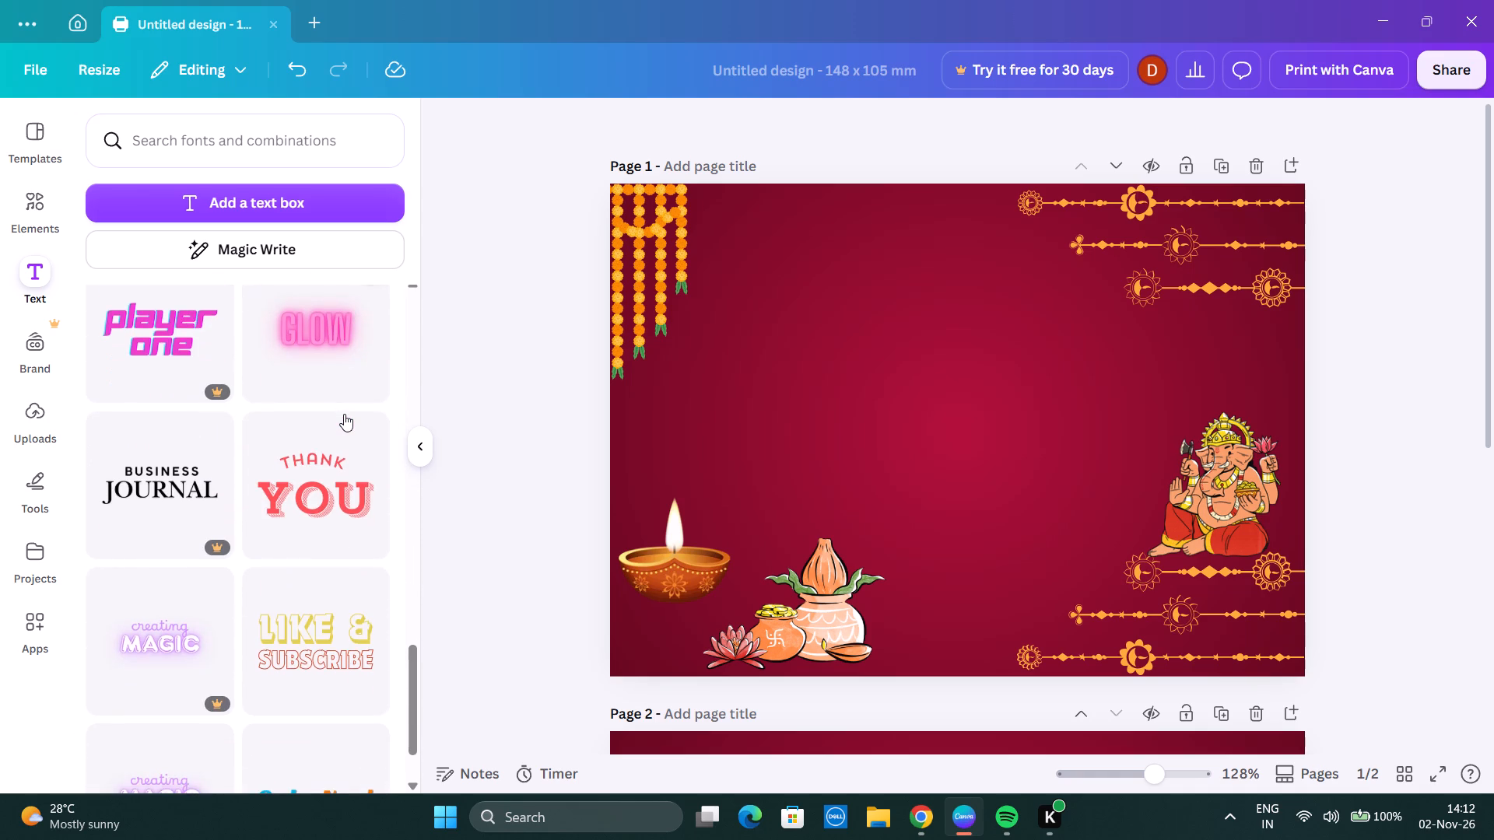
{"action": "scroll", "coordinate": [314, 439], "scroll_direction": "down", "scroll_amount": 6}
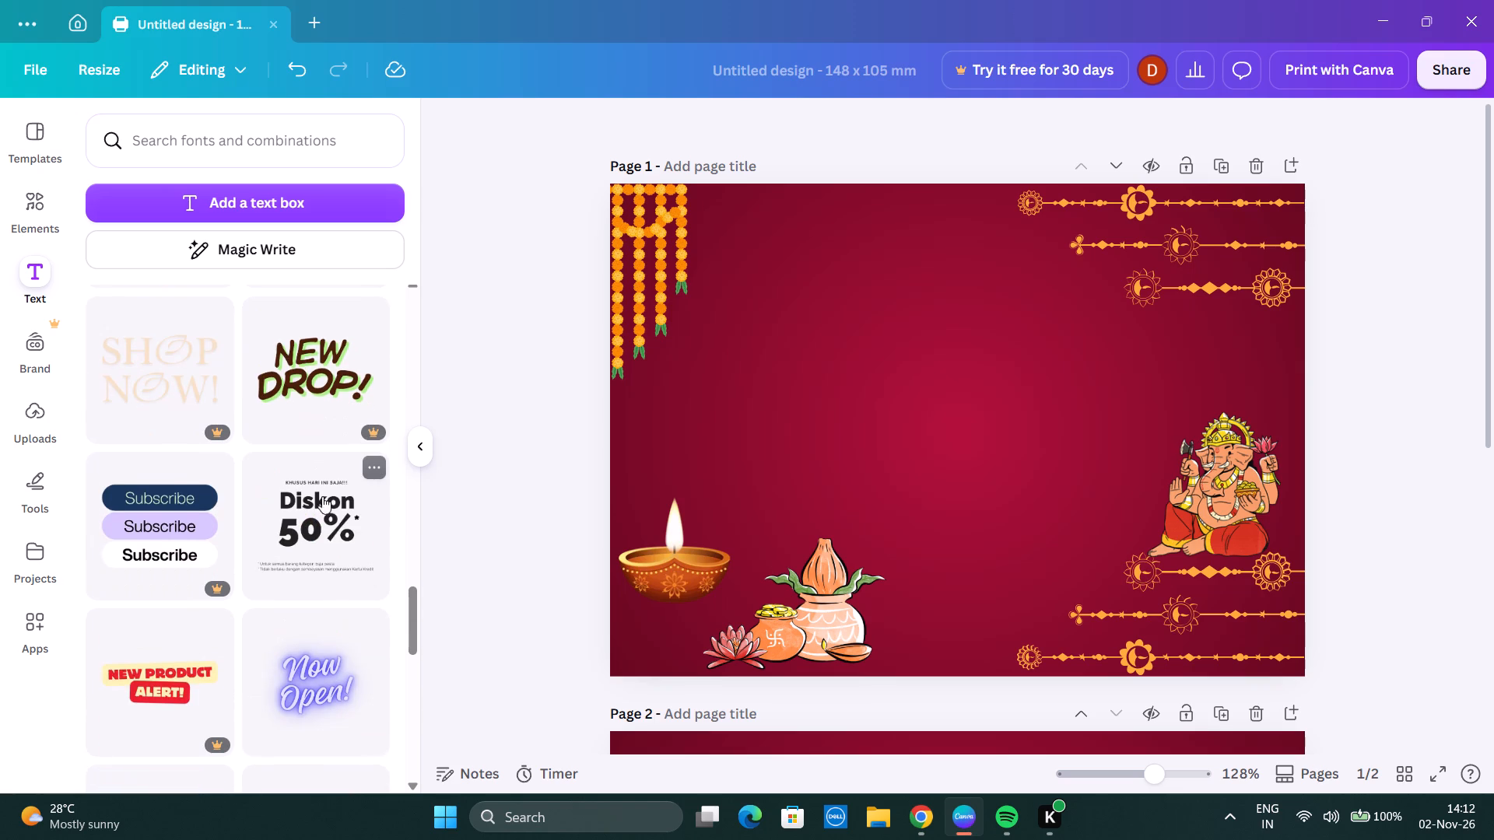
{"action": "scroll", "coordinate": [328, 511], "scroll_direction": "down", "scroll_amount": 1}
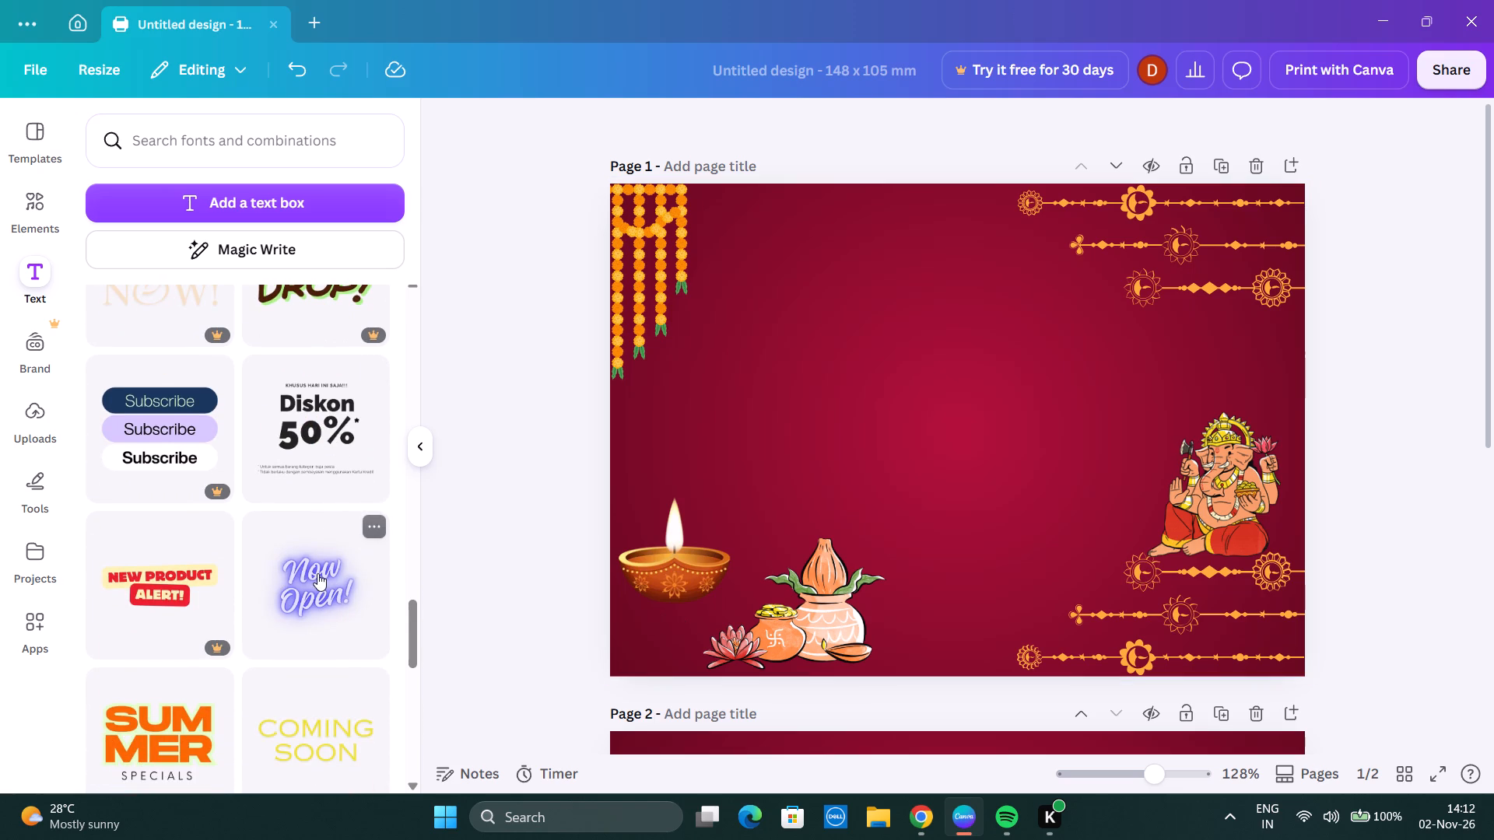
{"action": "scroll", "coordinate": [321, 555], "scroll_direction": "down", "scroll_amount": 2}
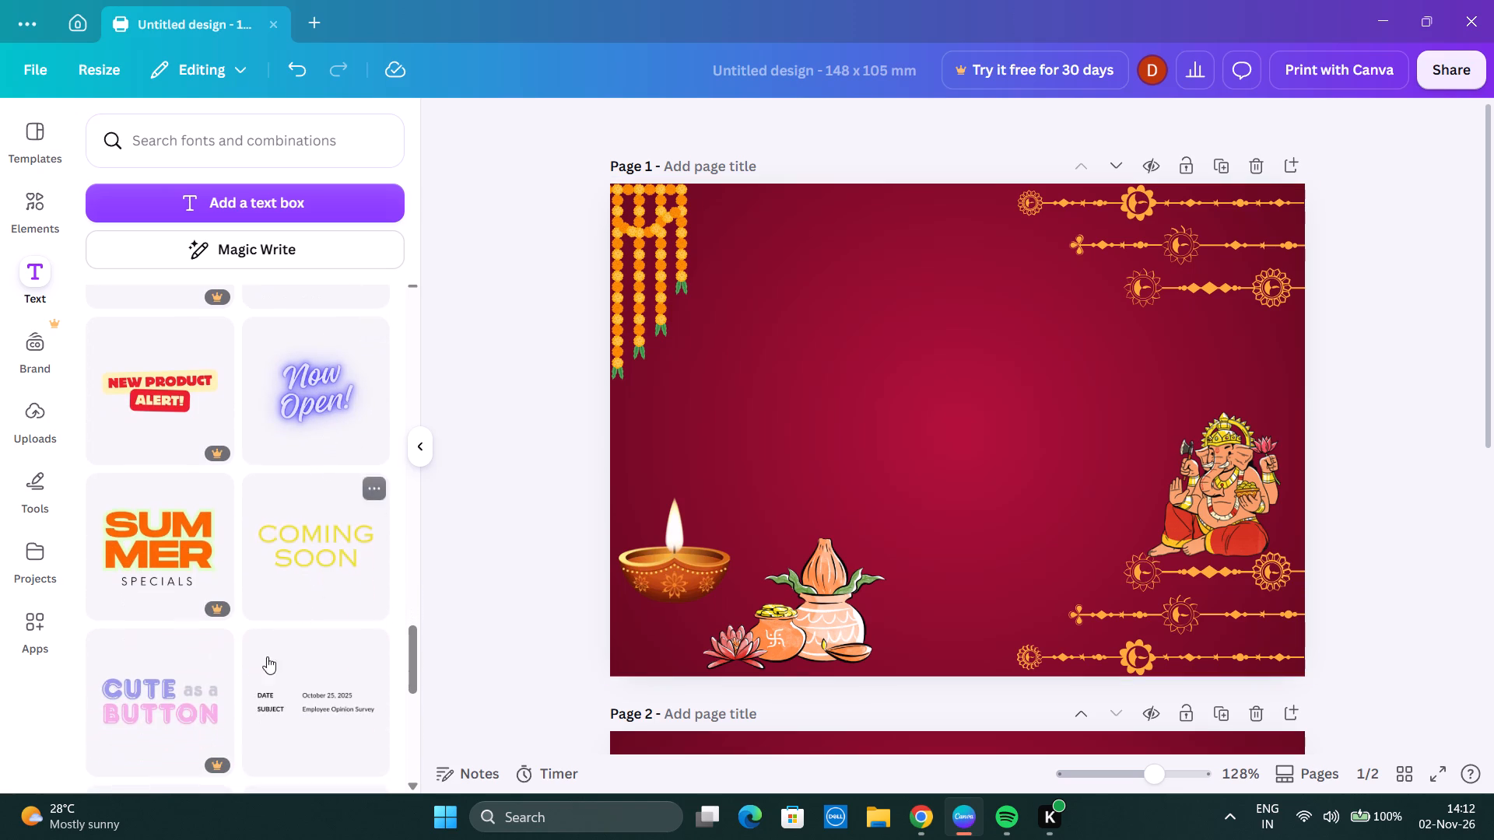
{"action": "scroll", "coordinate": [210, 649], "scroll_direction": "down", "scroll_amount": 3}
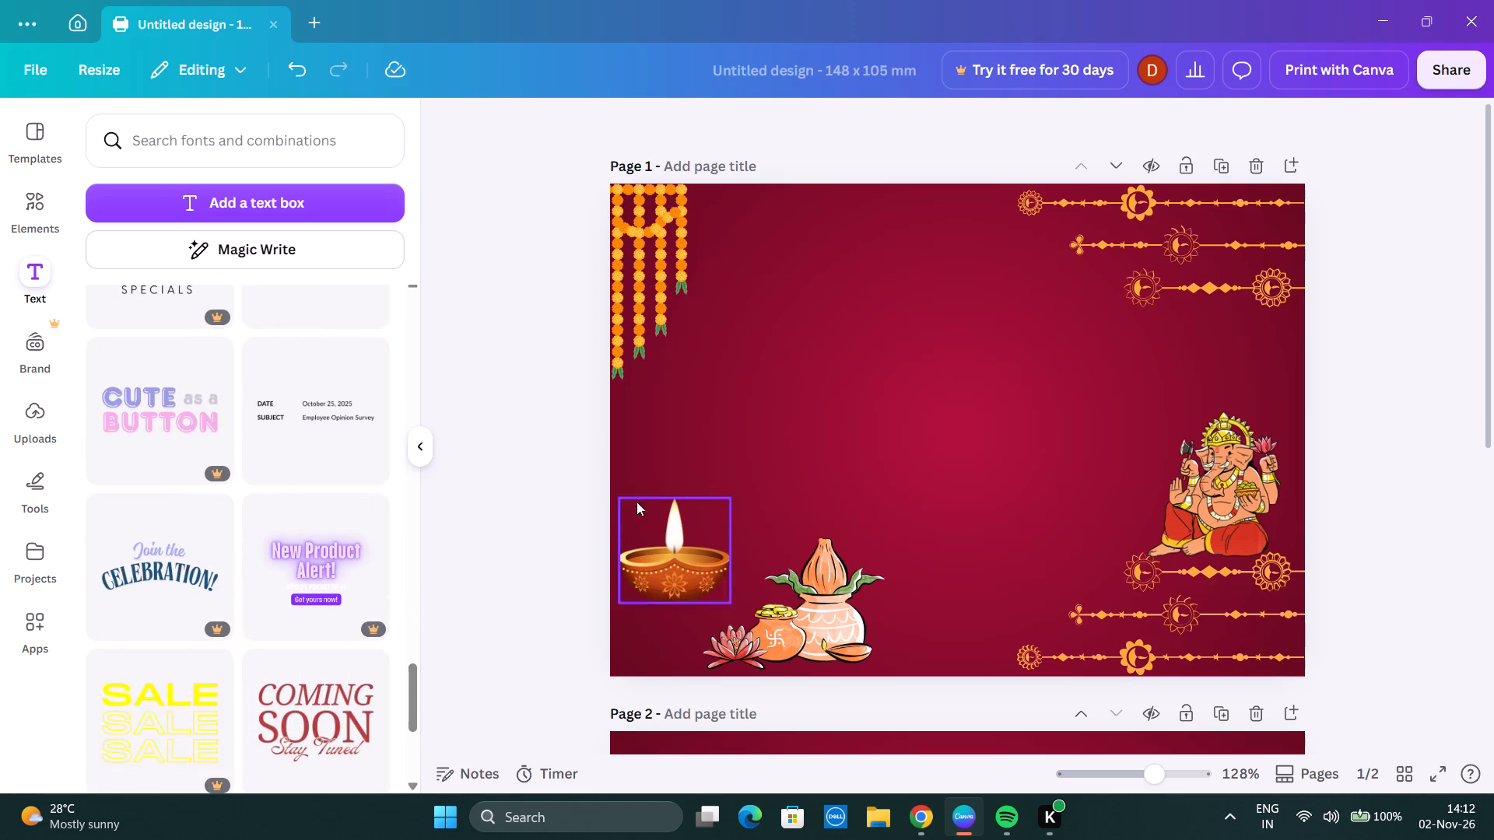
{"action": "scroll", "coordinate": [329, 536], "scroll_direction": "down", "scroll_amount": 3}
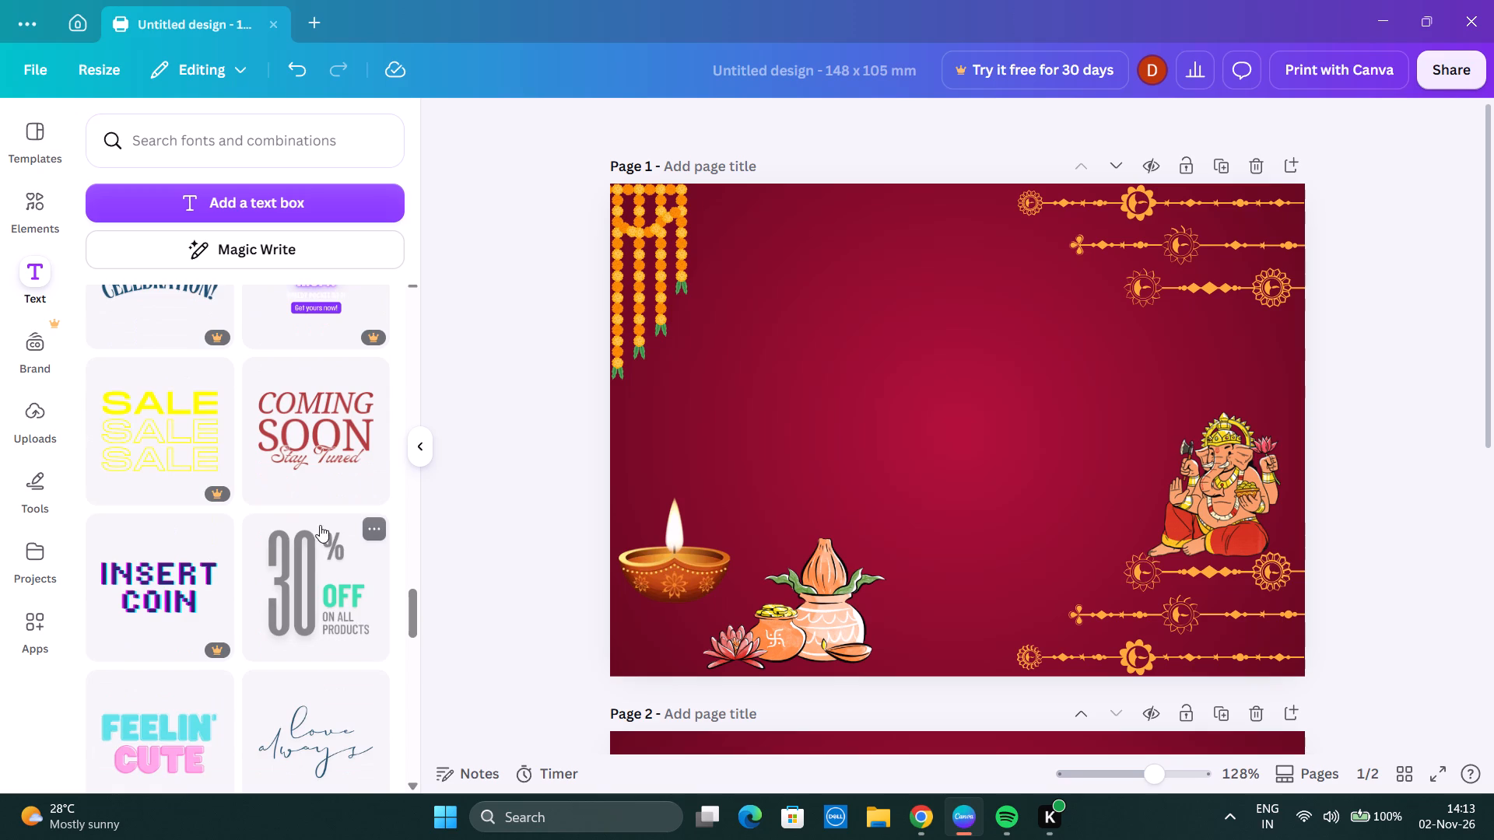
{"action": "scroll", "coordinate": [320, 525], "scroll_direction": "down", "scroll_amount": 4}
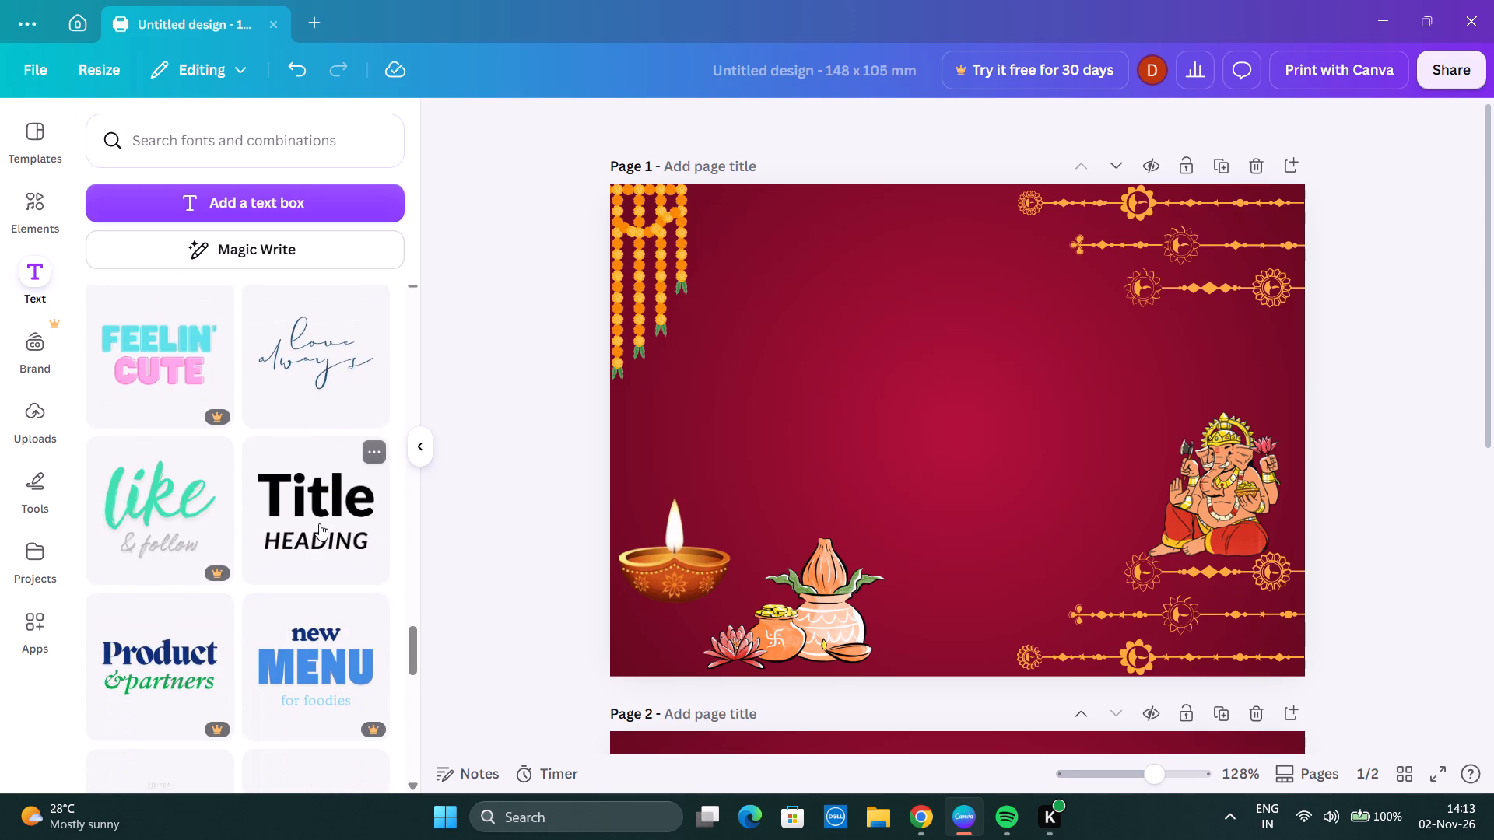
{"action": "scroll", "coordinate": [319, 523], "scroll_direction": "down", "scroll_amount": 6}
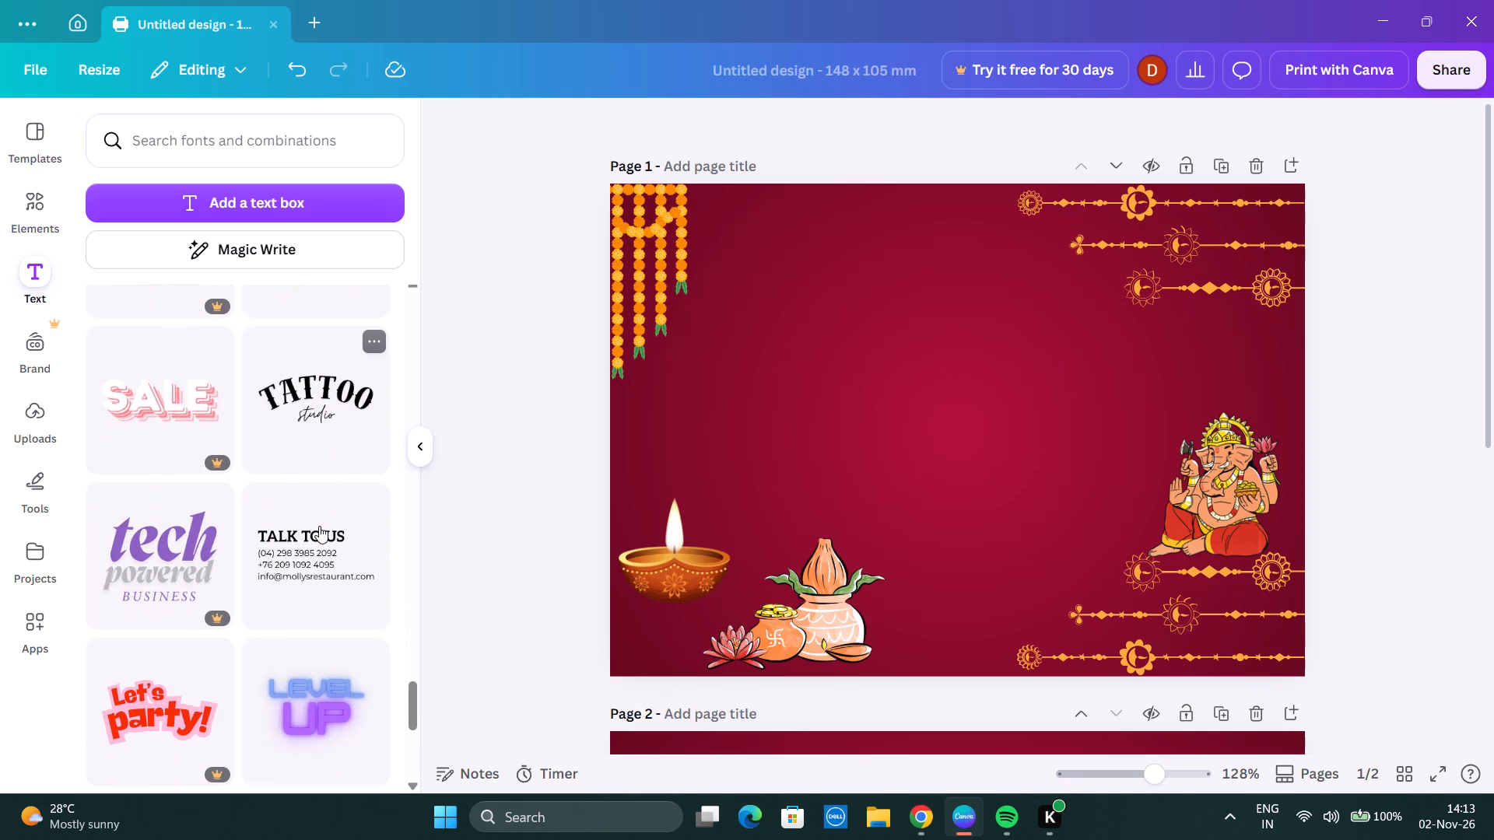
{"action": "scroll", "coordinate": [317, 534], "scroll_direction": "down", "scroll_amount": 2}
{"action": "scroll", "coordinate": [158, 607], "scroll_direction": "down", "scroll_amount": 1}
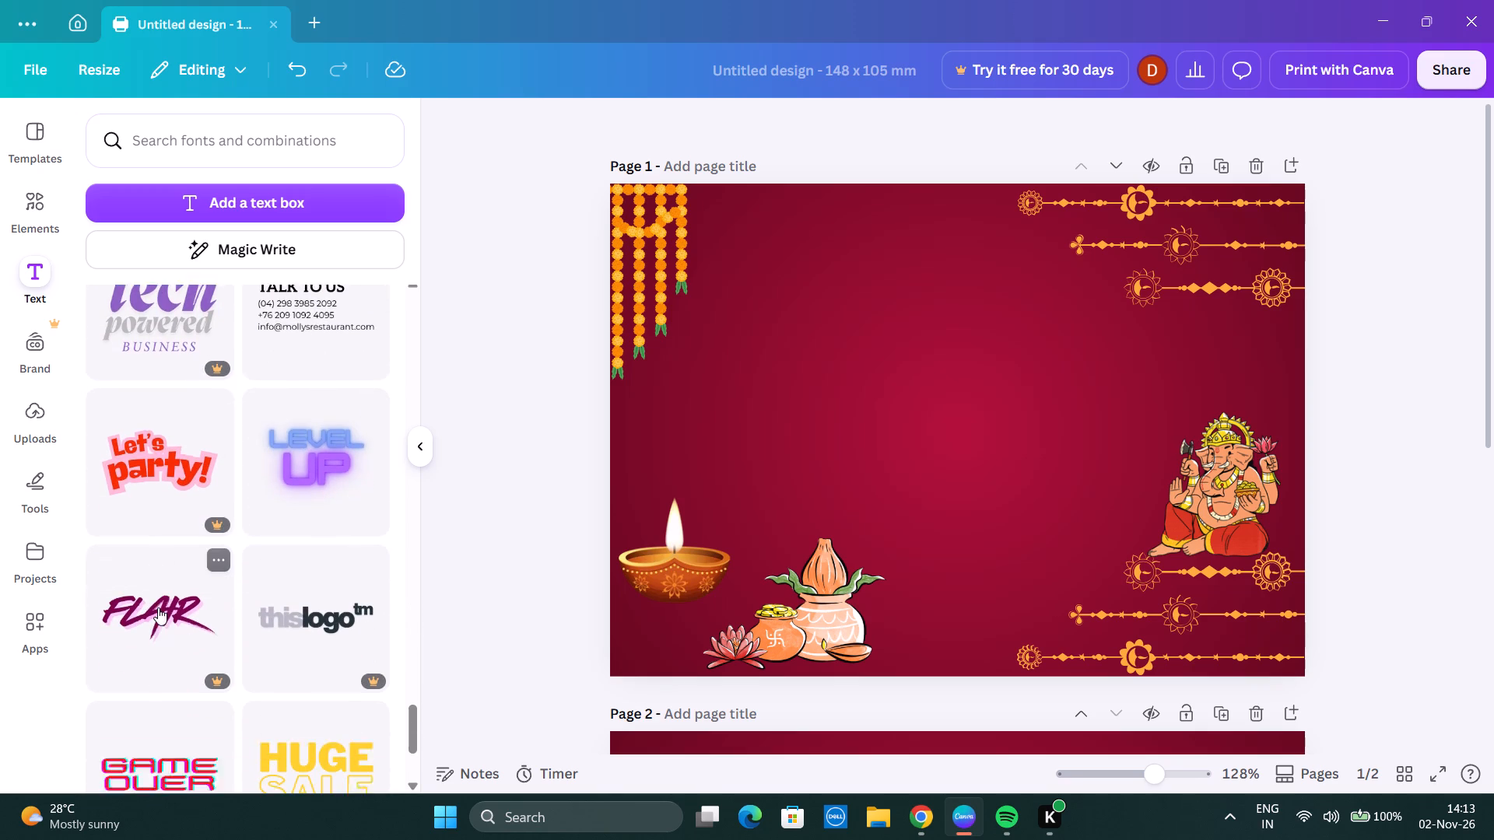
{"action": "scroll", "coordinate": [295, 574], "scroll_direction": "down", "scroll_amount": 4}
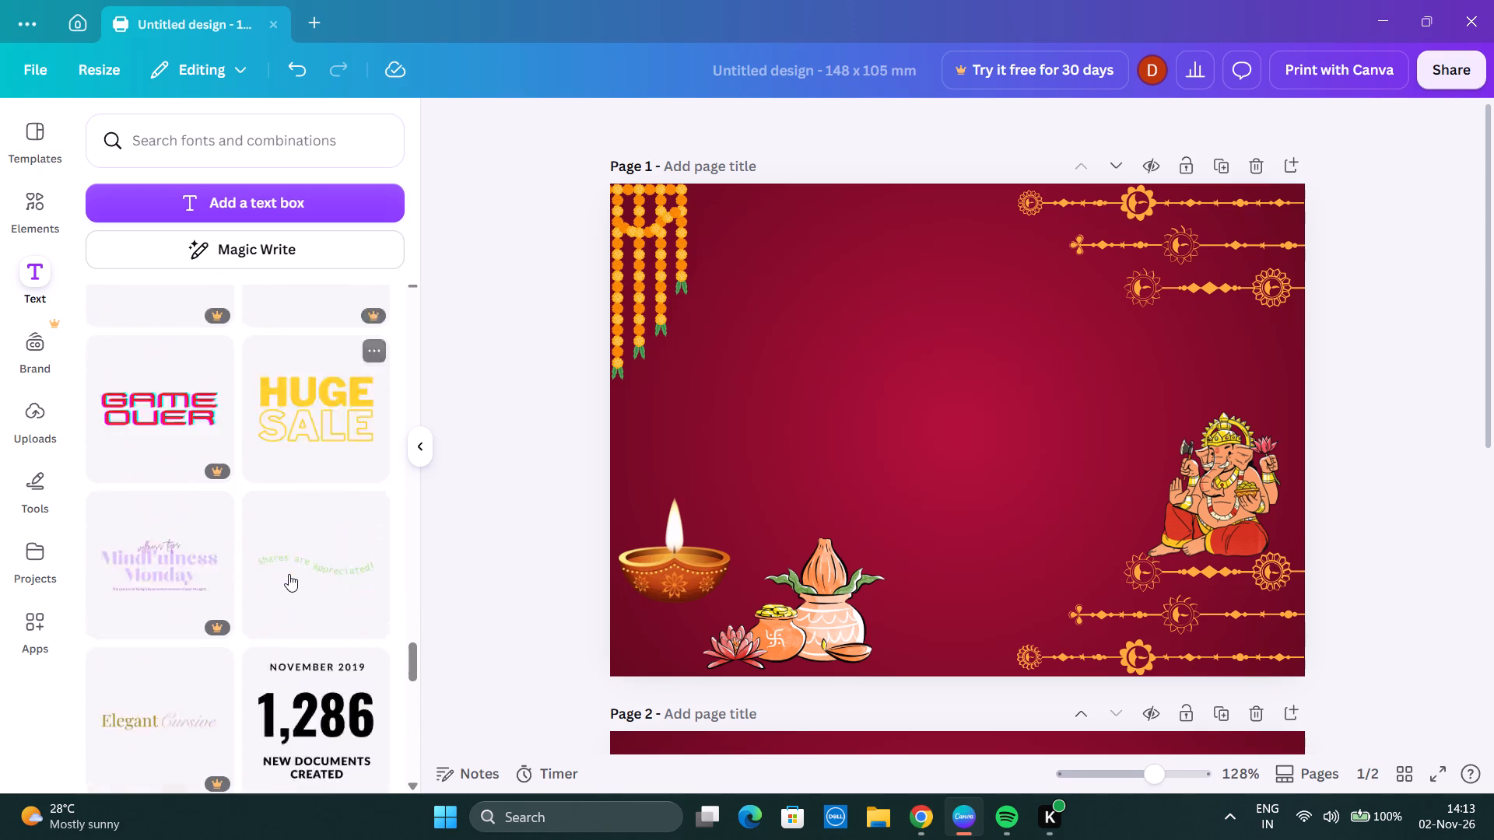
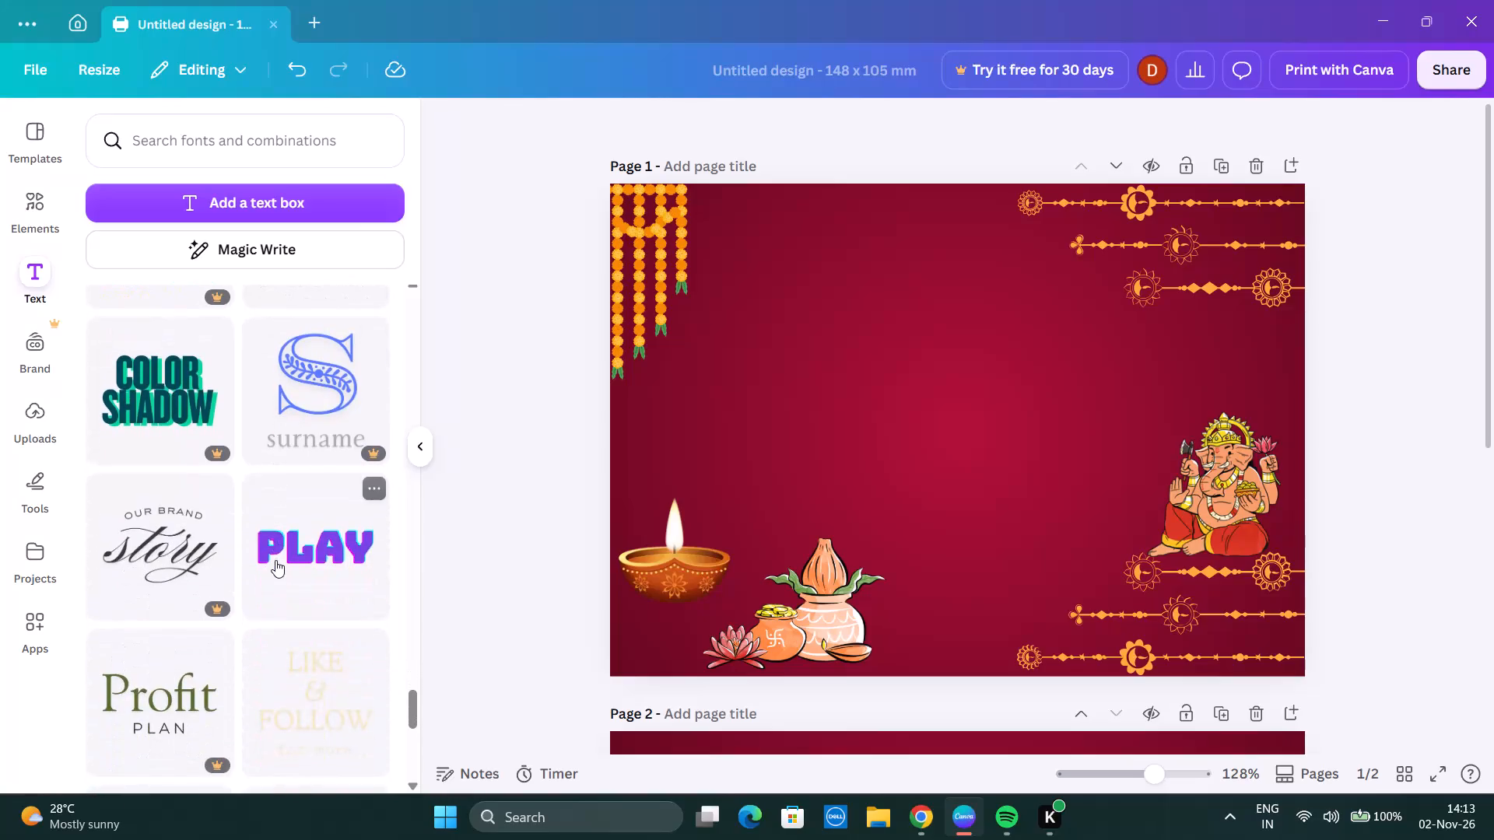
Add the pink script "Sweet" text style to page 1 and move it up toward the top of the card.
{"action": "scroll", "coordinate": [275, 560], "scroll_direction": "down", "scroll_amount": 4}
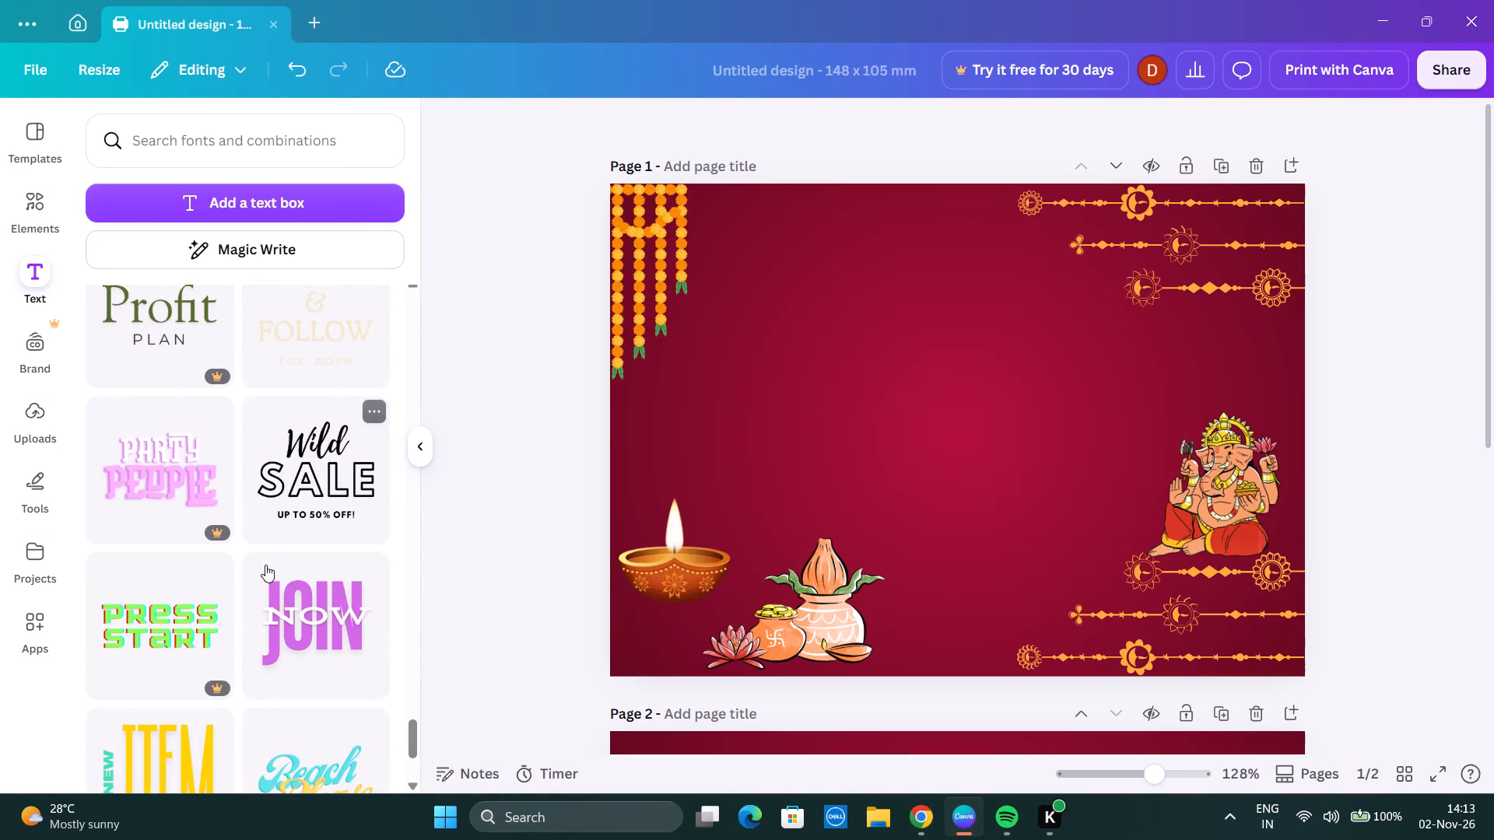
{"action": "scroll", "coordinate": [264, 565], "scroll_direction": "down", "scroll_amount": 1}
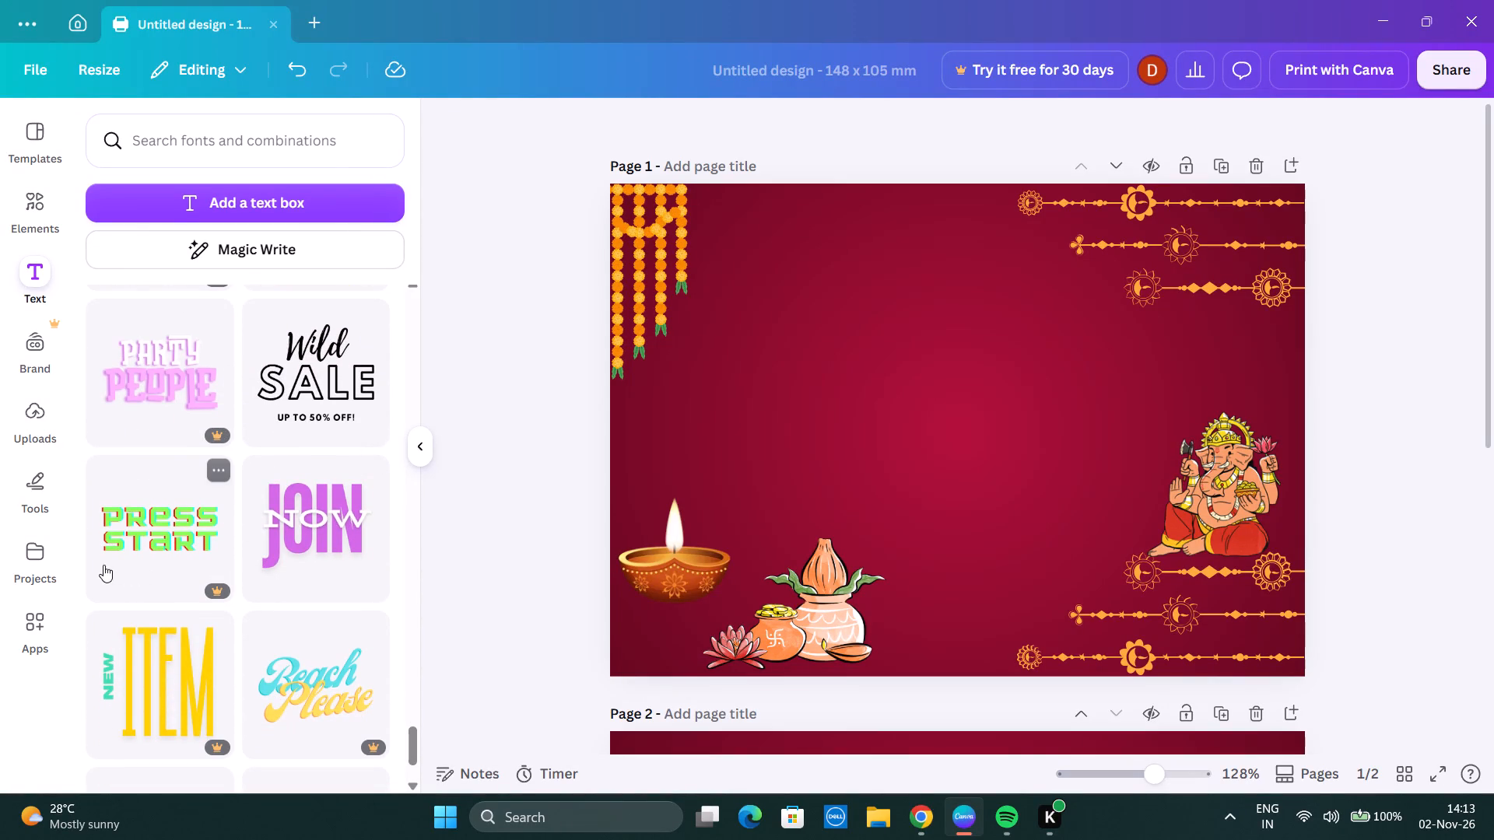
{"action": "scroll", "coordinate": [103, 565], "scroll_direction": "down", "scroll_amount": 2}
{"action": "scroll", "coordinate": [183, 562], "scroll_direction": "down", "scroll_amount": 2}
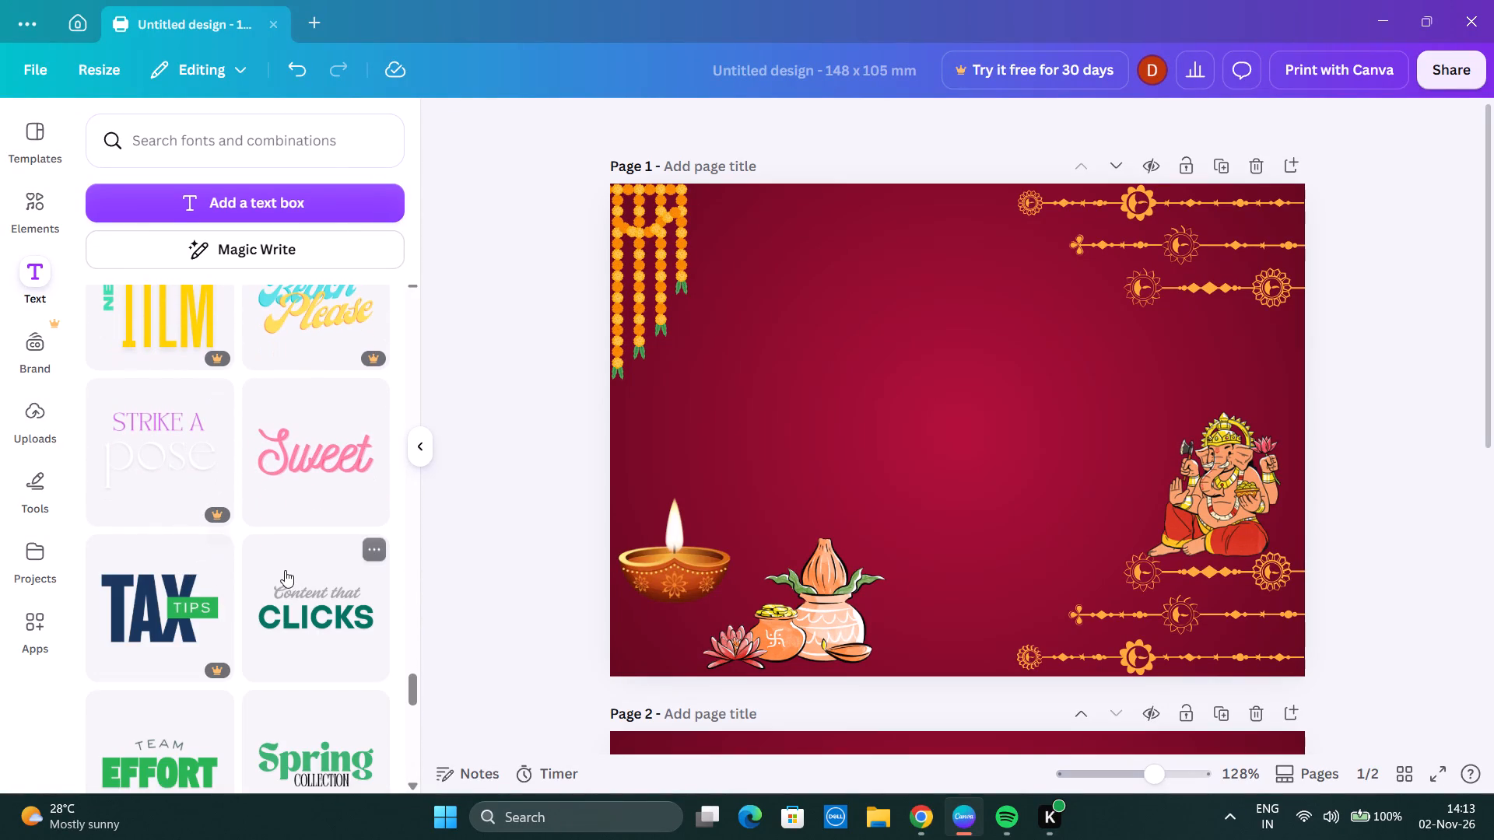
{"action": "left_click", "coordinate": [304, 461]}
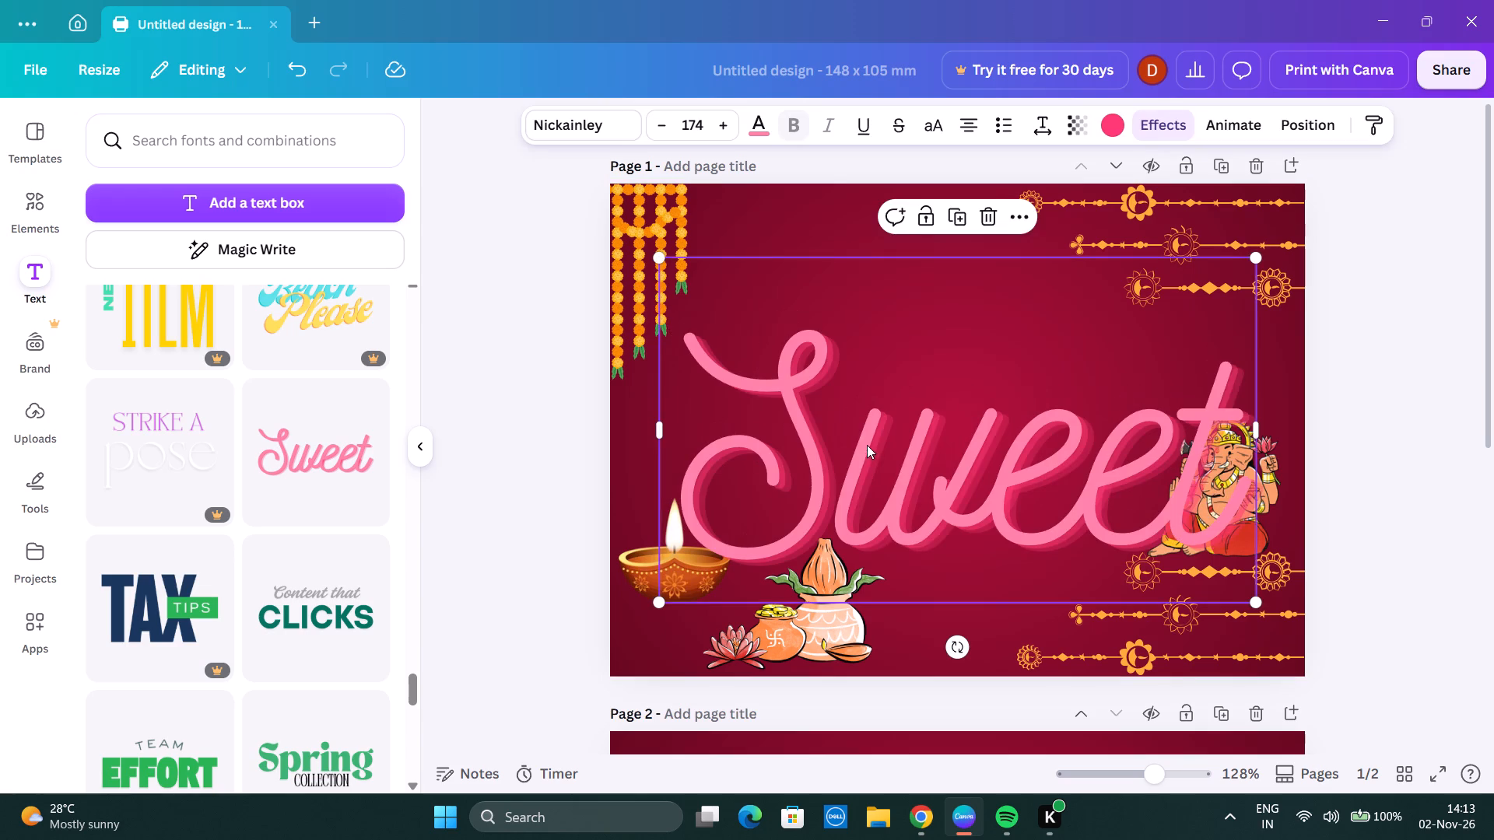
{"action": "left_click_drag", "start_coordinate": [939, 450], "coordinate": [905, 369]}
Replace the wording of the pink script text with "Happy diwali".
{"action": "left_click", "coordinate": [1114, 394]}
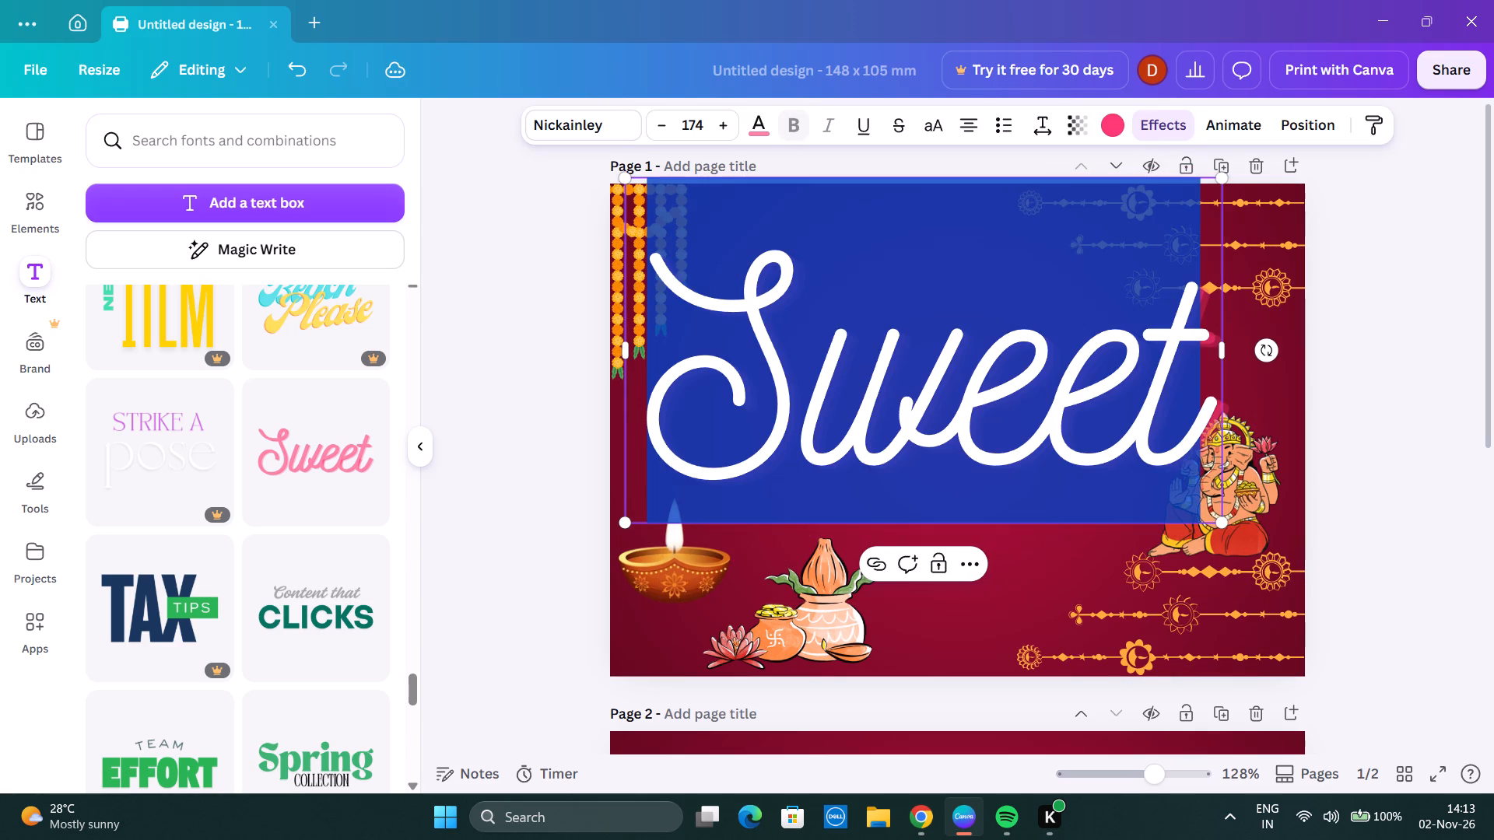
{"action": "type", "text": "ha"}
{"action": "key", "text": "BackSpace"}
{"action": "key", "text": "BackSpace"}
{"action": "key", "text": "BackSpace"}
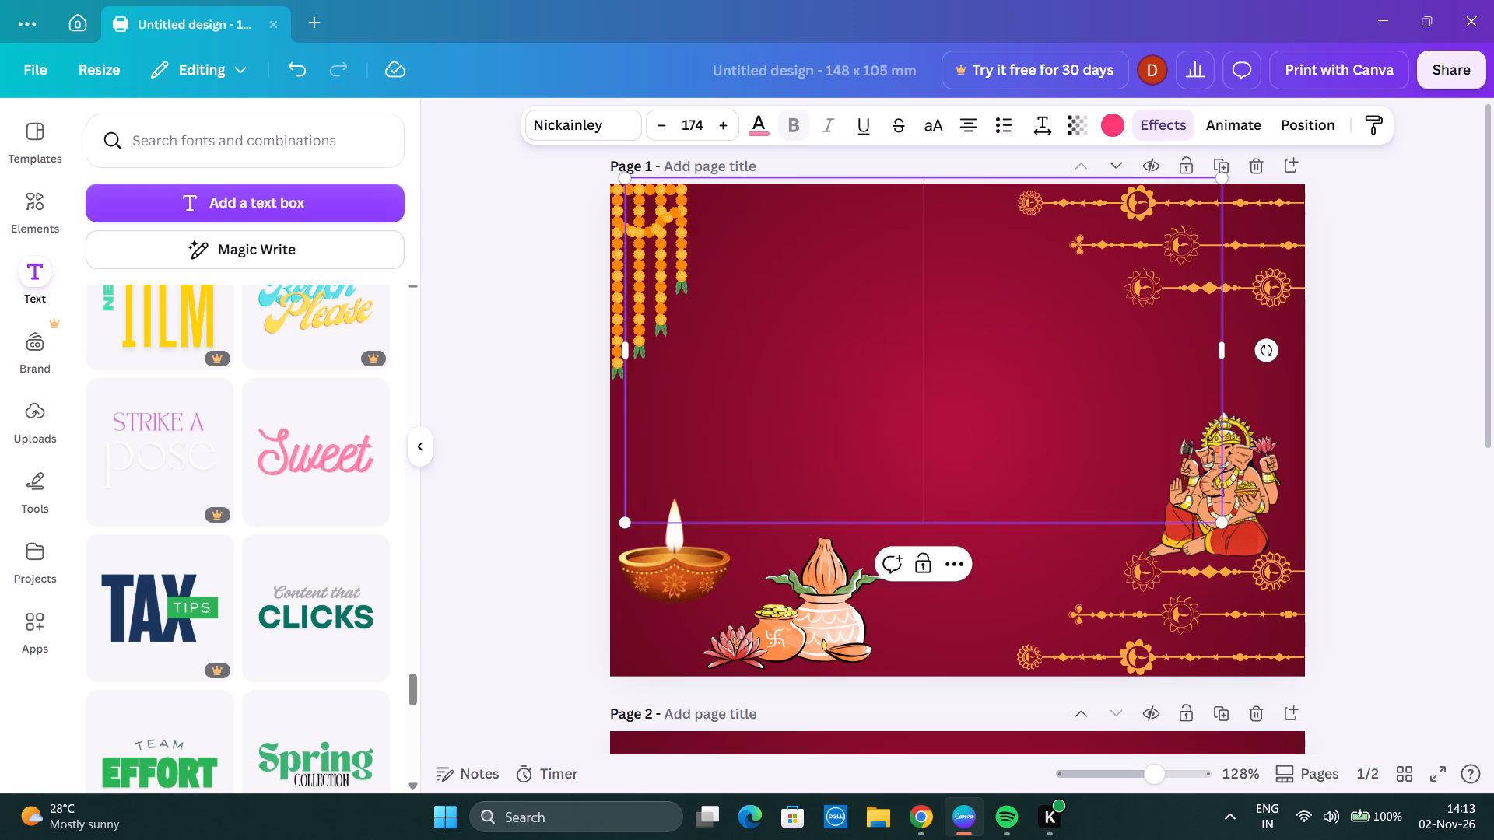
{"action": "type", "text": "appy"}
{"action": "key", "text": "space"}
{"action": "type", "text": "diwali"}
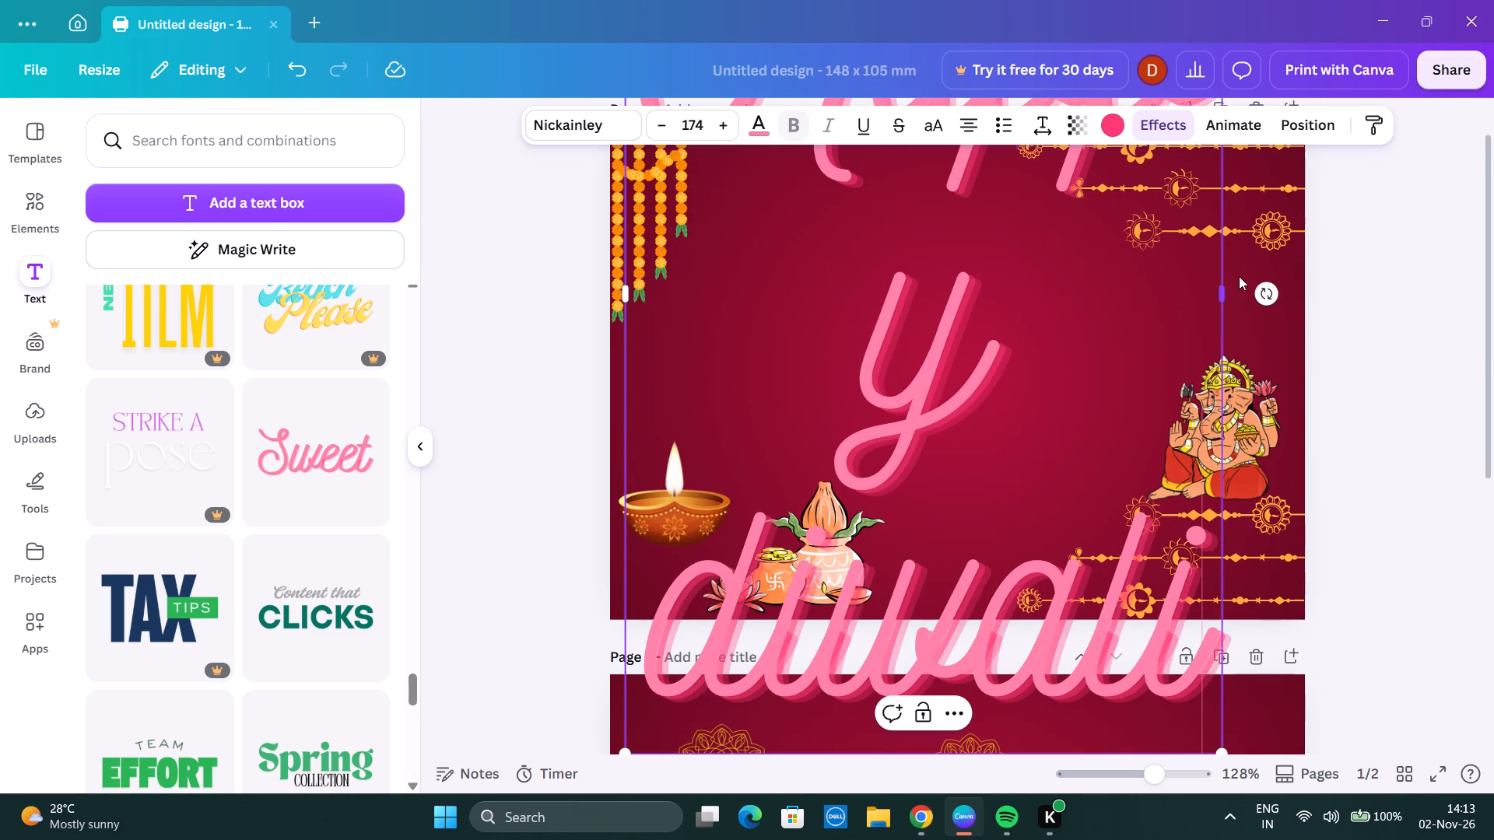
Narrow the greeting's text box to about 86 mm wide and scale its lettering down to about size 122.
{"action": "left_click_drag", "start_coordinate": [1219, 296], "coordinate": [1150, 317]}
{"action": "left_click_drag", "start_coordinate": [1223, 298], "coordinate": [1033, 325]}
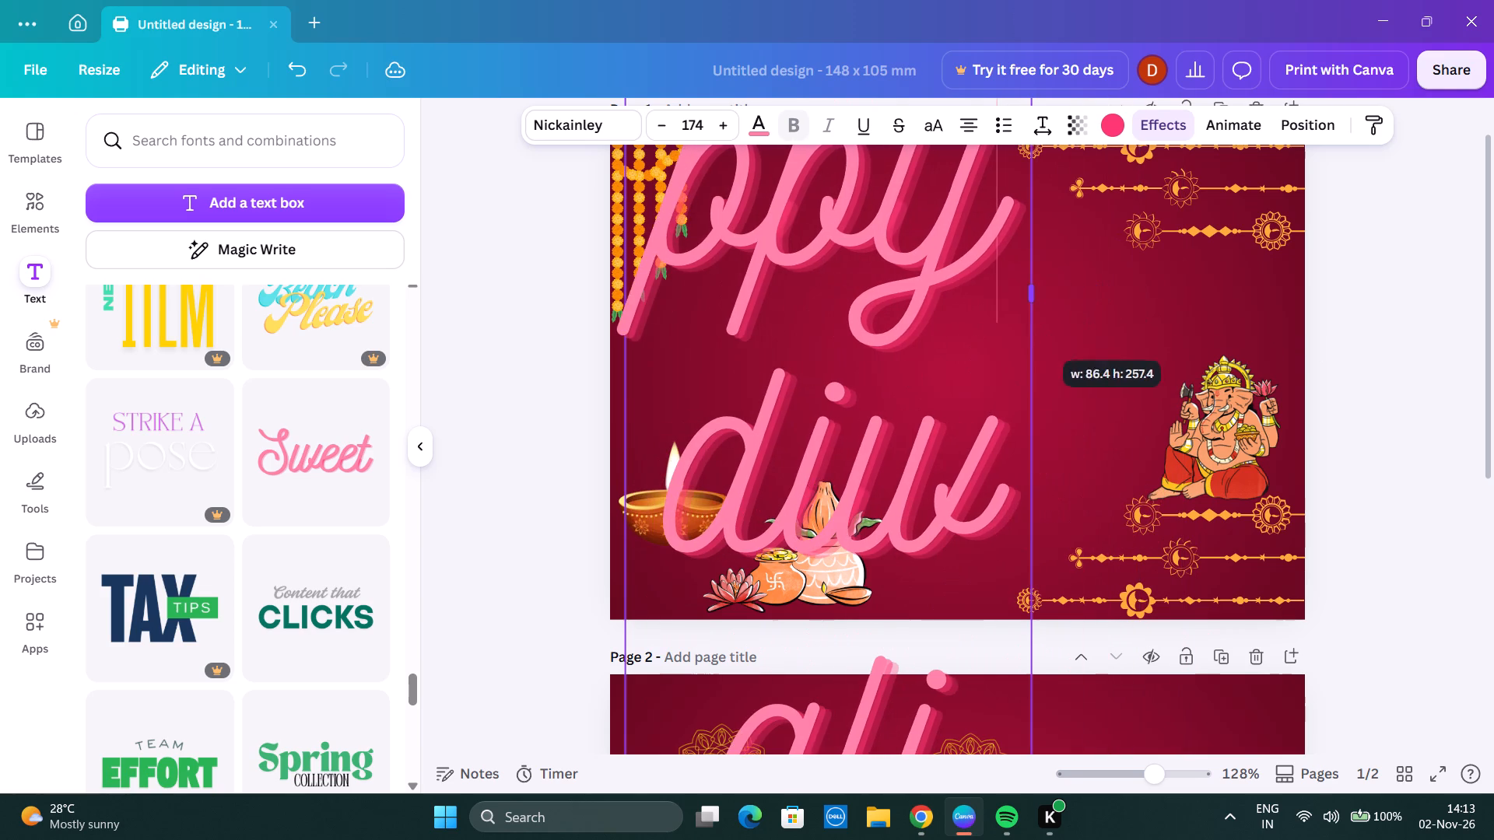
{"action": "scroll", "coordinate": [1015, 338], "scroll_direction": "up", "scroll_amount": 3}
{"action": "scroll", "coordinate": [980, 483], "scroll_direction": "down", "scroll_amount": 7}
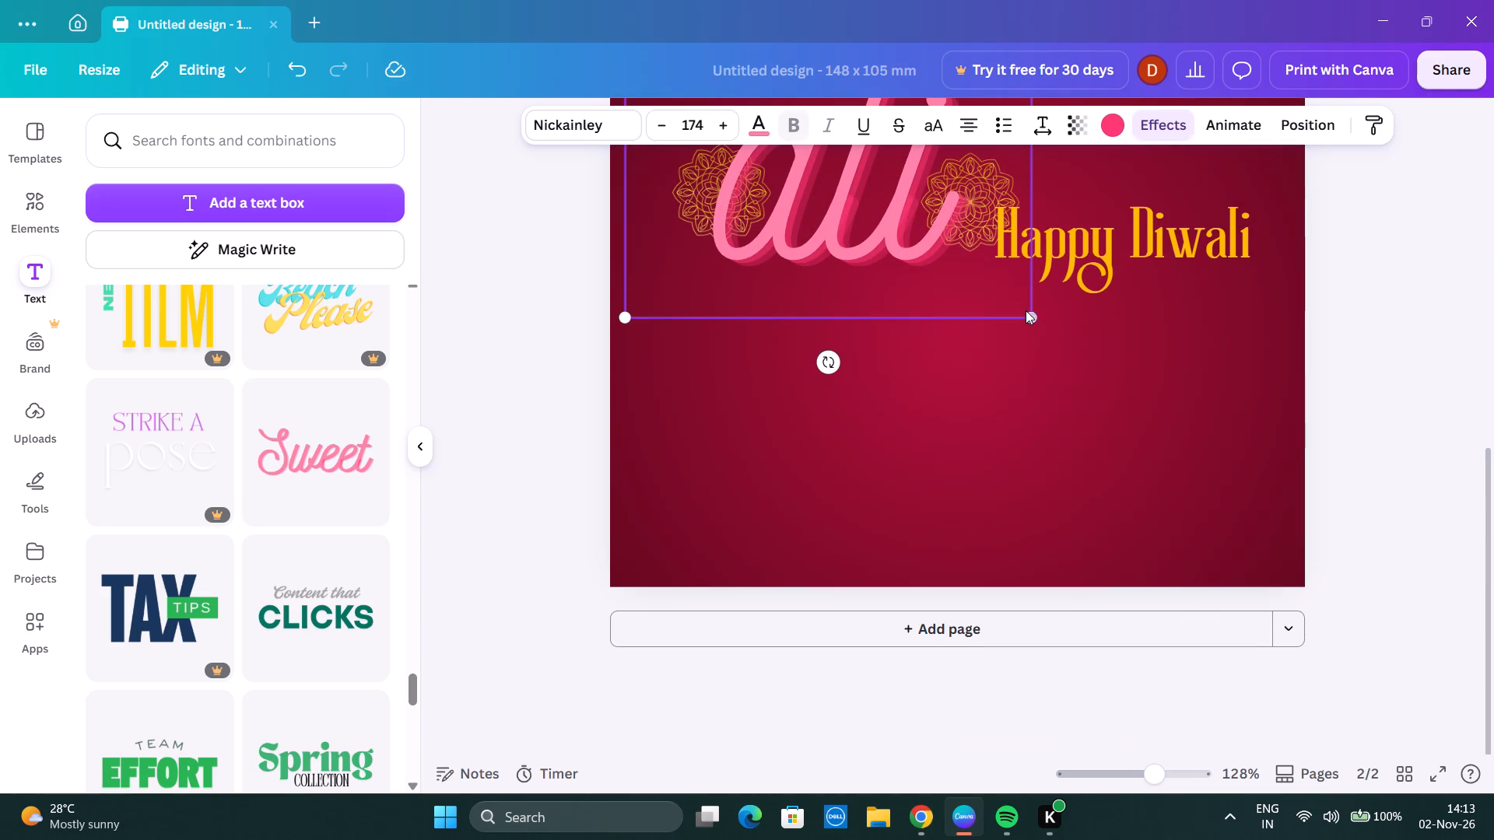
{"action": "left_click_drag", "start_coordinate": [1029, 320], "coordinate": [838, 124]}
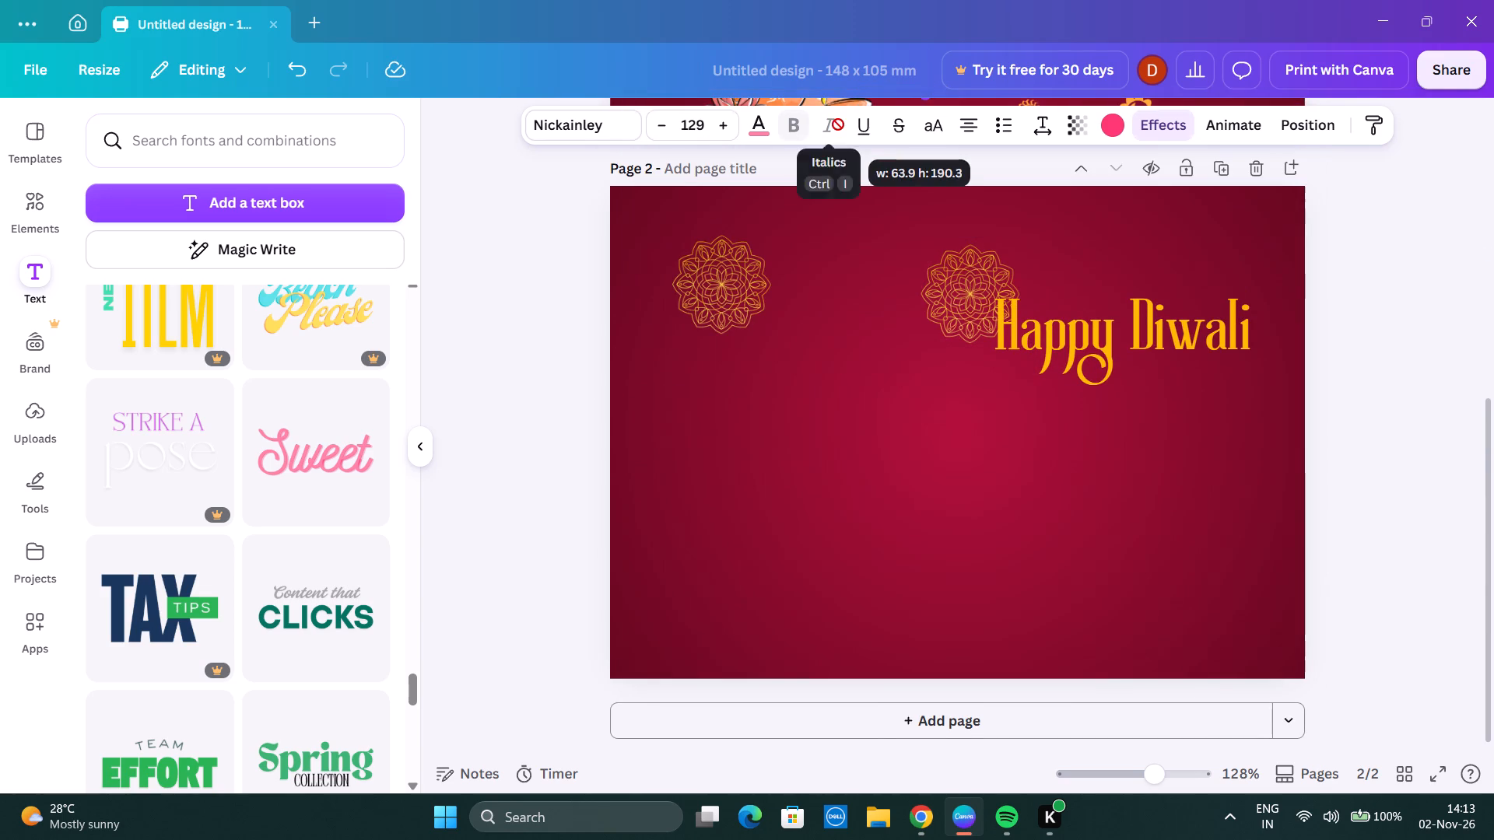
{"action": "scroll", "coordinate": [859, 281], "scroll_direction": "up", "scroll_amount": 5}
{"action": "left_click_drag", "start_coordinate": [927, 578], "coordinate": [874, 470]}
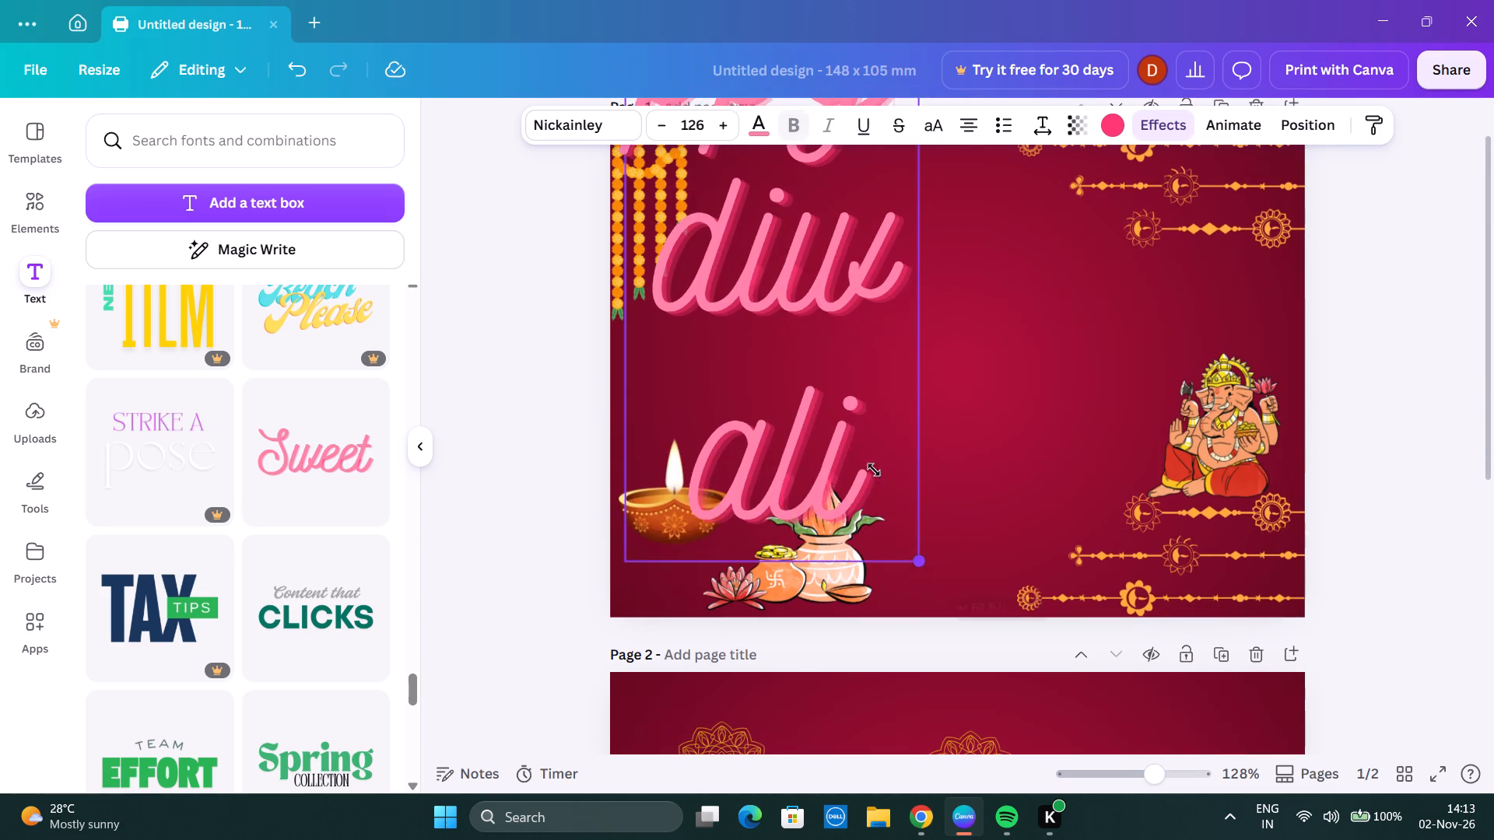
{"action": "left_click_drag", "start_coordinate": [874, 470], "coordinate": [927, 530]}
{"action": "left_click_drag", "start_coordinate": [774, 303], "coordinate": [907, 404]}
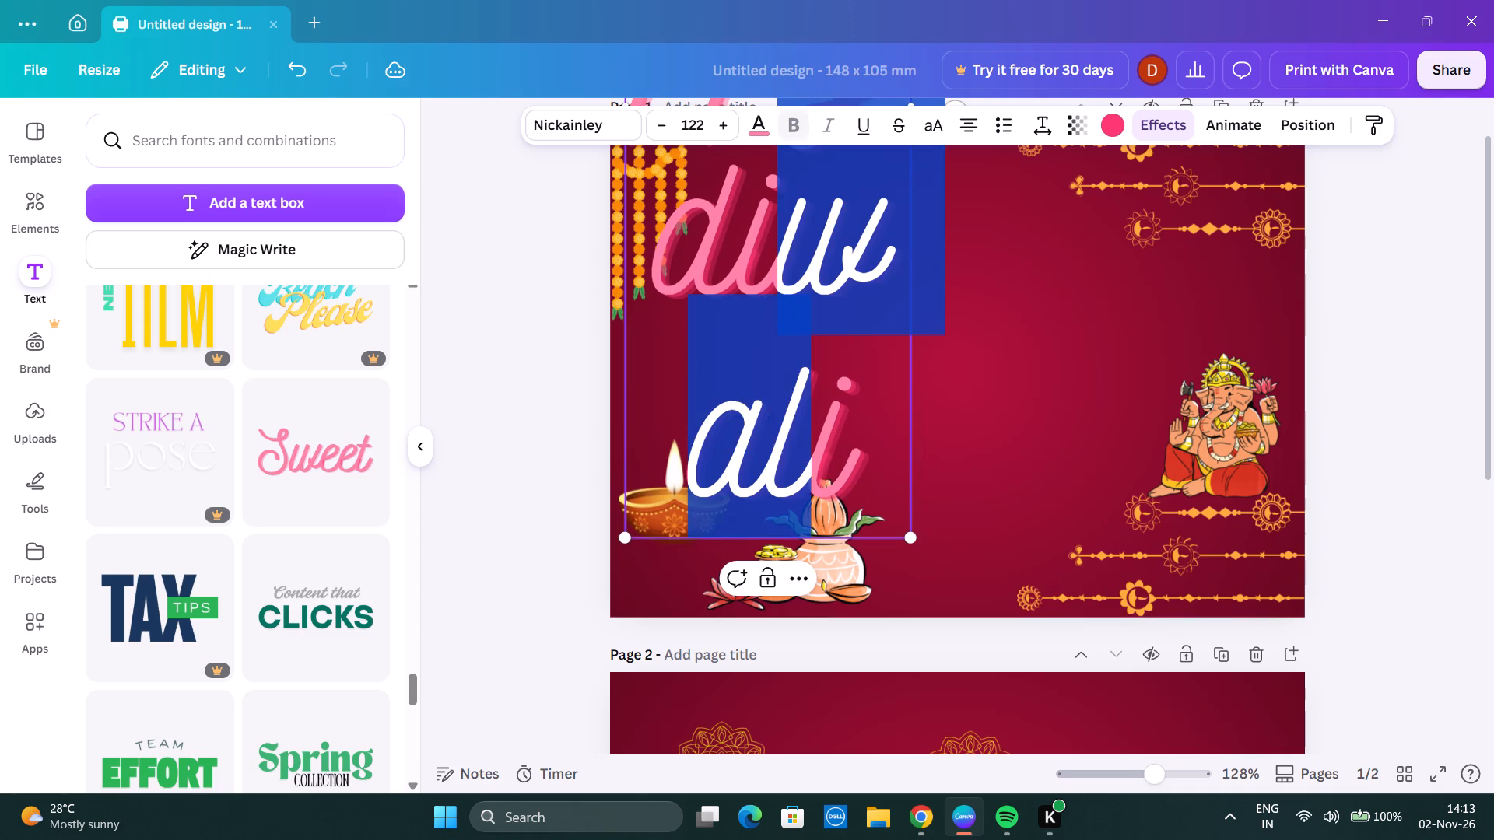
{"action": "left_click_drag", "start_coordinate": [907, 404], "coordinate": [917, 412]}
{"action": "left_click", "coordinate": [524, 353]}
Move the greeting toward the middle of page 1, clear of the marigold garlands, and scale it down to about size 80.9.
{"action": "left_click_drag", "start_coordinate": [816, 340], "coordinate": [975, 473]}
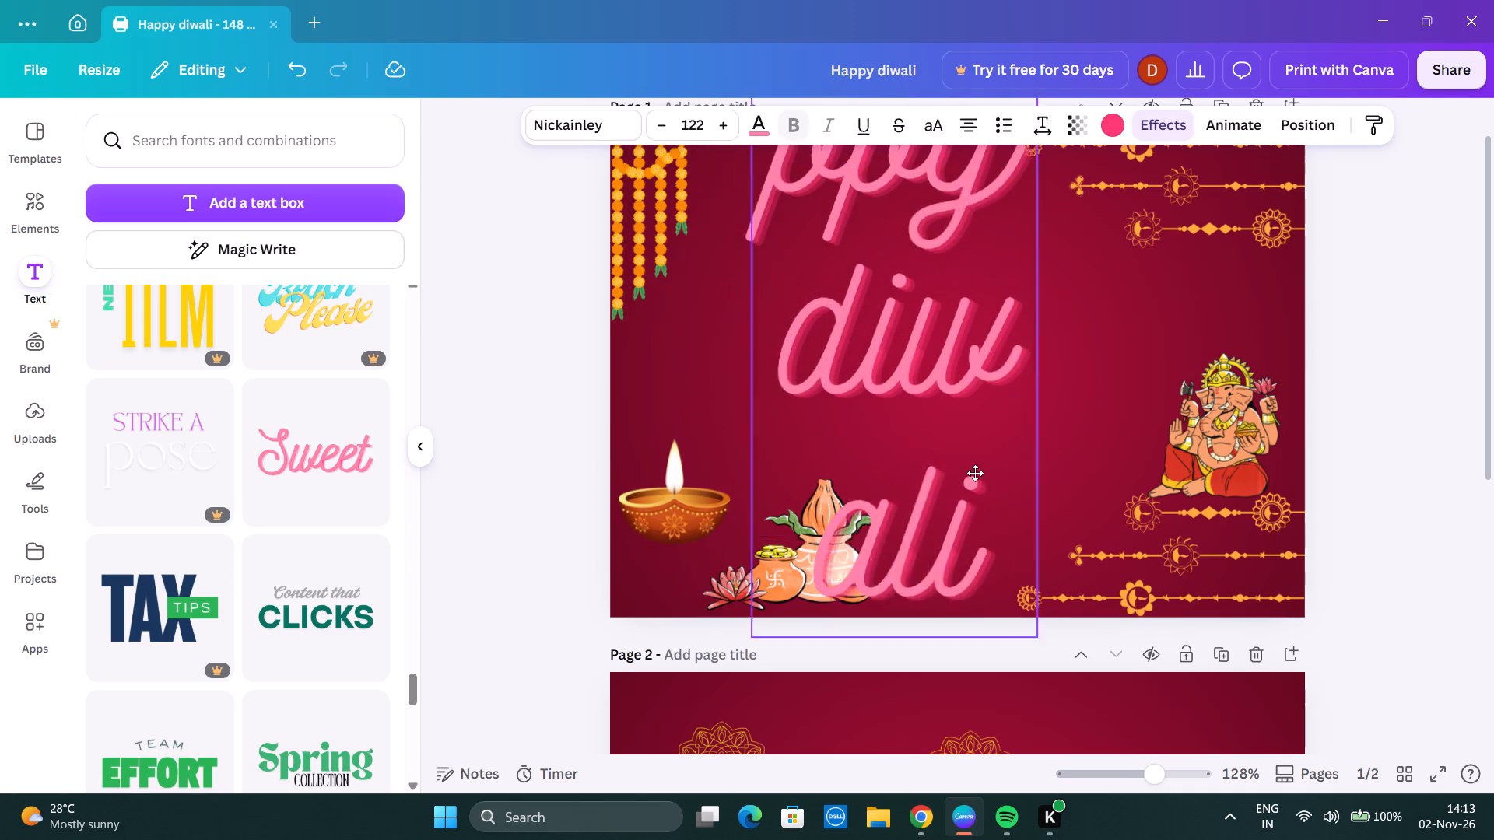
{"action": "left_click_drag", "start_coordinate": [975, 473], "coordinate": [918, 807]}
{"action": "scroll", "coordinate": [930, 648], "scroll_direction": "down", "scroll_amount": 1}
{"action": "scroll", "coordinate": [918, 806], "scroll_direction": "up", "scroll_amount": 1}
{"action": "scroll", "coordinate": [918, 806], "scroll_direction": "down", "scroll_amount": 2}
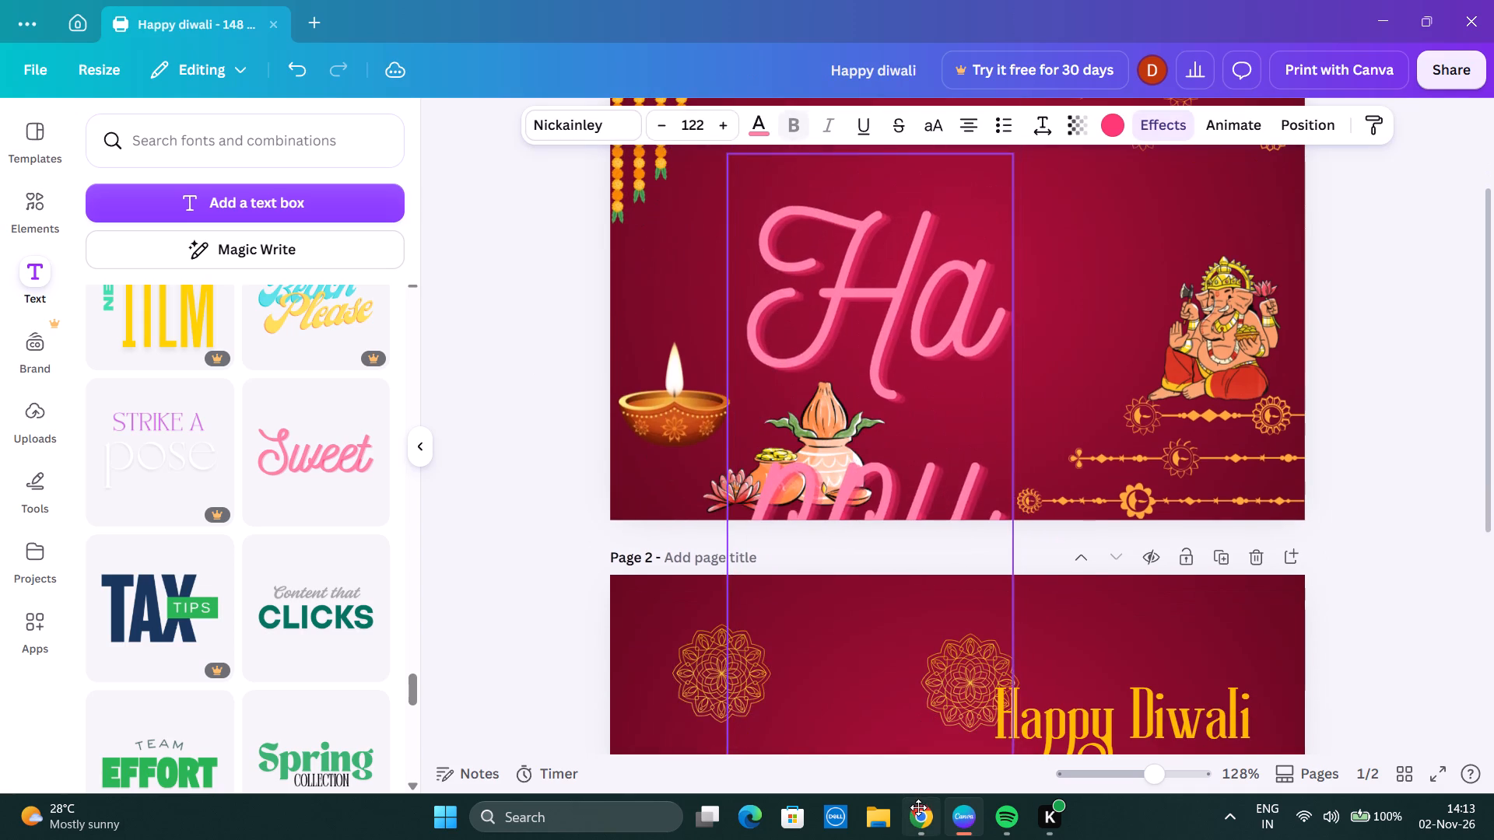
{"action": "left_click_drag", "start_coordinate": [918, 807], "coordinate": [925, 632]}
{"action": "scroll", "coordinate": [881, 457], "scroll_direction": "up", "scroll_amount": 4}
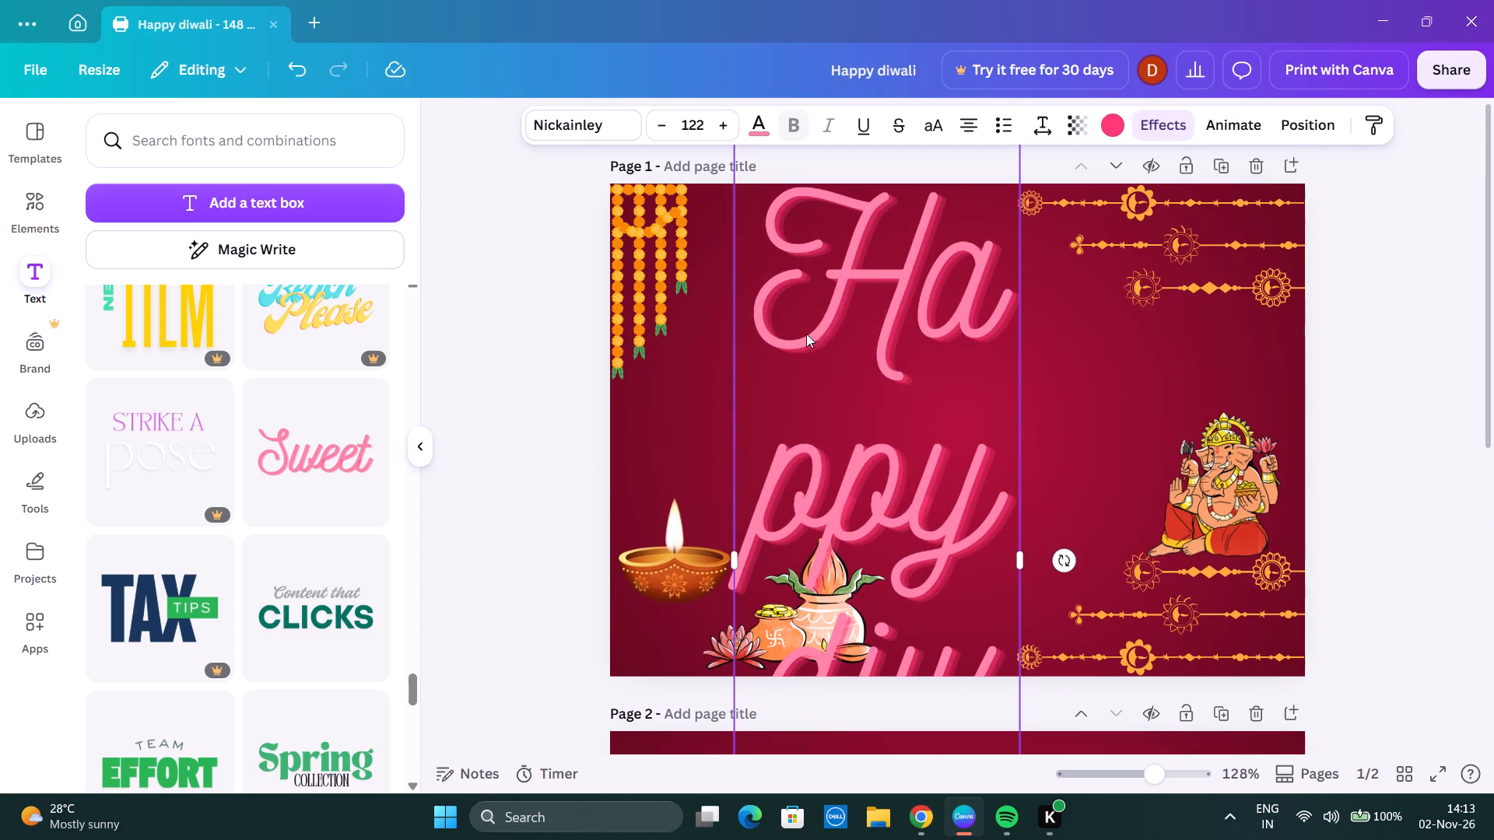
{"action": "scroll", "coordinate": [839, 363], "scroll_direction": "down", "scroll_amount": 2}
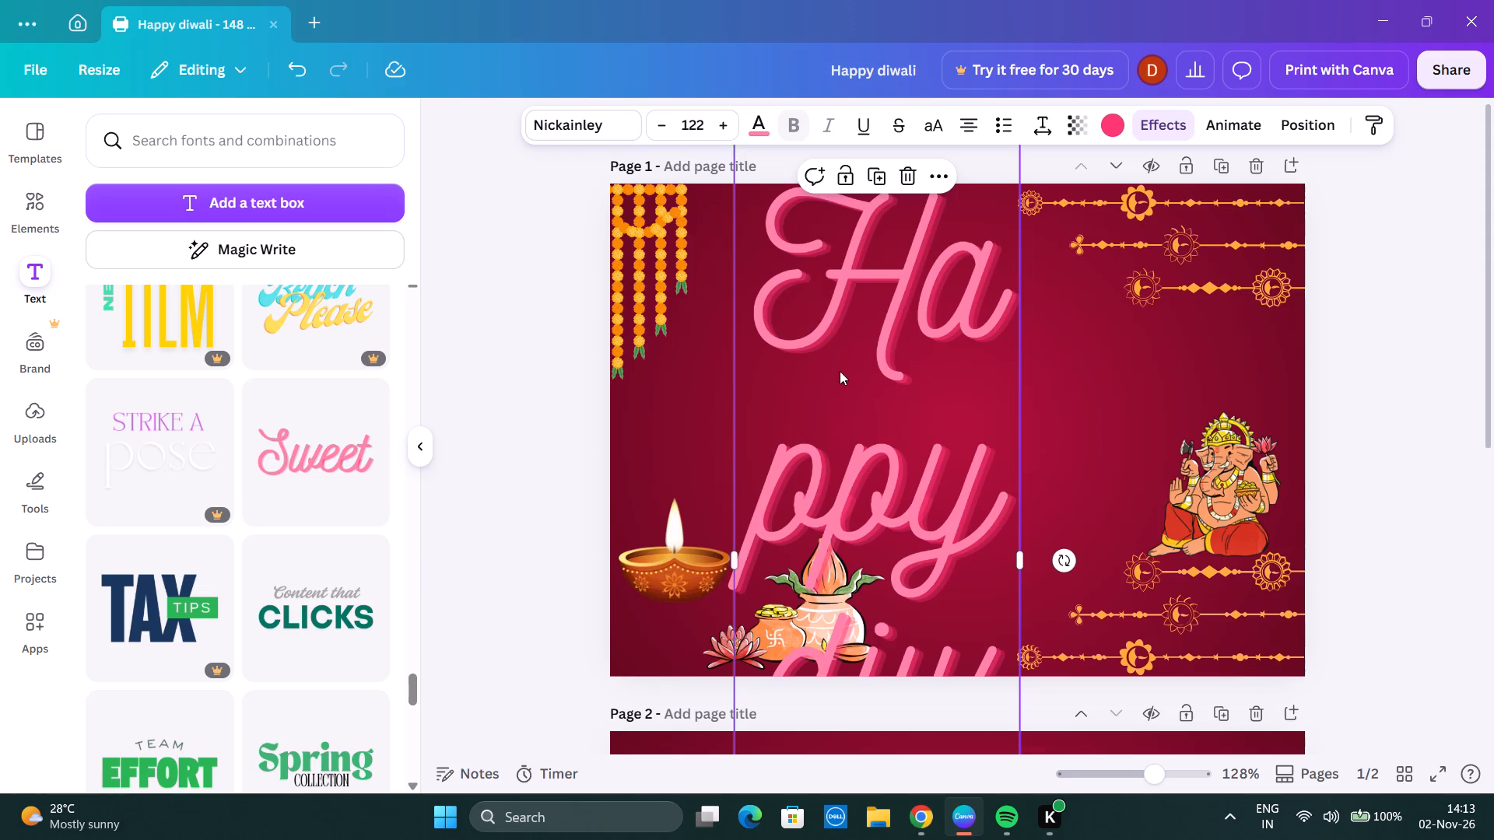
{"action": "scroll", "coordinate": [840, 371], "scroll_direction": "down", "scroll_amount": 2}
{"action": "left_click_drag", "start_coordinate": [1024, 447], "coordinate": [879, 175]}
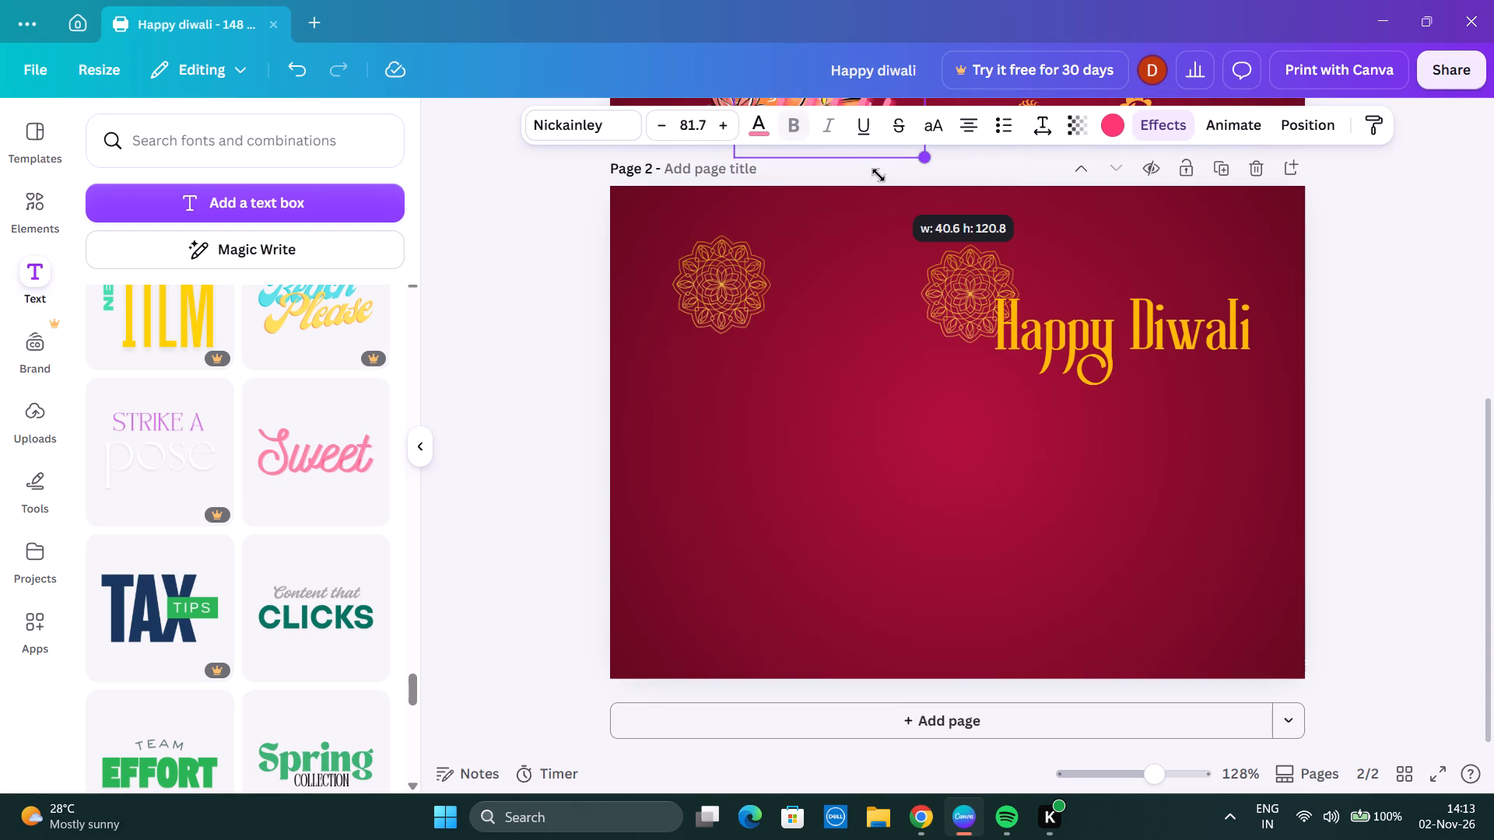
{"action": "left_click_drag", "start_coordinate": [879, 175], "coordinate": [878, 175]}
Shrink the greeting further to about size 43.1 and place it above the kalash illustration near the middle of page 1.
{"action": "scroll", "coordinate": [899, 254], "scroll_direction": "up", "scroll_amount": 5}
{"action": "left_click_drag", "start_coordinate": [829, 397], "coordinate": [875, 514]}
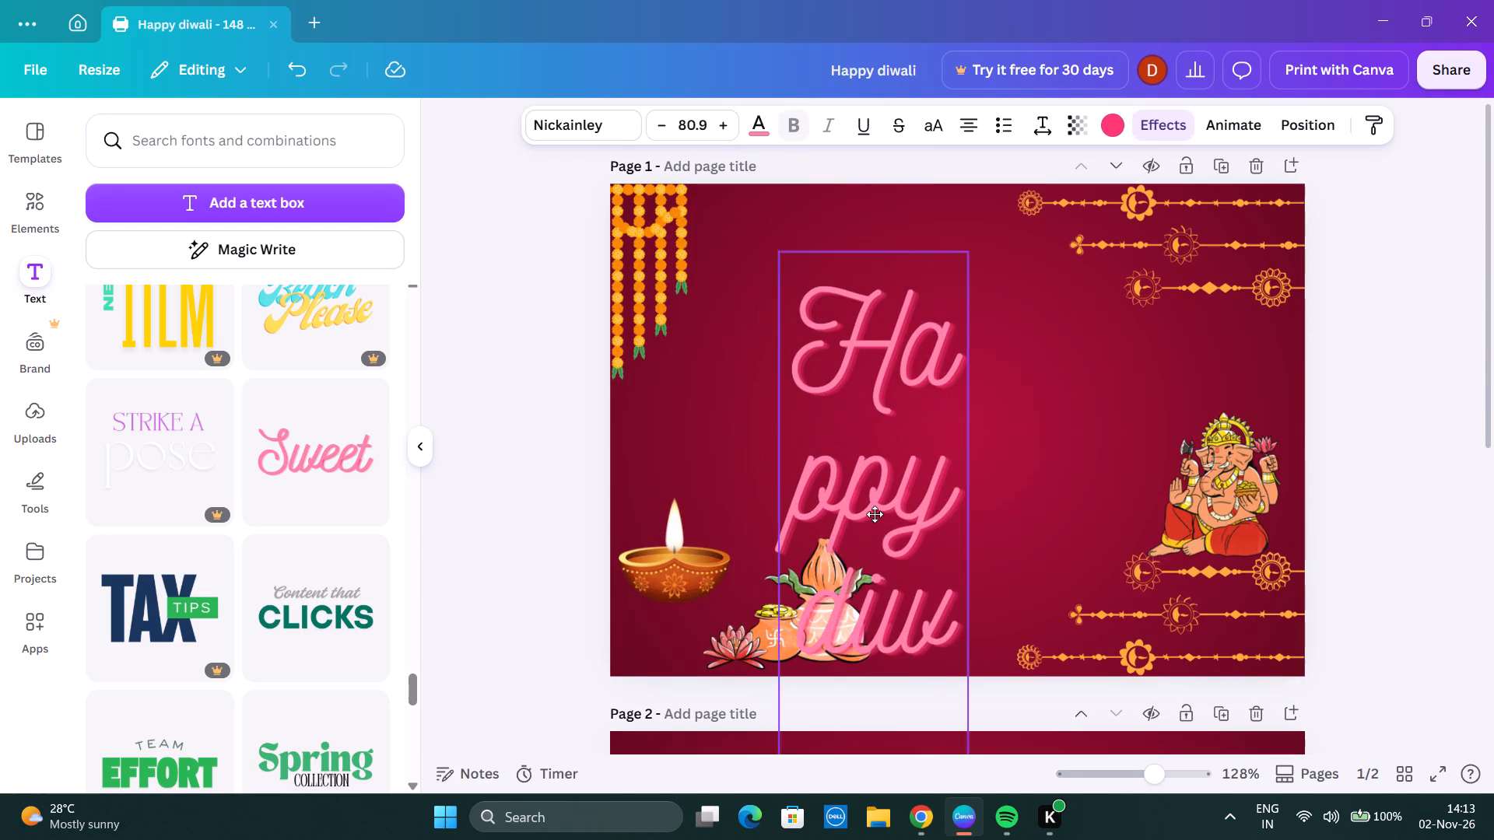
{"action": "left_click_drag", "start_coordinate": [875, 514], "coordinate": [875, 512]}
{"action": "left_click_drag", "start_coordinate": [778, 243], "coordinate": [898, 495]}
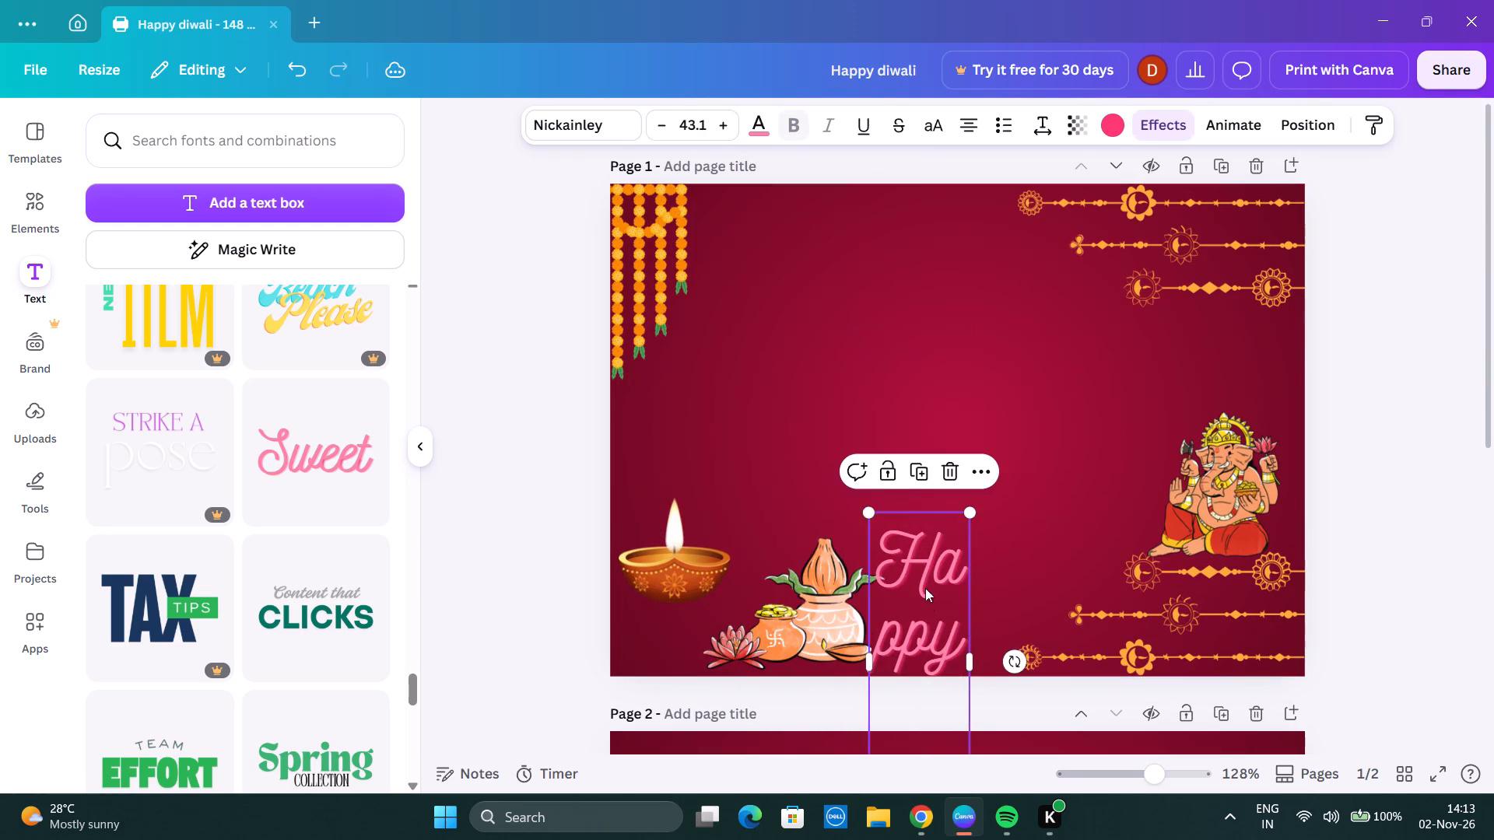
{"action": "left_click_drag", "start_coordinate": [927, 598], "coordinate": [880, 327]}
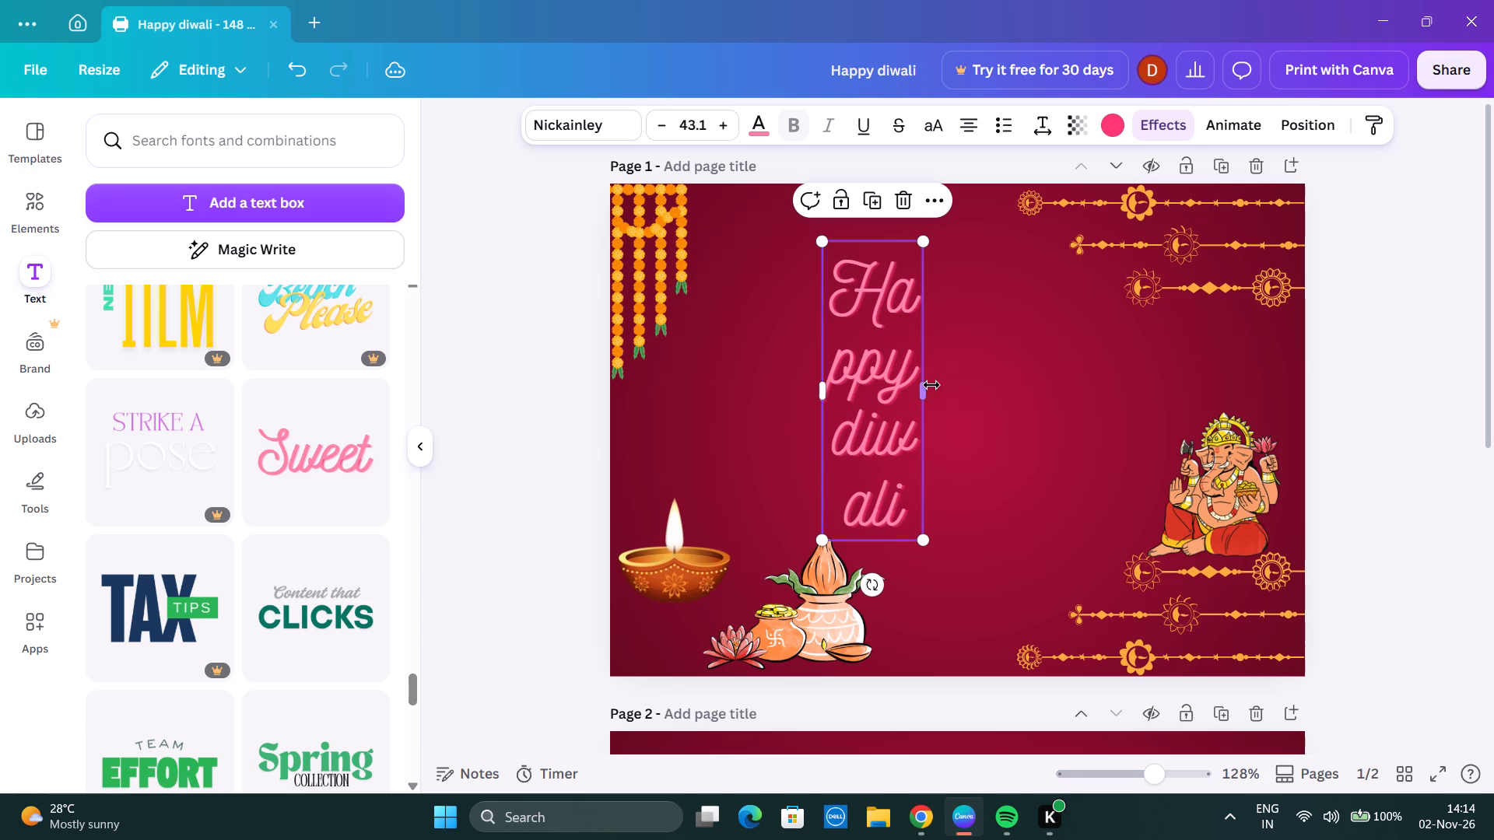
Widen the greeting's text box so the wording fits on two lines, "Happy" above "diwali".
{"action": "left_click_drag", "start_coordinate": [931, 387], "coordinate": [1156, 404]}
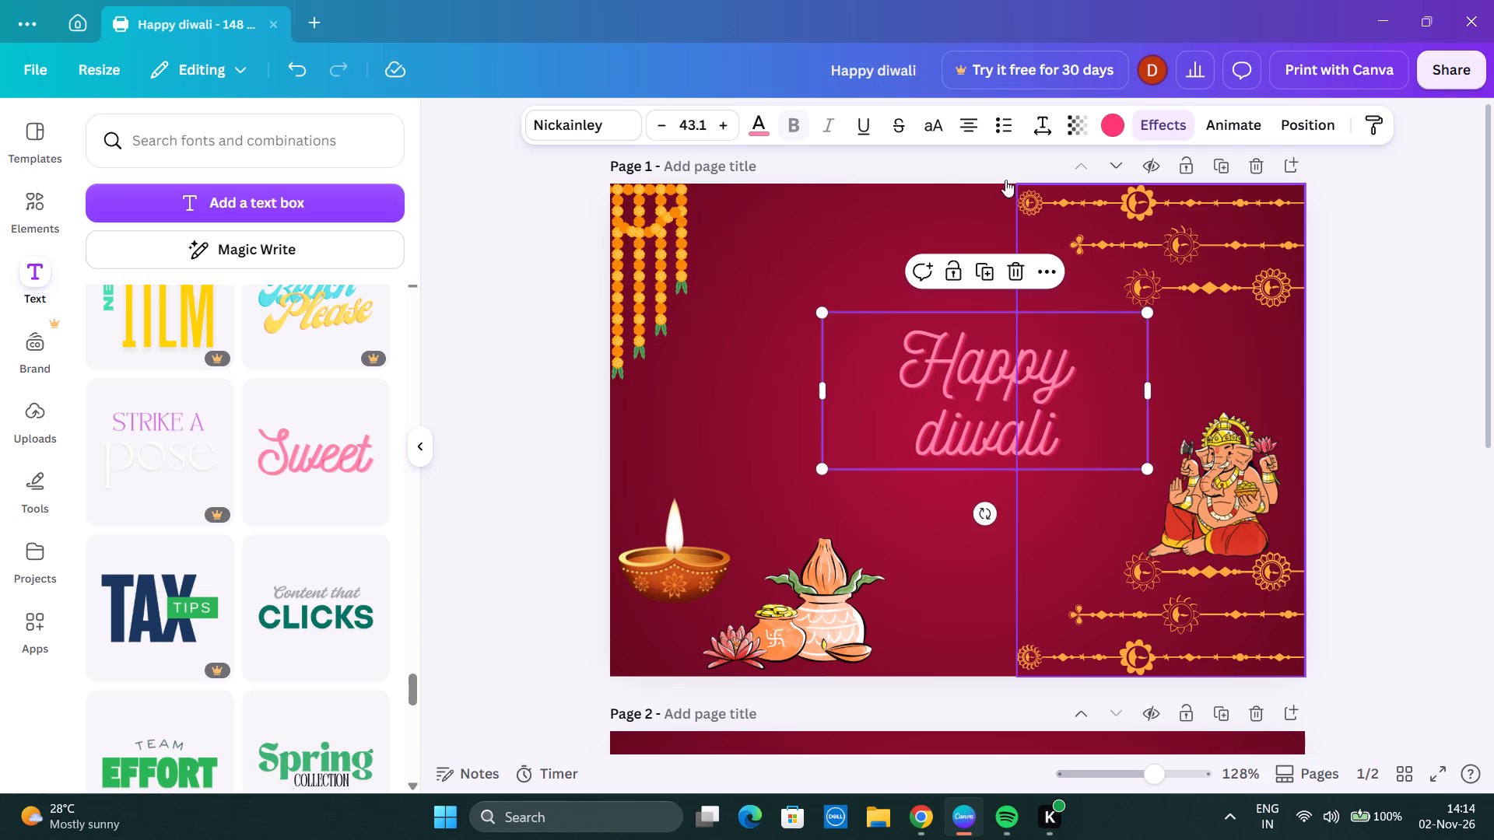
Try light orange as the greeting's effect colour, and settle on yellow from the colours in this design.
{"action": "left_click", "coordinate": [1121, 127]}
{"action": "left_click", "coordinate": [247, 344]}
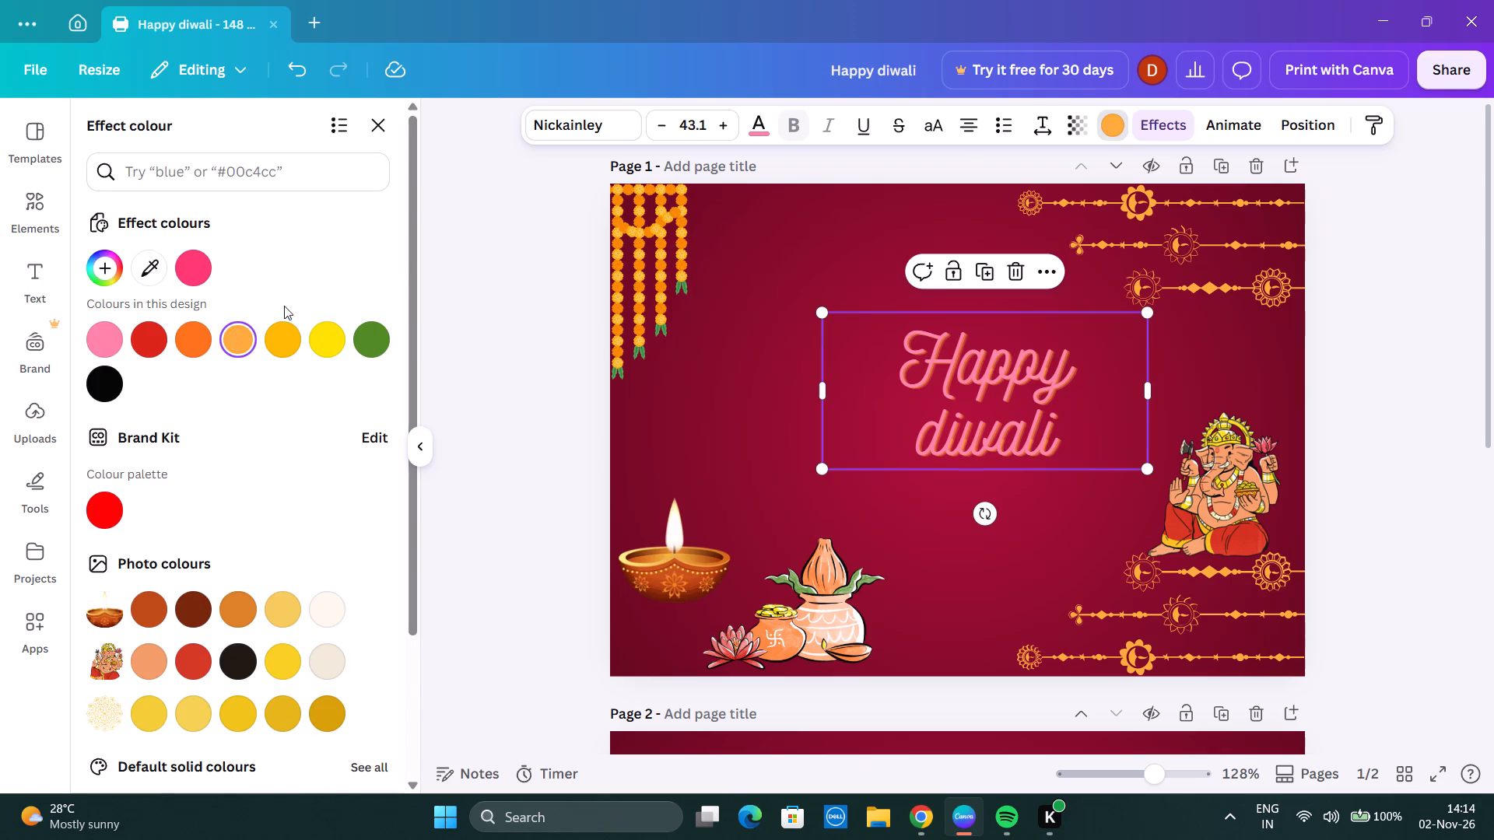
{"action": "left_click", "coordinate": [321, 337]}
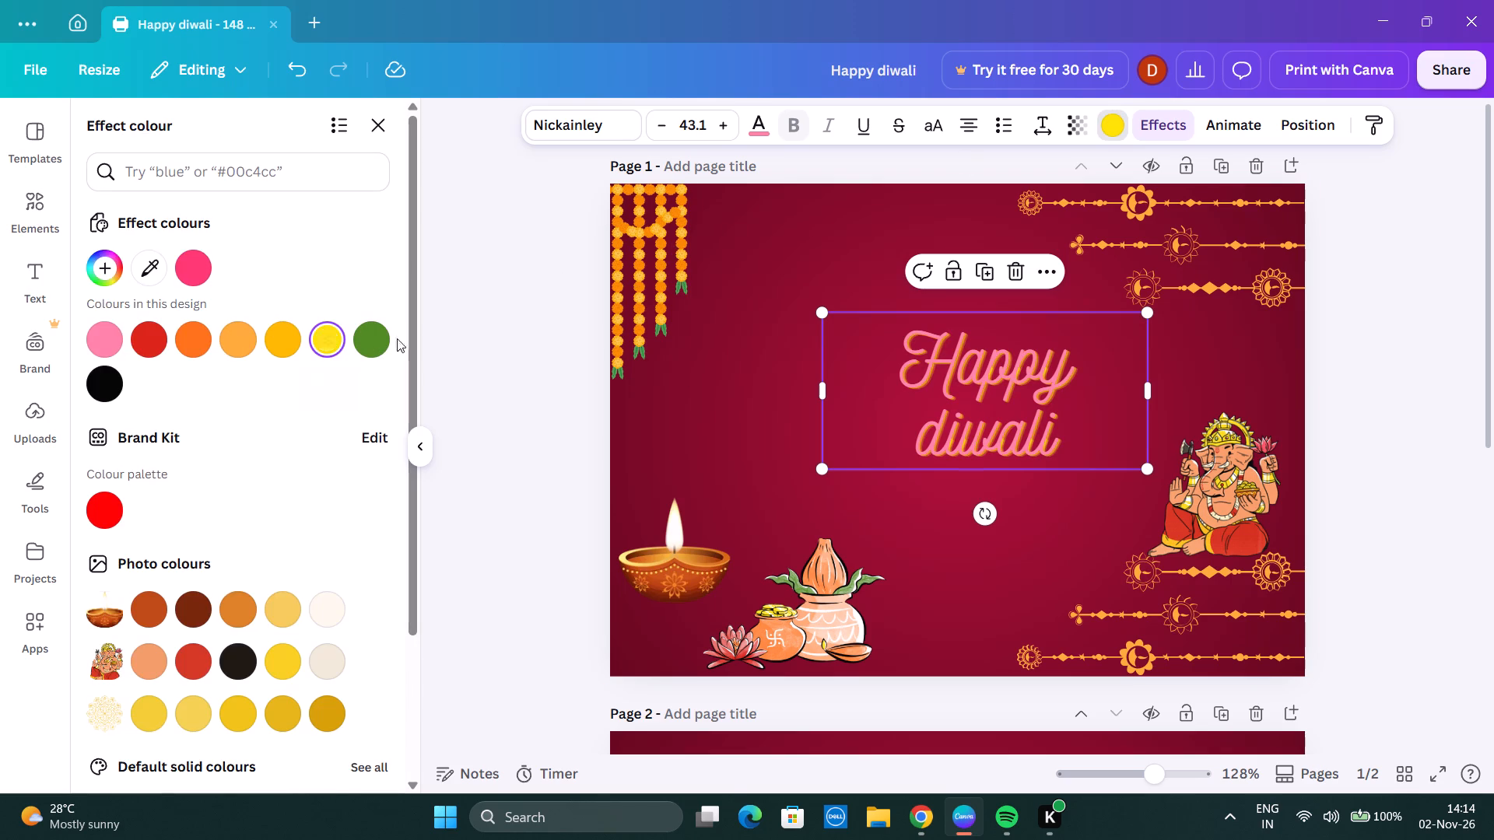
{"action": "left_click", "coordinate": [1042, 122]}
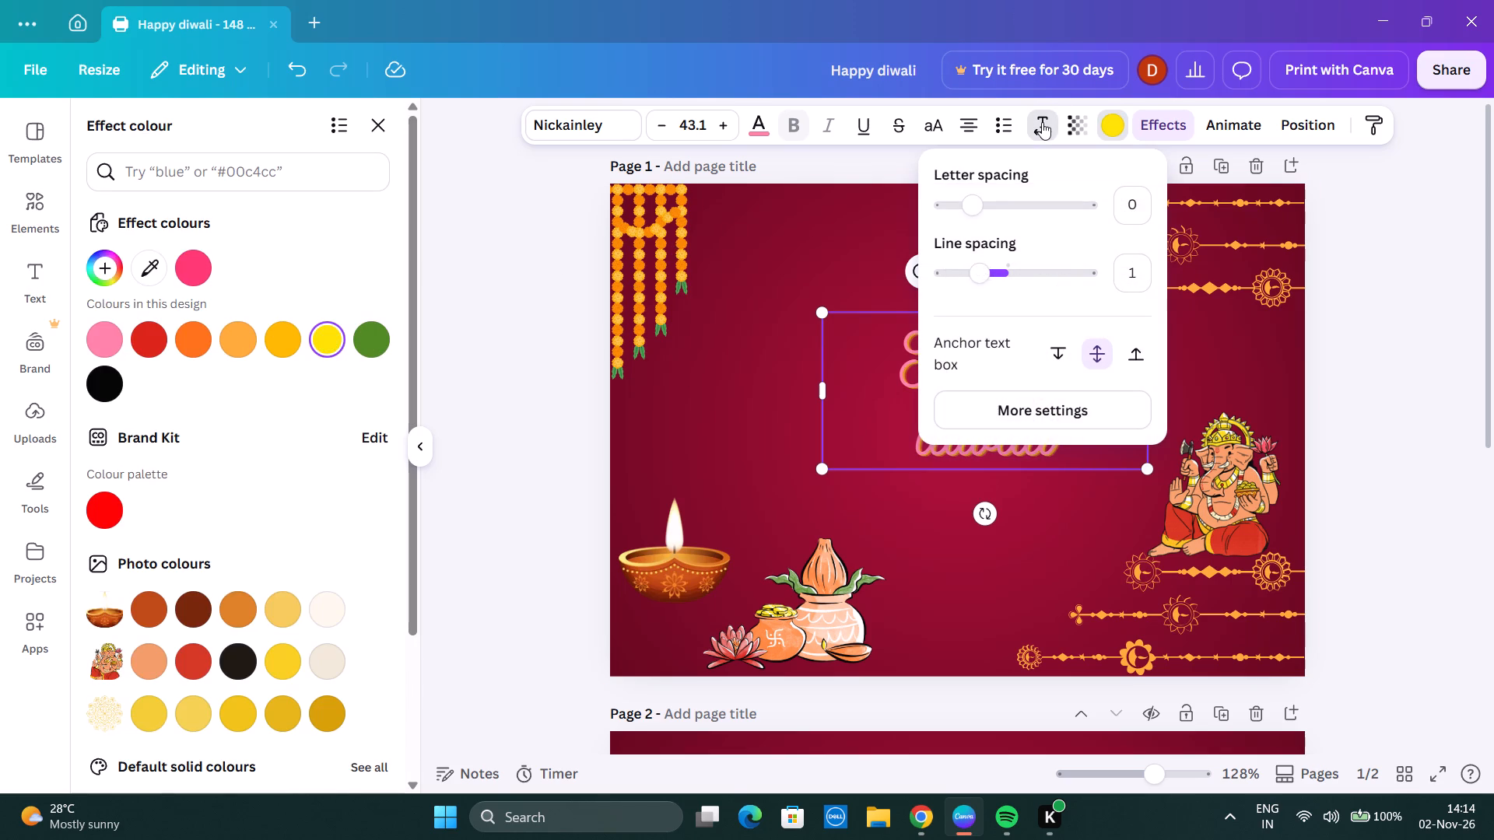
{"action": "left_click", "coordinate": [1042, 122]}
Try several solid text colours and a pale gradient on the greeting, and settle on the pink-to-yellow default gradient.
{"action": "left_click", "coordinate": [768, 121]}
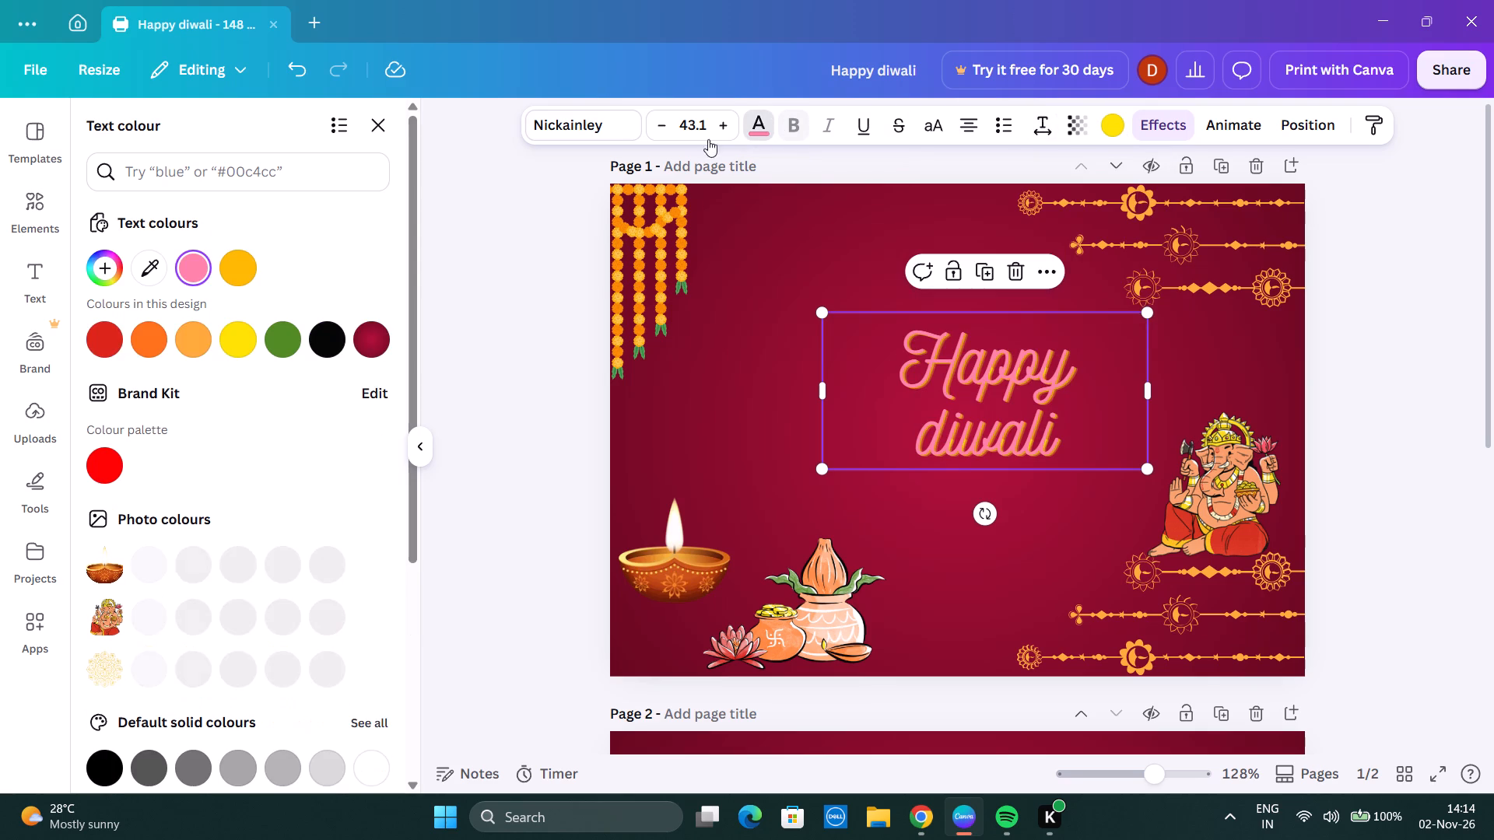
{"action": "left_click", "coordinate": [250, 268]}
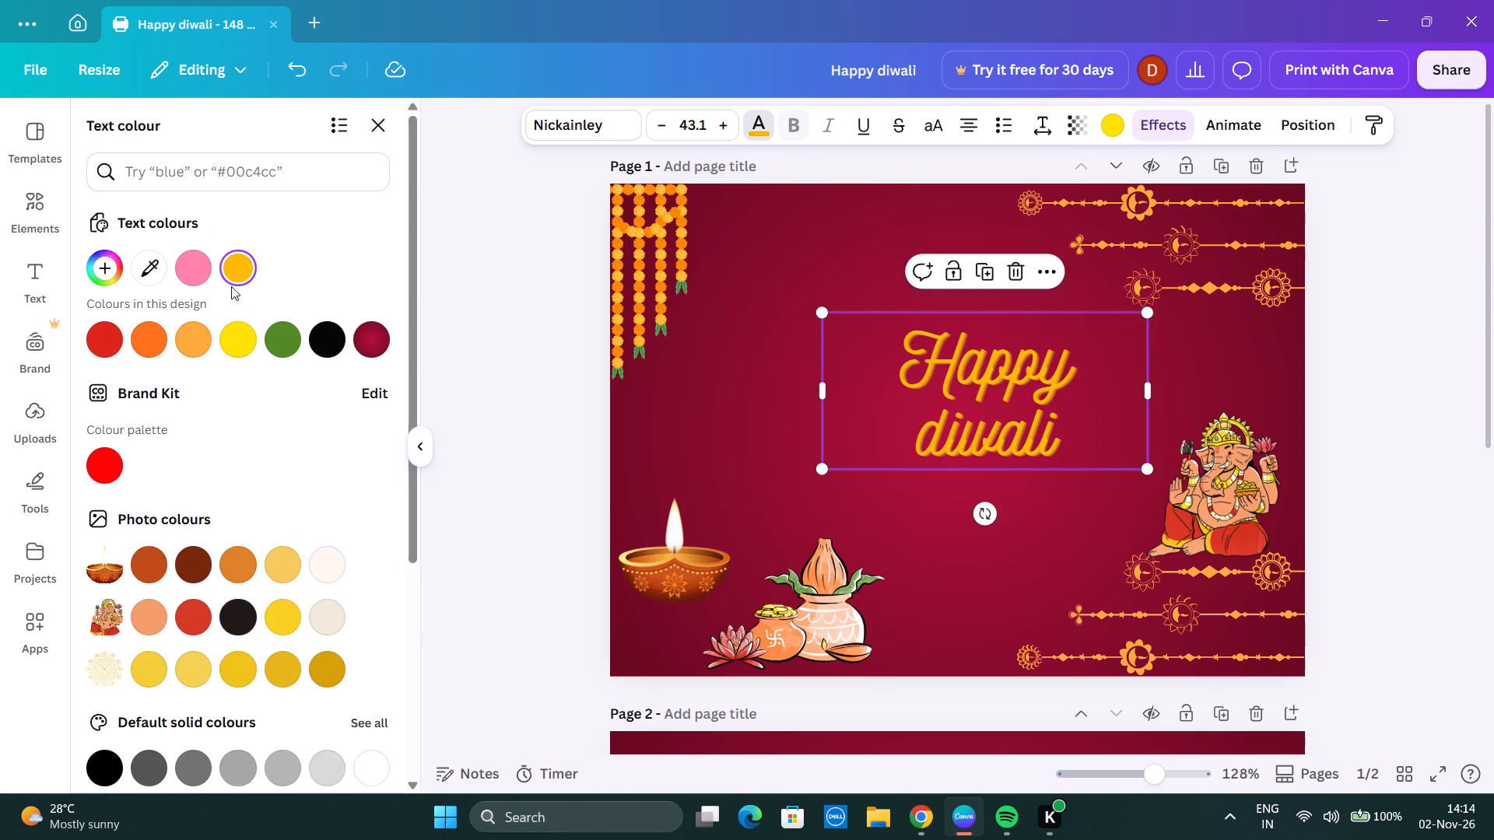
{"action": "left_click", "coordinate": [225, 345]}
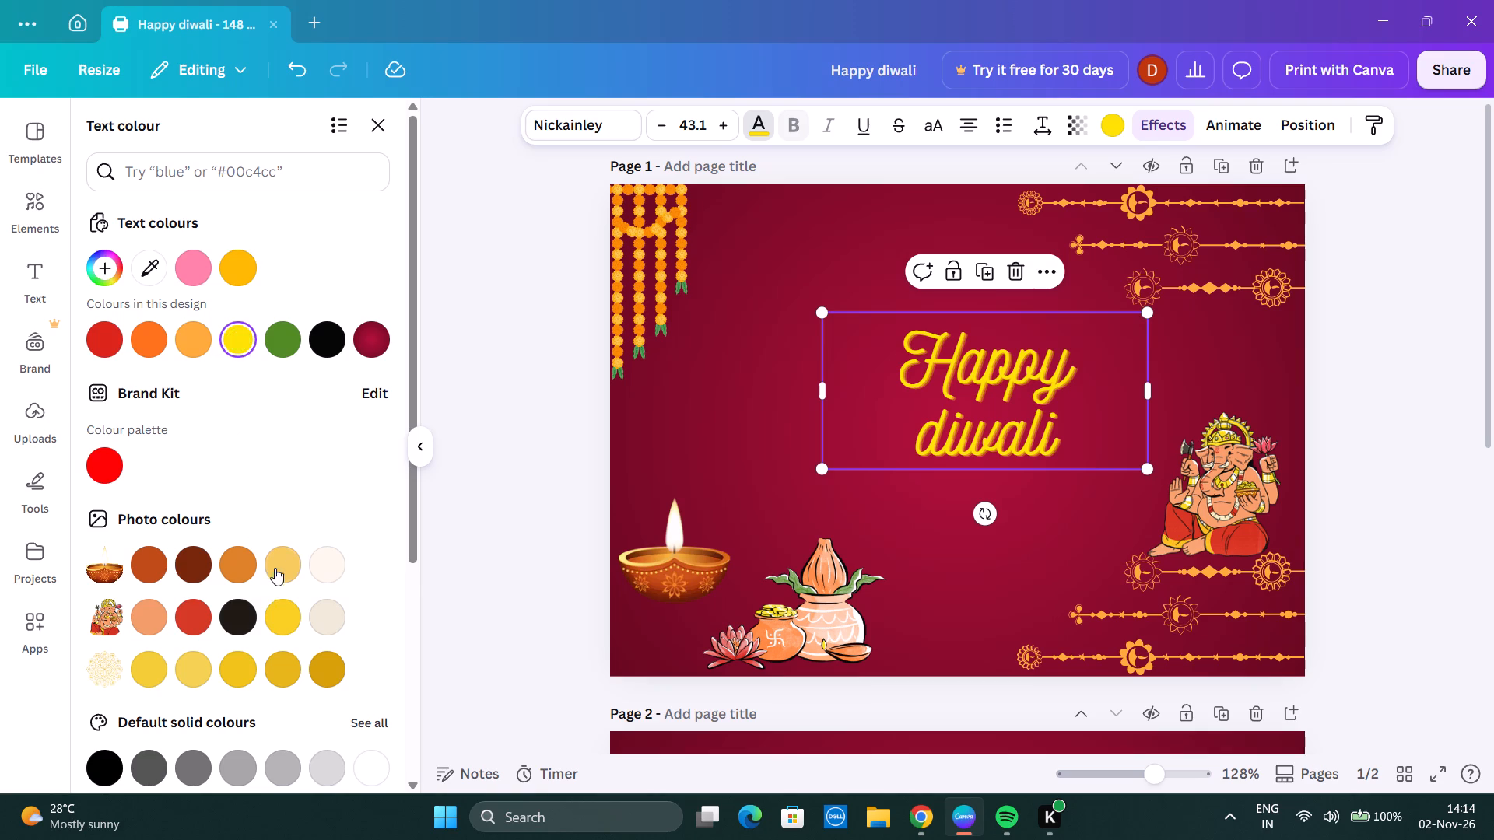
{"action": "left_click", "coordinate": [107, 470]}
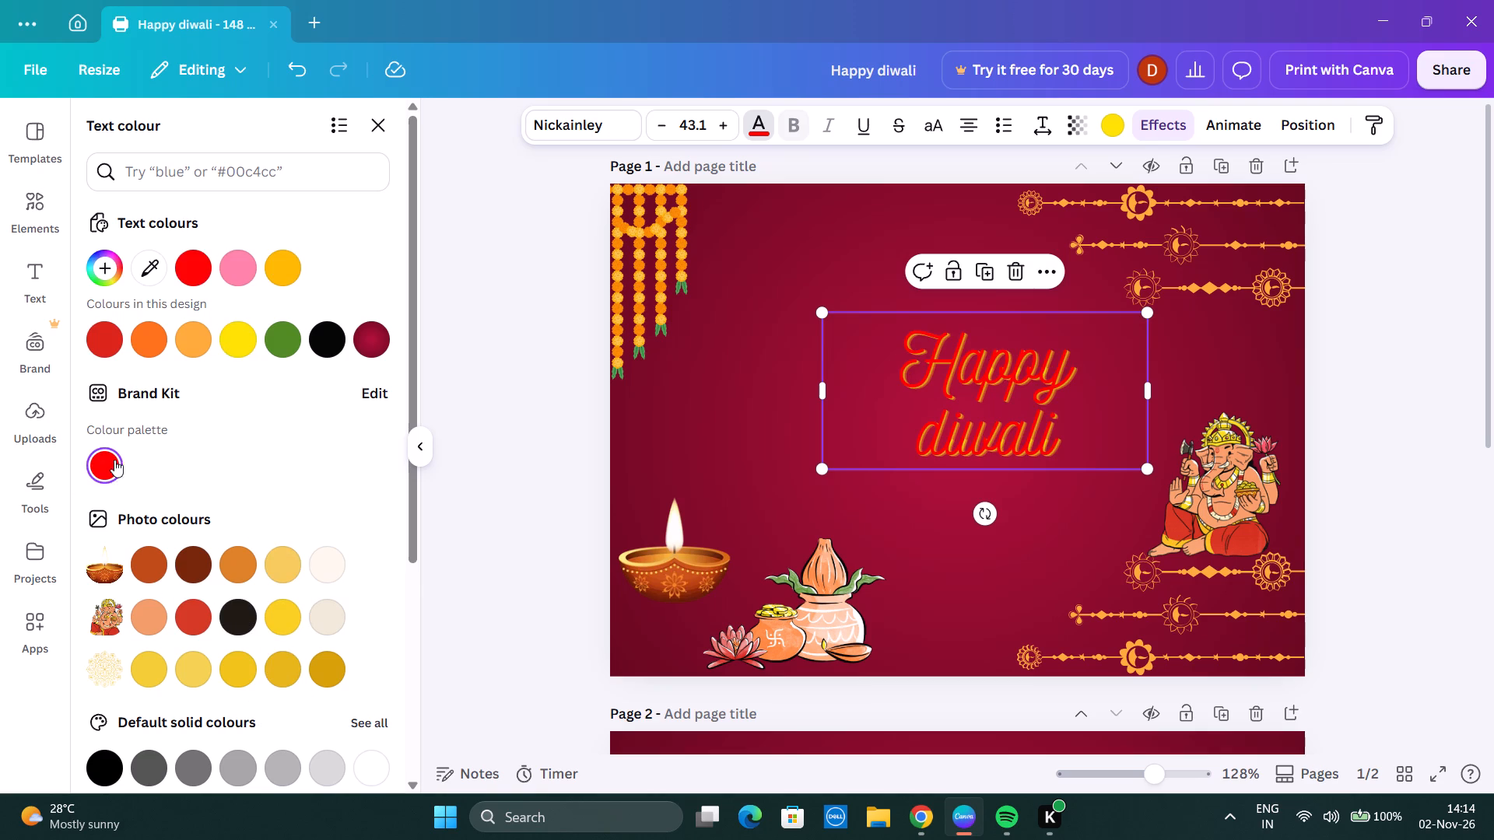
{"action": "left_click", "coordinate": [368, 331]}
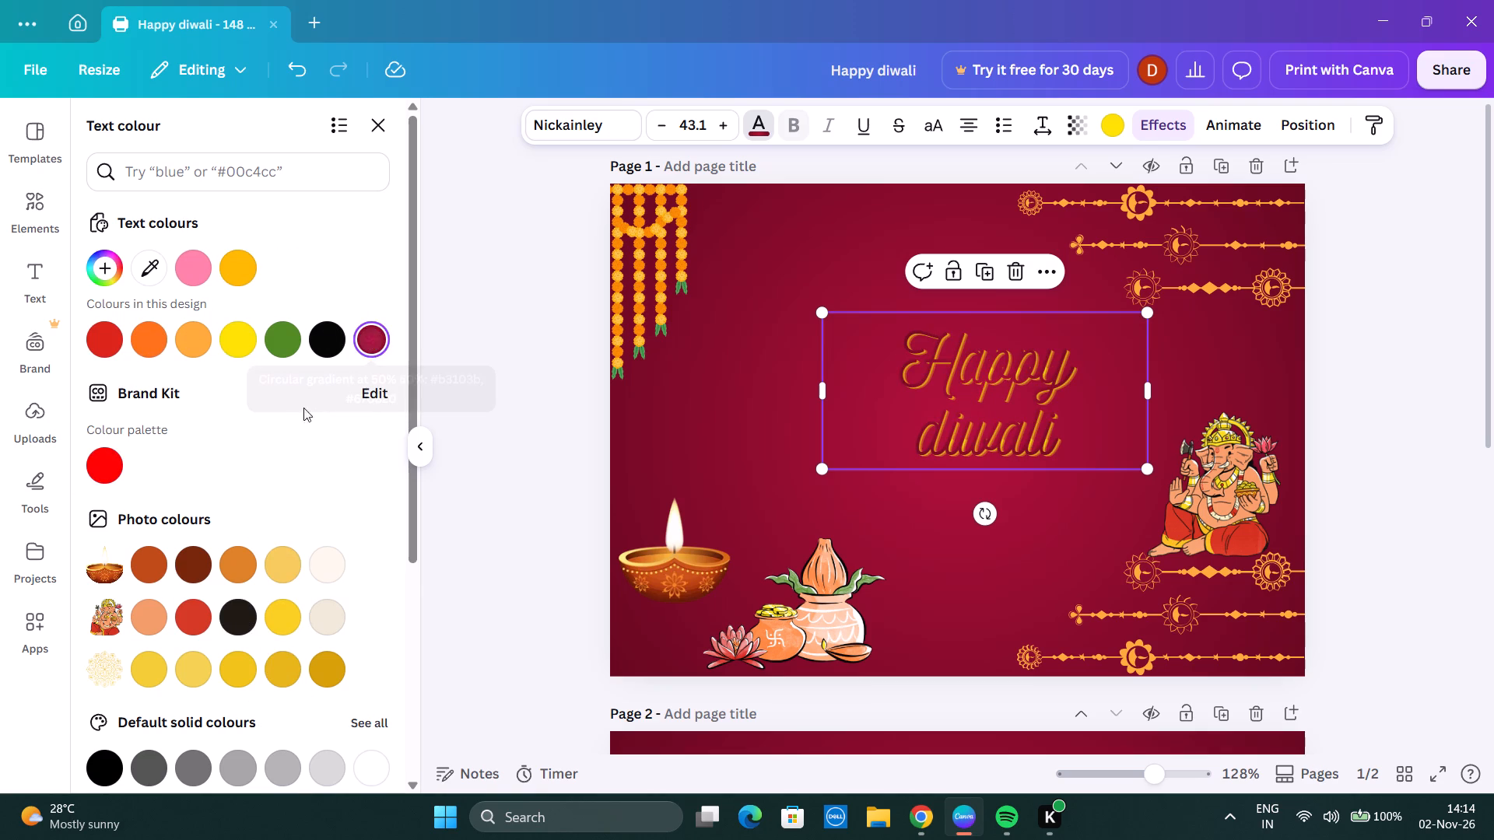
{"action": "scroll", "coordinate": [224, 444], "scroll_direction": "down", "scroll_amount": 2}
{"action": "left_click", "coordinate": [229, 576]}
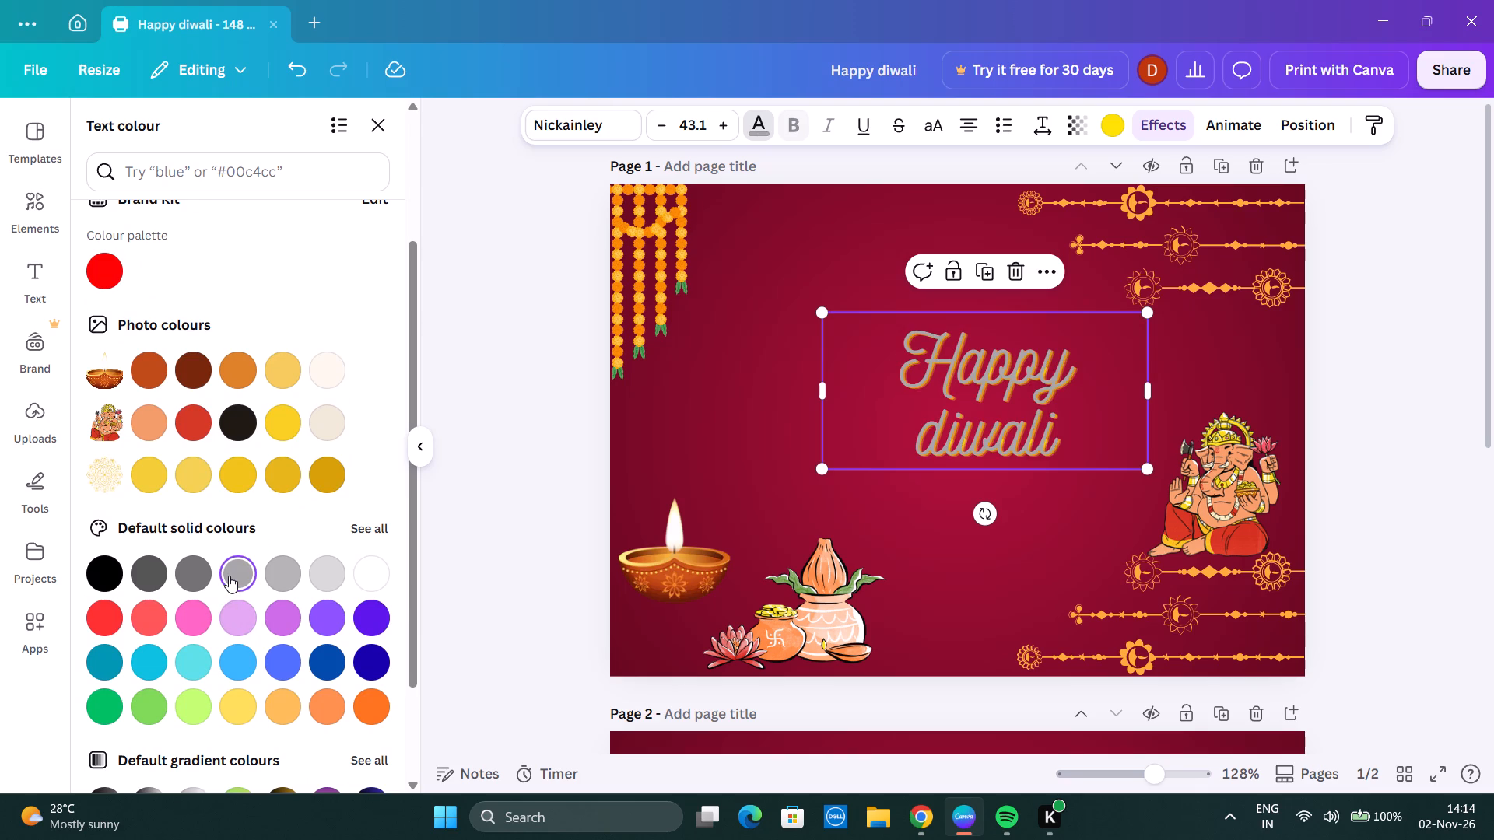
{"action": "left_click", "coordinate": [365, 578]}
{"action": "left_click", "coordinate": [322, 657]}
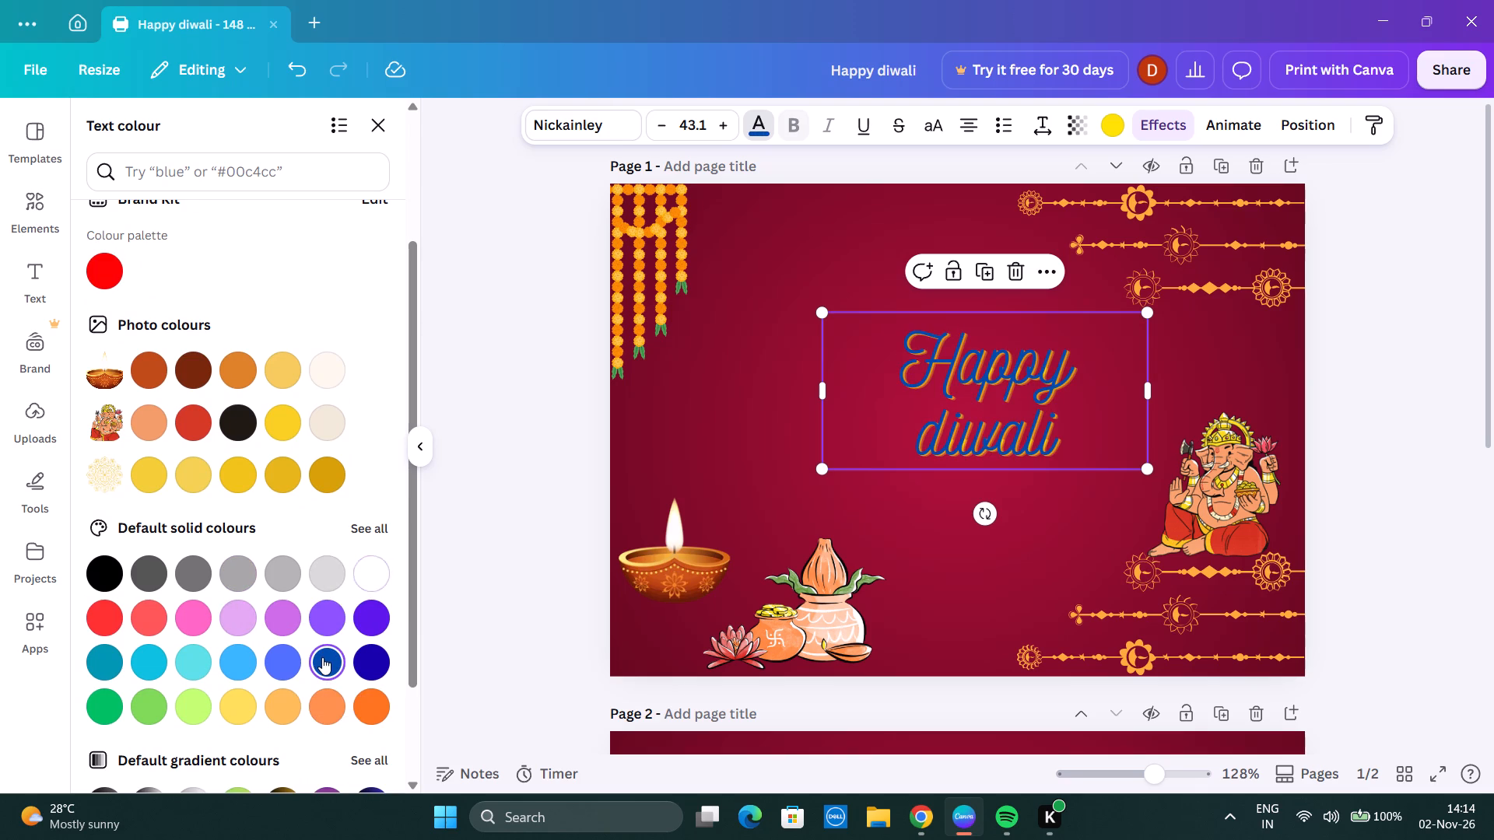
{"action": "scroll", "coordinate": [265, 634], "scroll_direction": "down", "scroll_amount": 3}
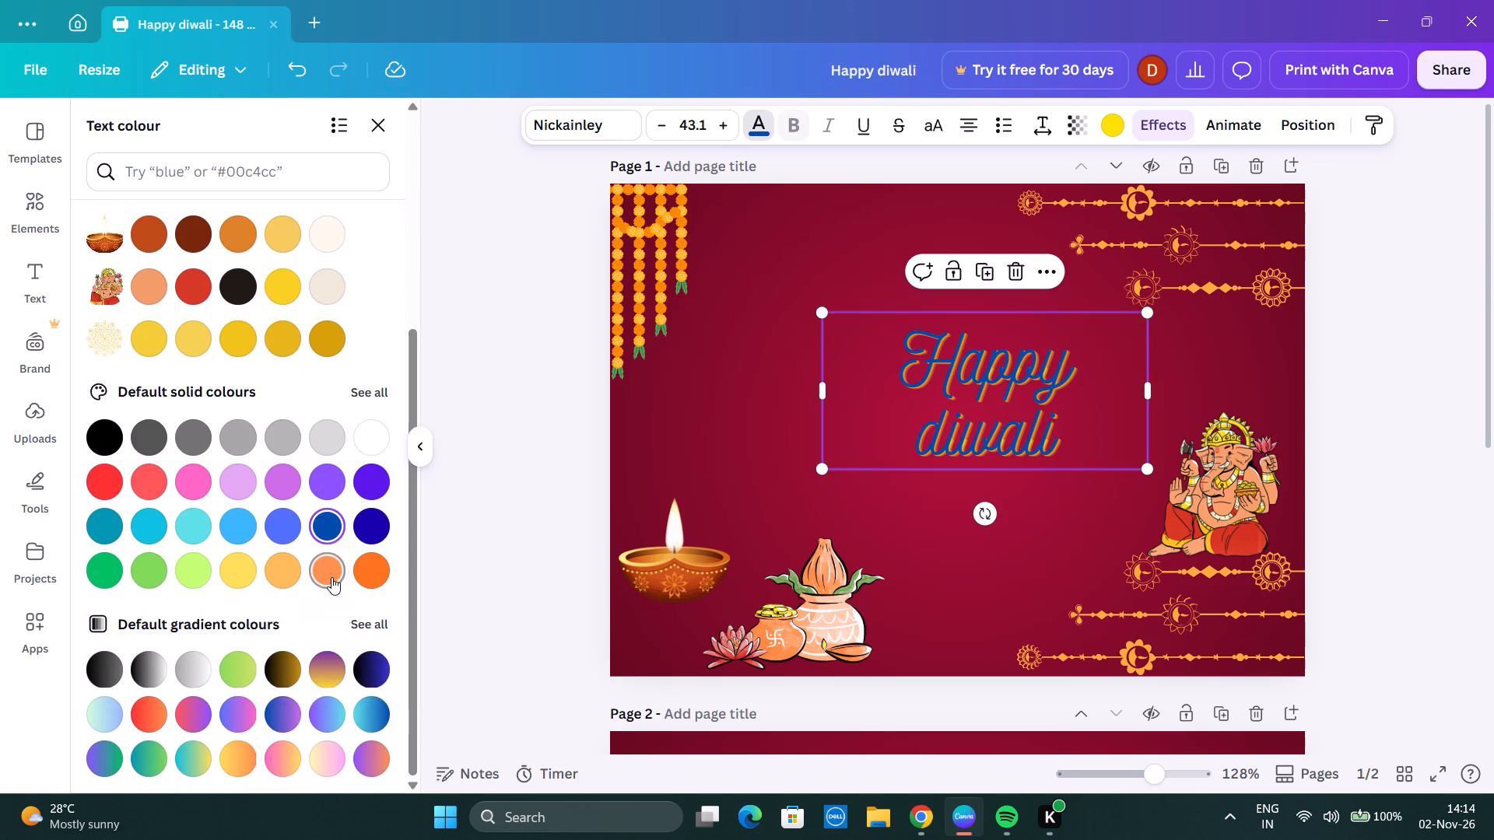
{"action": "left_click", "coordinate": [331, 577]}
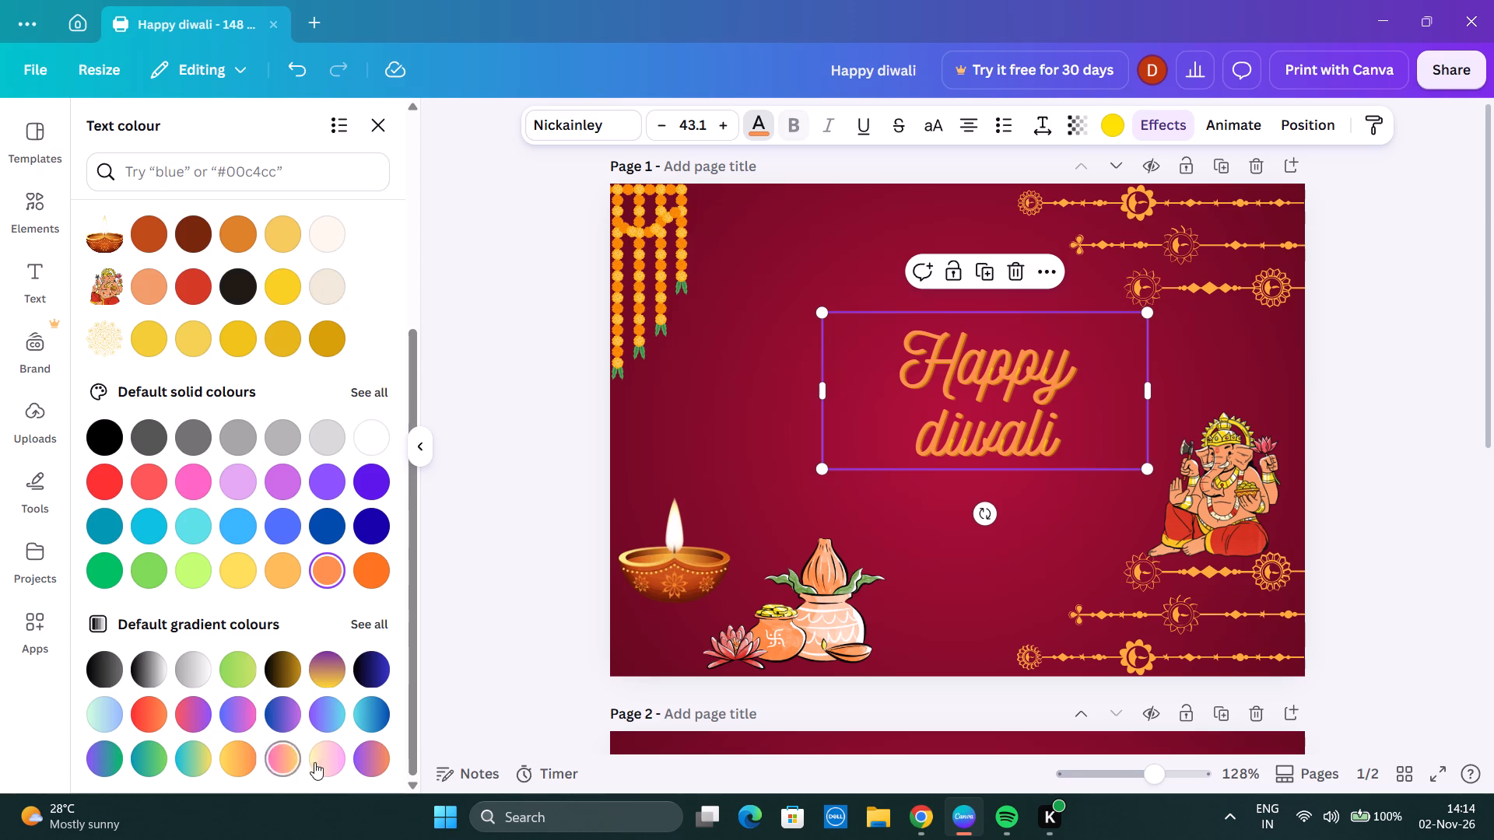
{"action": "left_click", "coordinate": [324, 761]}
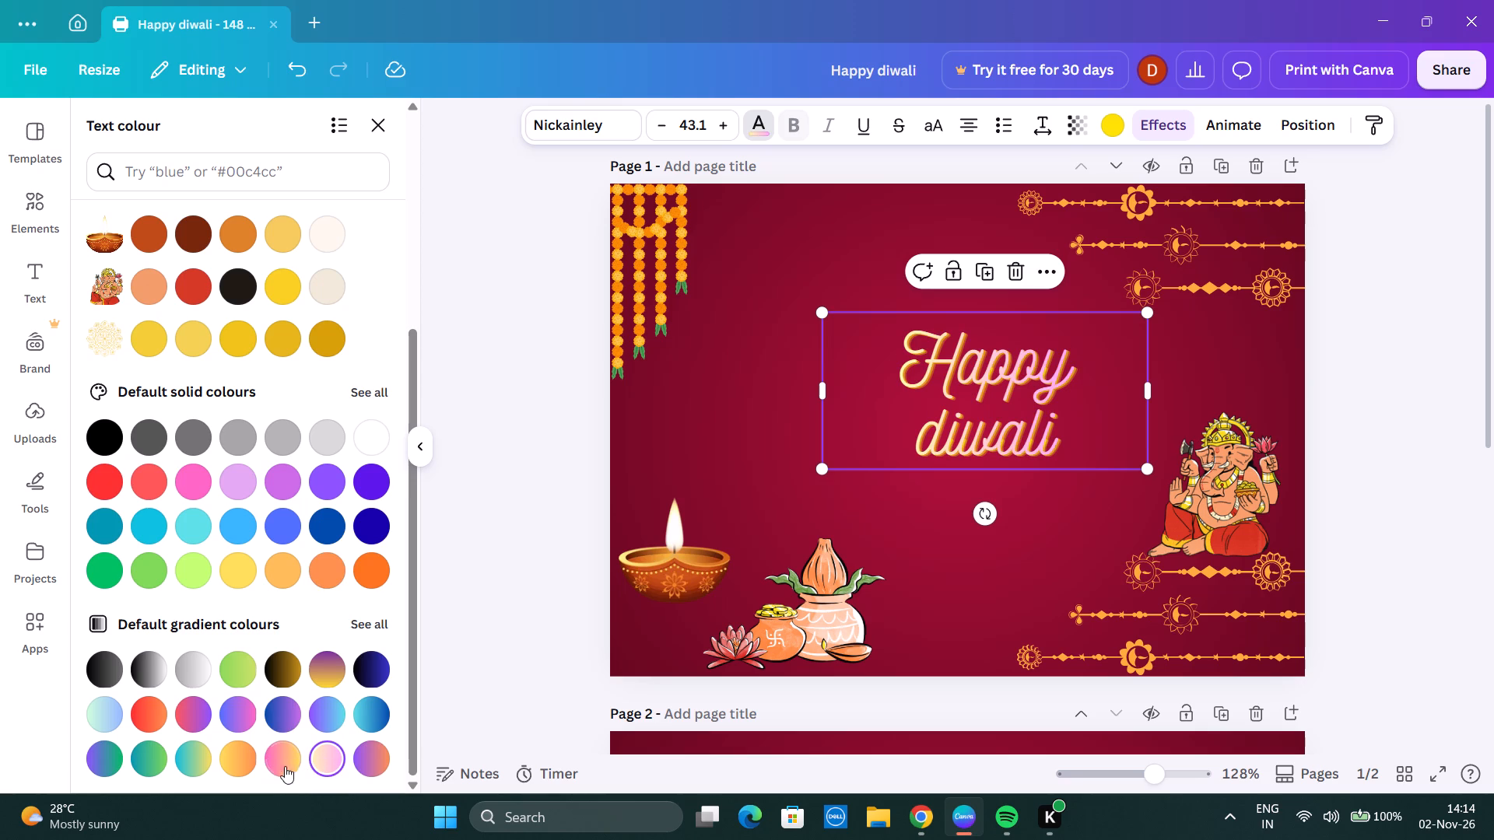
{"action": "left_click", "coordinate": [279, 765]}
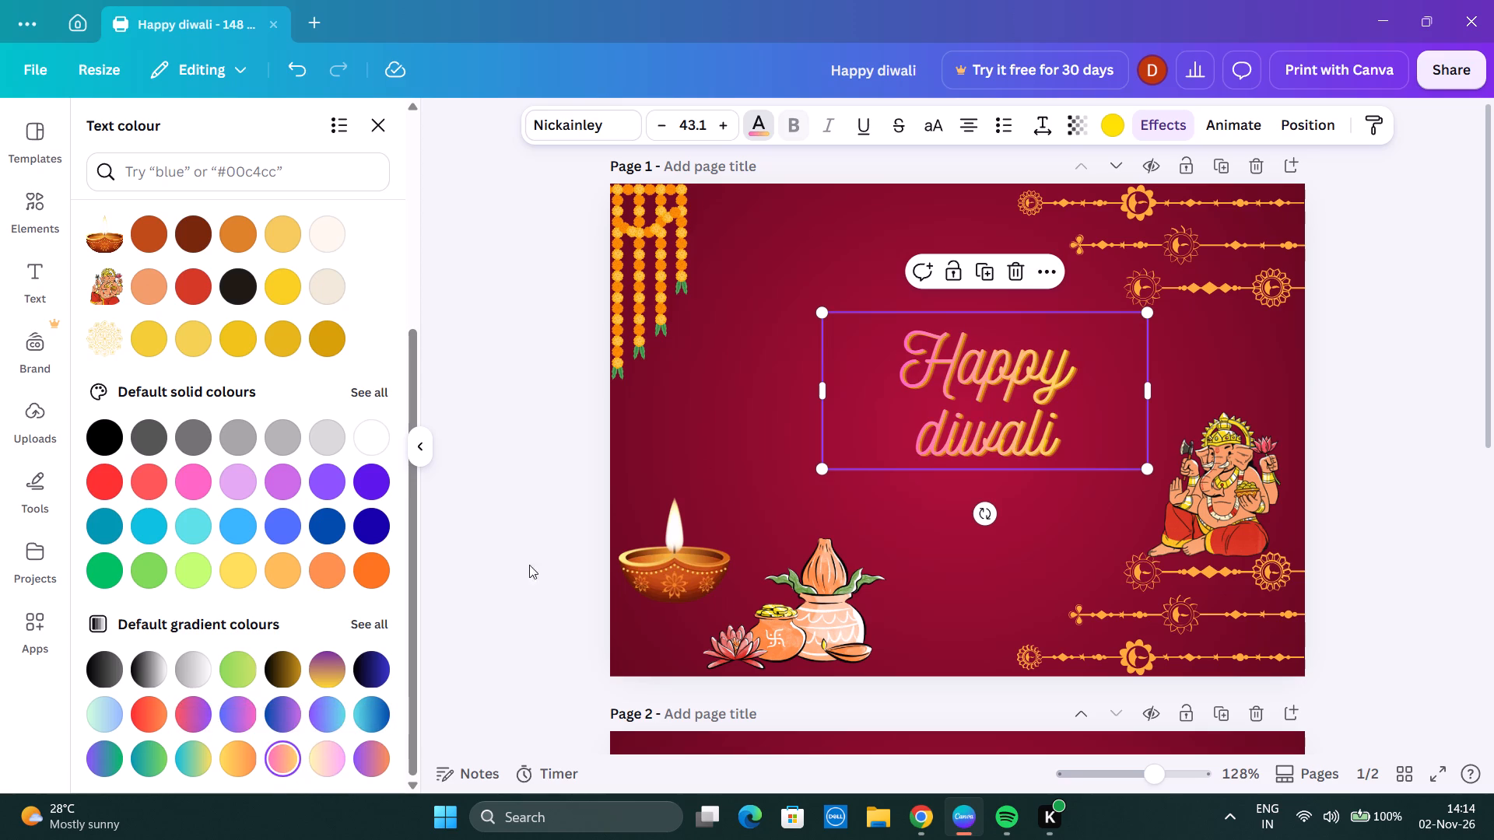
Move the greeting up toward the marigold garlands and scale it down to size 35, keeping it on two lines.
{"action": "left_click_drag", "start_coordinate": [1017, 390], "coordinate": [899, 355]}
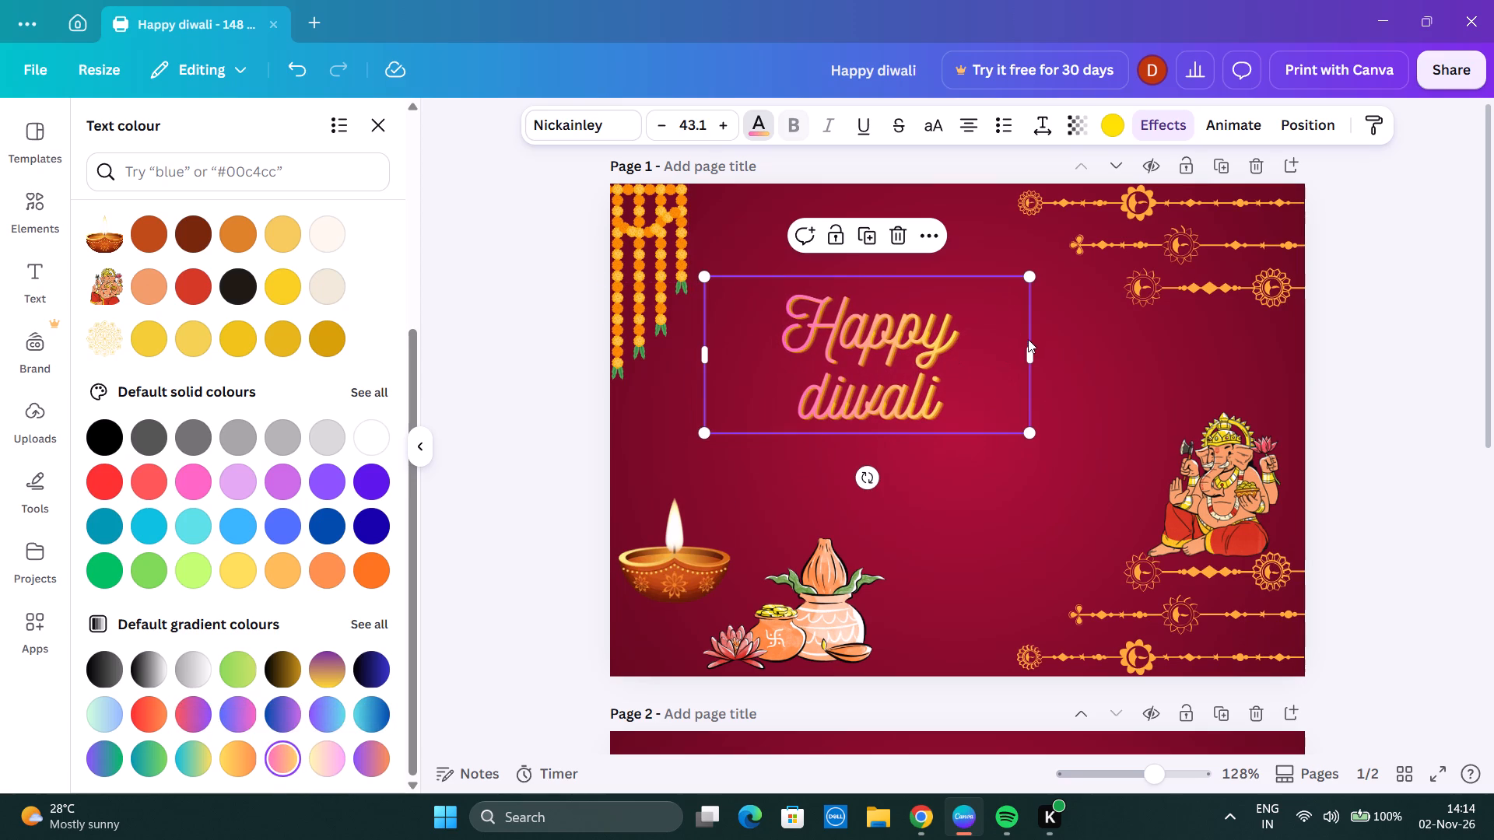
{"action": "left_click_drag", "start_coordinate": [1036, 354], "coordinate": [1090, 355]}
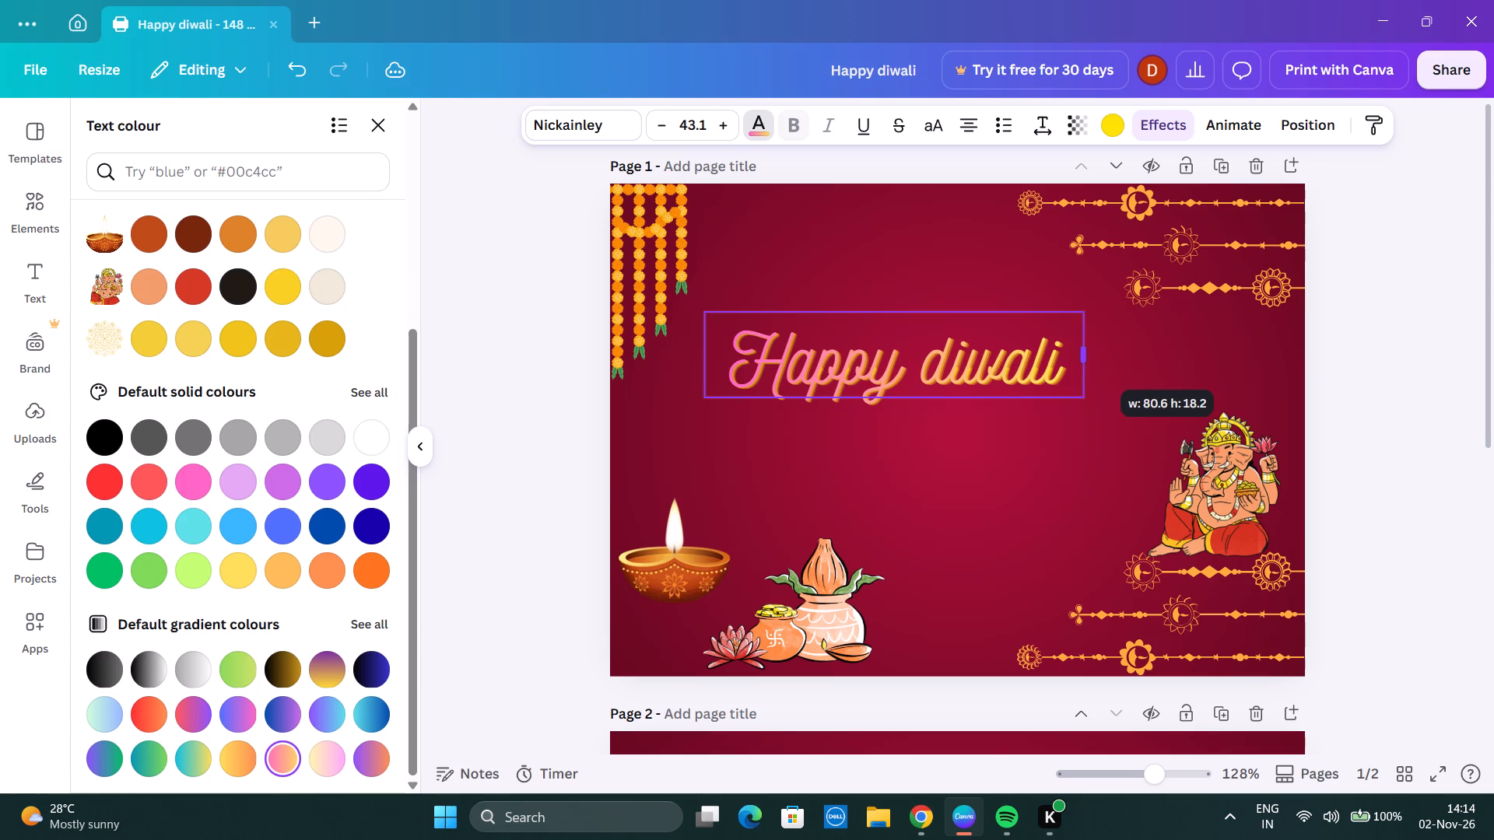
{"action": "left_click_drag", "start_coordinate": [1090, 355], "coordinate": [1027, 363]}
{"action": "left_click_drag", "start_coordinate": [1012, 436], "coordinate": [977, 396]}
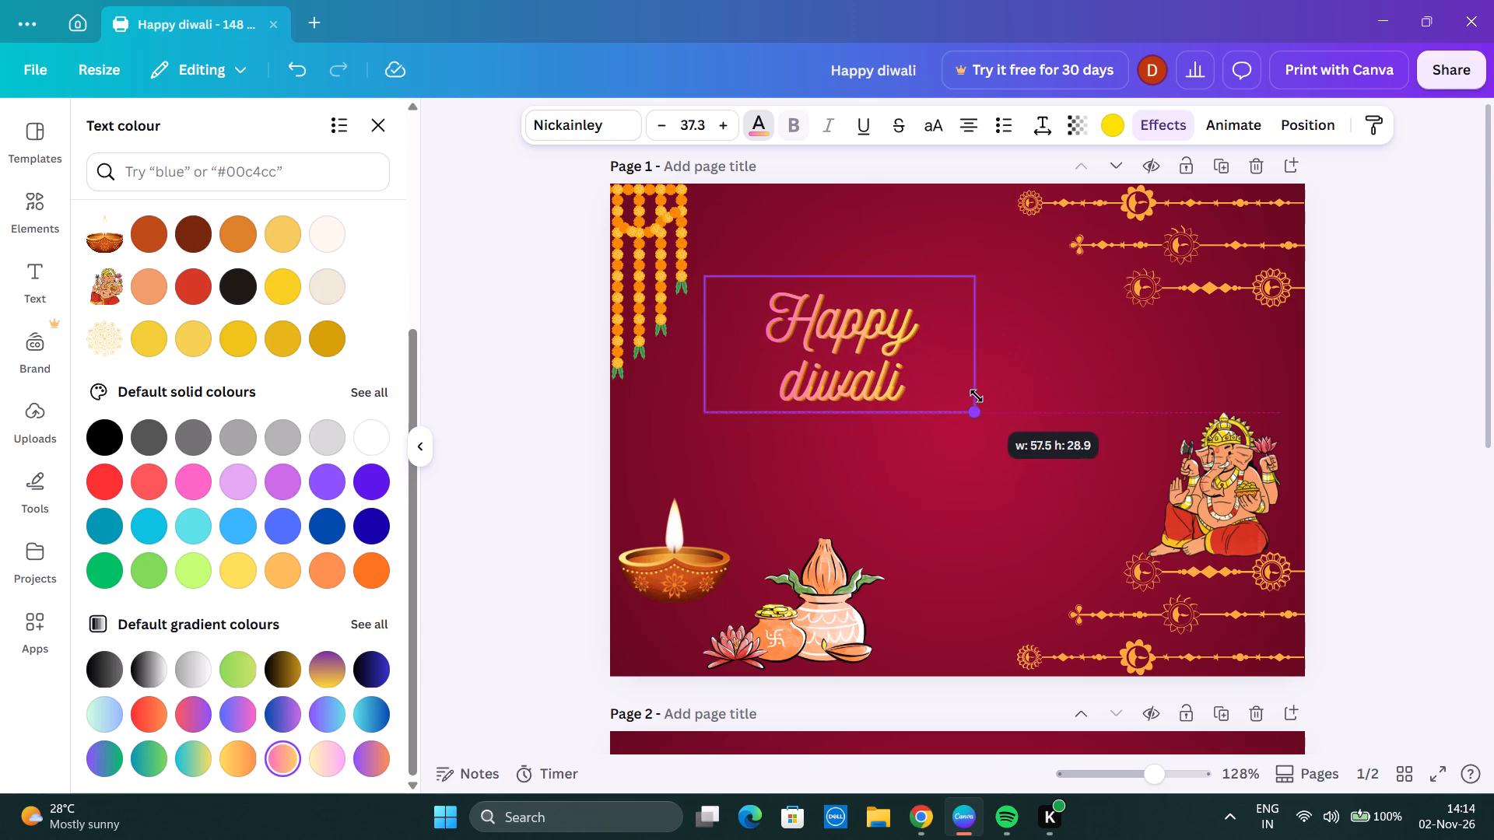
{"action": "left_click_drag", "start_coordinate": [977, 396], "coordinate": [967, 388]}
{"action": "left_click", "coordinate": [869, 336]}
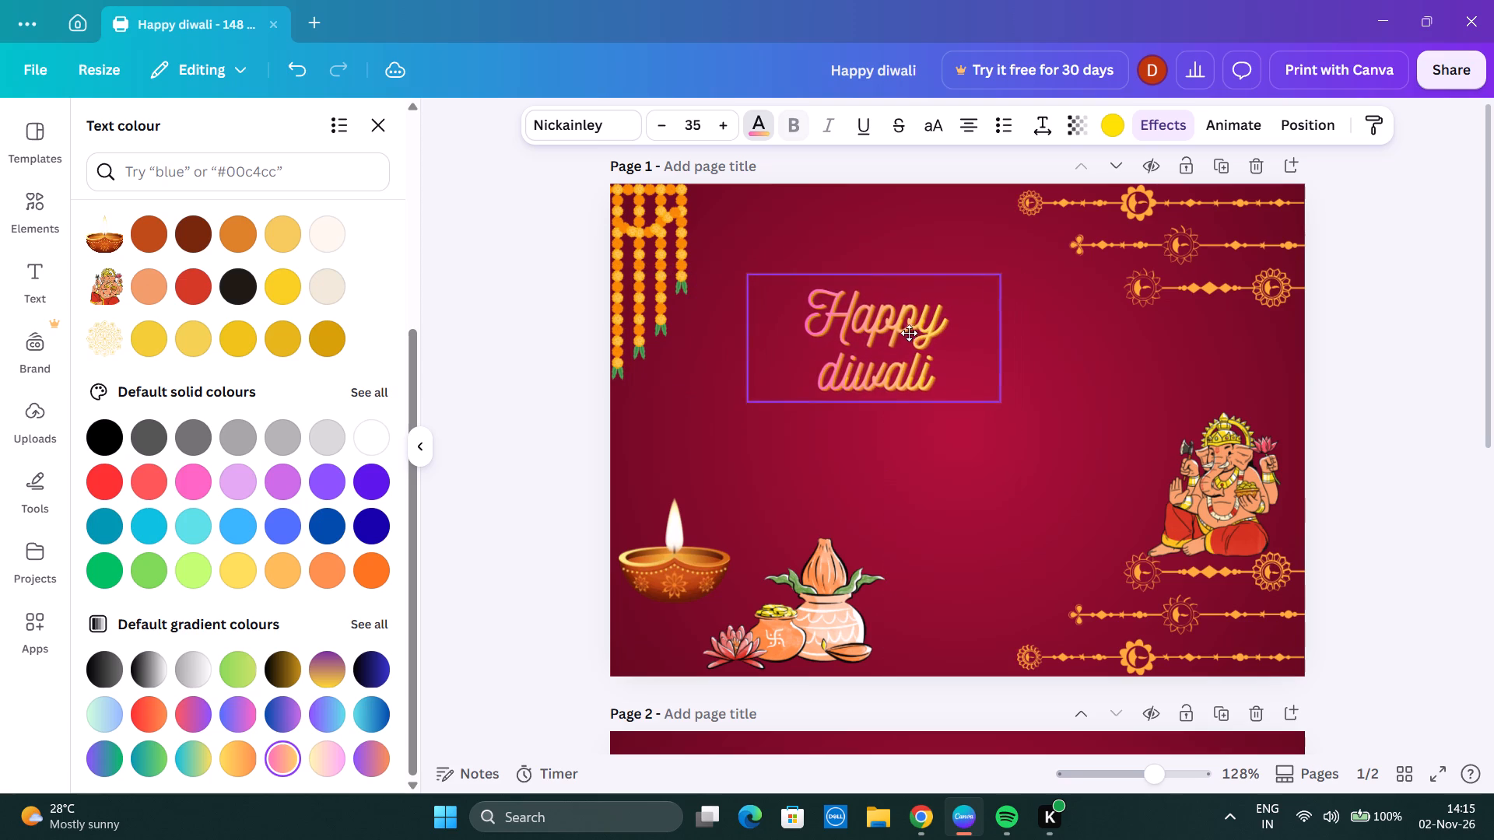
Widen the greeting's text box to fit "Happy diwali" on one line, and scale it up to about size 37.1.
{"action": "left_click_drag", "start_coordinate": [964, 341], "coordinate": [1026, 338]}
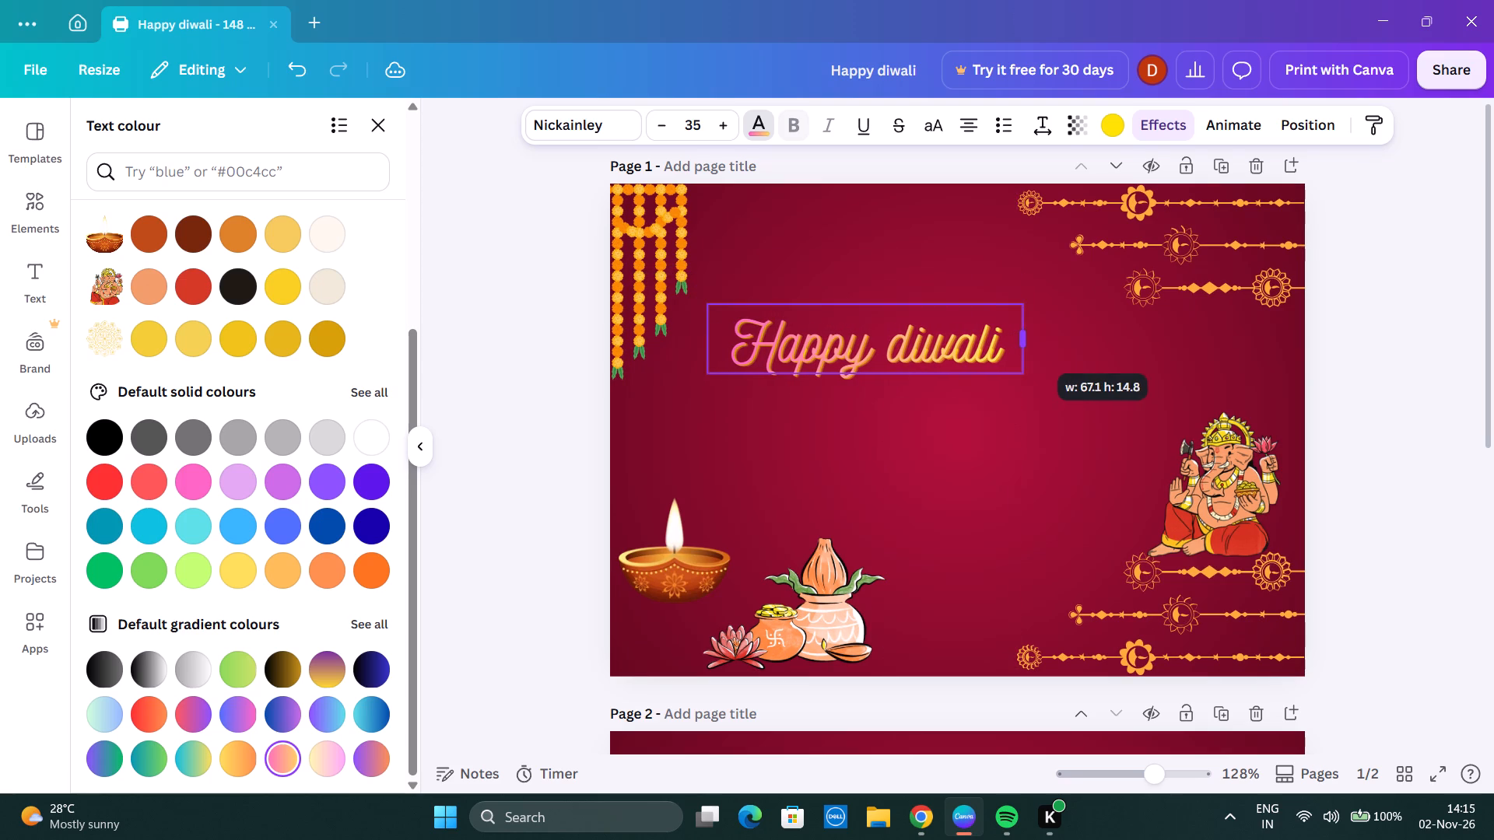
{"action": "left_click_drag", "start_coordinate": [1026, 338], "coordinate": [1027, 338]}
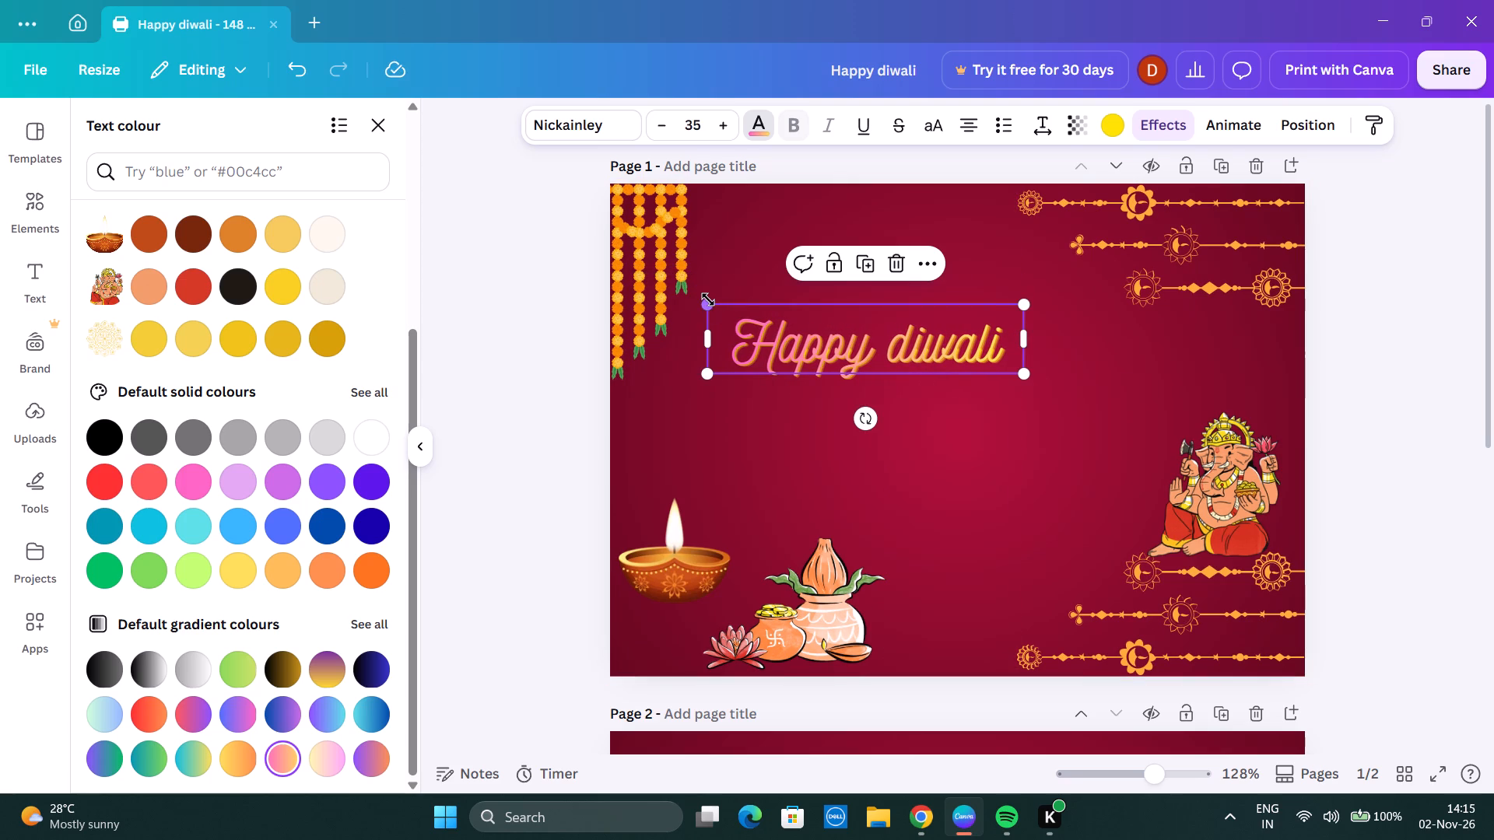
{"action": "left_click_drag", "start_coordinate": [708, 299], "coordinate": [689, 287]}
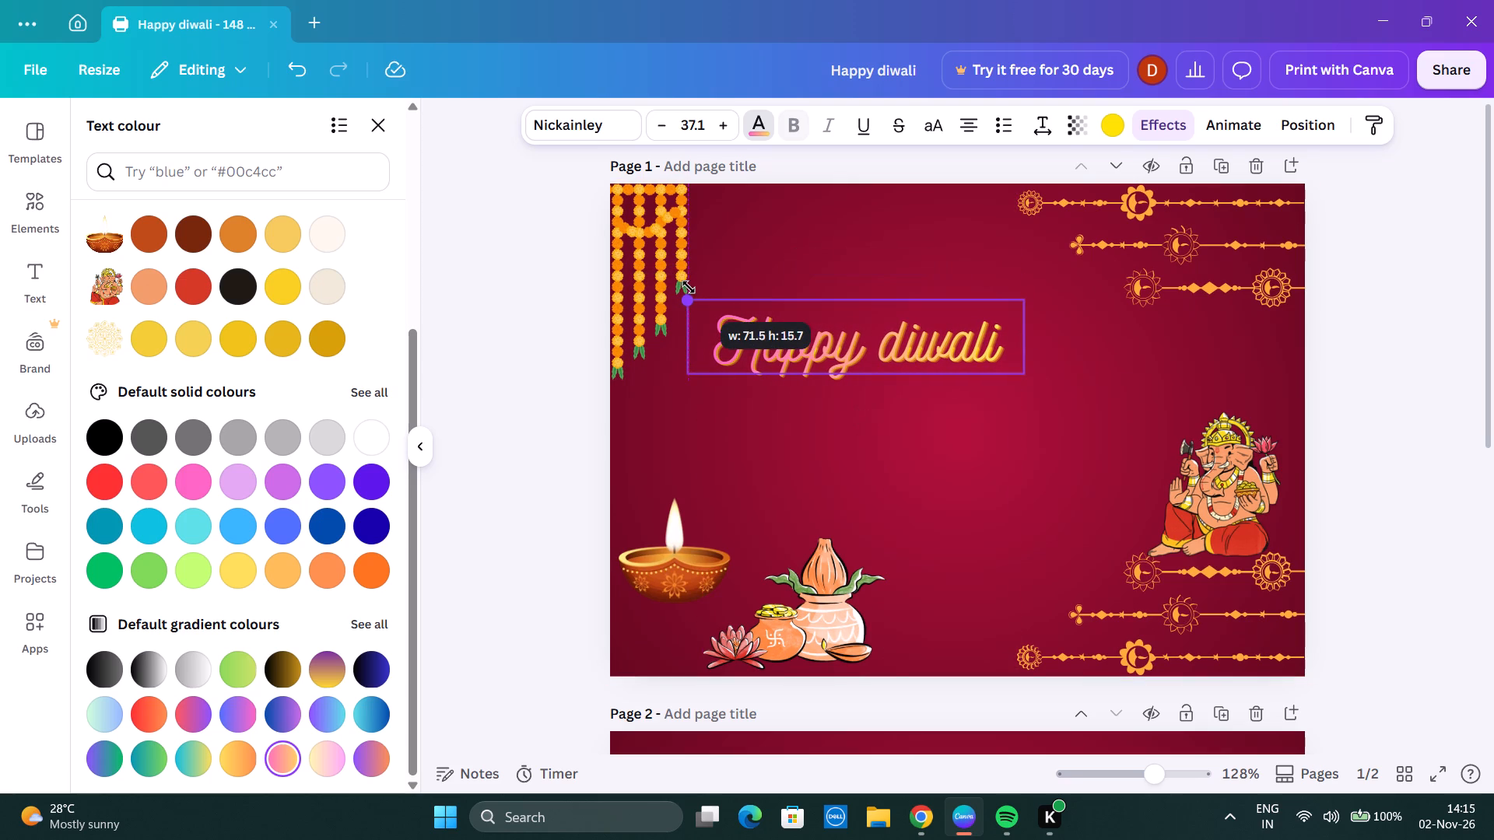
{"action": "left_click_drag", "start_coordinate": [689, 287], "coordinate": [686, 287]}
Reposition the one-line greeting just beside the marigold garlands, above the diya and kalash on page 1.
{"action": "left_click_drag", "start_coordinate": [864, 348], "coordinate": [850, 358]}
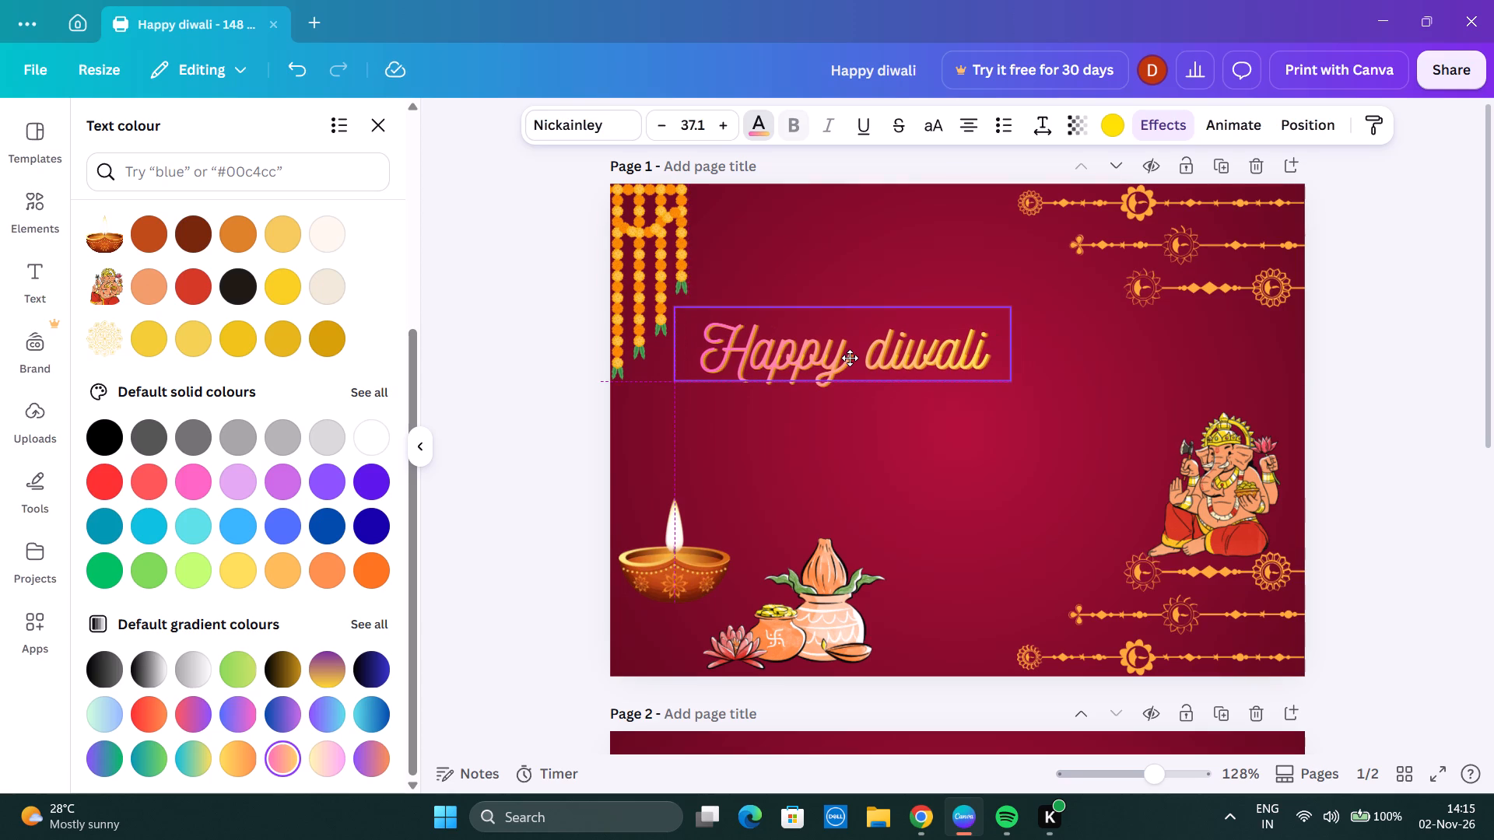
{"action": "left_click_drag", "start_coordinate": [850, 358], "coordinate": [816, 379]}
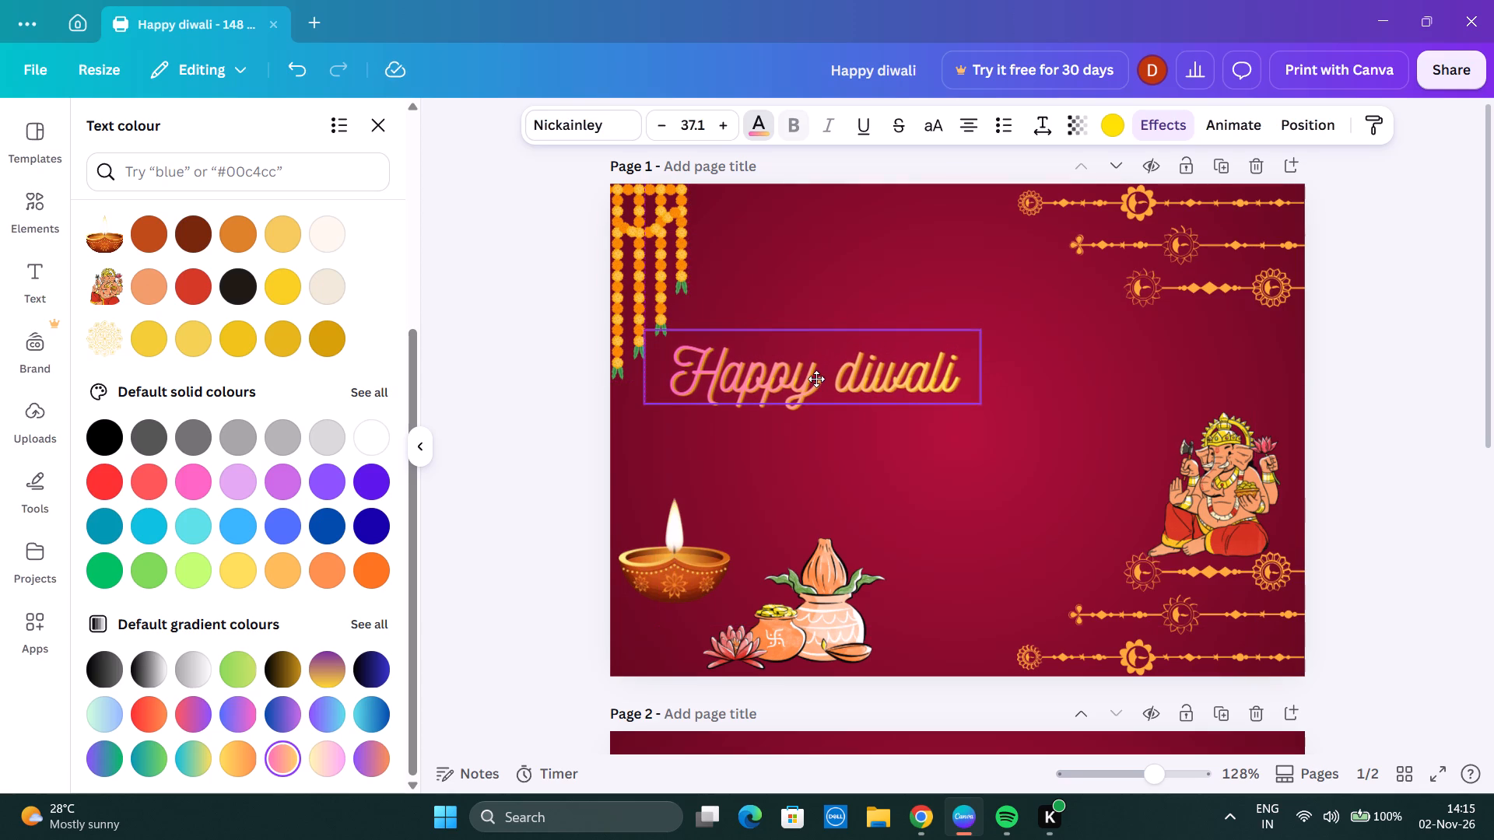
{"action": "left_click_drag", "start_coordinate": [816, 379], "coordinate": [815, 384]}
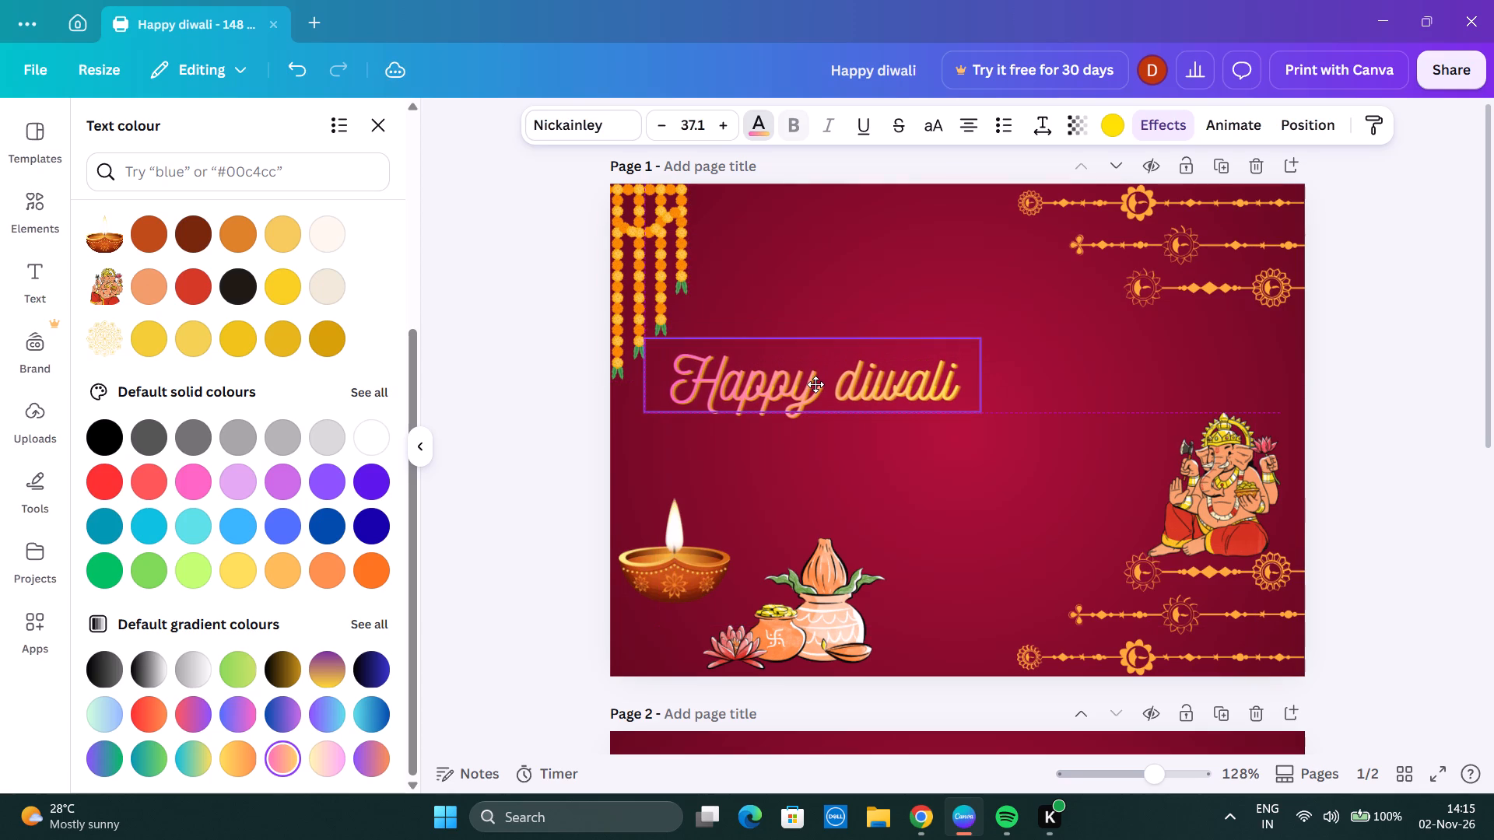
{"action": "left_click_drag", "start_coordinate": [815, 384], "coordinate": [819, 381]}
{"action": "left_click_drag", "start_coordinate": [819, 381], "coordinate": [842, 366]}
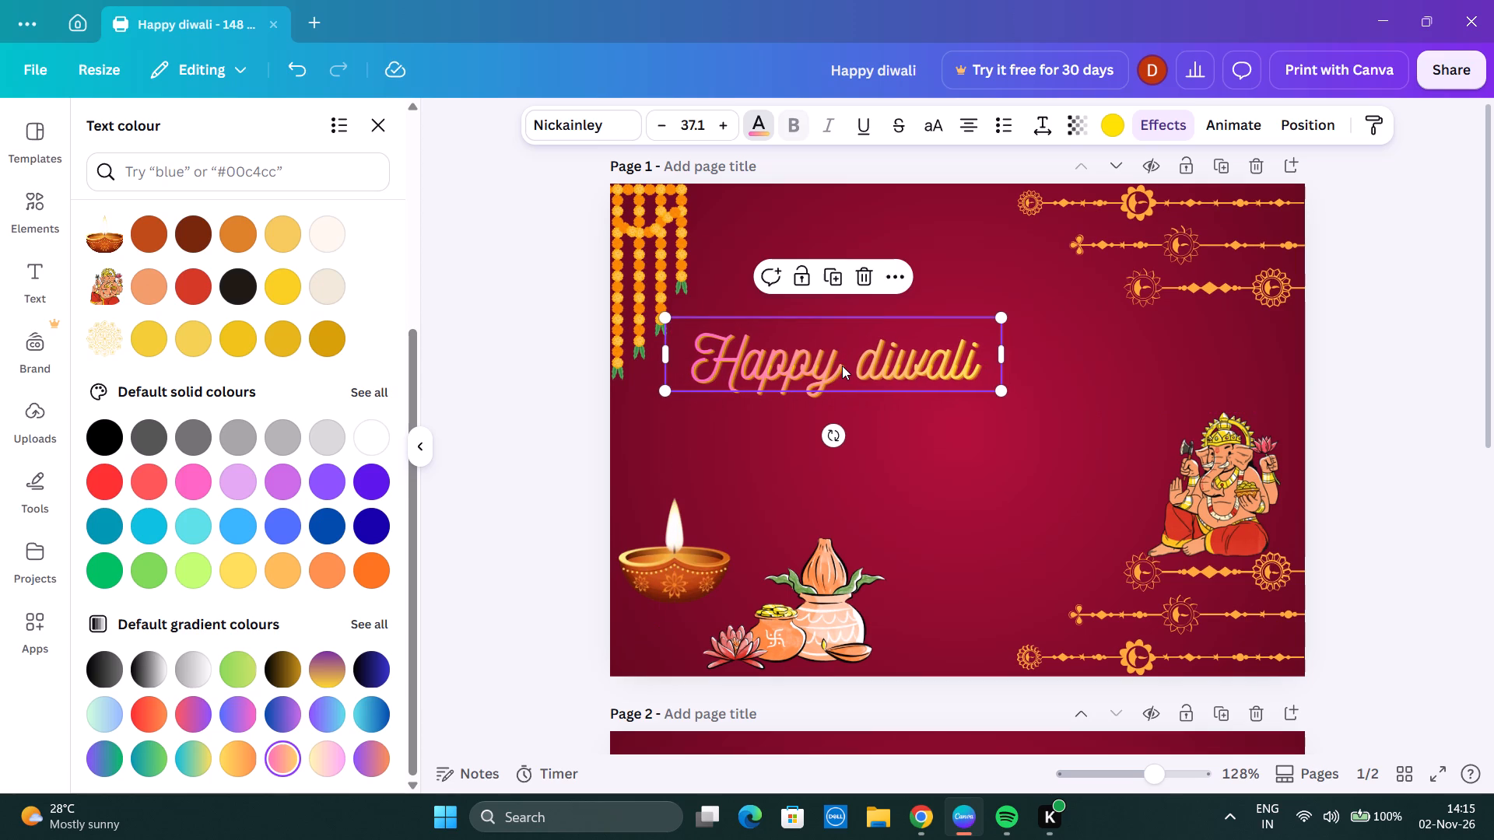
{"action": "left_click_drag", "start_coordinate": [842, 366], "coordinate": [850, 368]}
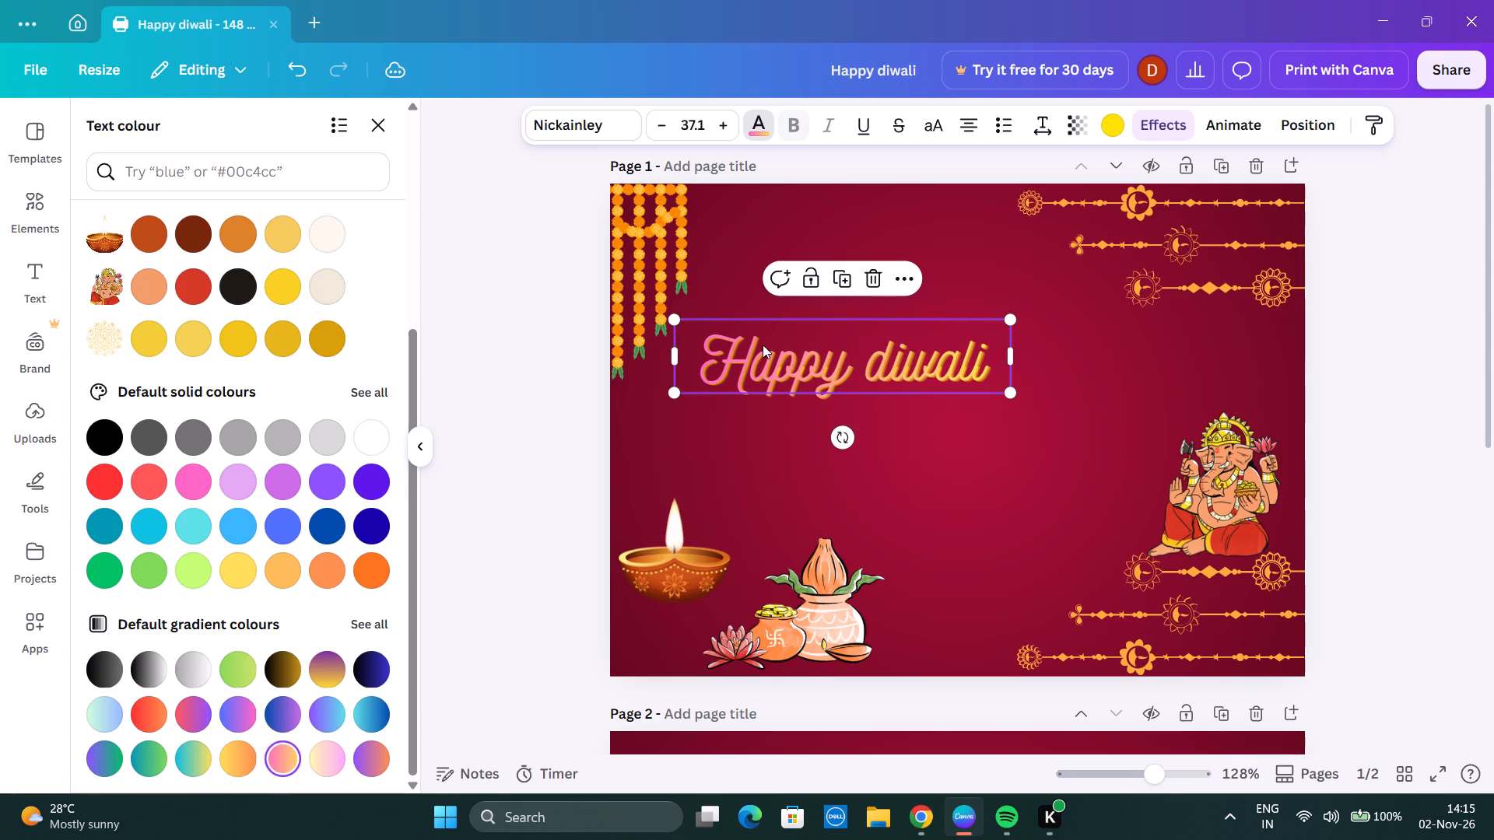
Browse the ready-made font combinations and add the "love always" script design to page 1.
{"action": "left_click", "coordinate": [34, 262]}
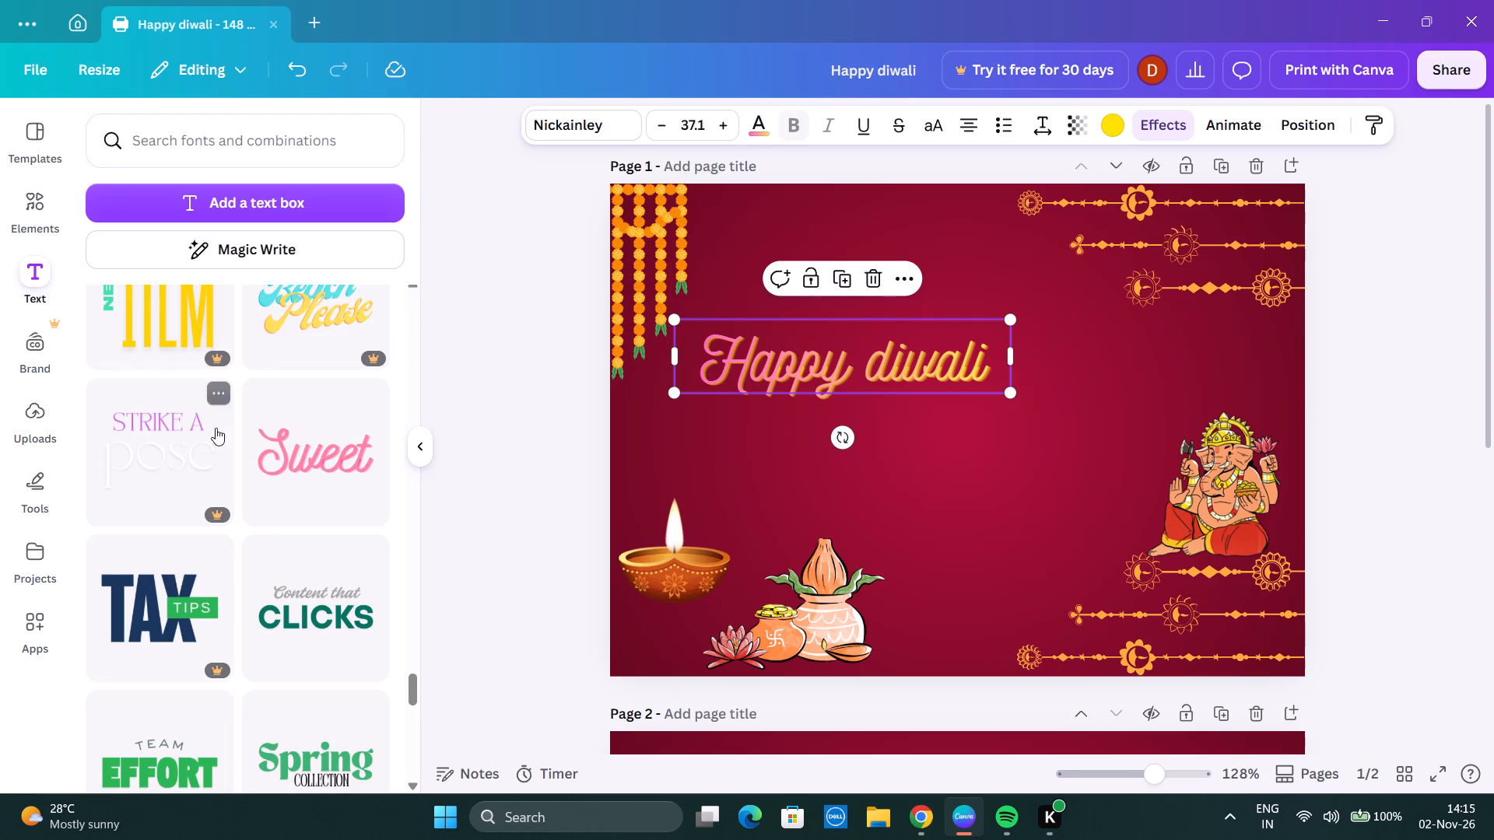
{"action": "scroll", "coordinate": [247, 453], "scroll_direction": "down", "scroll_amount": 1}
{"action": "scroll", "coordinate": [310, 488], "scroll_direction": "down", "scroll_amount": 4}
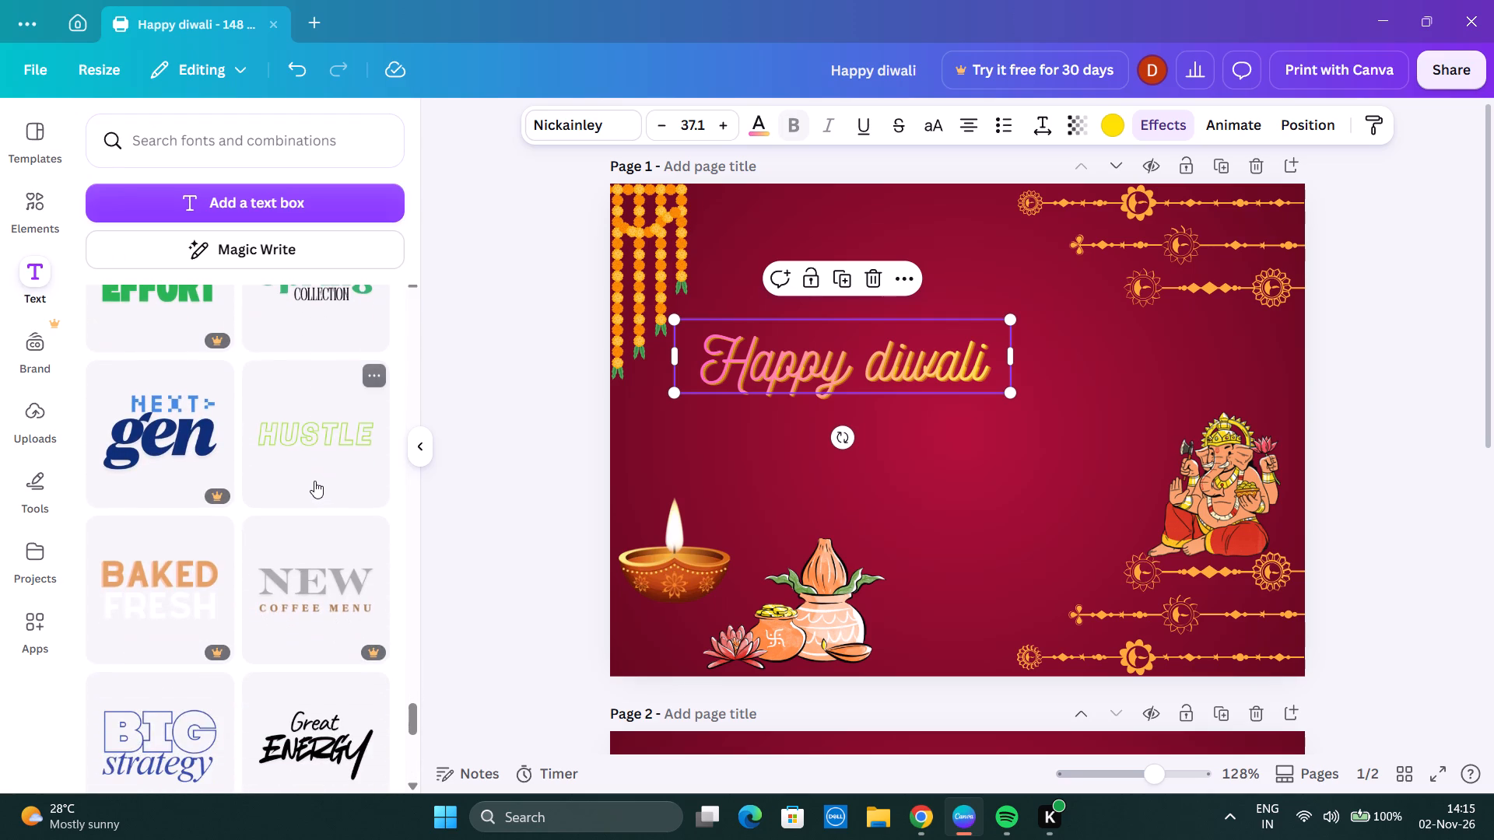
{"action": "scroll", "coordinate": [314, 481], "scroll_direction": "down", "scroll_amount": 1}
{"action": "scroll", "coordinate": [314, 481], "scroll_direction": "up", "scroll_amount": 7}
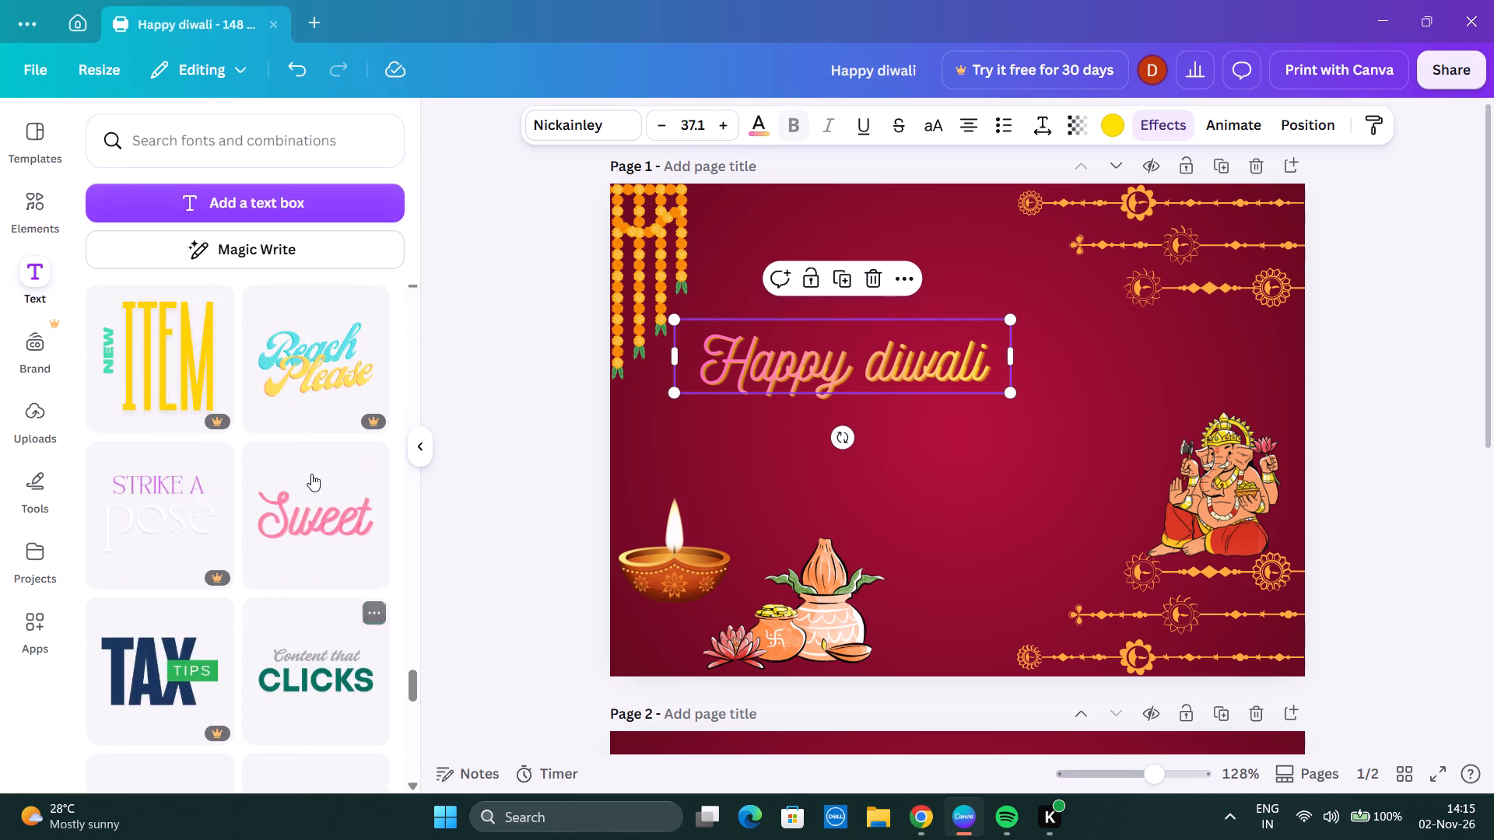
{"action": "scroll", "coordinate": [307, 469], "scroll_direction": "up", "scroll_amount": 9}
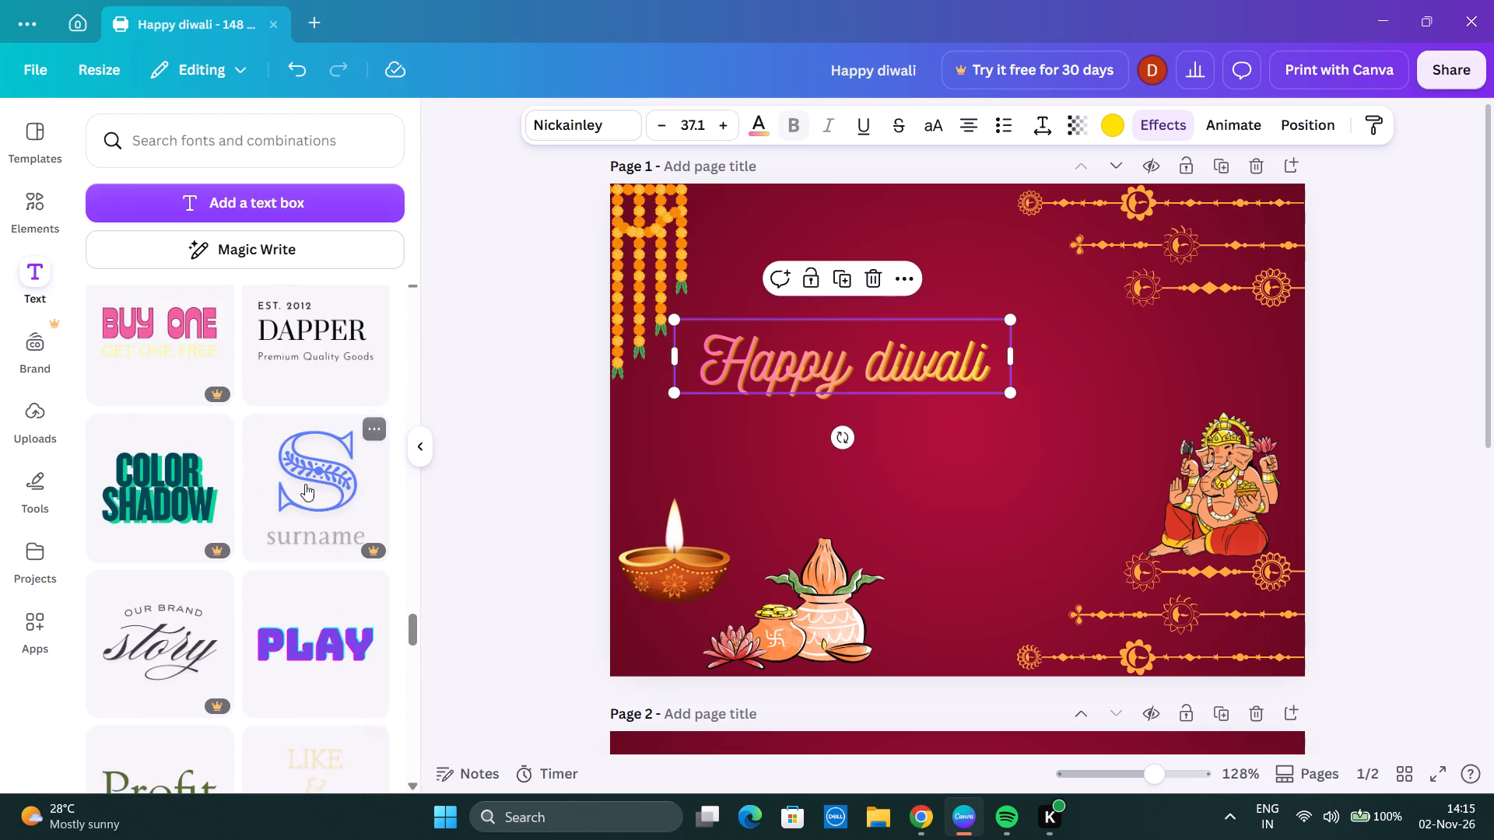
{"action": "scroll", "coordinate": [236, 537], "scroll_direction": "up", "scroll_amount": 5}
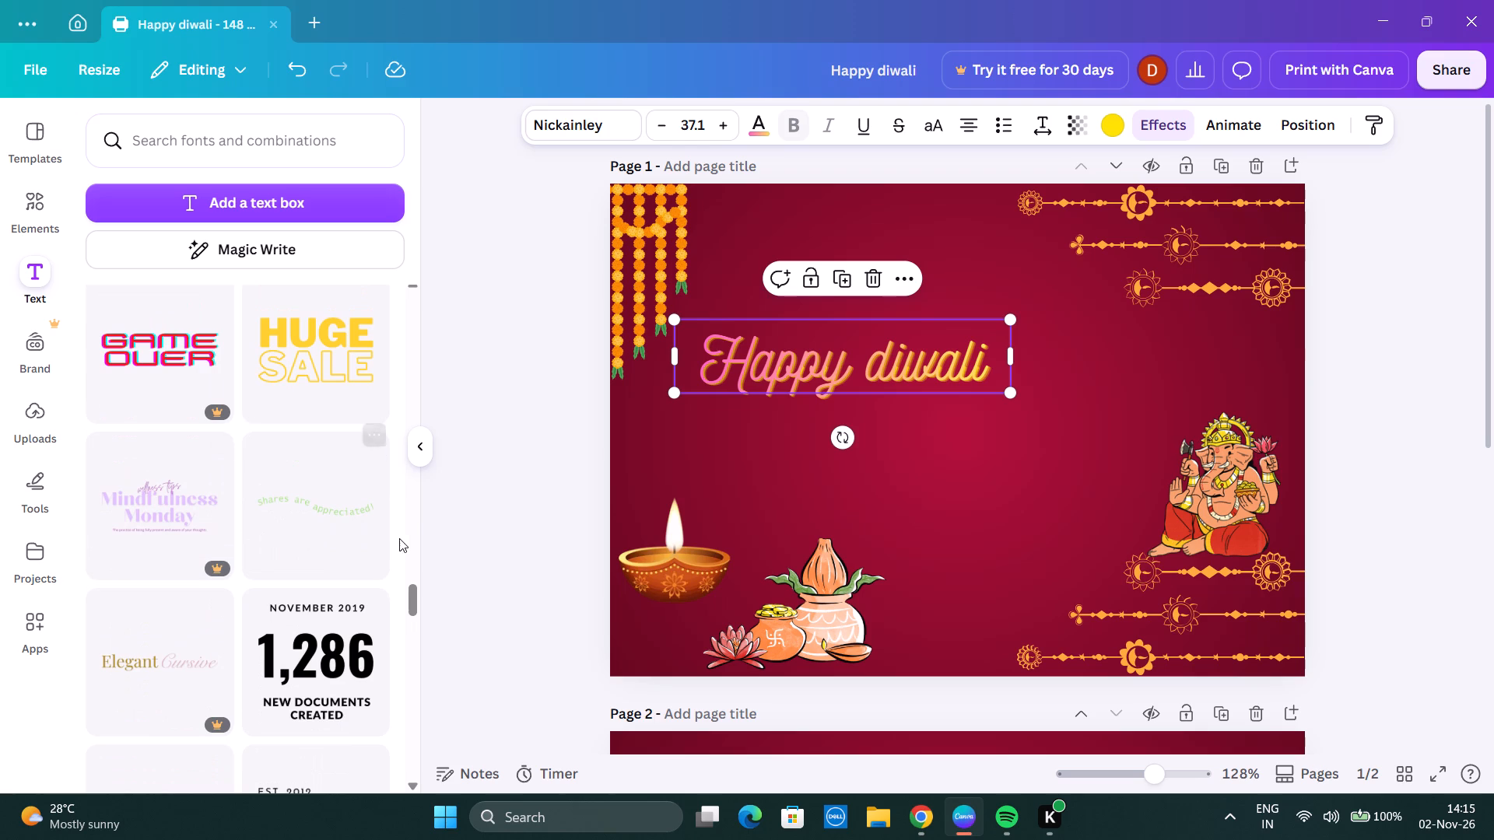
{"action": "scroll", "coordinate": [323, 516], "scroll_direction": "up", "scroll_amount": 2}
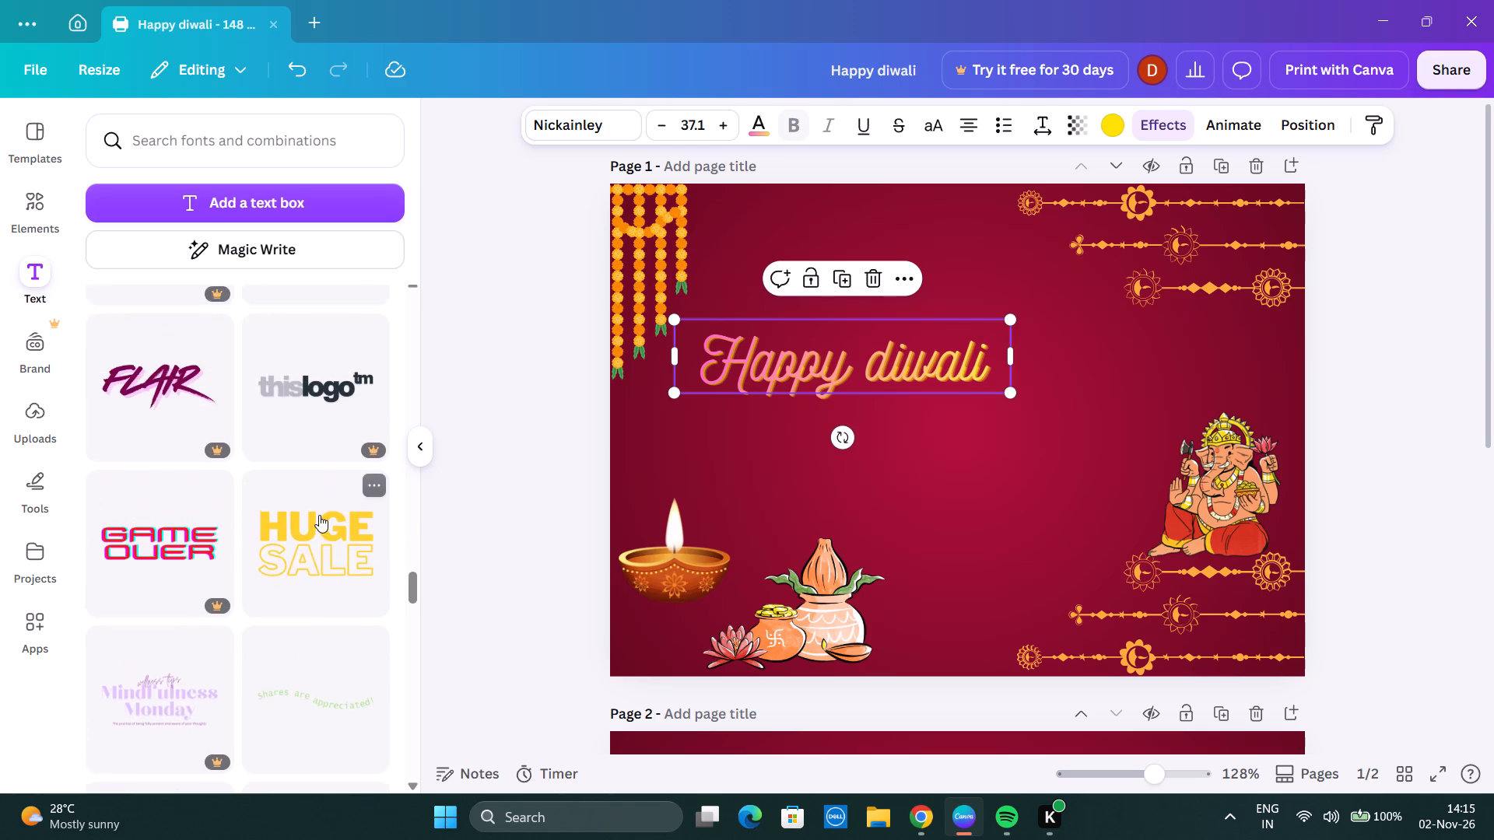
{"action": "scroll", "coordinate": [319, 515], "scroll_direction": "up", "scroll_amount": 4}
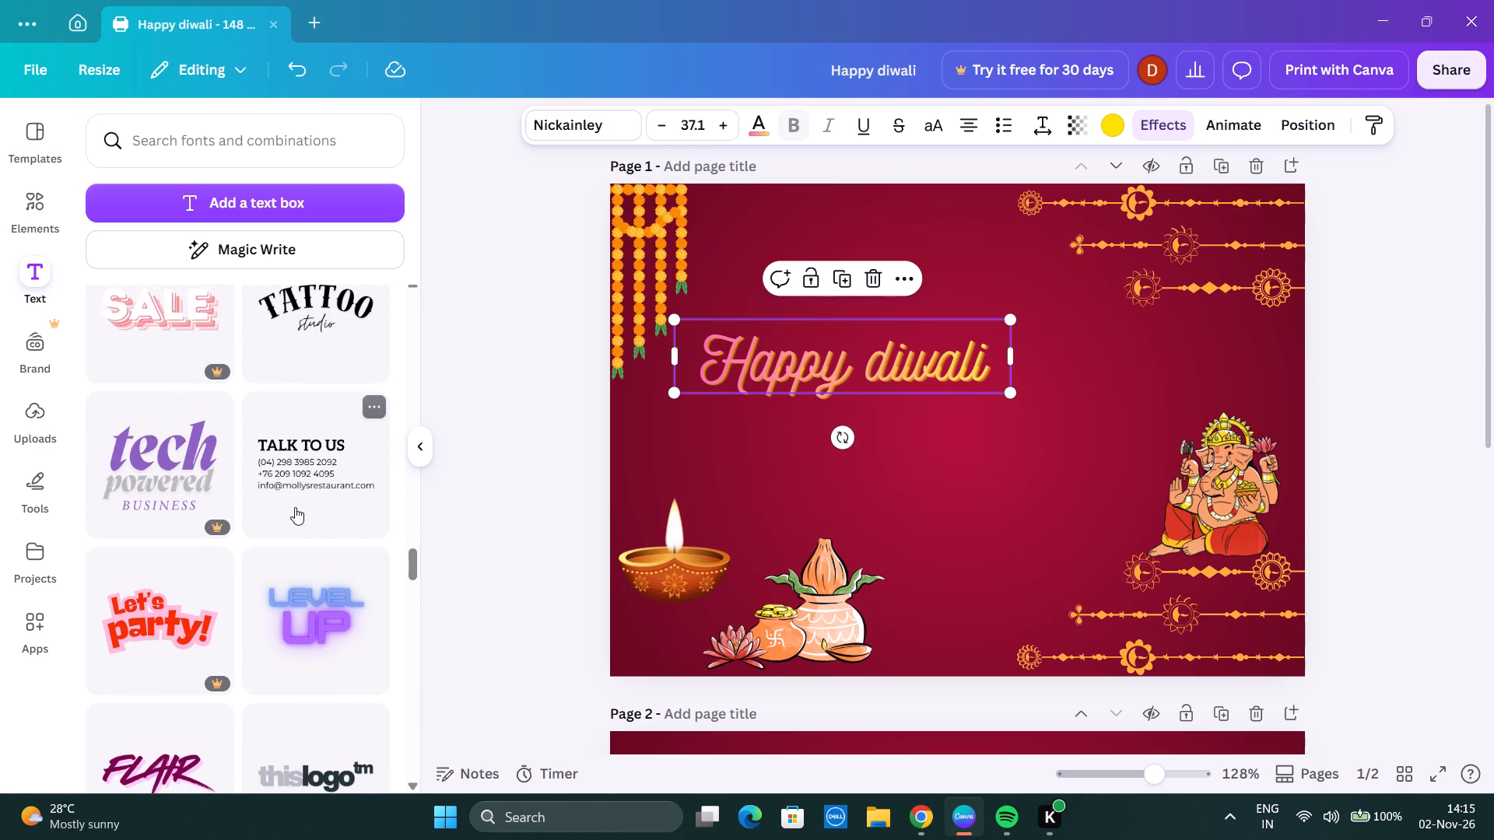
{"action": "scroll", "coordinate": [290, 499], "scroll_direction": "up", "scroll_amount": 8}
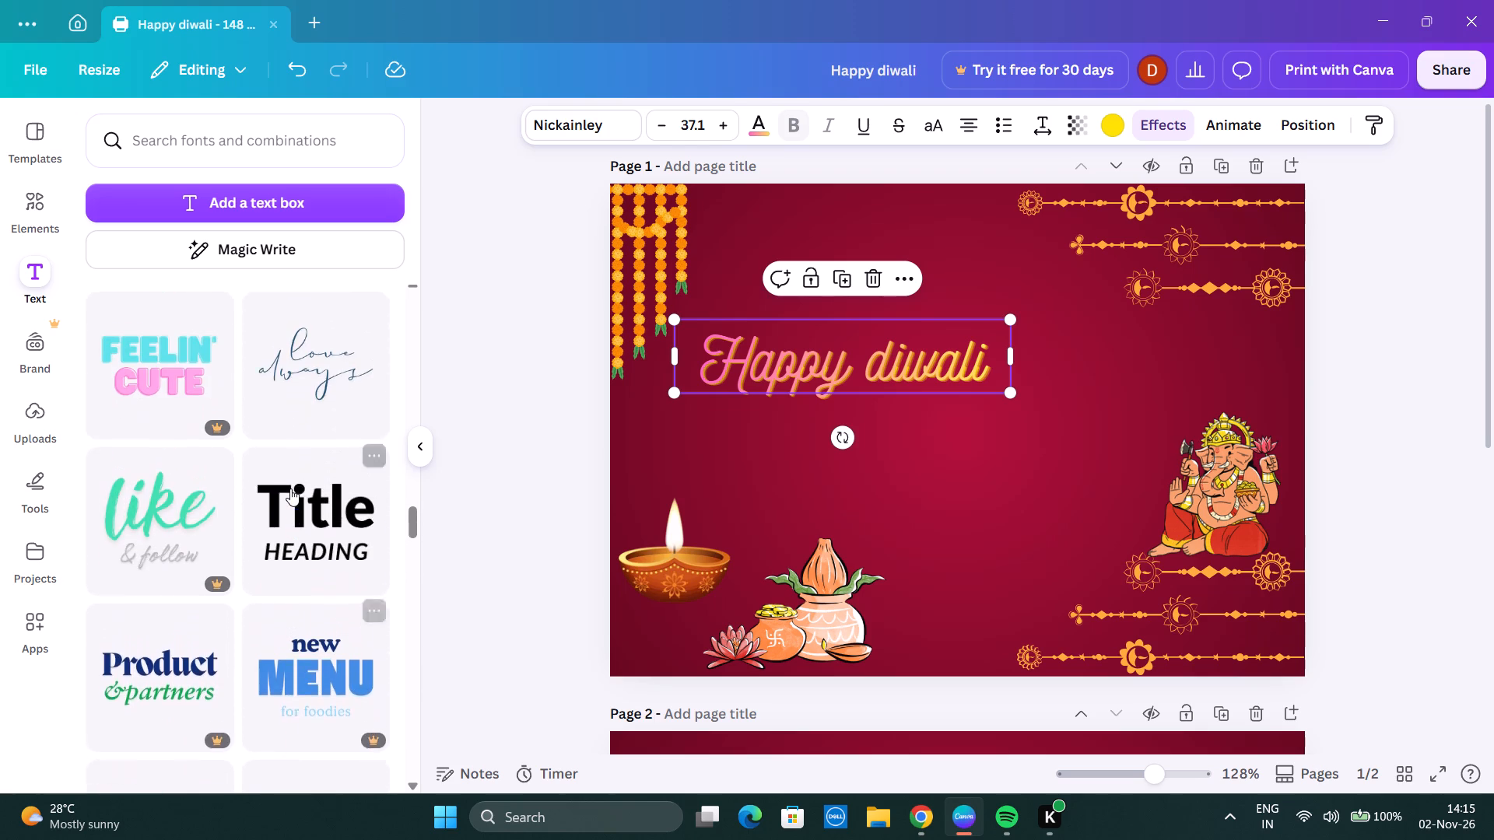
{"action": "scroll", "coordinate": [290, 488], "scroll_direction": "up", "scroll_amount": 1}
{"action": "left_click", "coordinate": [282, 562]}
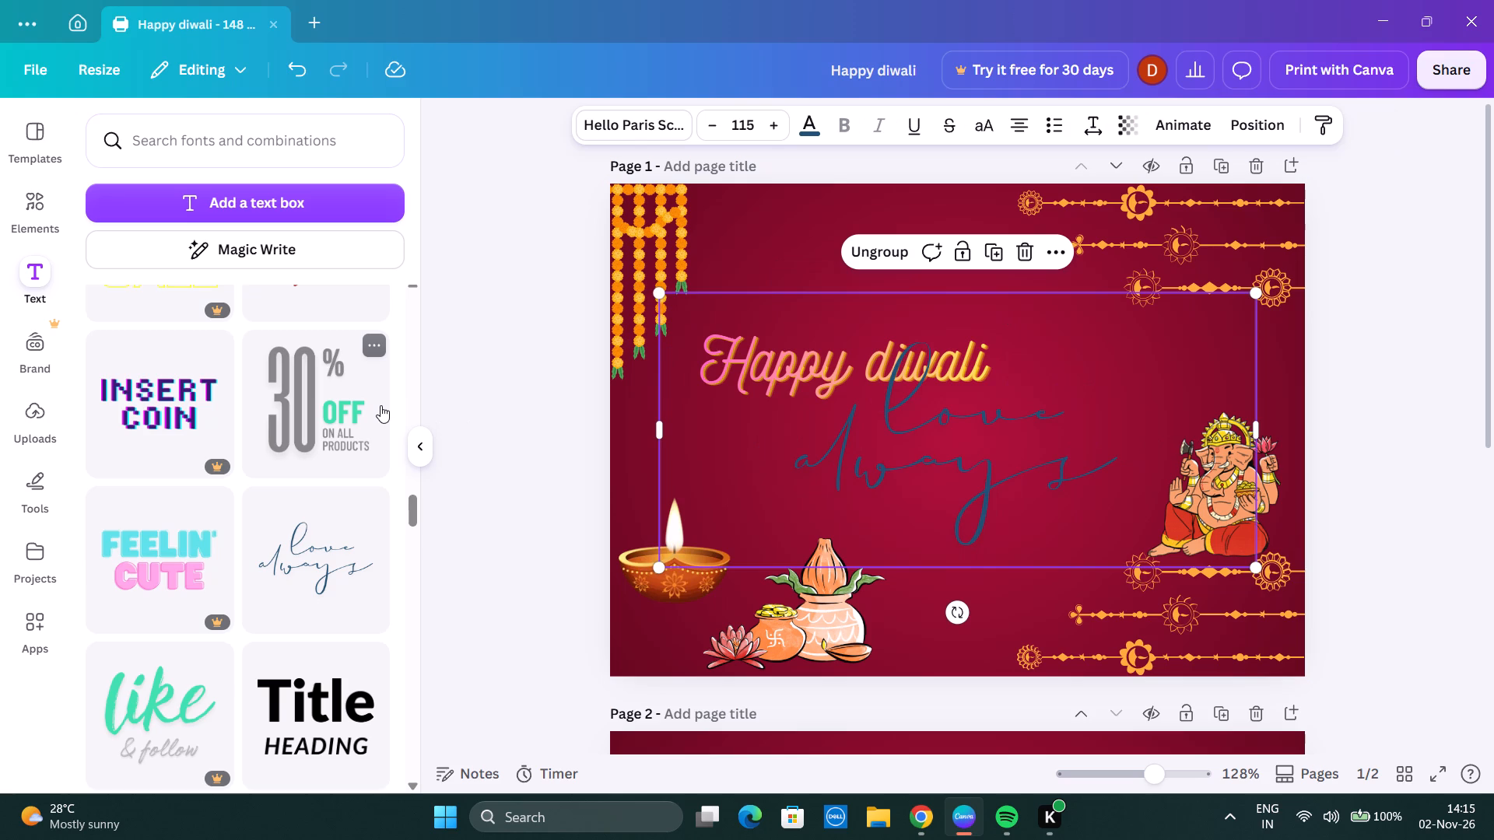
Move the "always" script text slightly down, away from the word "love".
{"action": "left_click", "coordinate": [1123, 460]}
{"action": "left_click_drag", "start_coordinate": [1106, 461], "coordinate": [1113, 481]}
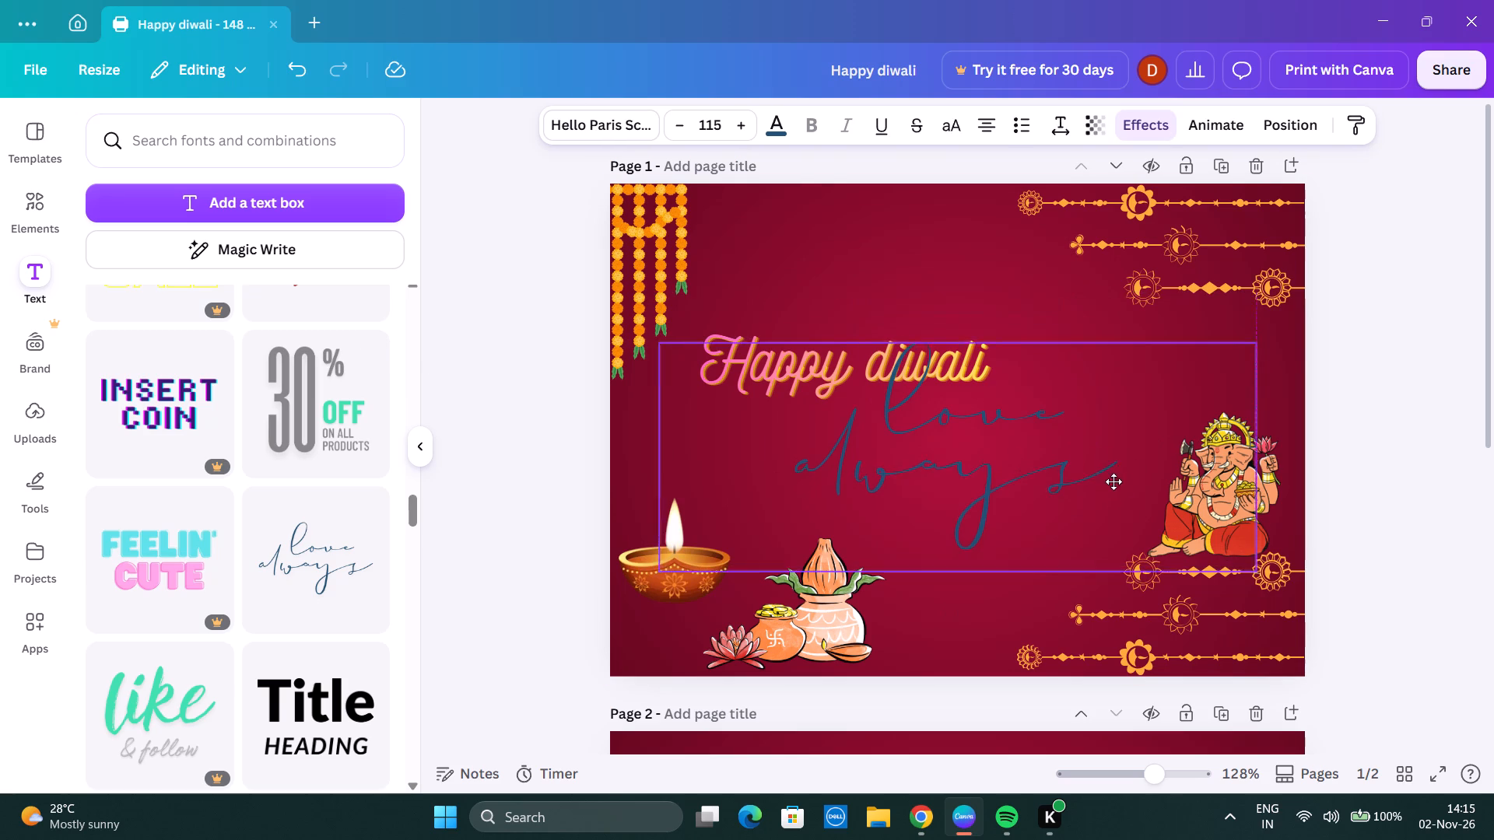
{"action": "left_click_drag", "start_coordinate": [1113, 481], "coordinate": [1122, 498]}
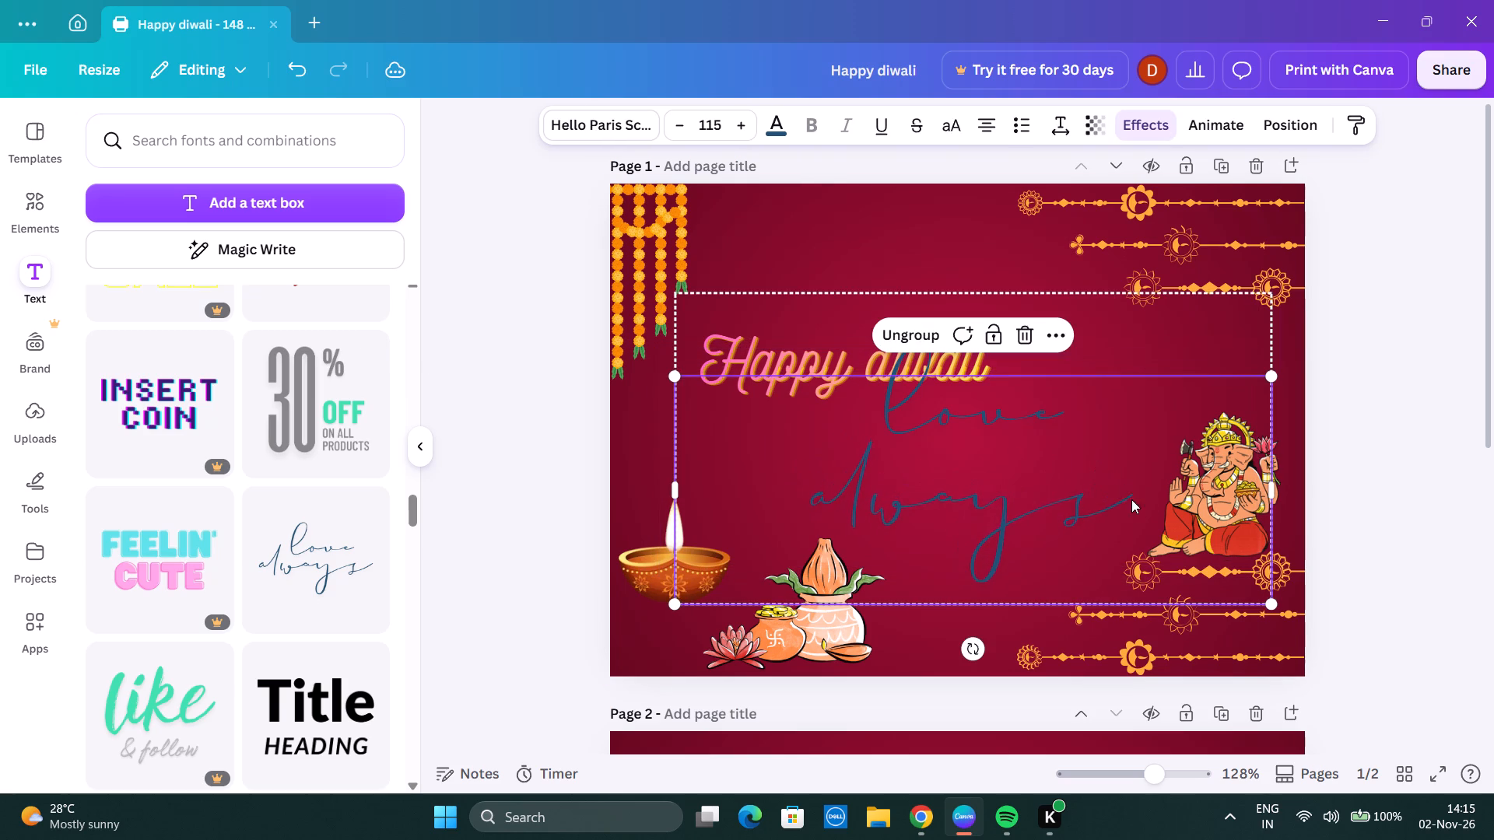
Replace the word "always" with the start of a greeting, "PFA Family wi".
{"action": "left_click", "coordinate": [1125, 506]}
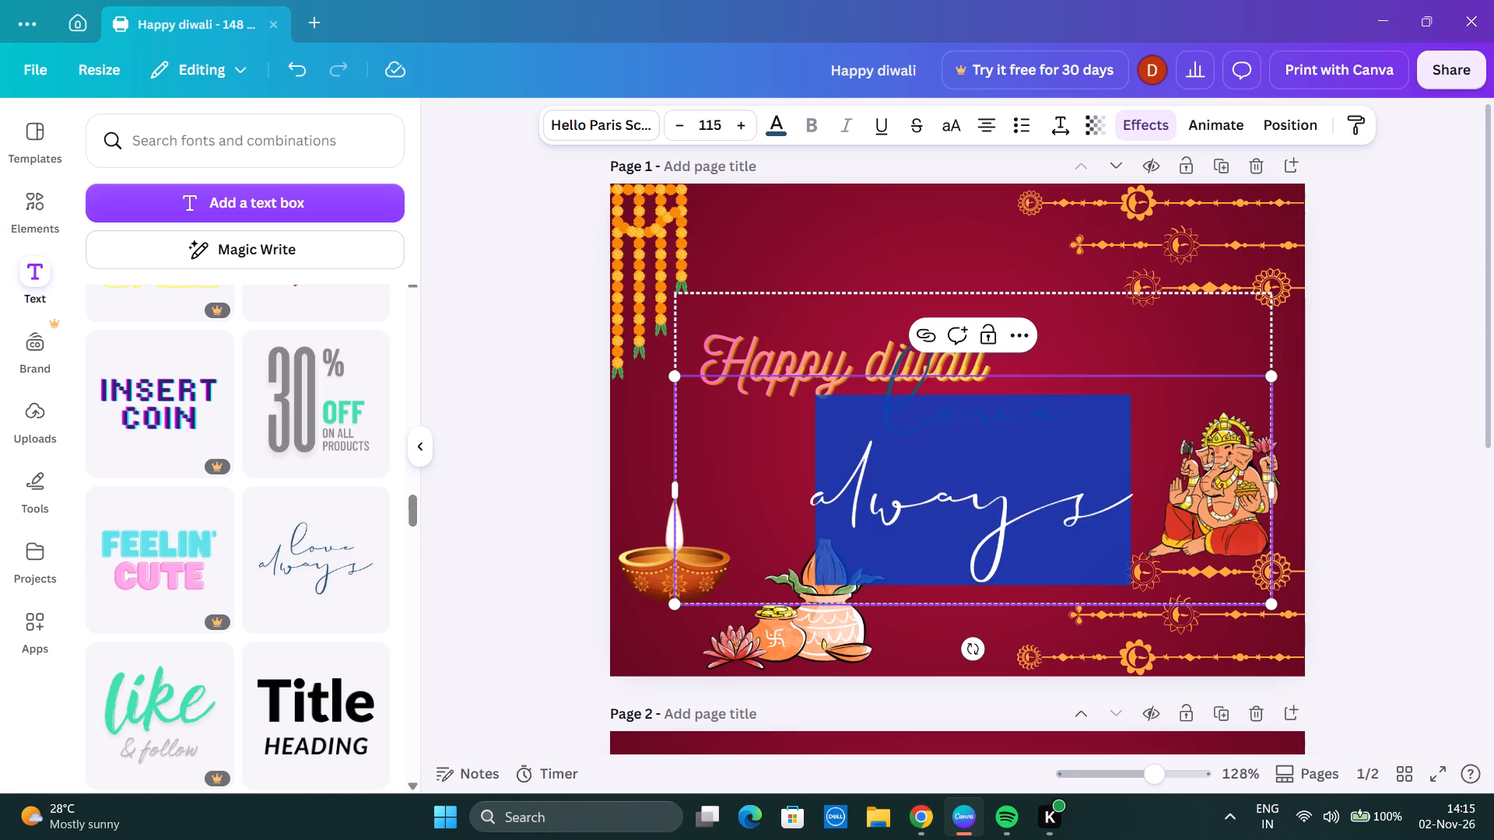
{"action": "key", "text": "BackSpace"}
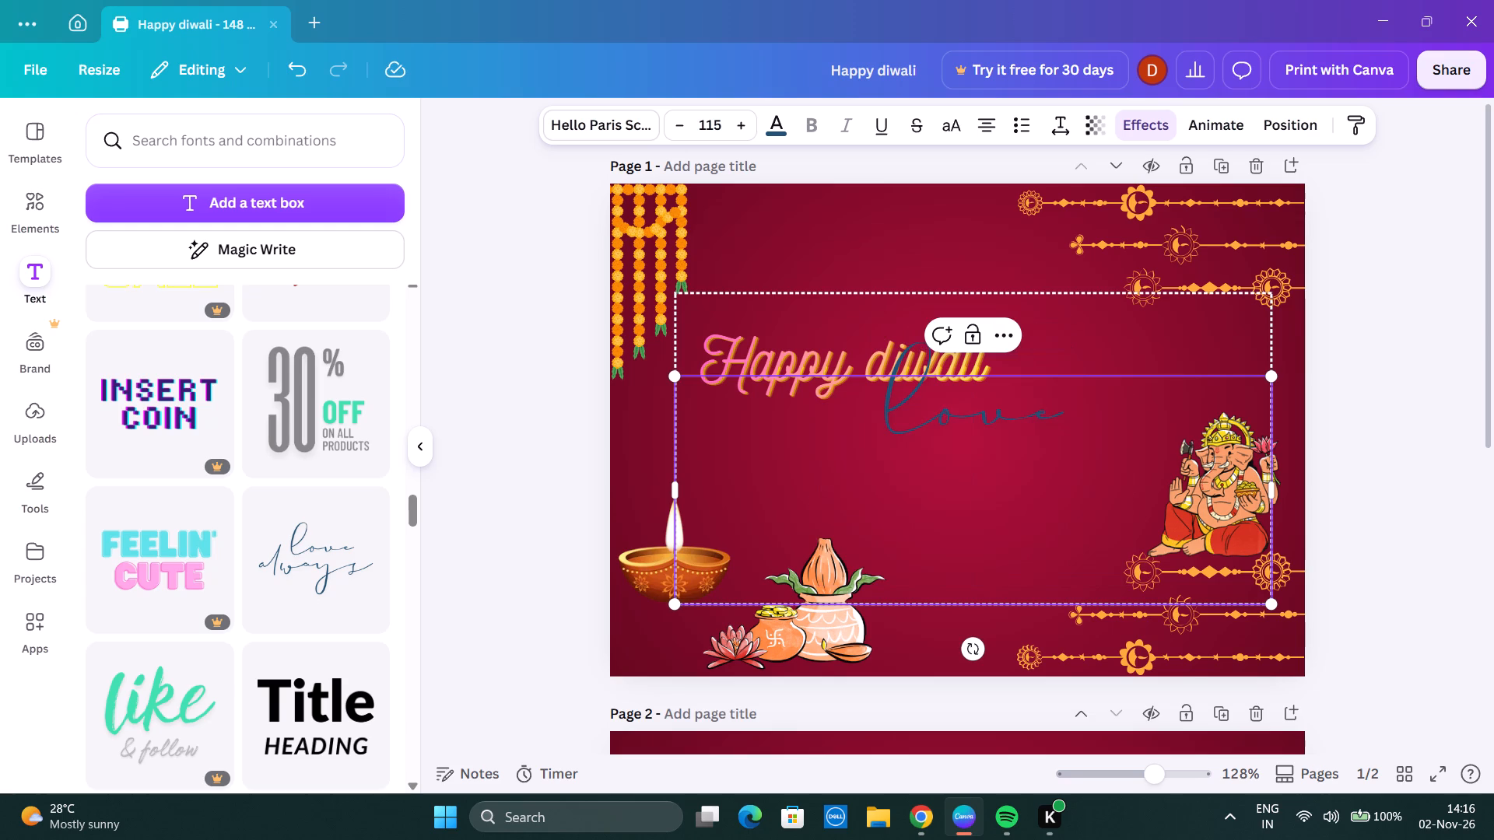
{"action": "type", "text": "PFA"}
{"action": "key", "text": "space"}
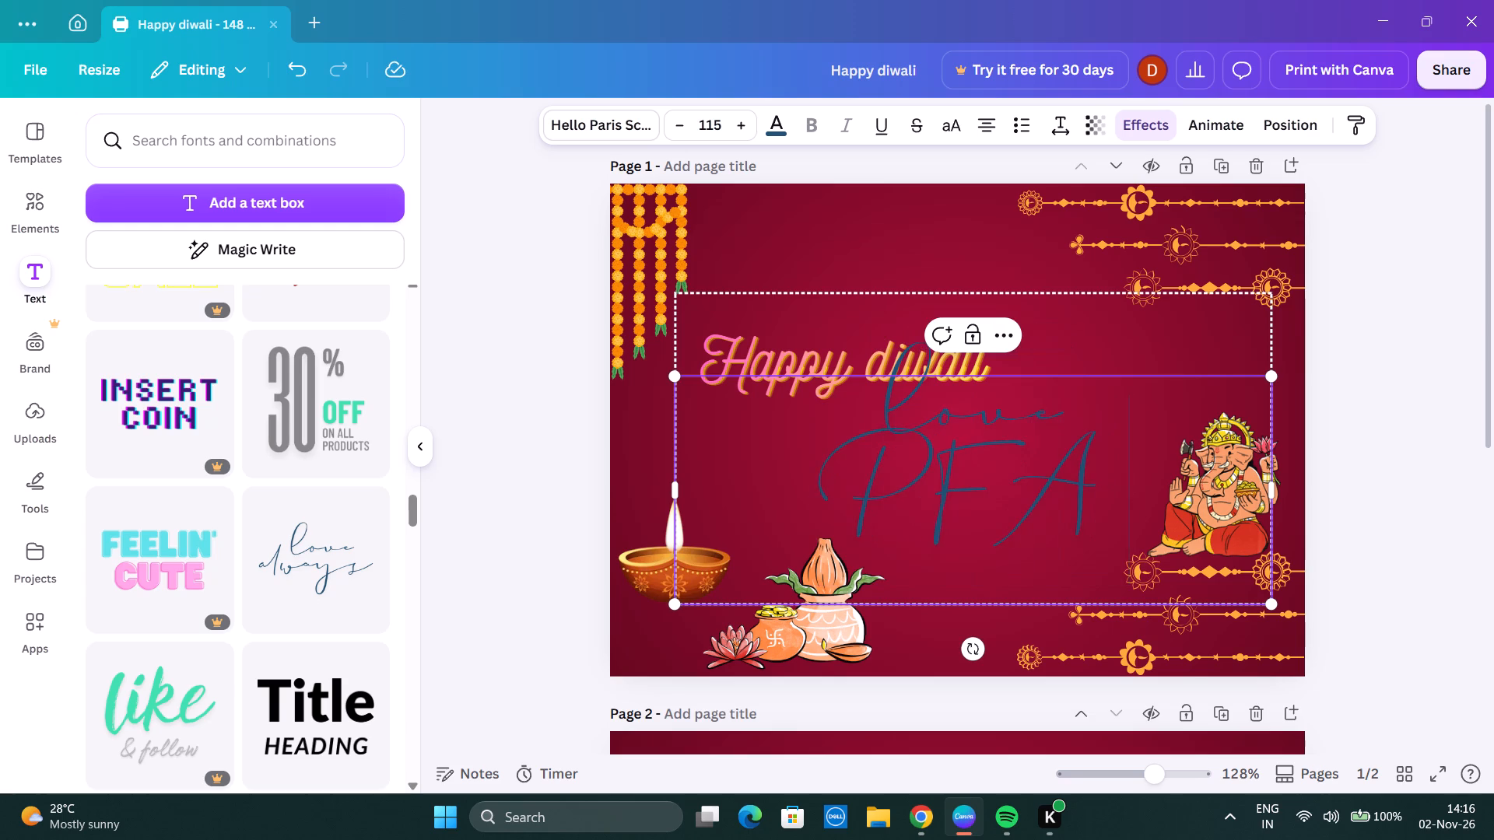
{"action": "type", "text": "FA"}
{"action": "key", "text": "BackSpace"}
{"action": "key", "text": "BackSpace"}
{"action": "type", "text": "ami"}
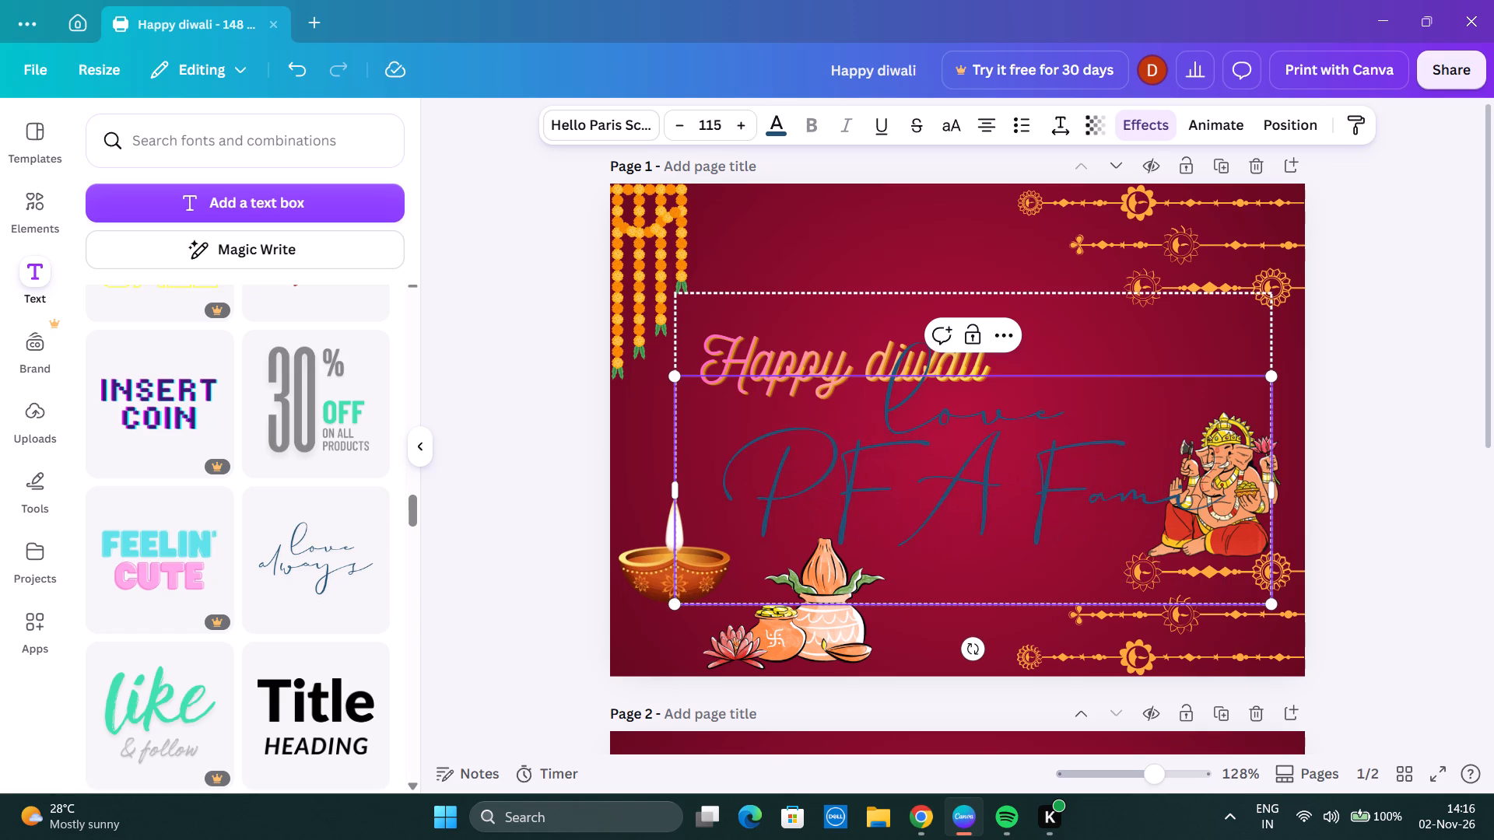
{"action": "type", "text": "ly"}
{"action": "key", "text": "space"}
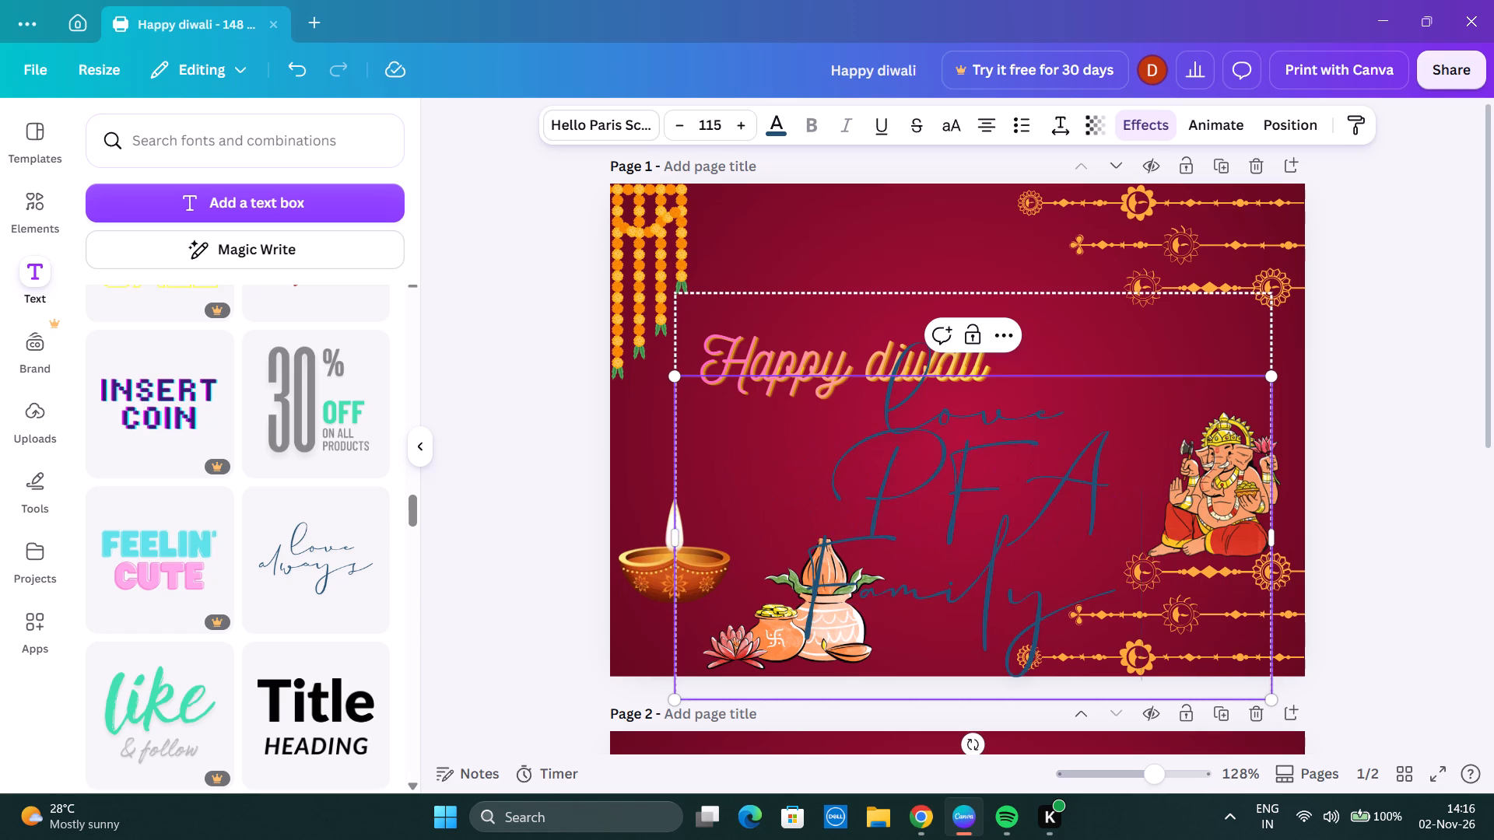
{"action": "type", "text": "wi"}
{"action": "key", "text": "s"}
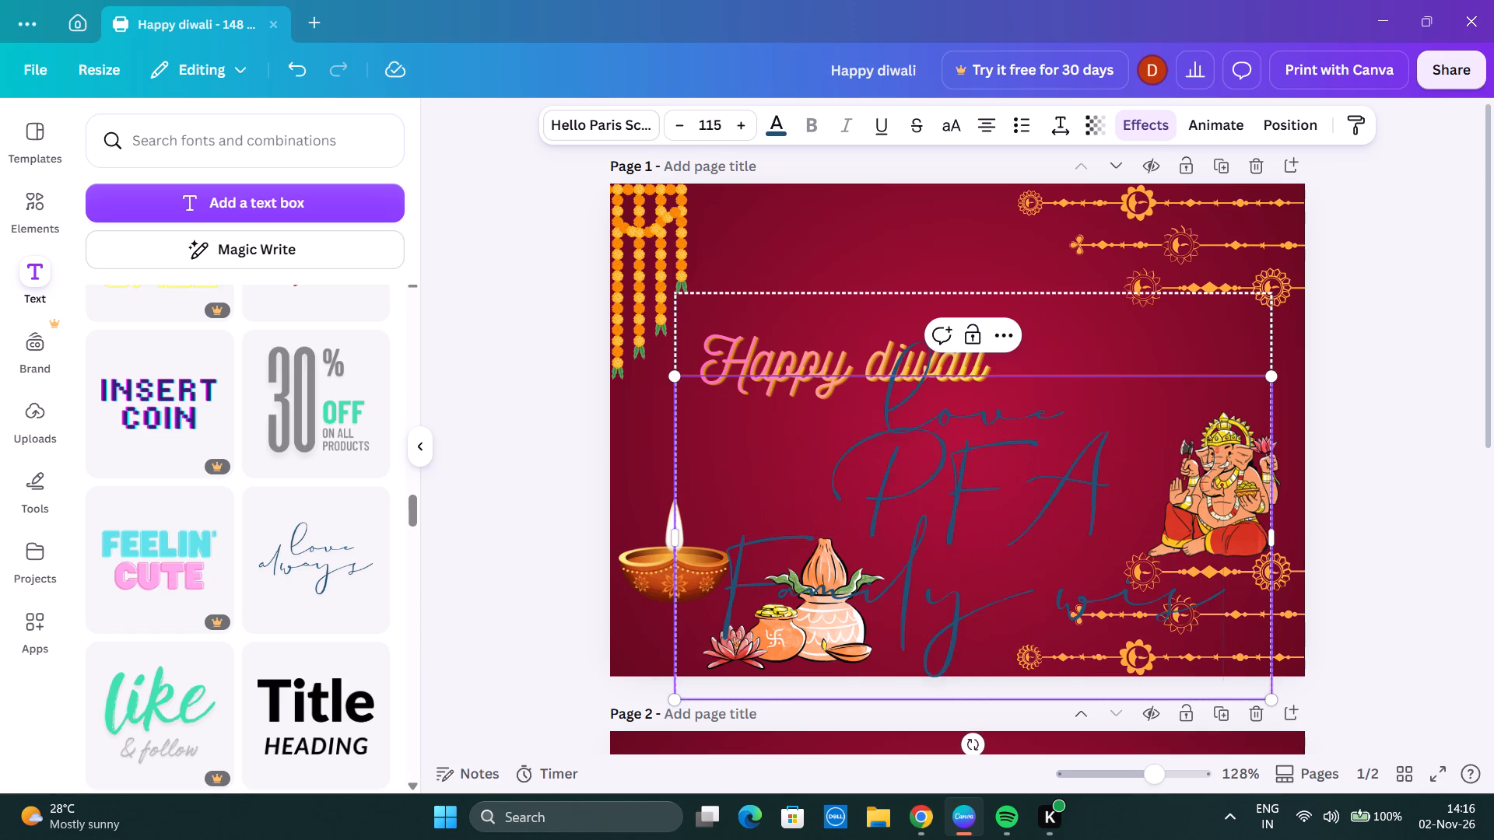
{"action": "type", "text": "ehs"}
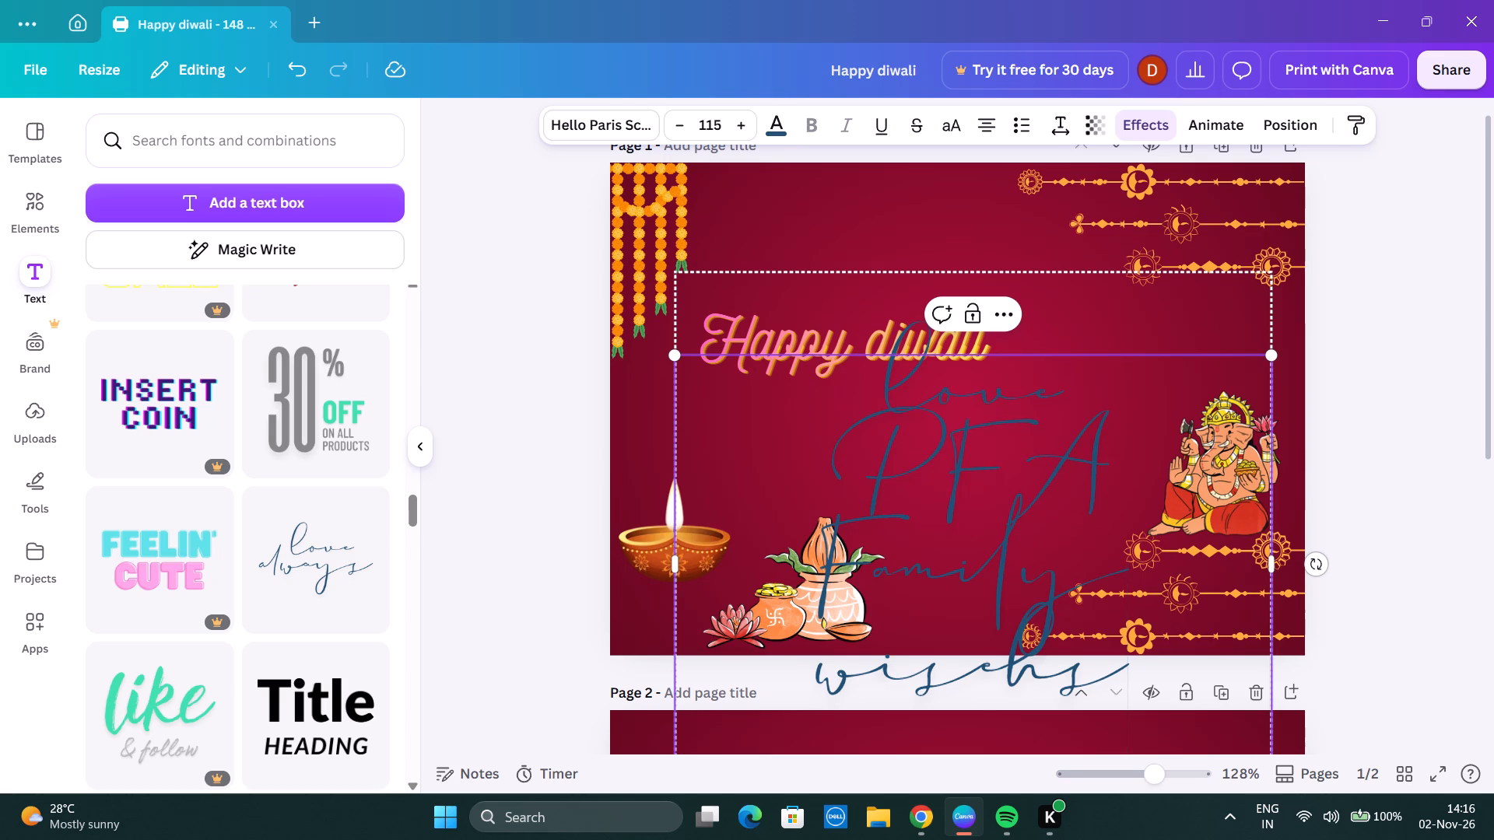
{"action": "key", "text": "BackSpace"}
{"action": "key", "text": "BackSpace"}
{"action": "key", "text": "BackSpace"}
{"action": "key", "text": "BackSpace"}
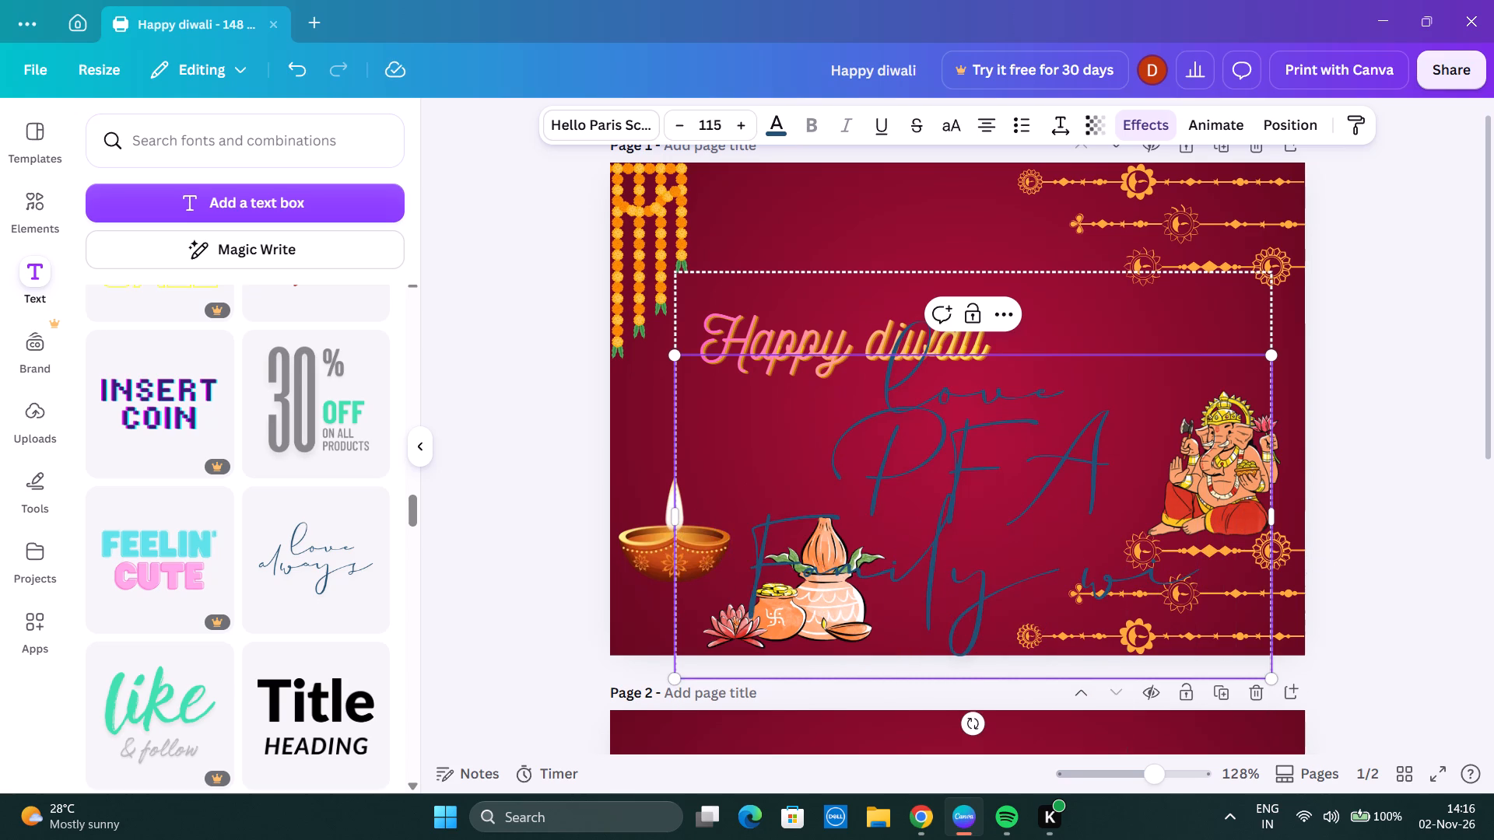
Delete the leftover "love" script text from page 1.
{"action": "left_click", "coordinate": [1110, 292]}
{"action": "left_click_drag", "start_coordinate": [1091, 293], "coordinate": [984, 291]}
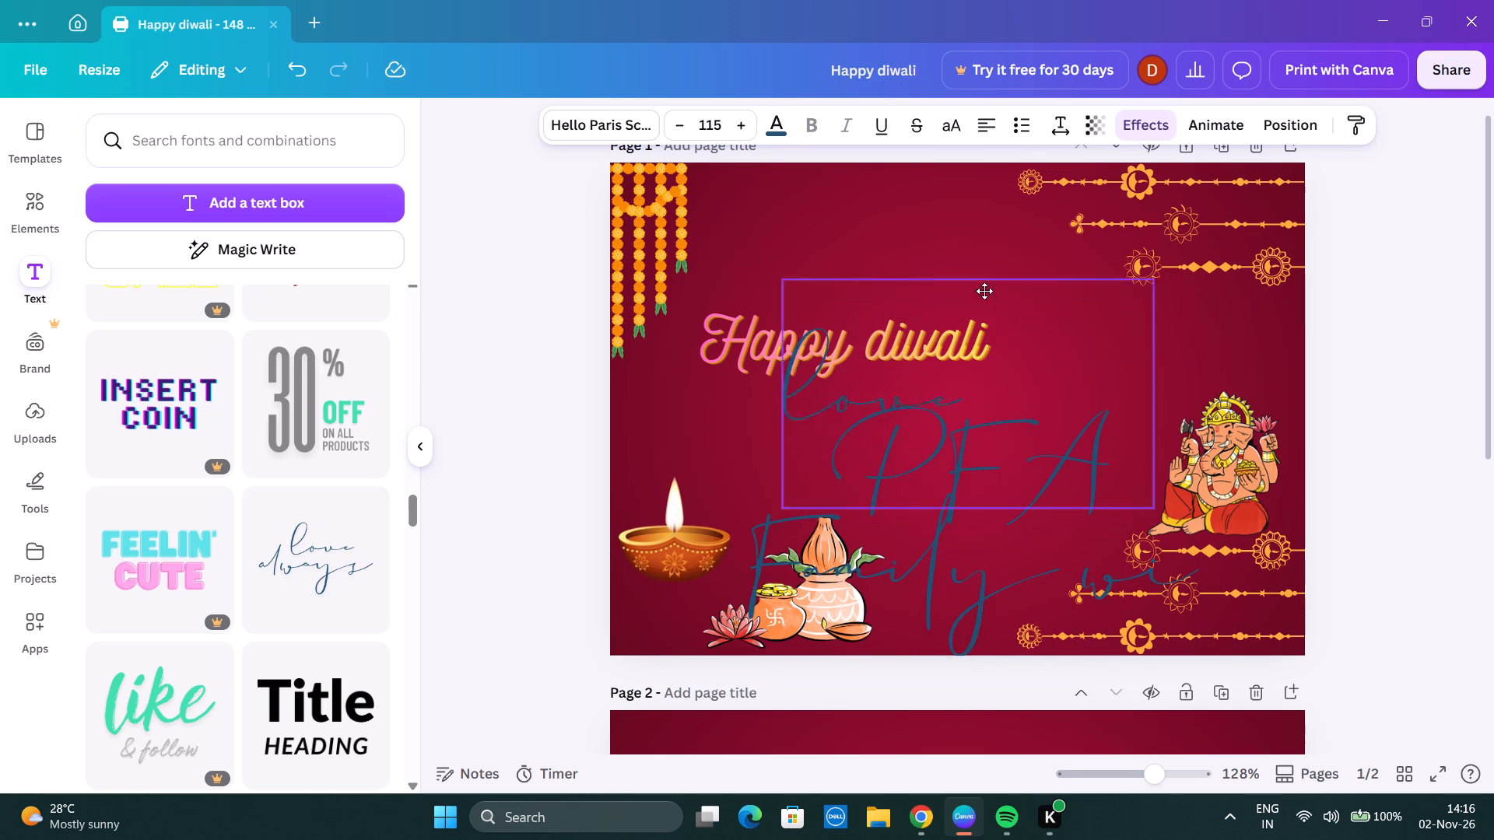
{"action": "left_click_drag", "start_coordinate": [984, 291], "coordinate": [1042, 237]}
{"action": "left_click", "coordinate": [1074, 176]}
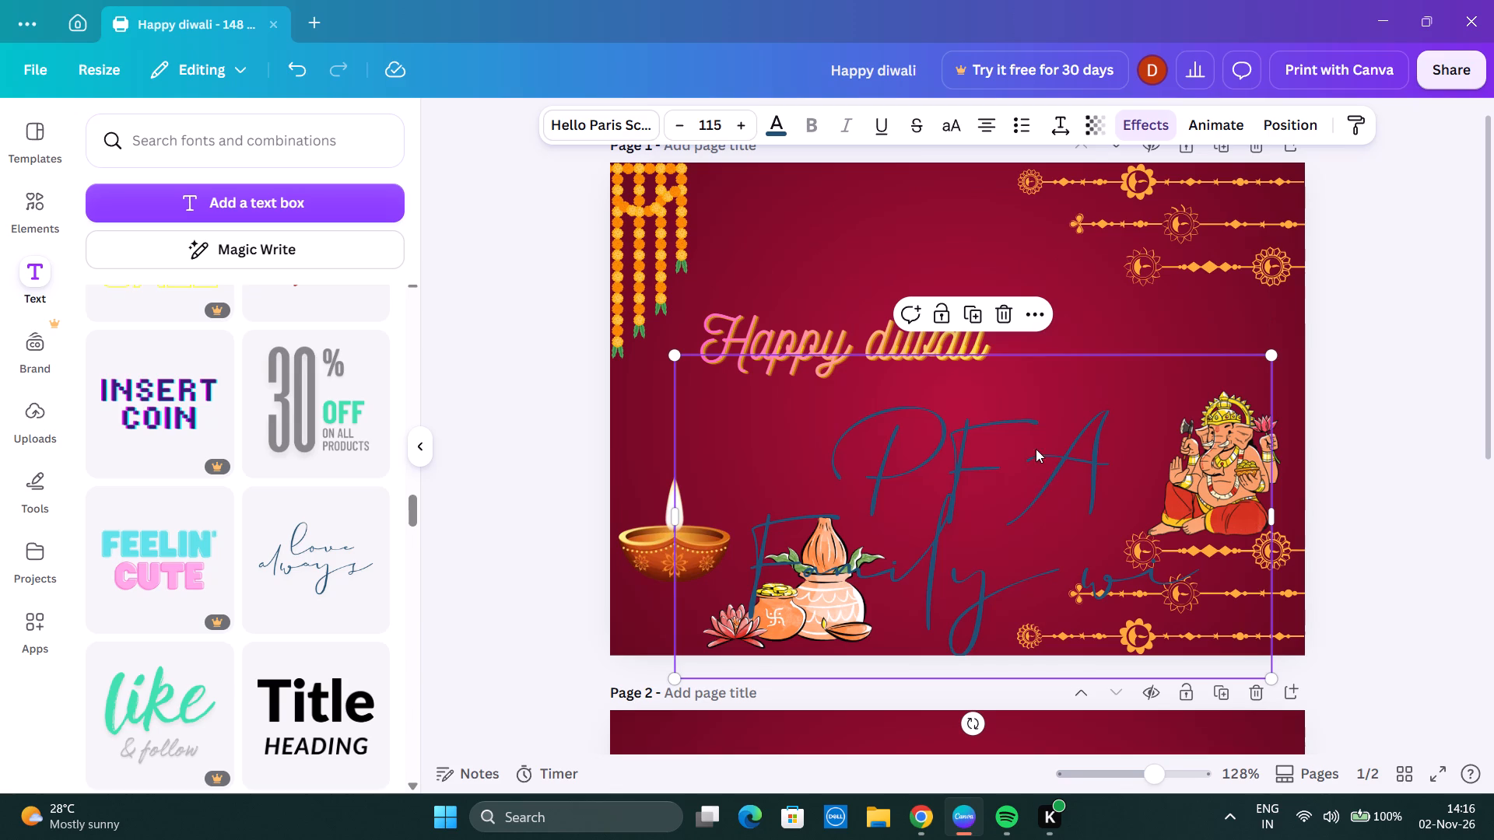
Widen the "PFA Family" text box, scale it down to size 81.5 and move it up over the "Happy diwali" greeting.
{"action": "left_click_drag", "start_coordinate": [1274, 520], "coordinate": [1305, 500]}
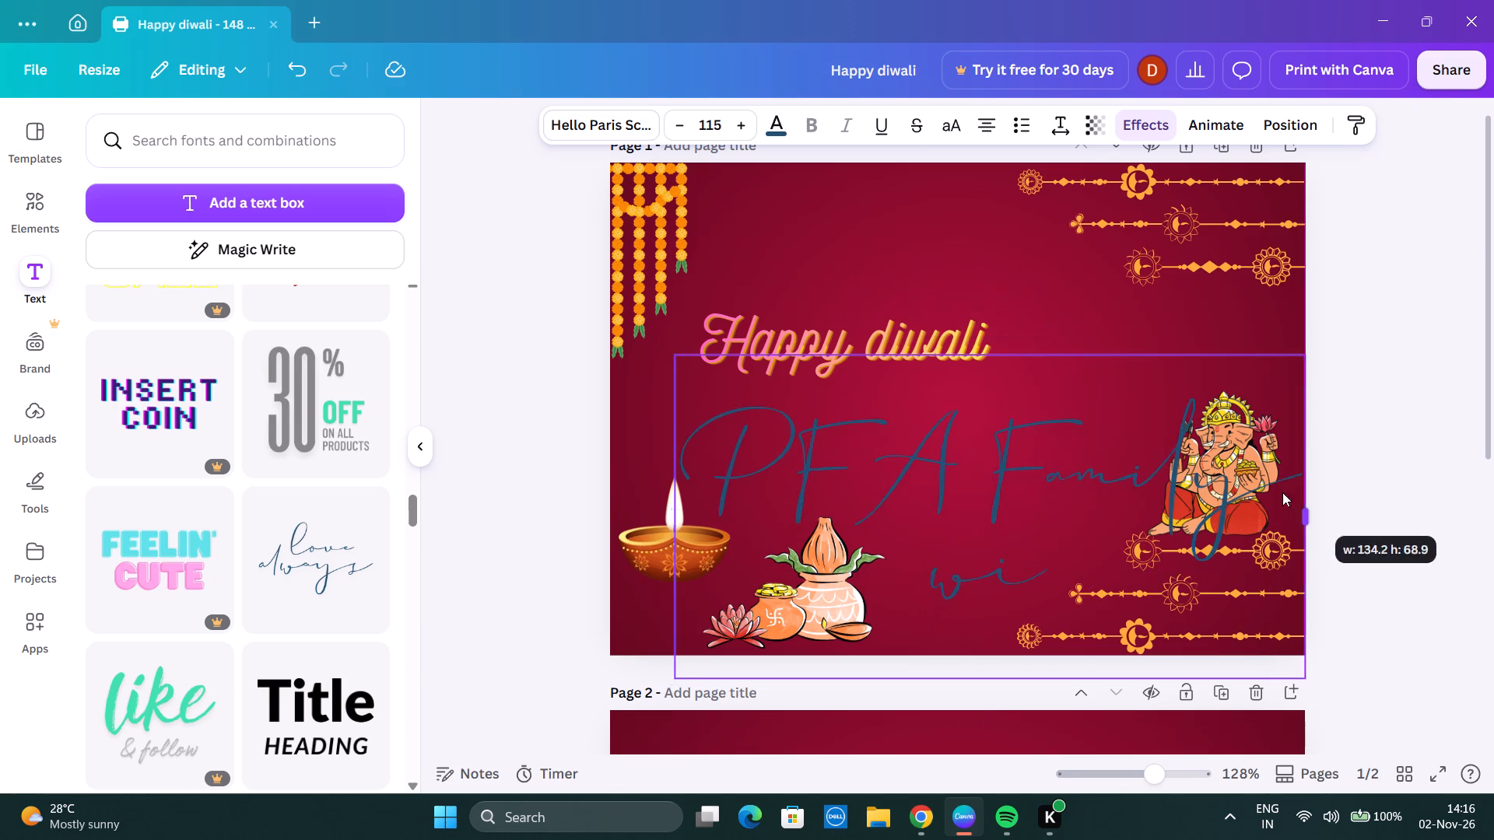
{"action": "left_click_drag", "start_coordinate": [674, 354], "coordinate": [862, 438]}
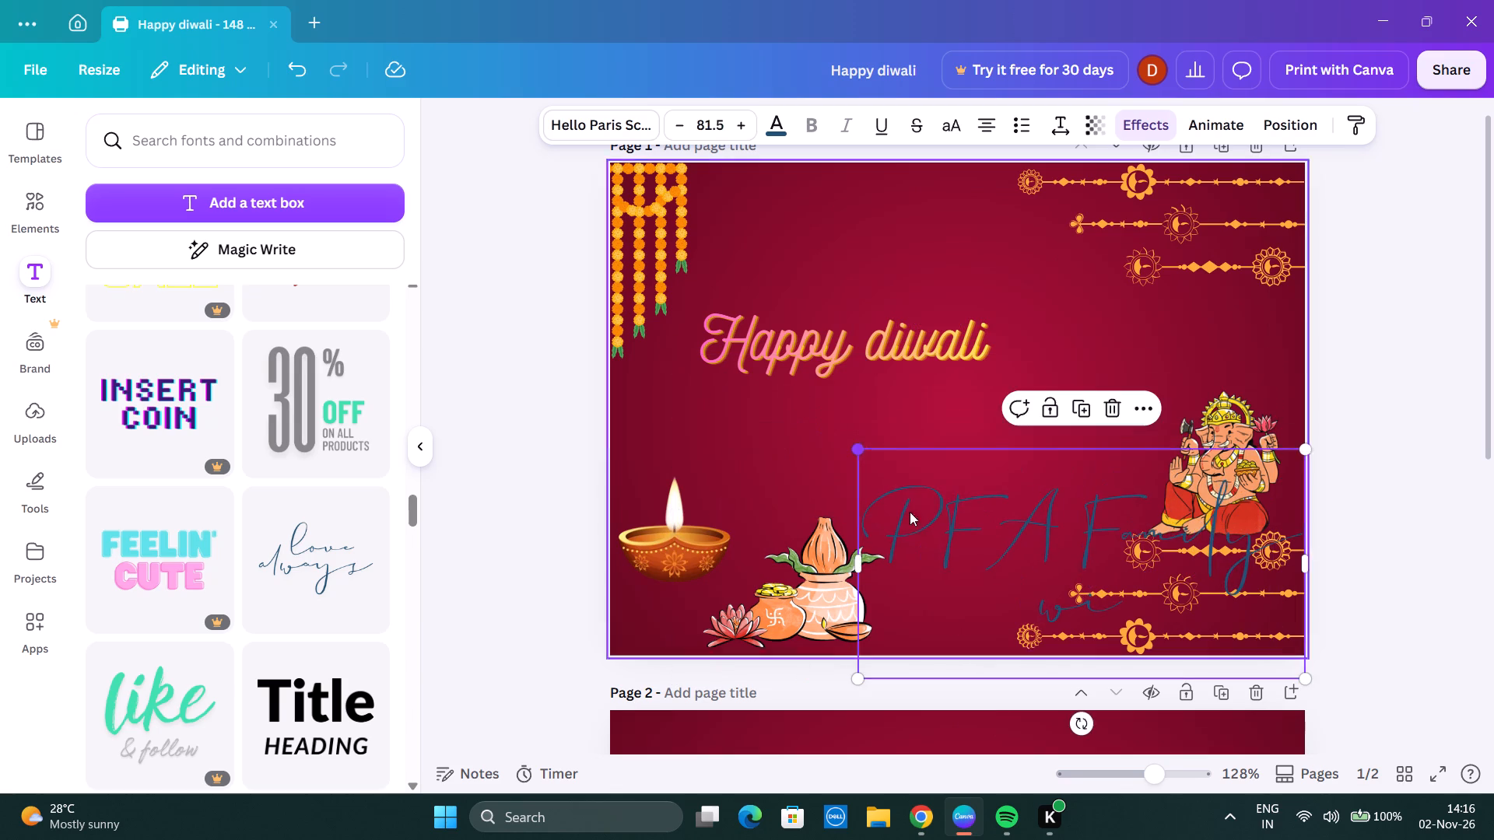
{"action": "left_click_drag", "start_coordinate": [1043, 562], "coordinate": [850, 371]}
Replace the whole content of the script text box with "PFA Family".
{"action": "left_click", "coordinate": [977, 422]}
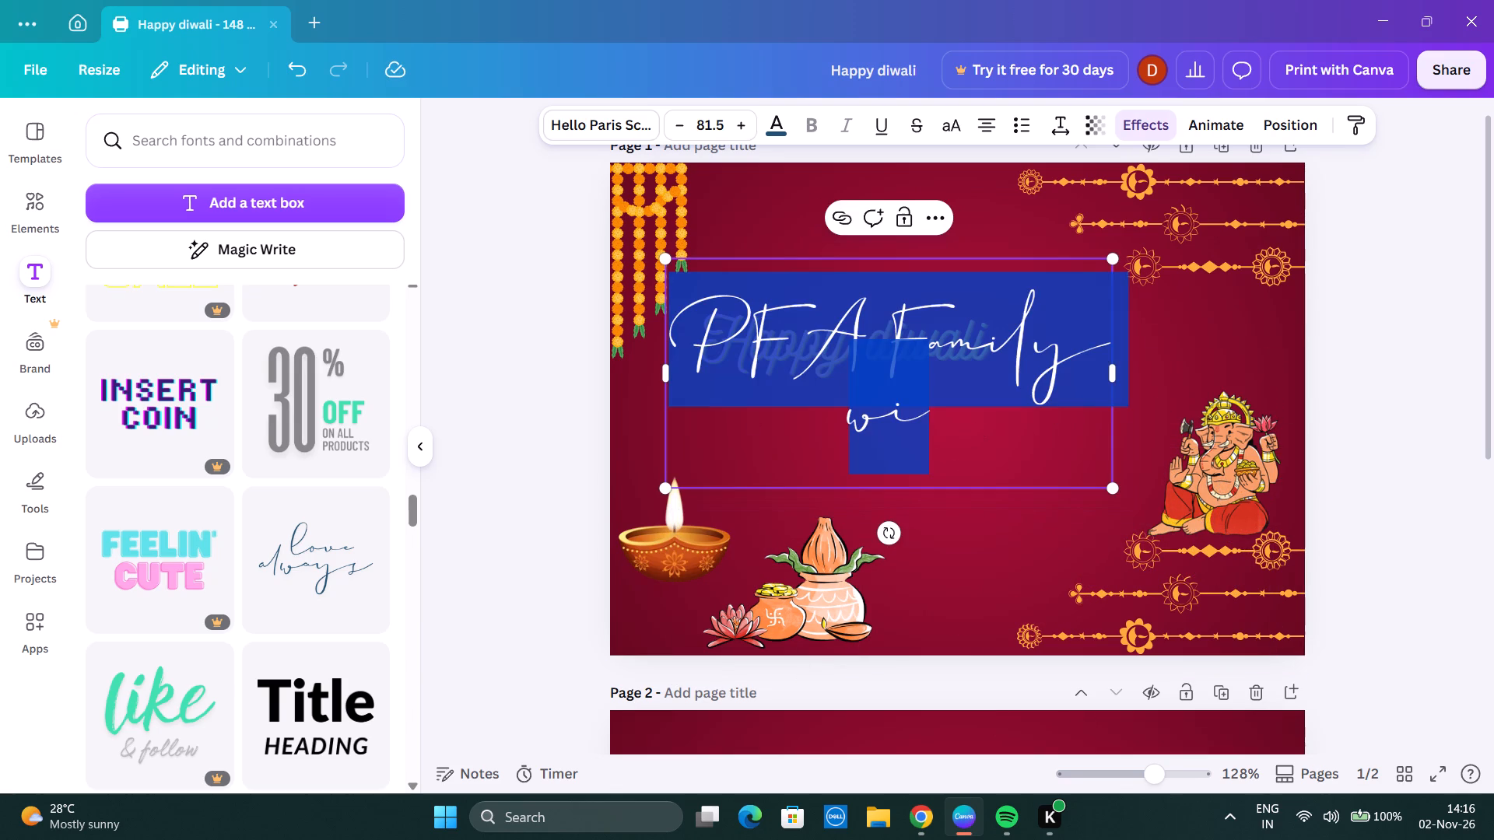
{"action": "key", "text": "BackSpace"}
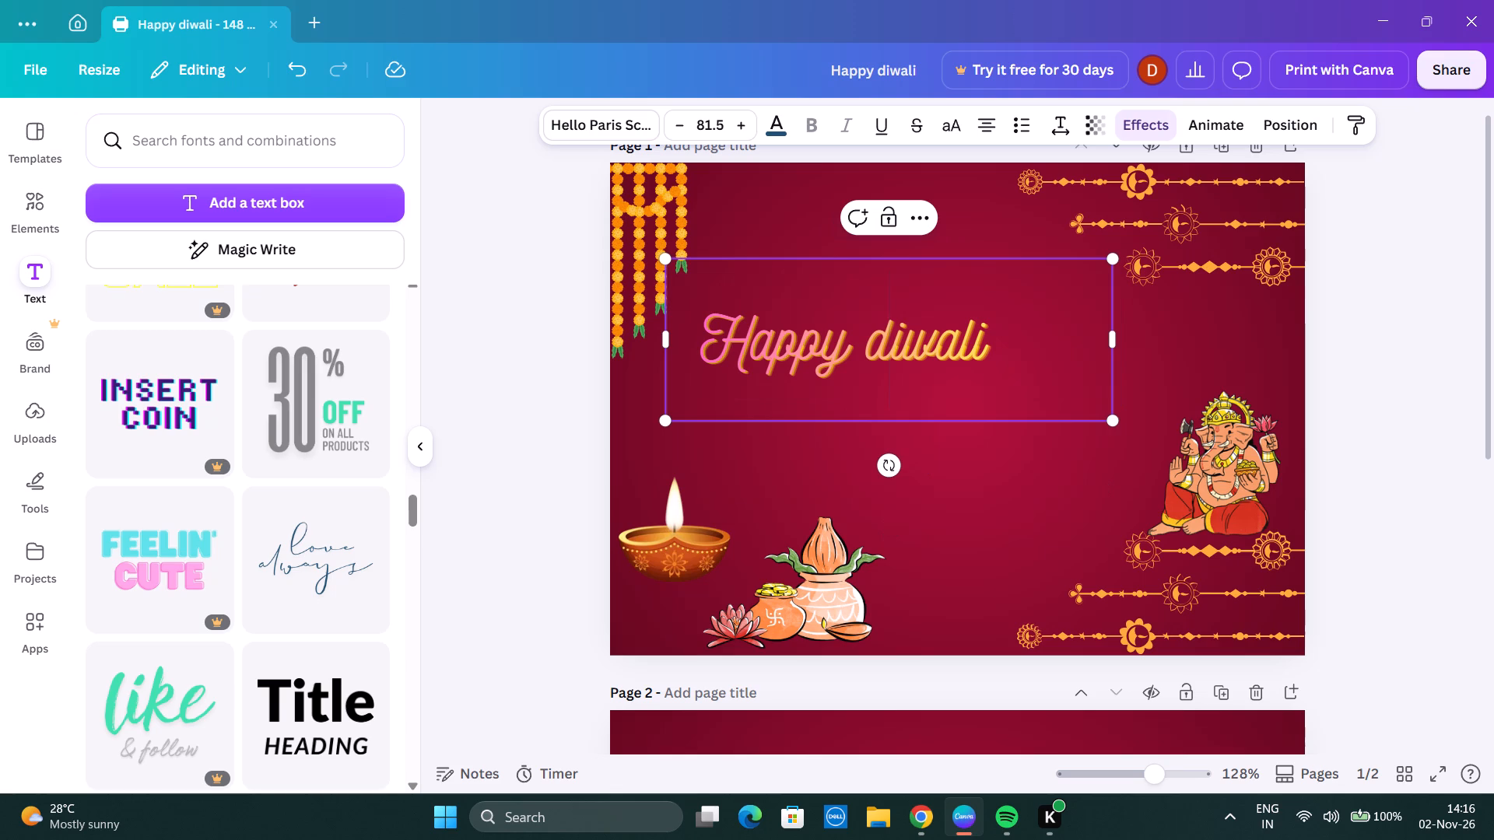
{"action": "type", "text": "PFA"}
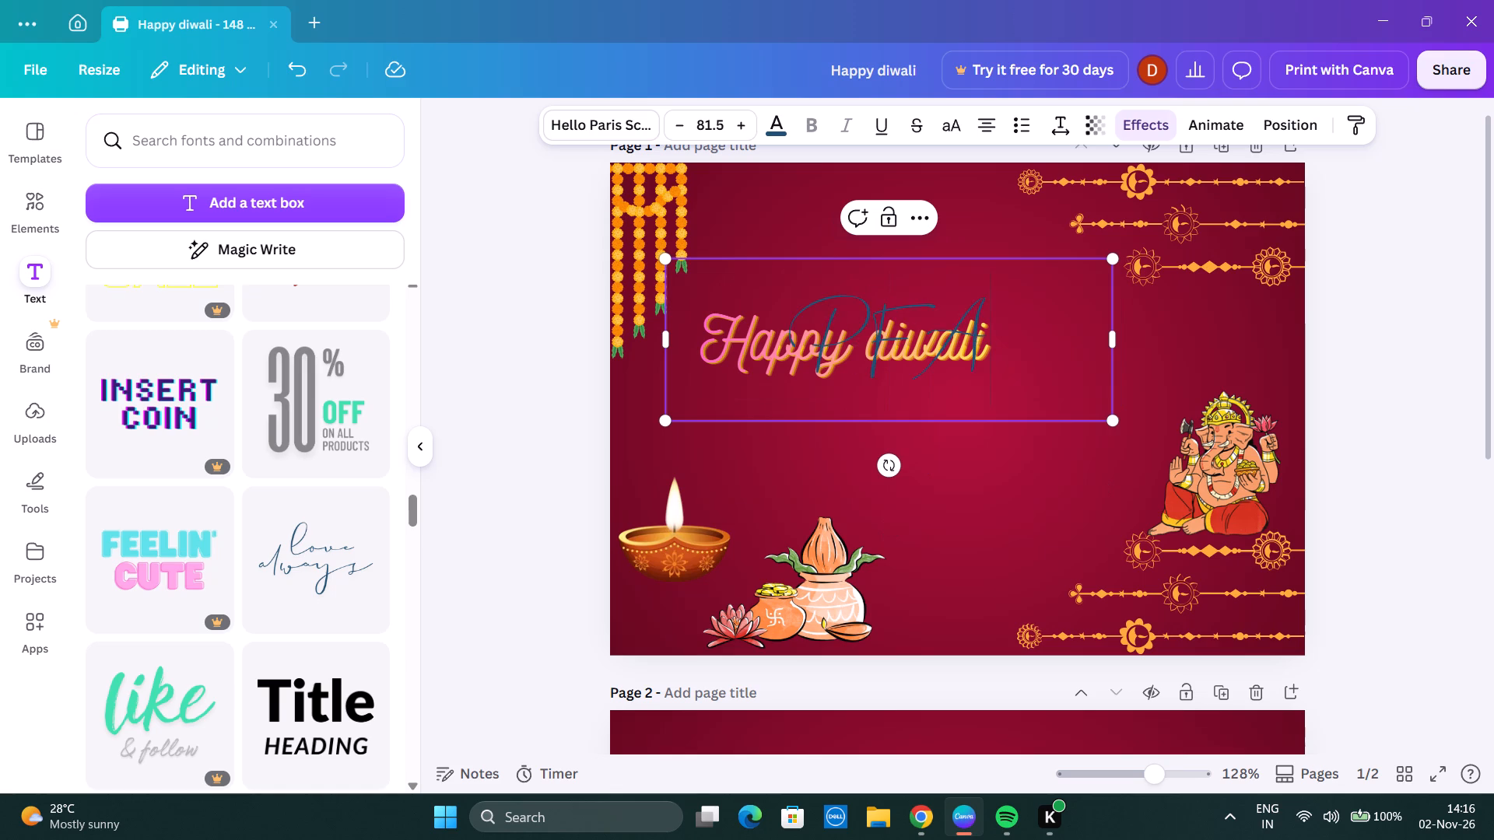
{"action": "key", "text": "space"}
{"action": "key", "text": "a"}
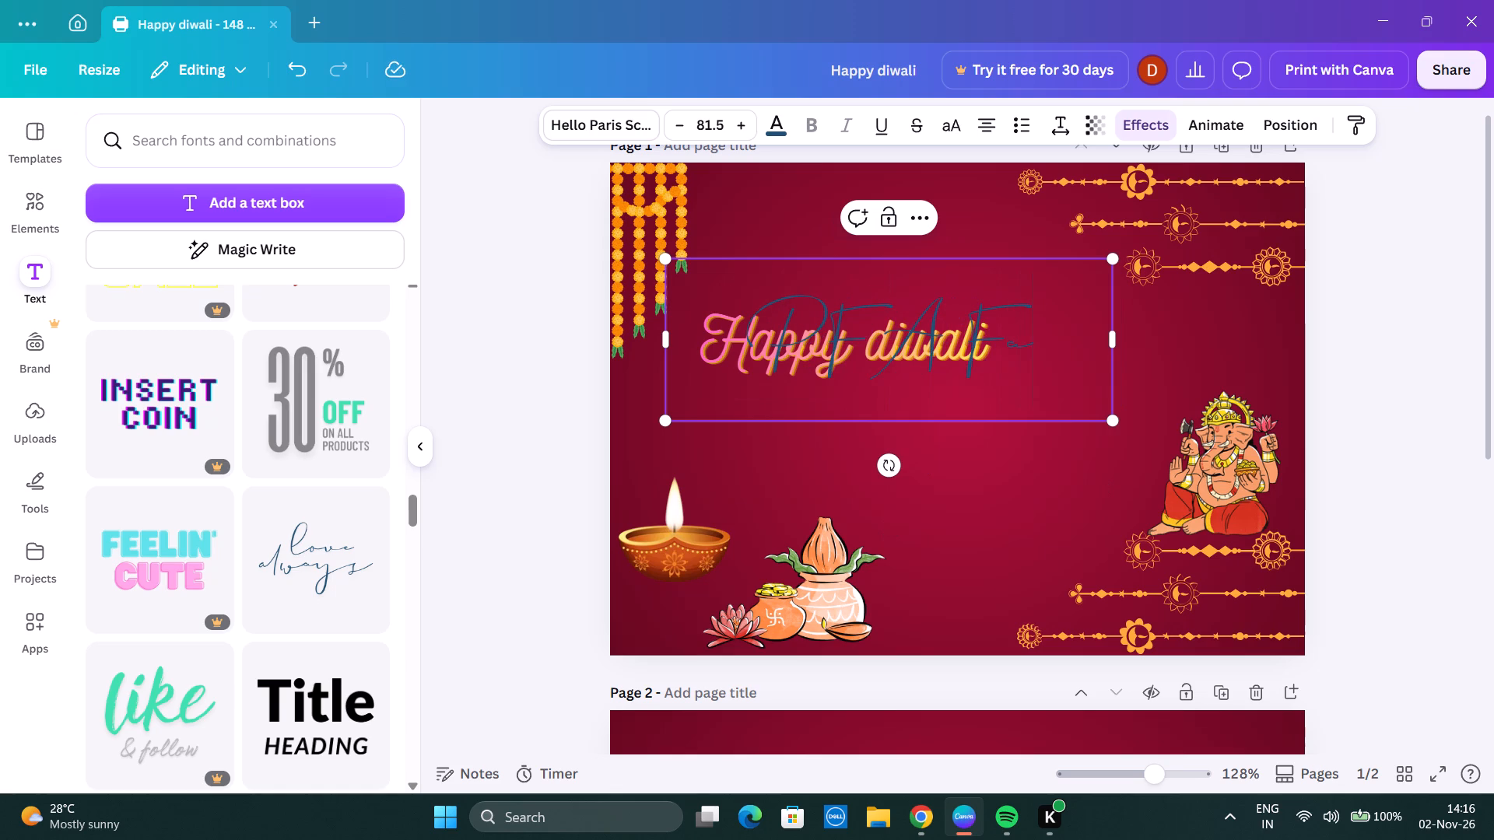
{"action": "type", "text": "mily"}
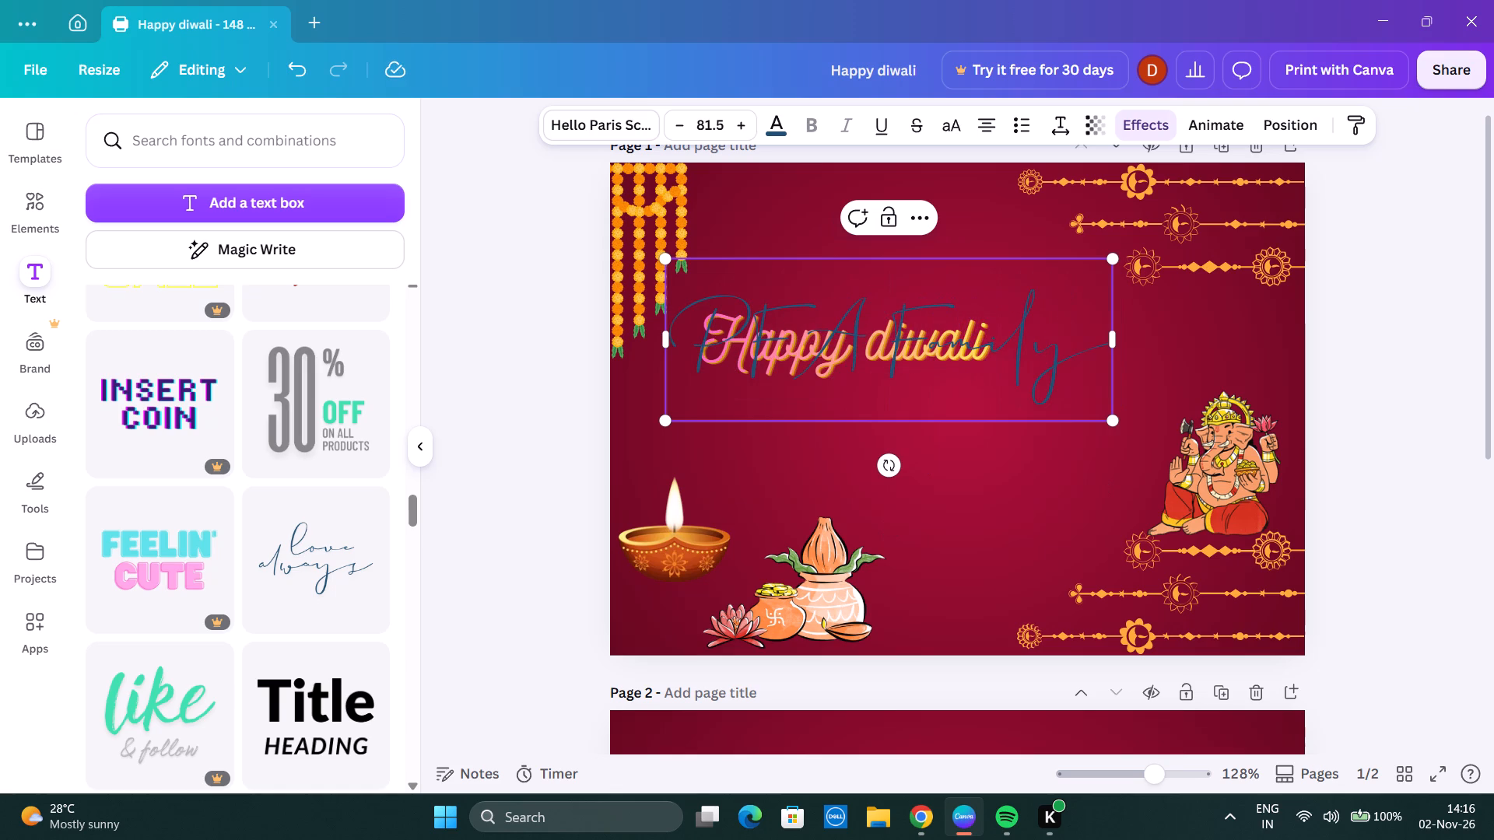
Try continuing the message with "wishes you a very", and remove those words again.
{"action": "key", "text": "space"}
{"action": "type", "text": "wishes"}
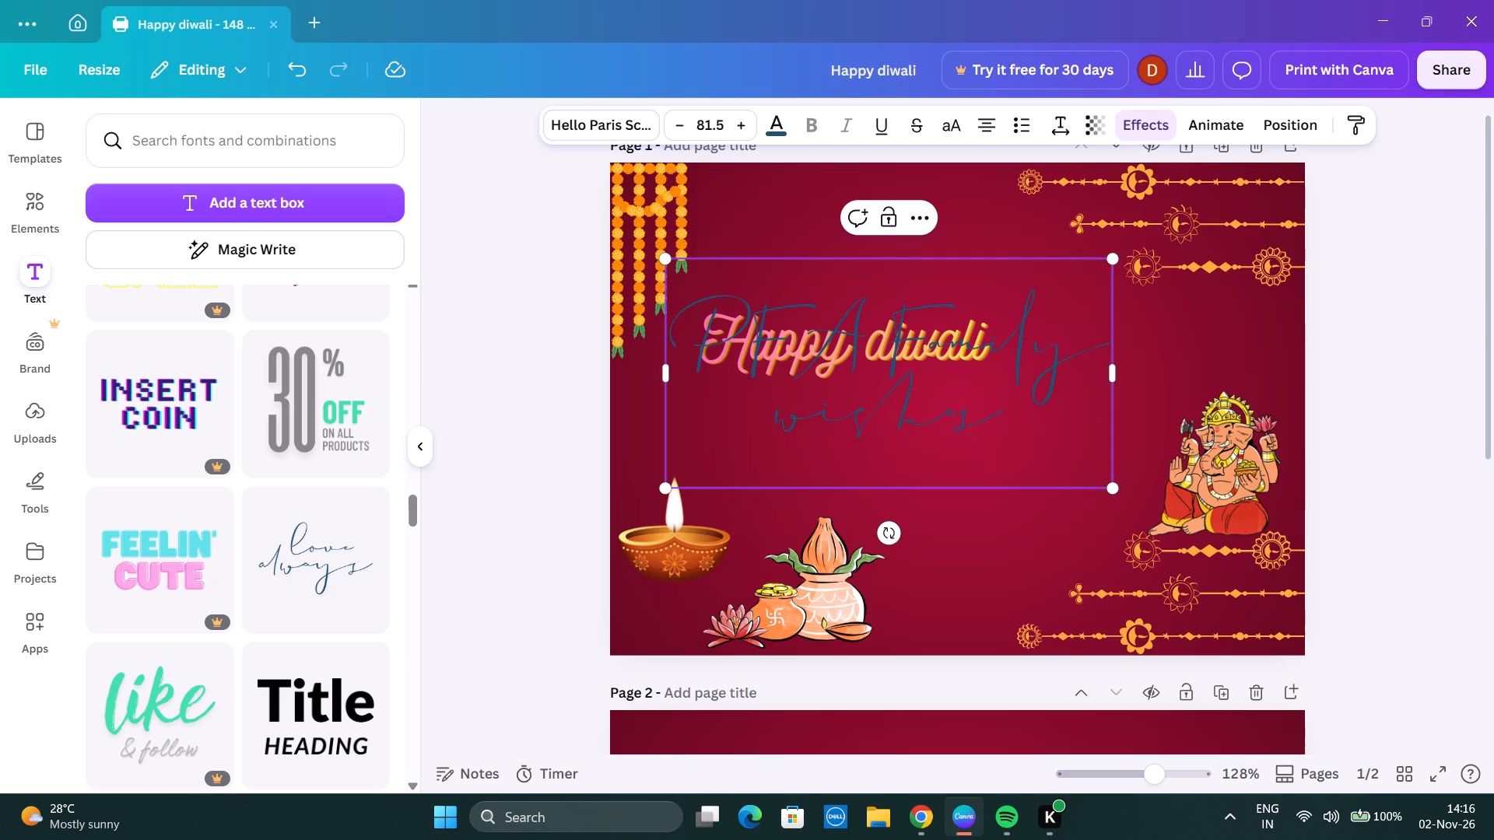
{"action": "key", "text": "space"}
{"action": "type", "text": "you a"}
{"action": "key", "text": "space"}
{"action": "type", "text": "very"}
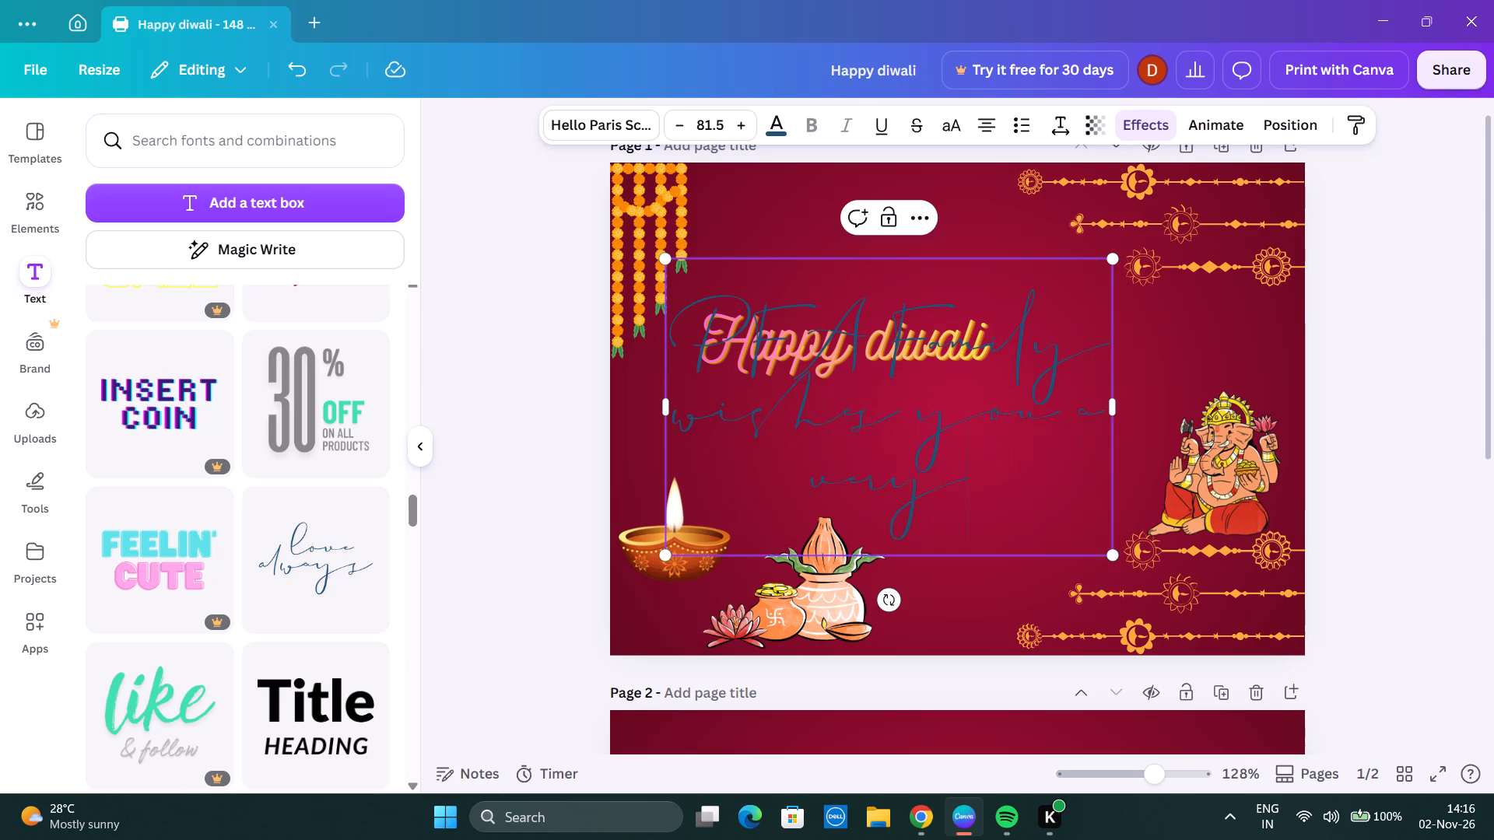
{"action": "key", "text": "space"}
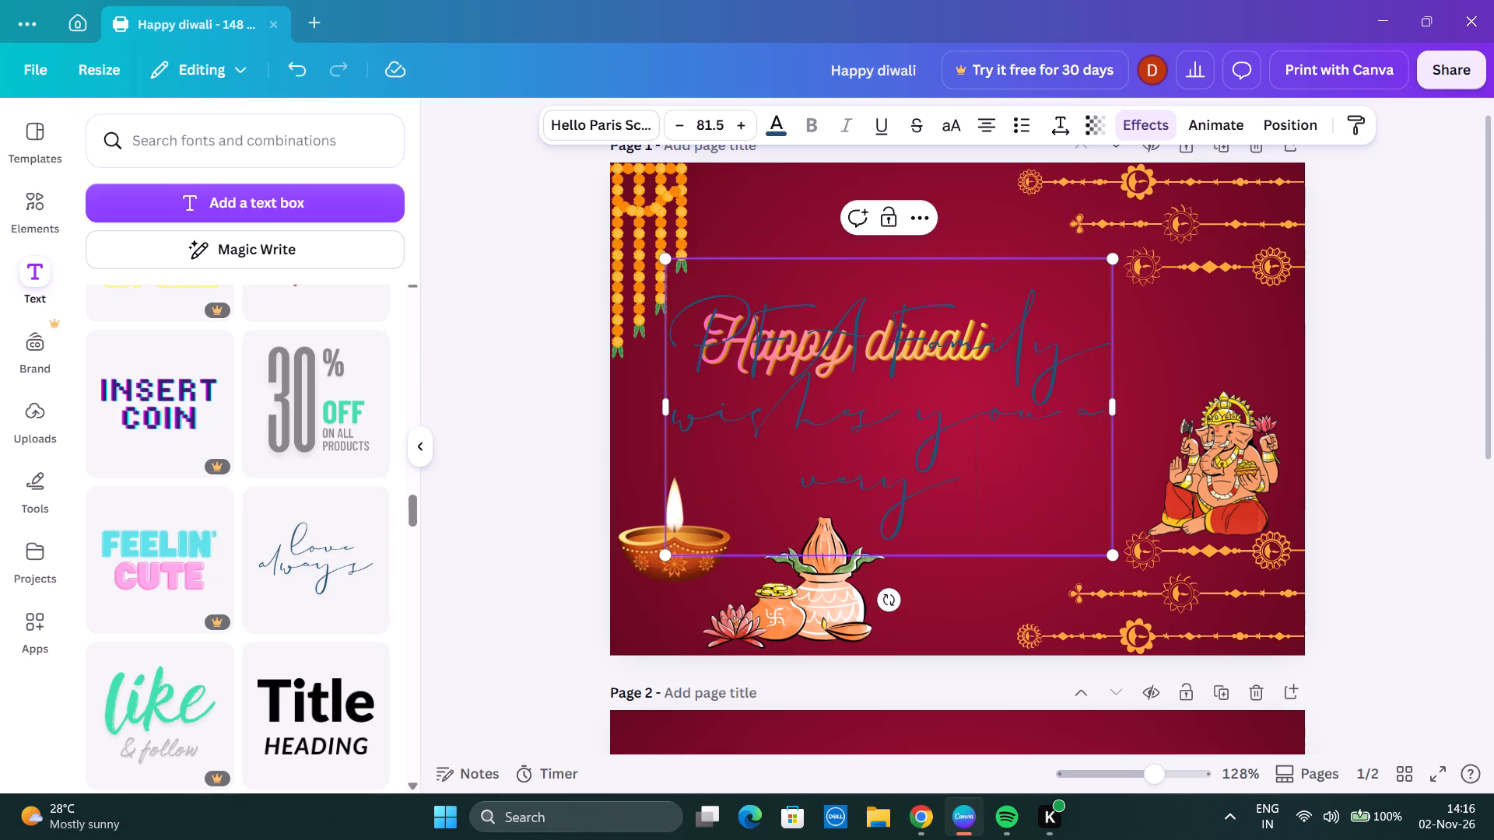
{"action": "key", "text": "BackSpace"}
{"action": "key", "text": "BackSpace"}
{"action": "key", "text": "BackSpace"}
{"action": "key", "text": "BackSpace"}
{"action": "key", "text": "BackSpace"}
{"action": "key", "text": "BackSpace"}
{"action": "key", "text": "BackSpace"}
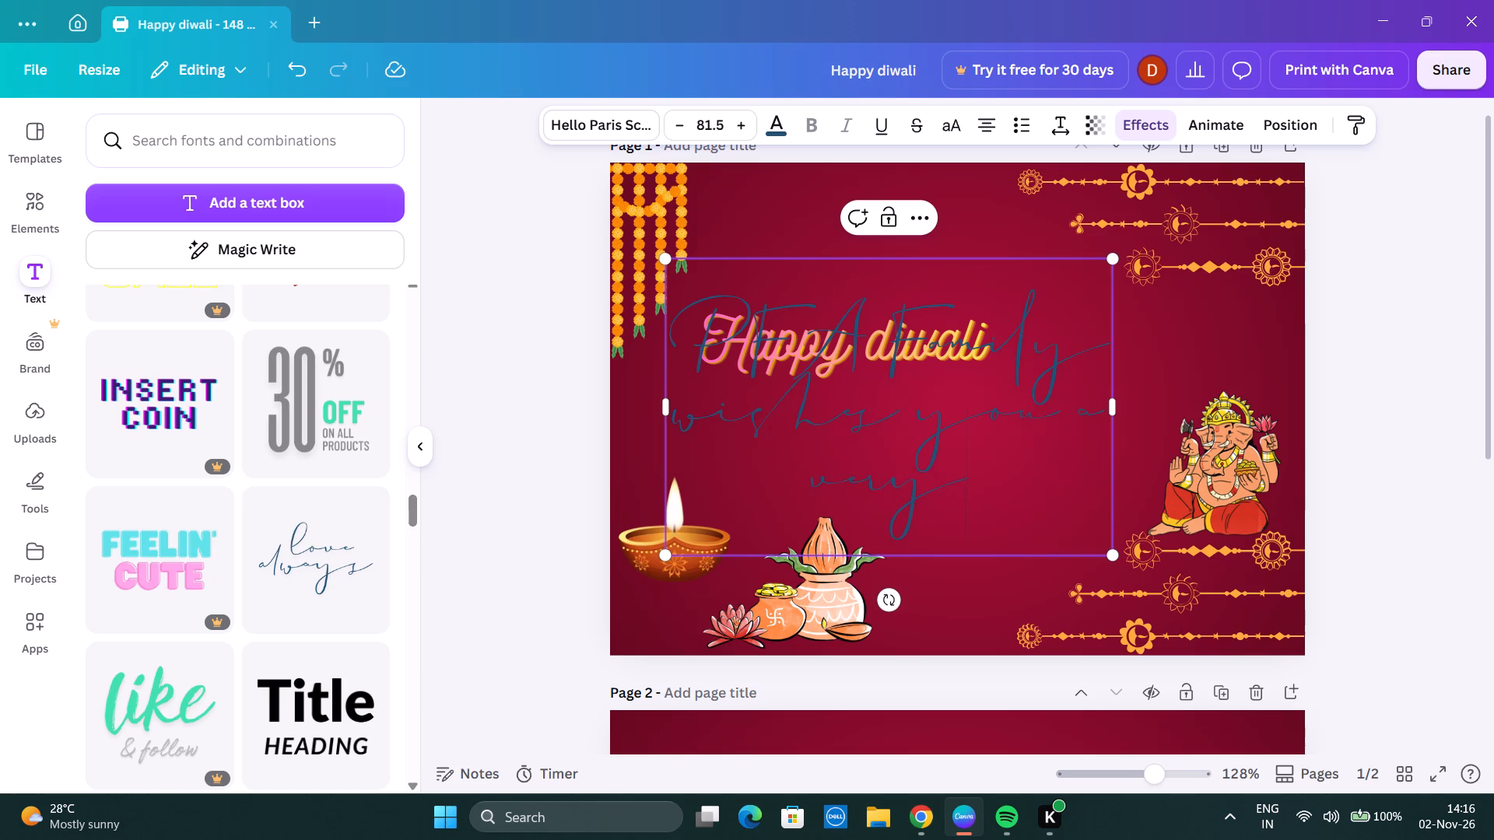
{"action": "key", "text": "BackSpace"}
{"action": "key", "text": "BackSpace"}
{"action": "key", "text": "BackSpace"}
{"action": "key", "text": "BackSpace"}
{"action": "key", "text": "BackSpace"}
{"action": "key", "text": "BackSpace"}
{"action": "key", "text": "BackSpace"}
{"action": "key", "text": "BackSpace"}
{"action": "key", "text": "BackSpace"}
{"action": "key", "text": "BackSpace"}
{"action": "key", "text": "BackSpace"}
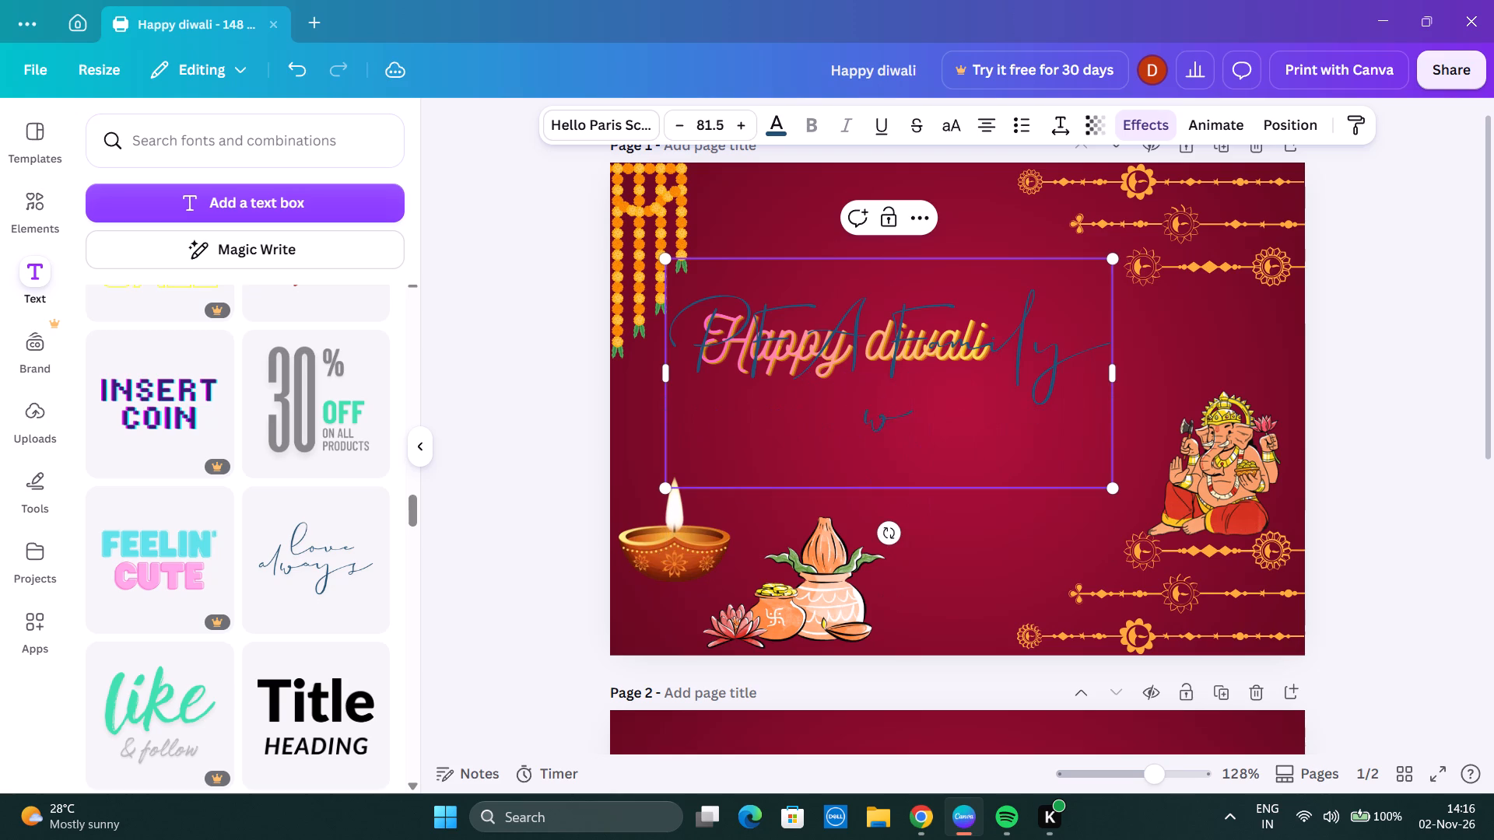
Continue the message after "PFA Family" with "greets all of you with warm wishes of".
{"action": "type", "text": "greety"}
{"action": "key", "text": "BackSpace"}
{"action": "key", "text": "BackSpace"}
{"action": "type", "text": "ts all of yop"}
{"action": "key", "text": "BackSpace"}
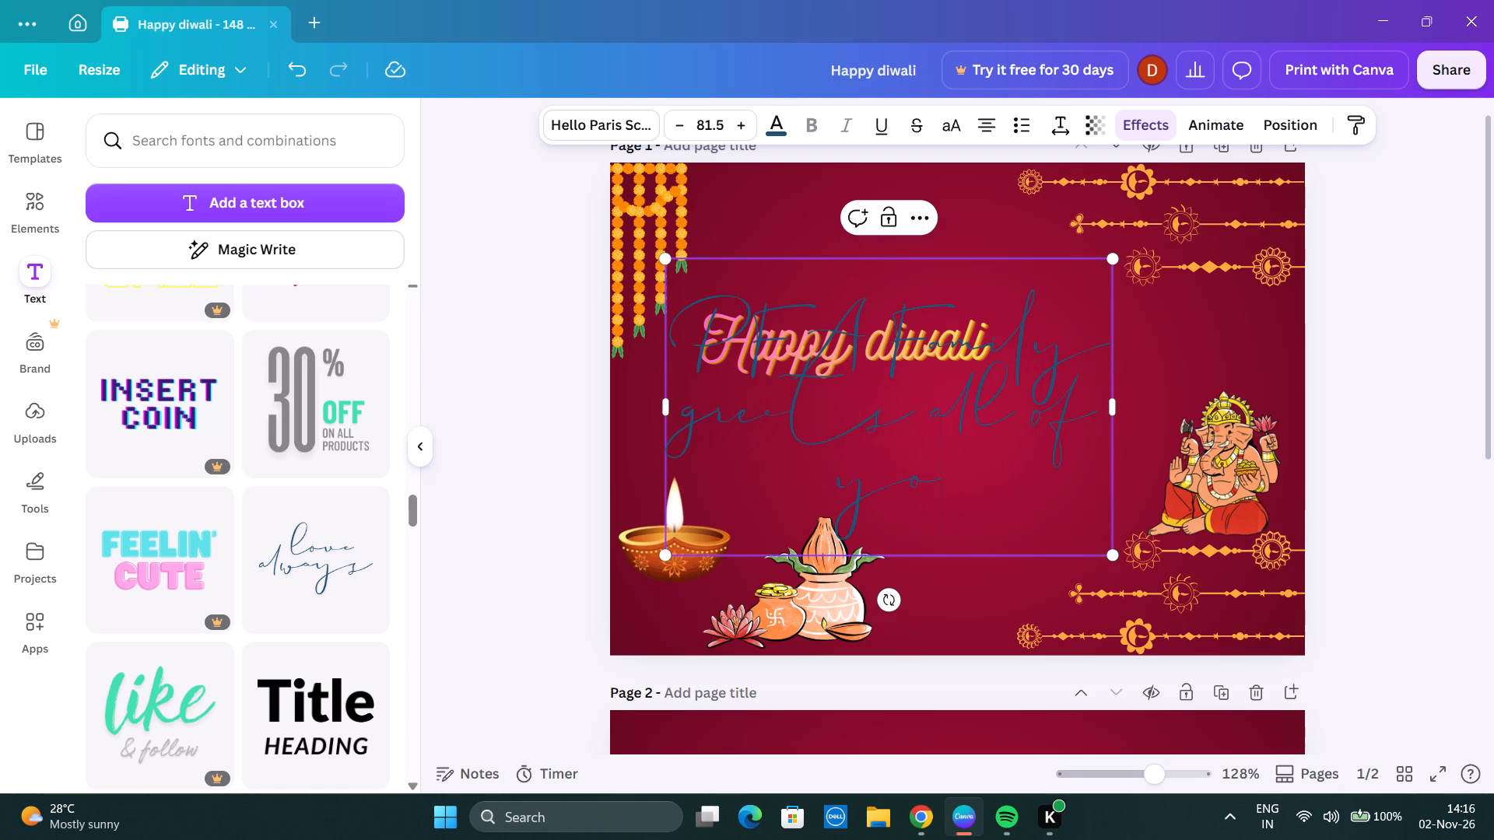
{"action": "type", "text": "u"}
{"action": "key", "text": "space"}
{"action": "type", "text": "with"}
{"action": "key", "text": "space"}
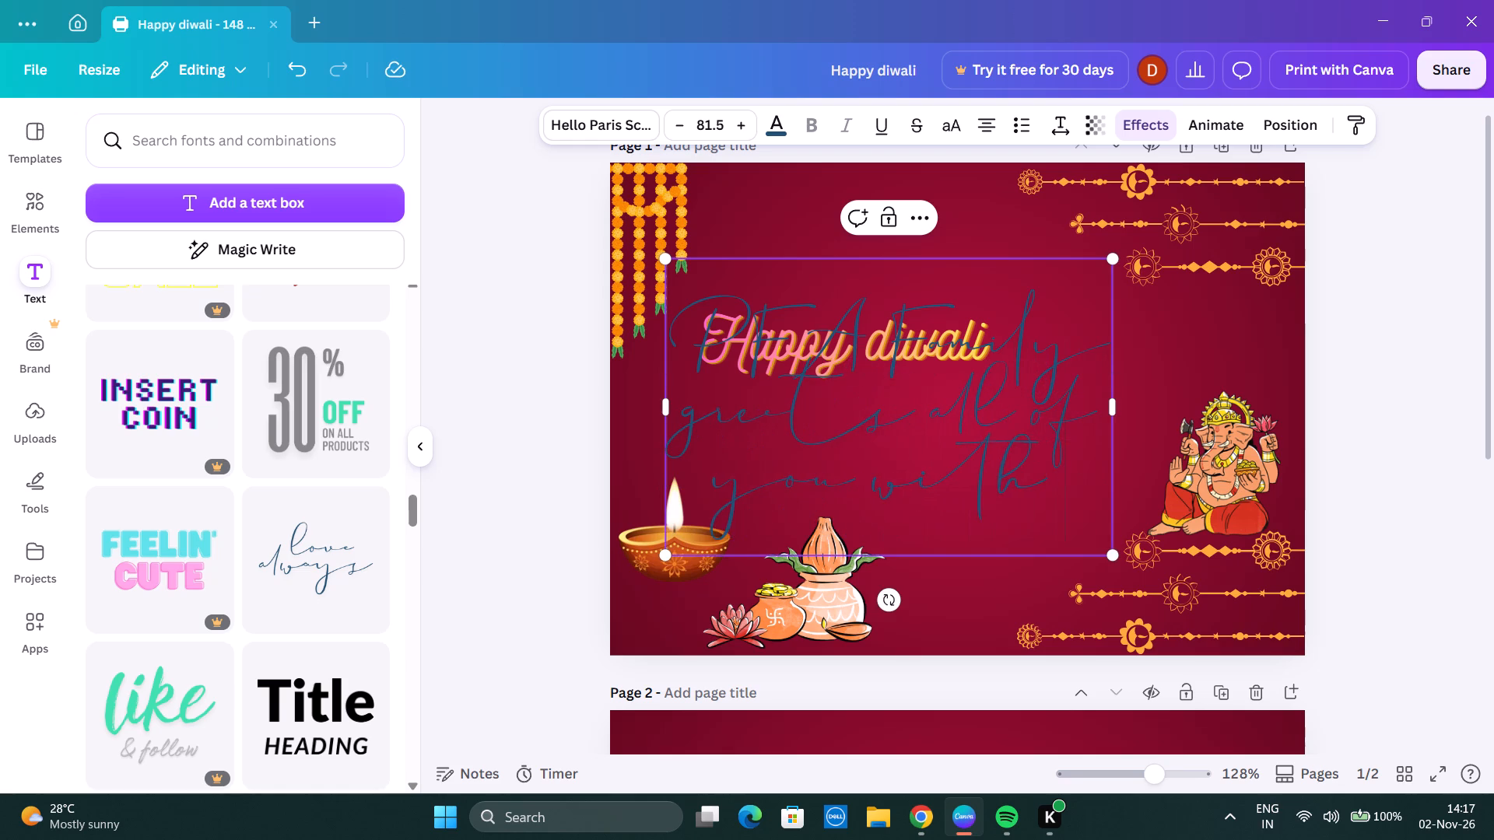
{"action": "type", "text": "war"}
{"action": "type", "text": "m wishes of"}
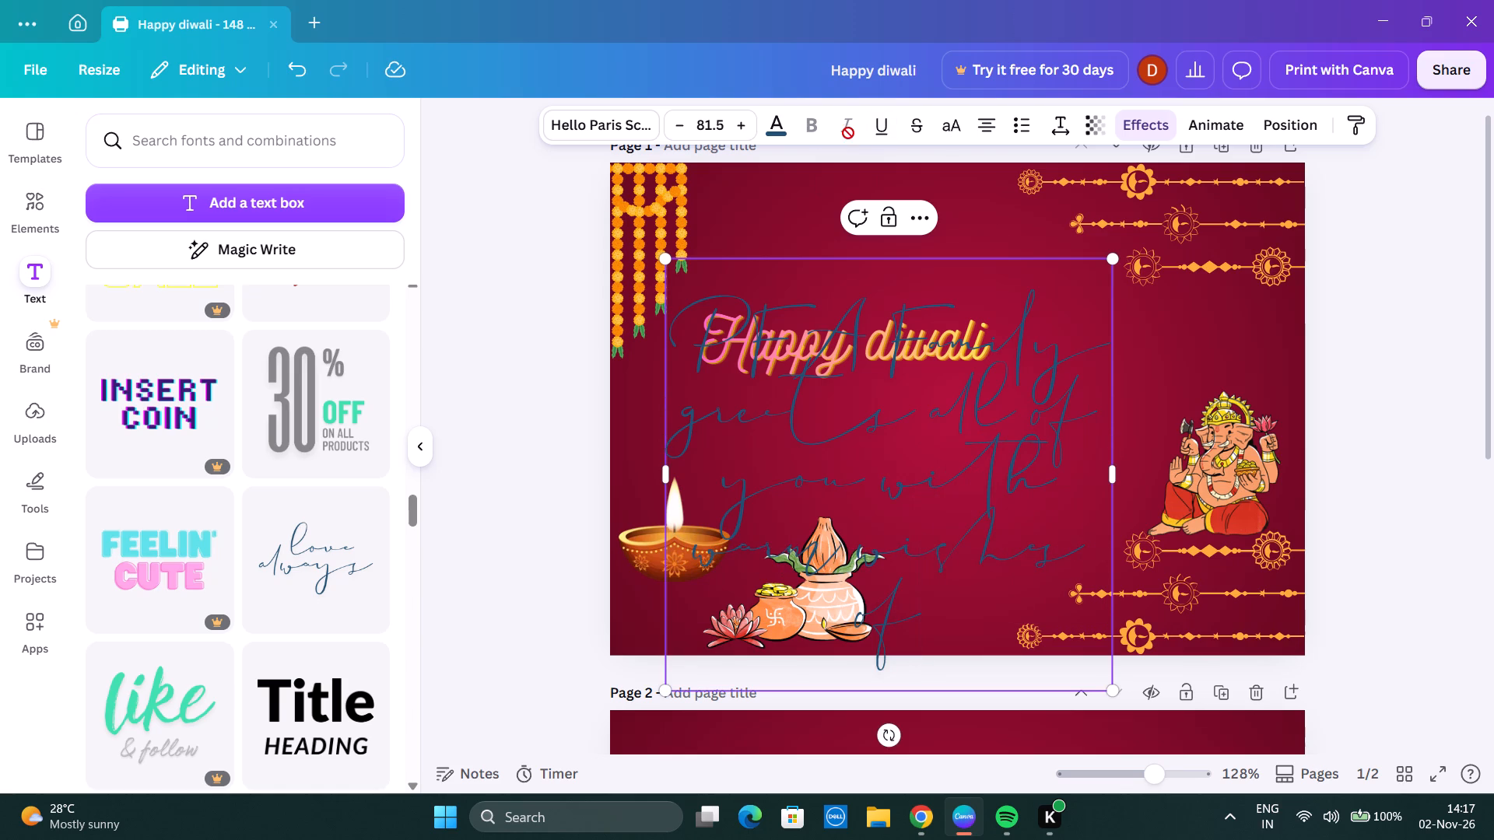
Recolour all of the message's dark blue text with the pink-to-yellow linear gradient #ff66c4, #ffde59.
{"action": "left_click", "coordinate": [777, 131]}
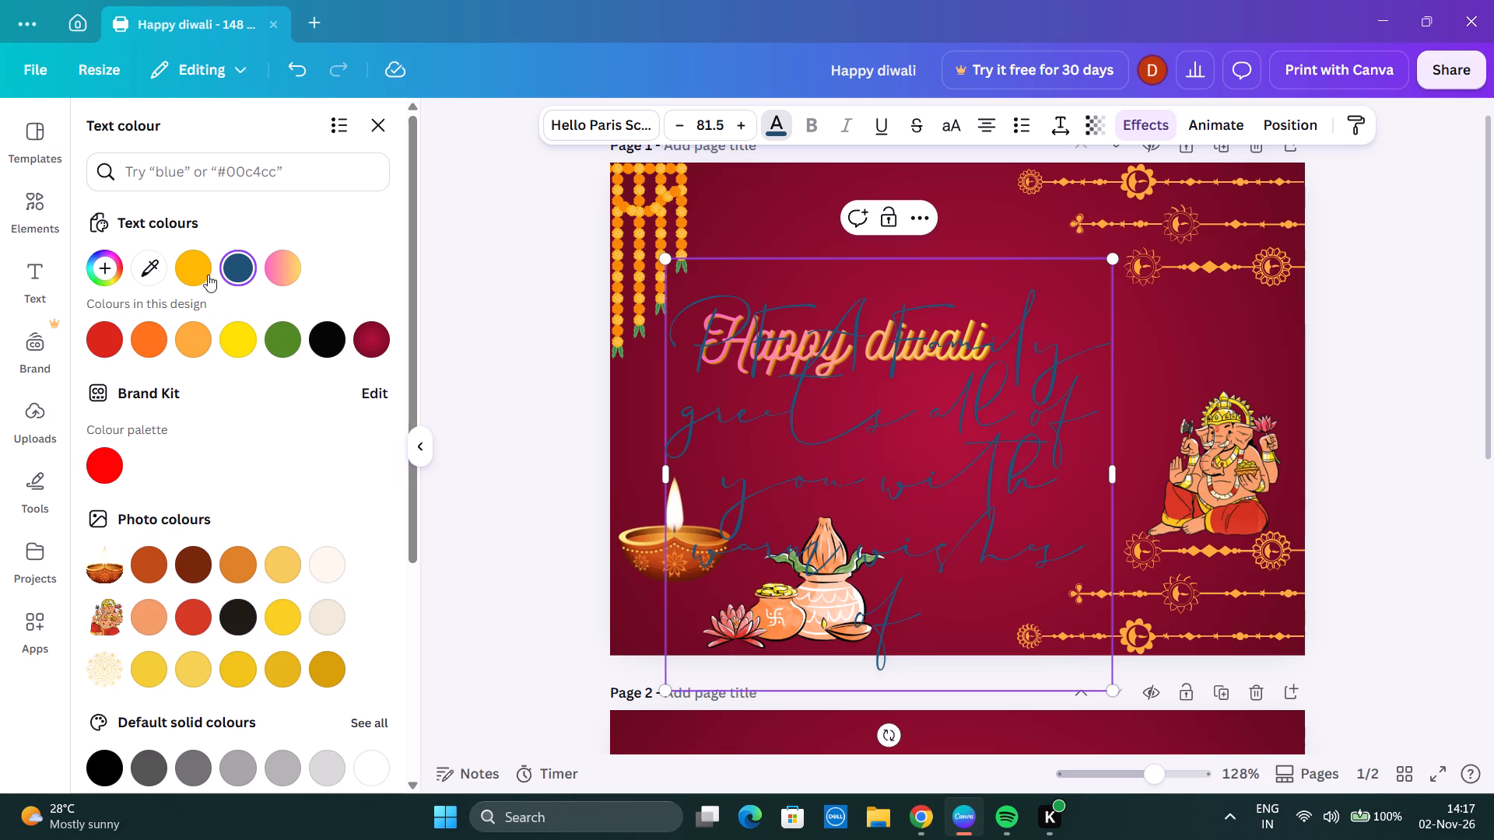
{"action": "left_click", "coordinate": [276, 266]}
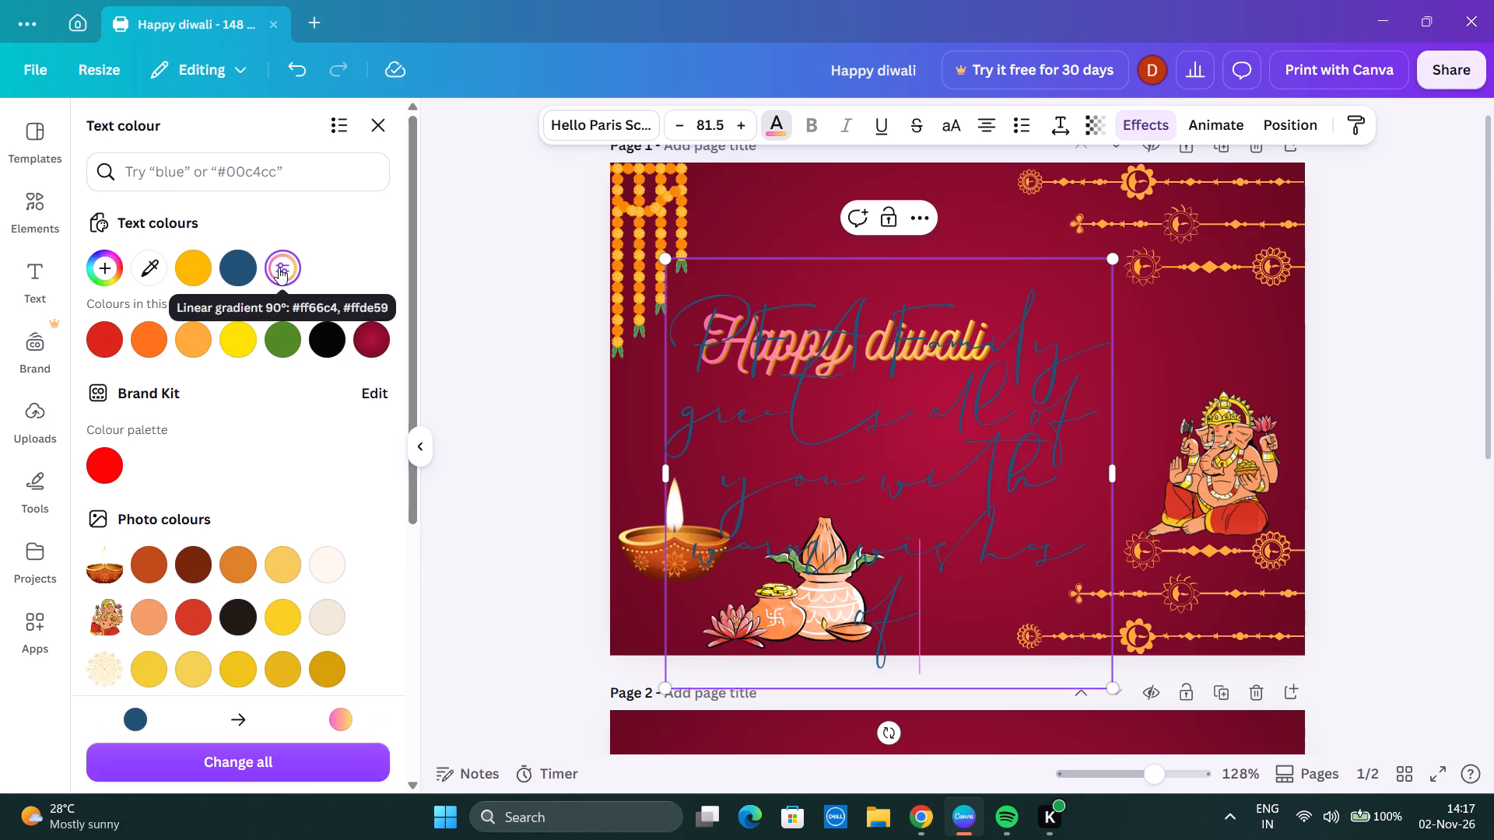
{"action": "left_click", "coordinate": [316, 756]}
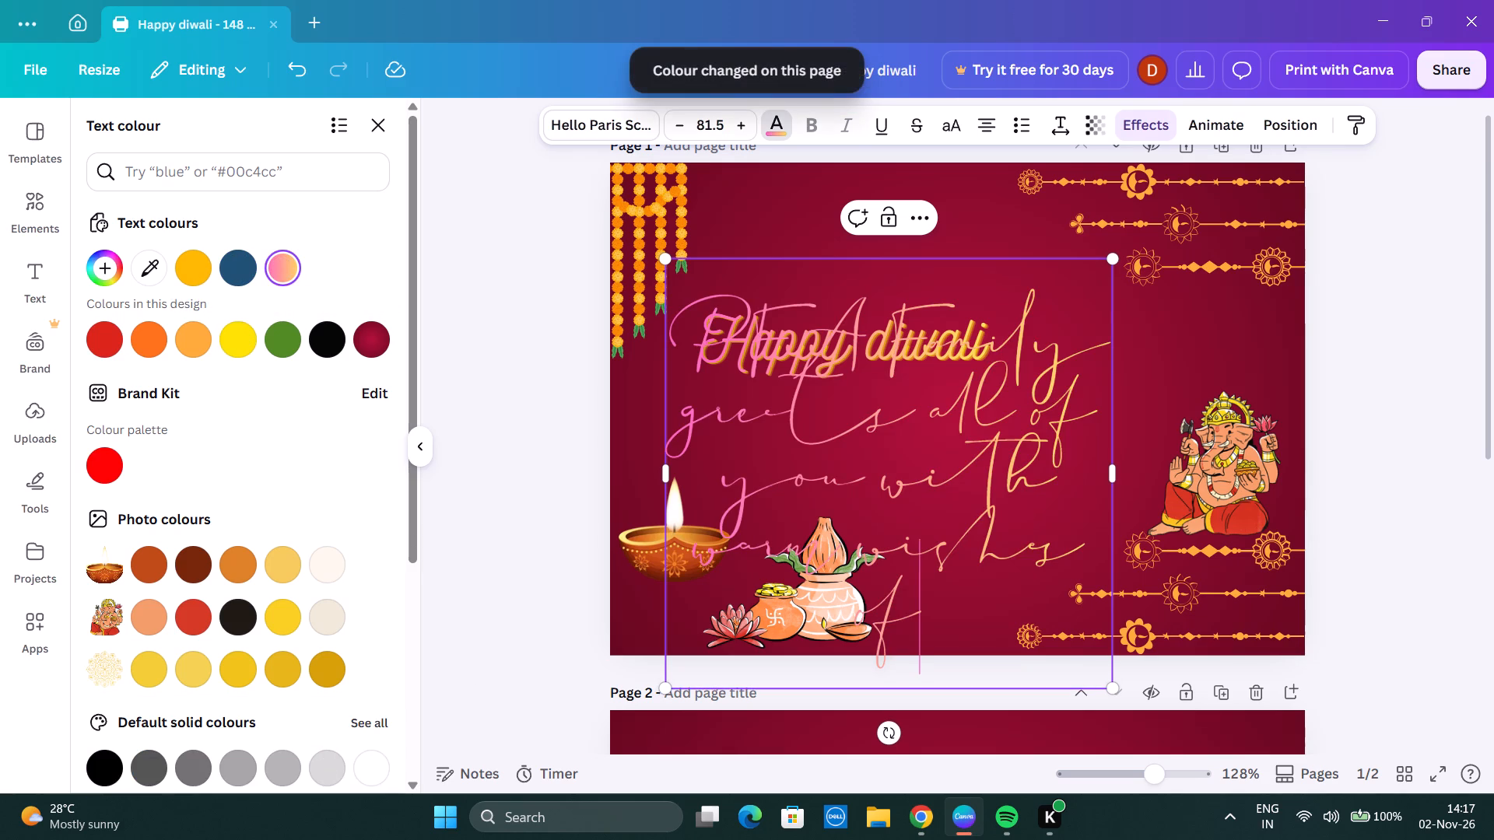
Widen the message's text box so the text wraps onto four lines, and reposition it across the middle of page 1.
{"action": "left_click_drag", "start_coordinate": [1113, 471], "coordinate": [1415, 454]}
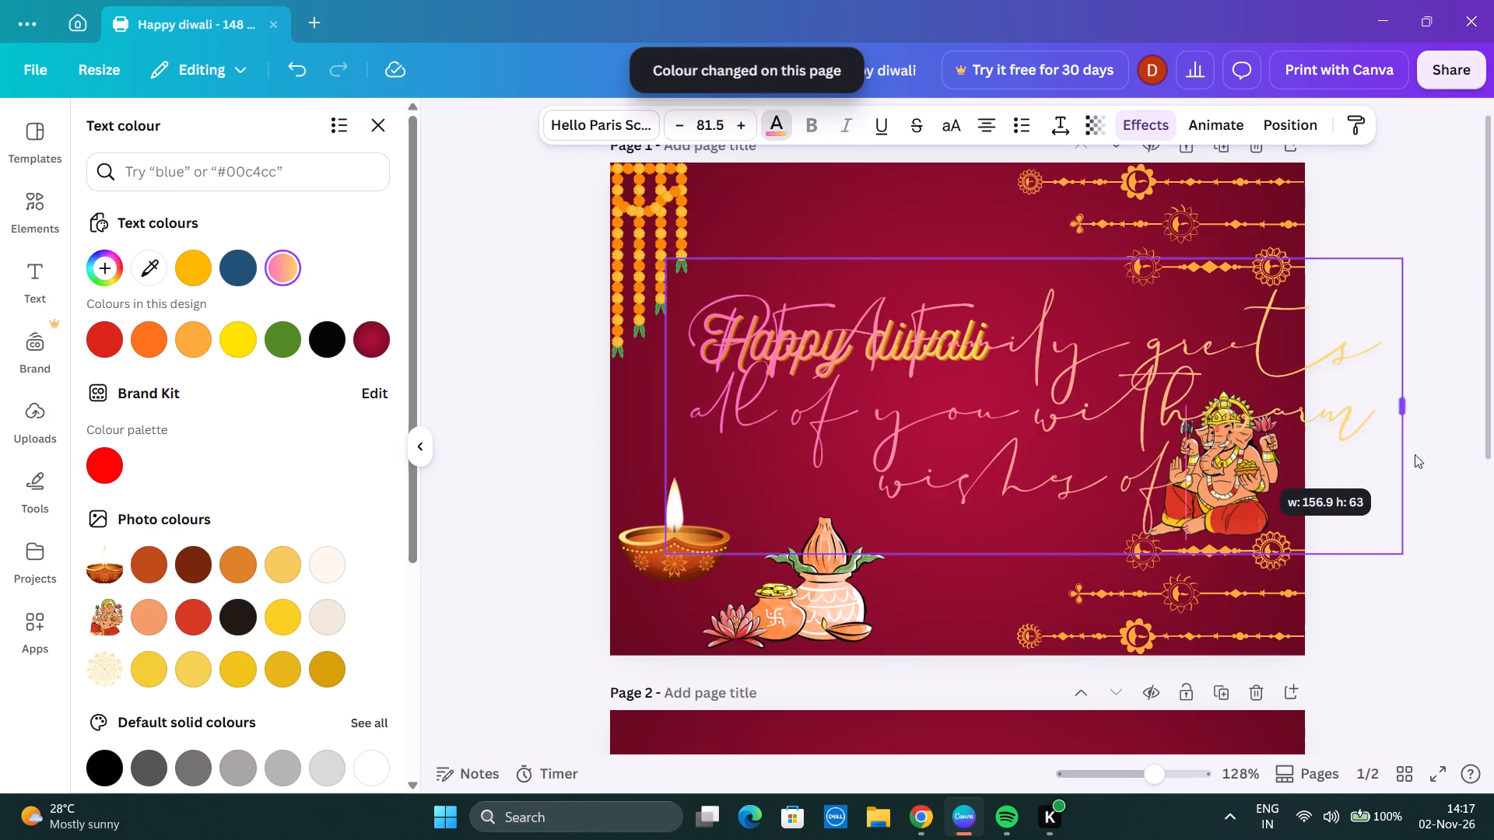
{"action": "left_click_drag", "start_coordinate": [1415, 454], "coordinate": [1212, 417]}
{"action": "left_click_drag", "start_coordinate": [1038, 453], "coordinate": [928, 288]}
{"action": "left_click", "coordinate": [510, 390]}
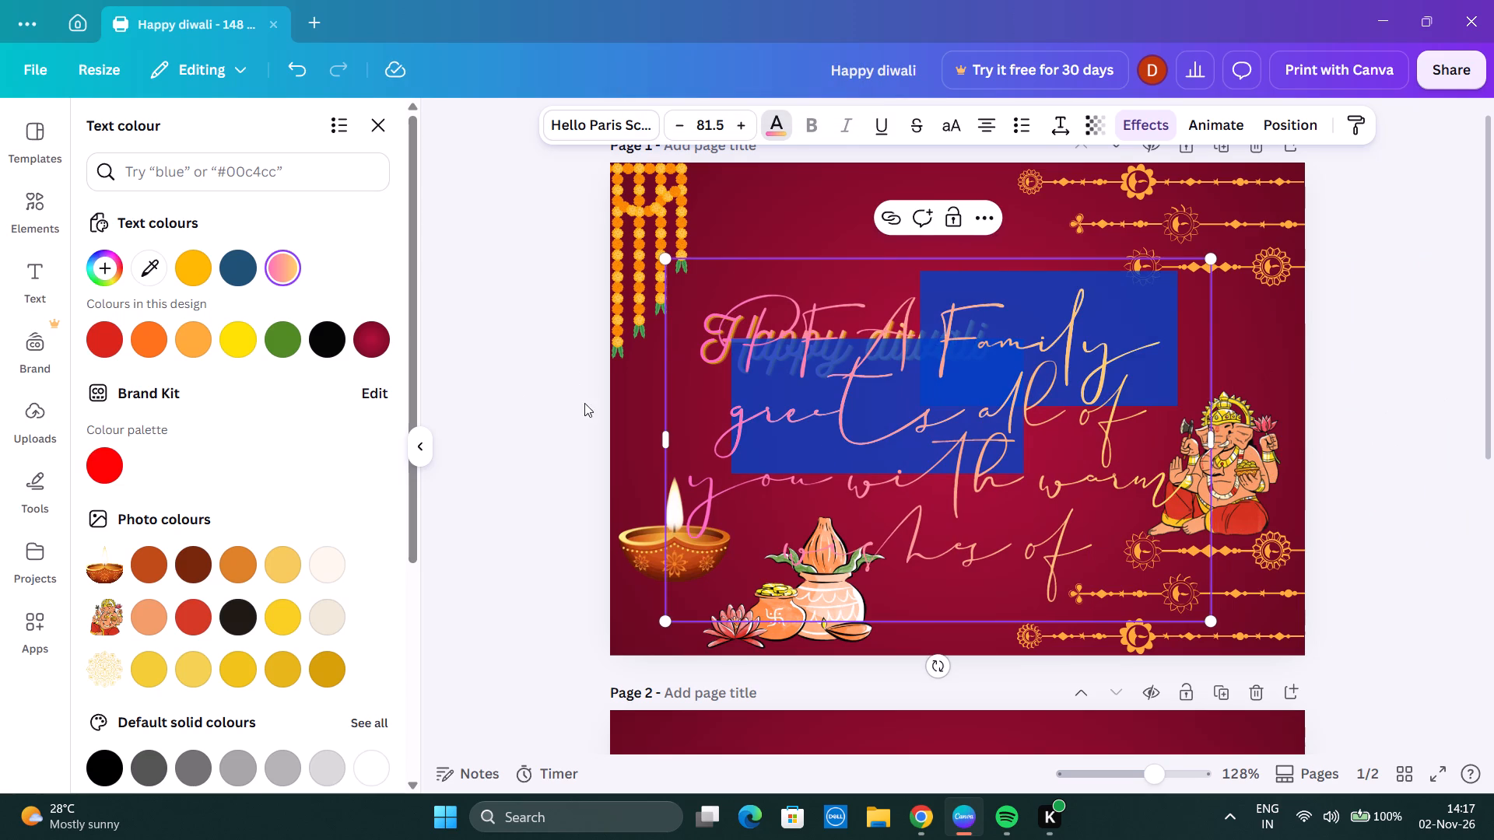
{"action": "left_click", "coordinate": [564, 415]}
{"action": "left_click_drag", "start_coordinate": [974, 505], "coordinate": [934, 386]}
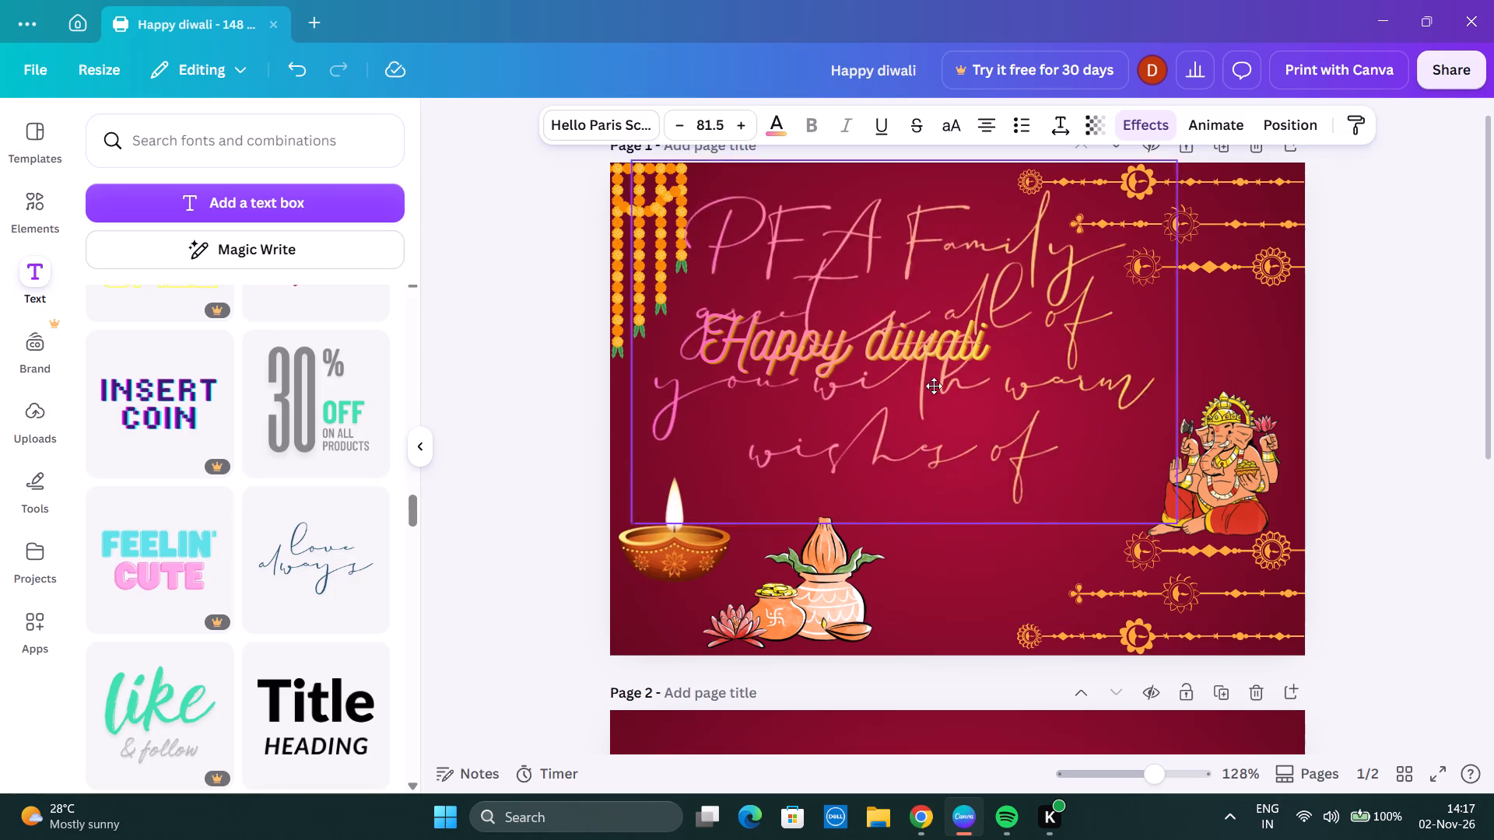
{"action": "left_click_drag", "start_coordinate": [934, 386], "coordinate": [954, 478]}
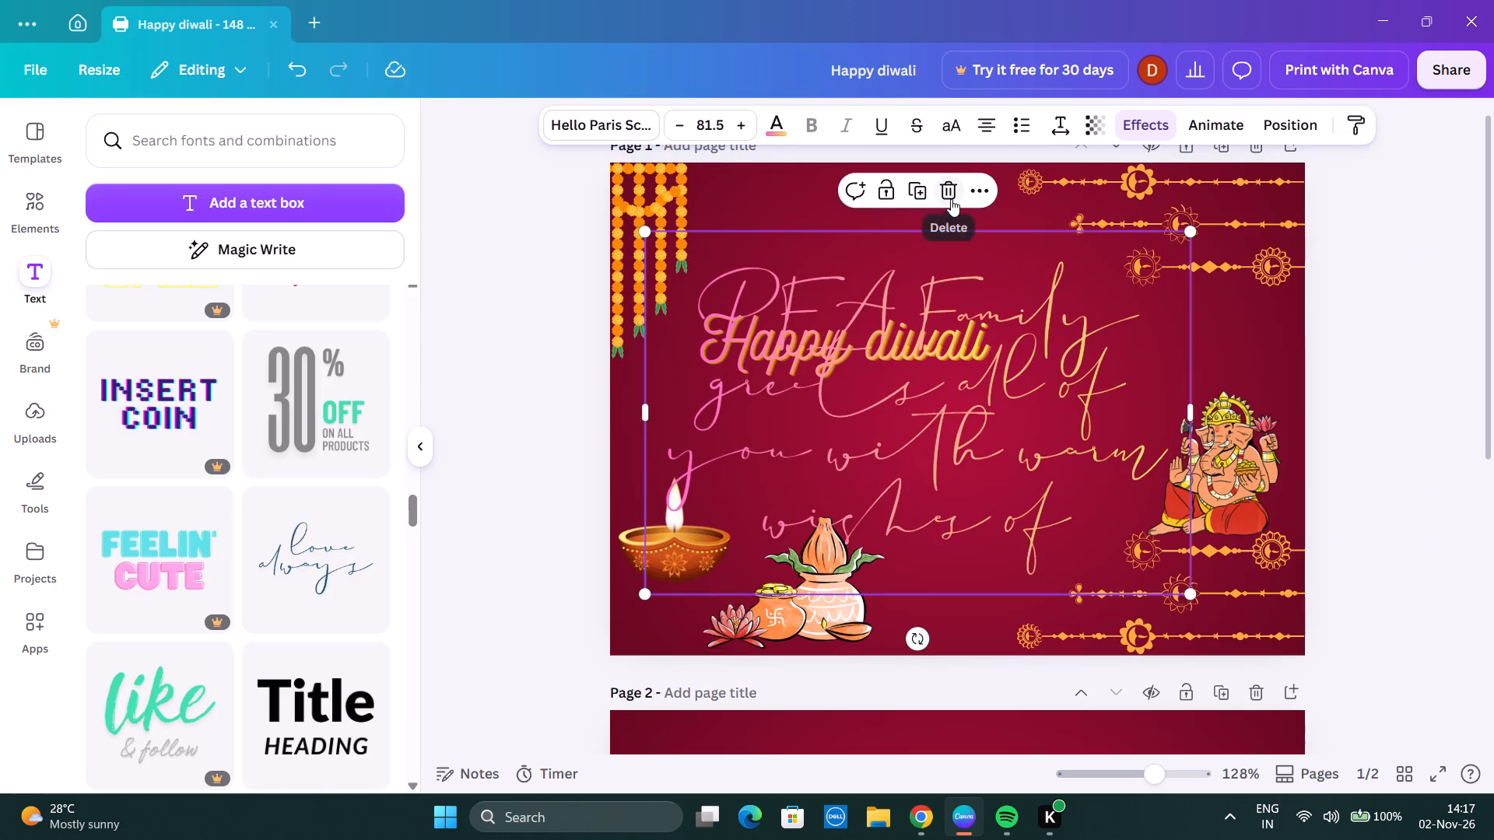
Delete the script-style PFA Family message from page 1.
{"action": "left_click", "coordinate": [951, 199]}
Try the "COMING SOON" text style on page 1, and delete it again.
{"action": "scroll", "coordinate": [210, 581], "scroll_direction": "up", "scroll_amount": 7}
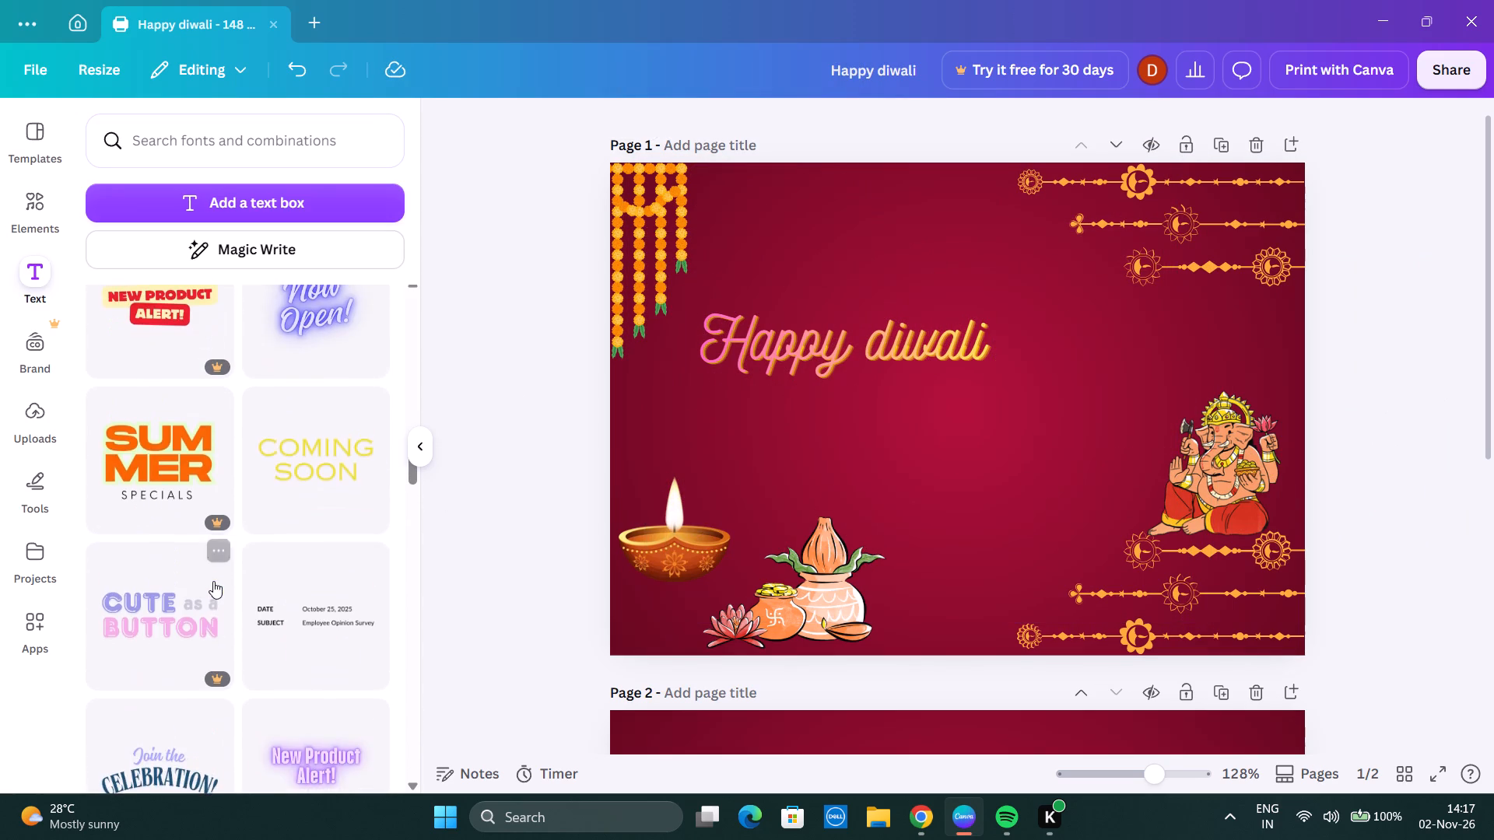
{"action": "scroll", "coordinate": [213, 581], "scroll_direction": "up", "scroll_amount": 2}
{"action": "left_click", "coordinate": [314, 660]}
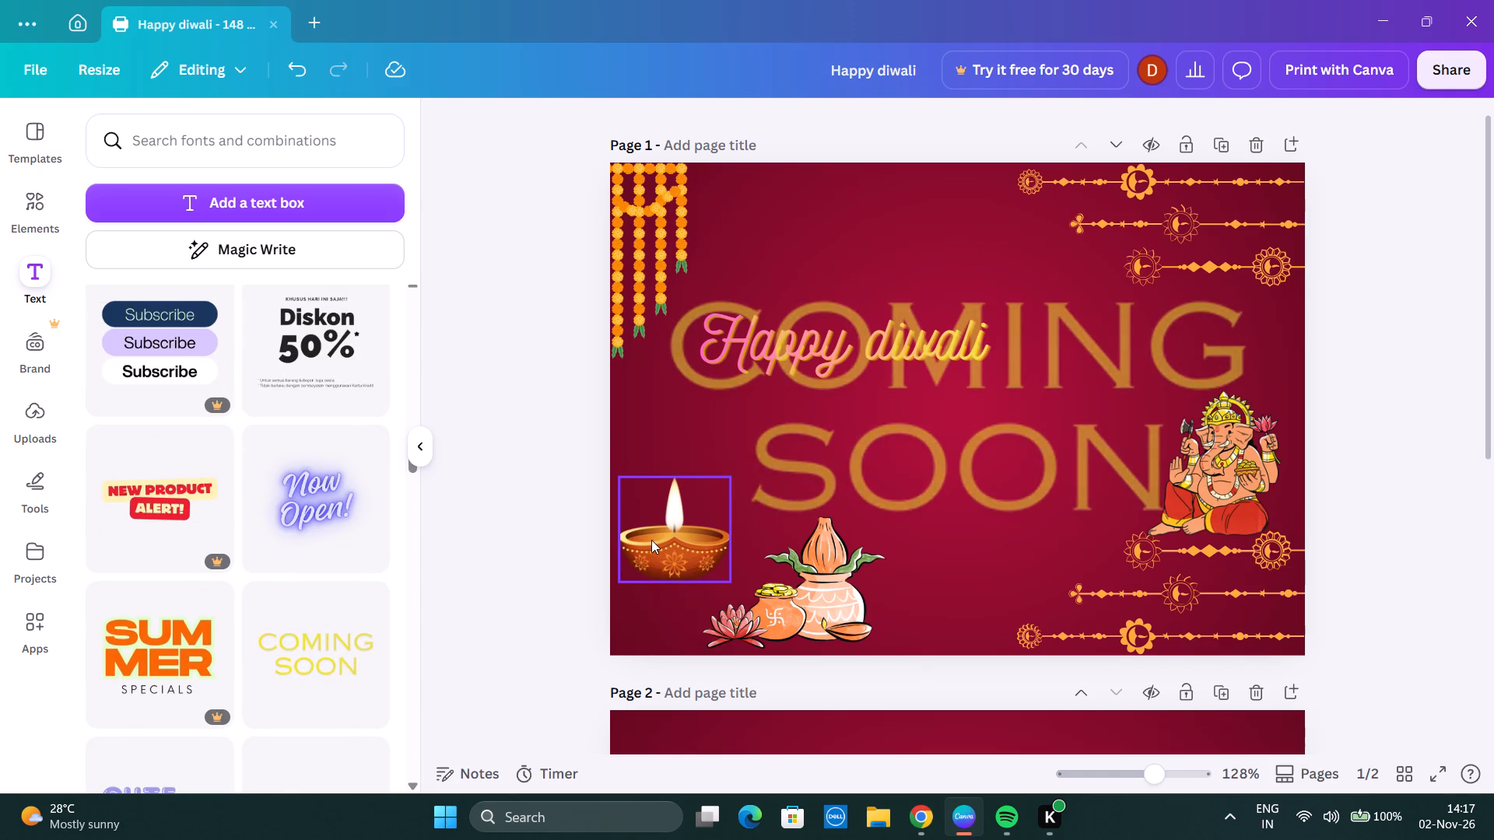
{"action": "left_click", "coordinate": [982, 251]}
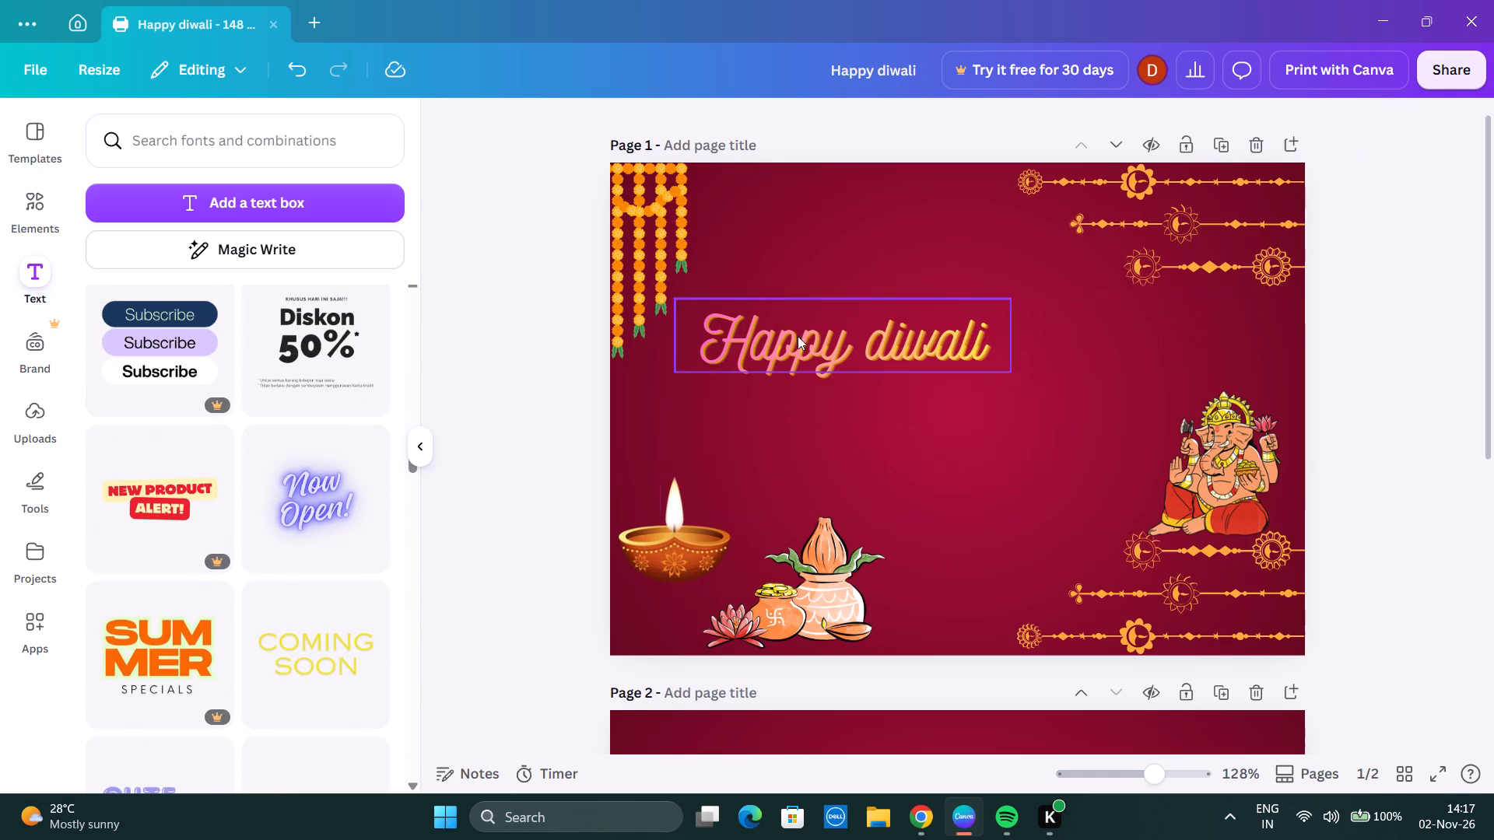
Add the "Order Now!" text style to page 1 and replace its wording with "PFA FAMILY".
{"action": "scroll", "coordinate": [289, 525], "scroll_direction": "up", "scroll_amount": 5}
{"action": "left_click", "coordinate": [285, 530]}
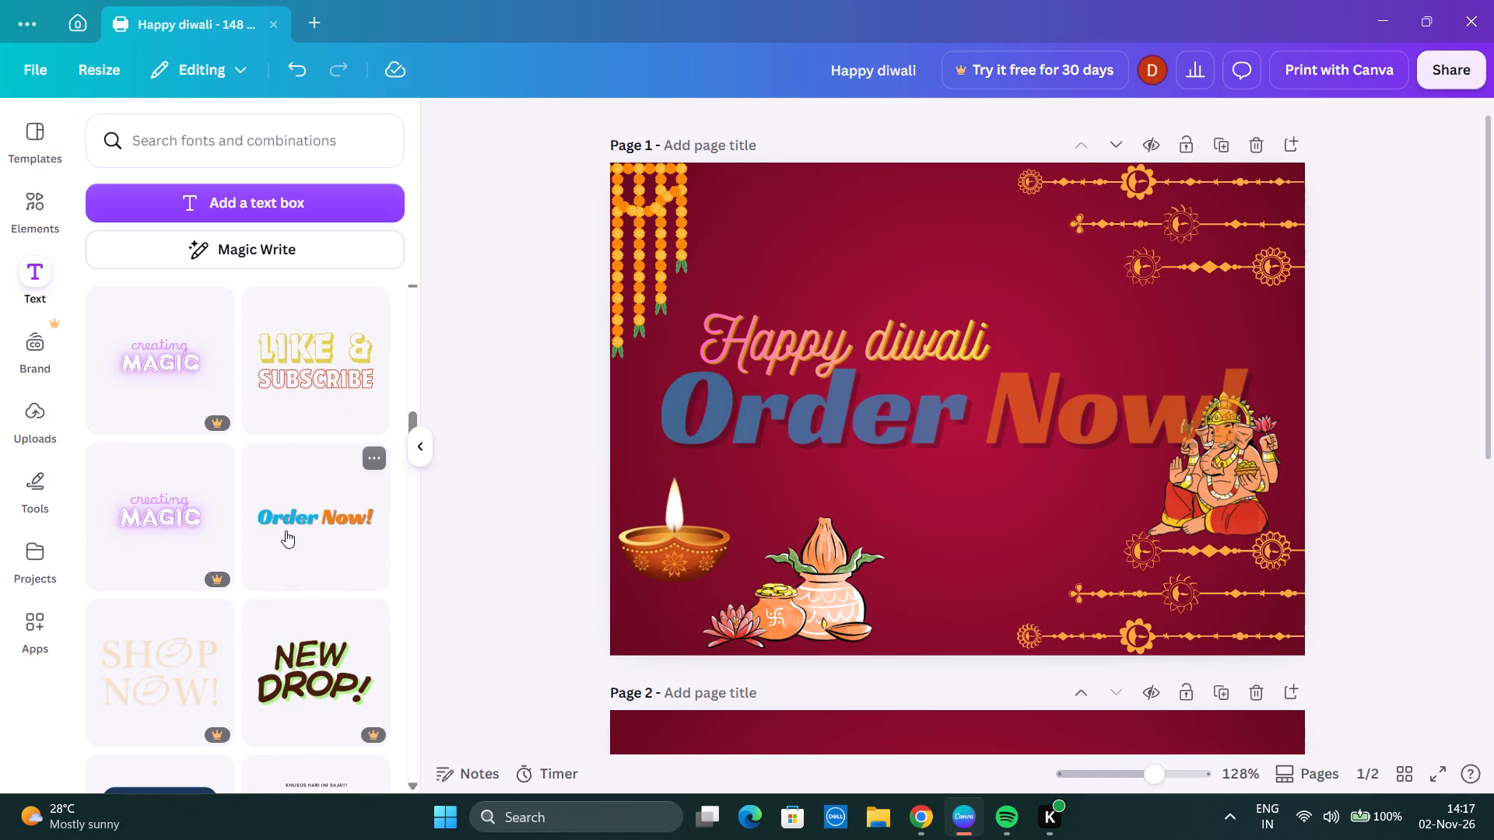
{"action": "left_click", "coordinate": [1036, 425]}
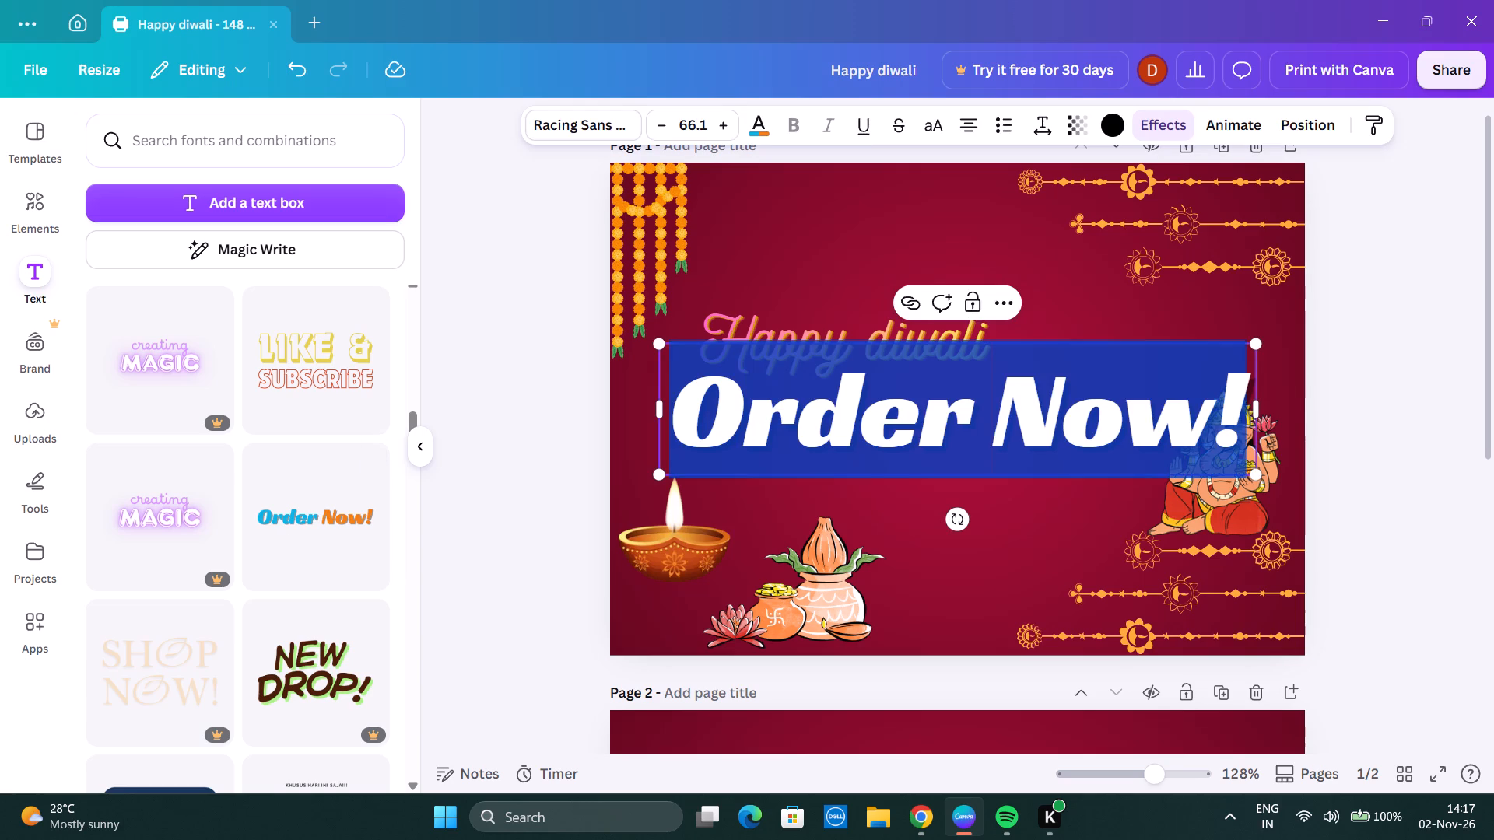
{"action": "type", "text": "PFA"}
{"action": "key", "text": "space"}
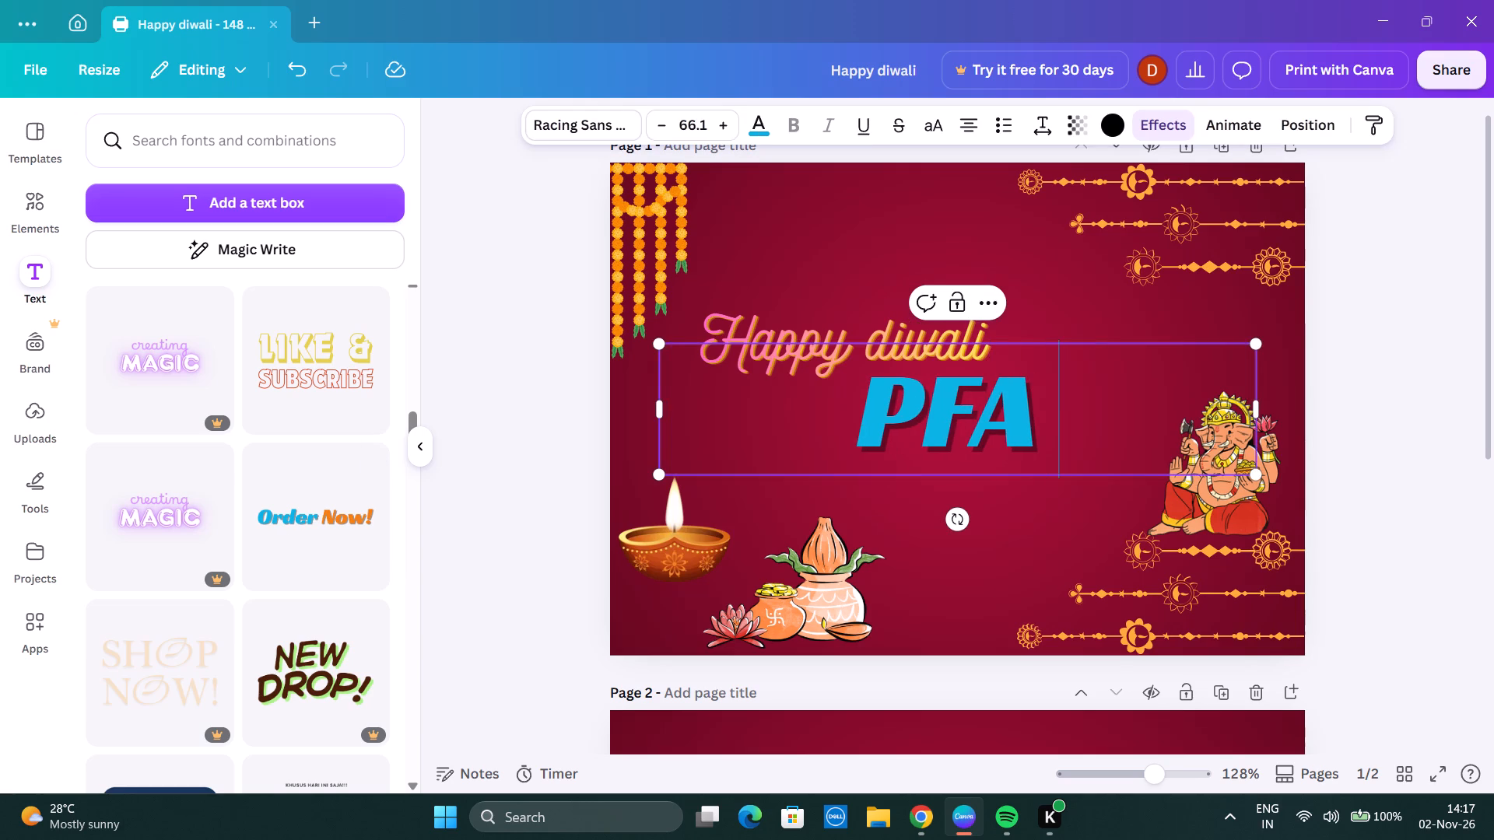
{"action": "type", "text": "FAMI"}
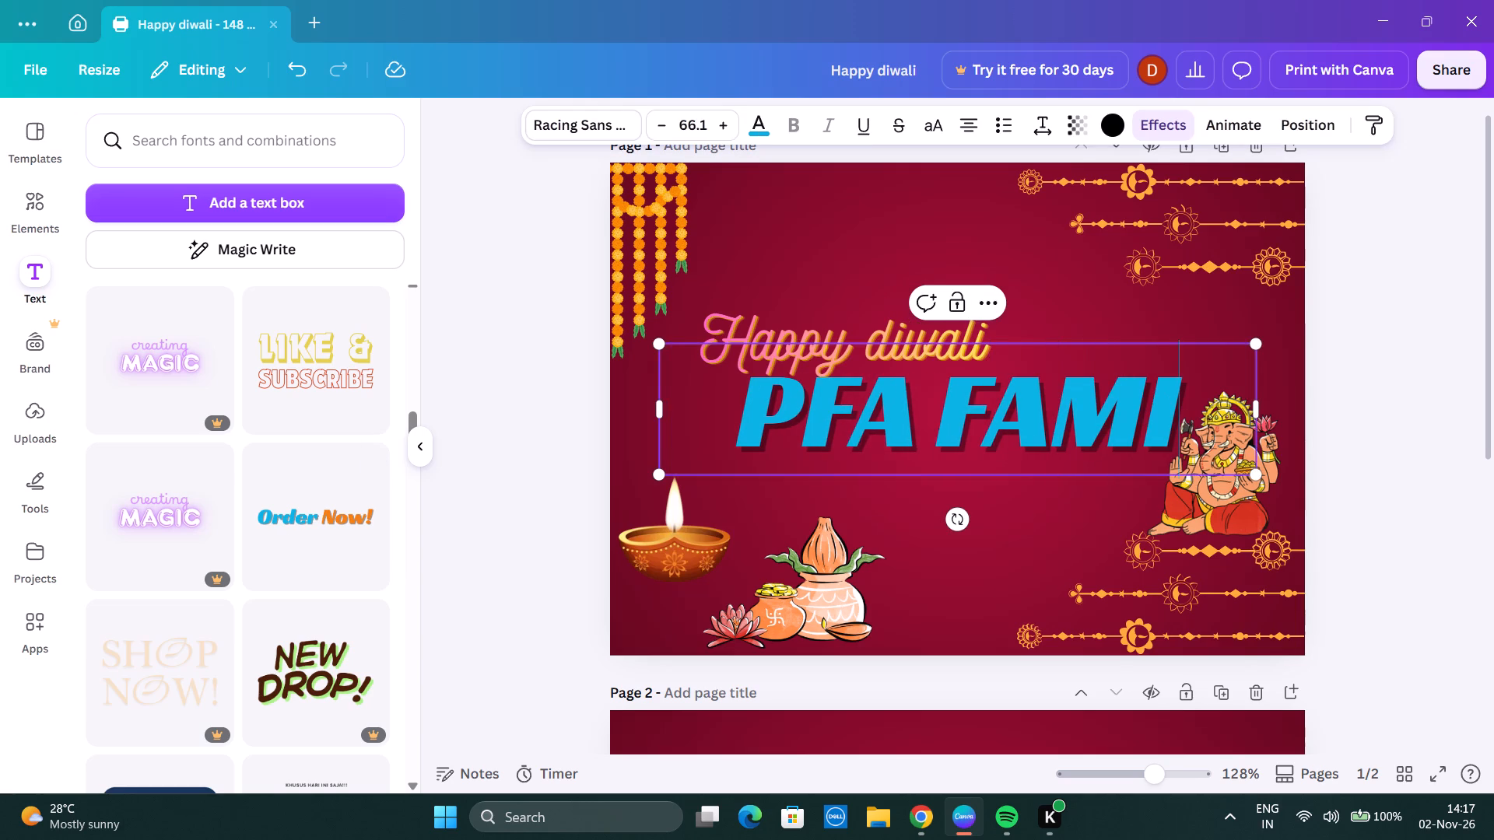
{"action": "type", "text": "LY"}
{"action": "key", "text": "space"}
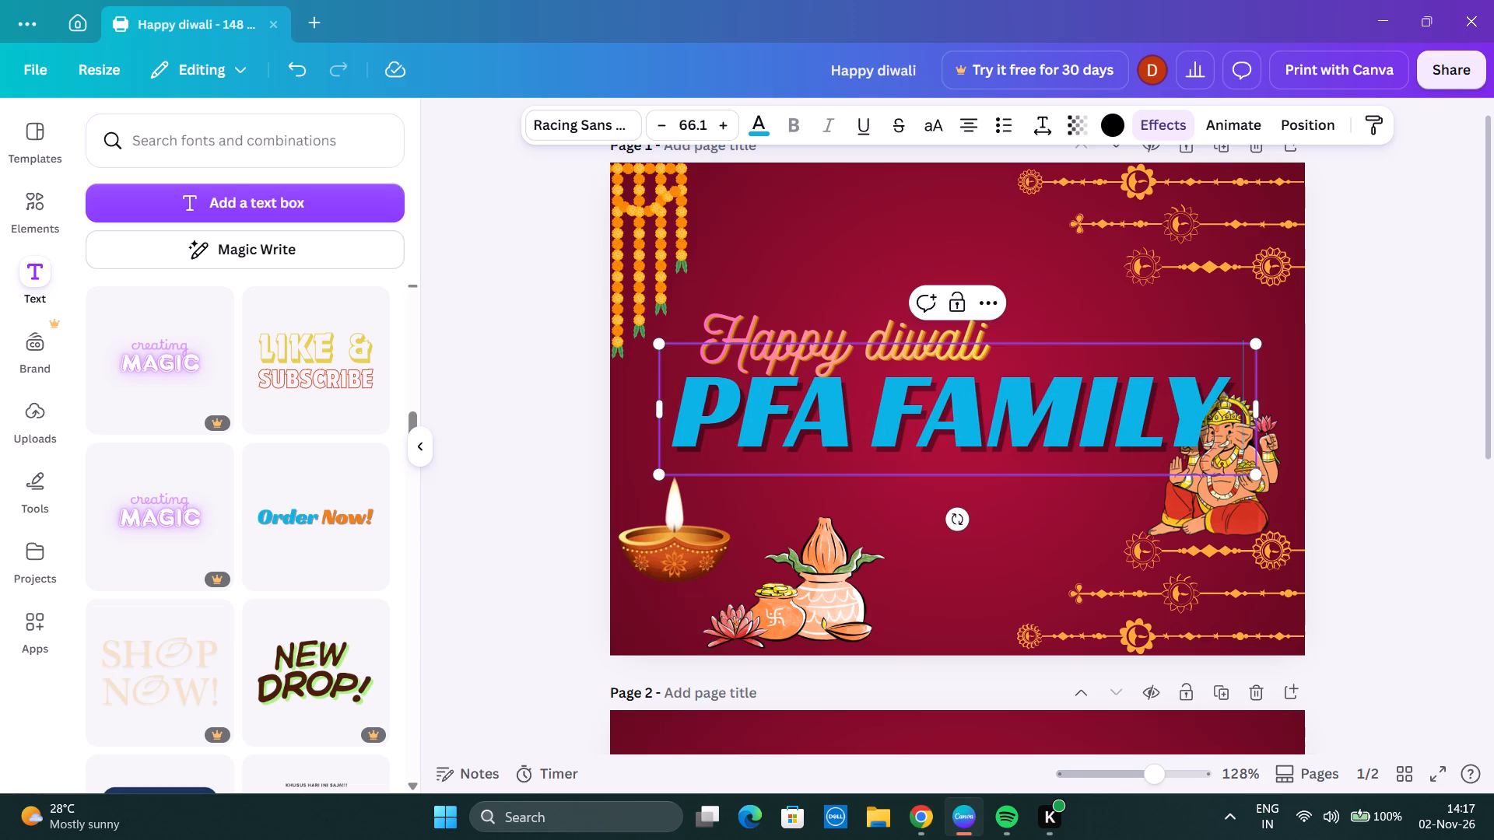
Continue the message after "PFA FAMILY" with "greets all of you with warm wishes of".
{"action": "type", "text": "wi"}
{"action": "key", "text": "BackSpace"}
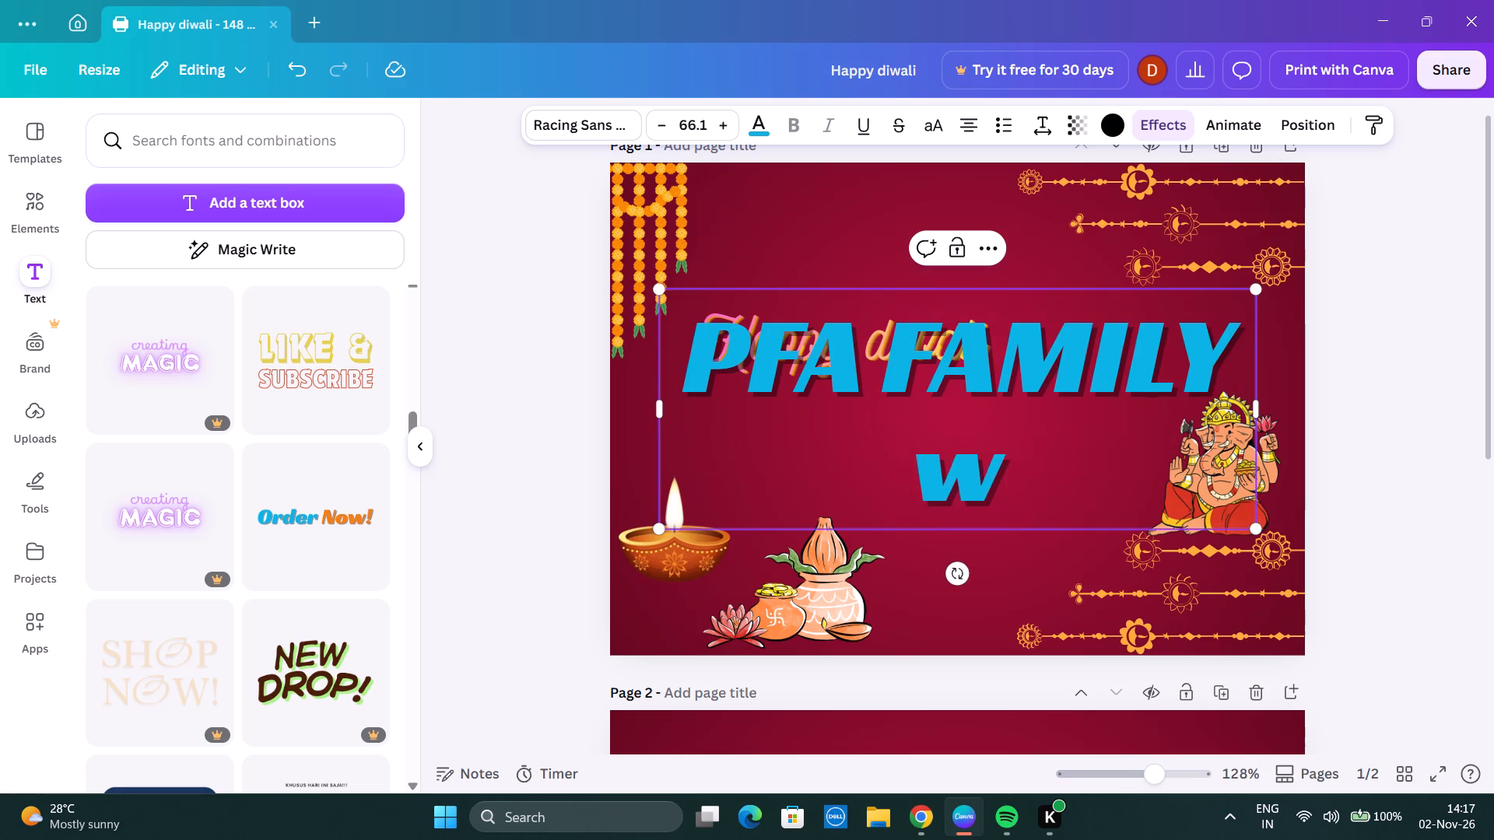
{"action": "key", "text": "BackSpace"}
{"action": "type", "text": "greey"}
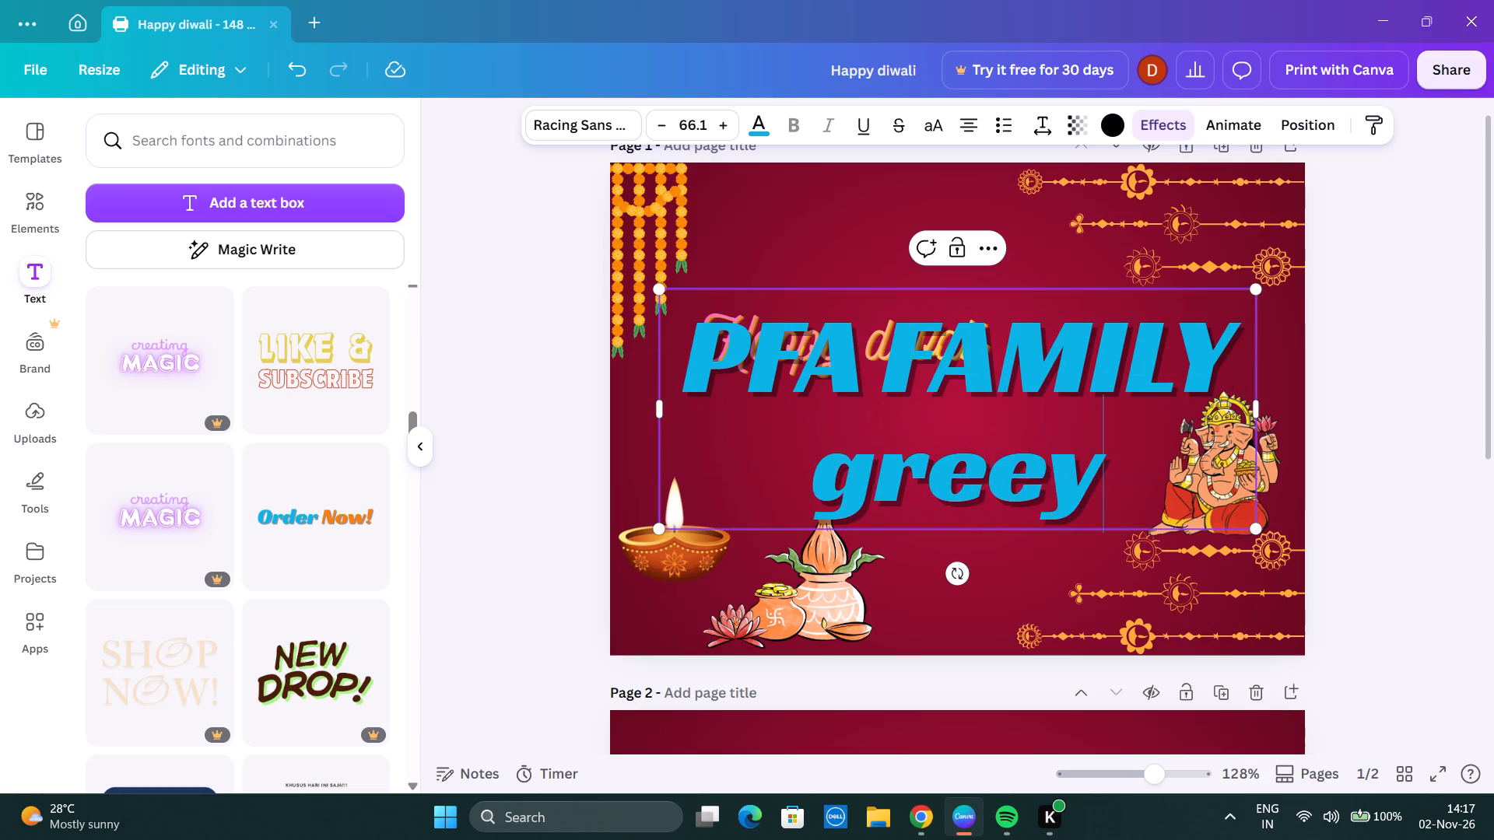
{"action": "key", "text": "BackSpace"}
{"action": "type", "text": "yt"}
{"action": "key", "text": "BackSpace"}
{"action": "key", "text": "BackSpace"}
{"action": "type", "text": "ts all y"}
{"action": "key", "text": "BackSpace"}
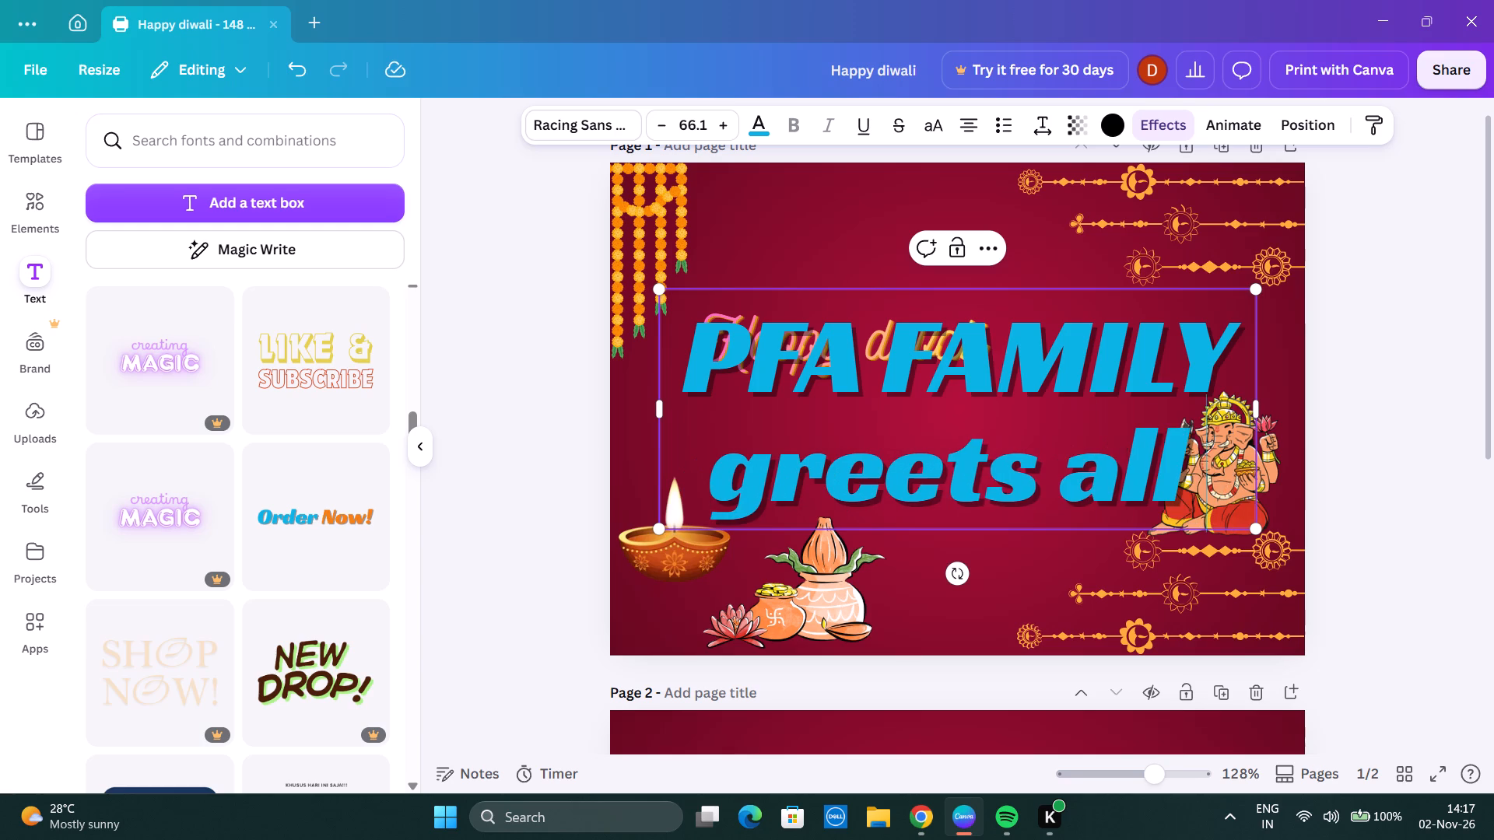
{"action": "type", "text": "of you with warm wishes of"}
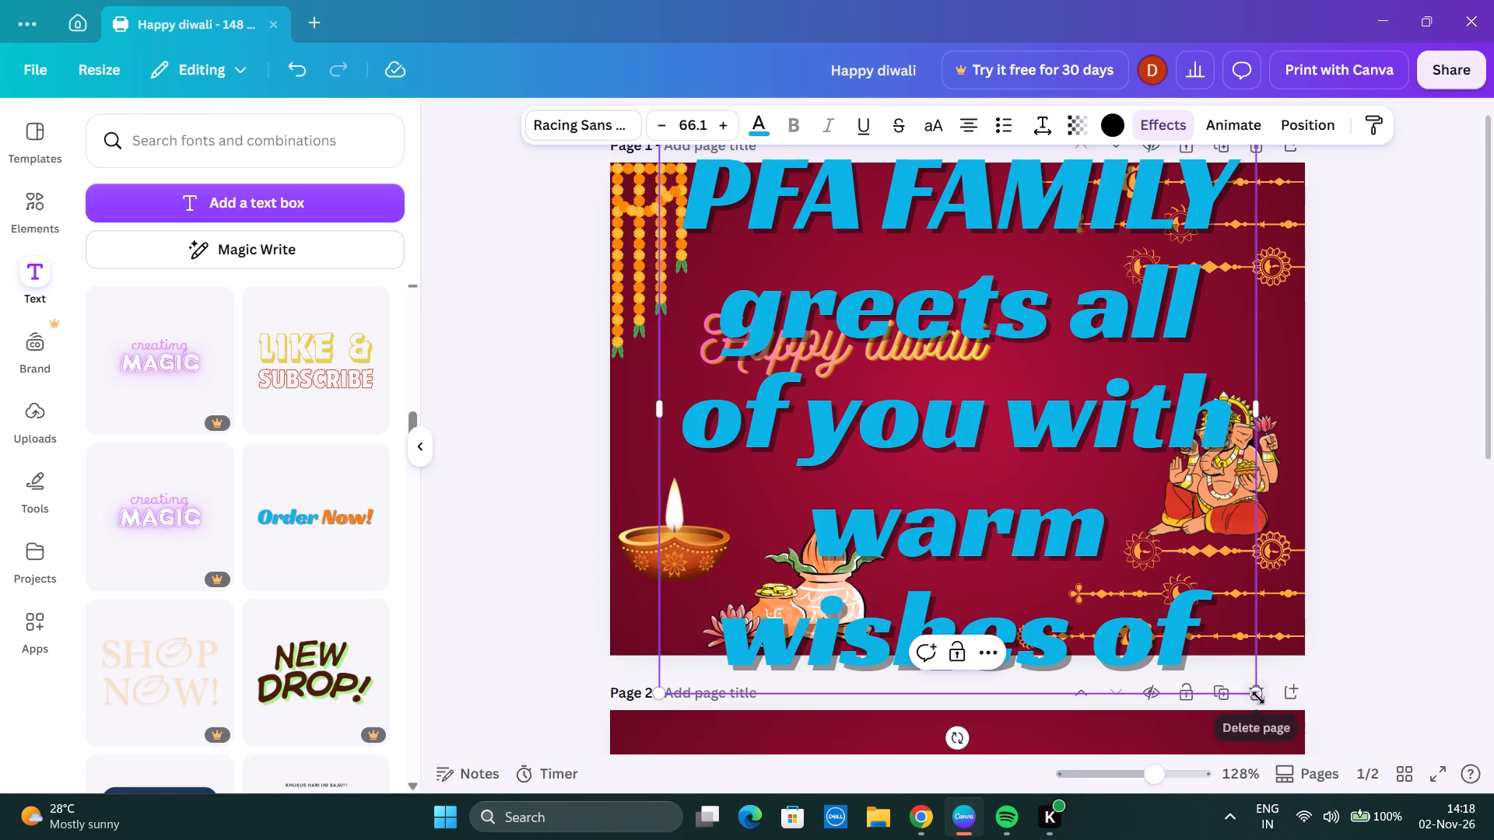
Shrink the message to font size 17.4 and move it to the middle of page 1, beneath the "Happy diwali" greeting.
{"action": "left_click_drag", "start_coordinate": [1257, 693], "coordinate": [921, 310]}
{"action": "left_click_drag", "start_coordinate": [812, 240], "coordinate": [812, 242]}
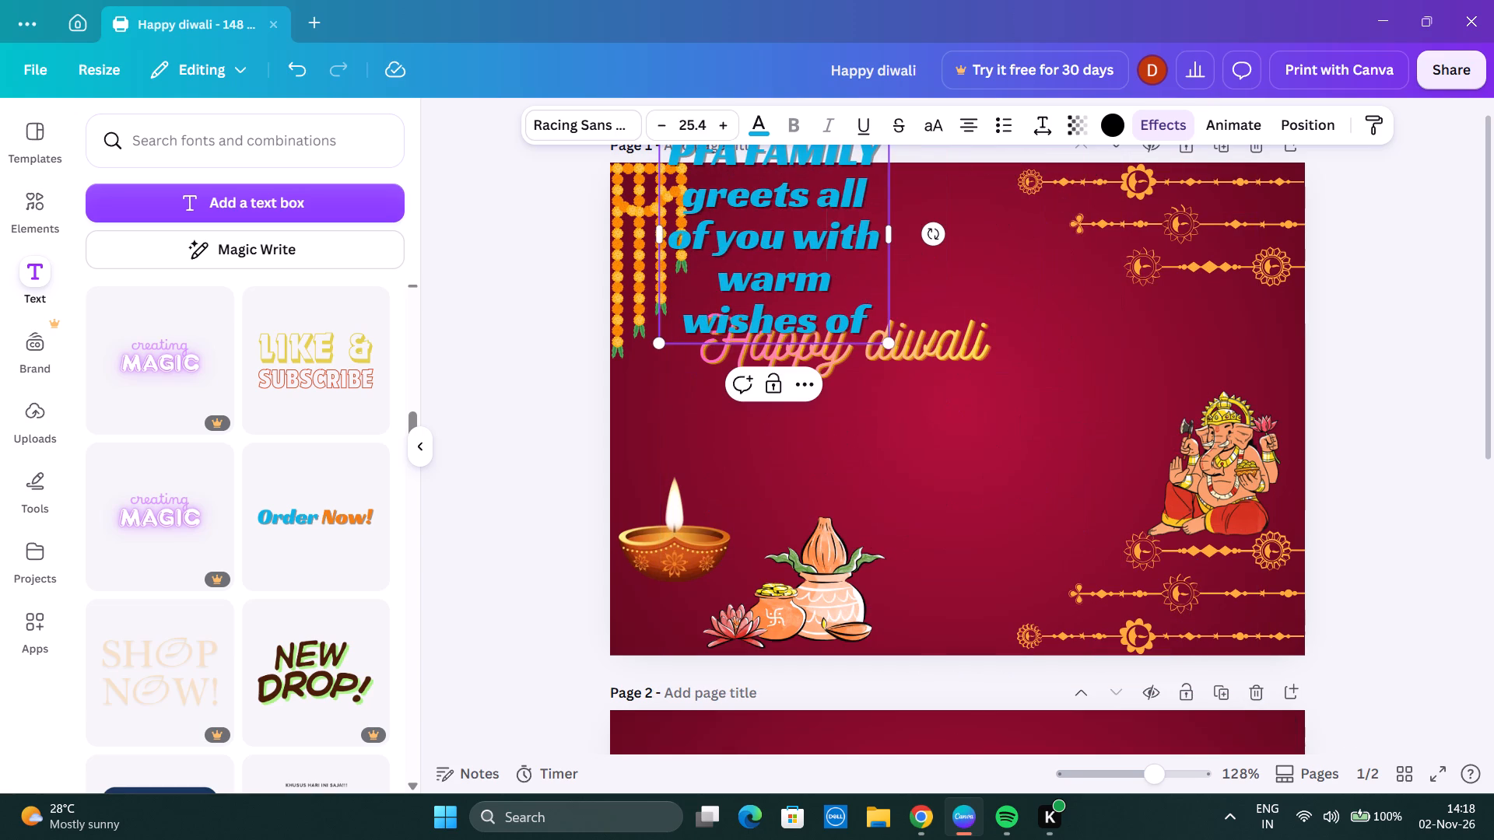
{"action": "left_click_drag", "start_coordinate": [812, 242], "coordinate": [807, 421]}
{"action": "left_click", "coordinate": [530, 278]}
{"action": "left_click_drag", "start_coordinate": [771, 270], "coordinate": [828, 366]}
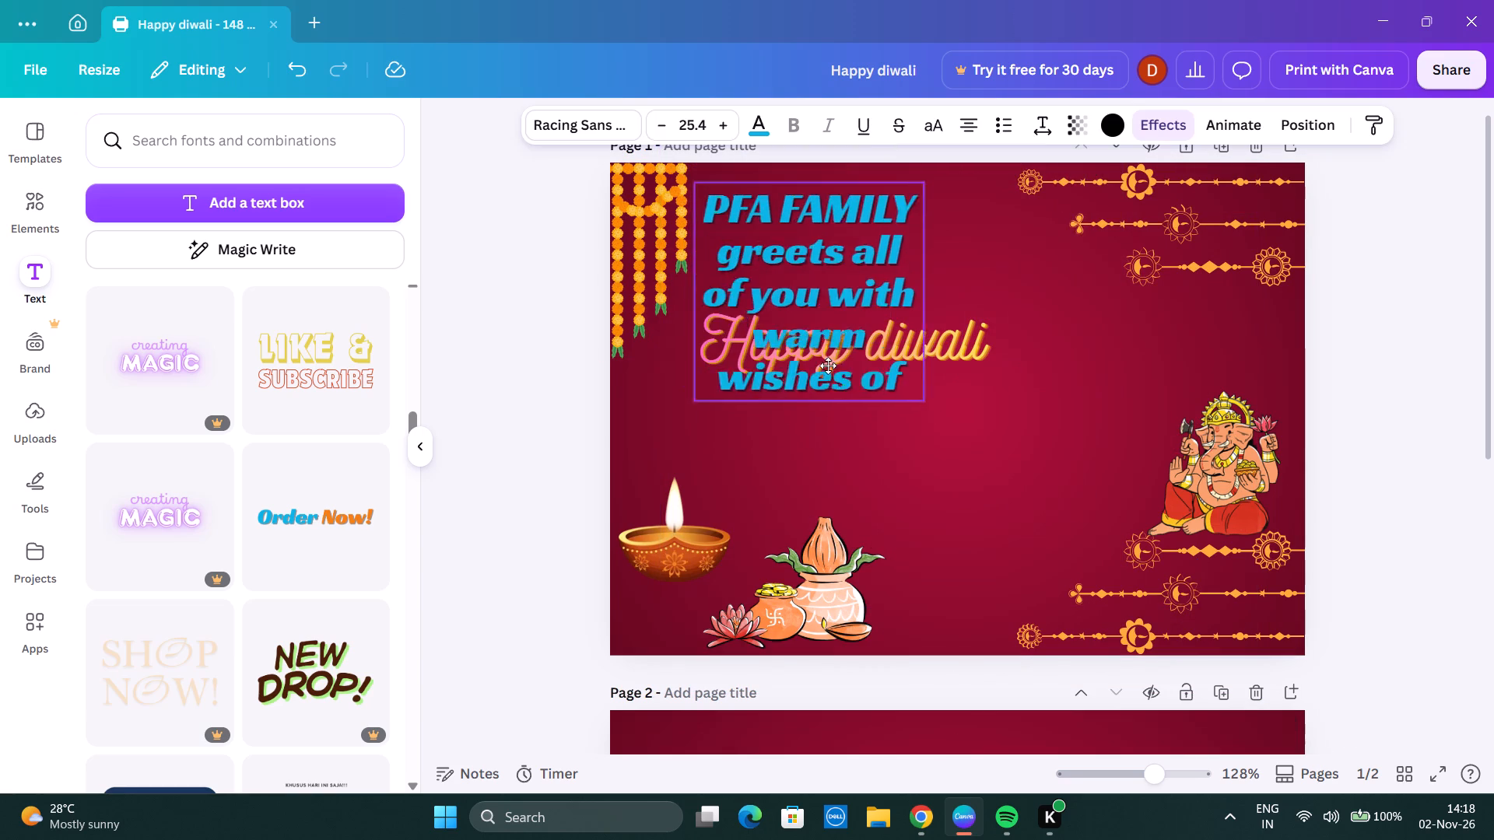
{"action": "left_click_drag", "start_coordinate": [828, 366], "coordinate": [942, 498]}
{"action": "left_click_drag", "start_coordinate": [1061, 572], "coordinate": [1004, 486]}
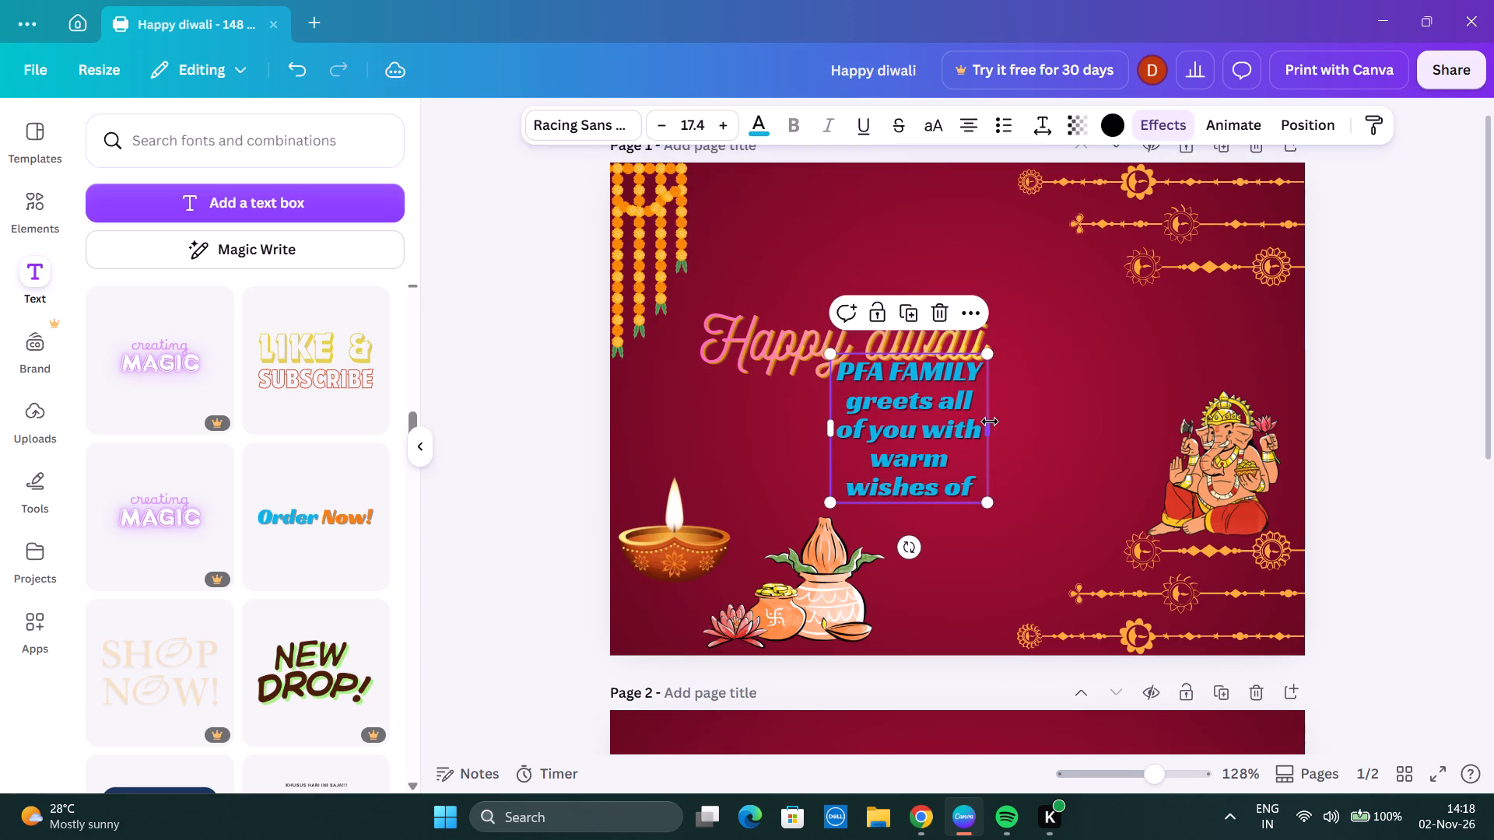
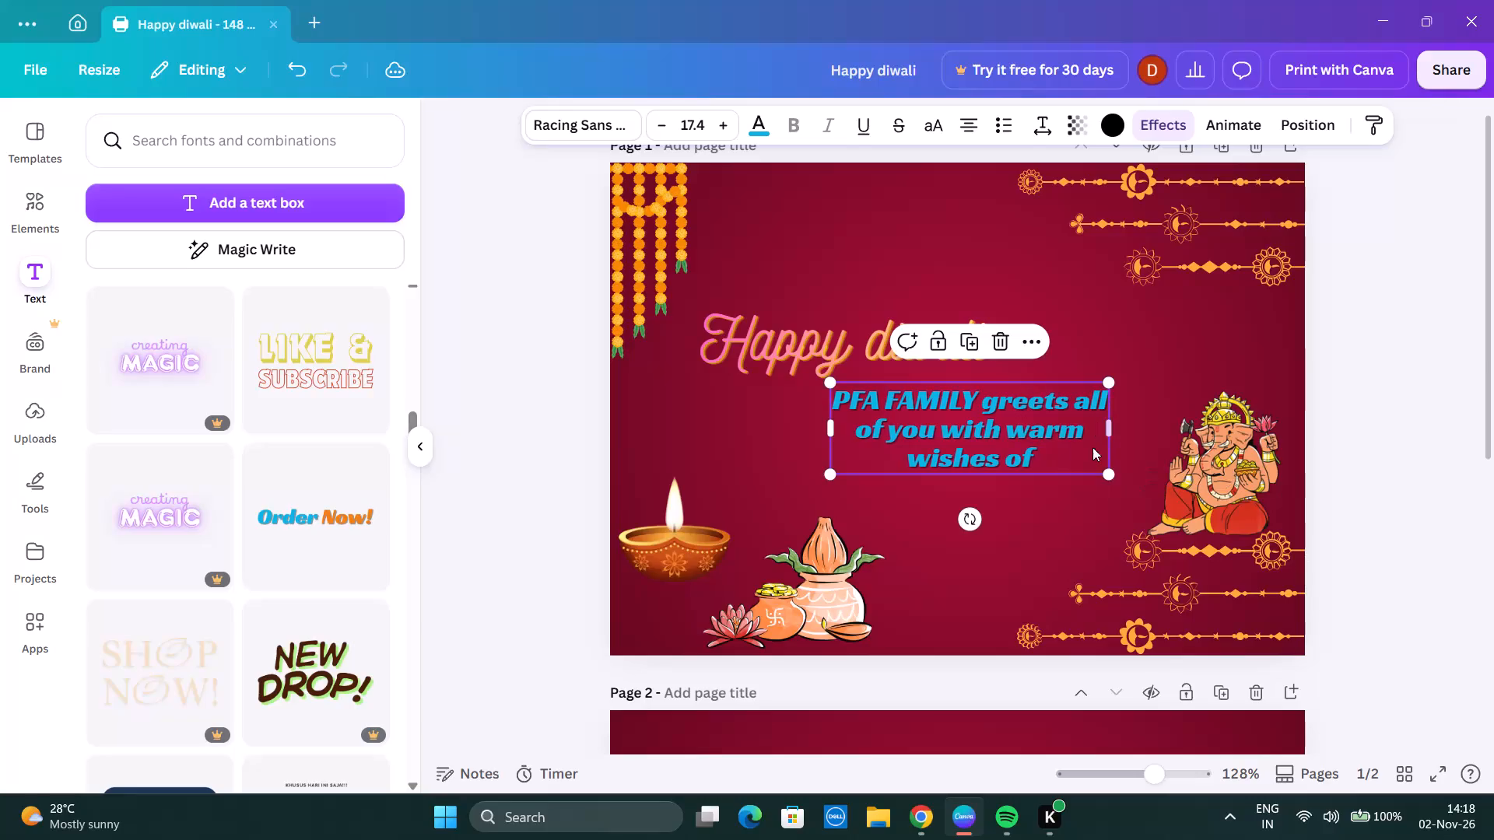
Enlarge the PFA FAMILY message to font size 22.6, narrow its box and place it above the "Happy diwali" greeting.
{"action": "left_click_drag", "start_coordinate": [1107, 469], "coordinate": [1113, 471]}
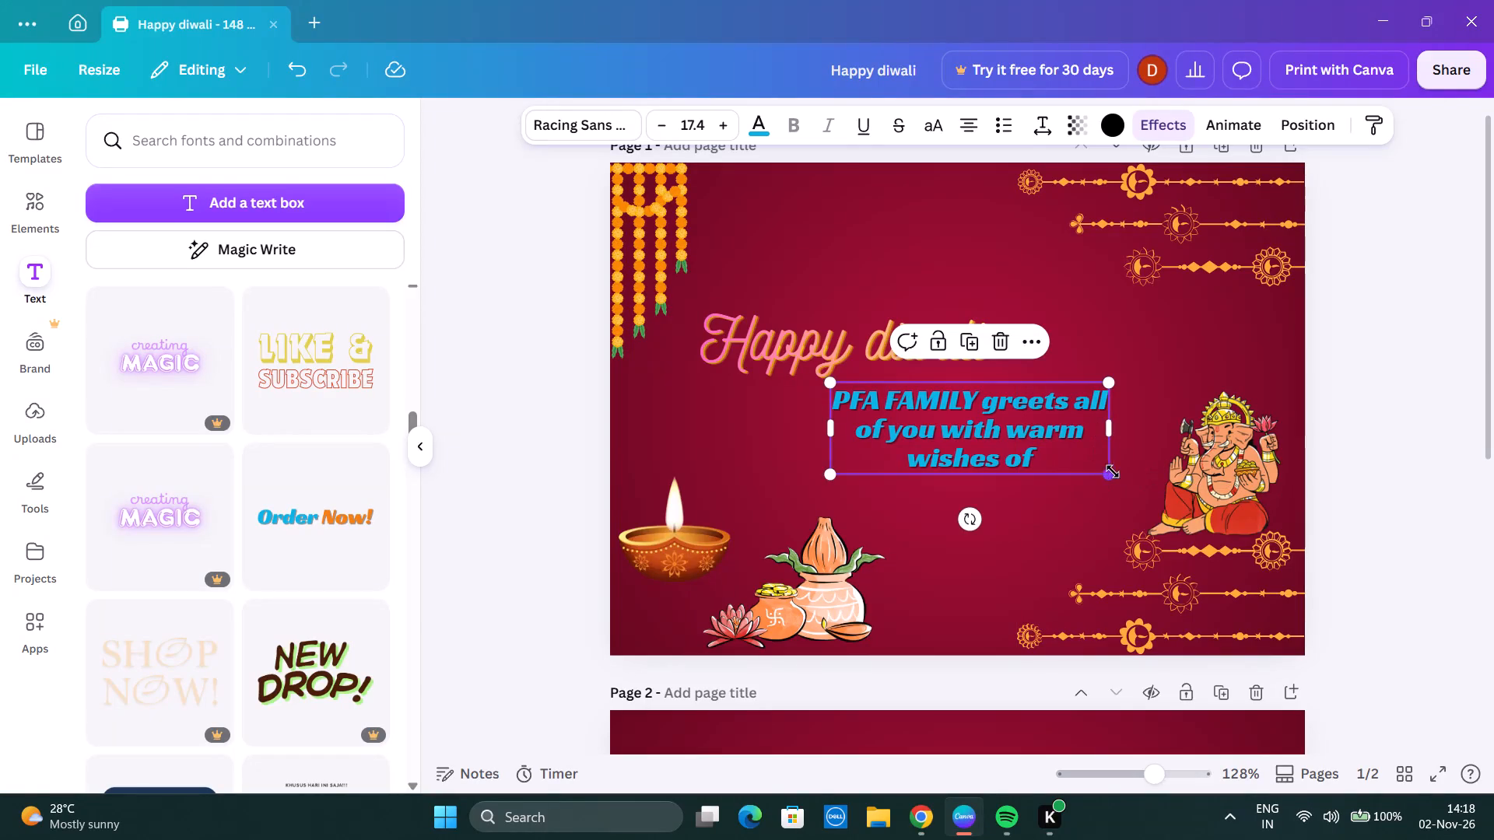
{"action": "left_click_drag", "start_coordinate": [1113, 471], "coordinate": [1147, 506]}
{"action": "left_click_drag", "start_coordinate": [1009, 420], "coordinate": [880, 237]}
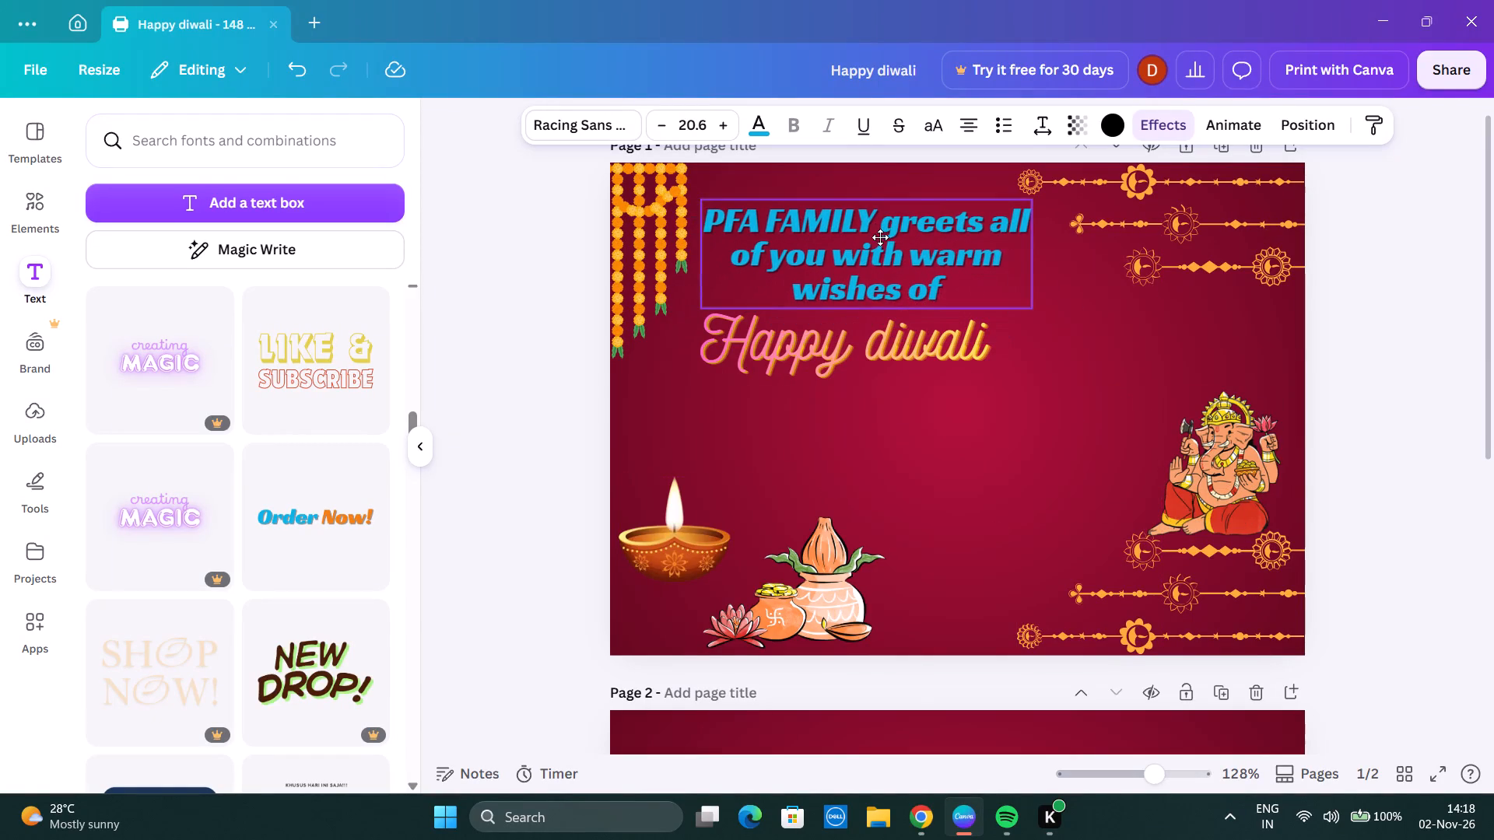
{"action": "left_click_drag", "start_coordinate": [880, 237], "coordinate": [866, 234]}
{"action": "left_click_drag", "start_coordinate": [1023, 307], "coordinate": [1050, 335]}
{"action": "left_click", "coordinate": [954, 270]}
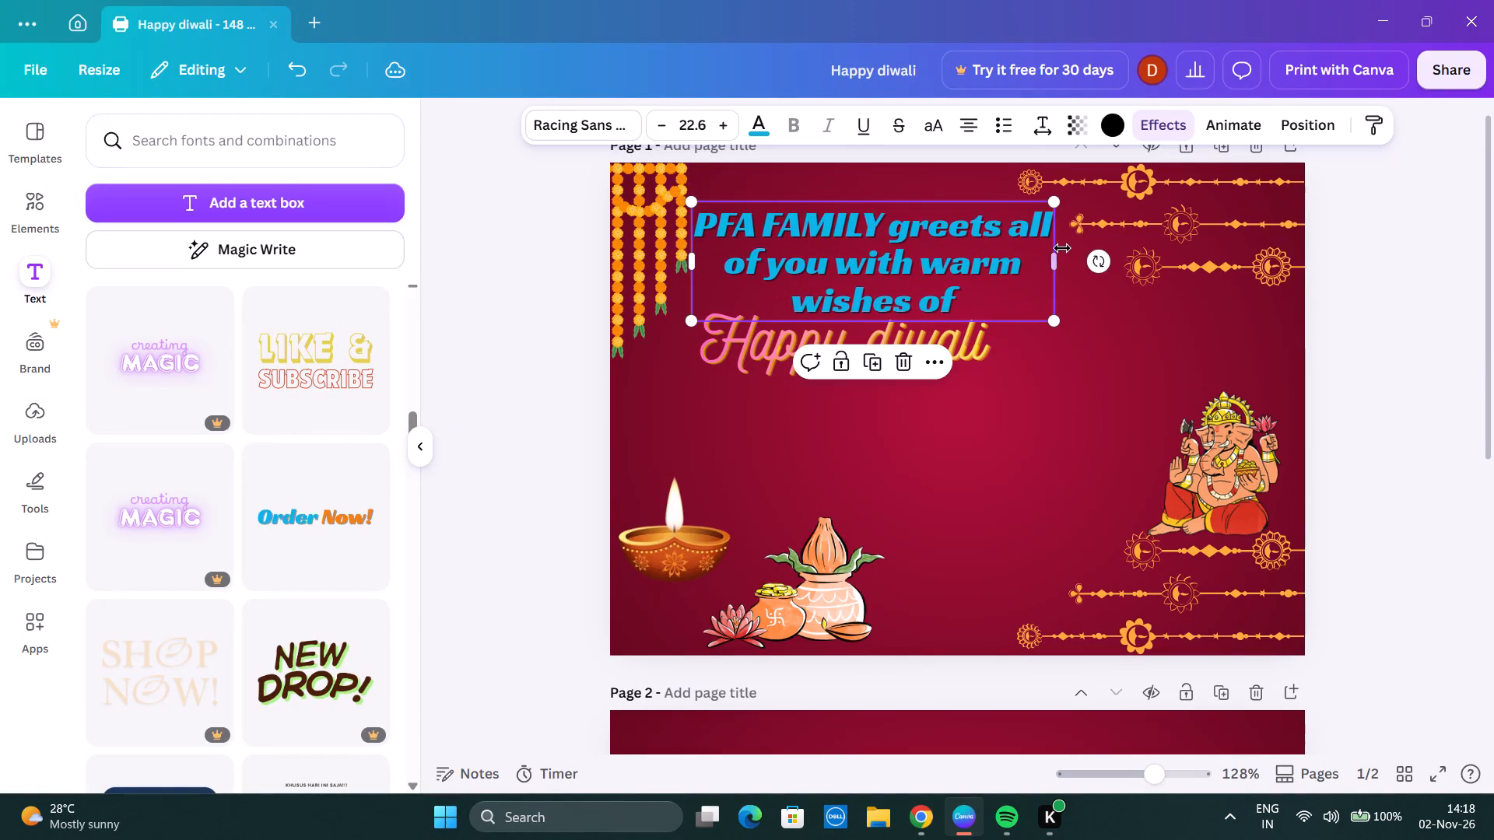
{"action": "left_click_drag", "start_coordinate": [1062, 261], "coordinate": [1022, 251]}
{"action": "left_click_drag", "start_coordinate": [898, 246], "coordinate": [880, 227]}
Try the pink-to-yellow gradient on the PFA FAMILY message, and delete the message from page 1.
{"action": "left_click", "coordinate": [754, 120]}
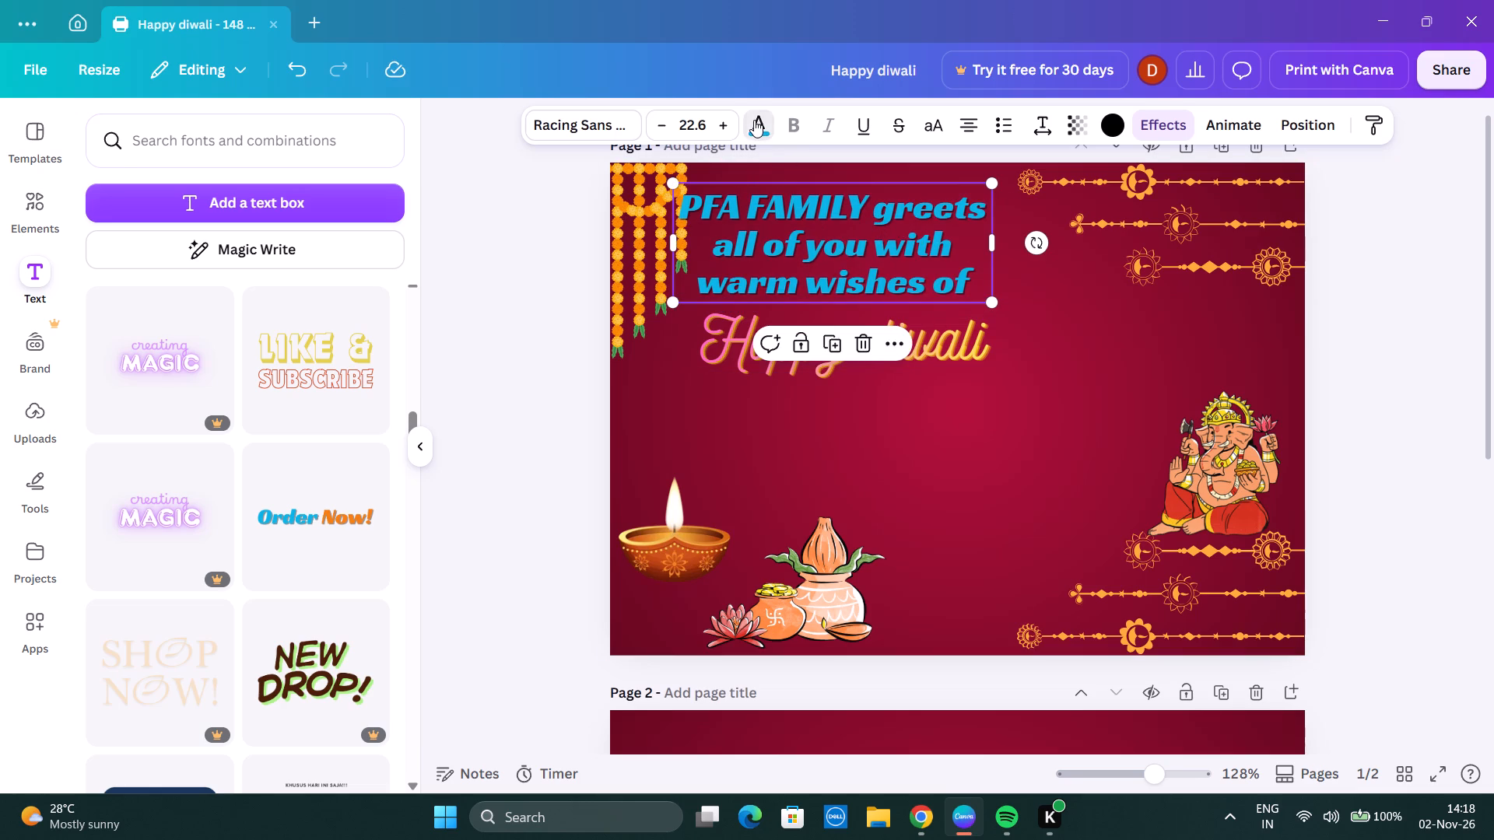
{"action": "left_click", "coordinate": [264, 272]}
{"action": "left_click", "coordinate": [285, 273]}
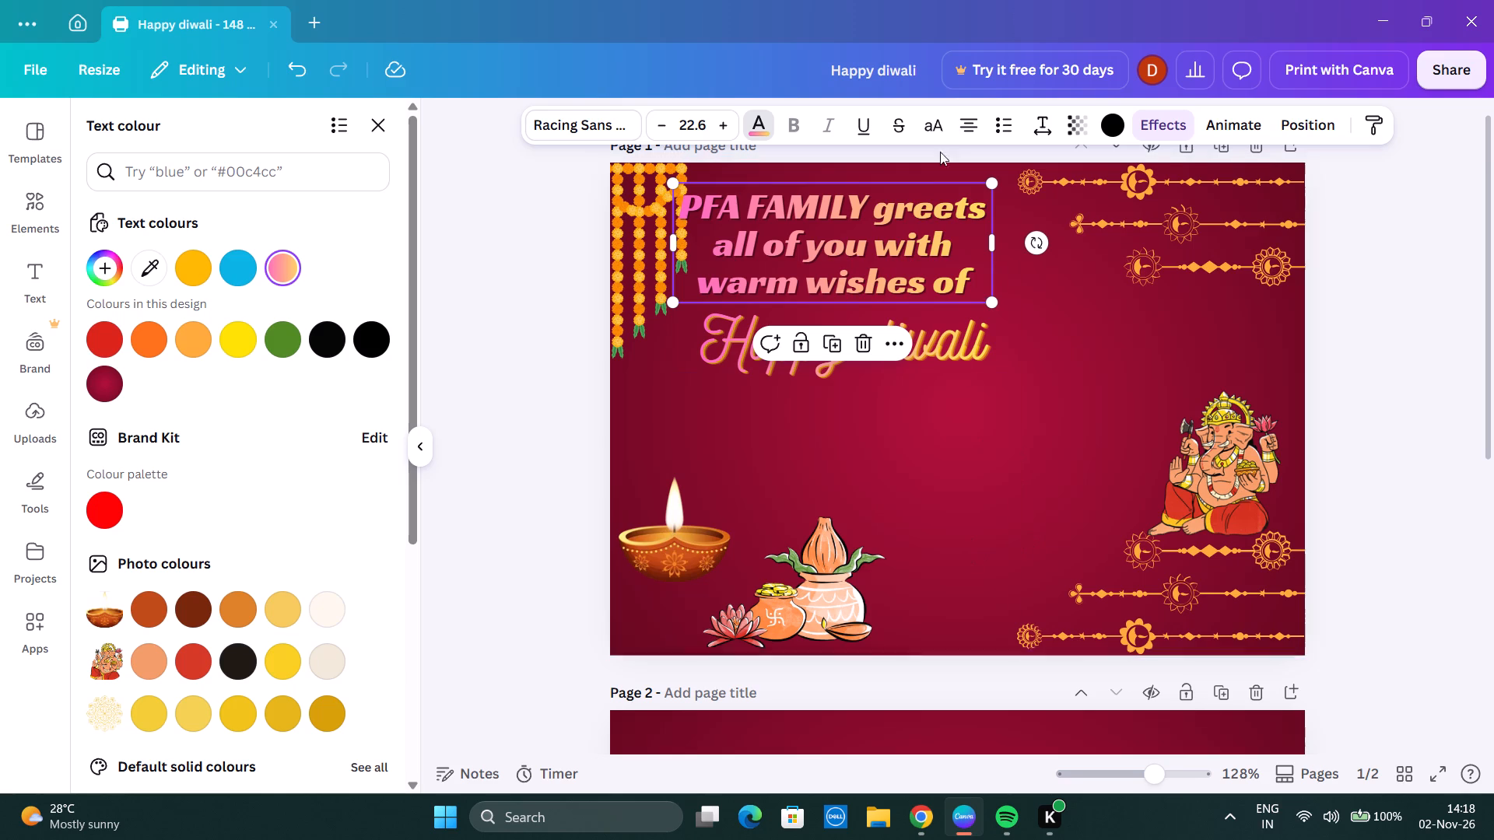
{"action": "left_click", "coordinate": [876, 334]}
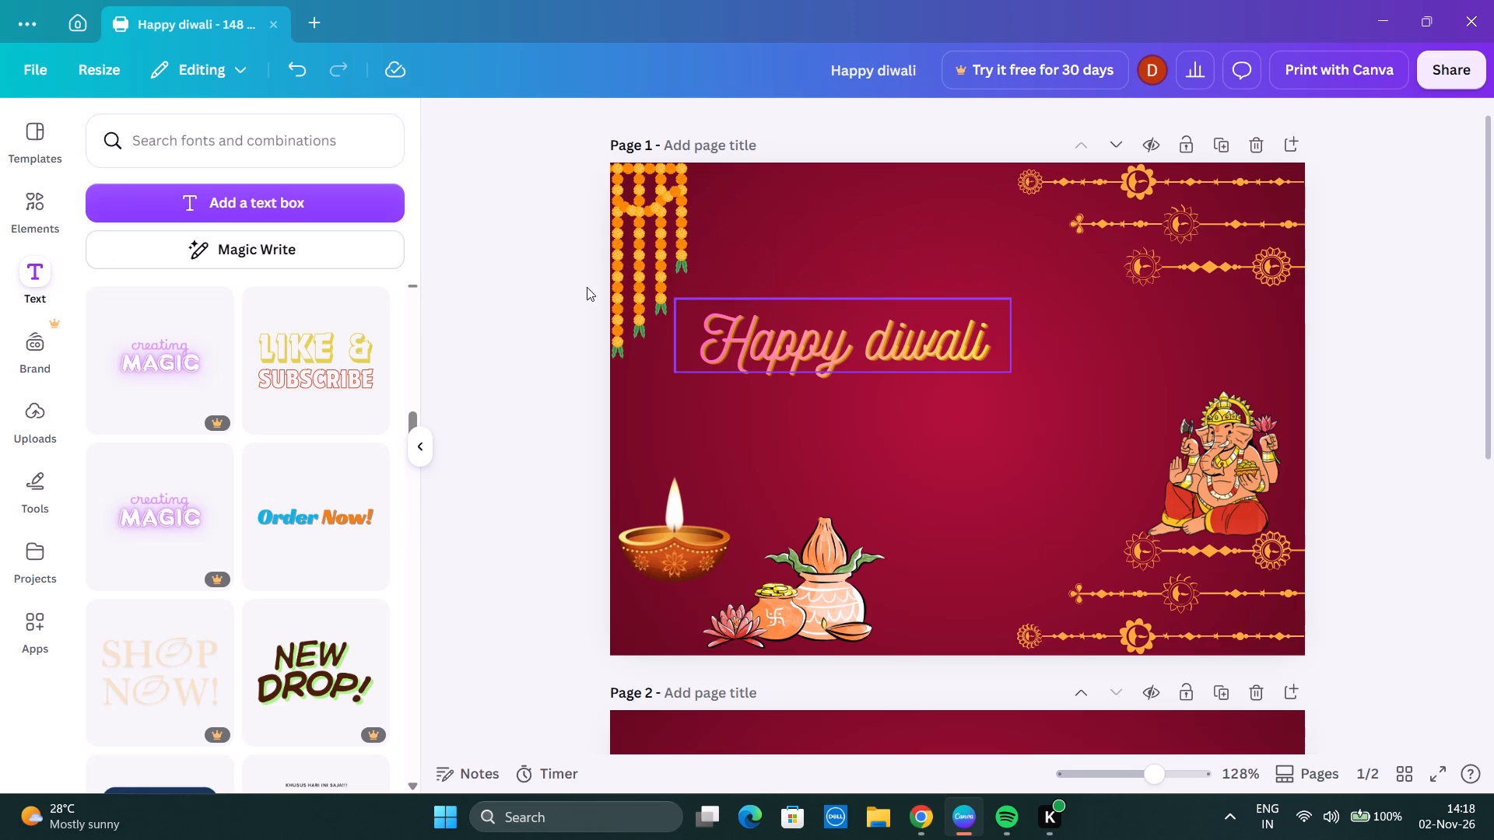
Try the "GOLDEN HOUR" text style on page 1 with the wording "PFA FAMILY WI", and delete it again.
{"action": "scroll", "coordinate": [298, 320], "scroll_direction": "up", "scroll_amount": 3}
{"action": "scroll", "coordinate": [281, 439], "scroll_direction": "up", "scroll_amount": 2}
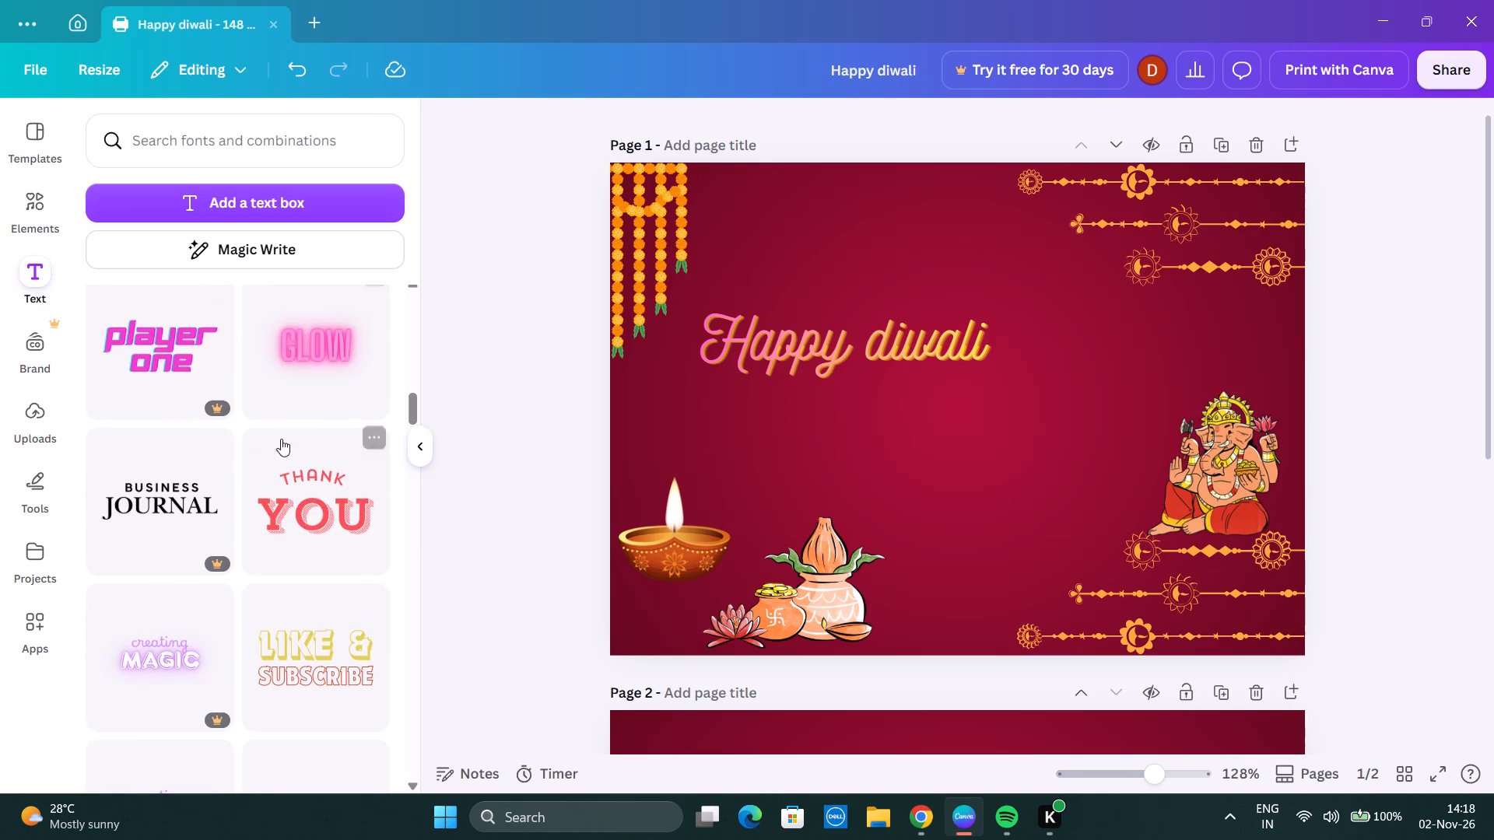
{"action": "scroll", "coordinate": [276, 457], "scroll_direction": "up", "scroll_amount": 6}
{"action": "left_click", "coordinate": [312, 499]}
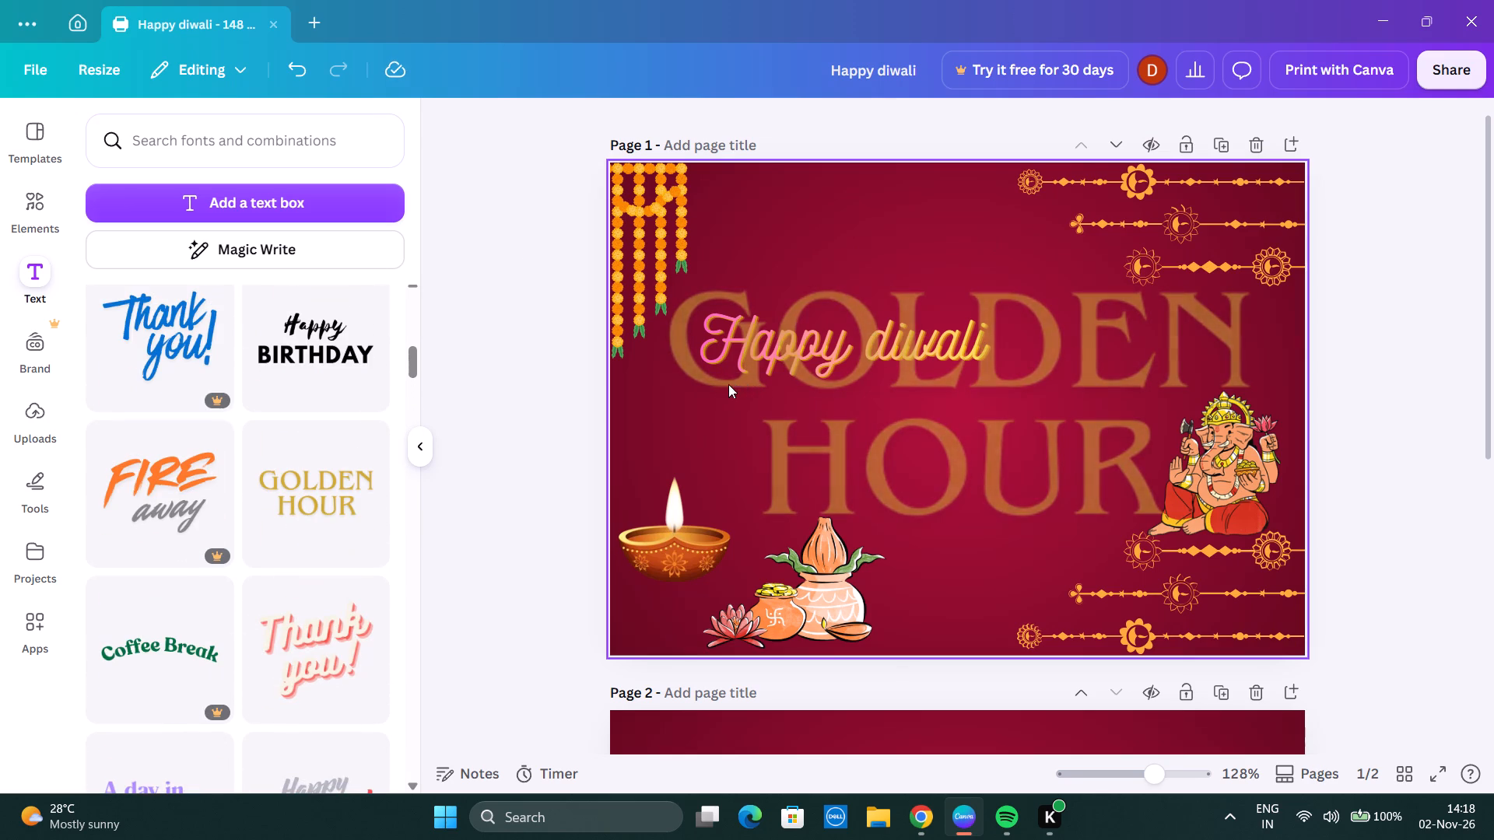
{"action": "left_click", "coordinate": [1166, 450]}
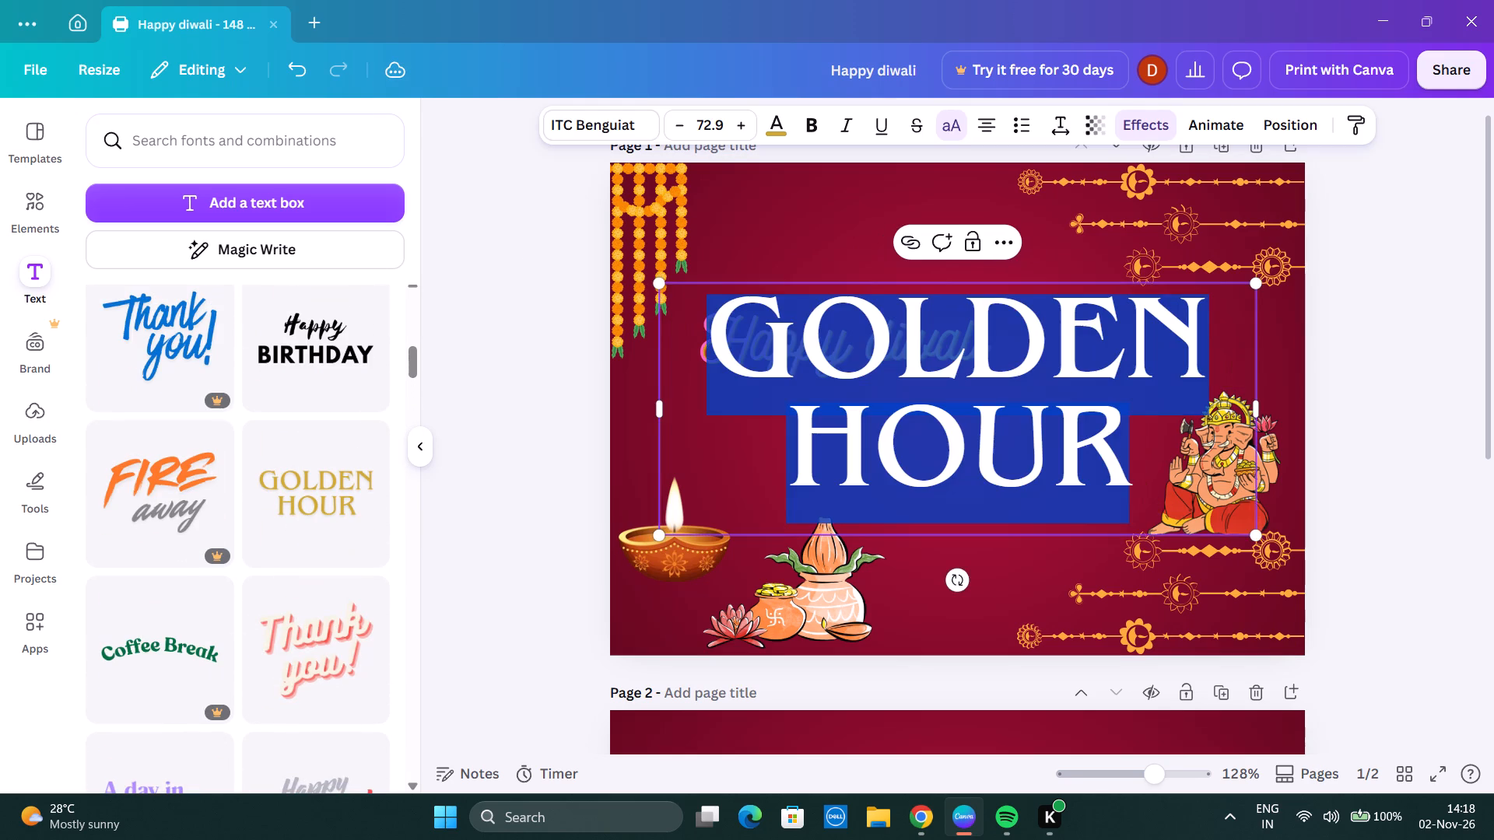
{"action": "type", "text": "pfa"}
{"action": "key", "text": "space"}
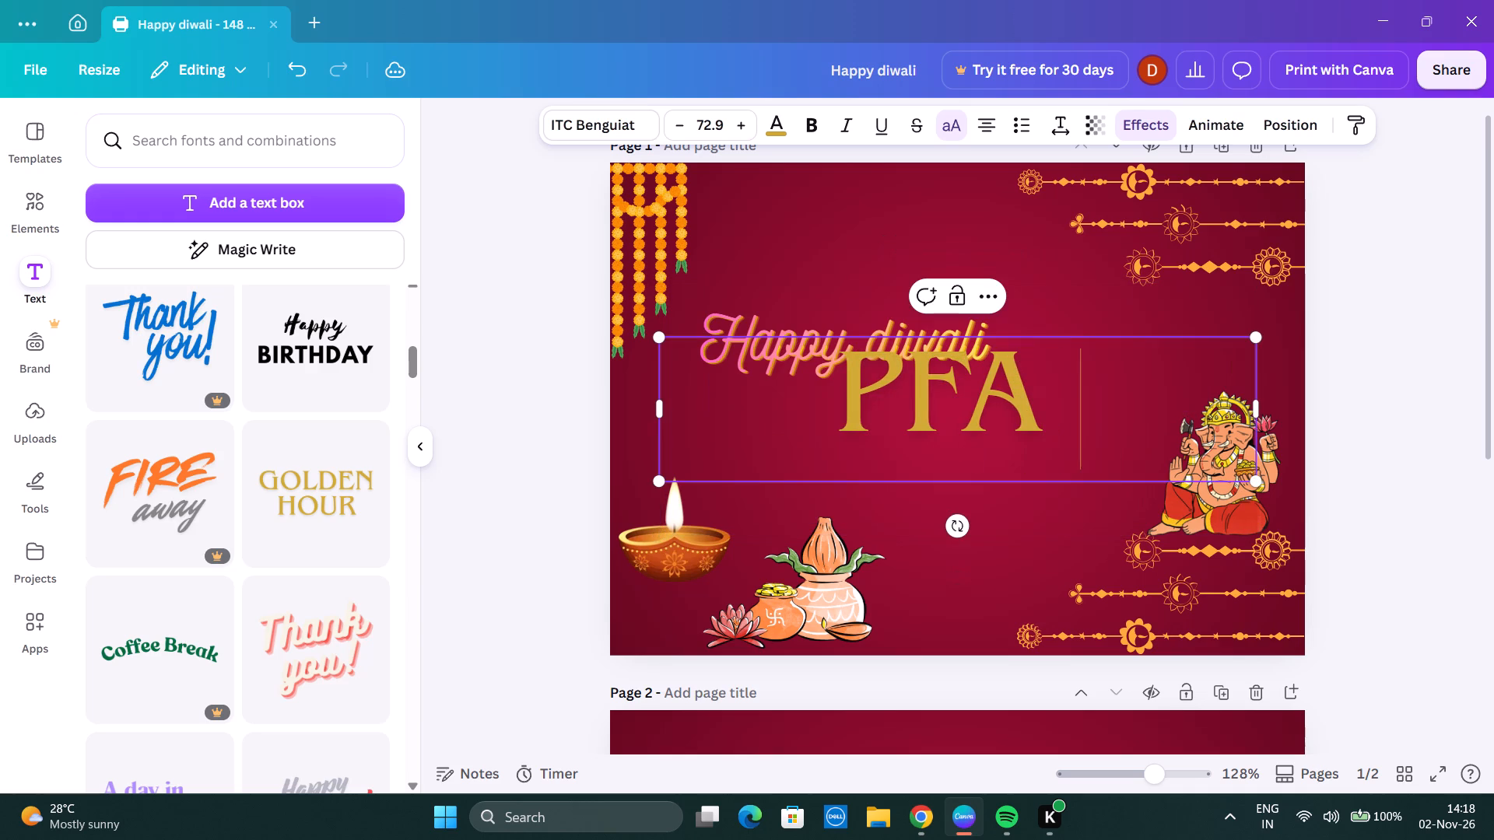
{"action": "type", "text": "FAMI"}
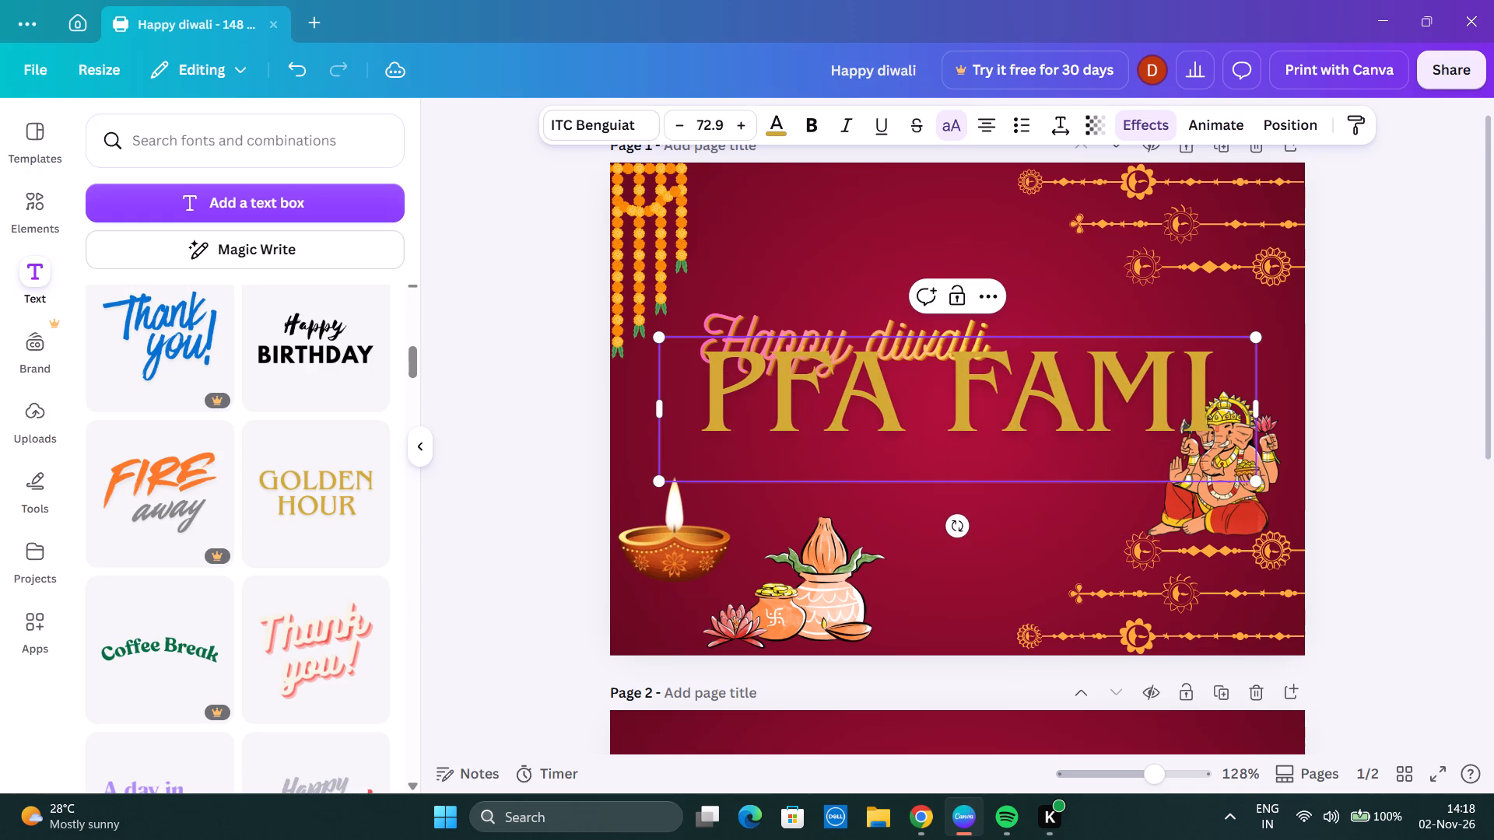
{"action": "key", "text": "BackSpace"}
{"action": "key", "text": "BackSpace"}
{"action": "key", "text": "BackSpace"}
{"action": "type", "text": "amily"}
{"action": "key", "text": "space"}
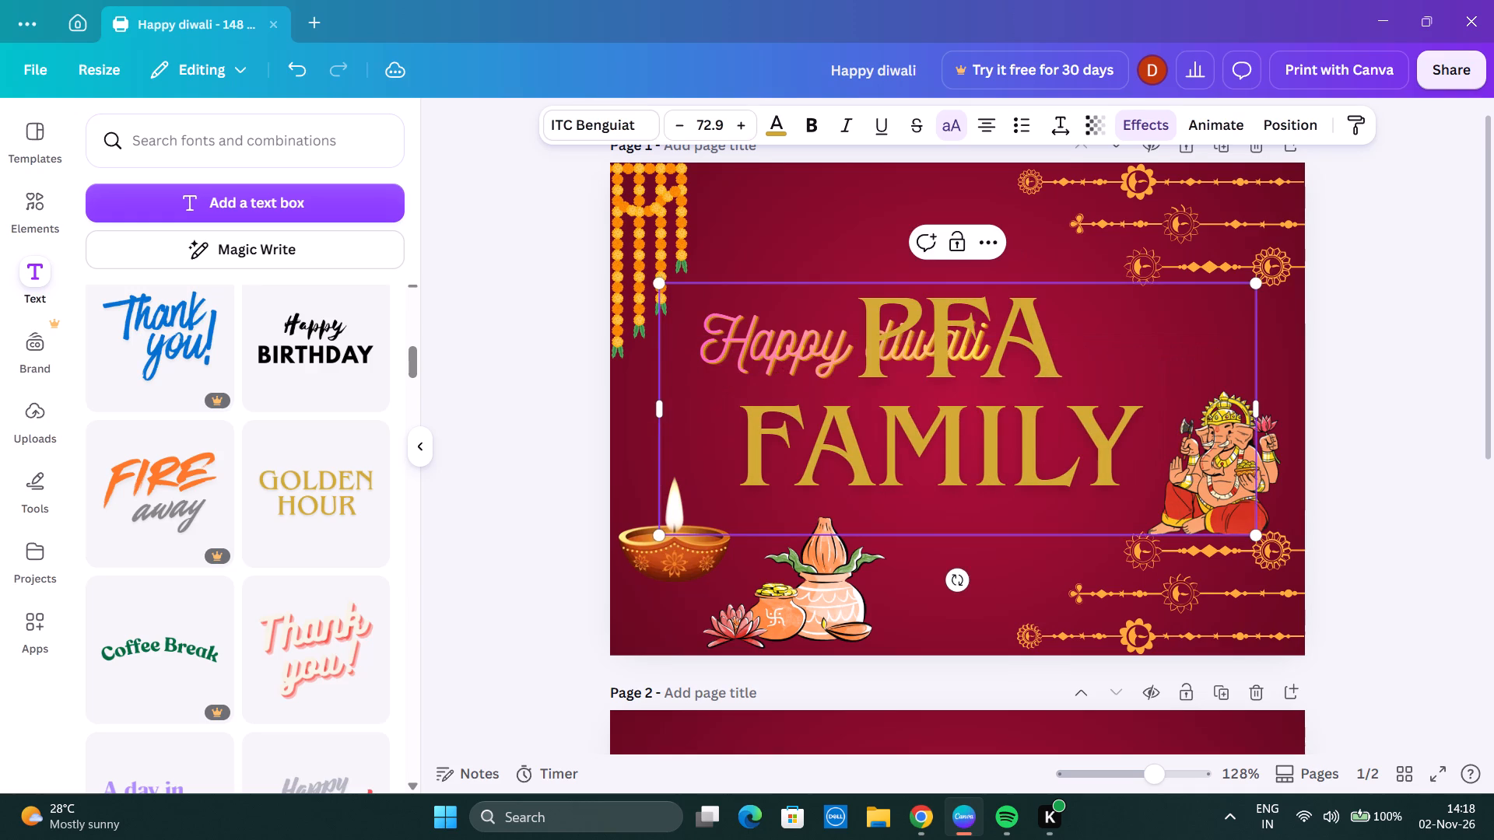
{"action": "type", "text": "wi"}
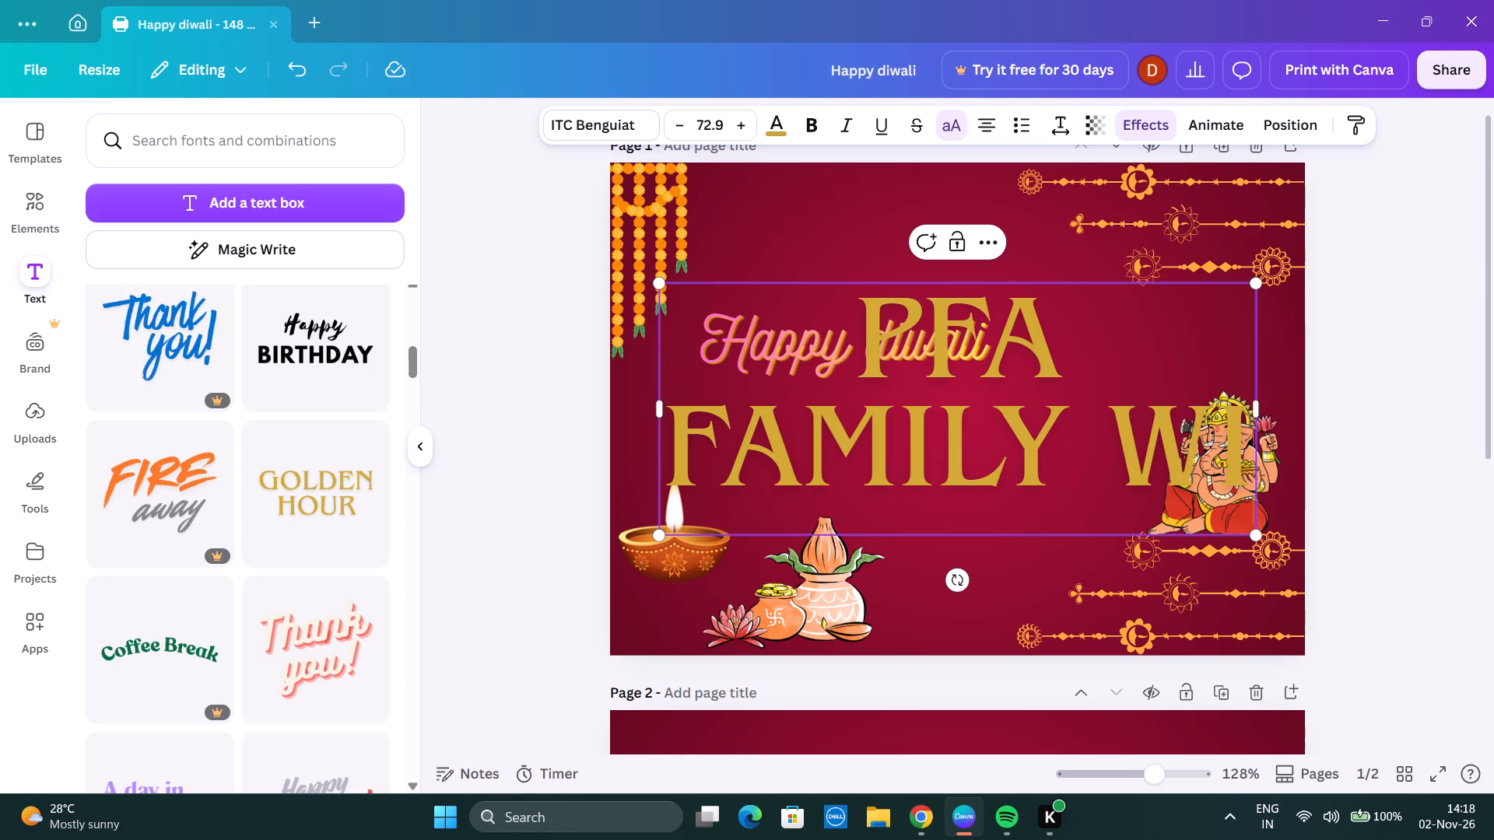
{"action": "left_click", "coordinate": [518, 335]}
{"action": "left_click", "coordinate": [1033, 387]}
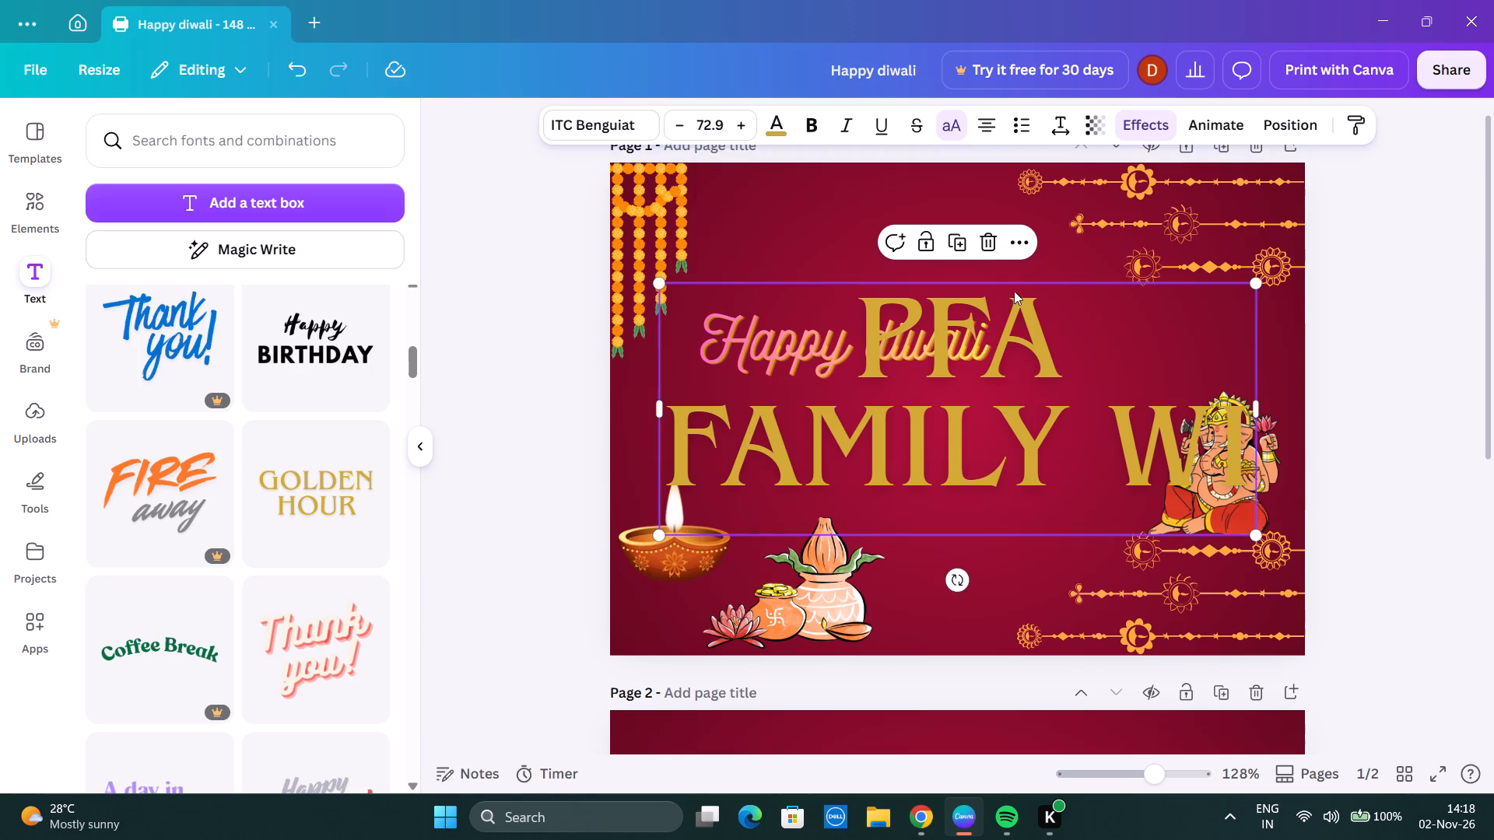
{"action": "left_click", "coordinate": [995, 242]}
Add a default subheading to page 1 and replace its wording with "PFA Family".
{"action": "scroll", "coordinate": [278, 366], "scroll_direction": "up", "scroll_amount": 3}
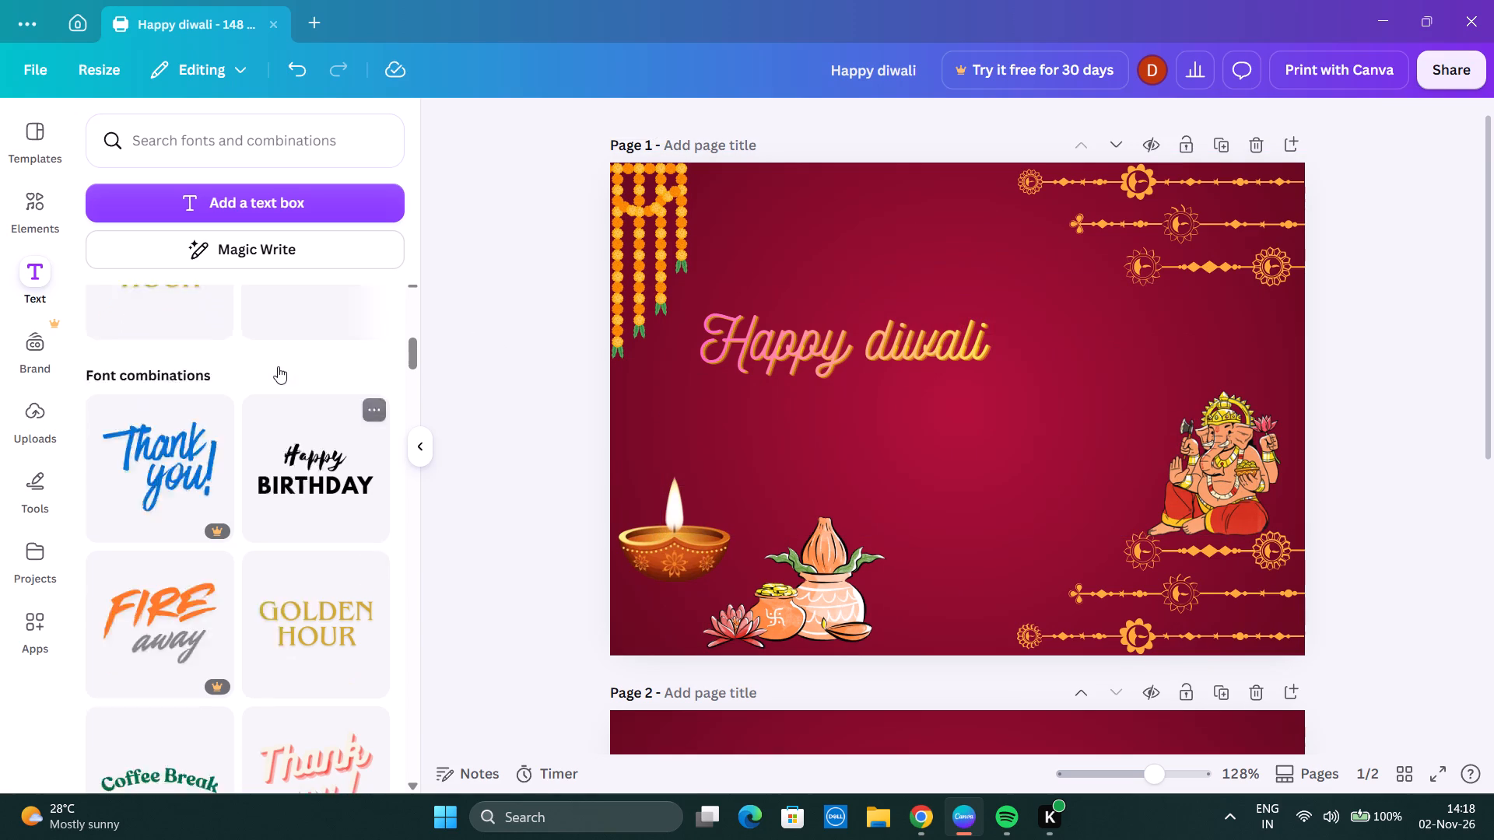
{"action": "scroll", "coordinate": [332, 440], "scroll_direction": "up", "scroll_amount": 4}
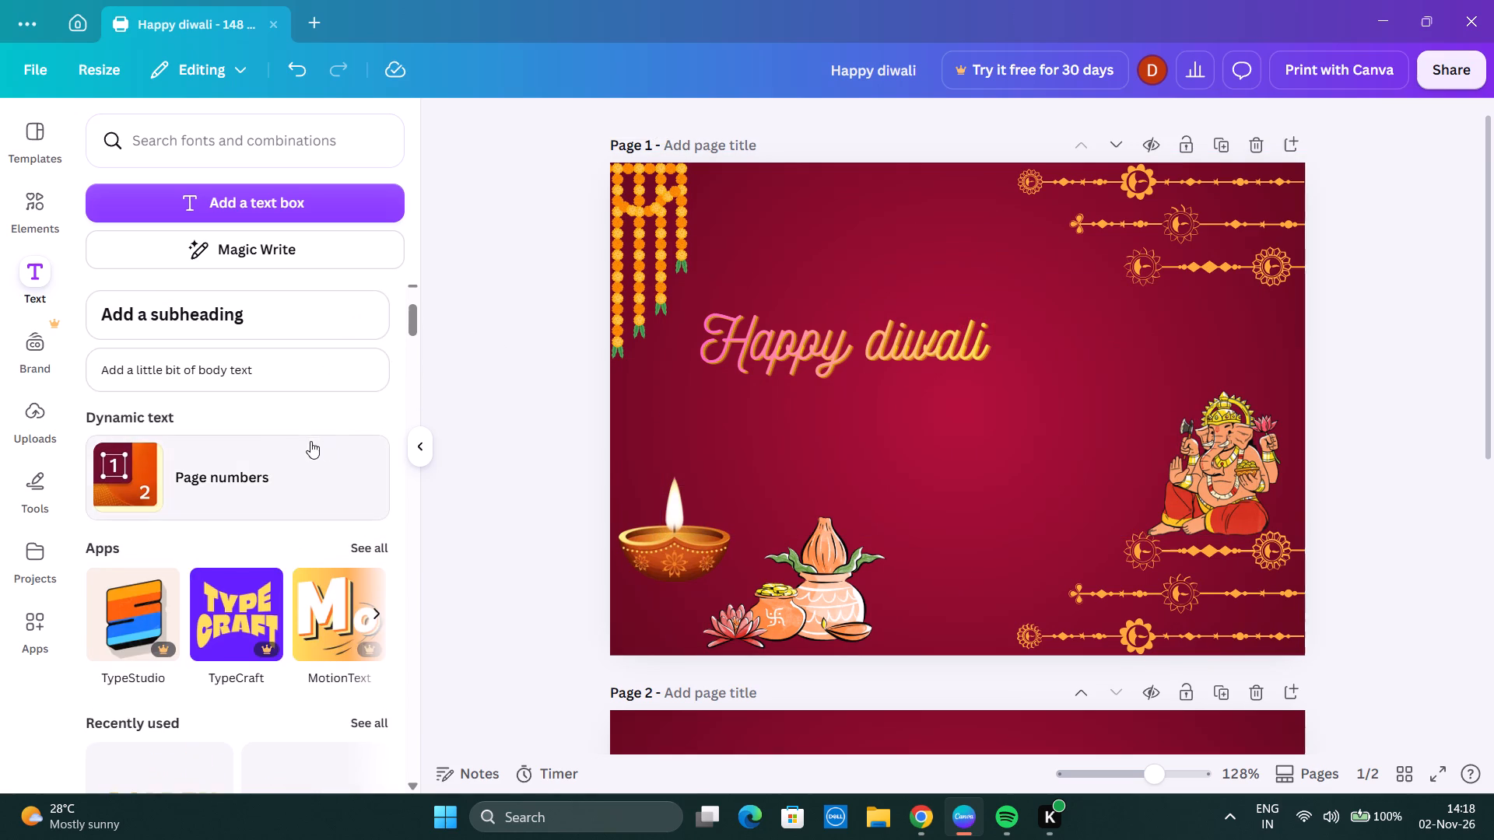
{"action": "scroll", "coordinate": [263, 429], "scroll_direction": "up", "scroll_amount": 2}
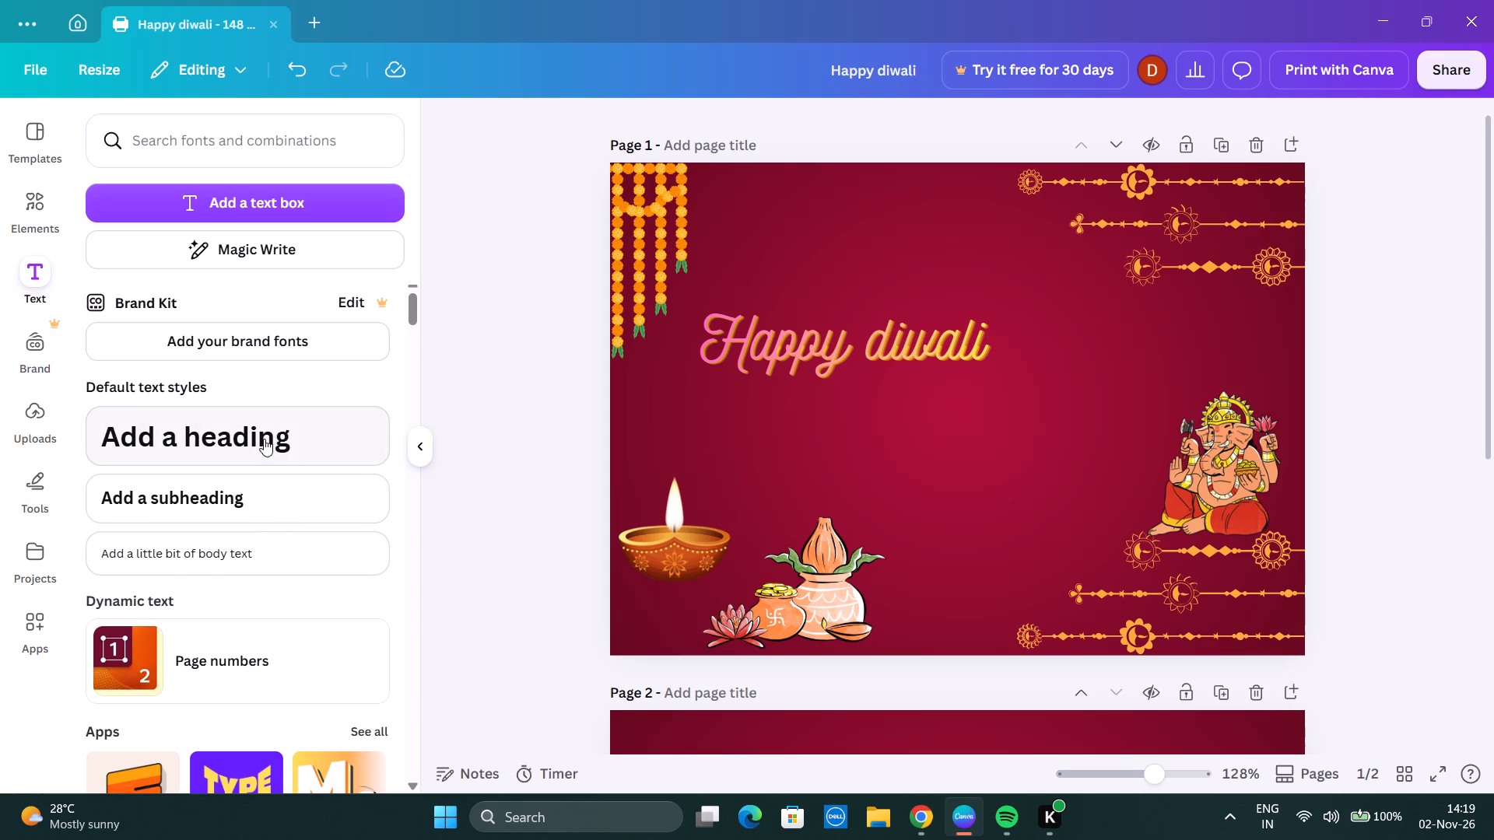
{"action": "left_click", "coordinate": [273, 490]}
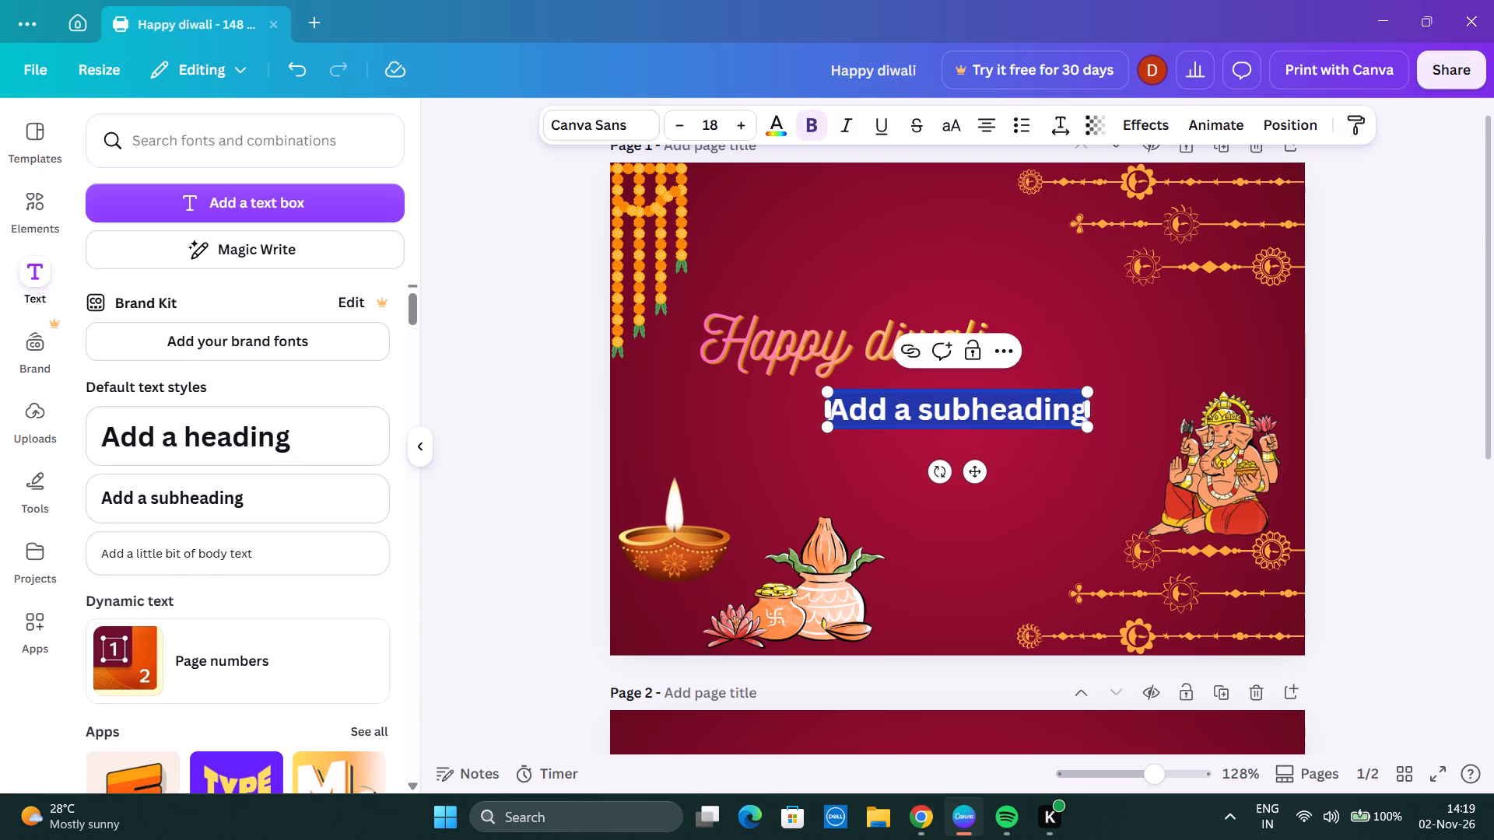
{"action": "type", "text": "PFA"}
{"action": "key", "text": "space"}
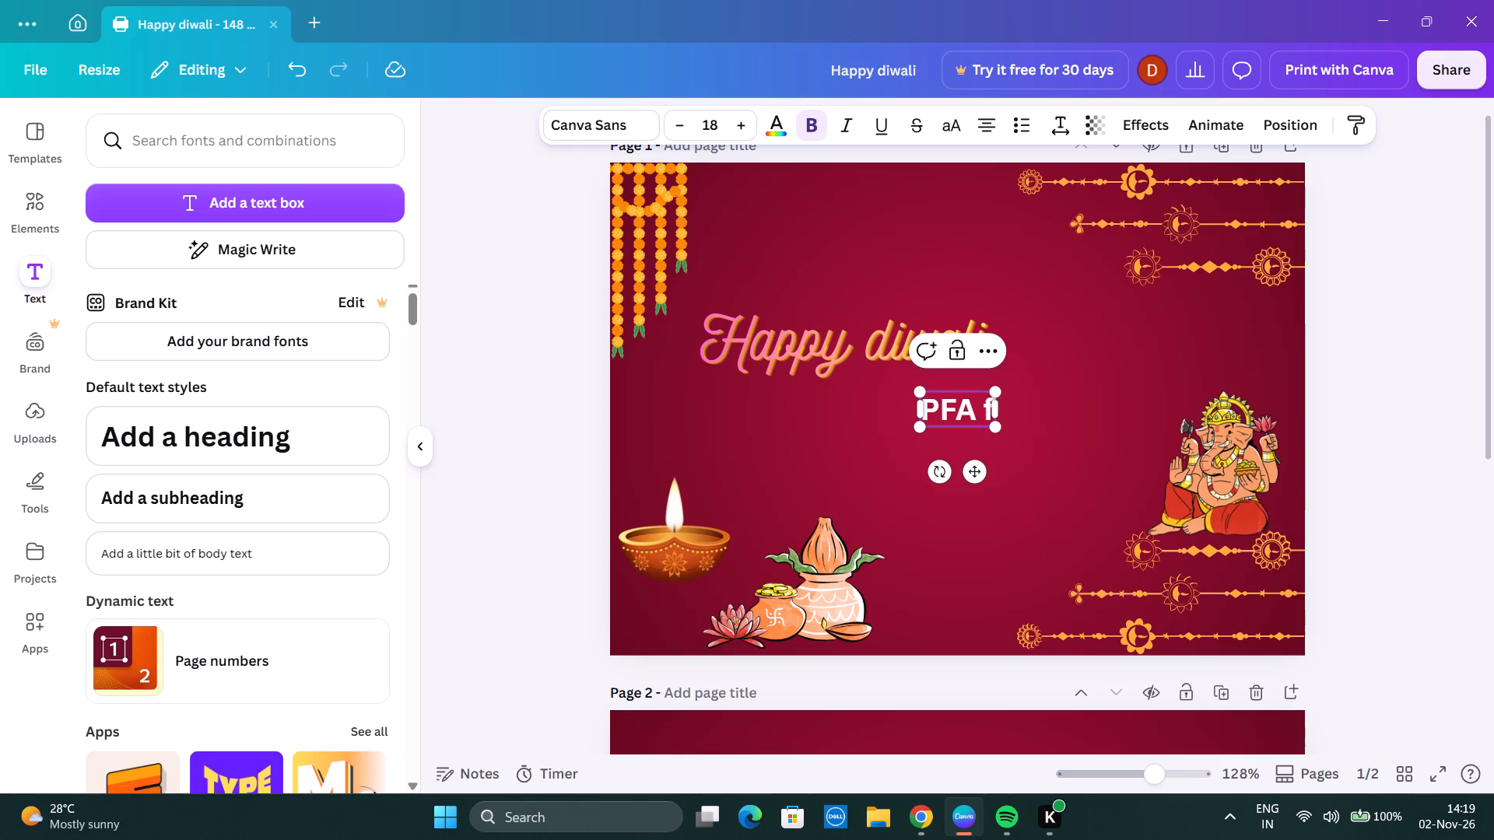
{"action": "key", "text": "BackSpace"}
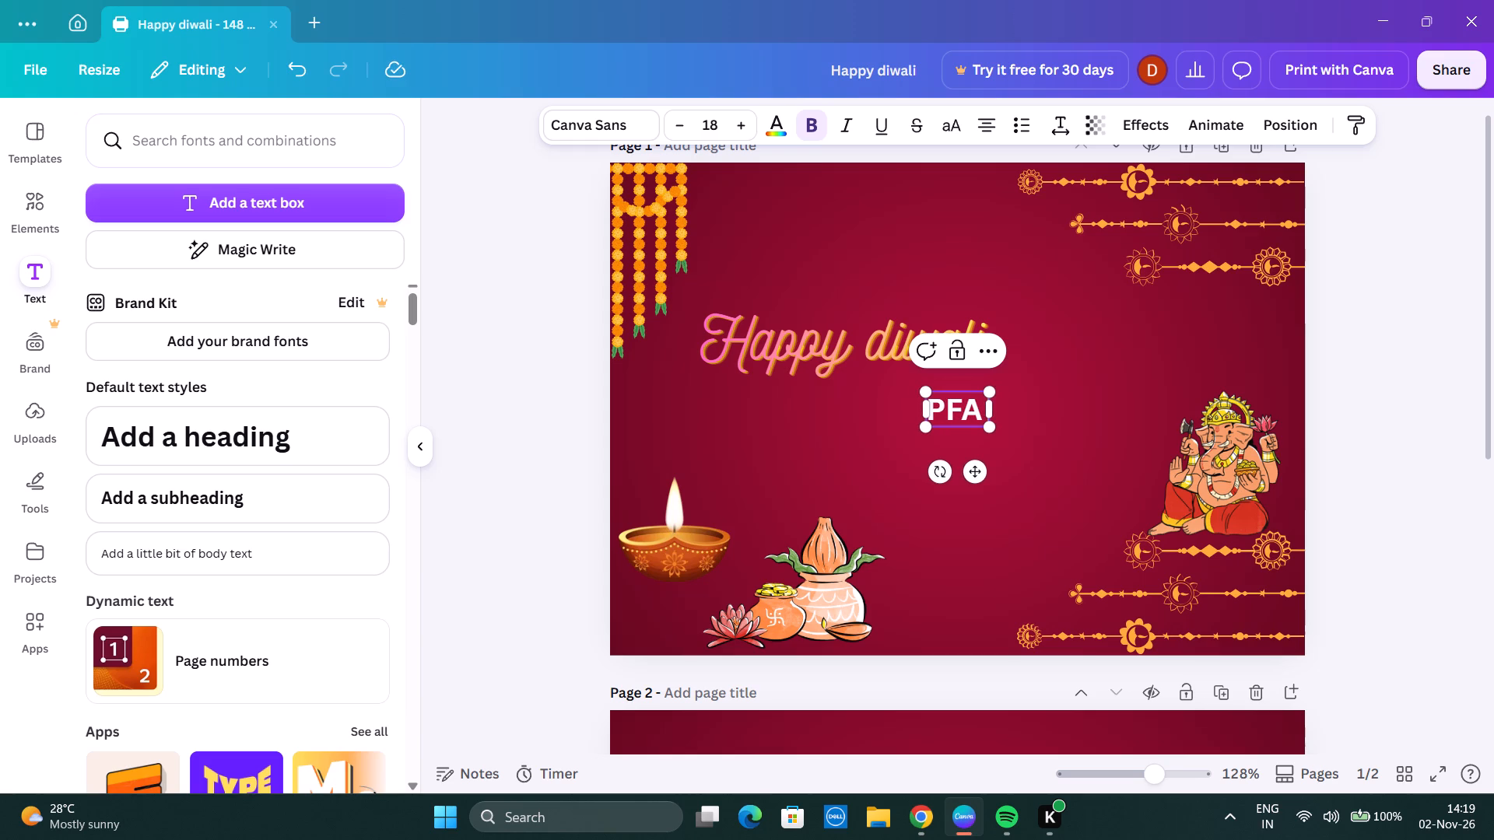
{"action": "type", "text": "amily wis"}
{"action": "key", "text": "BackSpace"}
{"action": "key", "text": "BackSpace"}
{"action": "key", "text": "BackSpace"}
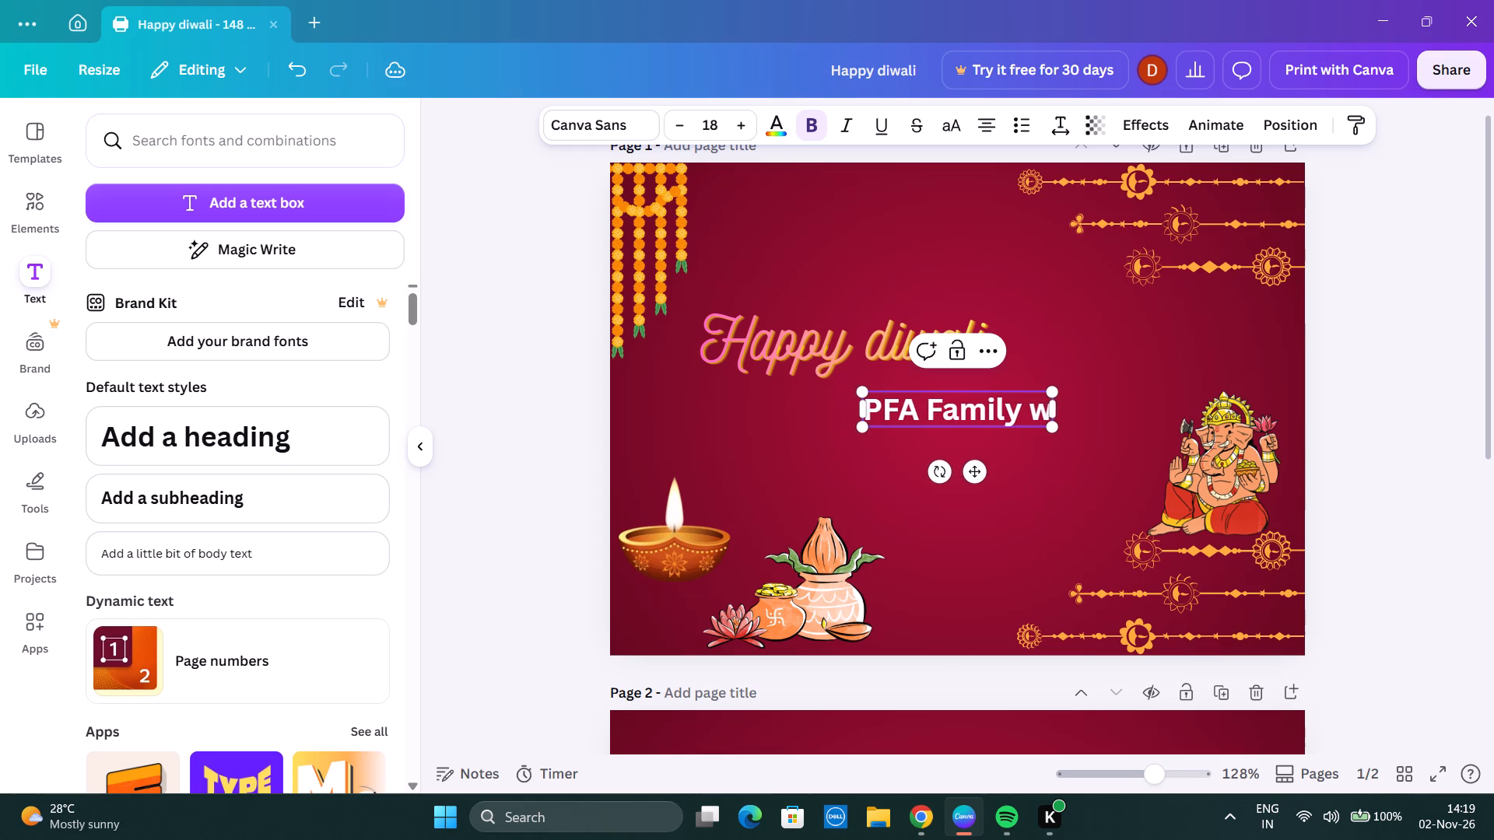
Continue the subheading after "PFA Family" with "greets all of you with warm wishes of".
{"action": "type", "text": "greee"}
{"action": "key", "text": "BackSpace"}
{"action": "type", "text": "ty"}
{"action": "key", "text": "BackSpace"}
{"action": "type", "text": "s all of you with warm wishesh"}
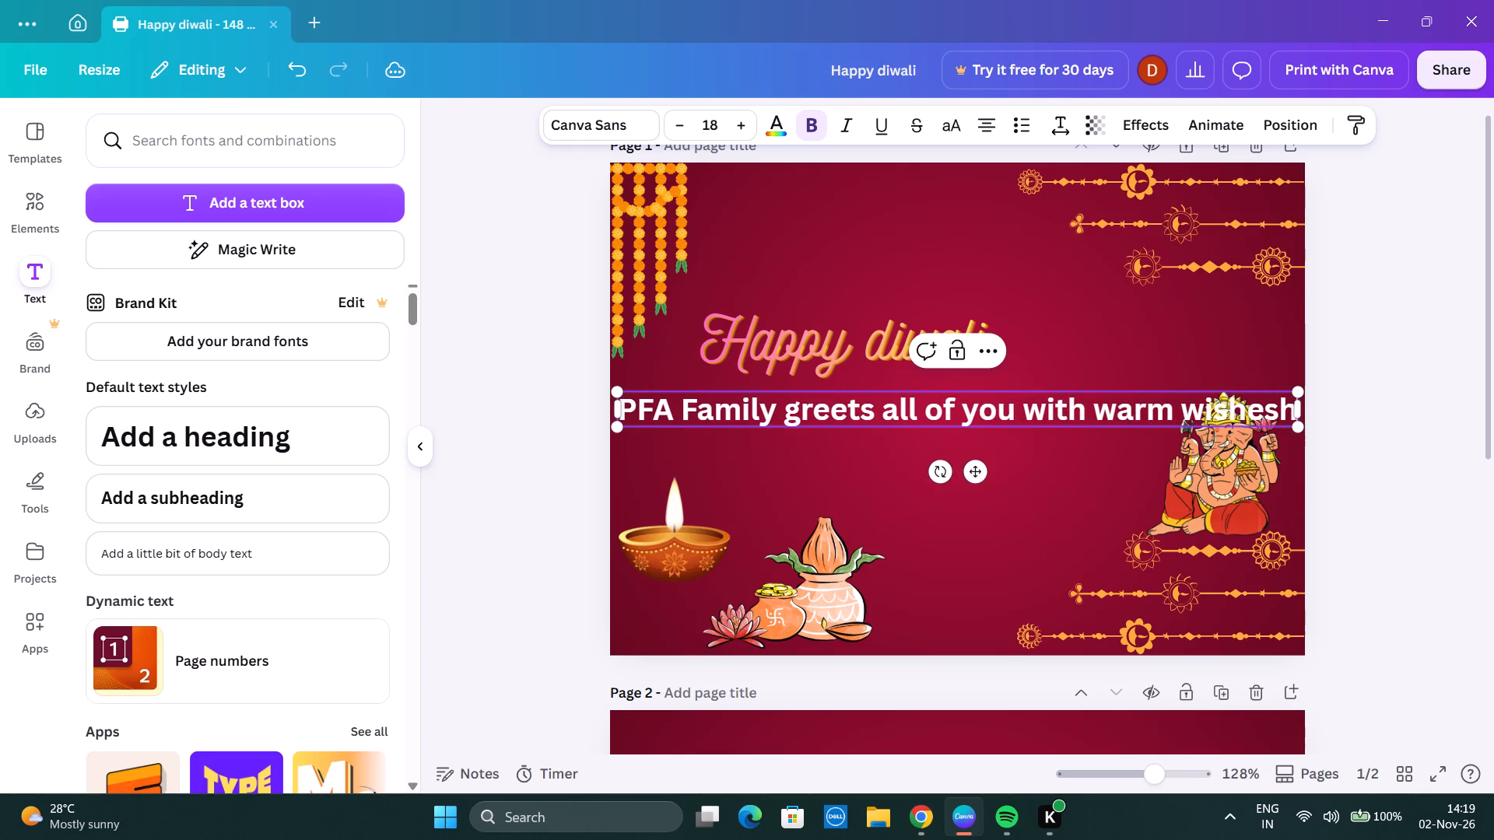
{"action": "key", "text": "BackSpace"}
{"action": "key", "text": "space"}
{"action": "type", "text": "of"}
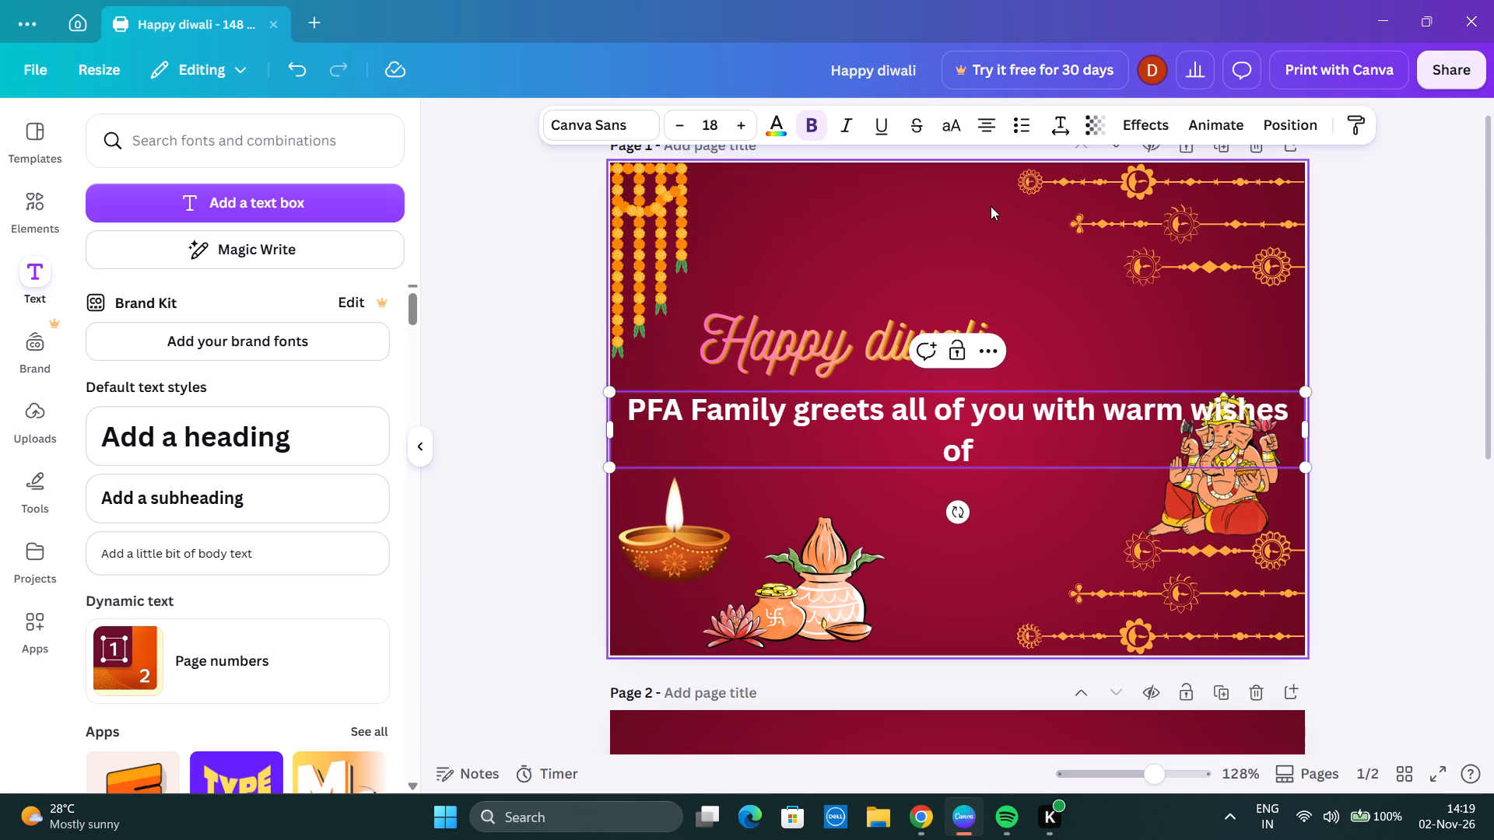
Narrow the message's text box so the second line starts at "with warm wishes of".
{"action": "left_click_drag", "start_coordinate": [1310, 427], "coordinate": [1310, 429]}
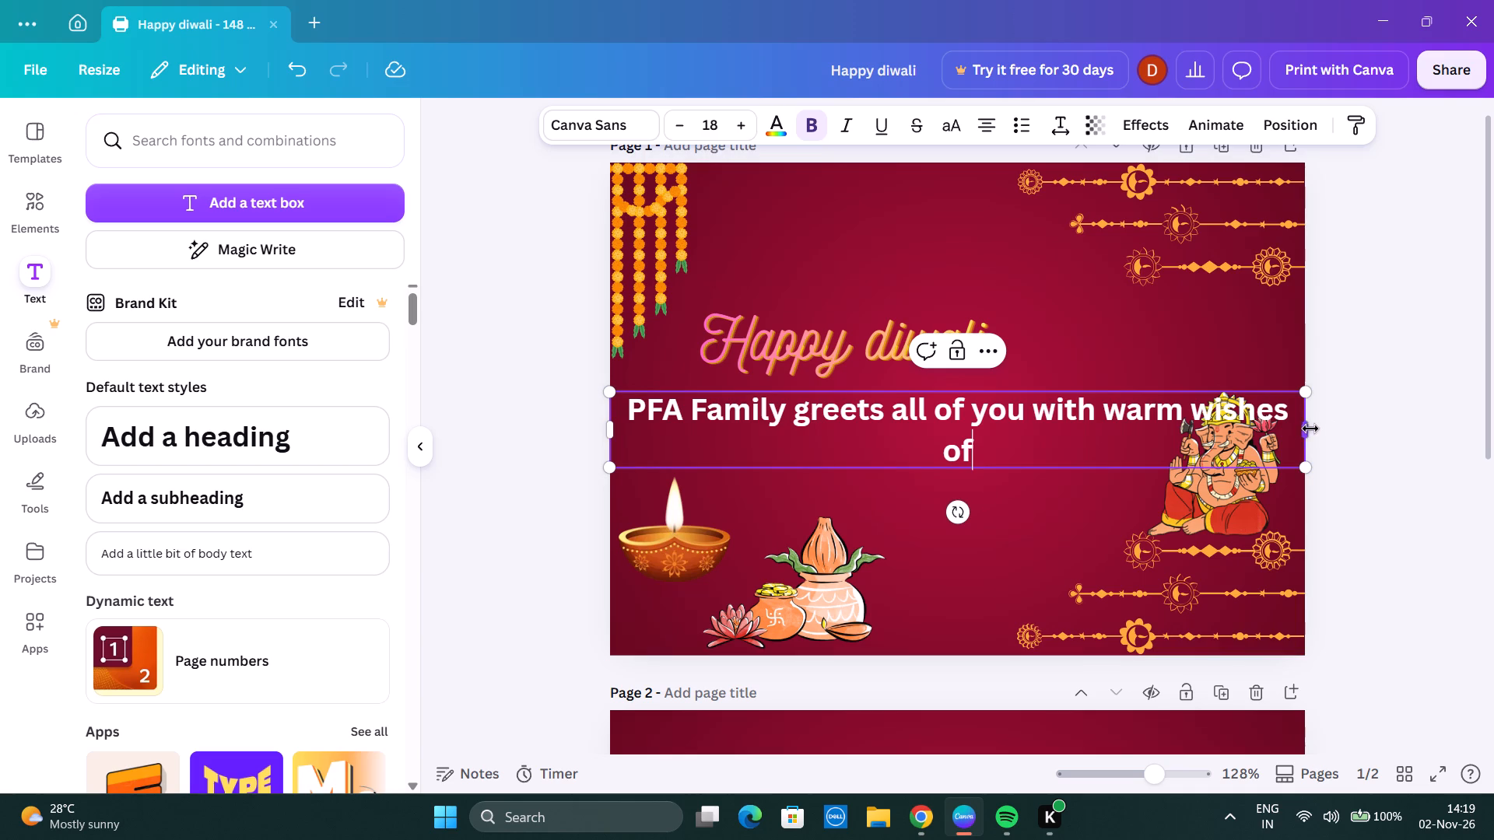
{"action": "left_click_drag", "start_coordinate": [1310, 429], "coordinate": [1014, 442]}
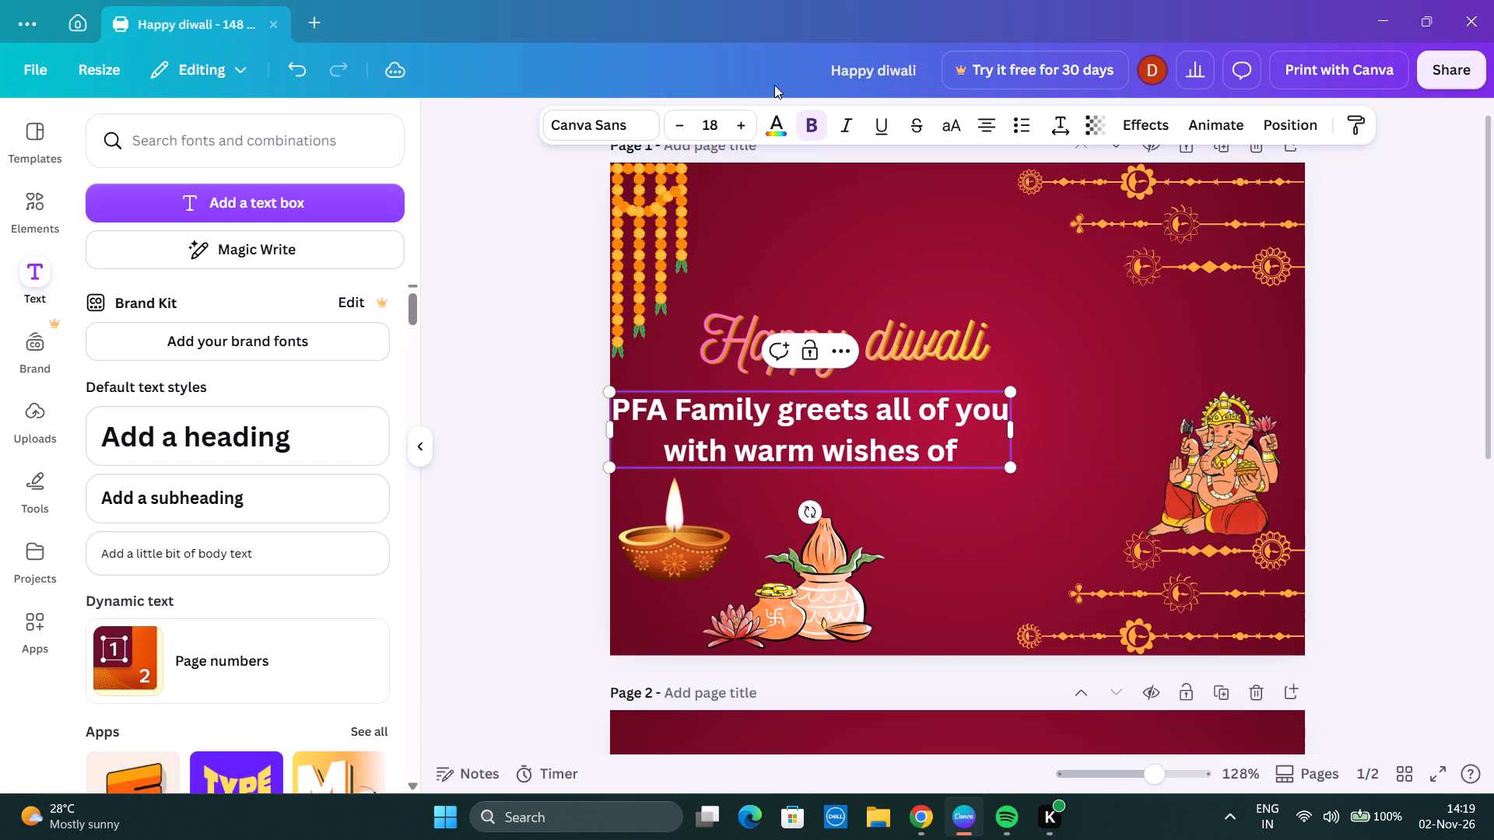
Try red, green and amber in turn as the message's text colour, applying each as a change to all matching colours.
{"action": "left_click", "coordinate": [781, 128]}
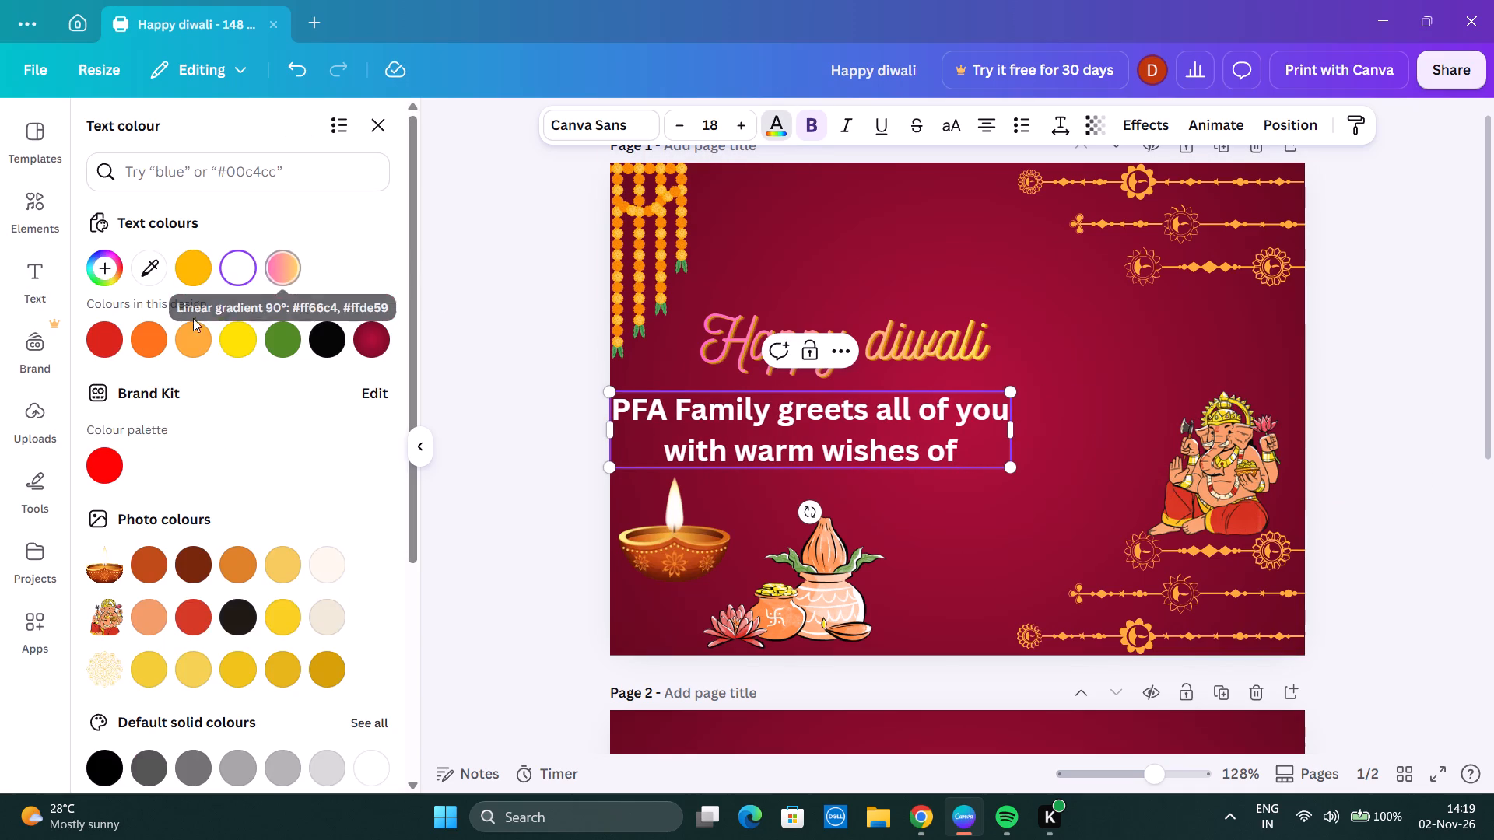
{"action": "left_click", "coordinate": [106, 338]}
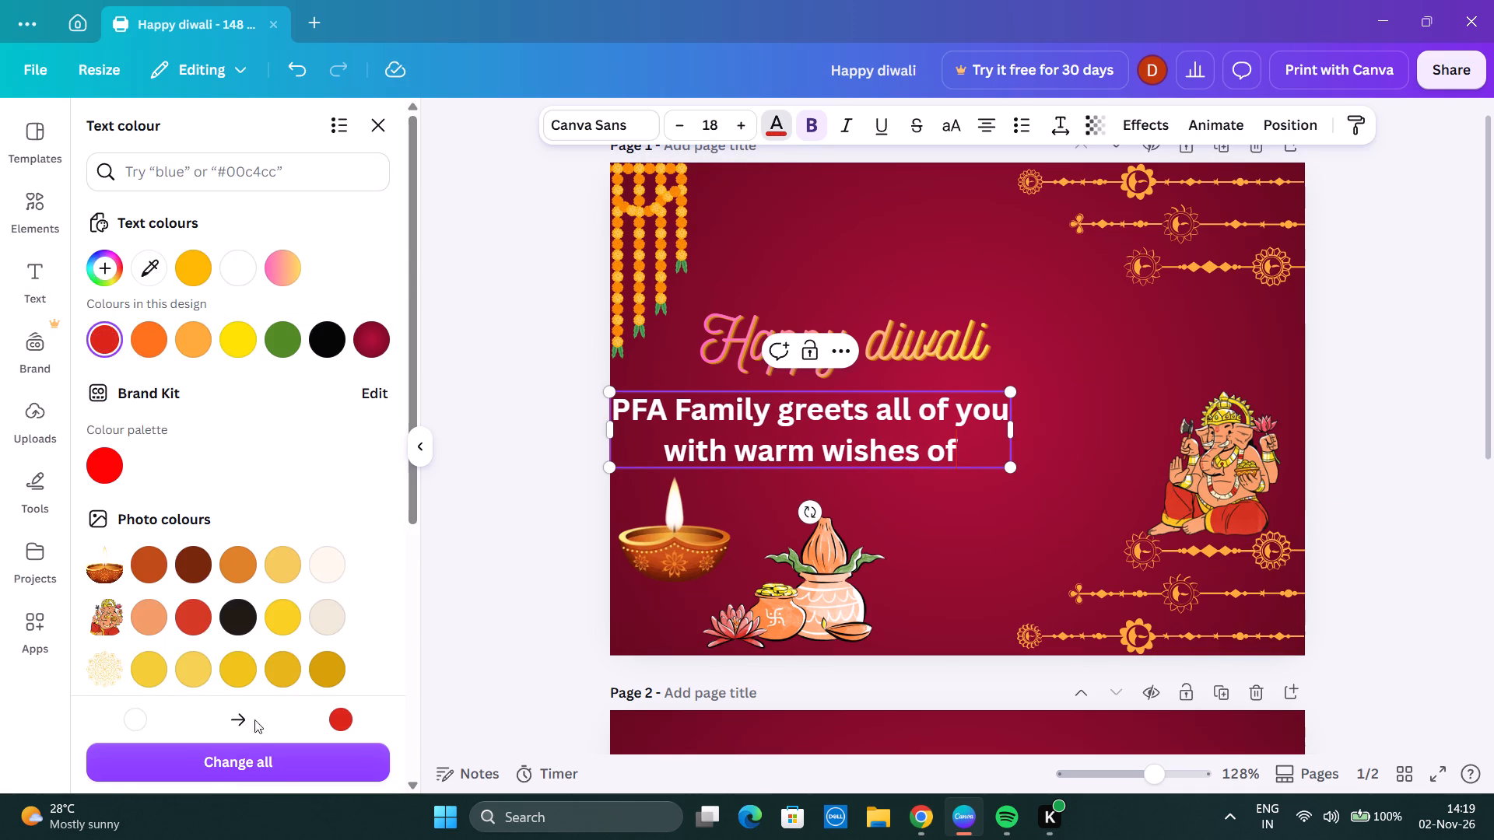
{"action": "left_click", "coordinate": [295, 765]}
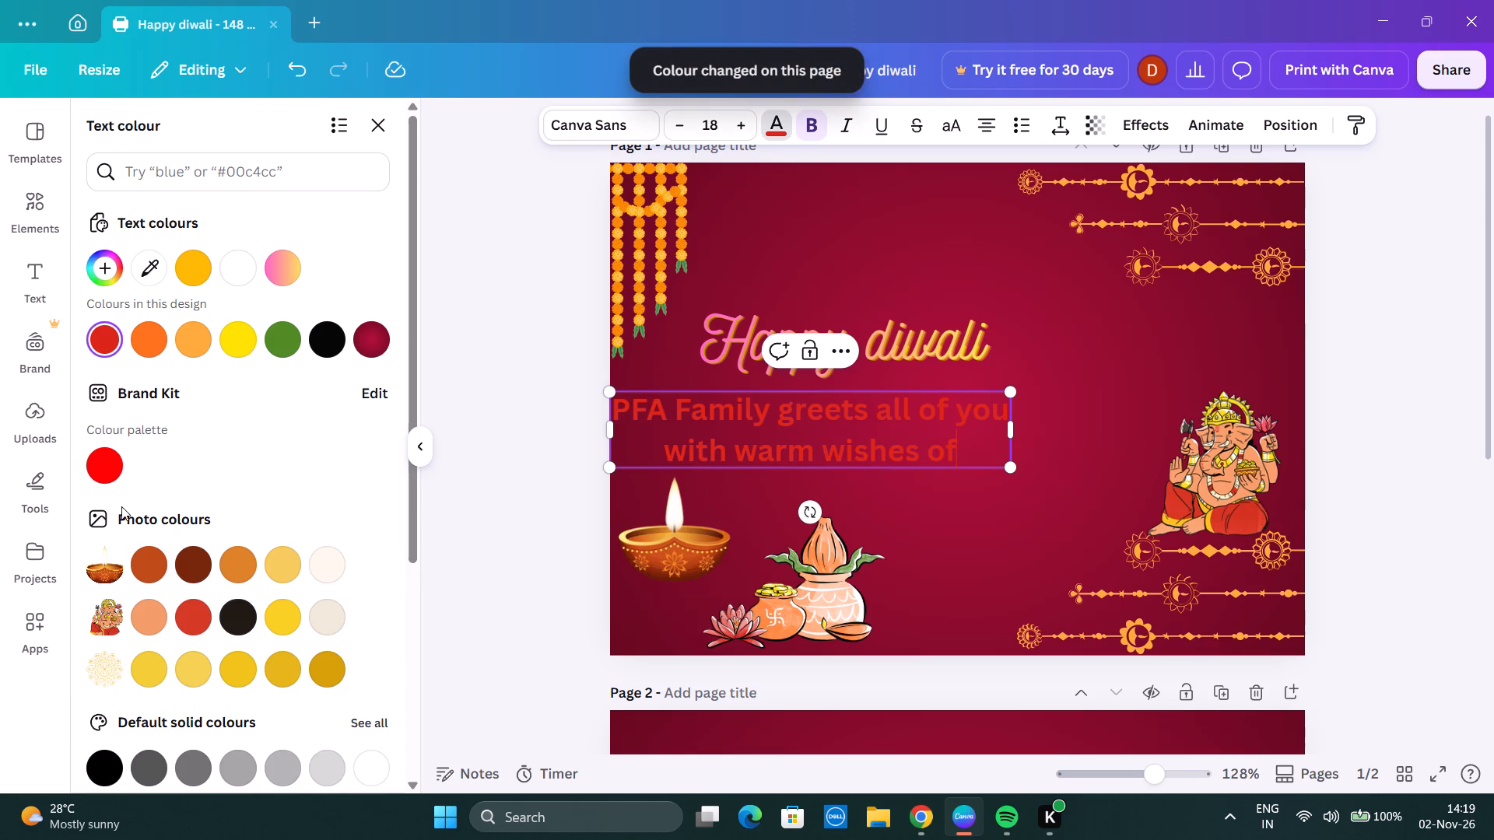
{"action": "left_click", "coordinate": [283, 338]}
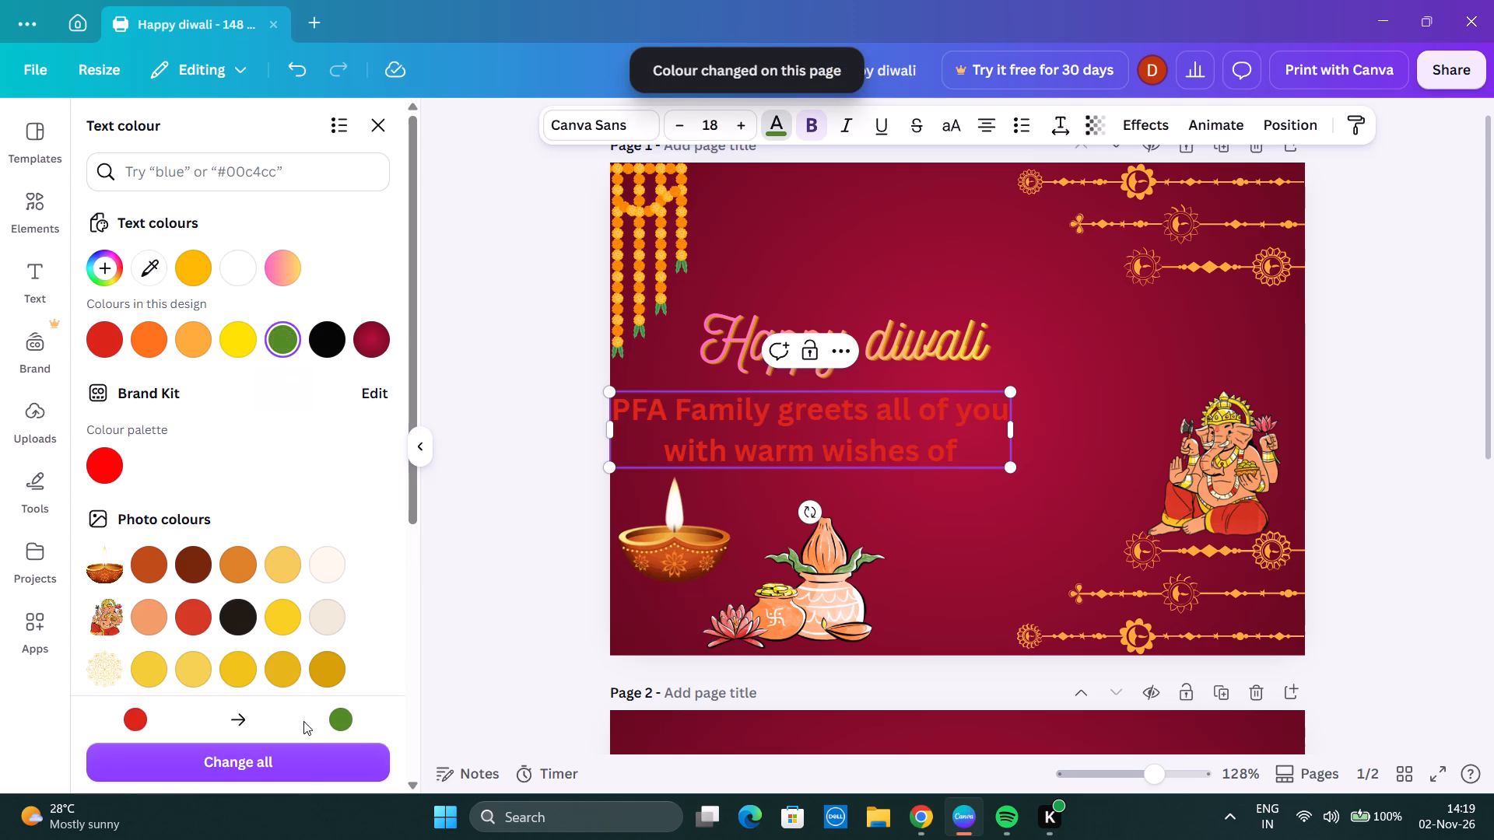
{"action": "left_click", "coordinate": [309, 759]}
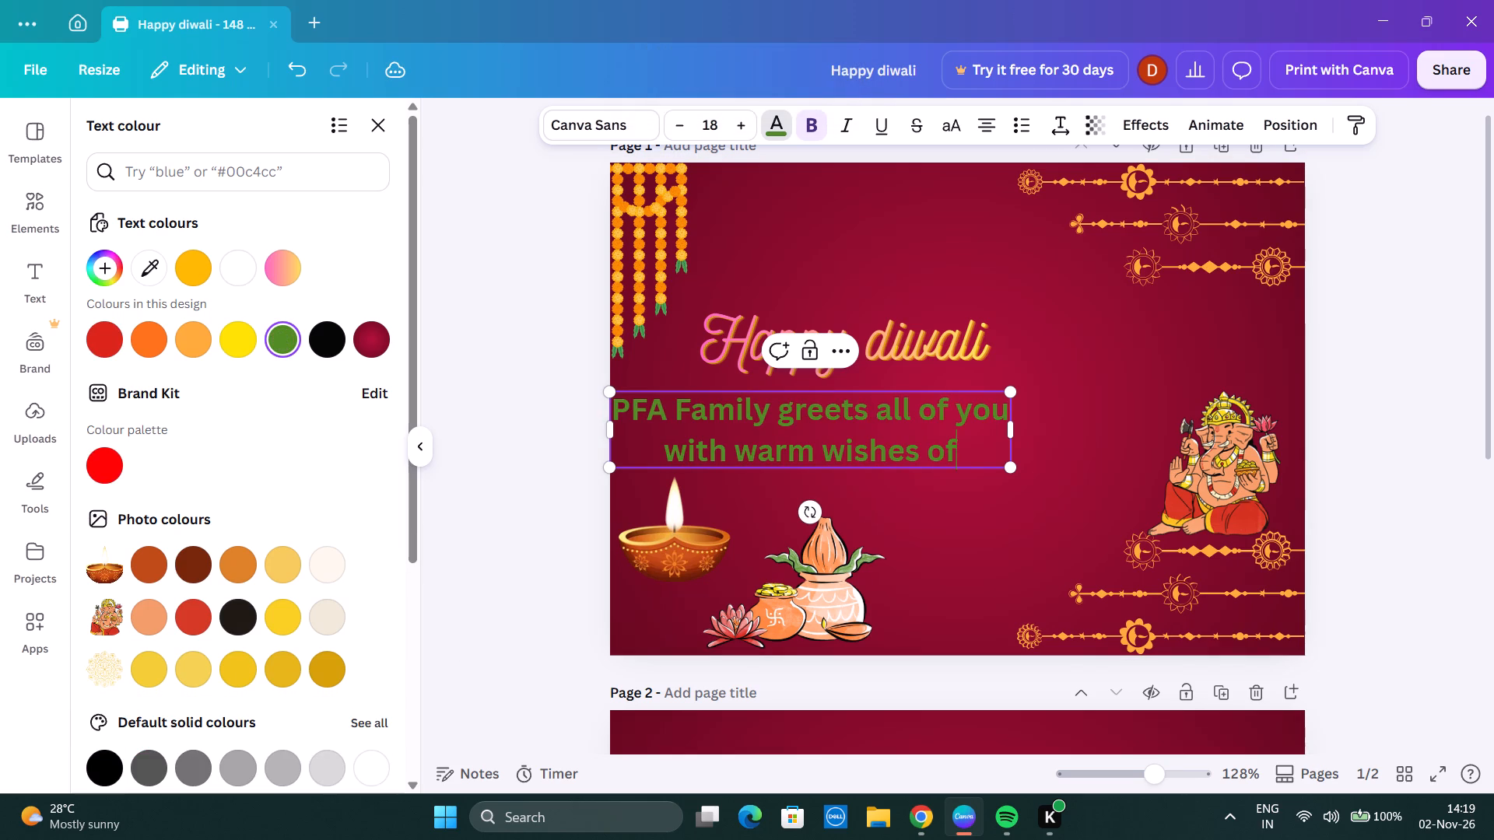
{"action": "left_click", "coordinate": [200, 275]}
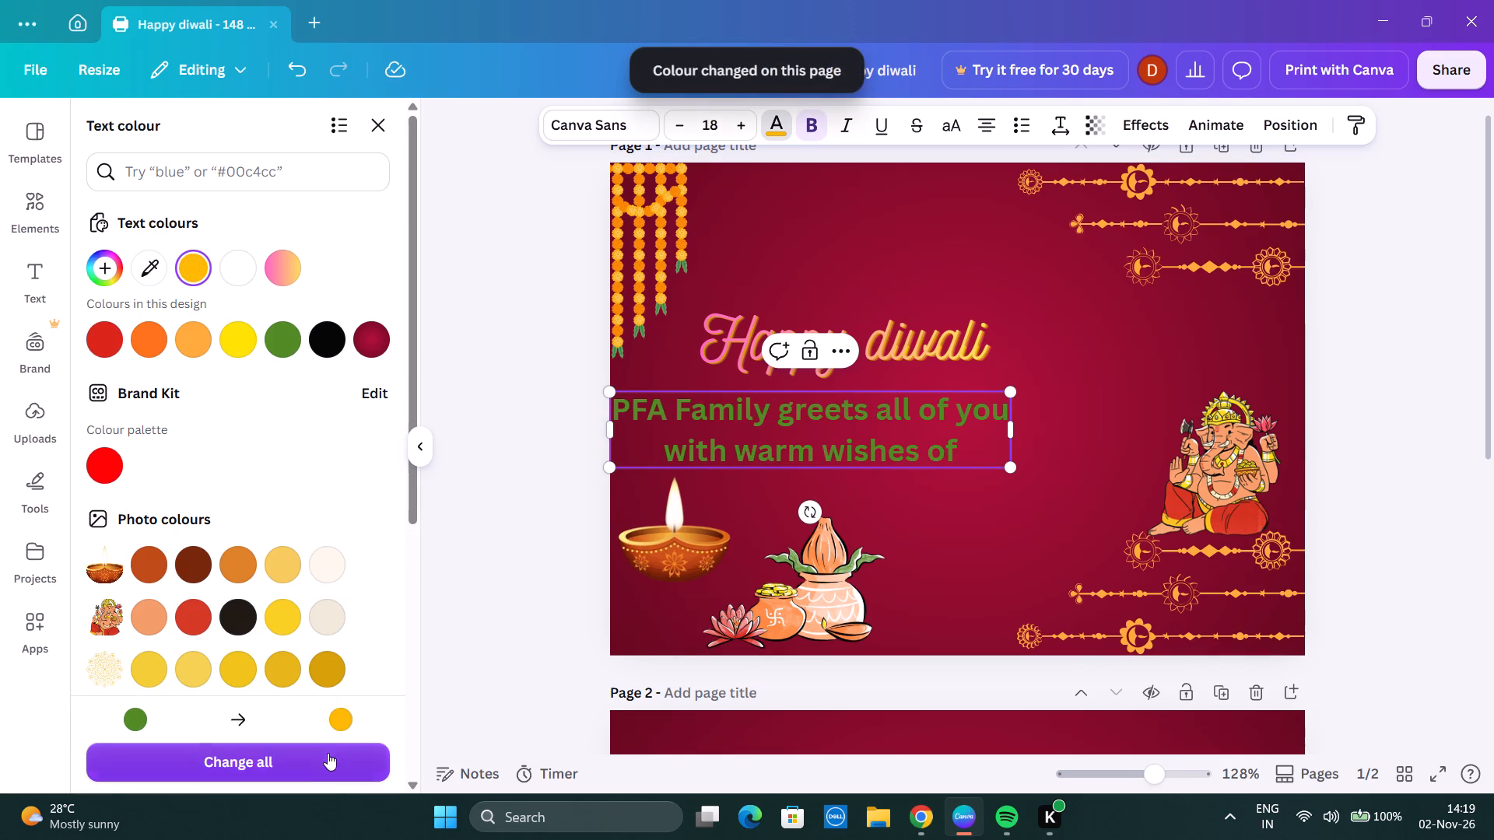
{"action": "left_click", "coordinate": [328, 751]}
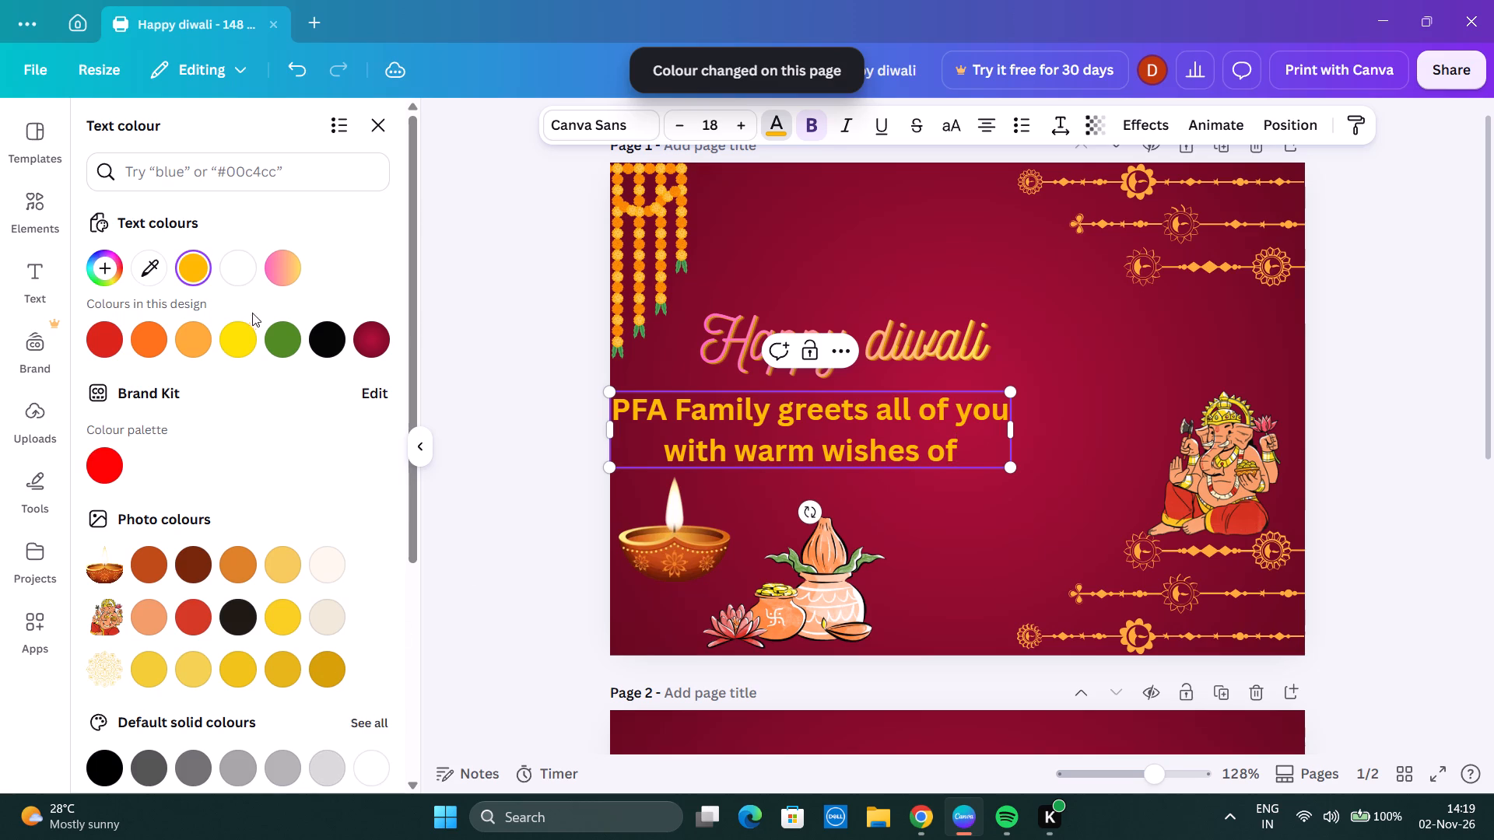
Recolour the message with the pink-to-yellow linear gradient (#ff66c4, #ffde59), changing all matching colours on the current page only.
{"action": "left_click", "coordinate": [281, 274]}
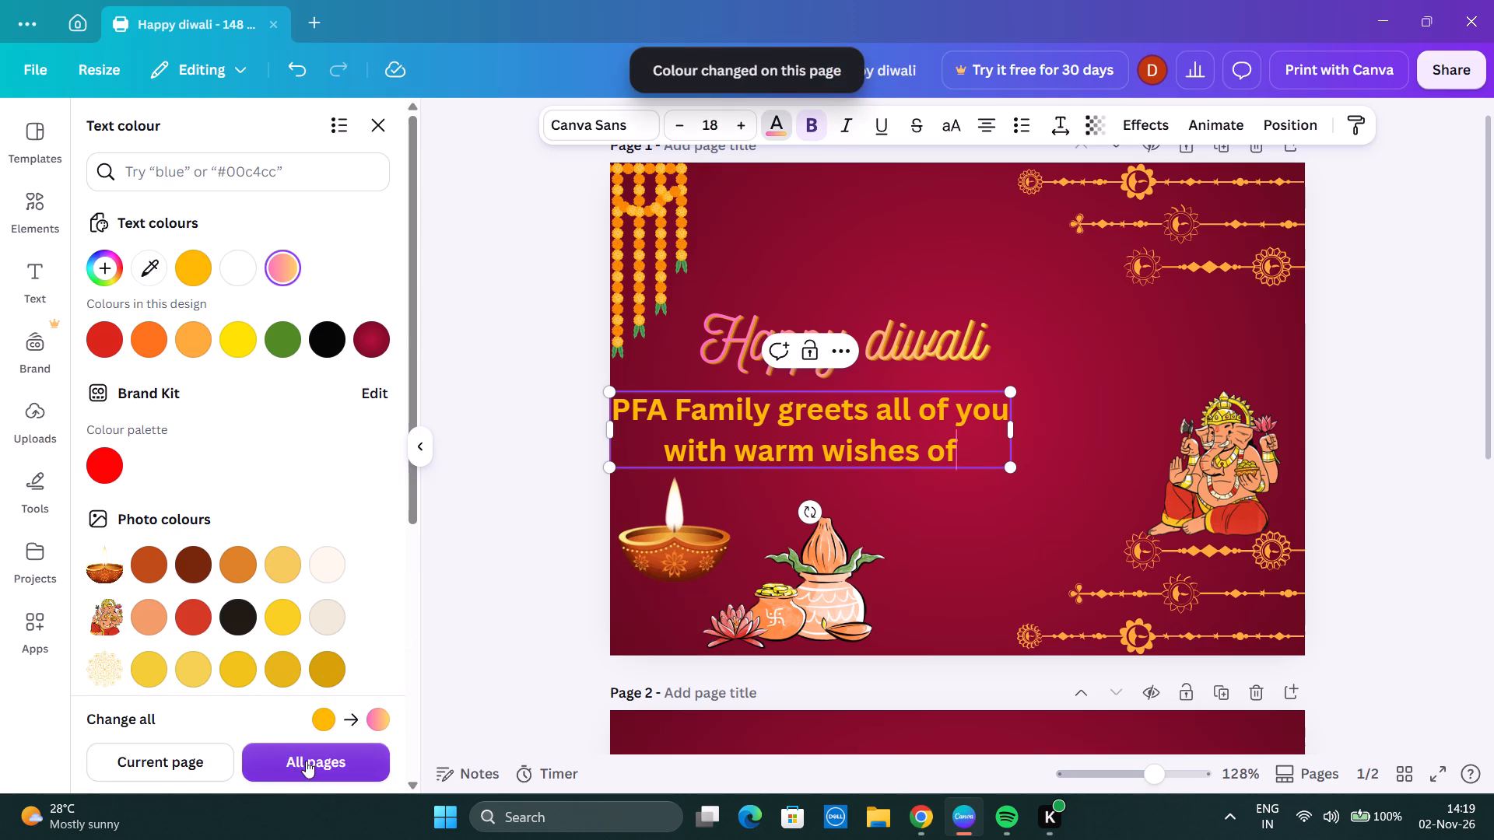
{"action": "left_click", "coordinate": [196, 763]}
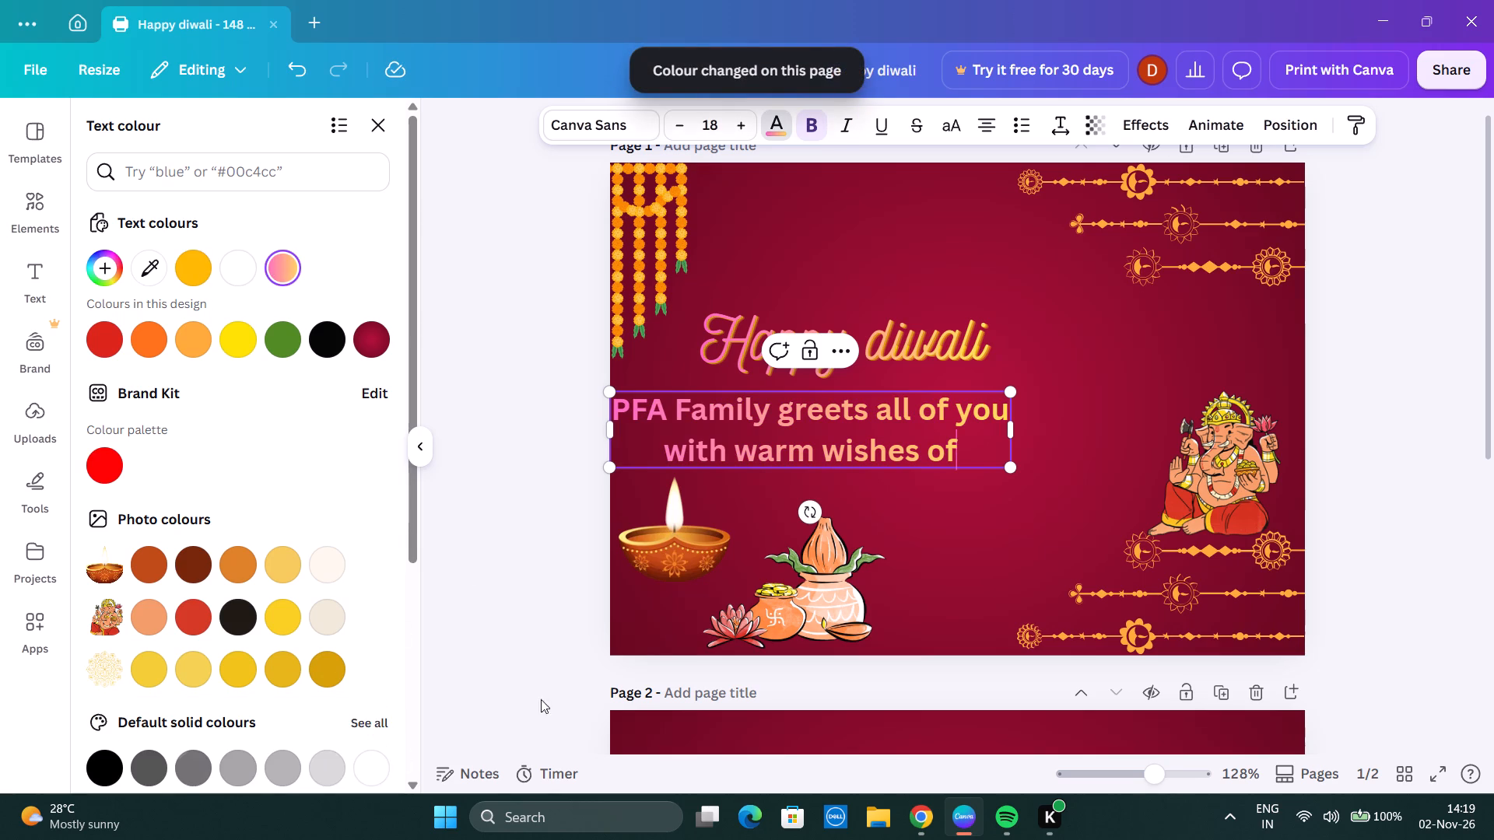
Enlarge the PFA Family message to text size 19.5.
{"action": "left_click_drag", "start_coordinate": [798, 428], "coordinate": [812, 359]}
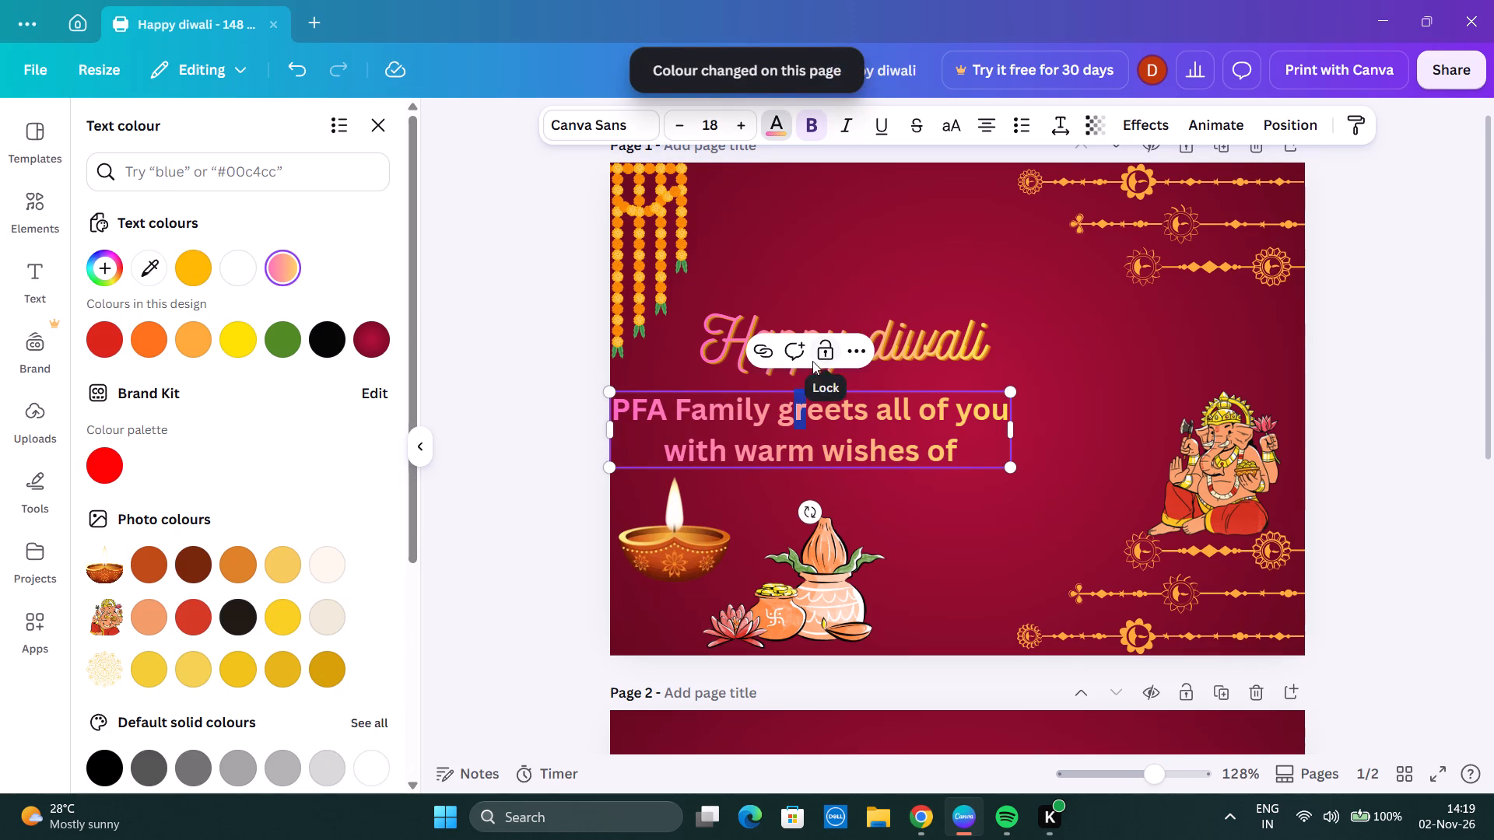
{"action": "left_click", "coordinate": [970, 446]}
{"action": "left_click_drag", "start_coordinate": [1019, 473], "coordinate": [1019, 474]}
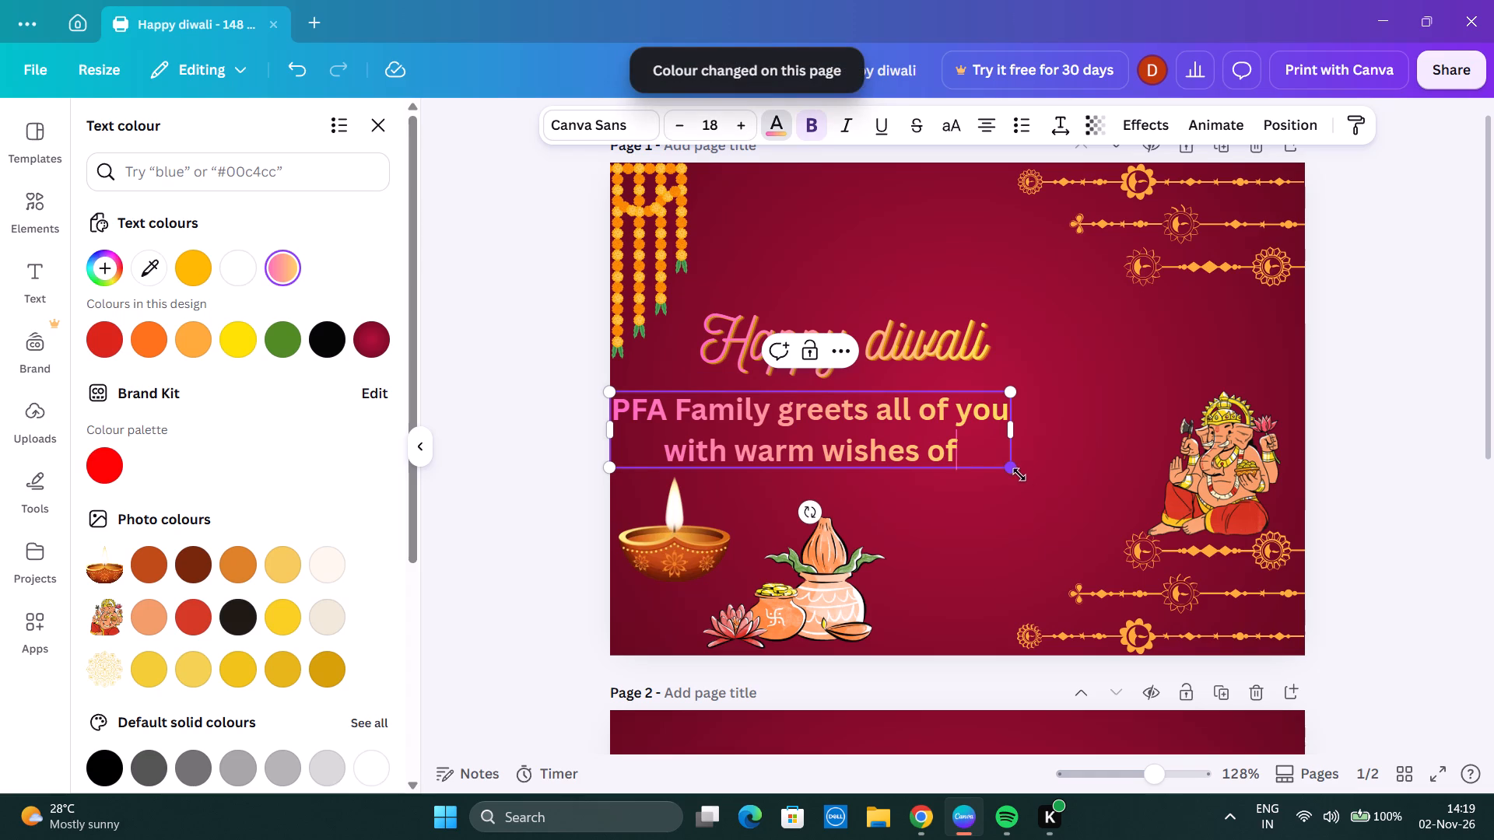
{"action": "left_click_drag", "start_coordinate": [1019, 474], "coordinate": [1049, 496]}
Italicise the whole PFA Family message, keeping it bold and without underline.
{"action": "left_click", "coordinate": [847, 130]}
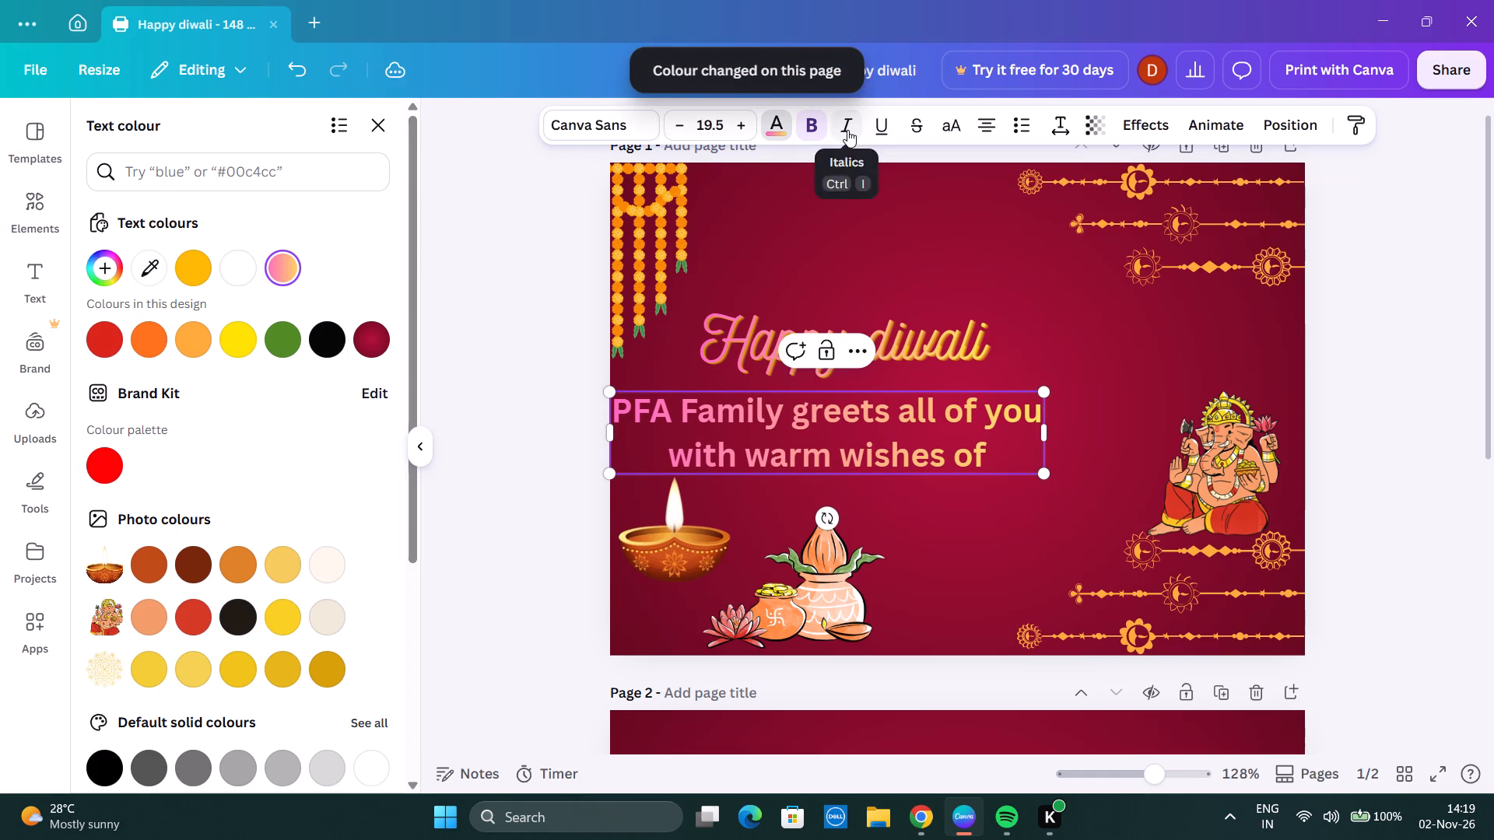
{"action": "left_click", "coordinate": [847, 130]}
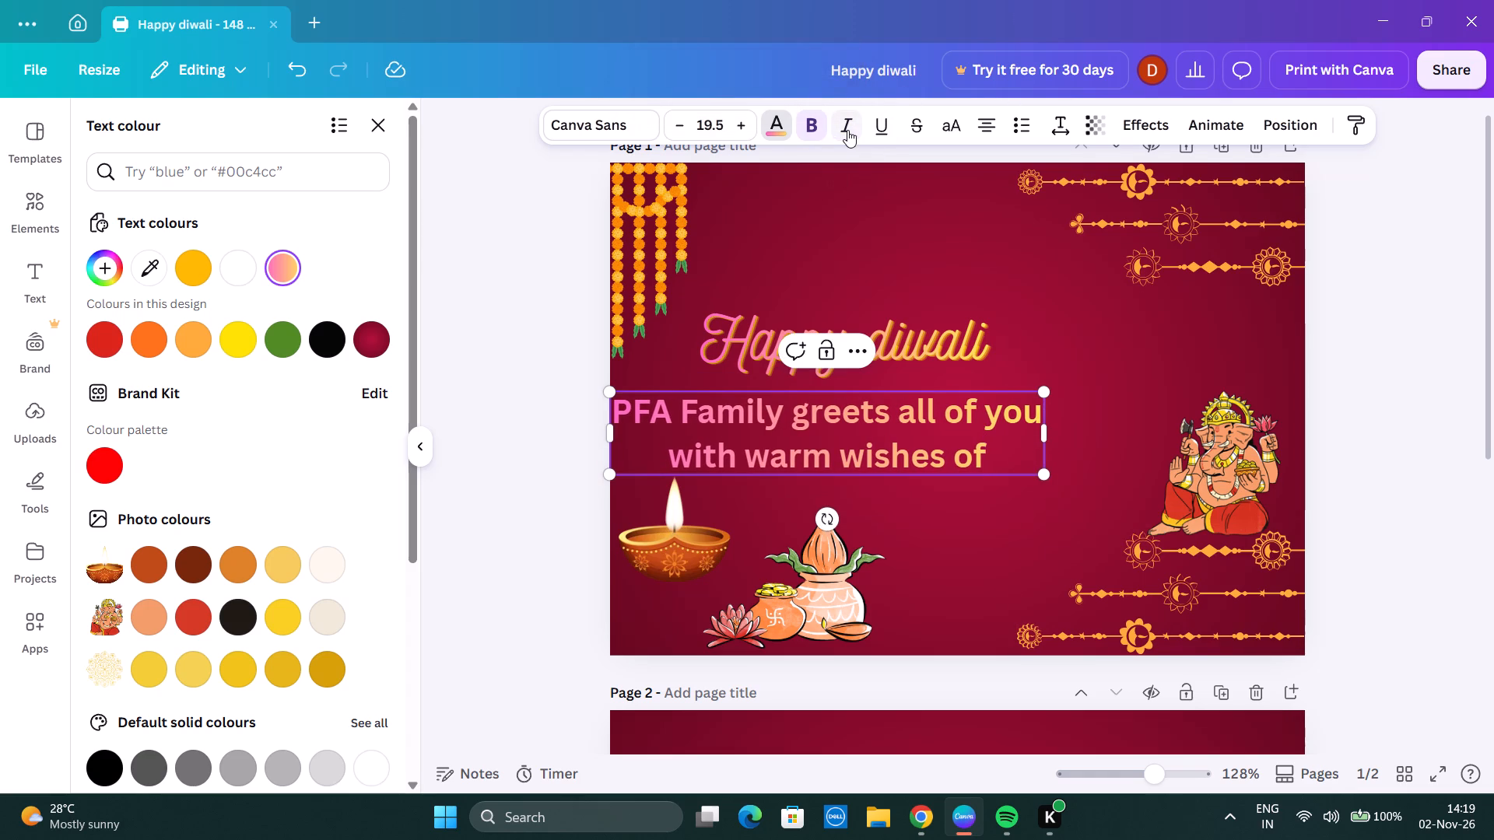
{"action": "left_click", "coordinate": [811, 126]}
{"action": "left_click", "coordinate": [844, 121]}
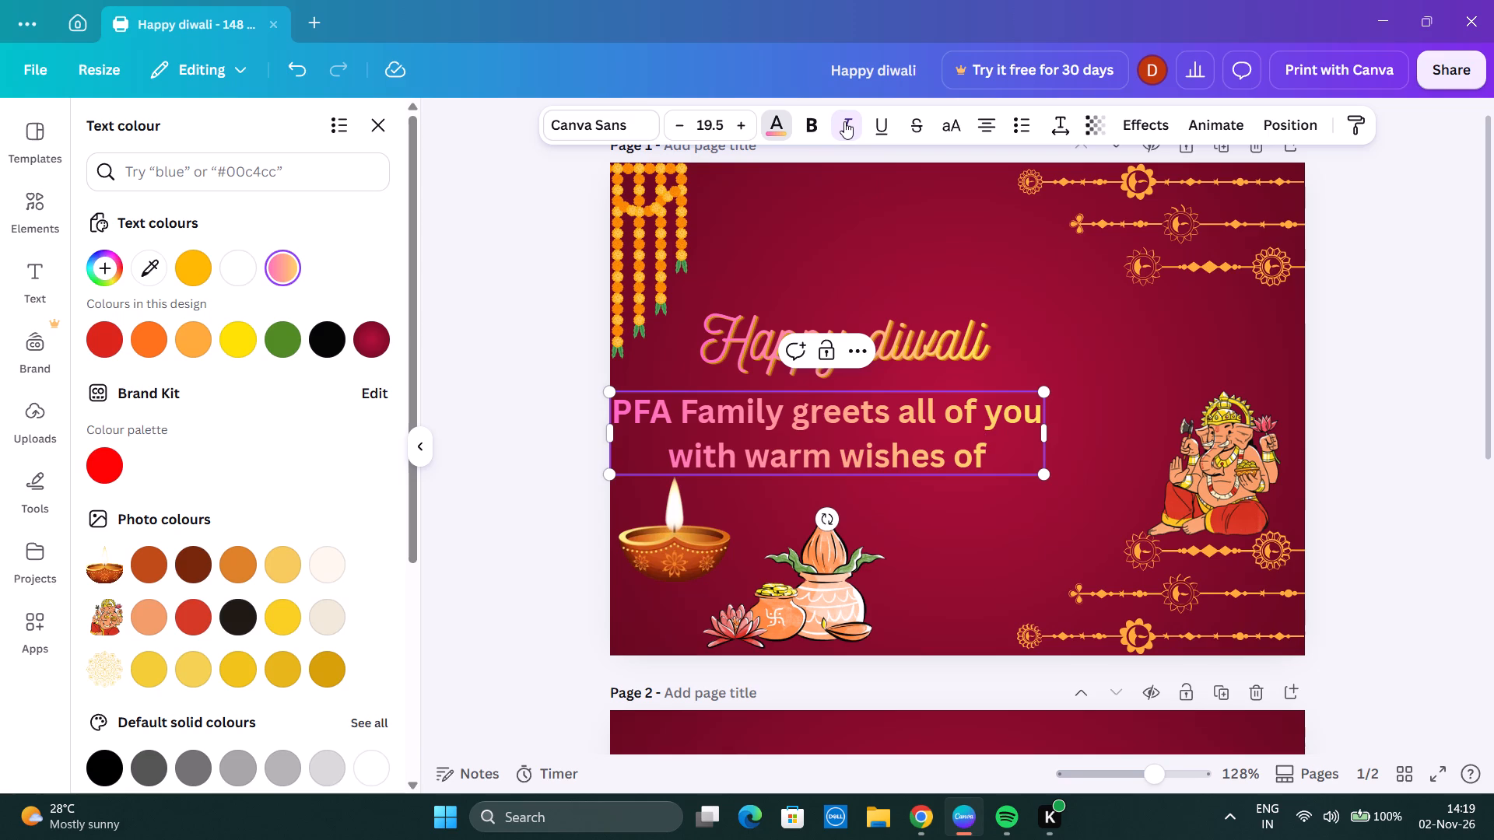
{"action": "left_click", "coordinate": [844, 121]}
{"action": "left_click_drag", "start_coordinate": [992, 446], "coordinate": [696, 397]}
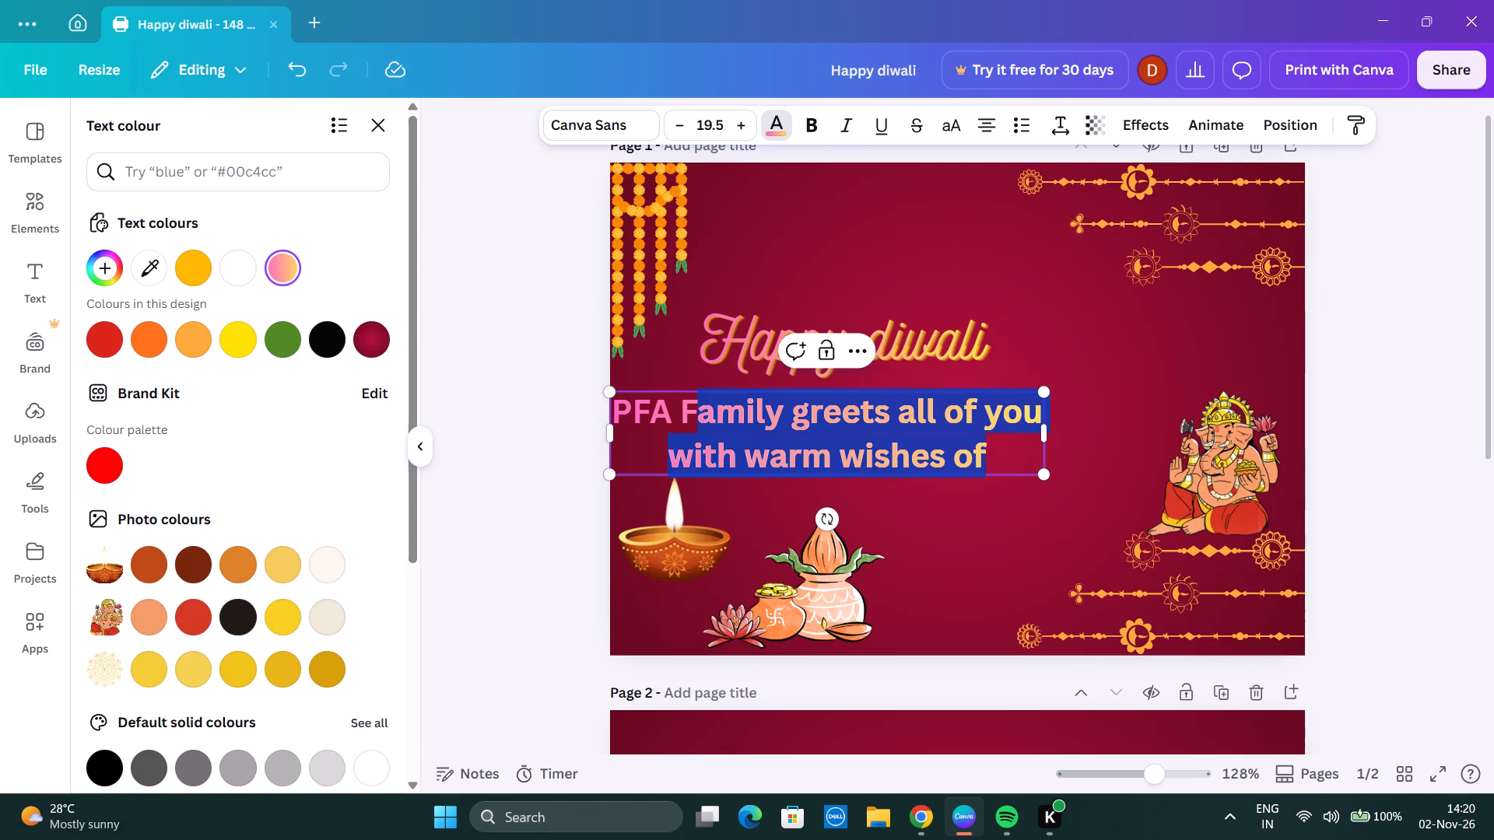
{"action": "left_click_drag", "start_coordinate": [696, 397], "coordinate": [618, 408]}
{"action": "left_click", "coordinate": [851, 121]}
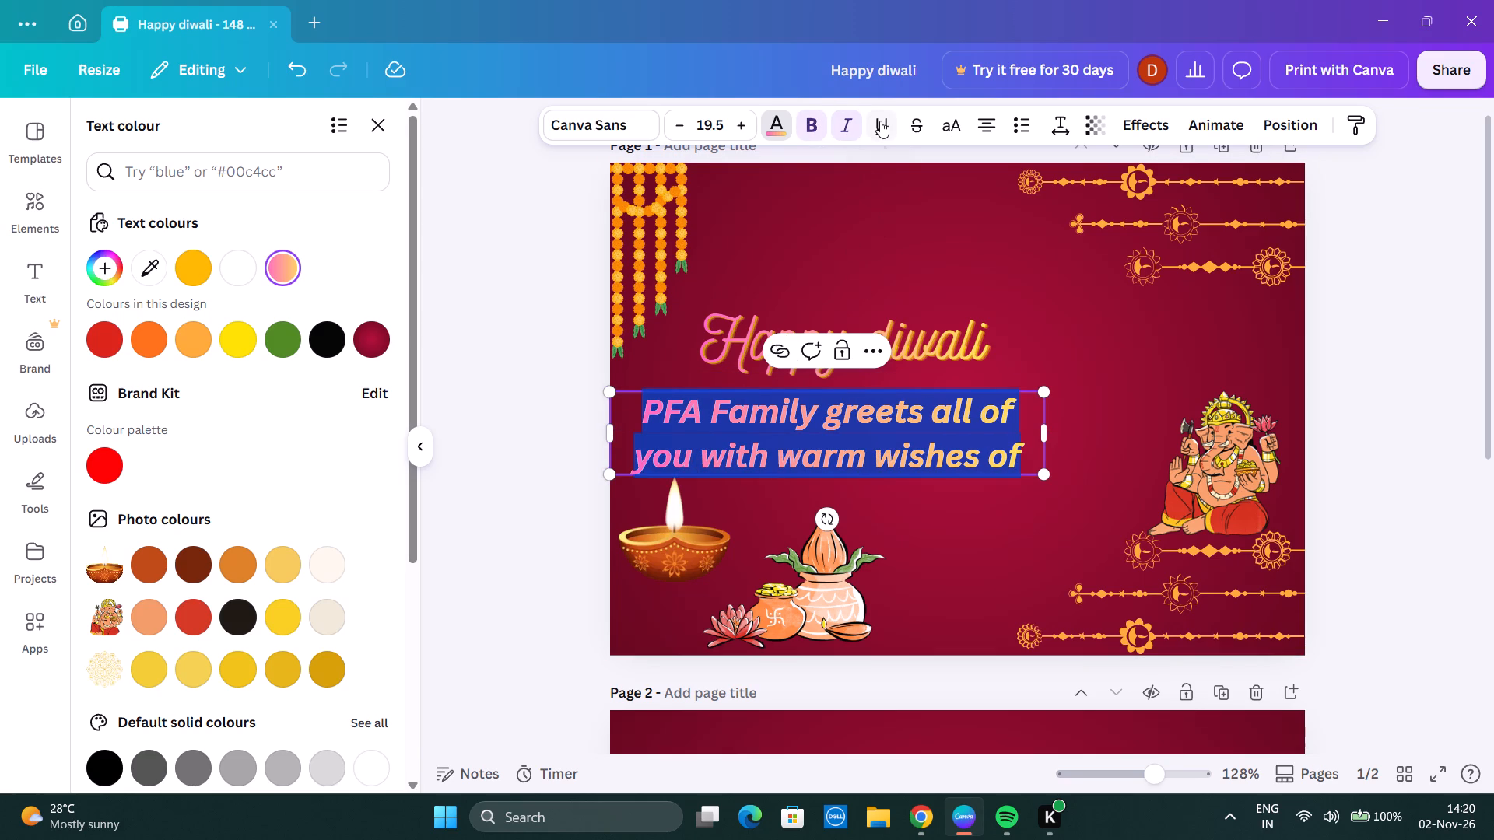
{"action": "left_click", "coordinate": [880, 121]}
{"action": "left_click", "coordinate": [880, 121]}
{"action": "left_click", "coordinate": [533, 421]}
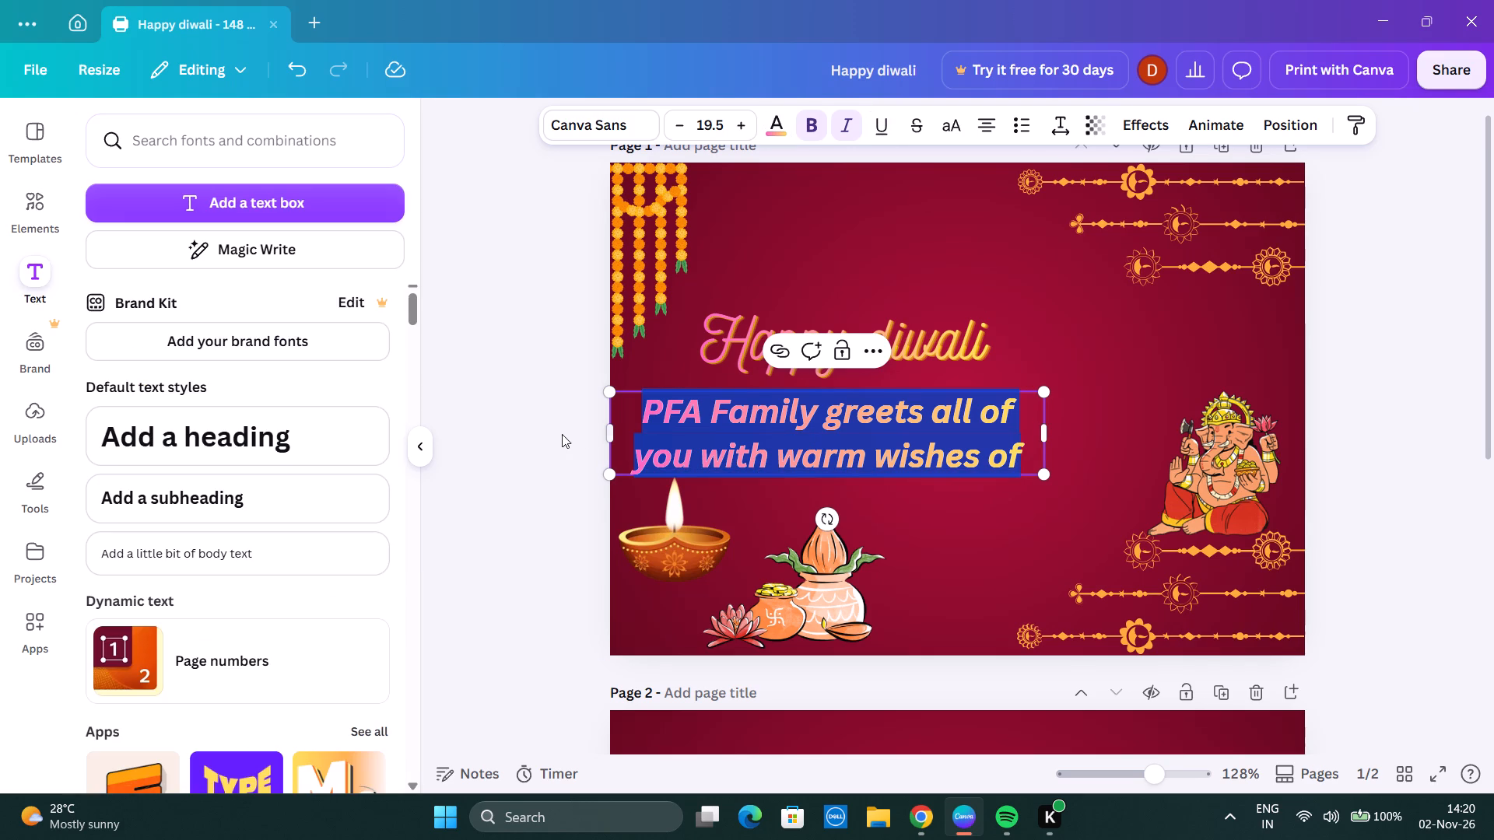
{"action": "left_click", "coordinate": [561, 434]}
Place the message above the "Happy diwali" greeting at text size 13.3, wrapped onto two lines with "with warm wishes of" second.
{"action": "left_click_drag", "start_coordinate": [812, 450], "coordinate": [847, 263]}
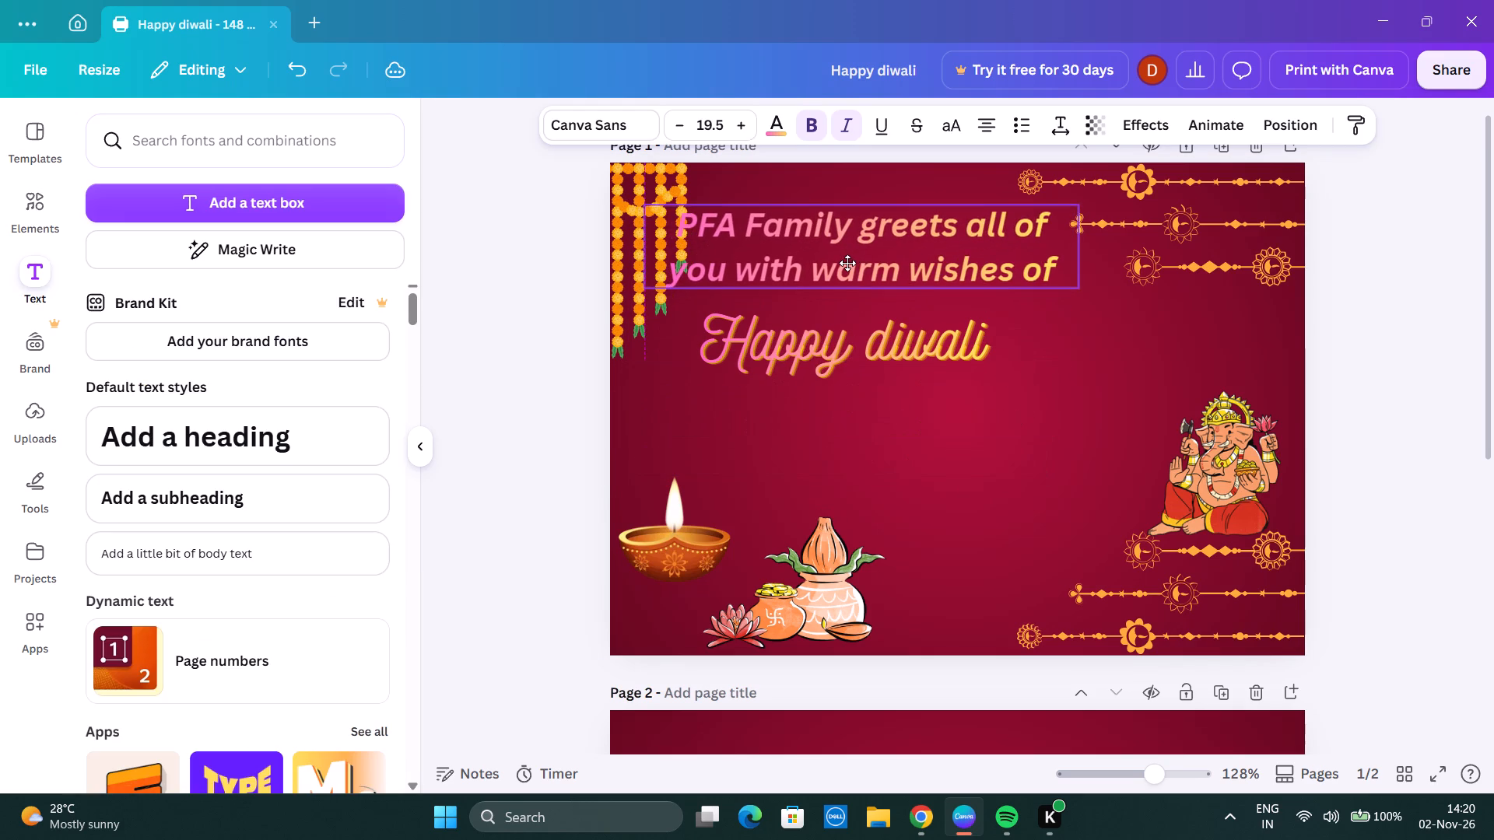
{"action": "left_click_drag", "start_coordinate": [847, 263], "coordinate": [849, 263]}
{"action": "left_click_drag", "start_coordinate": [1087, 248], "coordinate": [1002, 248]}
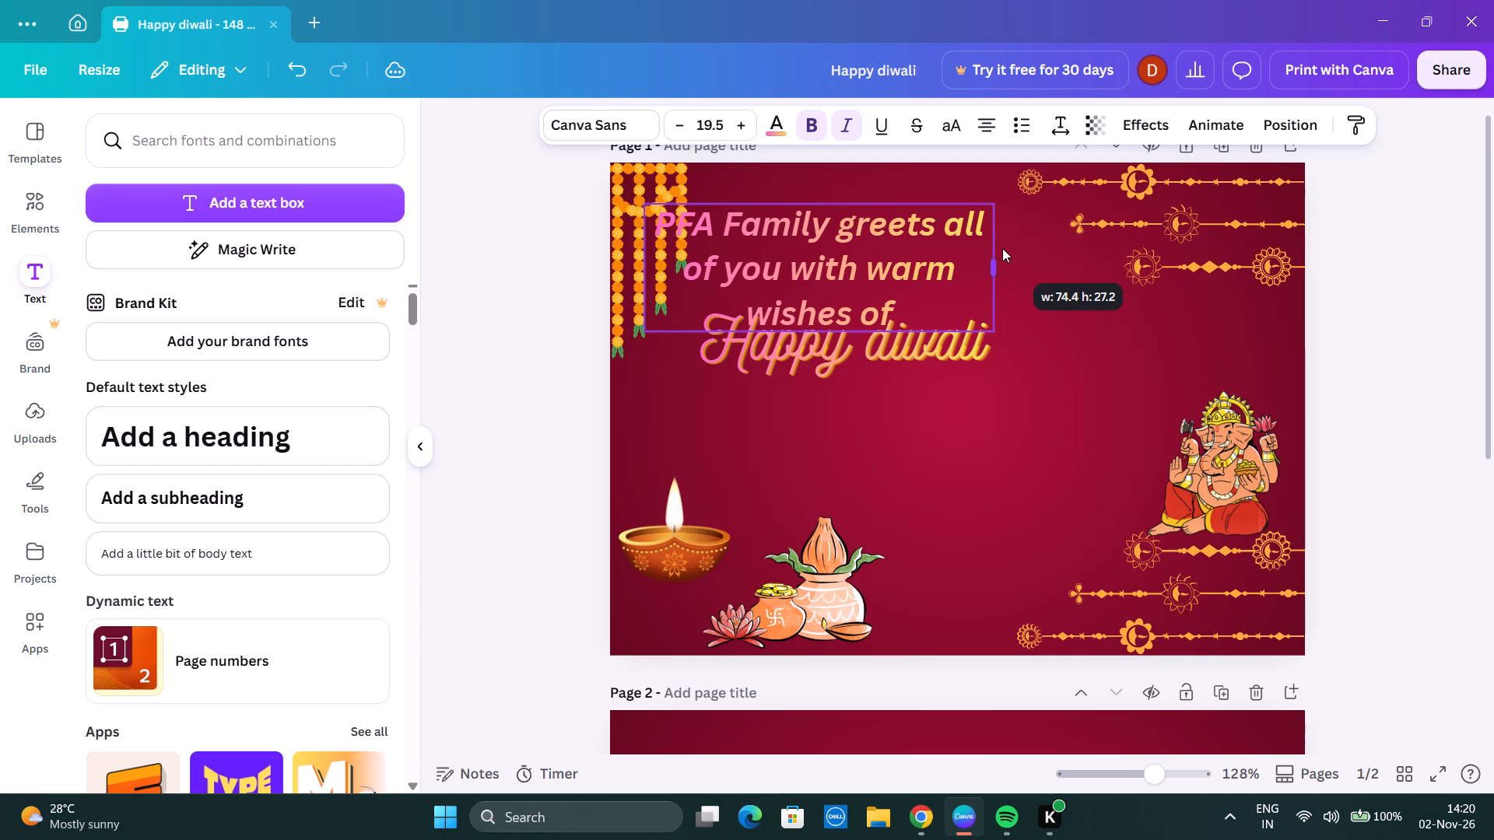
{"action": "left_click_drag", "start_coordinate": [1002, 248], "coordinate": [980, 248]}
{"action": "left_click_drag", "start_coordinate": [861, 268], "coordinate": [907, 243]}
{"action": "left_click", "coordinate": [900, 253]}
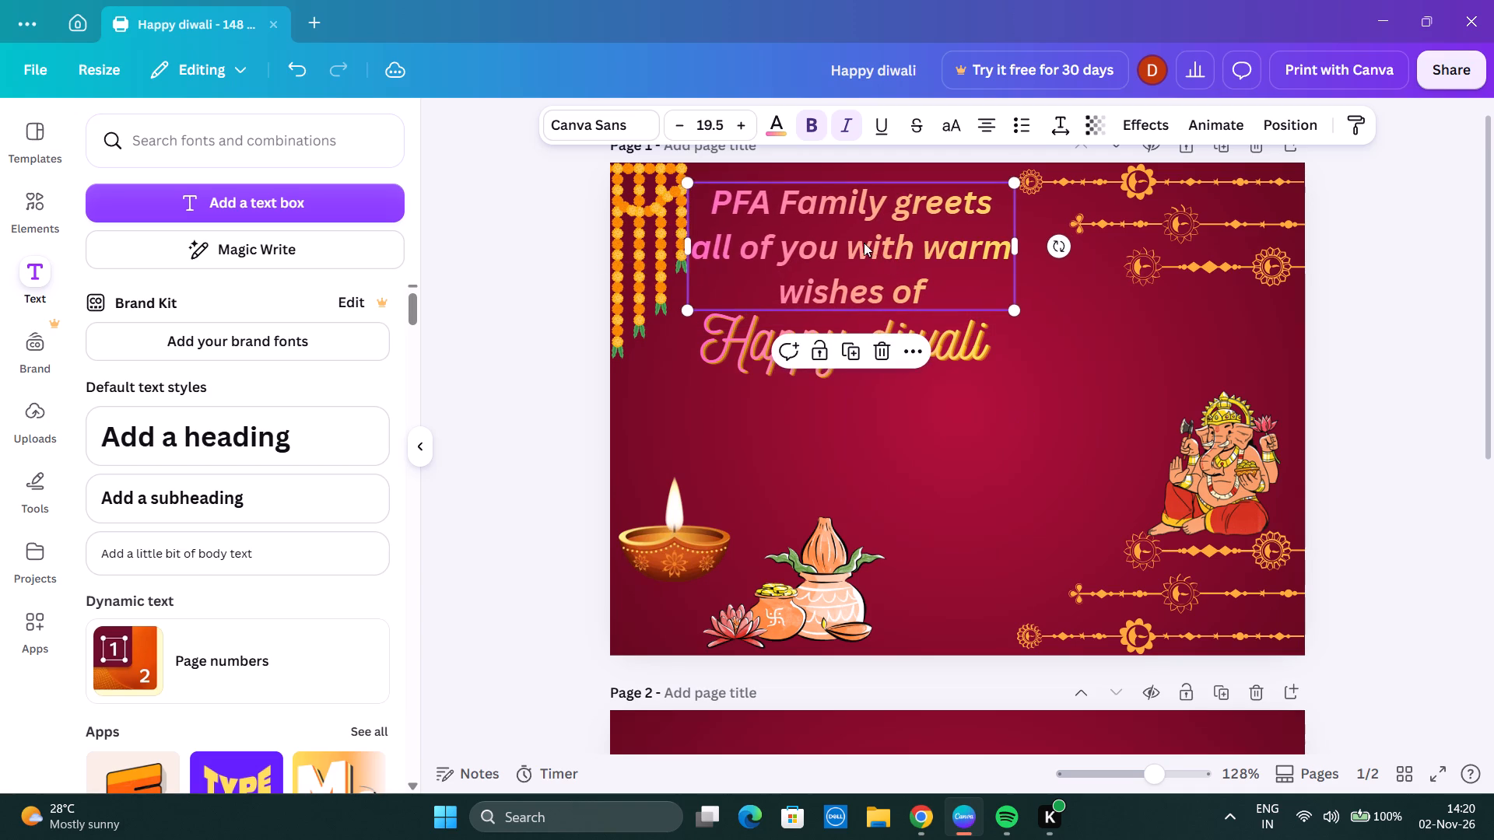
{"action": "left_click_drag", "start_coordinate": [1014, 315], "coordinate": [921, 245]}
{"action": "left_click_drag", "start_coordinate": [922, 226], "coordinate": [1014, 217]}
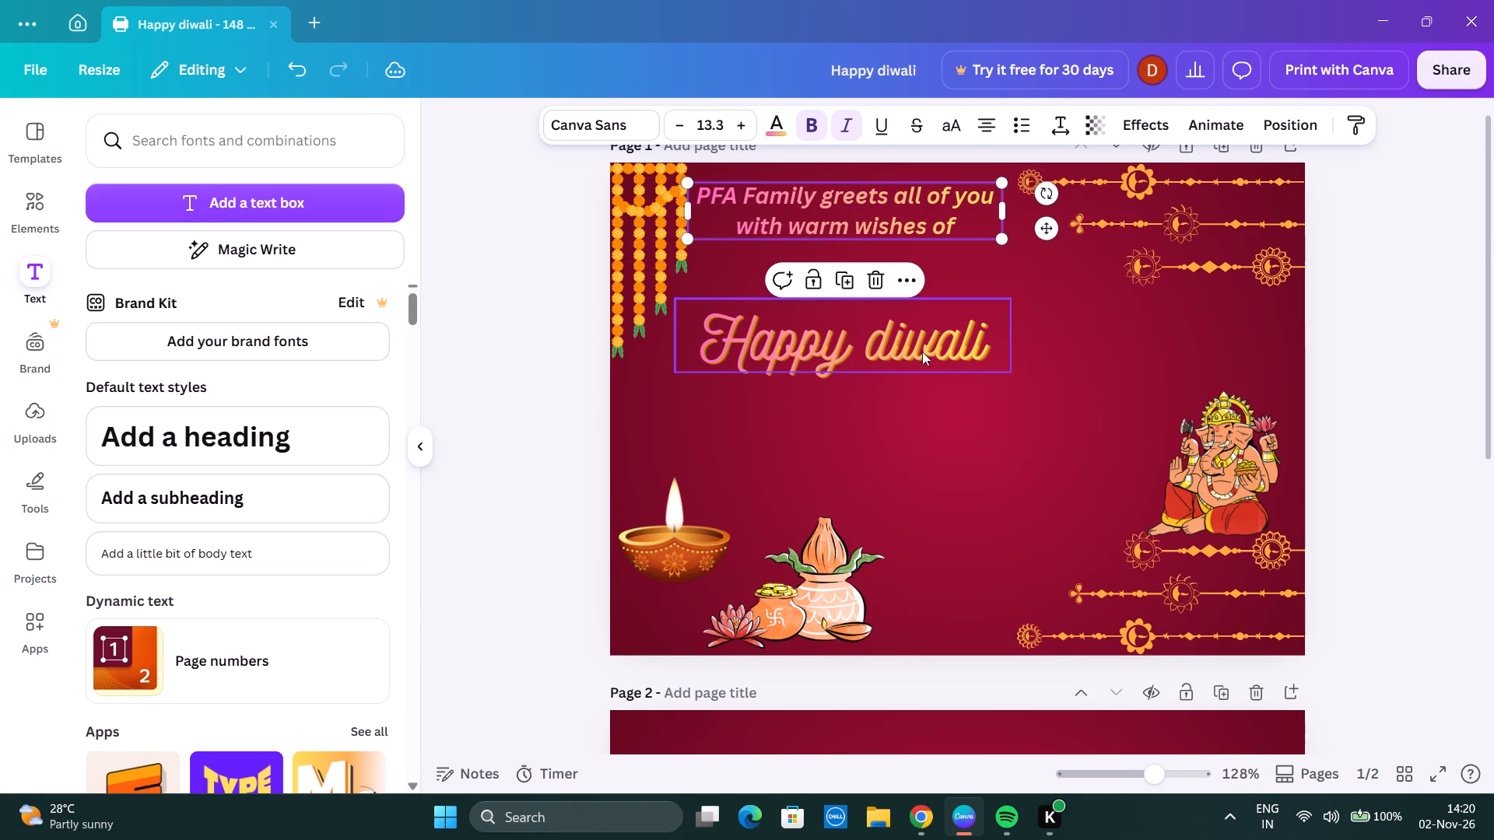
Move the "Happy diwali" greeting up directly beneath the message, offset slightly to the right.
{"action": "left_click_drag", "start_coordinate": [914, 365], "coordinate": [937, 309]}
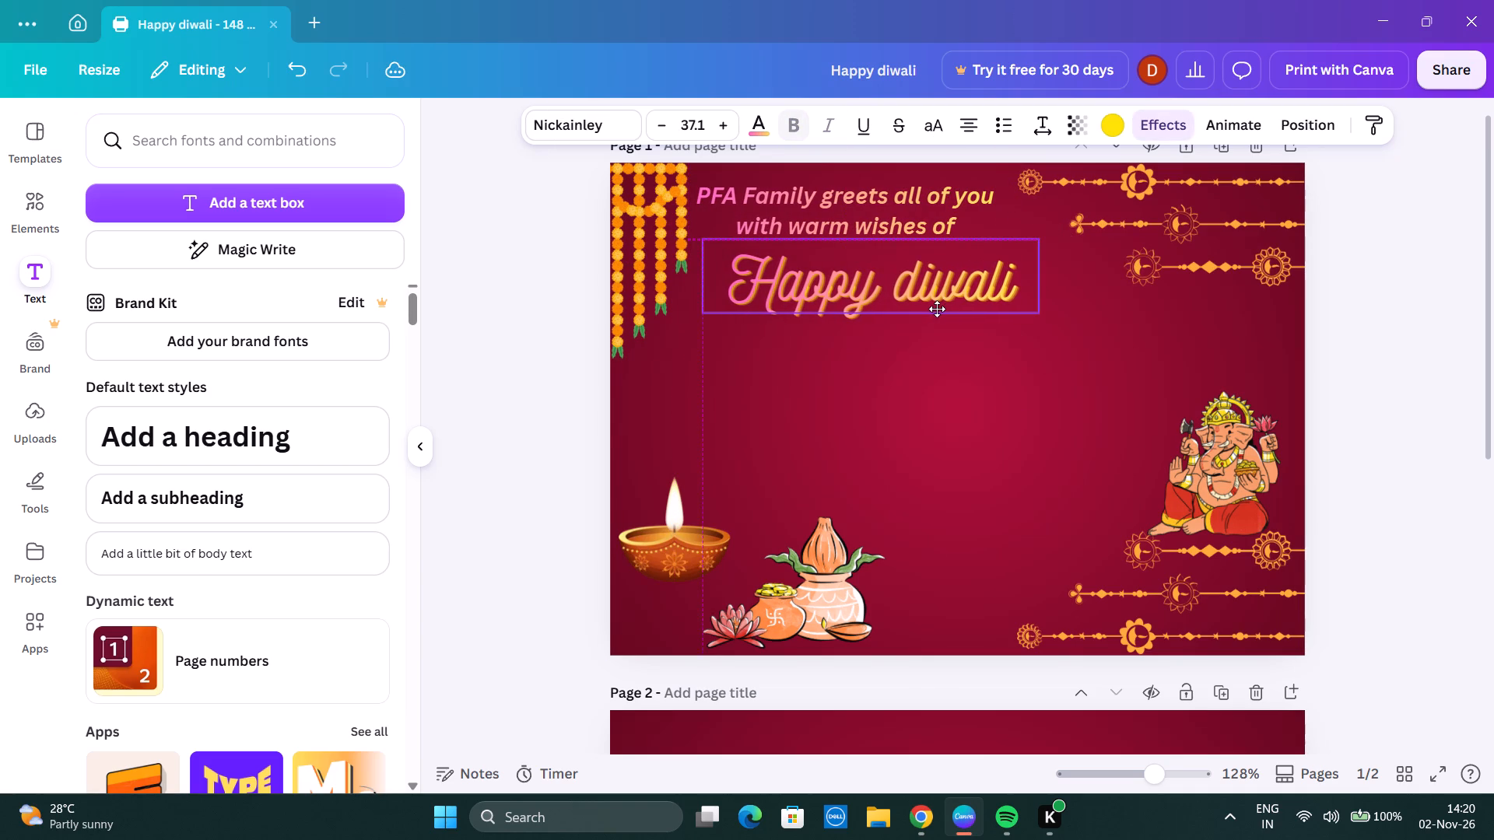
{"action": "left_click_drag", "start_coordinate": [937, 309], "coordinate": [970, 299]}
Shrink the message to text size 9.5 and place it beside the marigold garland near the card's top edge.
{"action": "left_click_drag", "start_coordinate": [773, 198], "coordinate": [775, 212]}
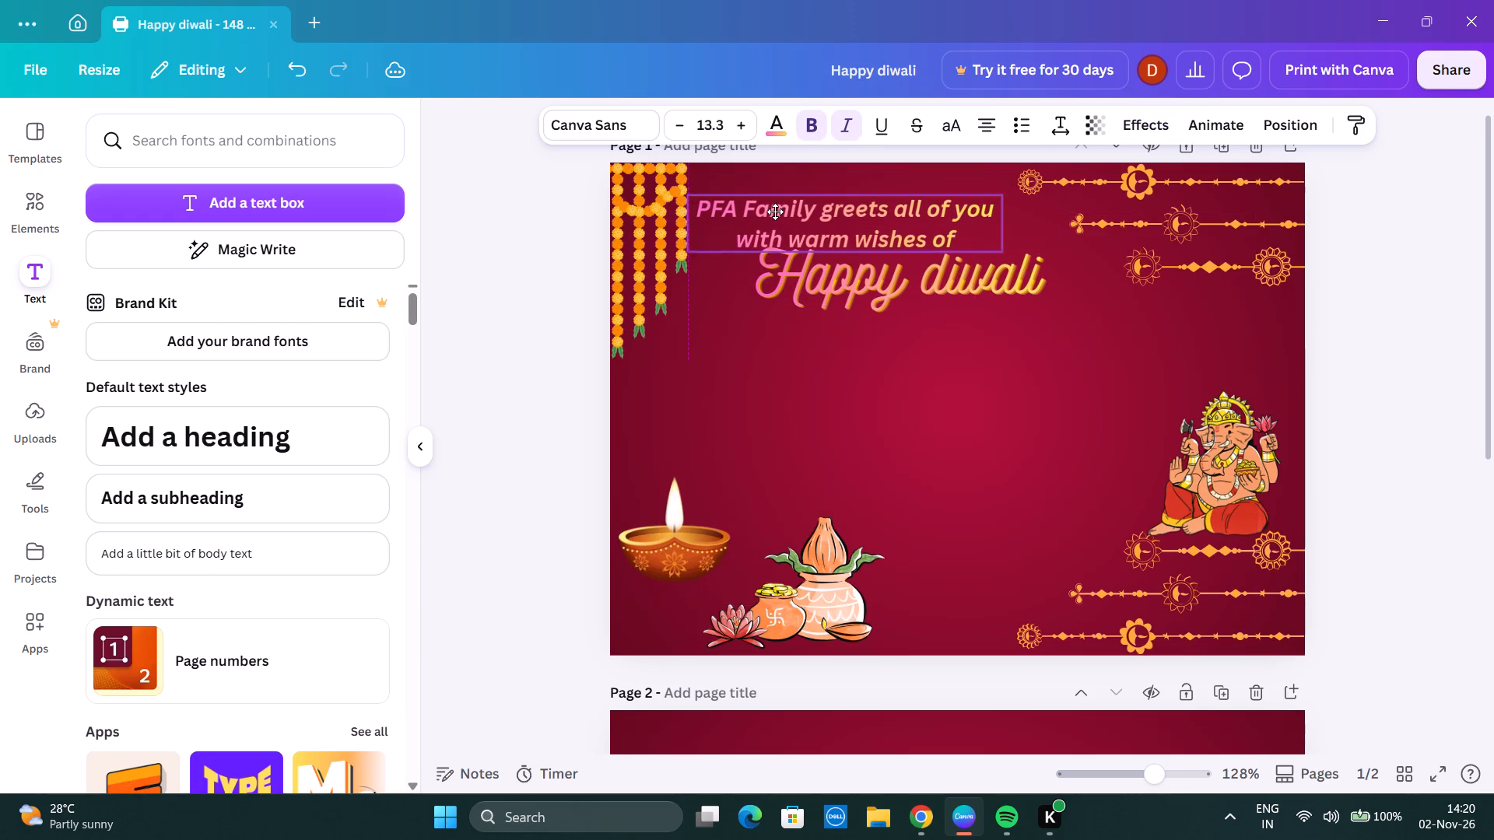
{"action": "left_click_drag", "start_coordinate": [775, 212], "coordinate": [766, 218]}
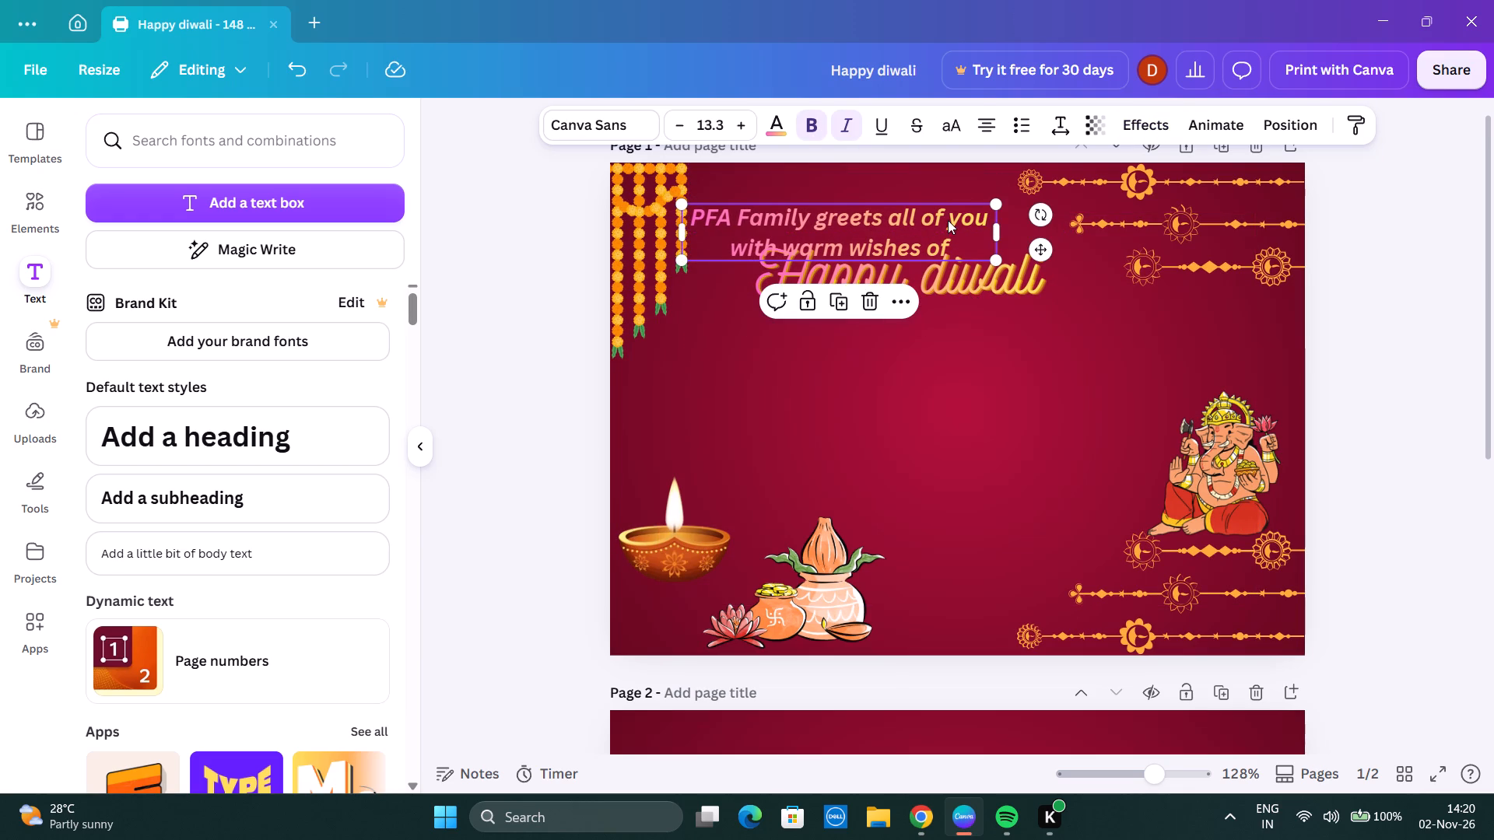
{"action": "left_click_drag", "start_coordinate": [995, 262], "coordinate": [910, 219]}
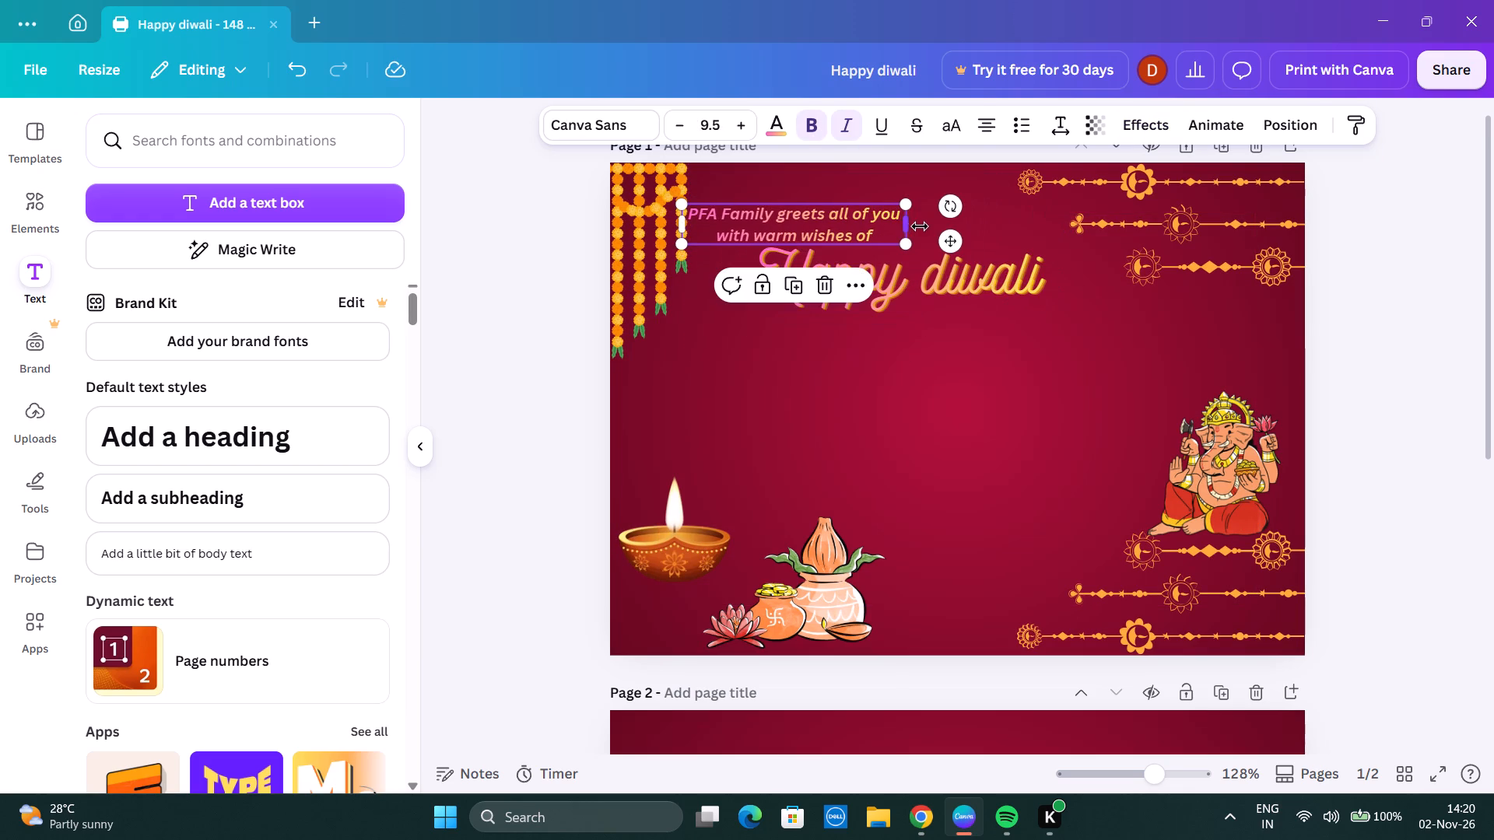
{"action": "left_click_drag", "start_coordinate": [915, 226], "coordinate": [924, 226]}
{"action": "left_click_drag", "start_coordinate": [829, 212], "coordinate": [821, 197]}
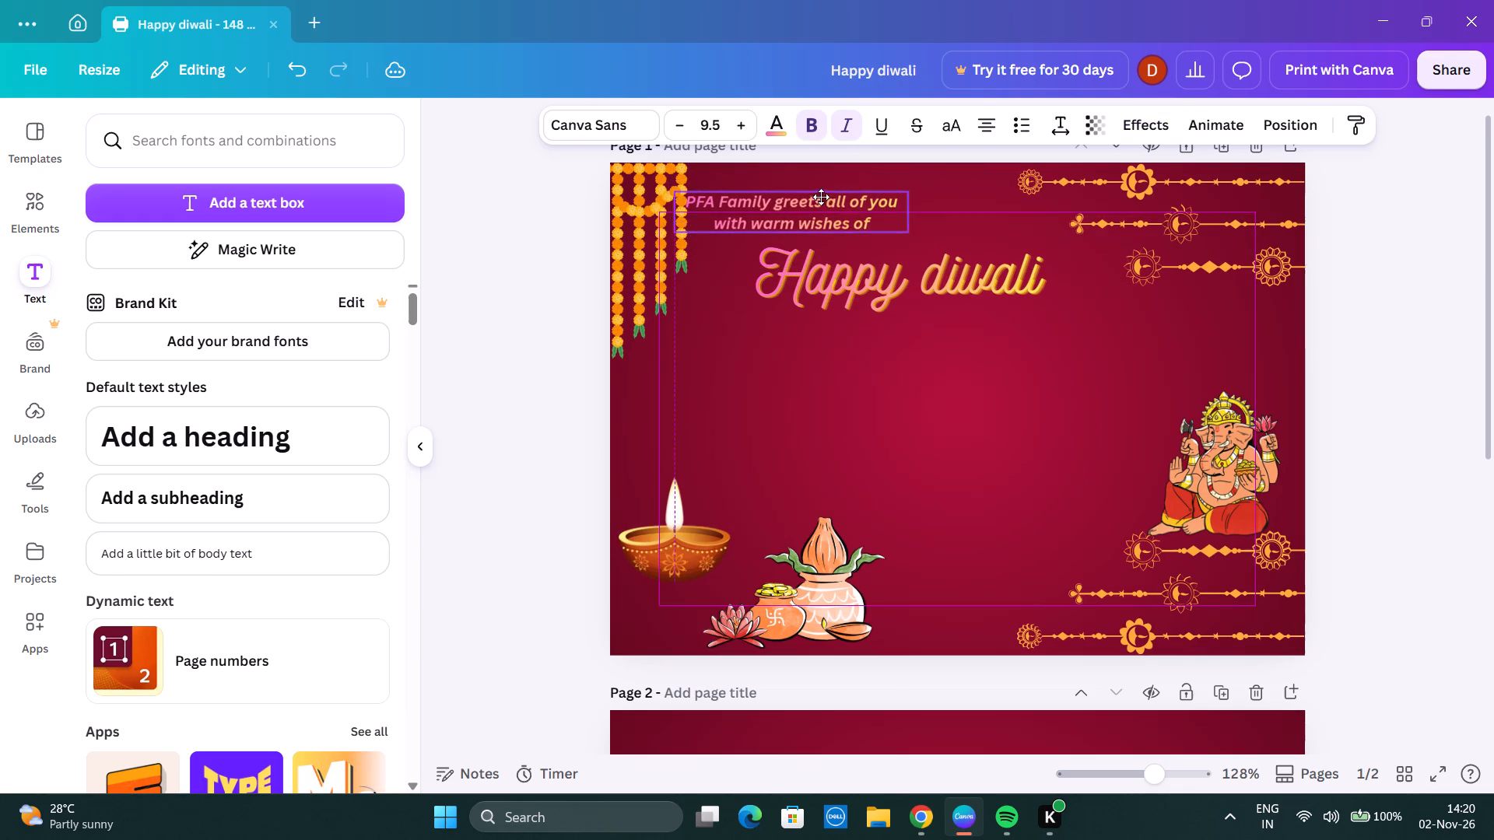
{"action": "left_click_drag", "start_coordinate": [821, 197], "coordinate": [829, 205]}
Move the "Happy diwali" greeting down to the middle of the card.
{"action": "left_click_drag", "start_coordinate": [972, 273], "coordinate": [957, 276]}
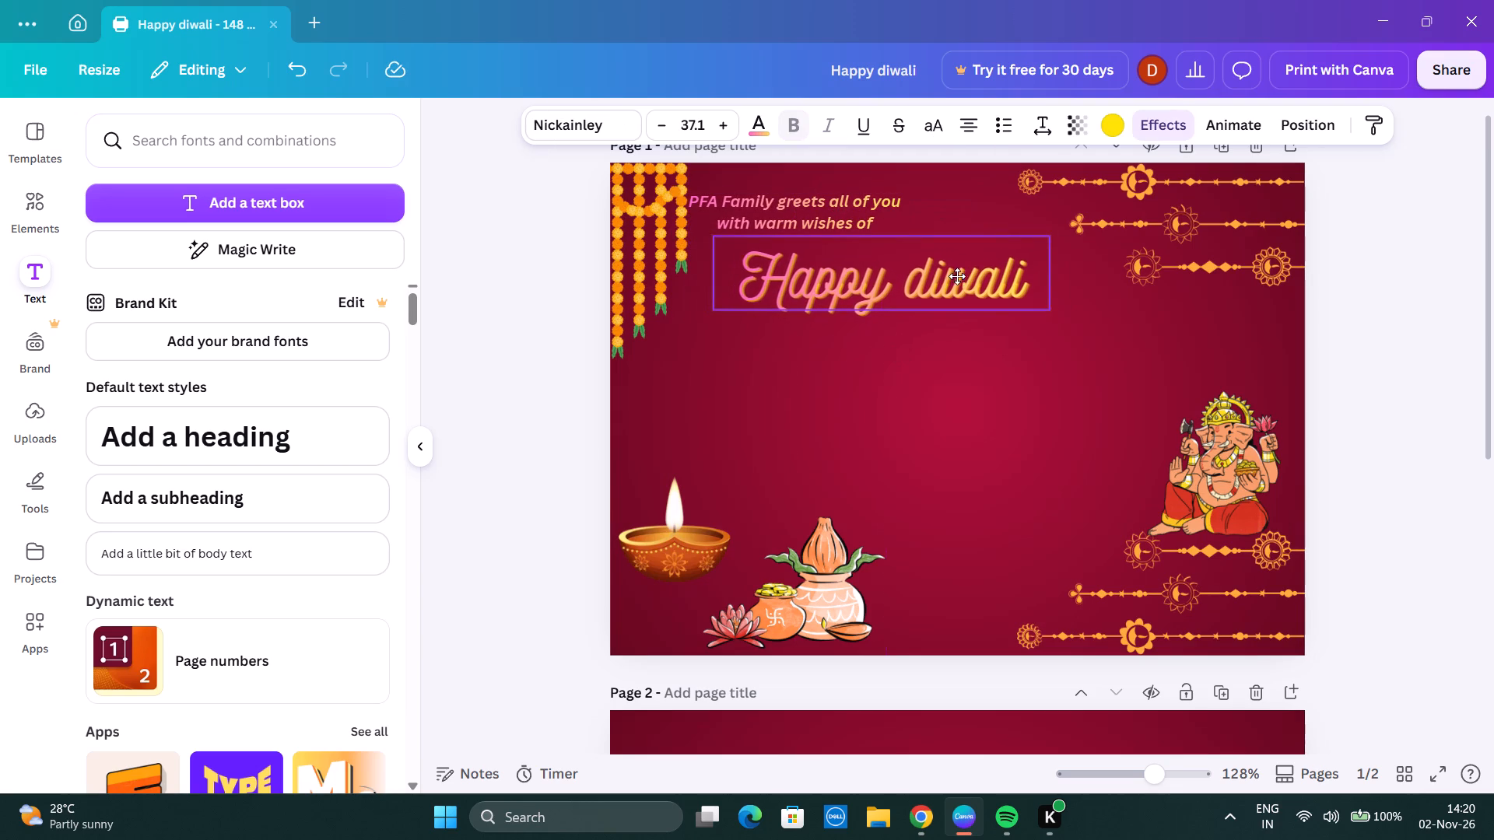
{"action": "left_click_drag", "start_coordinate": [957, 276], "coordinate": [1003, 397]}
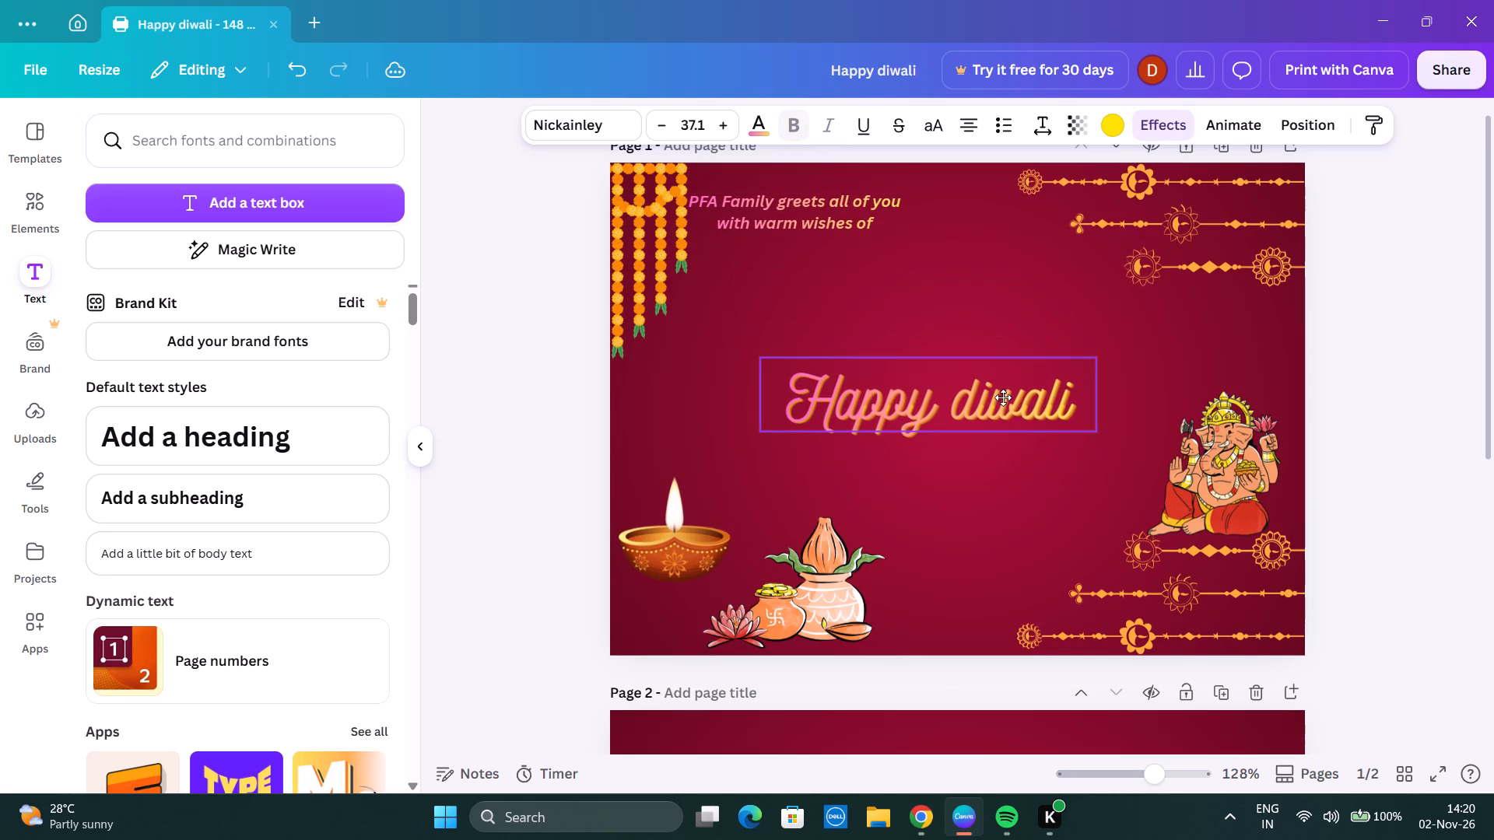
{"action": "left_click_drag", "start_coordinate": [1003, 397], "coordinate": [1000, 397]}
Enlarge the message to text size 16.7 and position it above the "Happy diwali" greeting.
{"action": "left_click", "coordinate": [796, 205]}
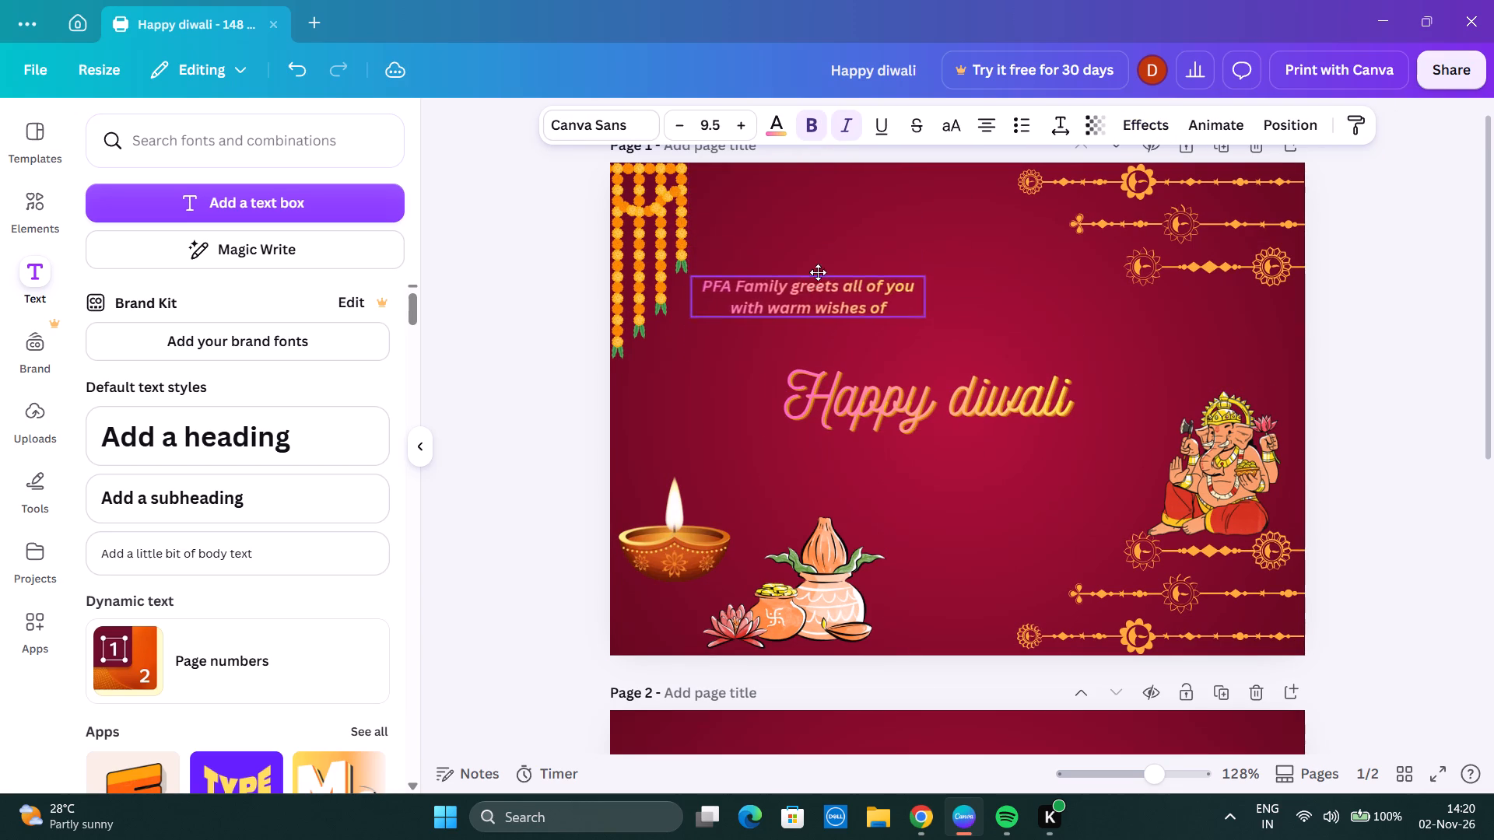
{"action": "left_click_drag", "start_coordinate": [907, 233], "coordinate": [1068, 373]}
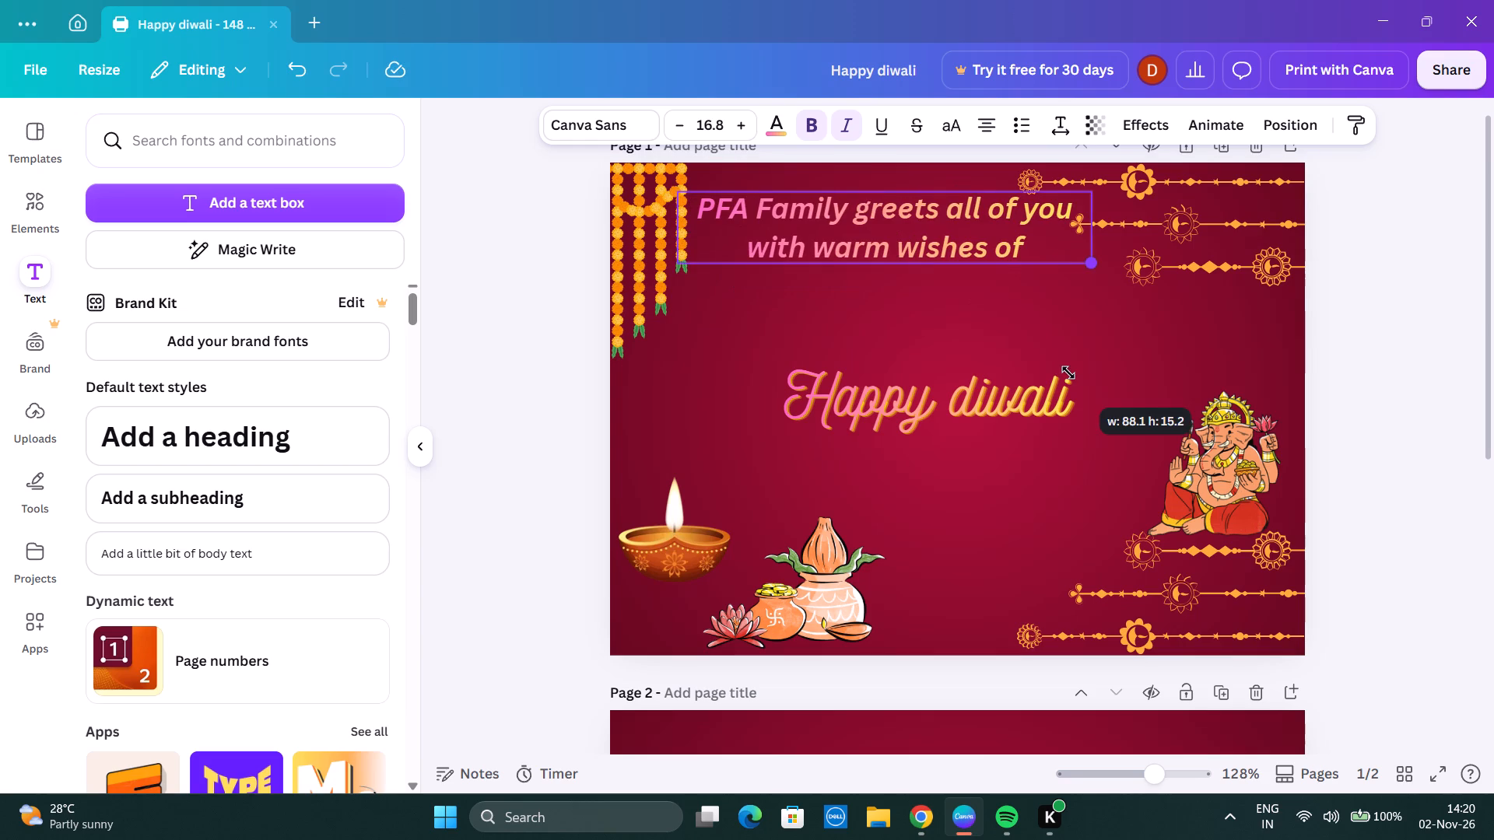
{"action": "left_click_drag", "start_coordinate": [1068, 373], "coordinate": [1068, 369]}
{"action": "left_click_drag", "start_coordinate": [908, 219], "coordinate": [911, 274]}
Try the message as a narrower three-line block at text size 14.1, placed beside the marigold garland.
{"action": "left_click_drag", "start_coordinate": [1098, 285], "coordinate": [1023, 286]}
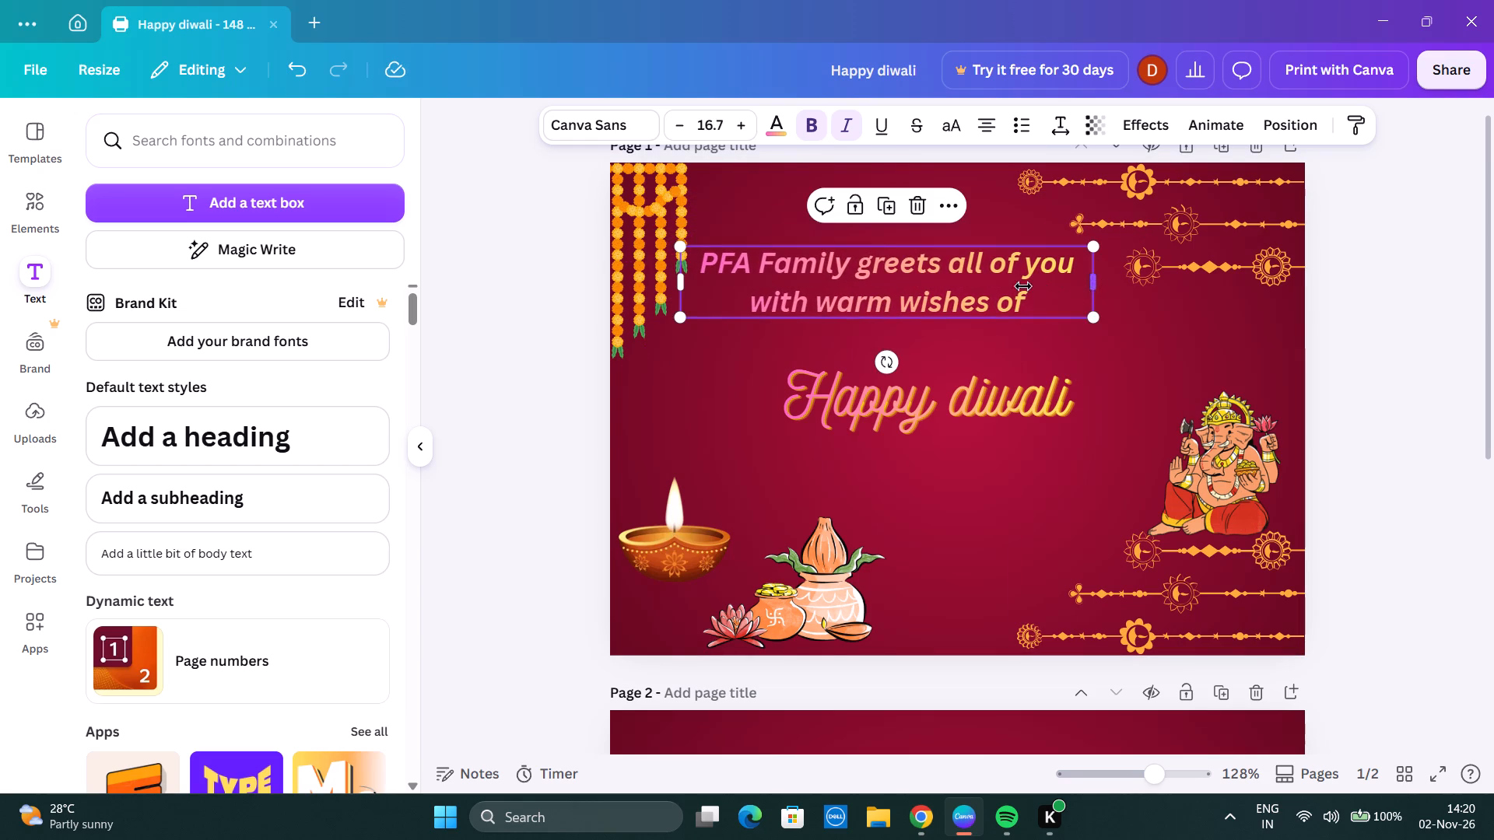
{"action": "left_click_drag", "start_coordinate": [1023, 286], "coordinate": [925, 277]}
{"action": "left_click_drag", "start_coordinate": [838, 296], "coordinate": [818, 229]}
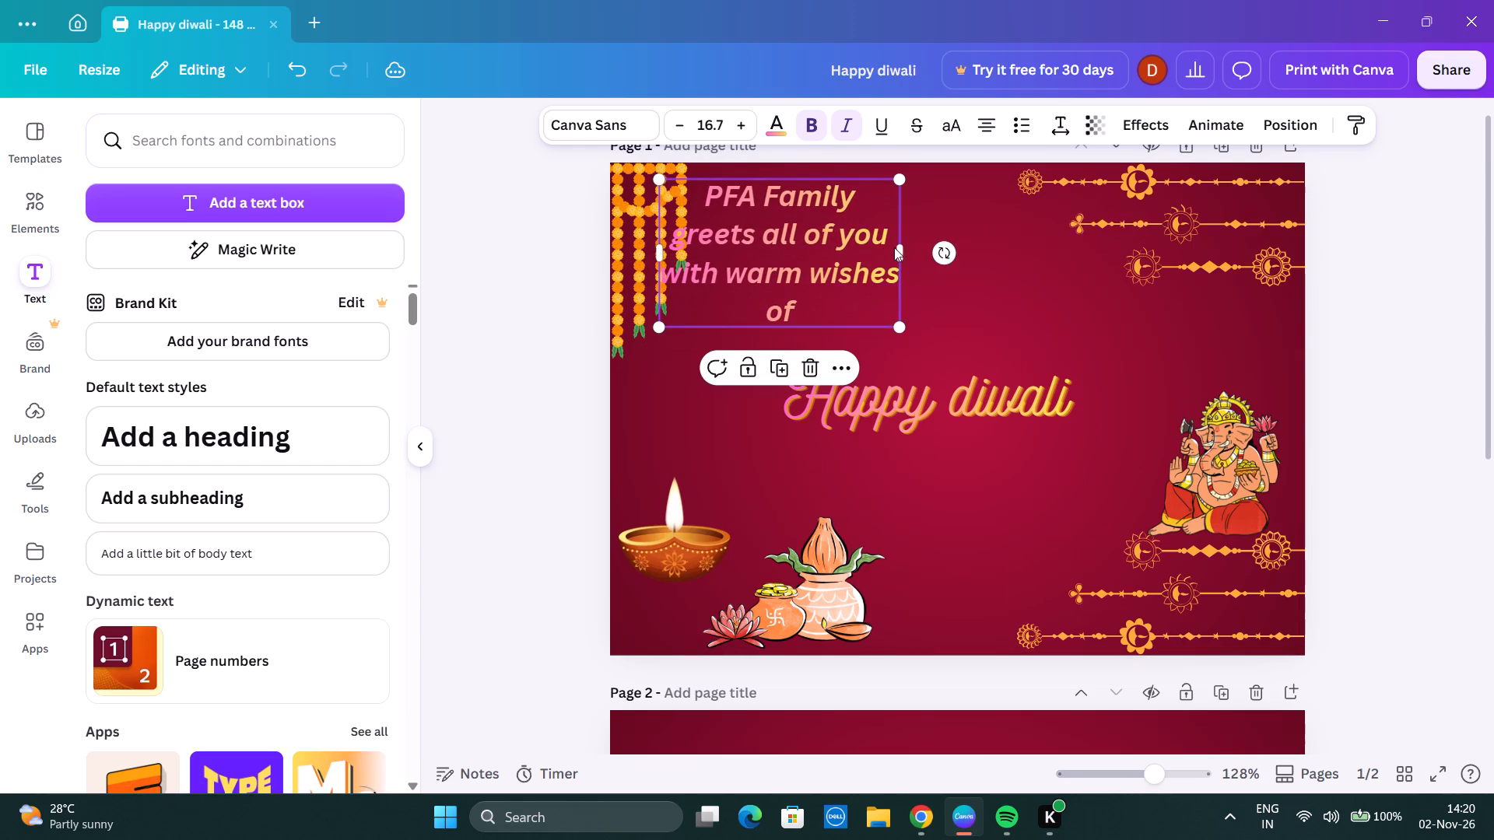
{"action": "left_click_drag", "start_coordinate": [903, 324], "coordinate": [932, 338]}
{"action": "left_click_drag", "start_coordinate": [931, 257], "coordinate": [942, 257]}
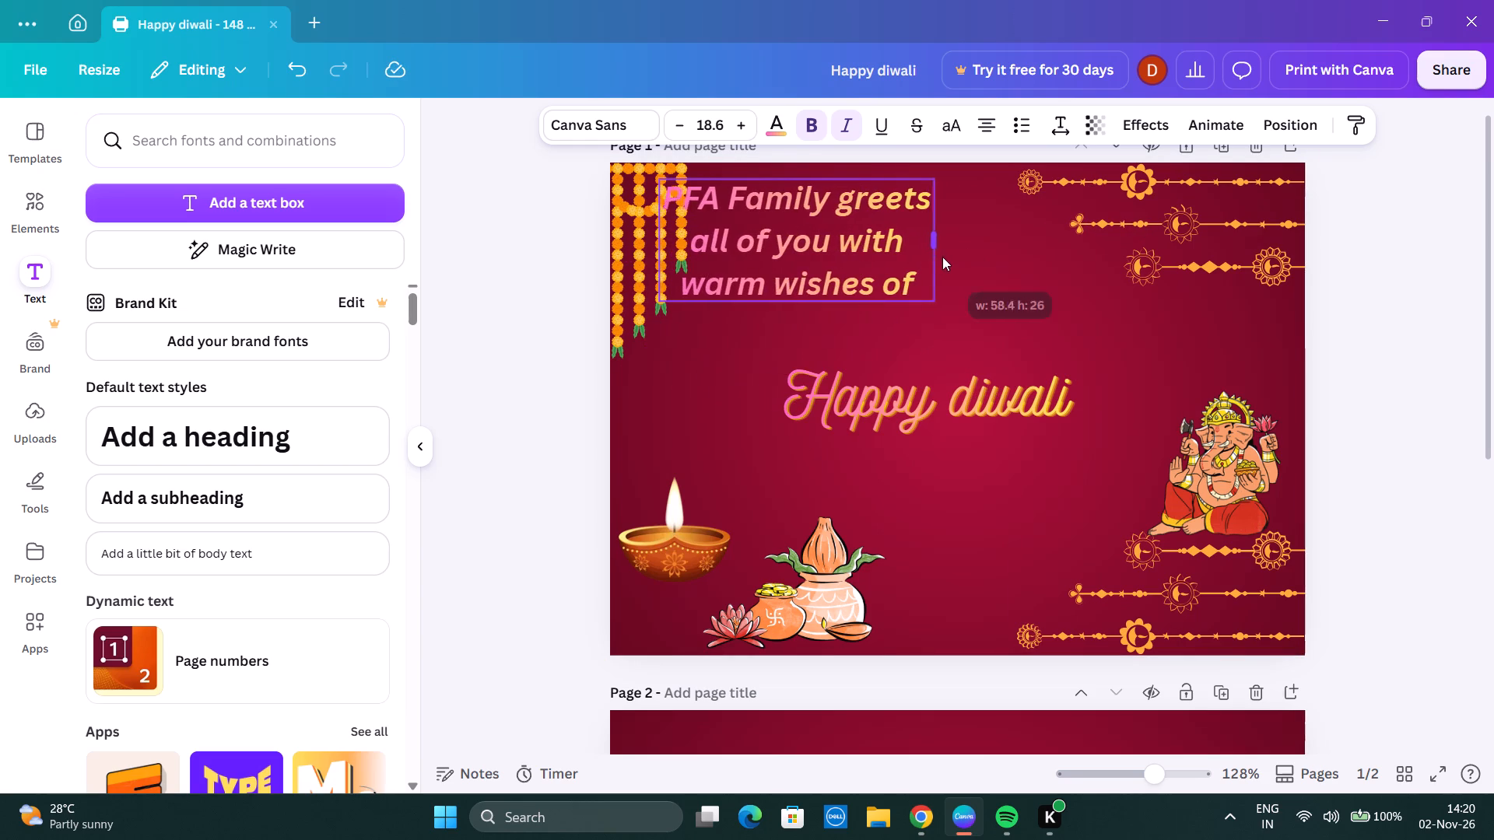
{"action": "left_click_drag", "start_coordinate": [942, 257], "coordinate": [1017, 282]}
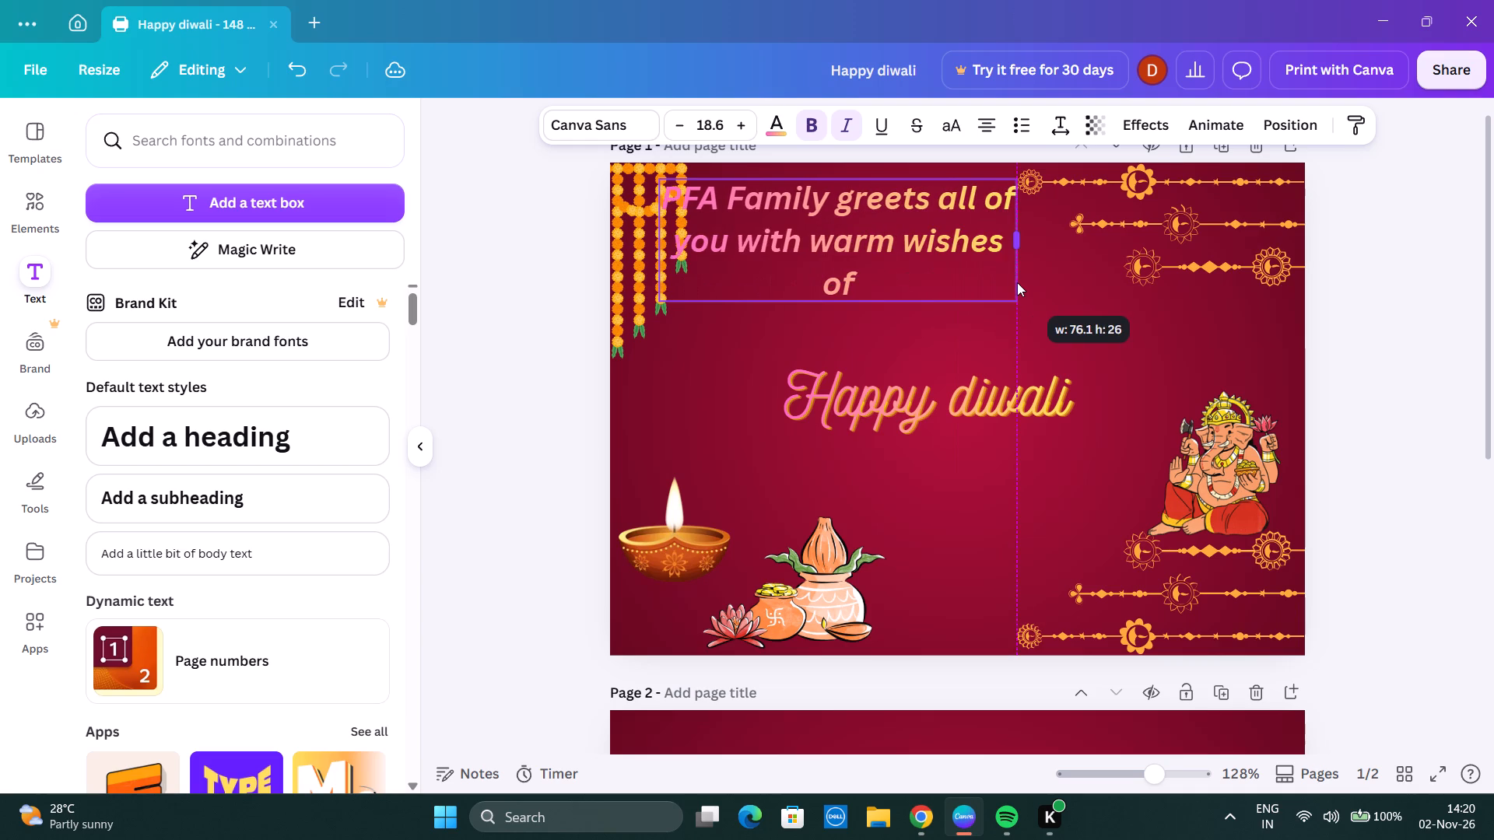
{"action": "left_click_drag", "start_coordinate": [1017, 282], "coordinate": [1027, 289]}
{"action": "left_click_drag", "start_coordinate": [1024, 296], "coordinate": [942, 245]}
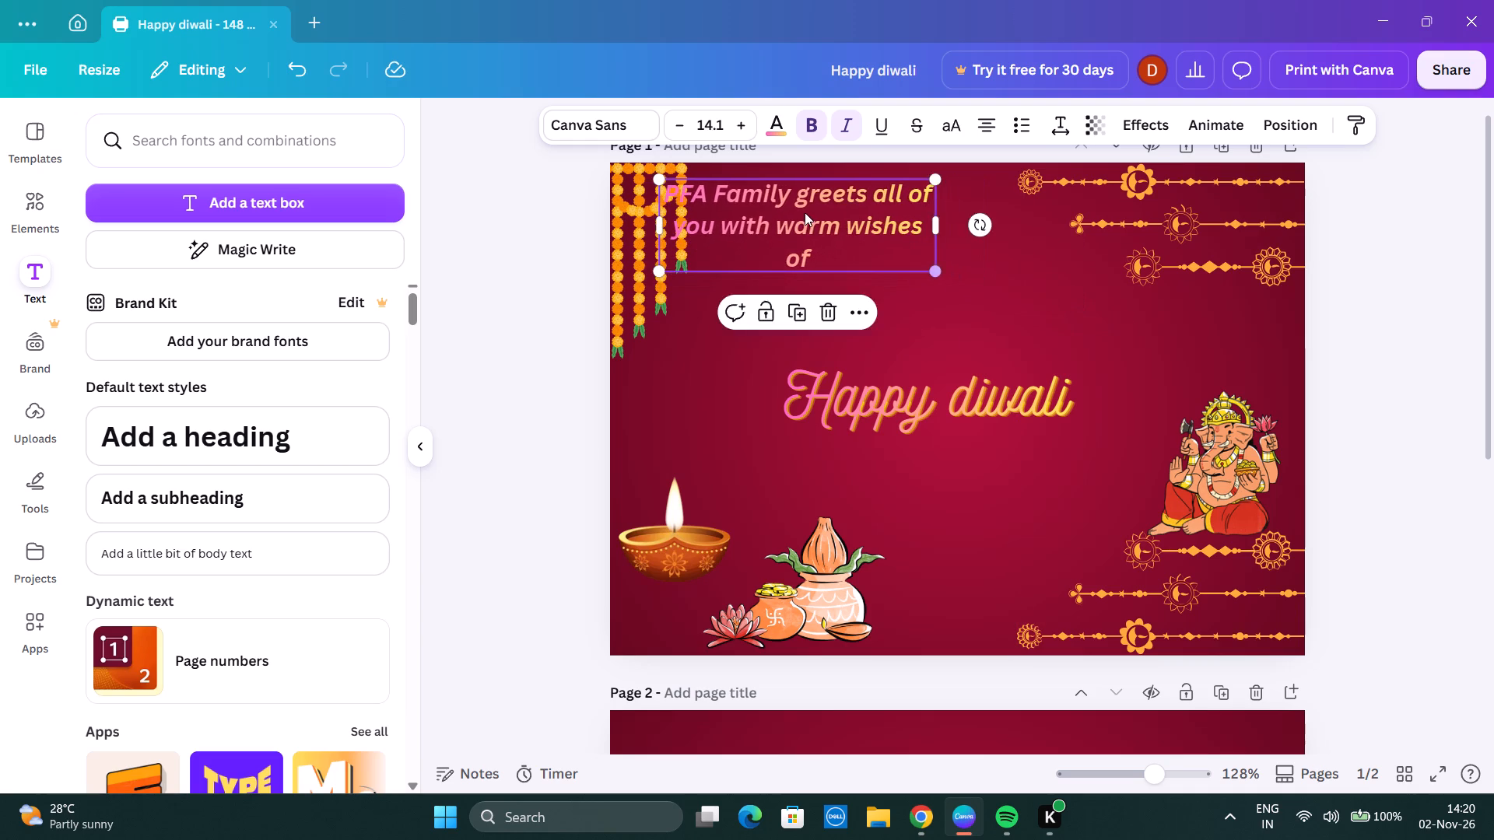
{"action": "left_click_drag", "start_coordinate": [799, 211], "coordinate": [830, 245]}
Move the "Happy diwali" greeting up and to the right, just below the message.
{"action": "left_click_drag", "start_coordinate": [954, 412], "coordinate": [954, 410]}
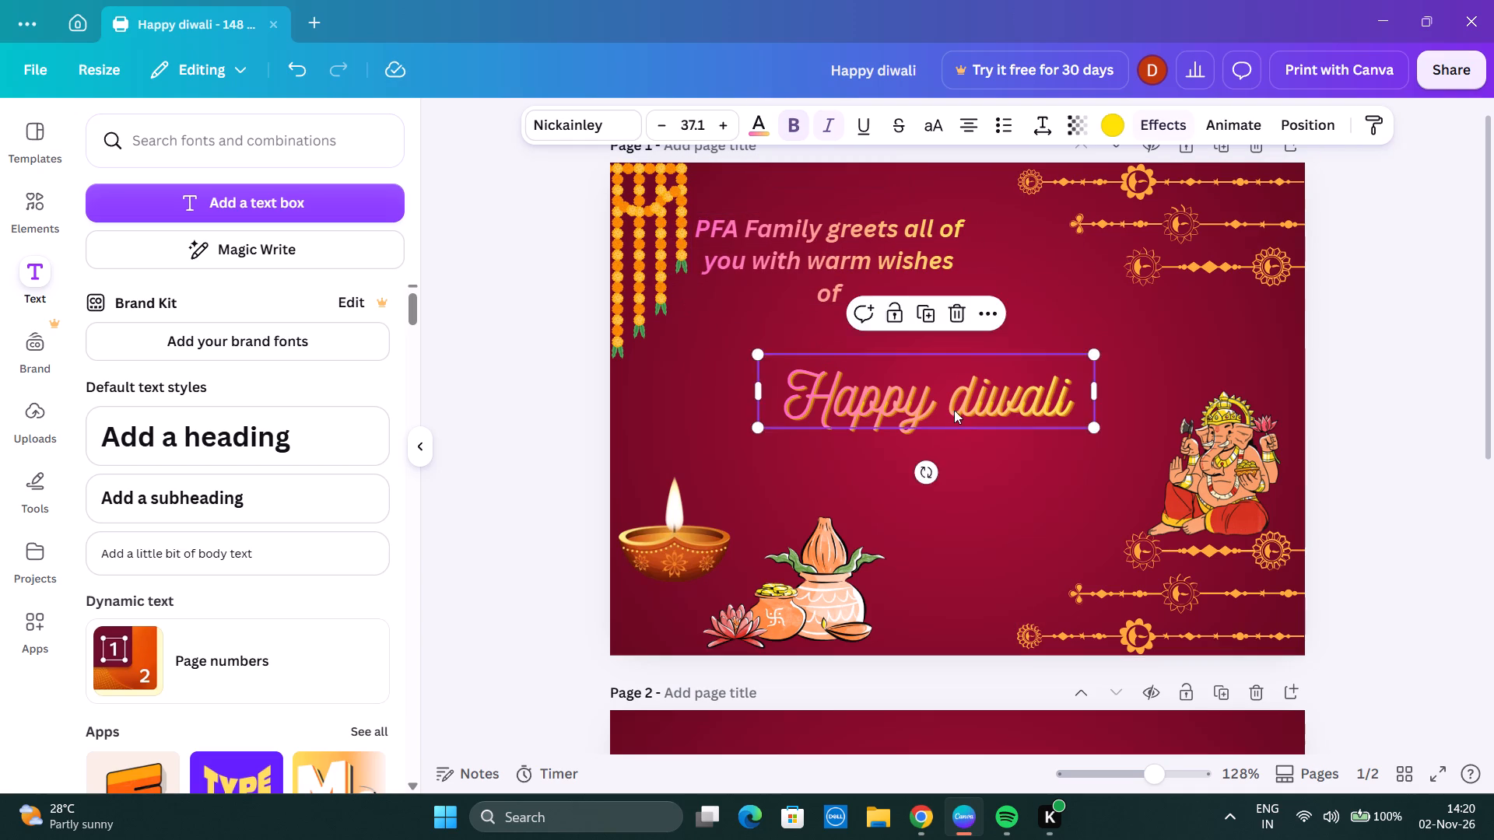
{"action": "left_click_drag", "start_coordinate": [954, 410], "coordinate": [1027, 352]}
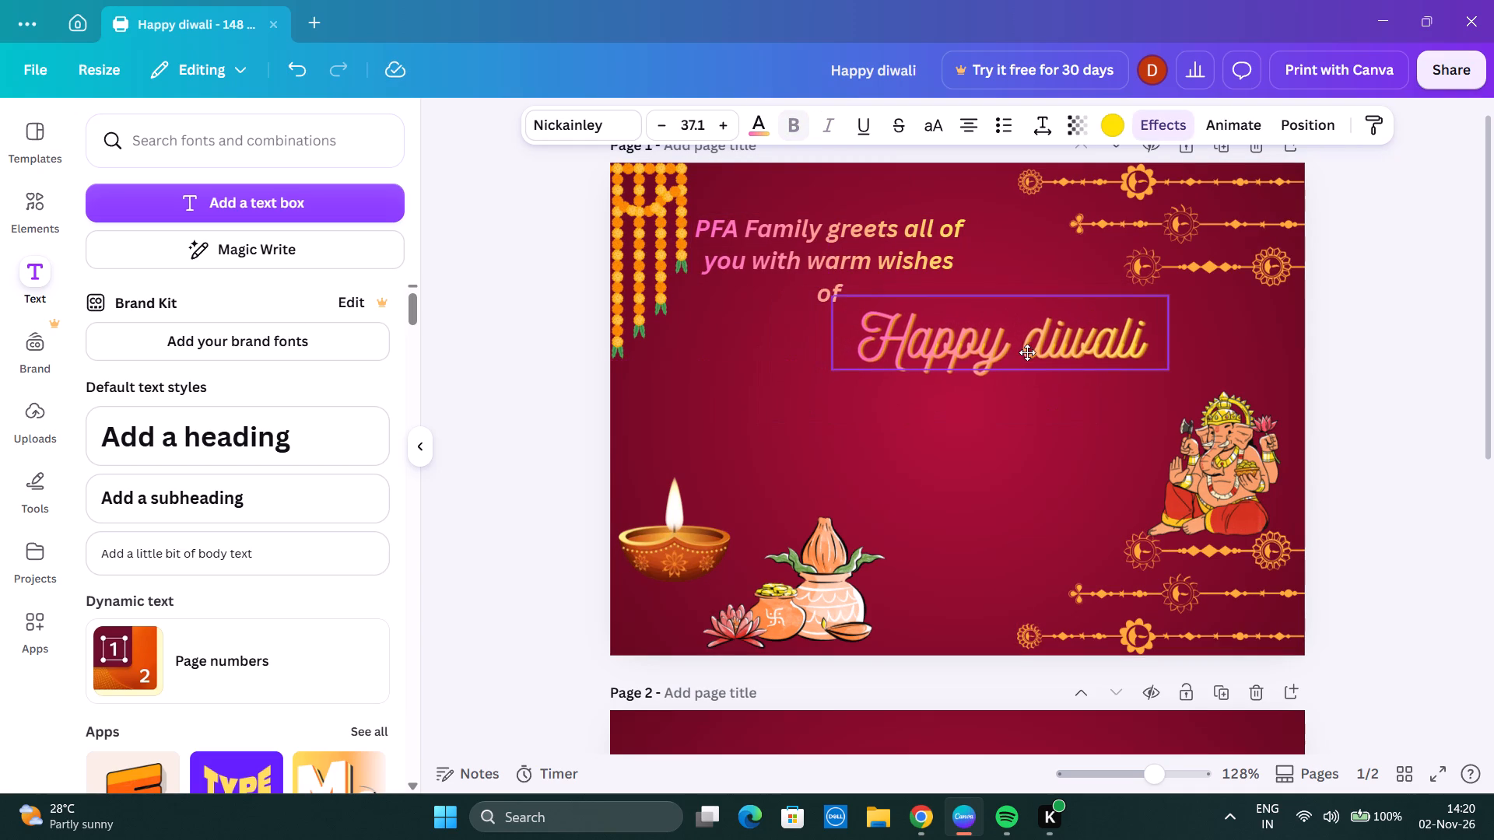
{"action": "left_click_drag", "start_coordinate": [1027, 352], "coordinate": [1013, 377]}
Shrink the message to text size 11.4, rewrap it onto two lines and place it just above the greeting's left end.
{"action": "left_click_drag", "start_coordinate": [805, 241], "coordinate": [794, 255]}
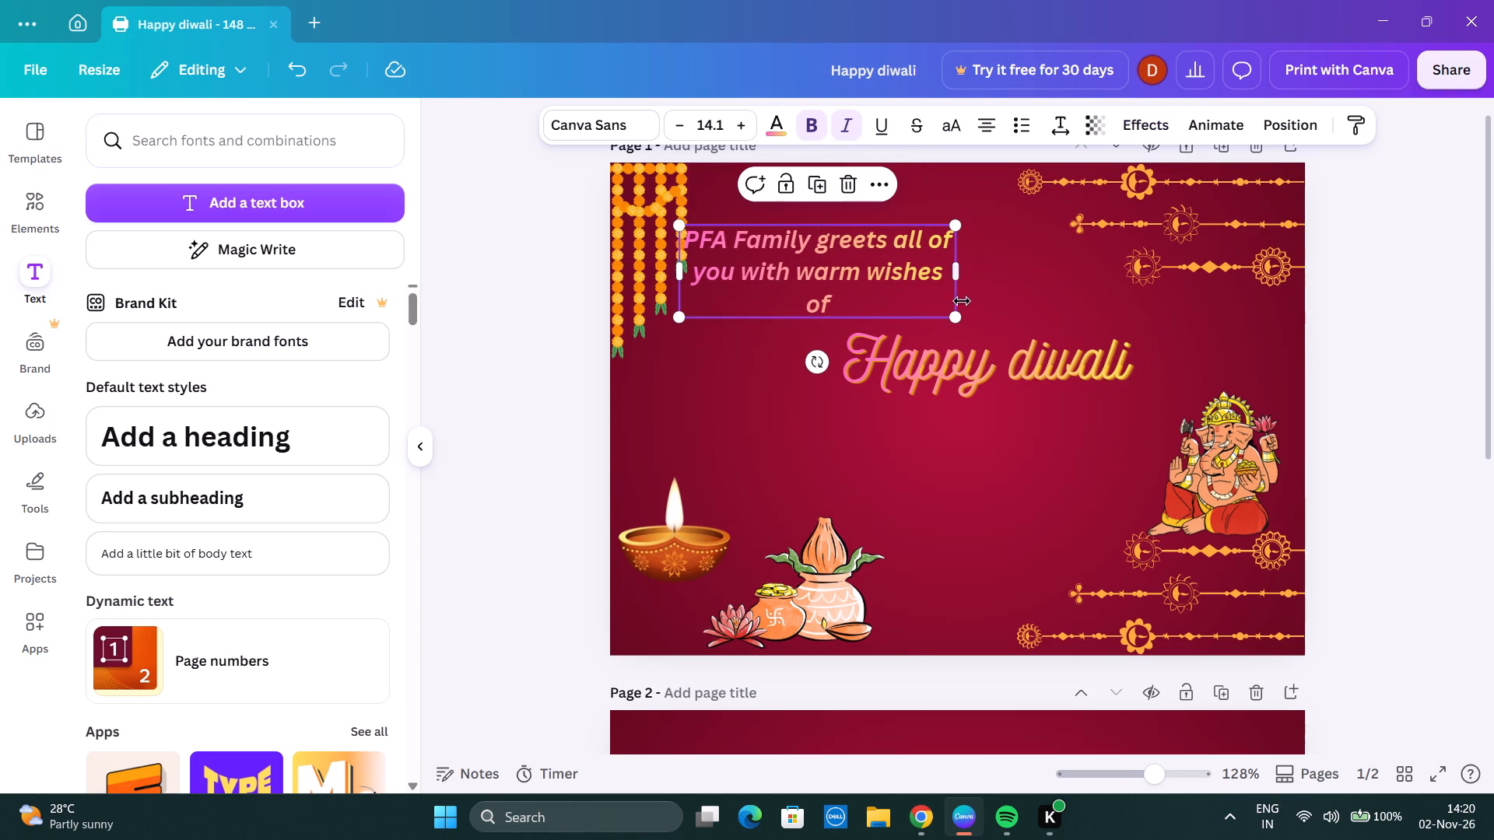
{"action": "left_click_drag", "start_coordinate": [957, 322], "coordinate": [911, 283]}
{"action": "left_click_drag", "start_coordinate": [798, 260], "coordinate": [803, 287]}
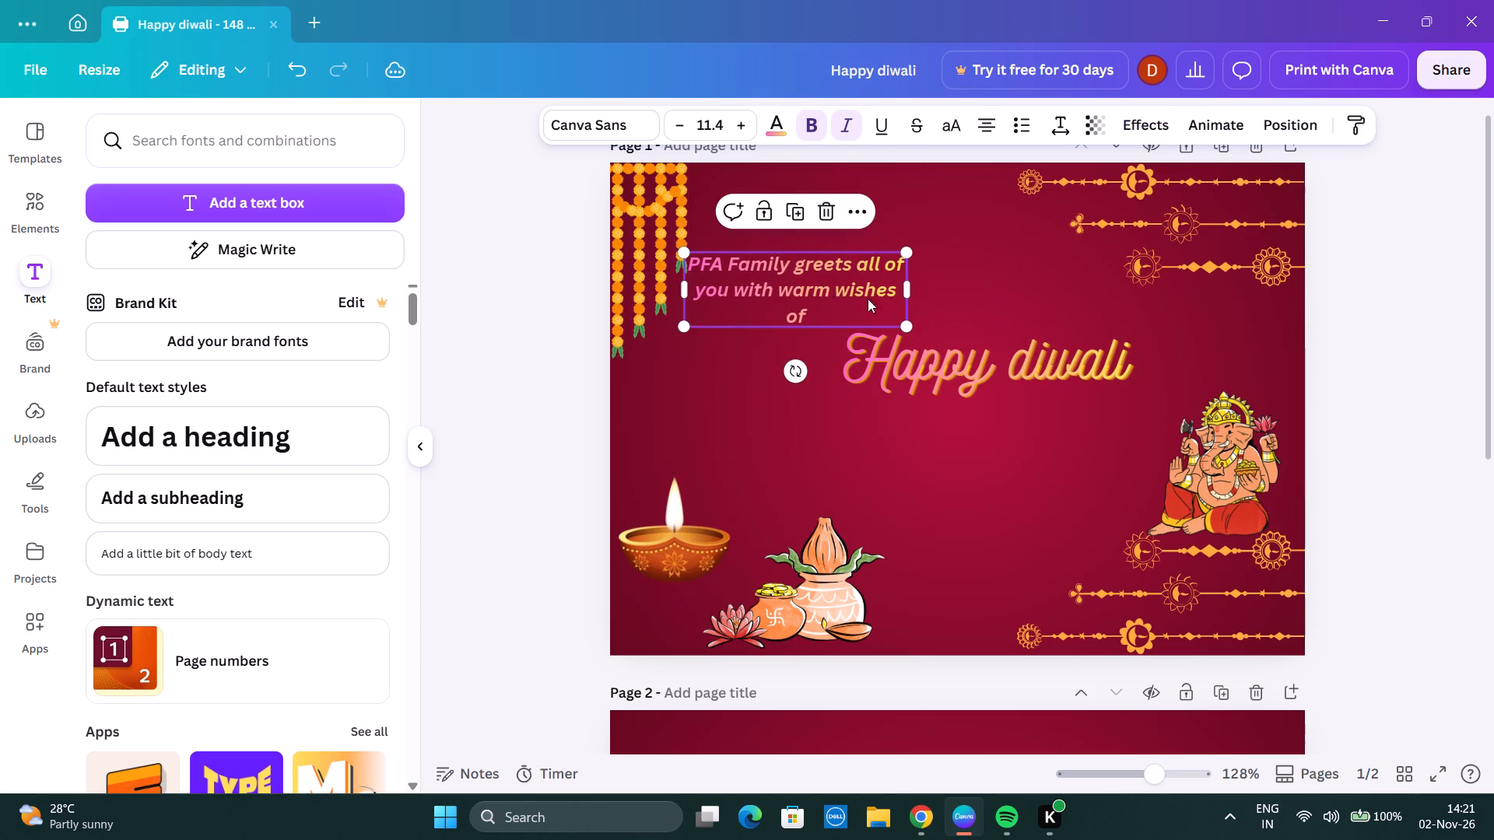
{"action": "left_click_drag", "start_coordinate": [909, 289], "coordinate": [945, 293]}
{"action": "left_click_drag", "start_coordinate": [846, 275], "coordinate": [841, 312]}
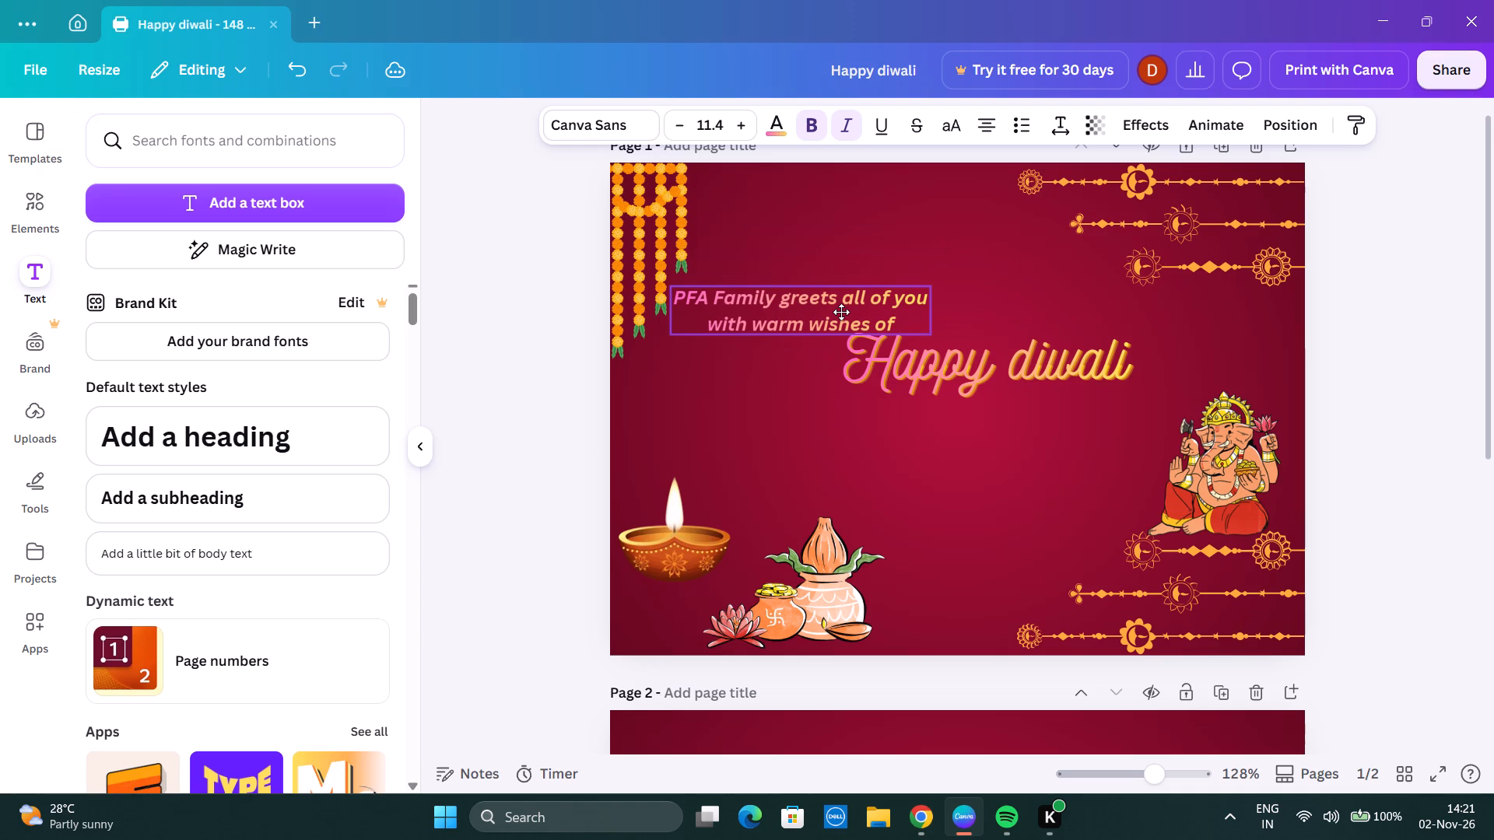
{"action": "left_click_drag", "start_coordinate": [841, 312], "coordinate": [836, 299]}
Shift the "Happy diwali" greeting further right so it sits diagonally below the end of the message, above the Ganesha.
{"action": "left_click_drag", "start_coordinate": [983, 369], "coordinate": [1043, 363]}
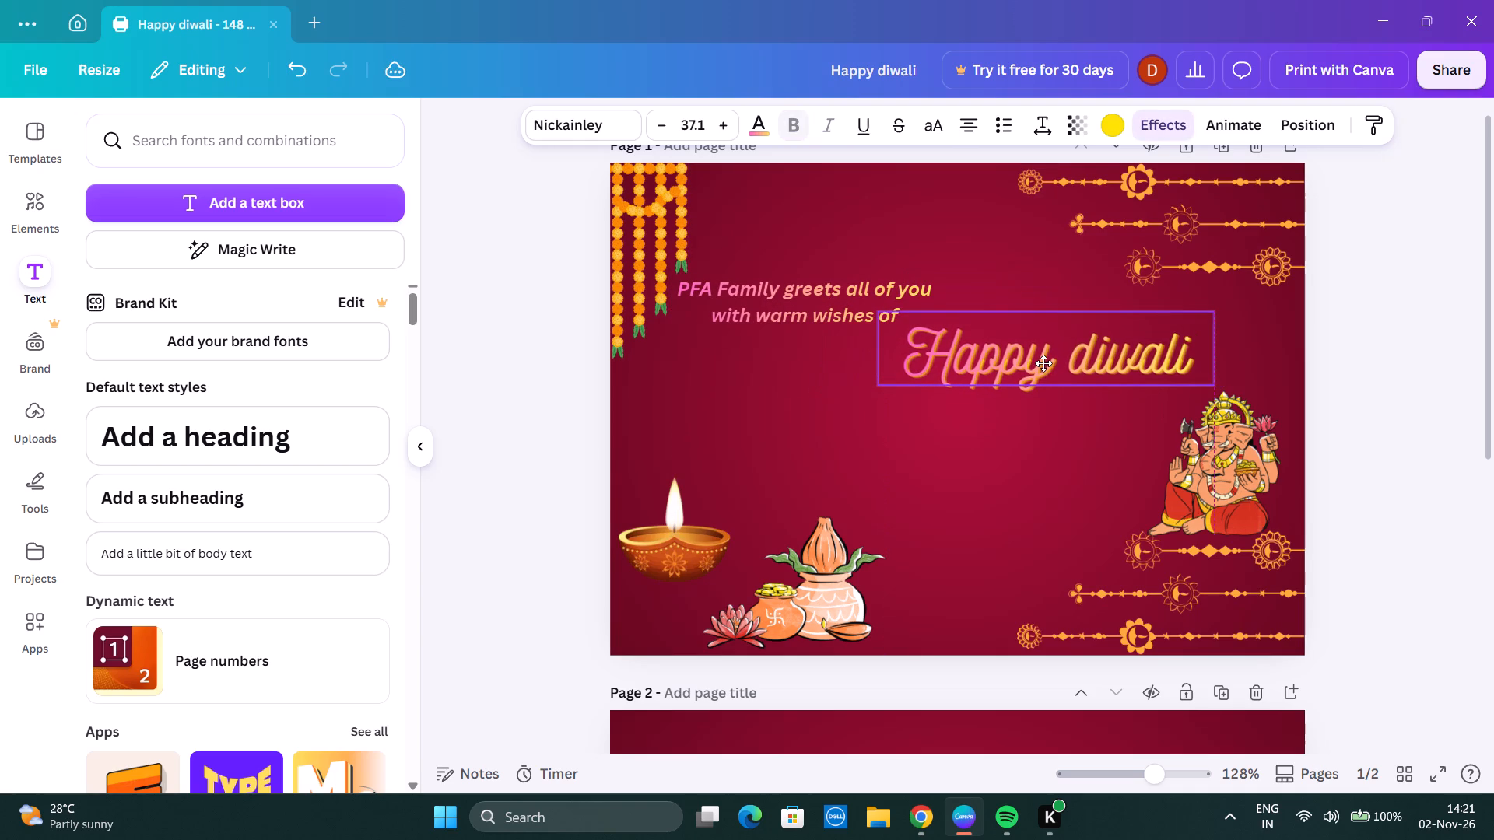
{"action": "left_click_drag", "start_coordinate": [1043, 363], "coordinate": [1038, 373]}
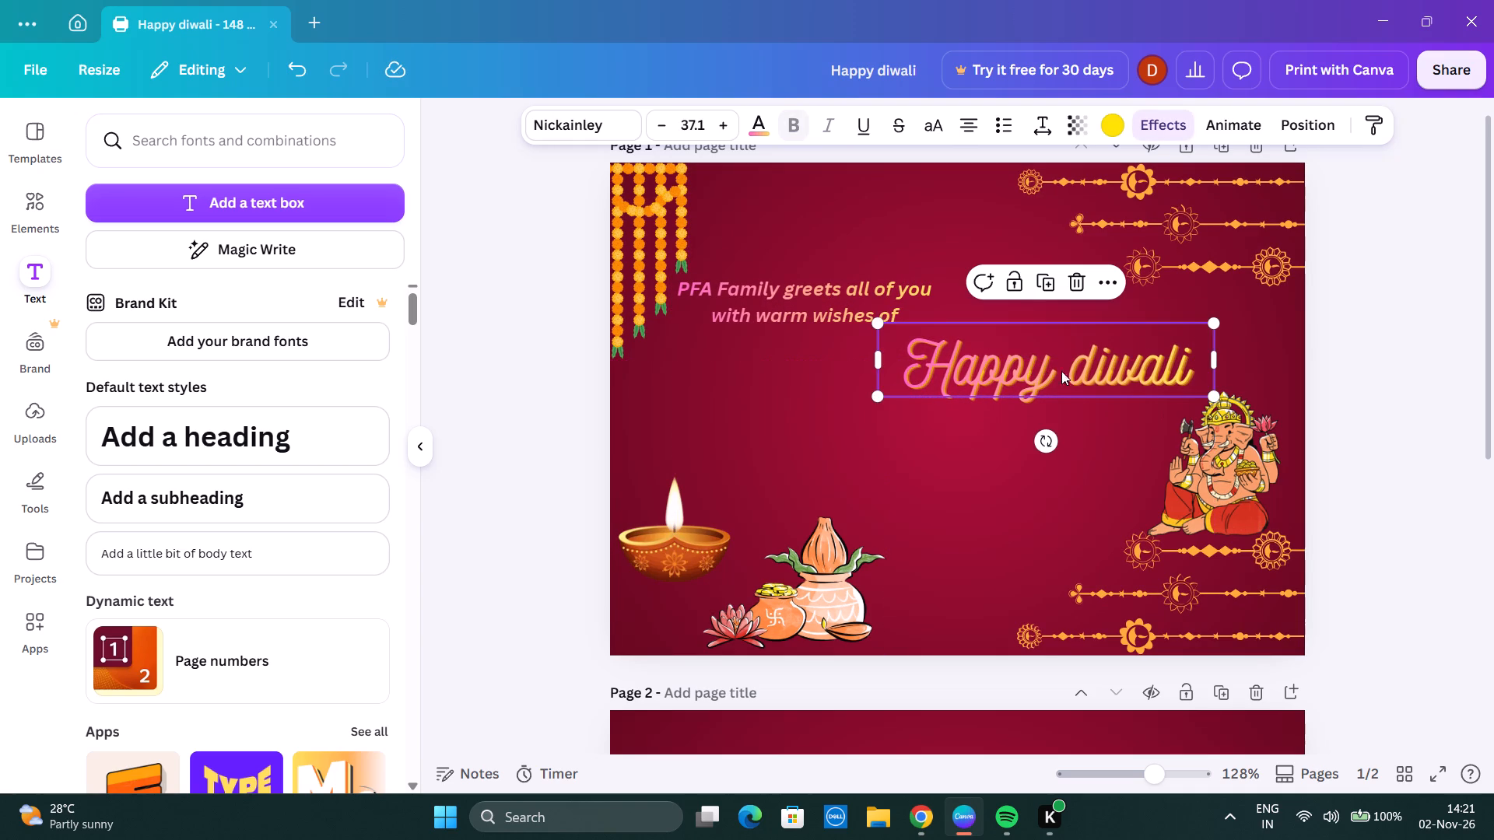
{"action": "left_click_drag", "start_coordinate": [1183, 359], "coordinate": [1173, 361]}
{"action": "left_click", "coordinate": [1184, 361]}
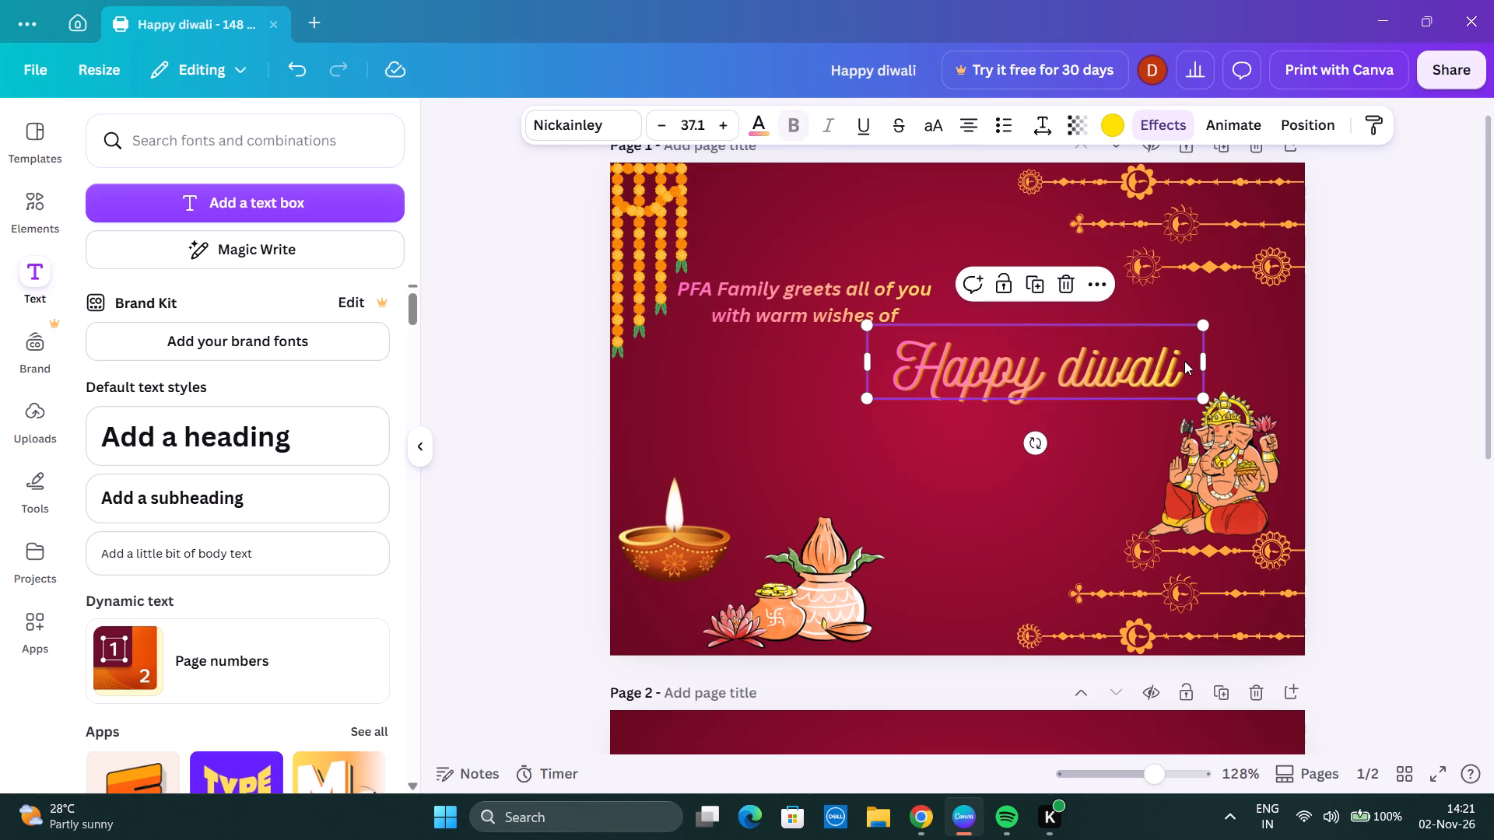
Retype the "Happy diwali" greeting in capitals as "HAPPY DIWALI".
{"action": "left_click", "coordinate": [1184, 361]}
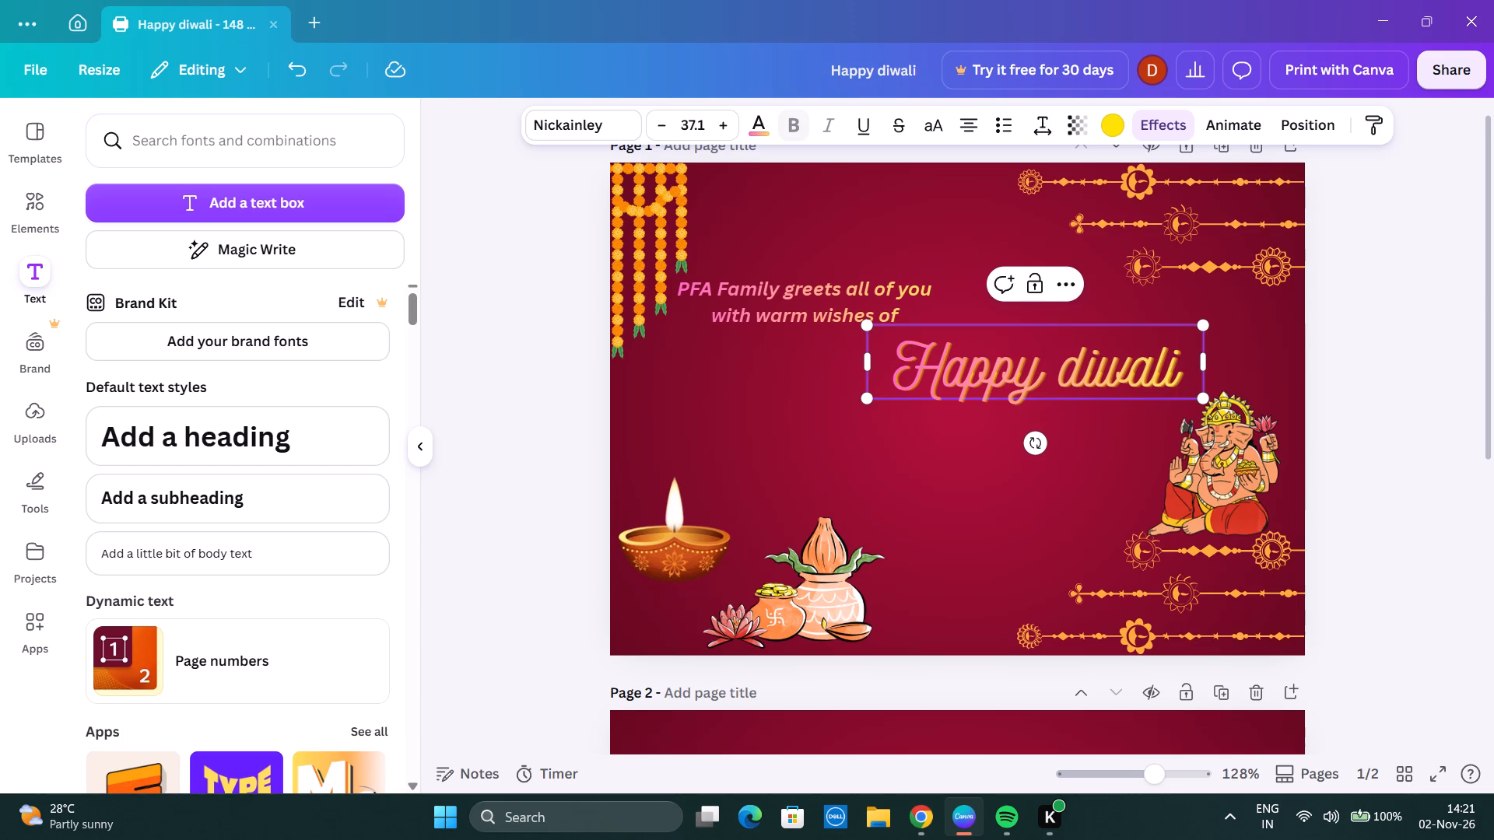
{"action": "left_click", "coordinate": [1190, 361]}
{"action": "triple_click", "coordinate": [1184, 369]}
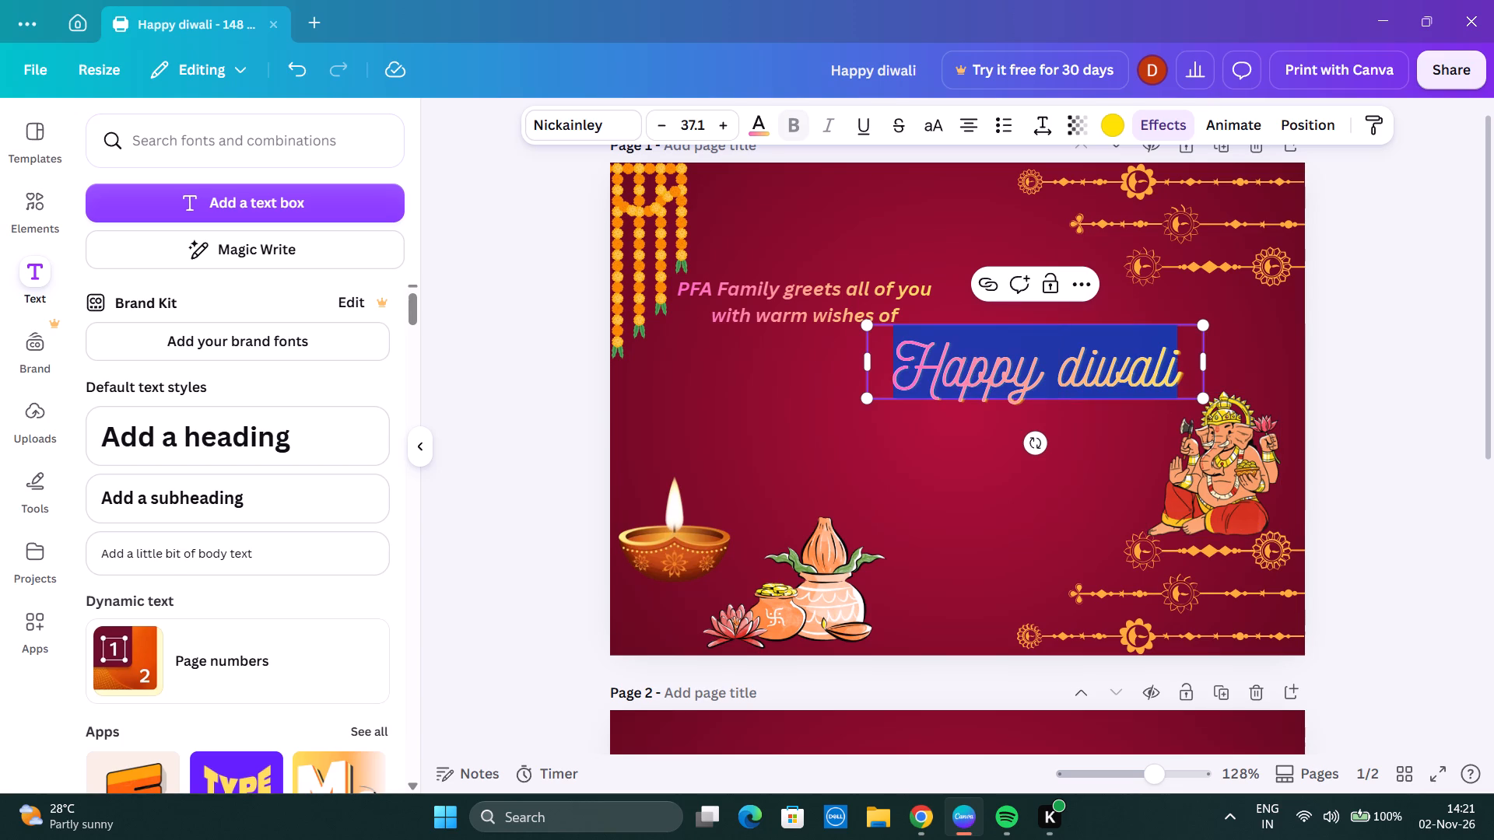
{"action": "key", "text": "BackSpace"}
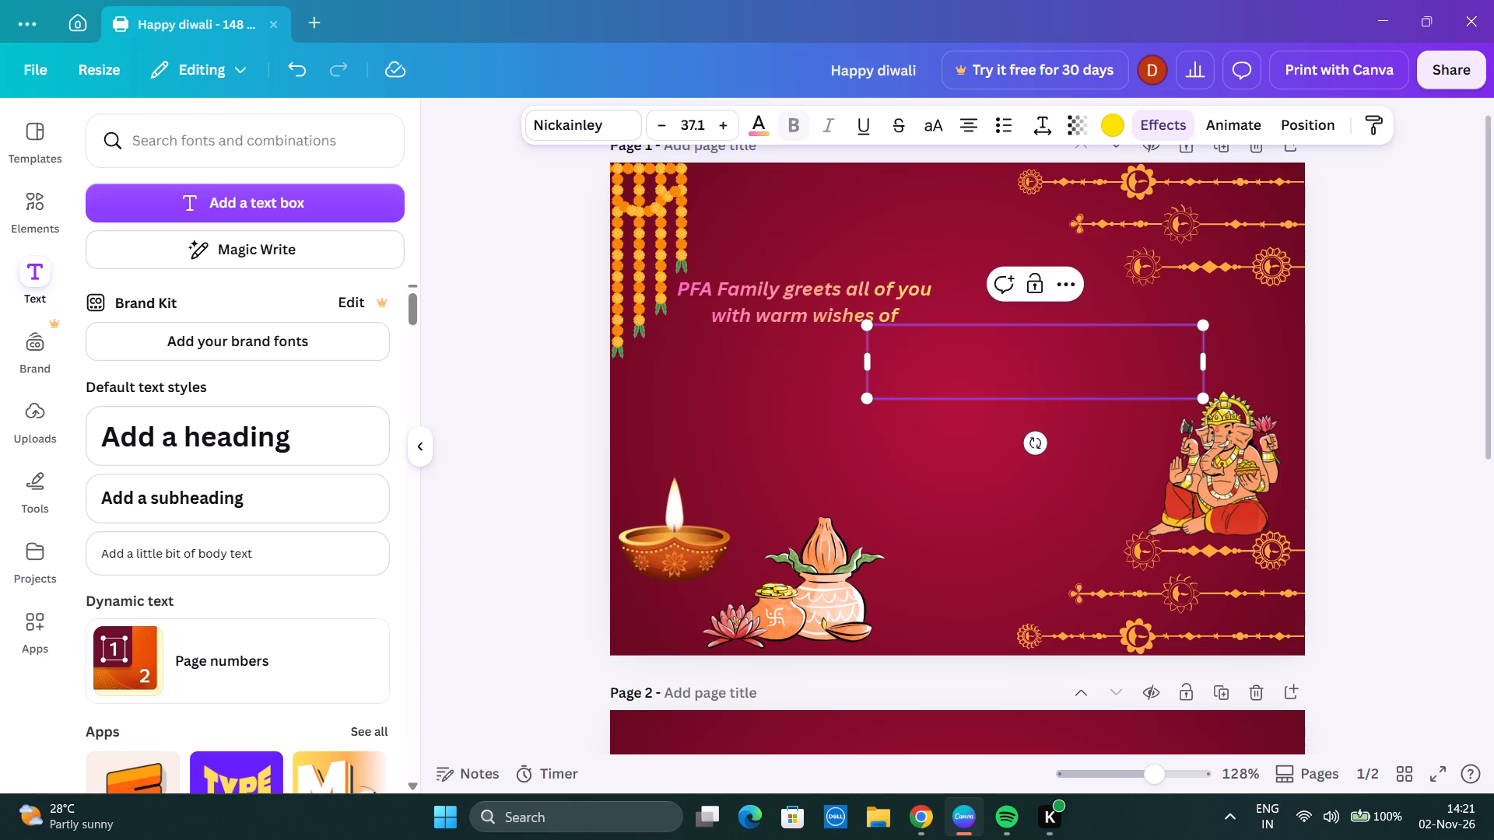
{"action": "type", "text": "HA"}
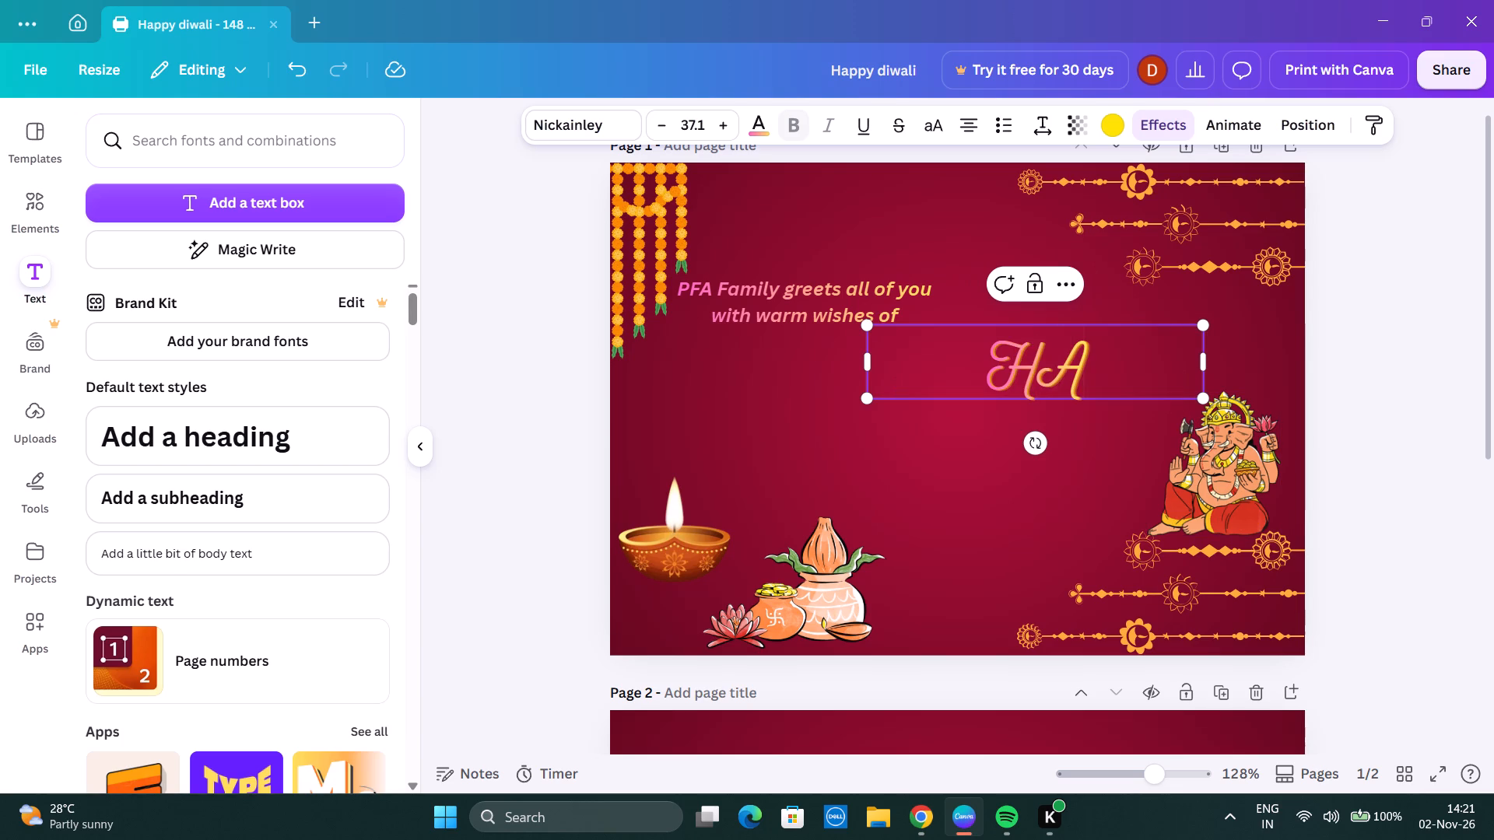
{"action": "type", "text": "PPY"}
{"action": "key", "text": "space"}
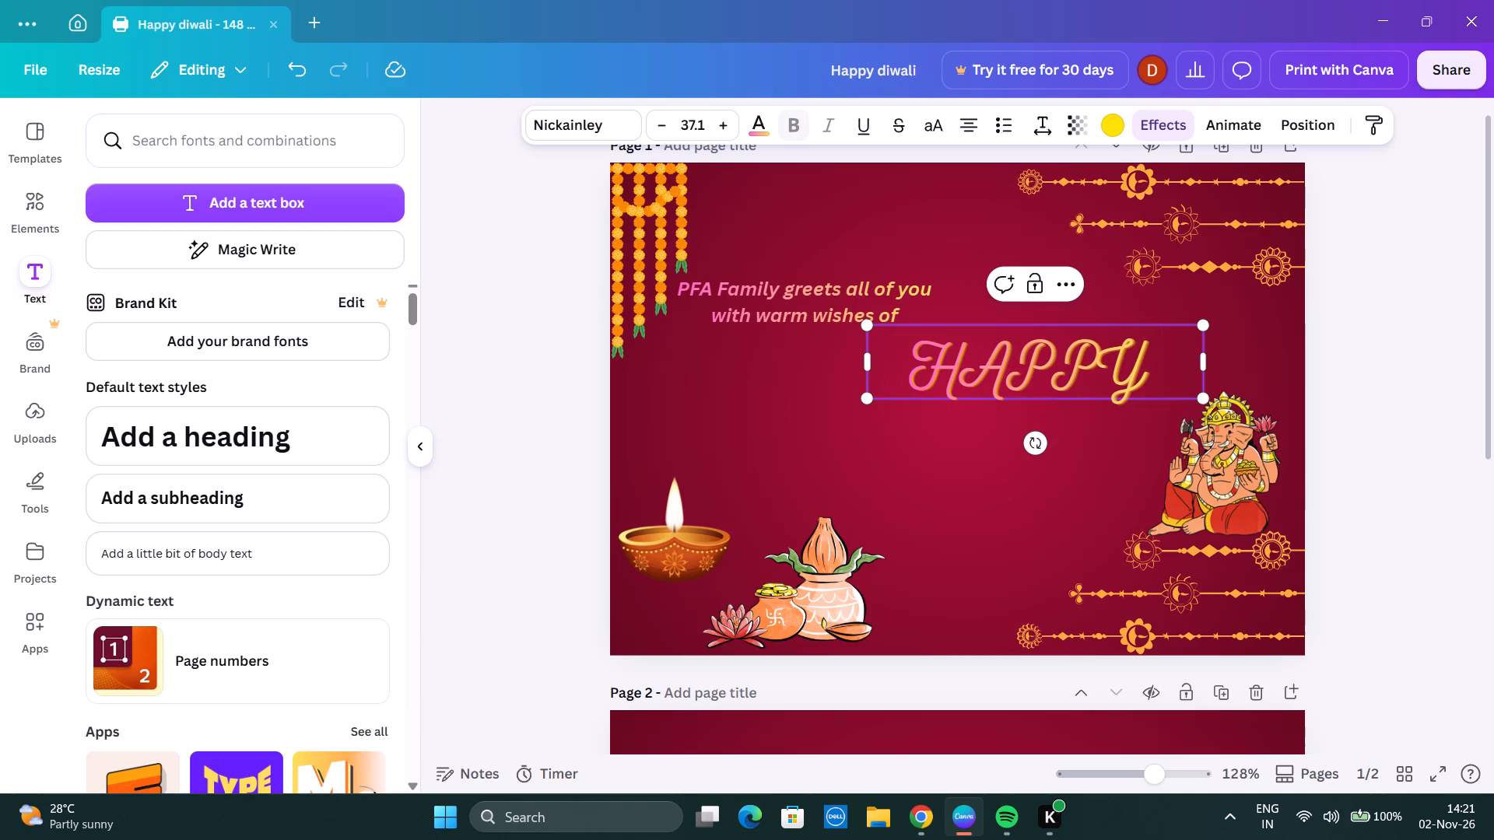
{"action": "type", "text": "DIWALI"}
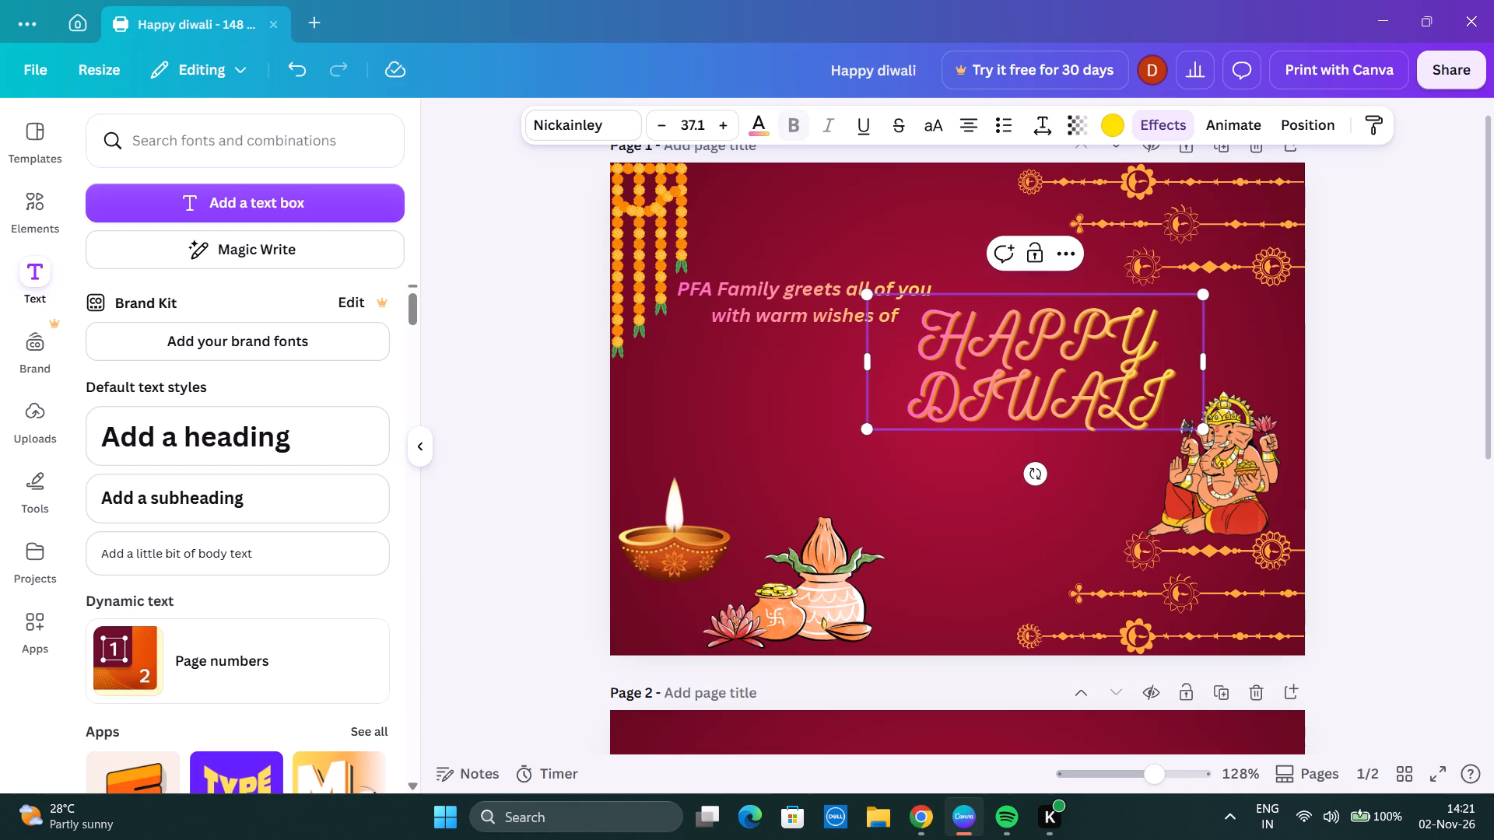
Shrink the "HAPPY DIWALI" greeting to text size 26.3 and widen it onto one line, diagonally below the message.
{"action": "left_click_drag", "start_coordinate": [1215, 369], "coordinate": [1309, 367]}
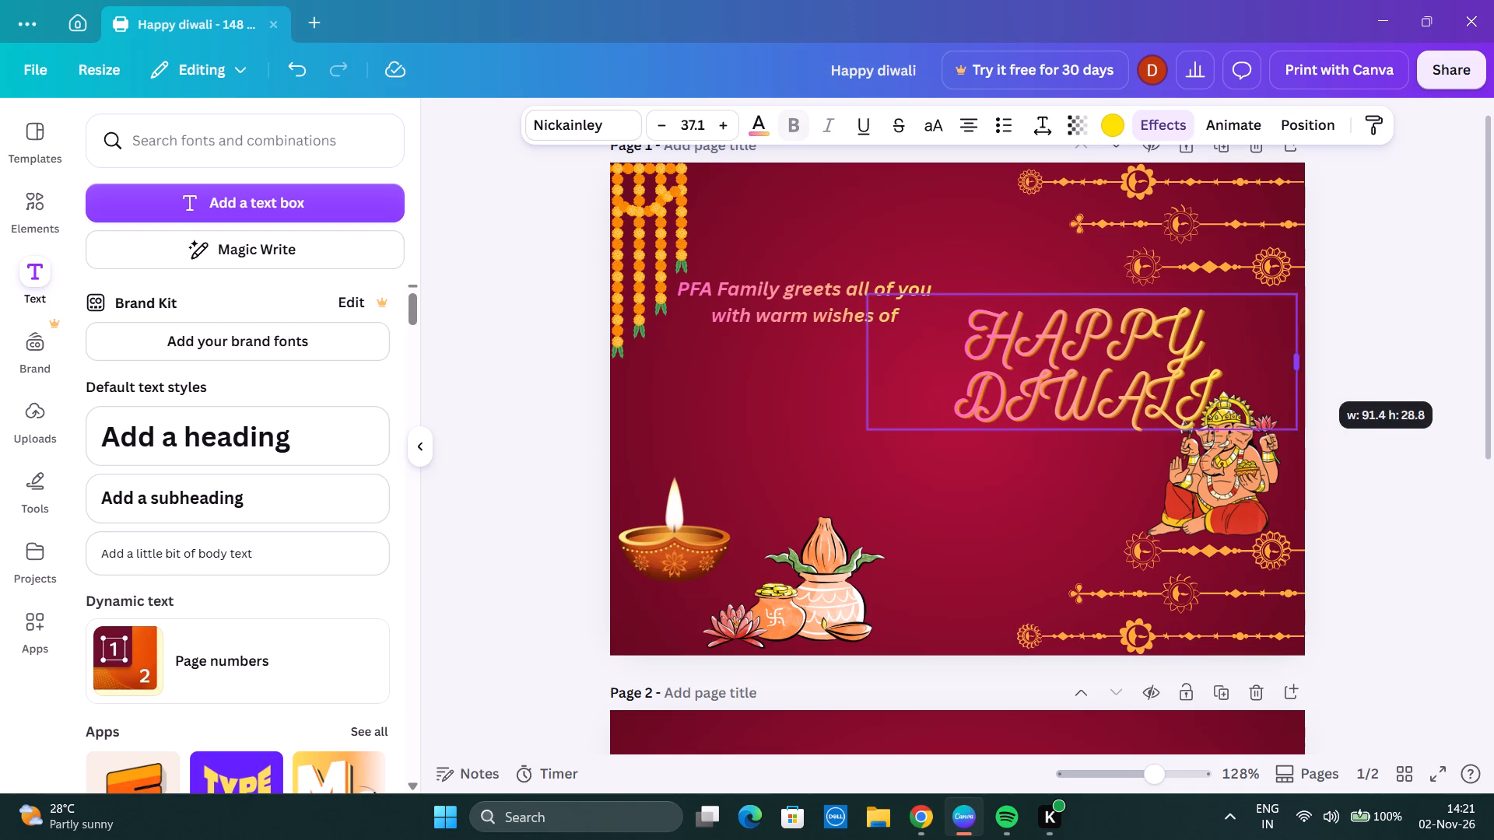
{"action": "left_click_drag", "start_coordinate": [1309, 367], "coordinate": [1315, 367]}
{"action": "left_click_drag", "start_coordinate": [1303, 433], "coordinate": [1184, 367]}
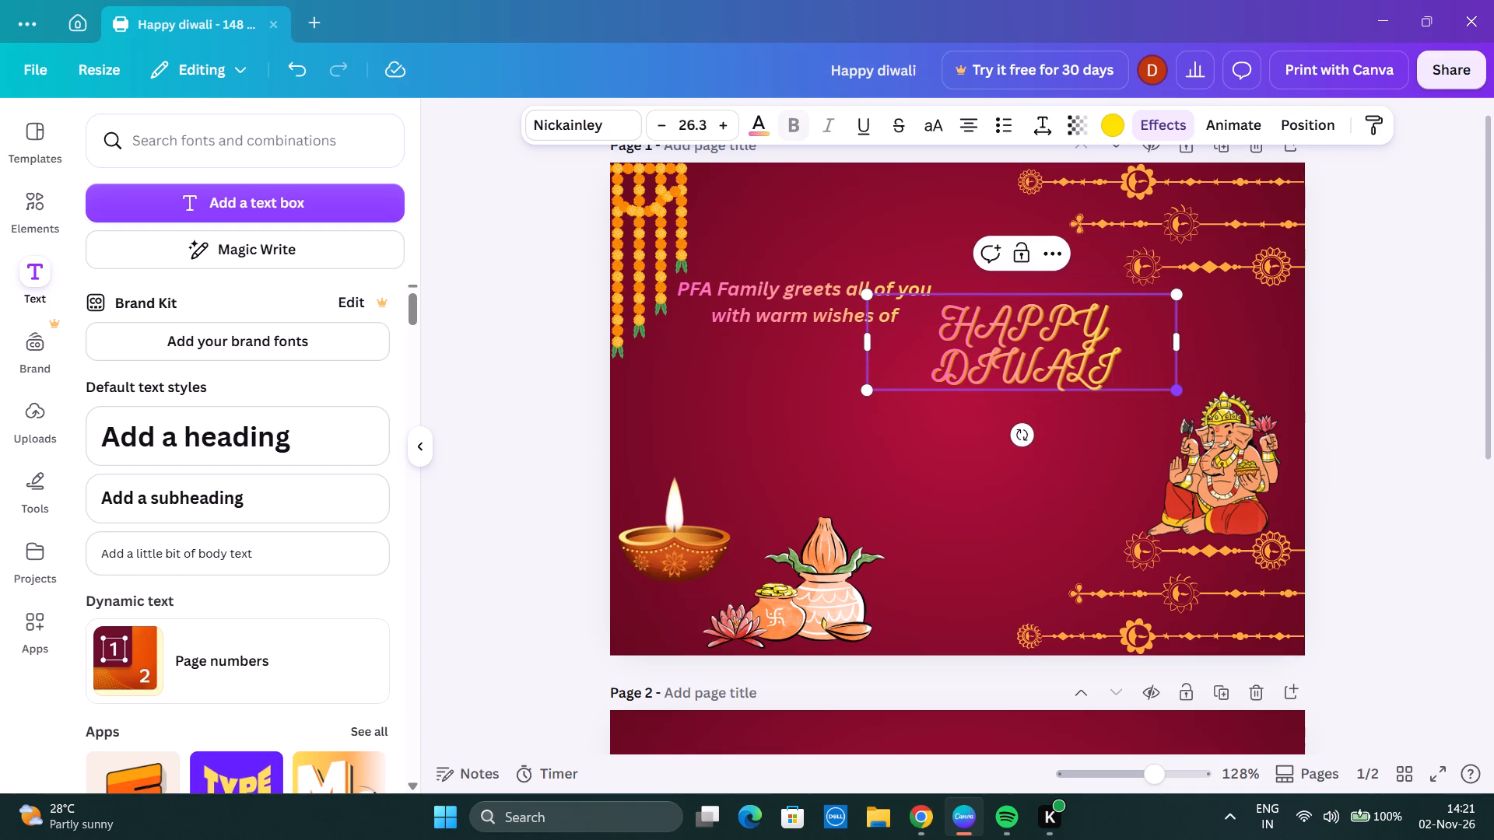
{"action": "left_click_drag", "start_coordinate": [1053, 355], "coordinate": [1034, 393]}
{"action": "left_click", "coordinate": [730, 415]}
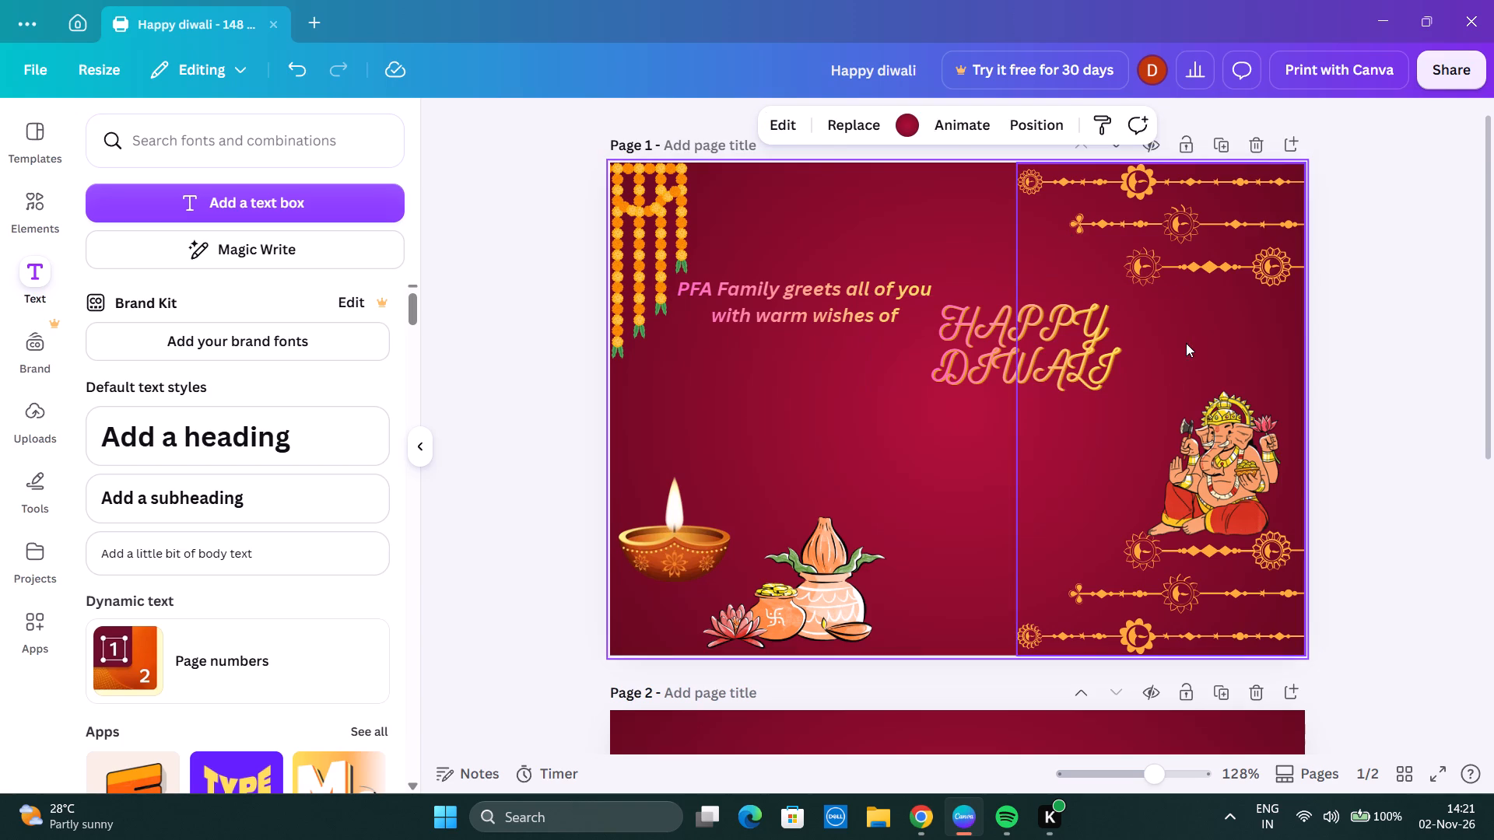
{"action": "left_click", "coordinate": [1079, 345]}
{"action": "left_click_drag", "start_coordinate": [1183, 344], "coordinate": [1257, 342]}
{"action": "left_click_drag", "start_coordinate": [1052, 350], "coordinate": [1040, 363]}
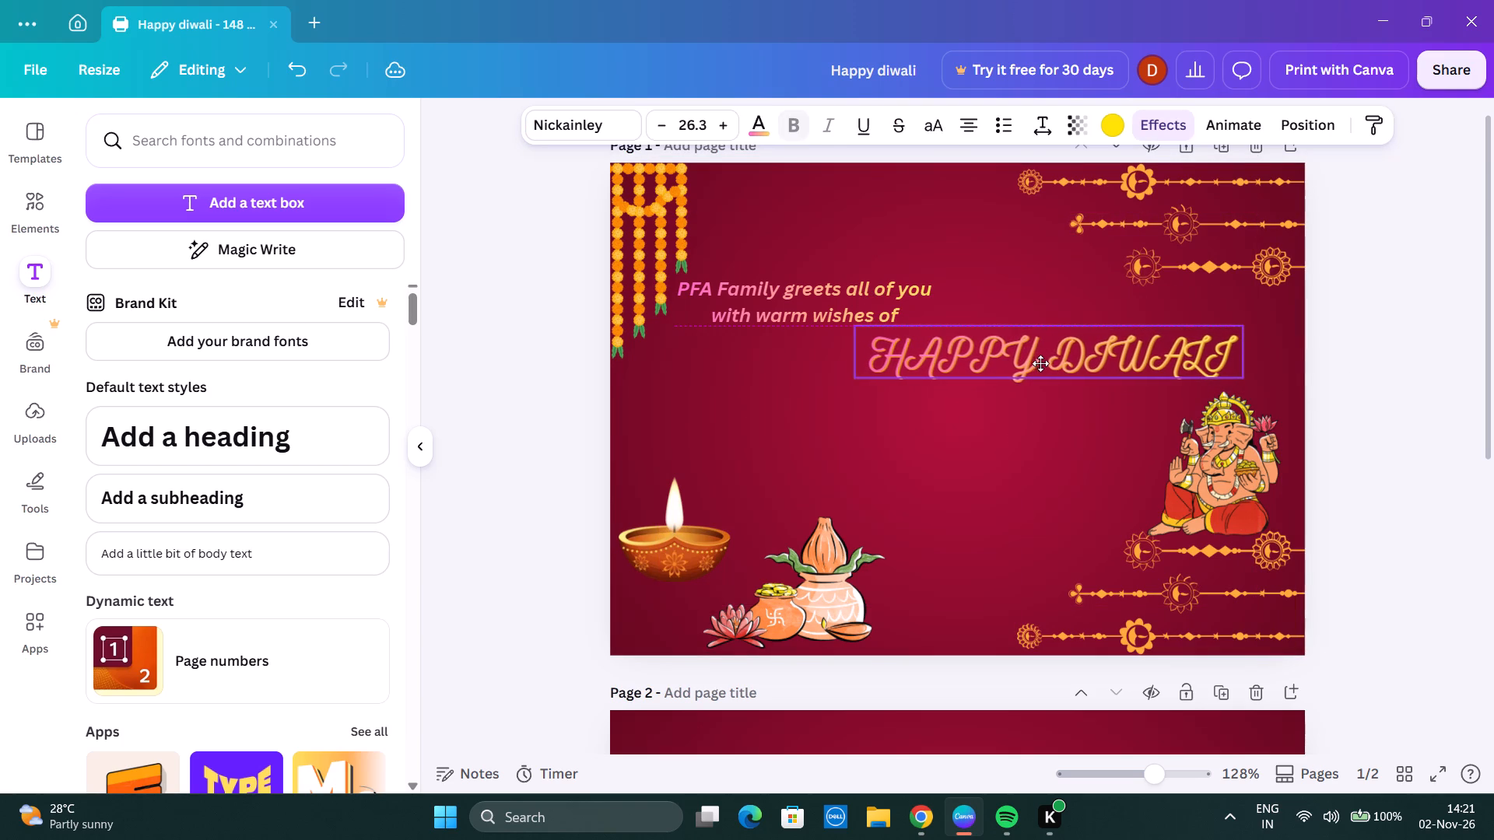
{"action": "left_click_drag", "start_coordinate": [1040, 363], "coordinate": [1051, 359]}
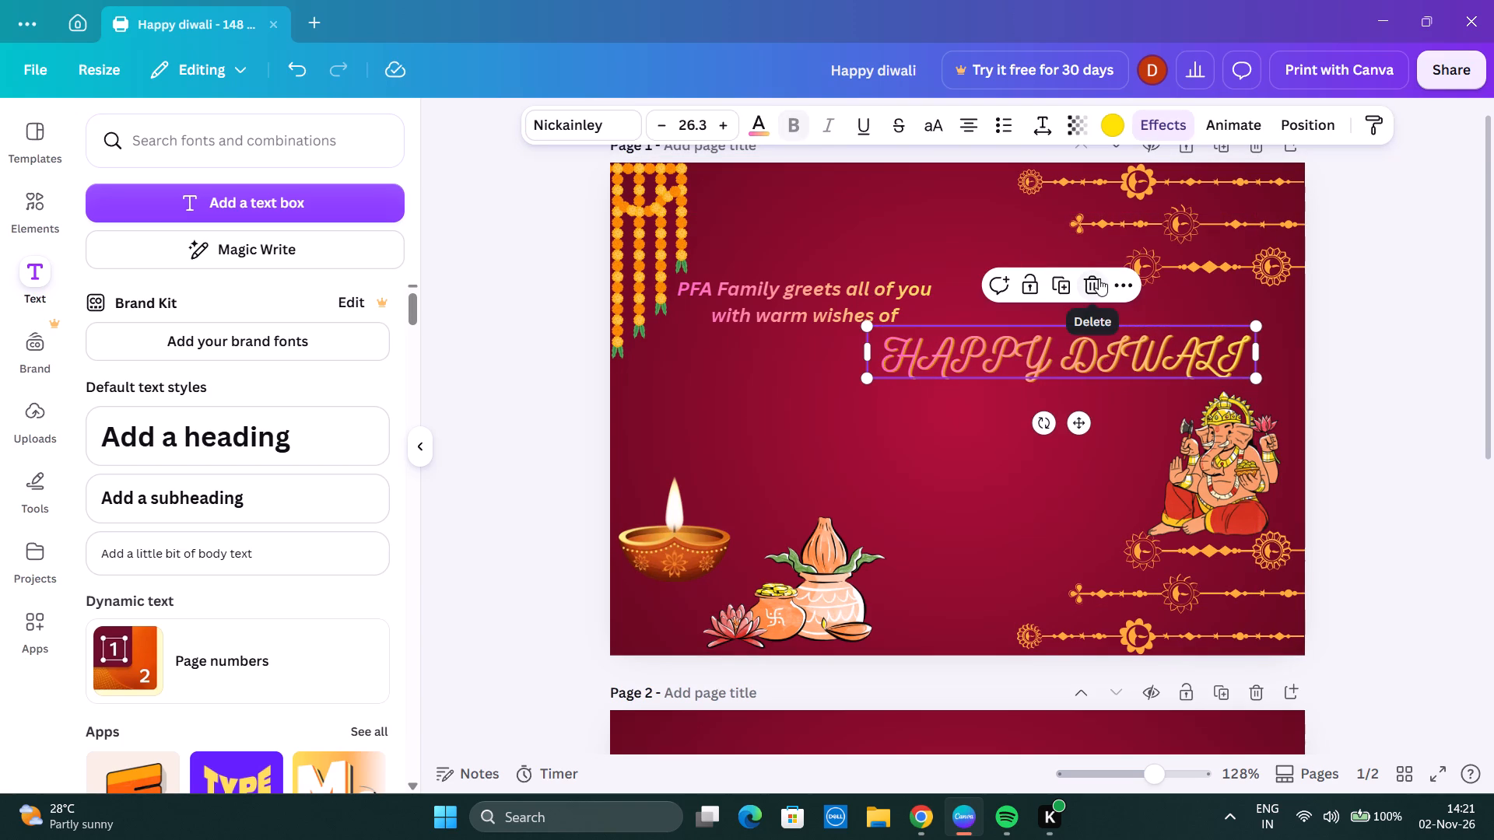
Delete the "HAPPY DIWALI" greeting.
{"action": "left_click", "coordinate": [1099, 278]}
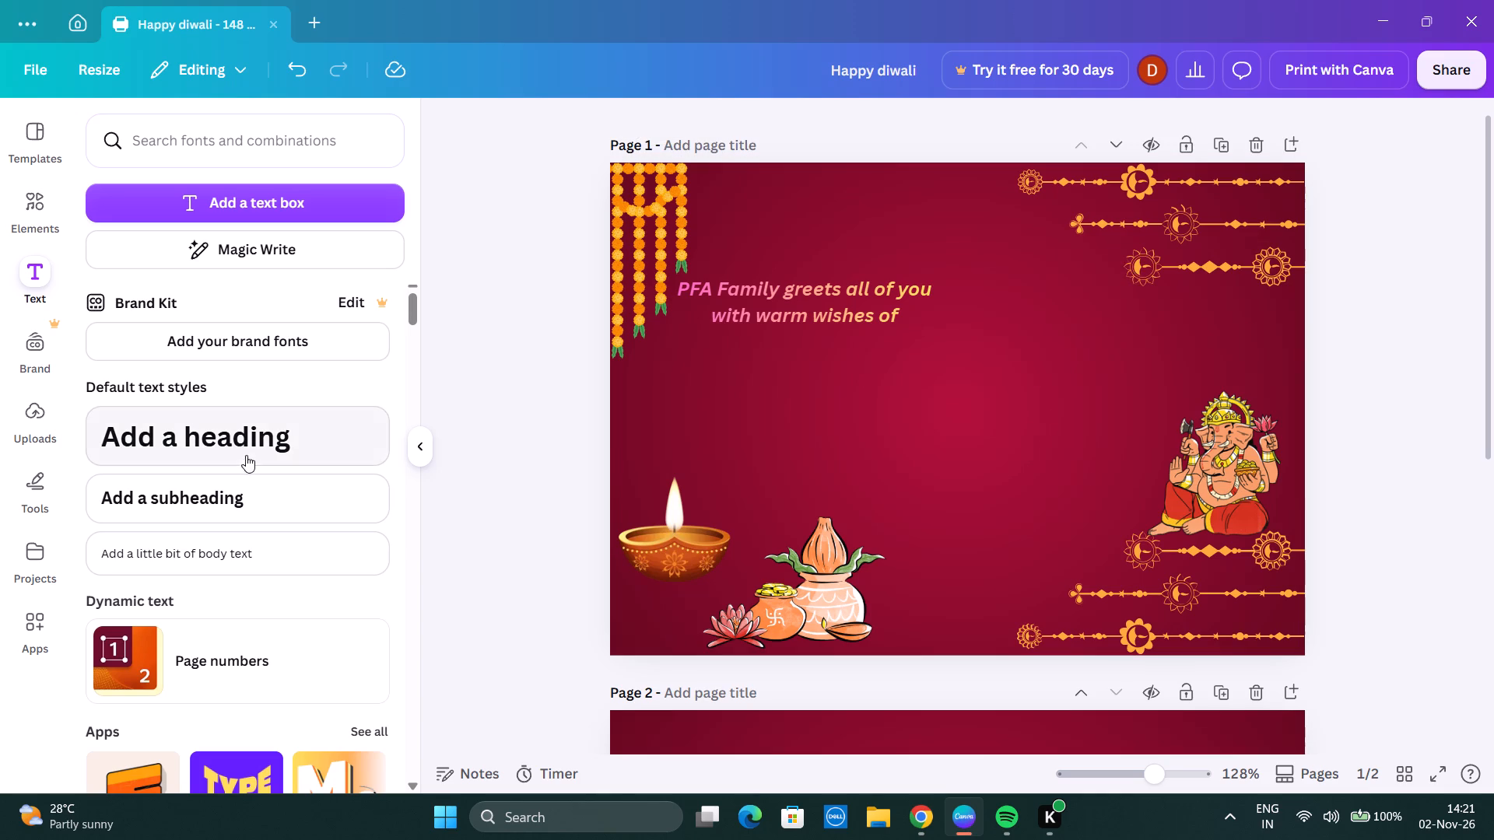
Add the recently used "GOLDEN HOUR" text style to the card and replace its wording with "SHUBH DEEPAWALI".
{"action": "scroll", "coordinate": [265, 548], "scroll_direction": "down", "scroll_amount": 3}
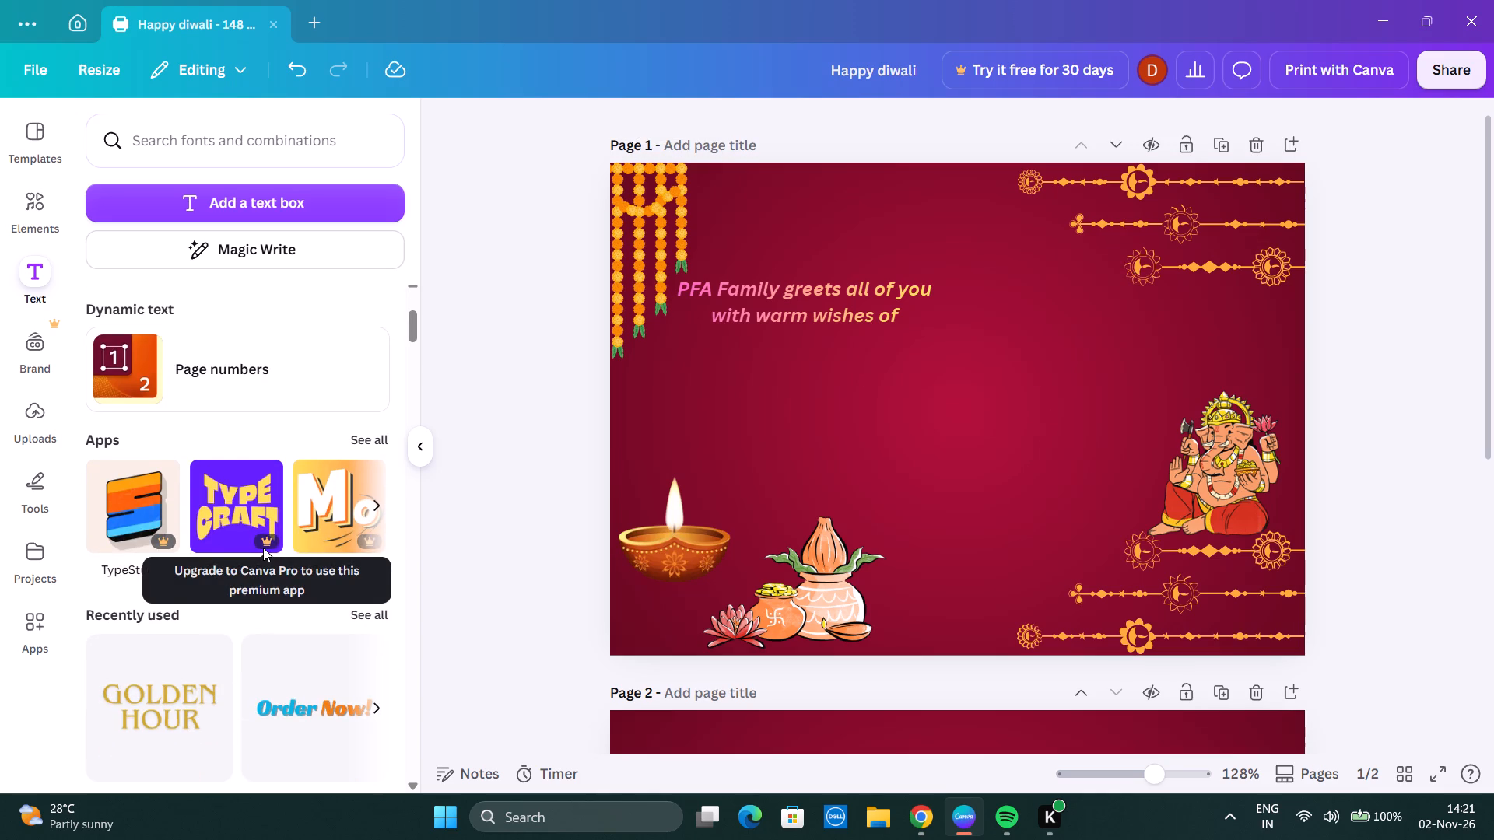
{"action": "left_click", "coordinate": [114, 697]}
{"action": "left_click", "coordinate": [1166, 419]}
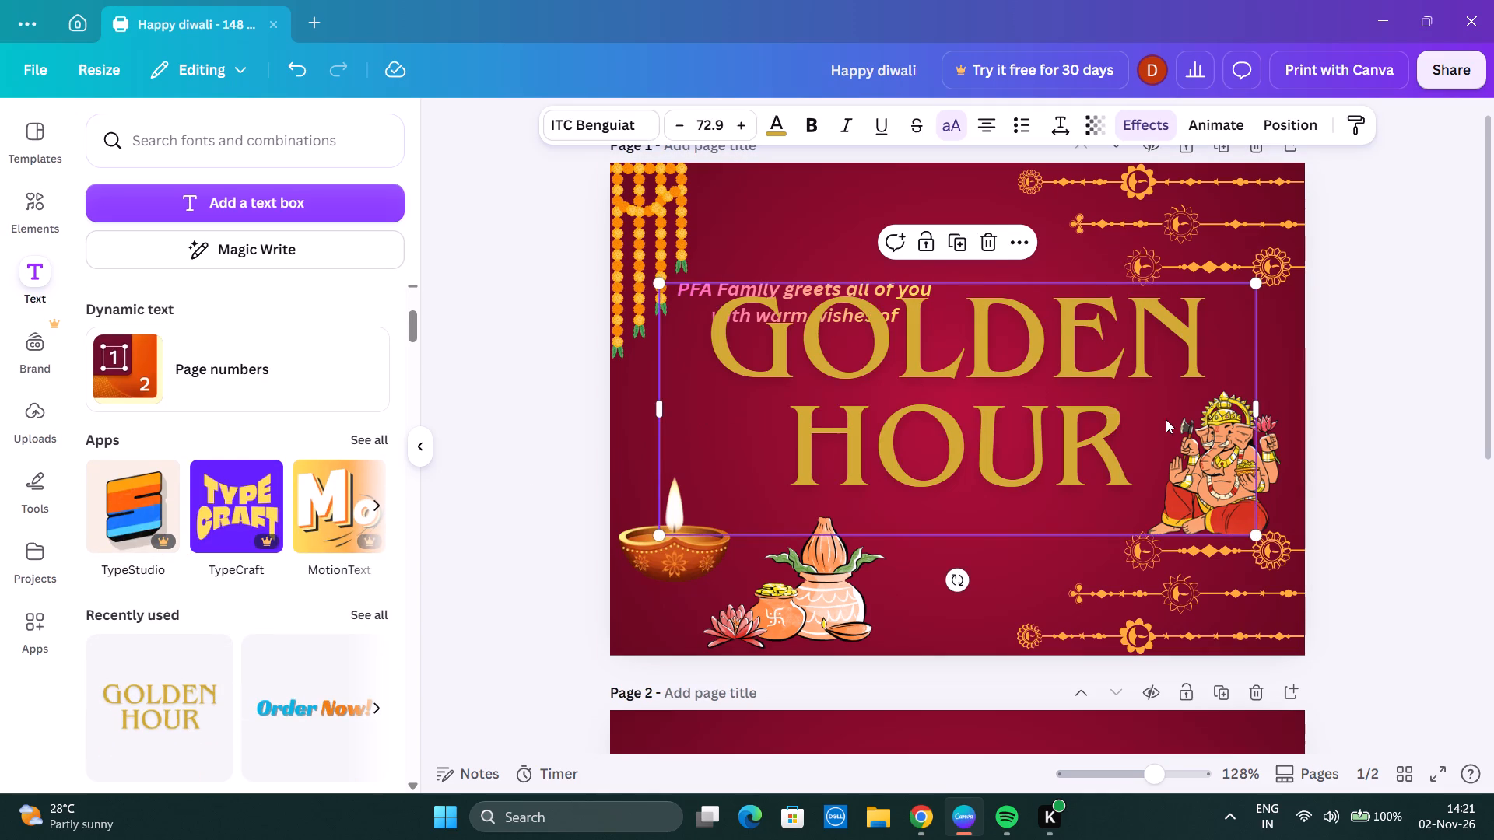
{"action": "type", "text": "SHU"}
{"action": "key", "text": "space"}
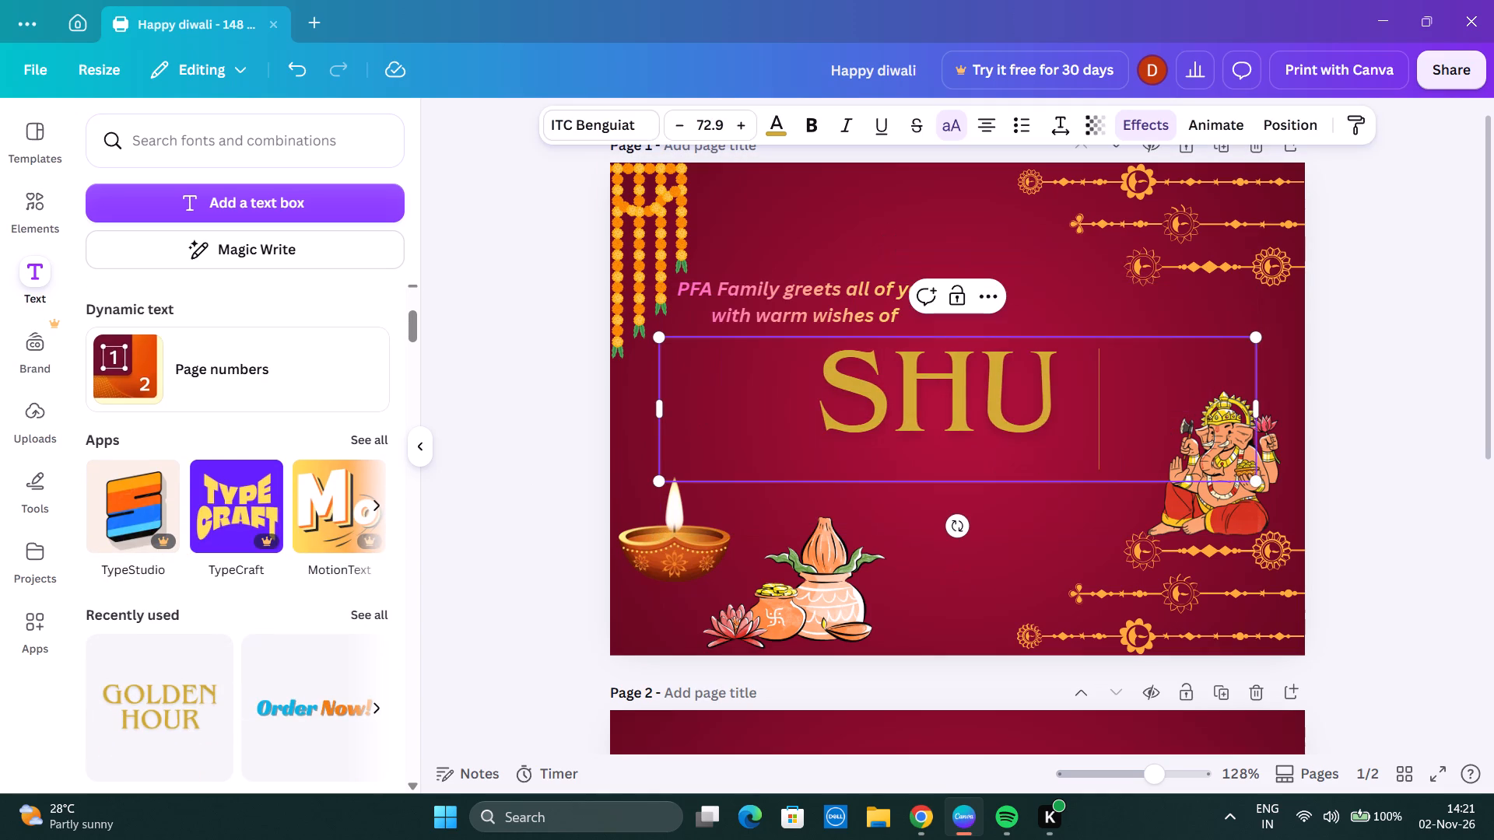
{"action": "key", "text": "BackSpace"}
{"action": "type", "text": "BH DEE"}
{"action": "type", "text": "PAWALI"}
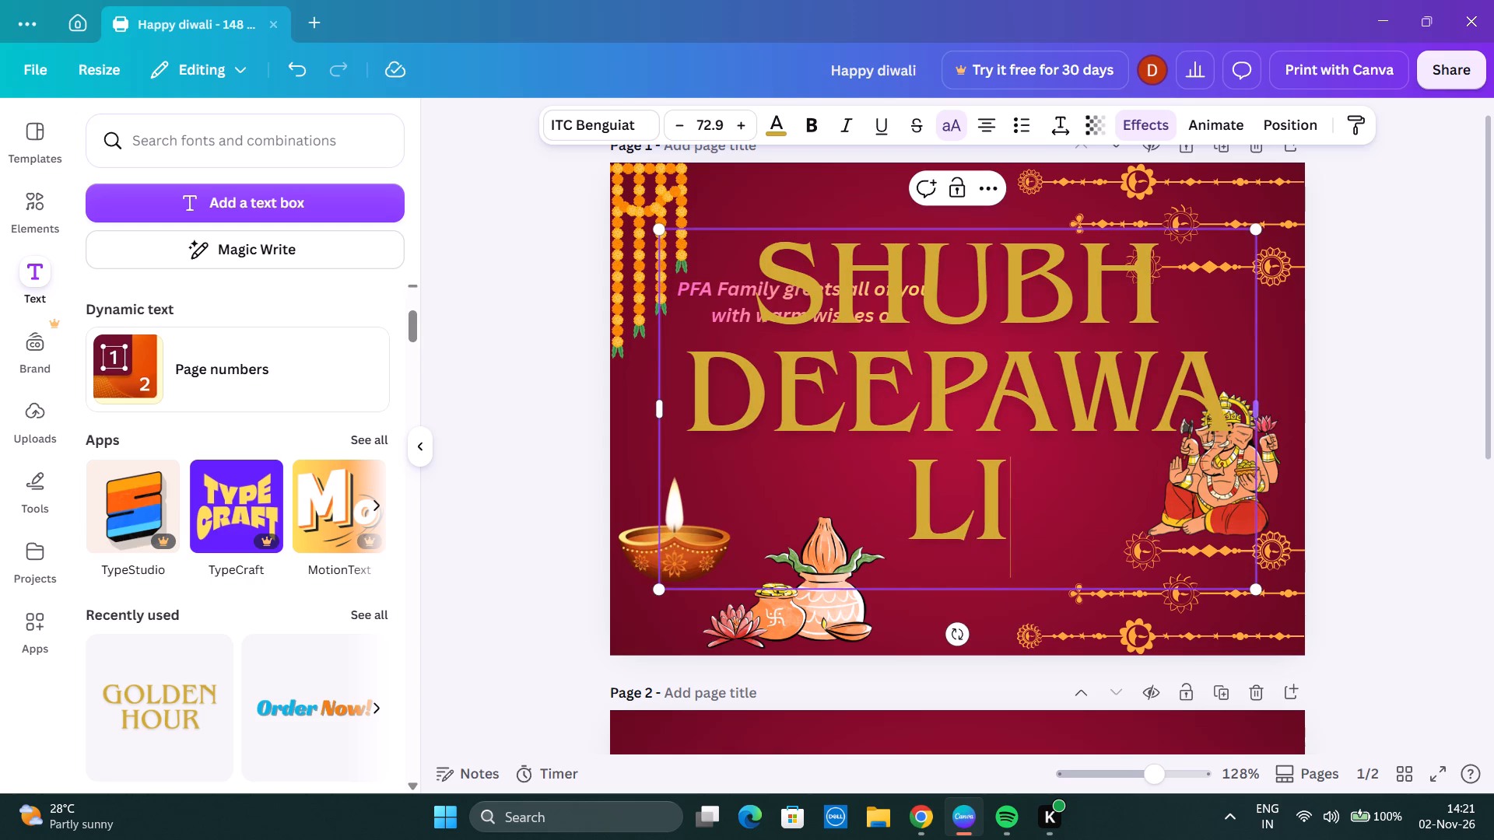
Shrink the "SHUBH DEEPAWALI" greeting to text size 26.9 on two lines and place it diagonally below the message's end.
{"action": "left_click_drag", "start_coordinate": [1252, 591], "coordinate": [1252, 588]}
{"action": "left_click_drag", "start_coordinate": [1252, 588], "coordinate": [1033, 373]}
{"action": "left_click_drag", "start_coordinate": [883, 372], "coordinate": [908, 429]}
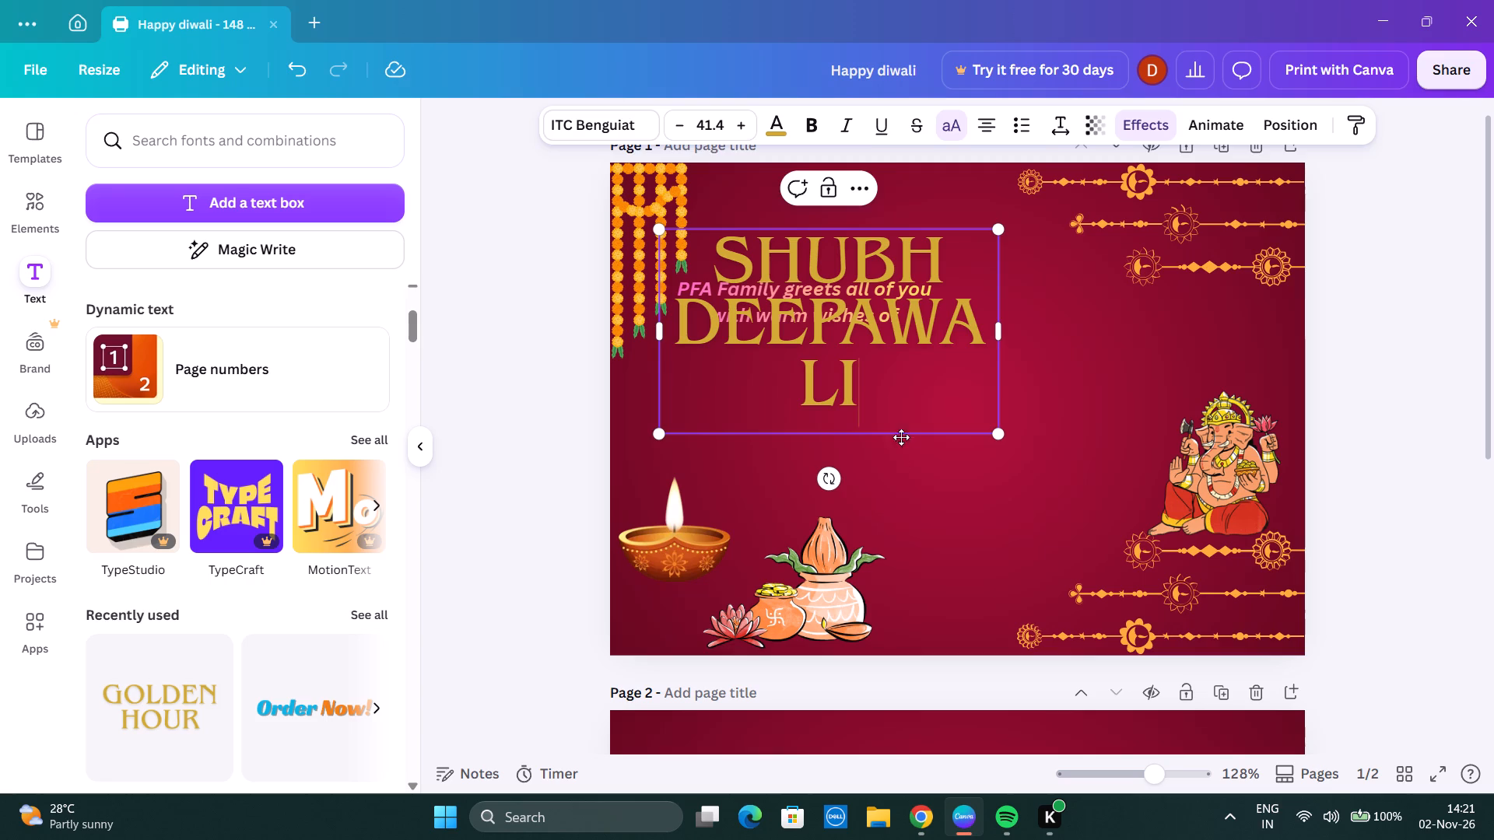
{"action": "left_click", "coordinate": [935, 489]}
{"action": "left_click_drag", "start_coordinate": [891, 383], "coordinate": [973, 443]}
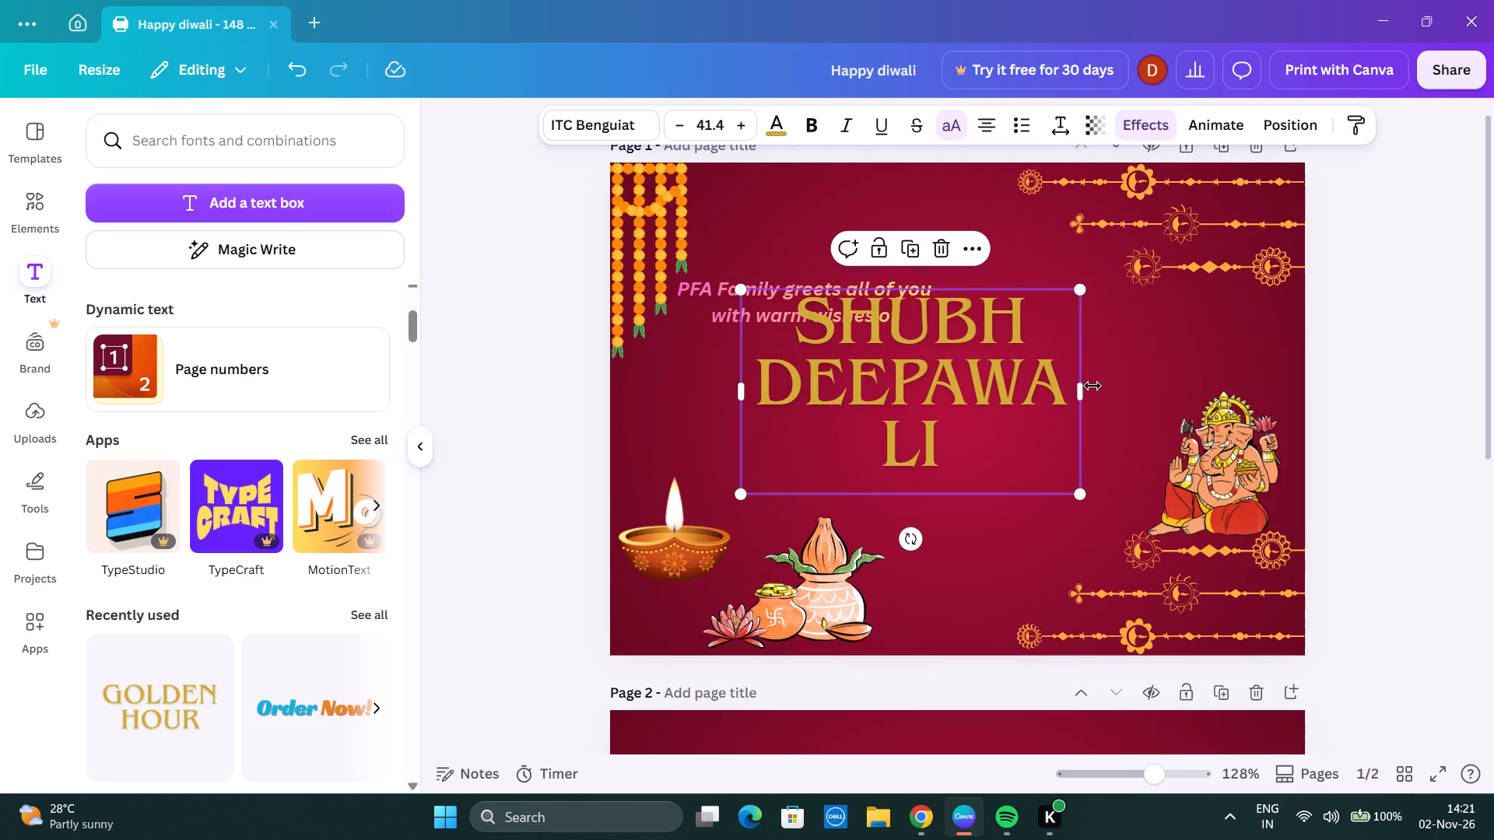
{"action": "left_click_drag", "start_coordinate": [1084, 385], "coordinate": [1208, 362]}
{"action": "left_click_drag", "start_coordinate": [1205, 466], "coordinate": [1194, 446]}
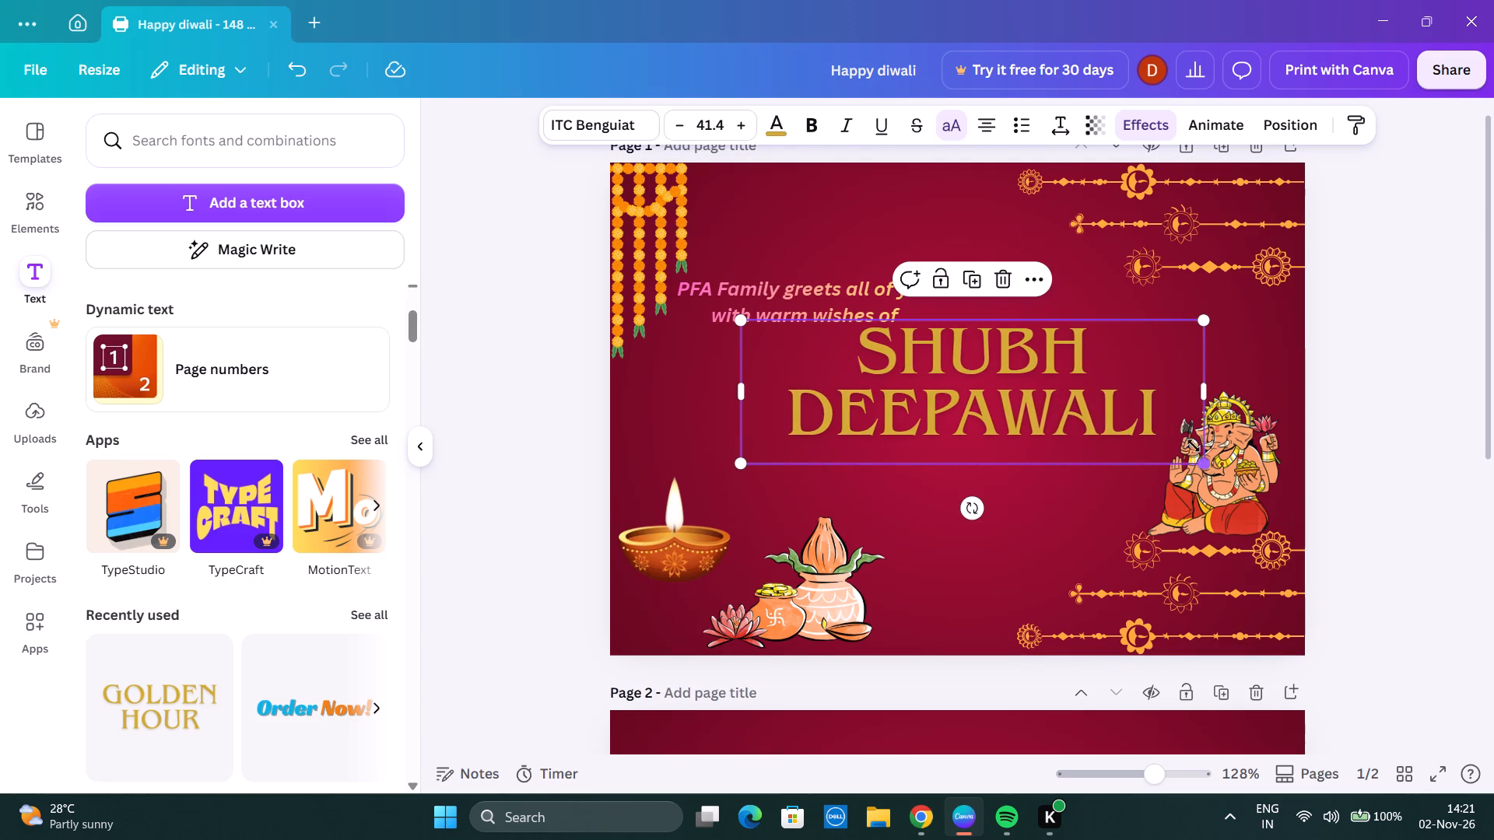
{"action": "left_click_drag", "start_coordinate": [1194, 446], "coordinate": [1062, 352]}
{"action": "left_click_drag", "start_coordinate": [948, 361], "coordinate": [1068, 359]}
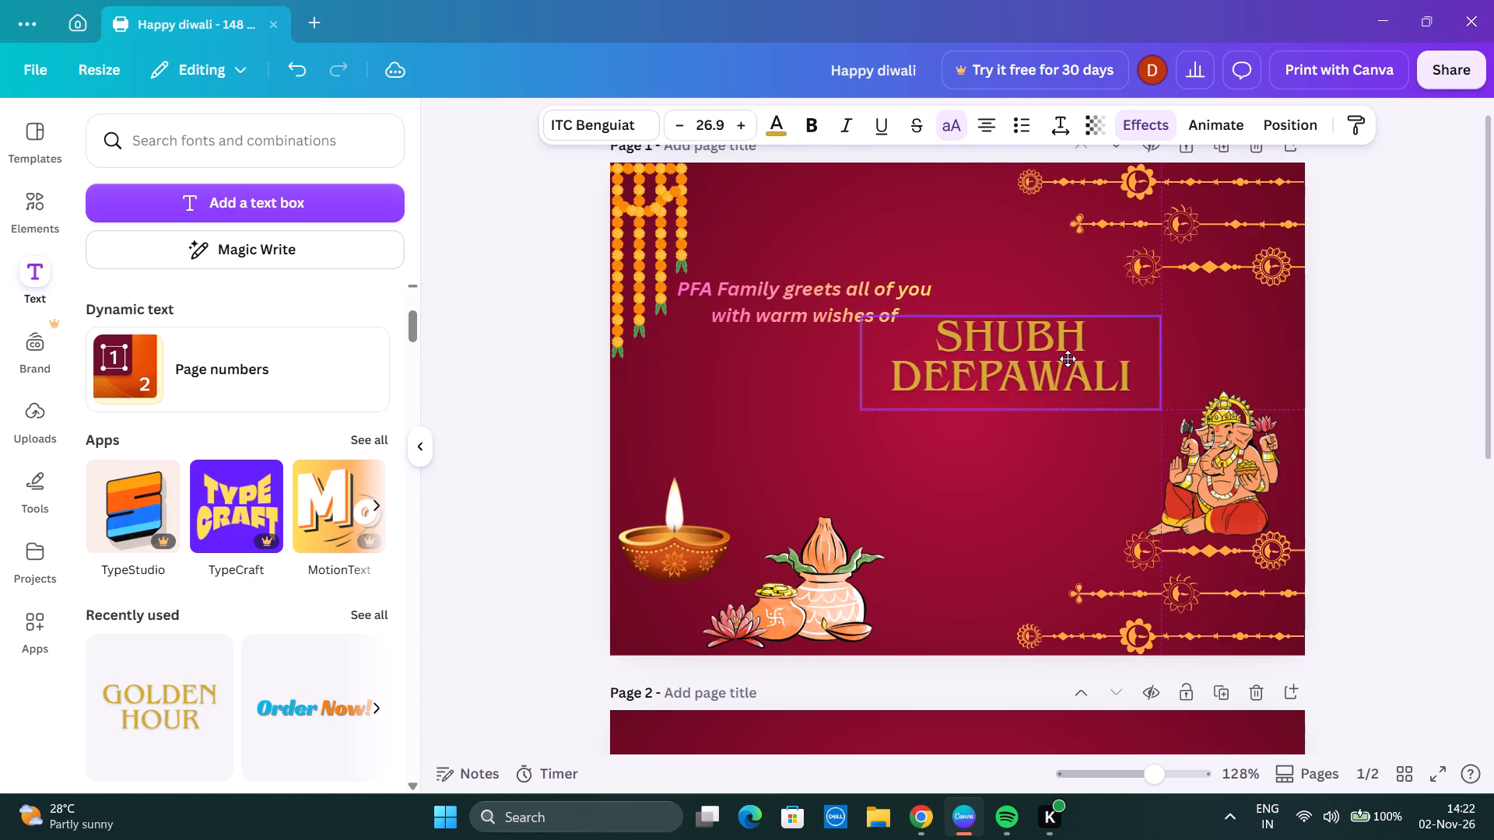
{"action": "left_click_drag", "start_coordinate": [1068, 359], "coordinate": [1042, 359]}
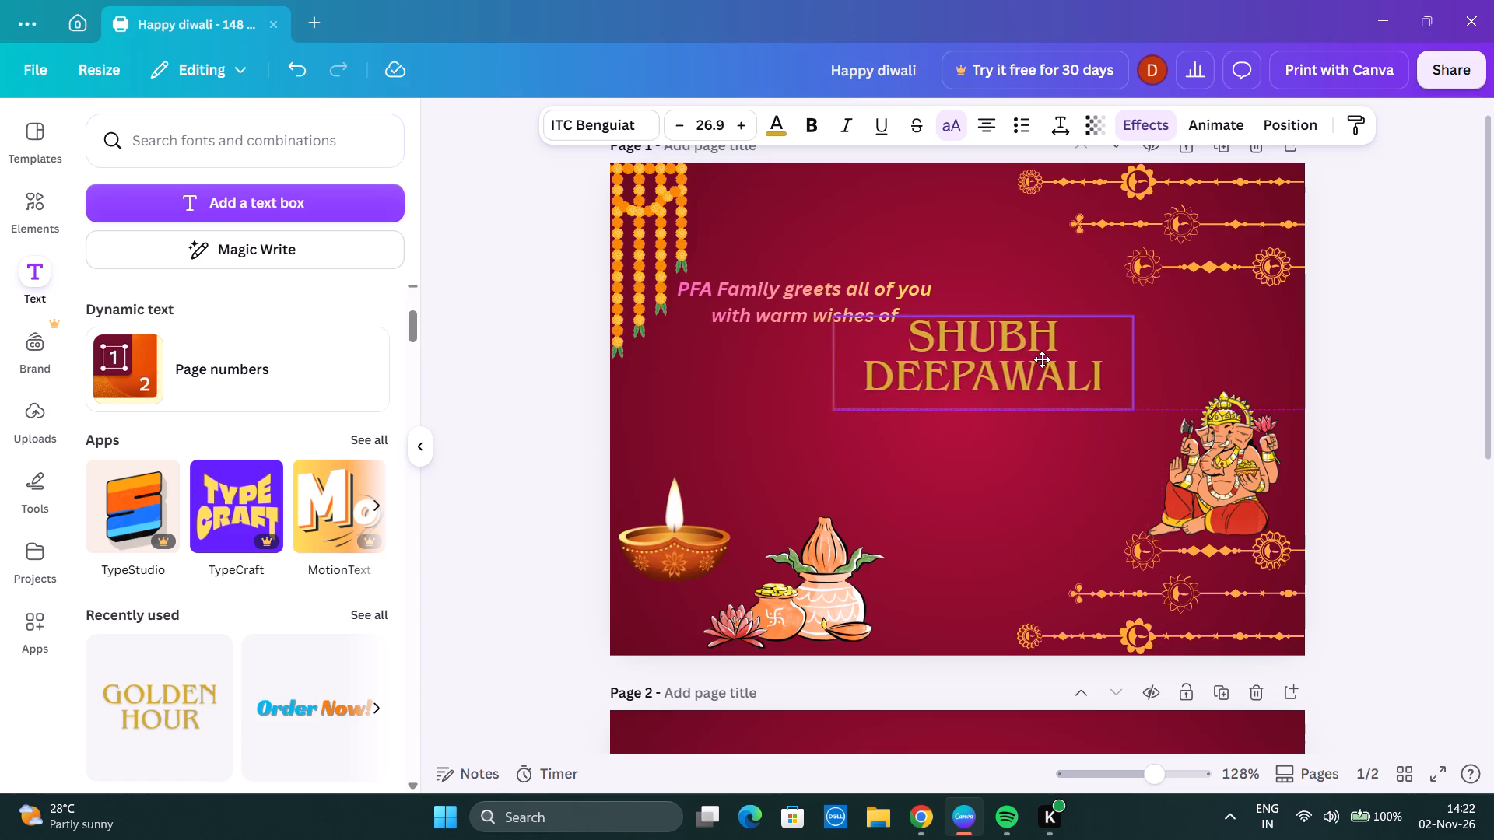
{"action": "left_click_drag", "start_coordinate": [1042, 359], "coordinate": [1031, 378]}
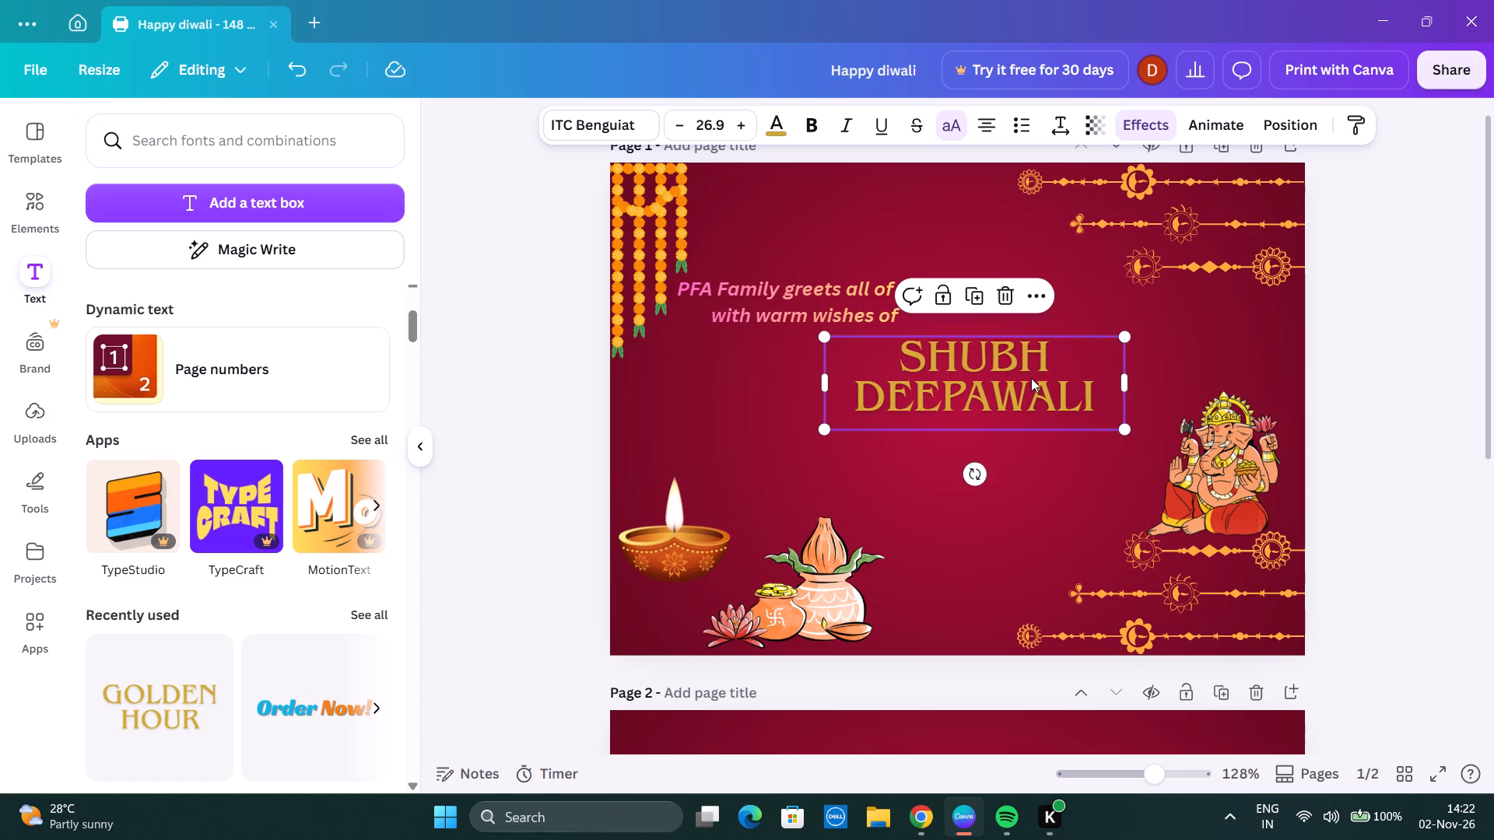
Try different gradient text colours on the "SHUBH DEEPAWALI" greeting and settle on the cream-to-pink gradient.
{"action": "left_click", "coordinate": [766, 133]}
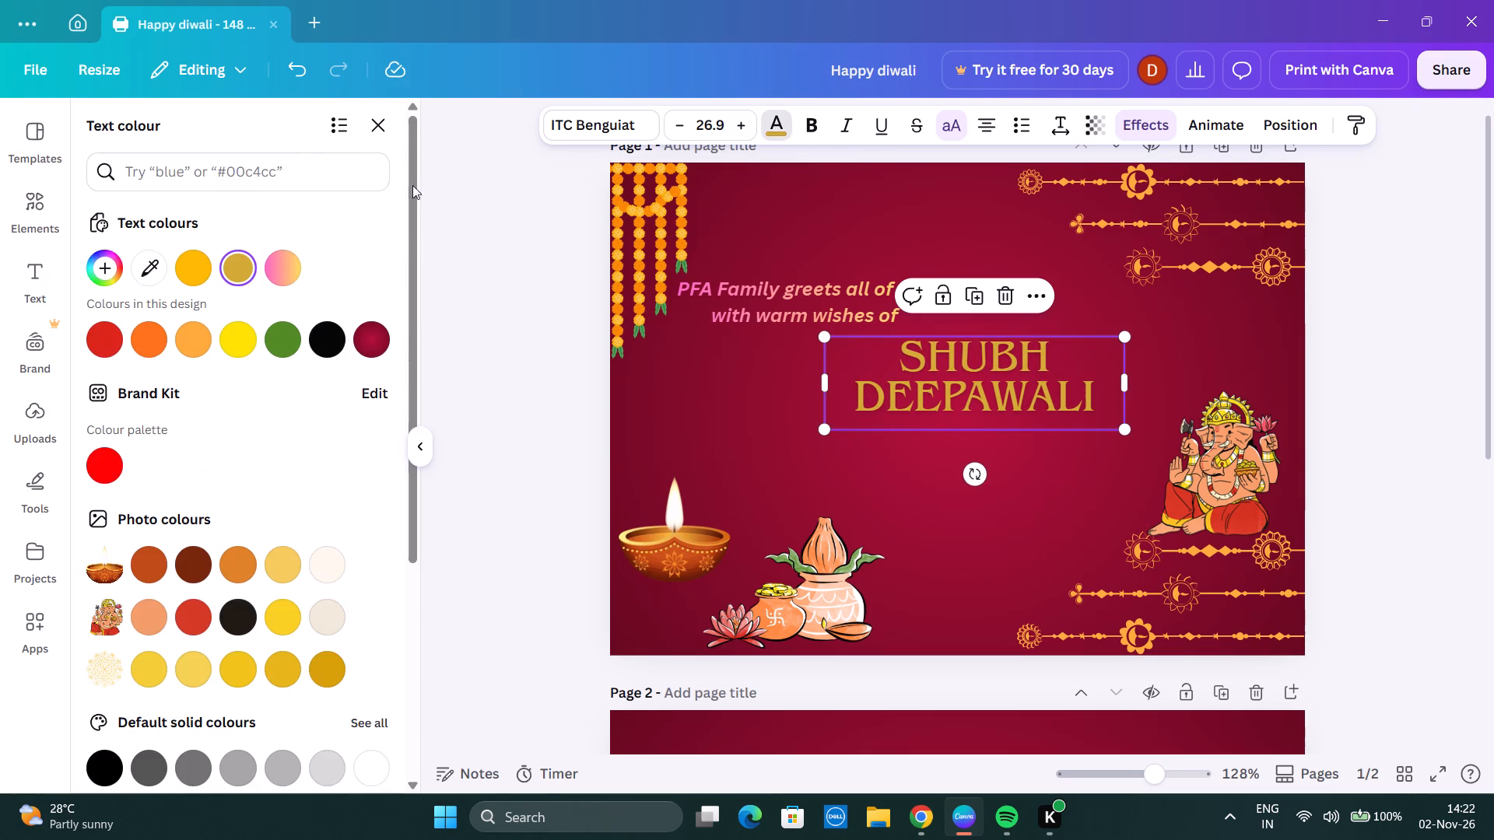
{"action": "left_click", "coordinate": [281, 278]}
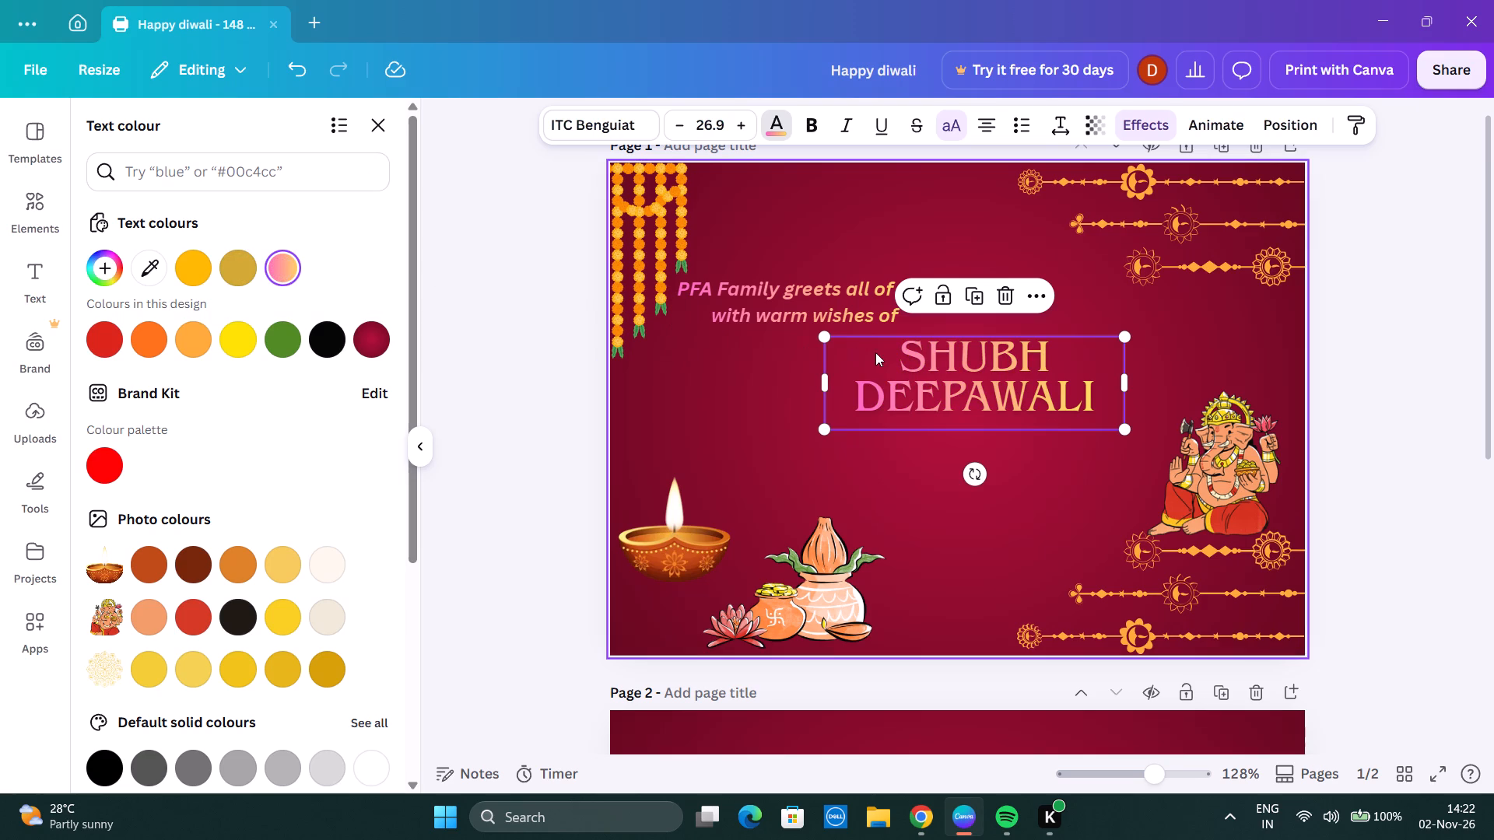
{"action": "scroll", "coordinate": [273, 515], "scroll_direction": "down", "scroll_amount": 7}
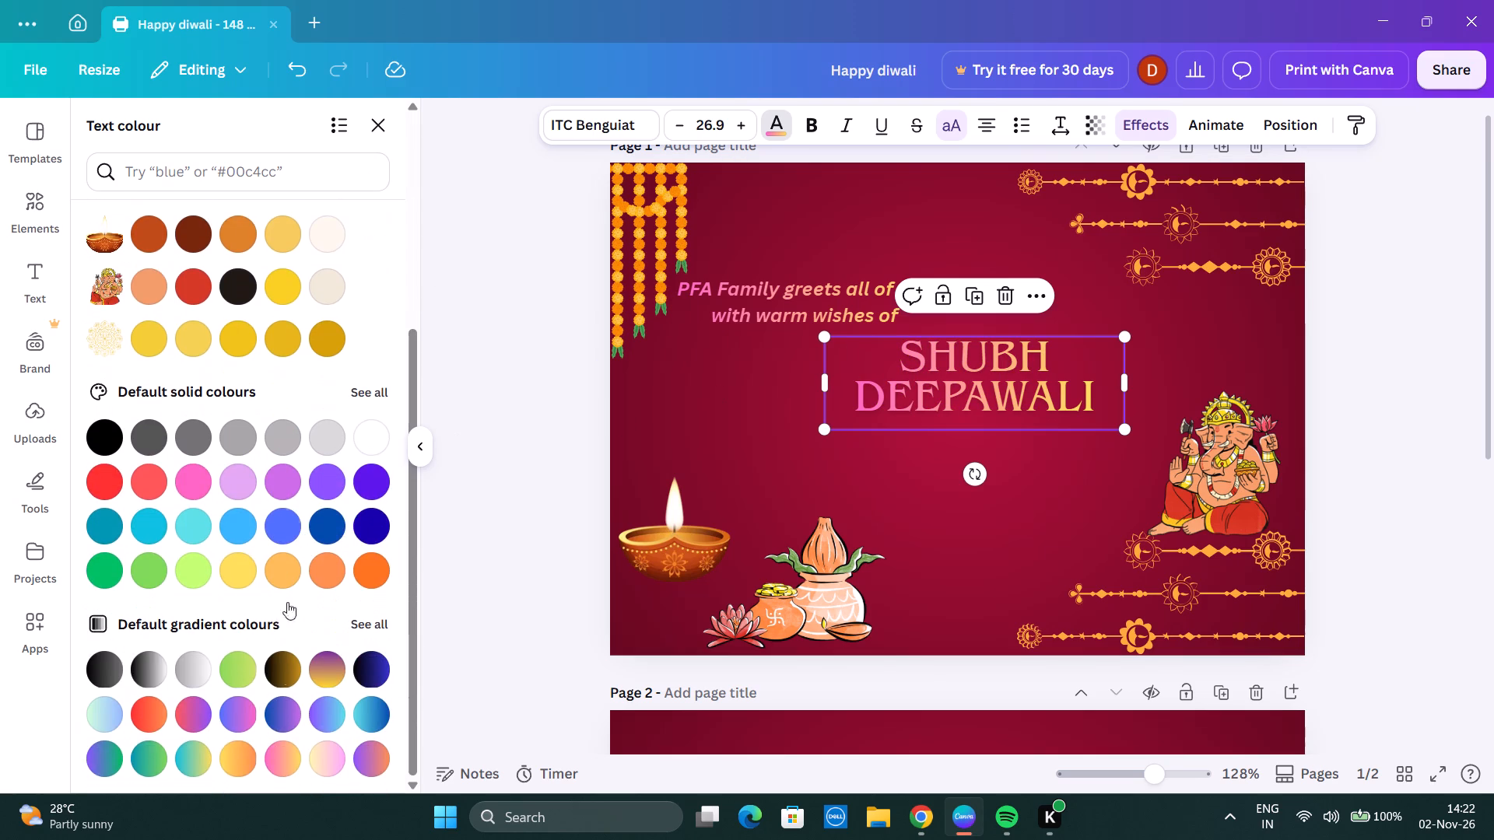
{"action": "left_click", "coordinate": [194, 758]}
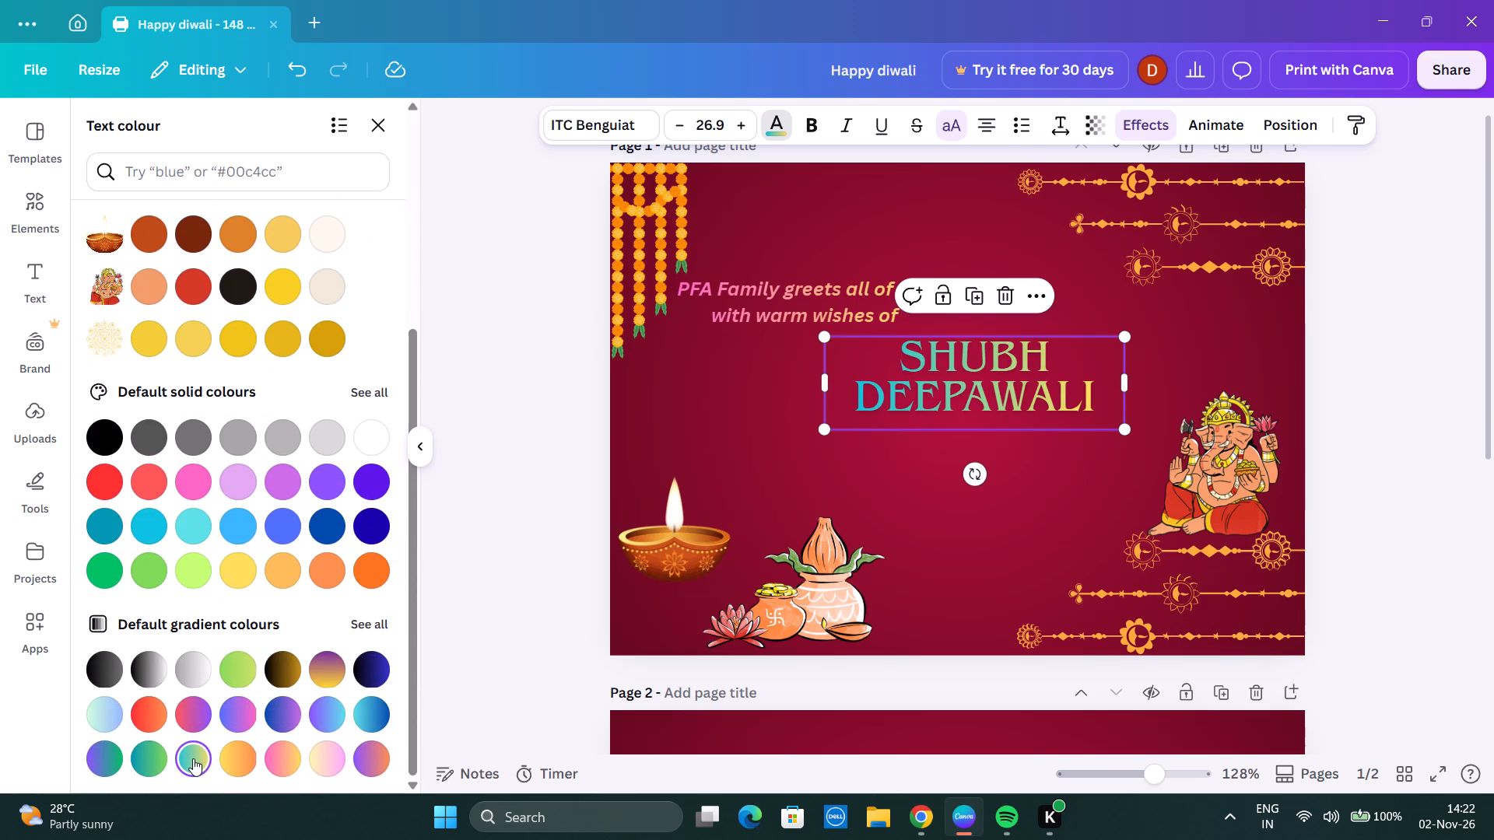
{"action": "left_click", "coordinate": [333, 765]}
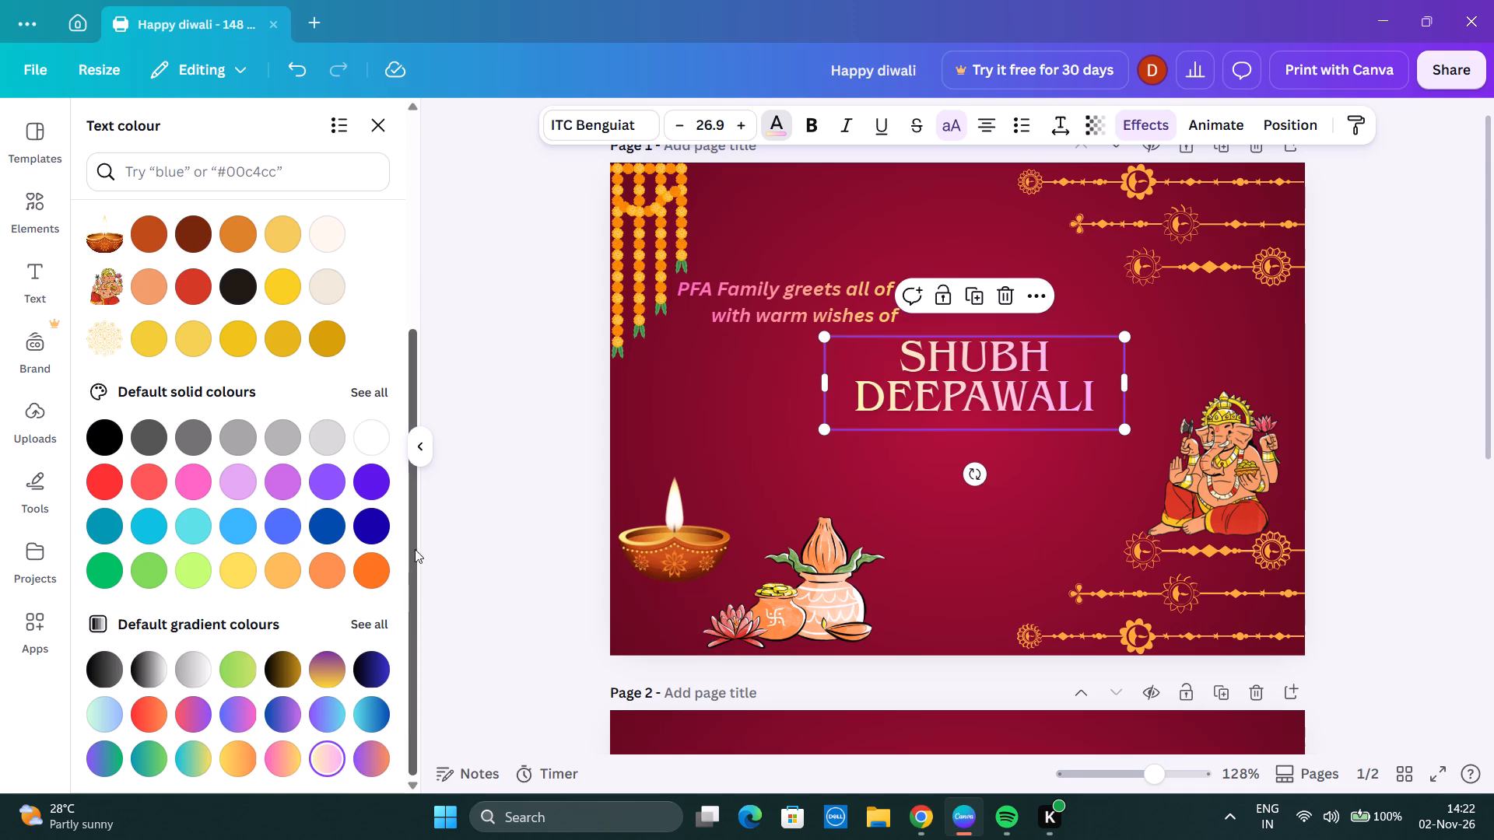
{"action": "left_click", "coordinate": [362, 704]}
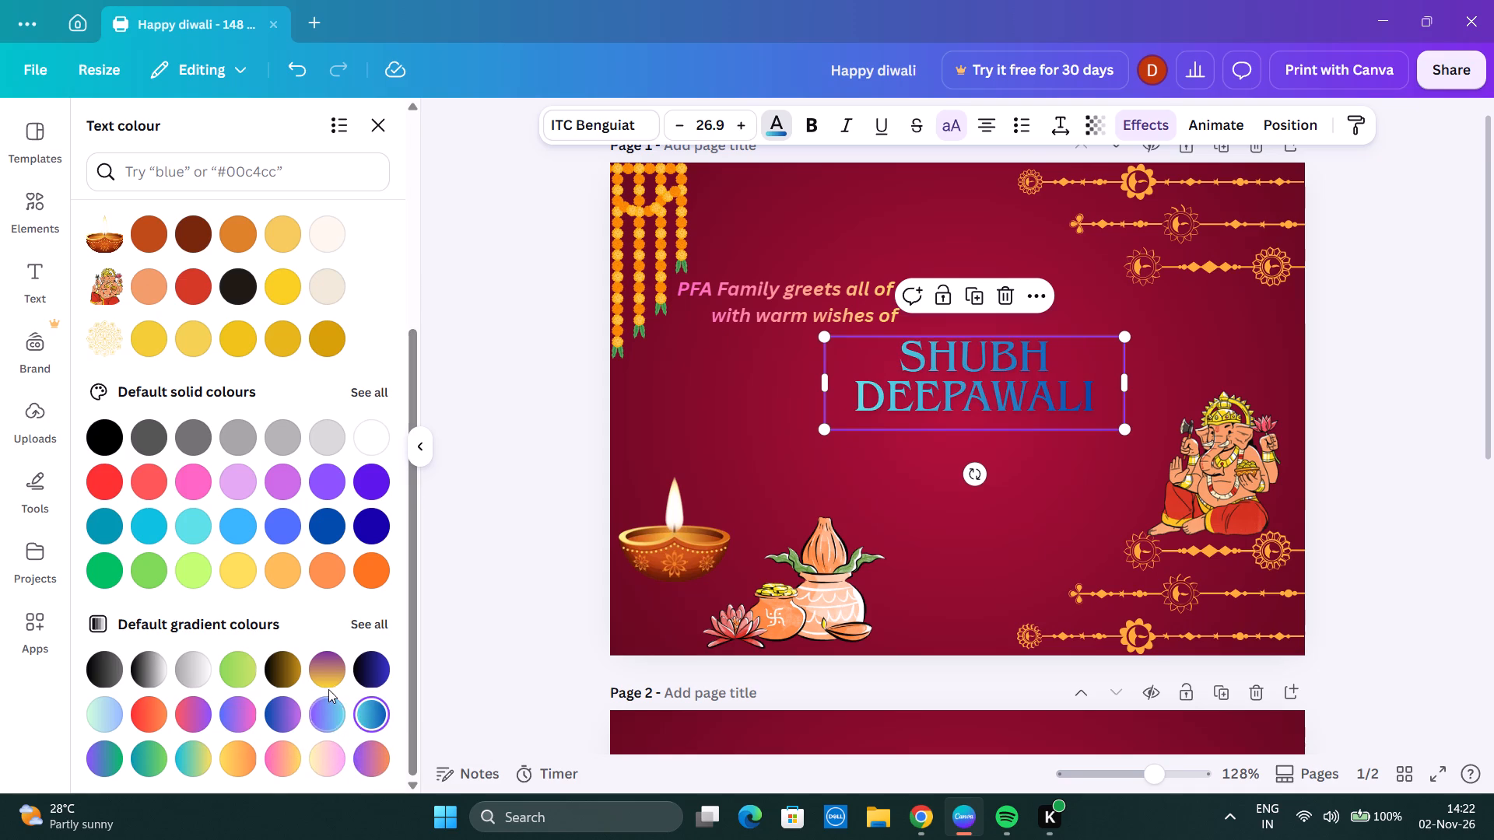
{"action": "left_click", "coordinate": [276, 714]}
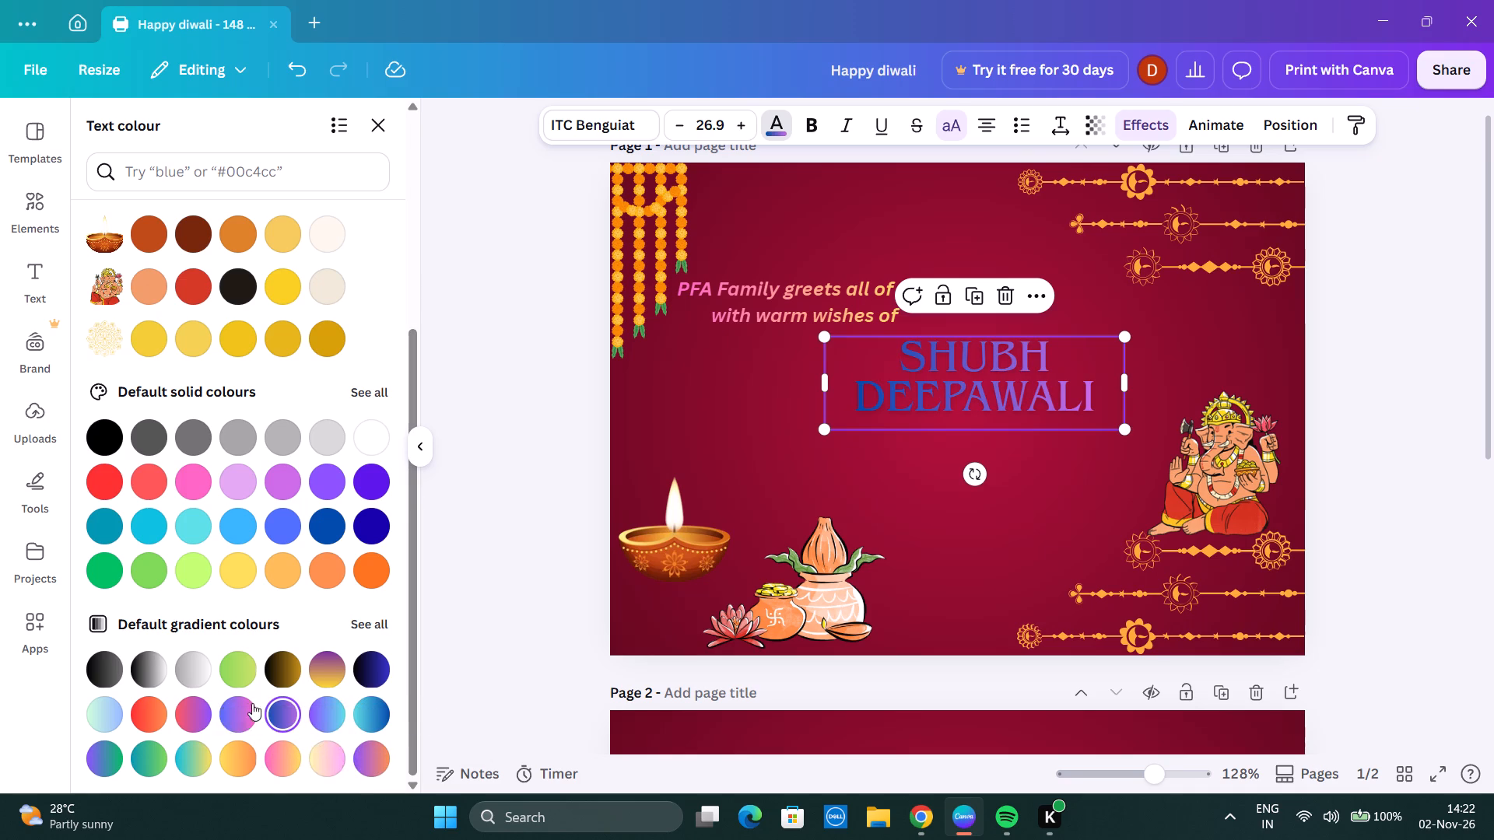
{"action": "left_click", "coordinate": [224, 712]}
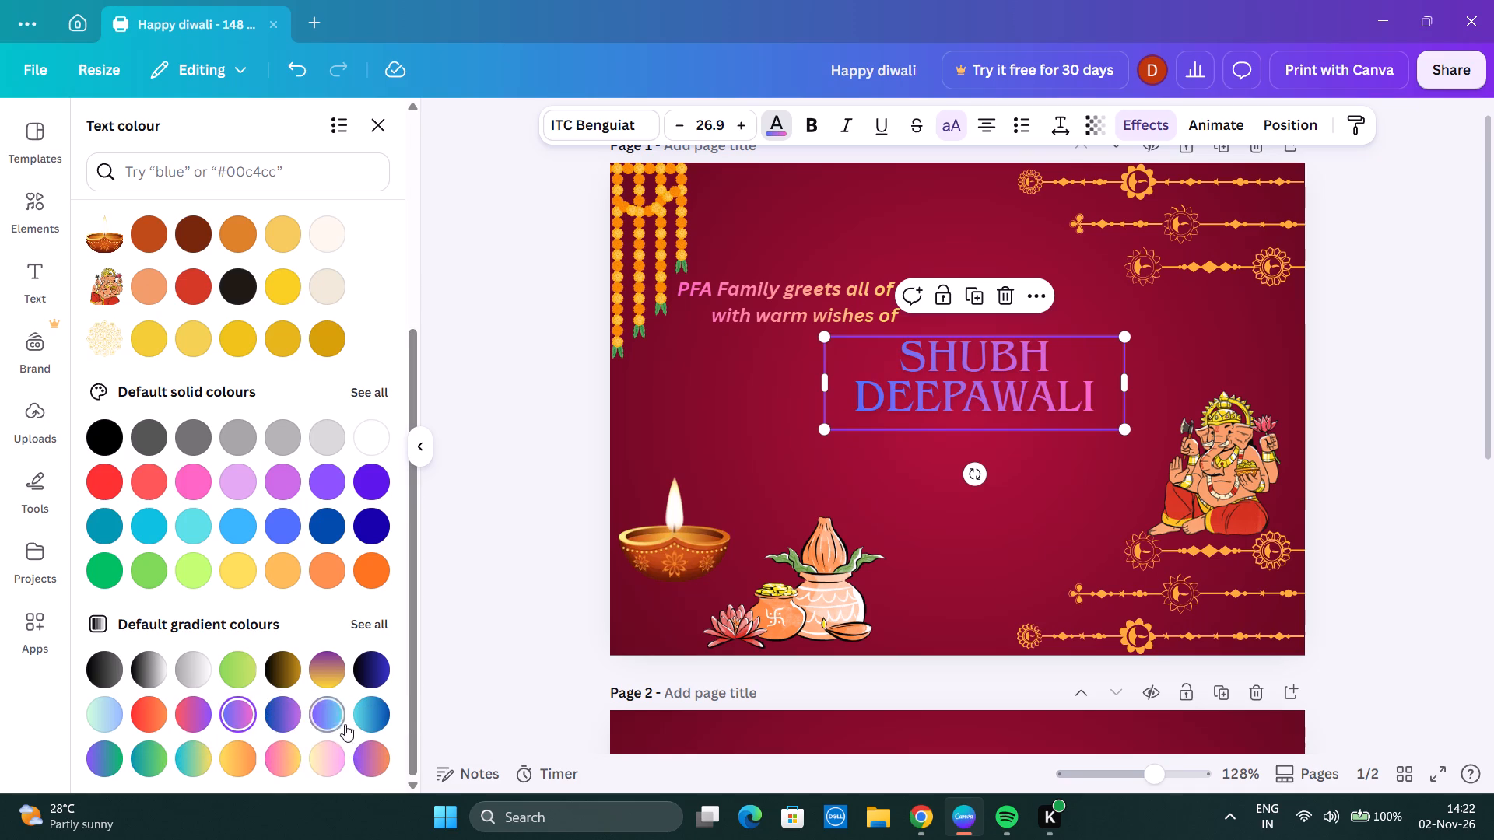
{"action": "left_click", "coordinate": [322, 748]}
{"action": "left_click", "coordinate": [330, 651]}
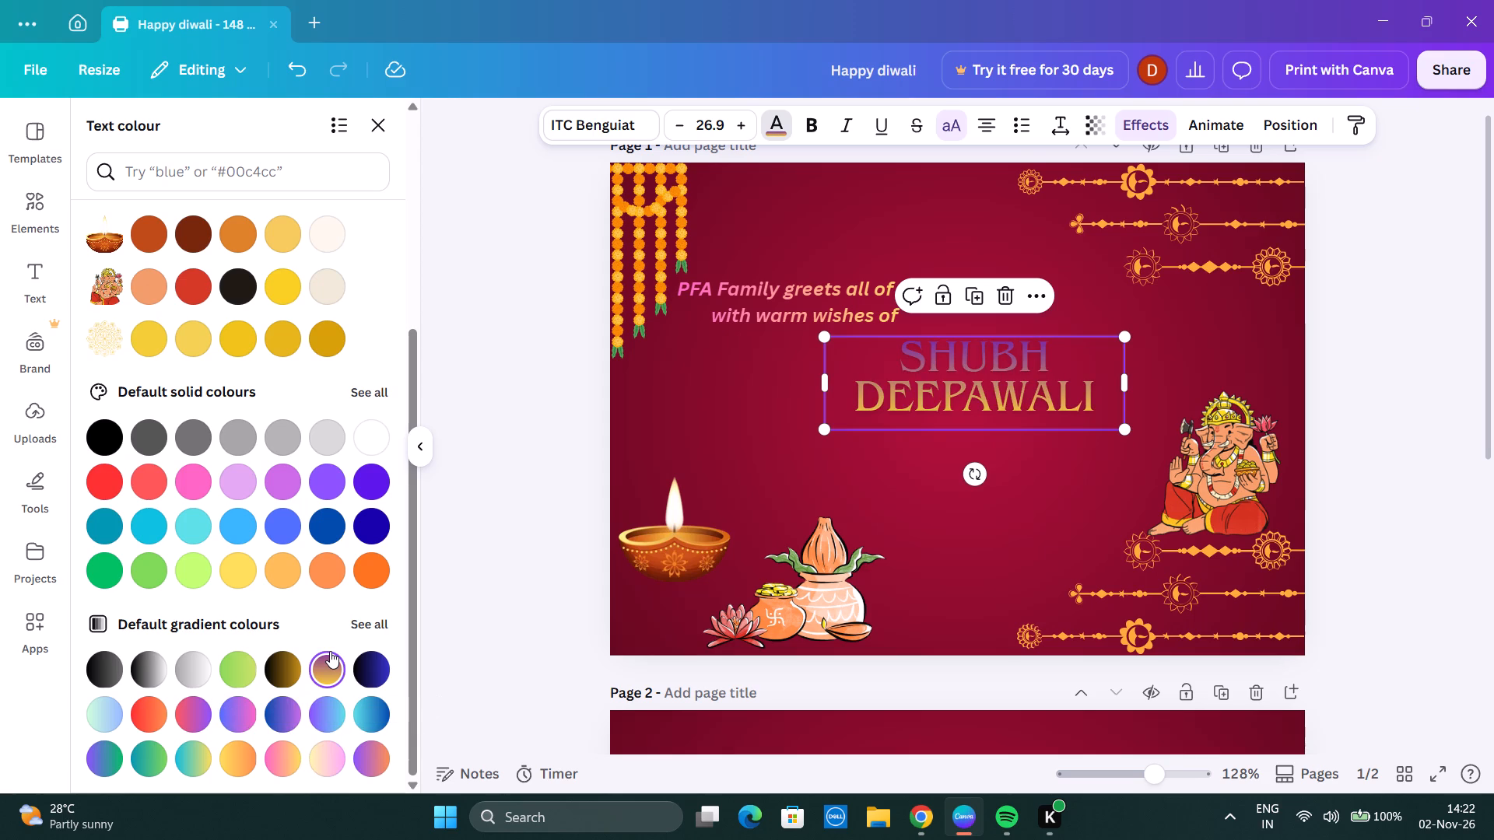
{"action": "left_click", "coordinate": [323, 767]}
{"action": "left_click", "coordinate": [238, 670]}
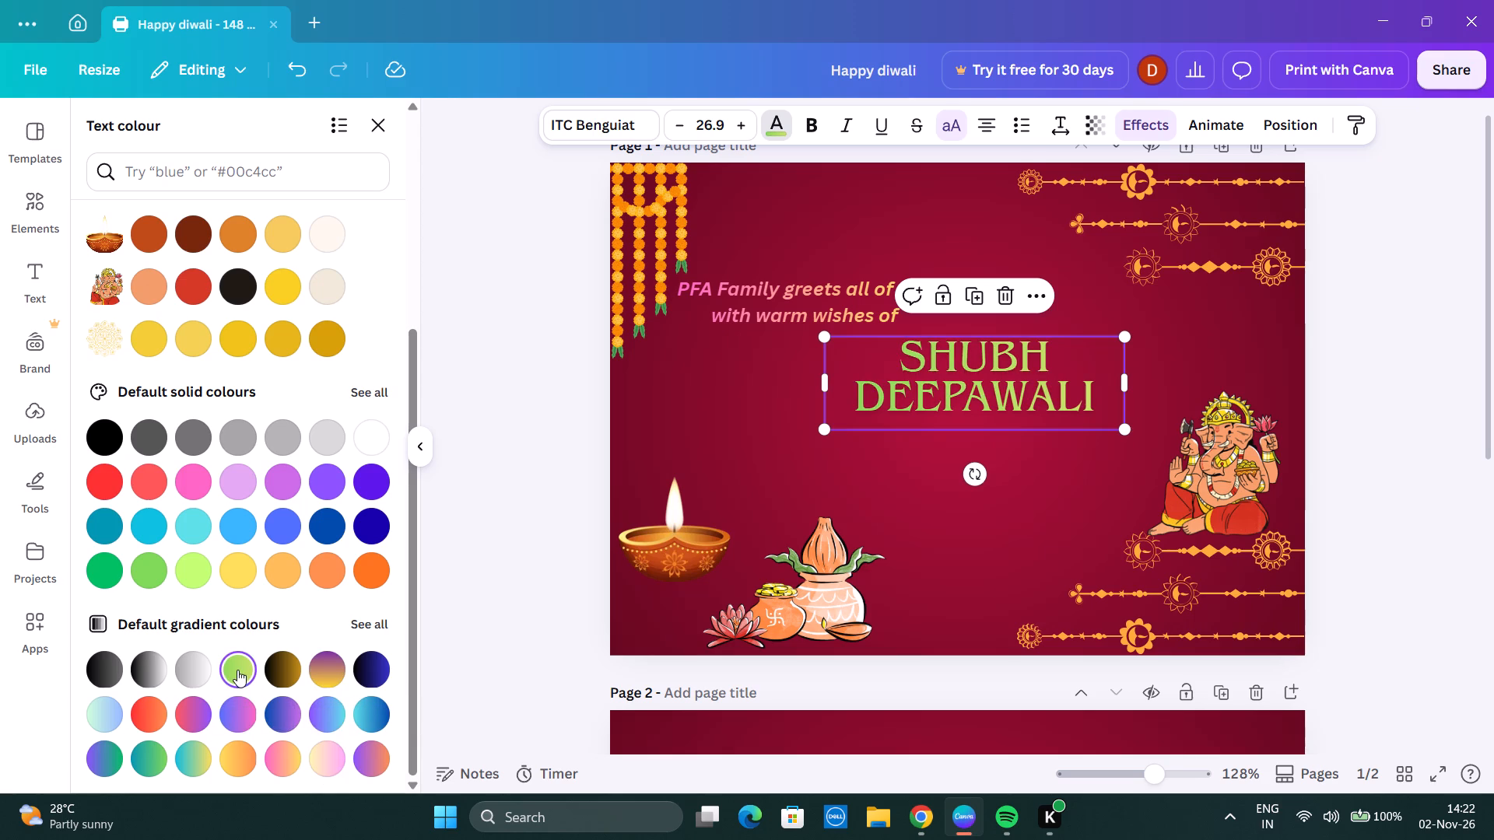
{"action": "left_click", "coordinate": [189, 674]}
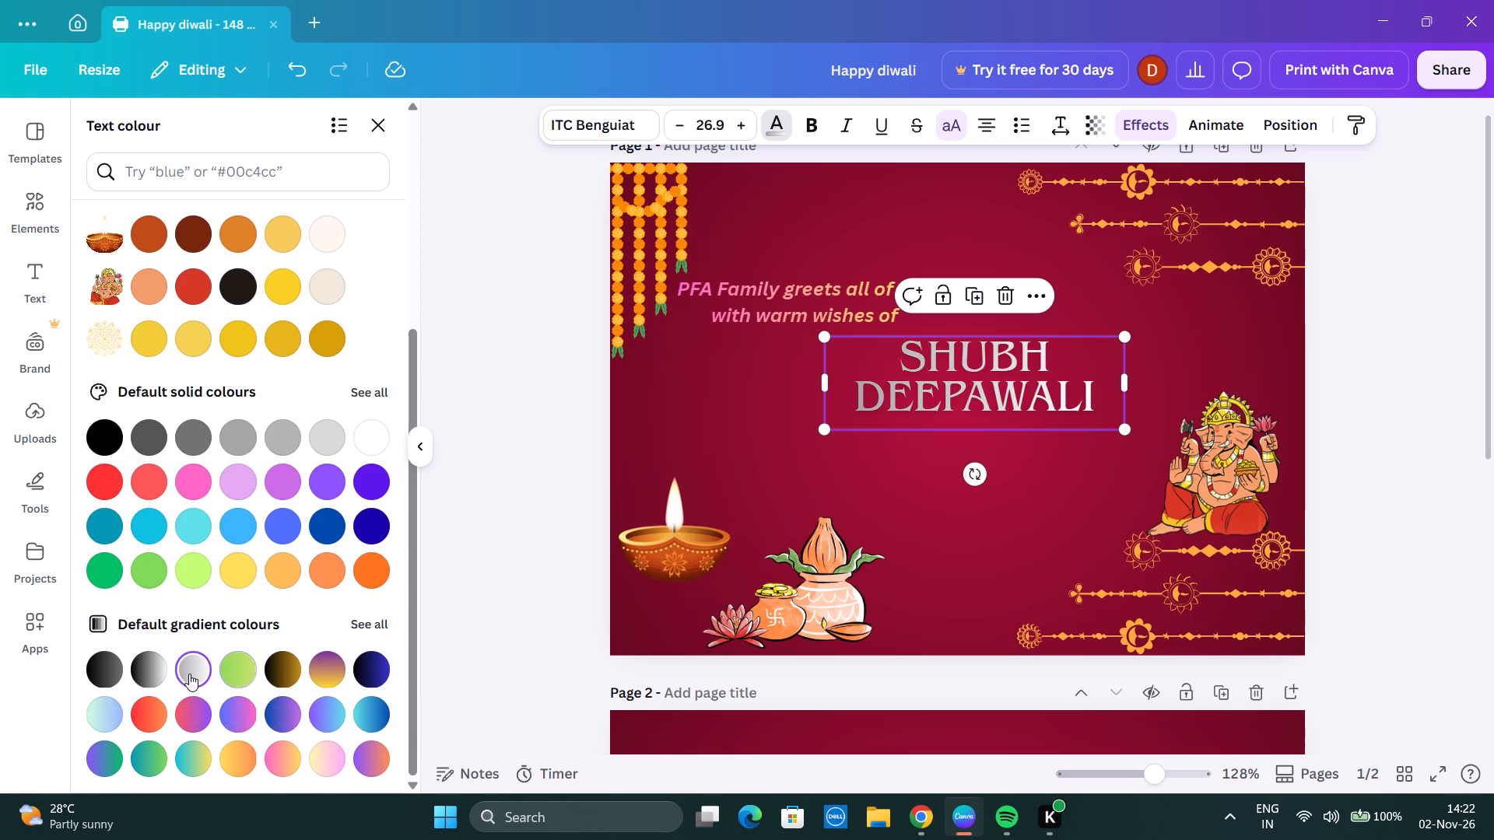
{"action": "left_click", "coordinate": [328, 748]}
Move the "SHUBH DEEPAWALI" greeting slightly up so it sits close beneath the end of the wishes message.
{"action": "left_click_drag", "start_coordinate": [1005, 389], "coordinate": [1016, 370]}
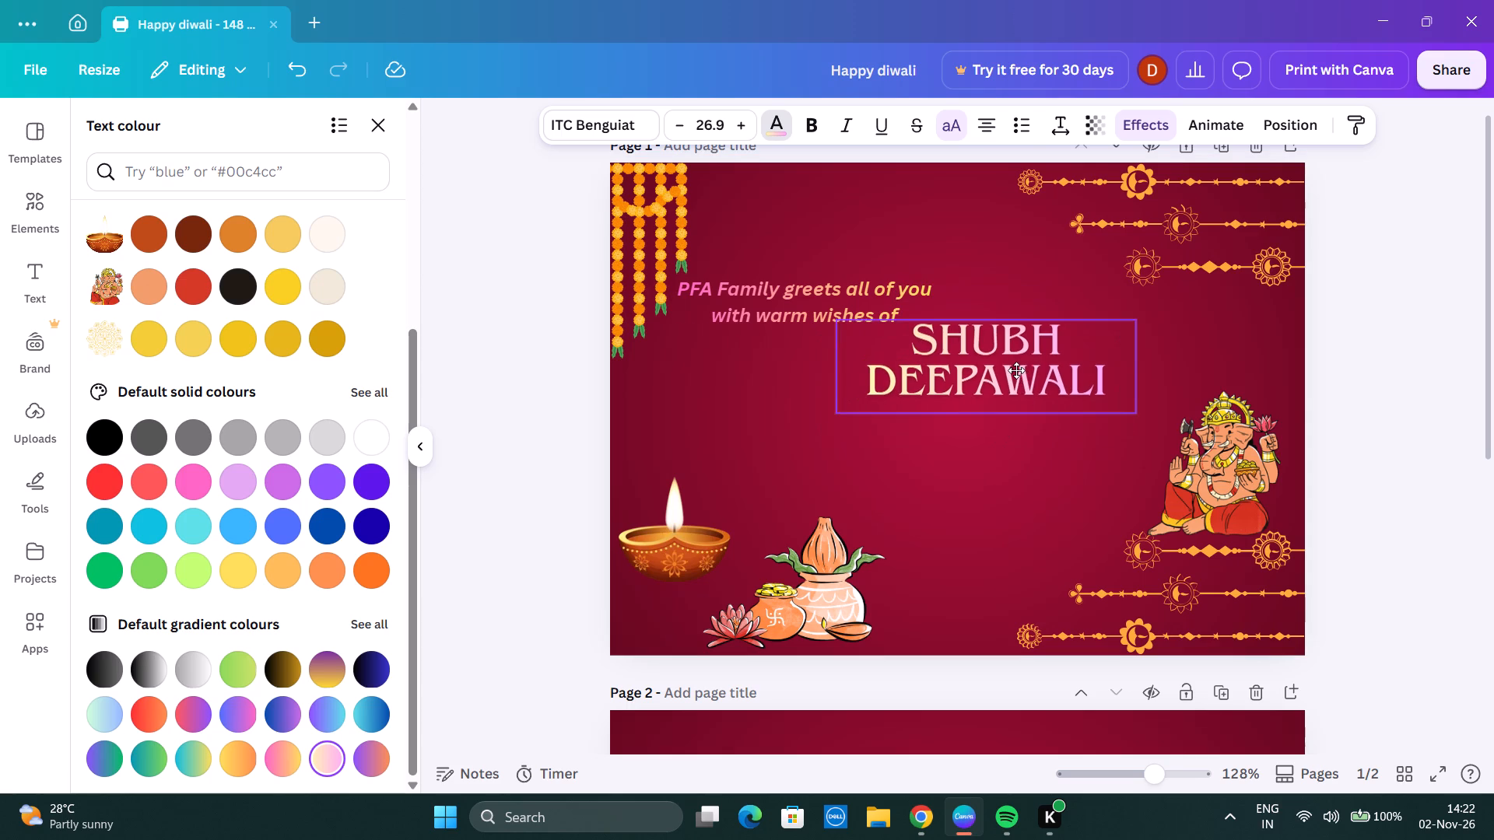
{"action": "left_click_drag", "start_coordinate": [1016, 370], "coordinate": [1015, 376]}
{"action": "left_click", "coordinate": [492, 501]}
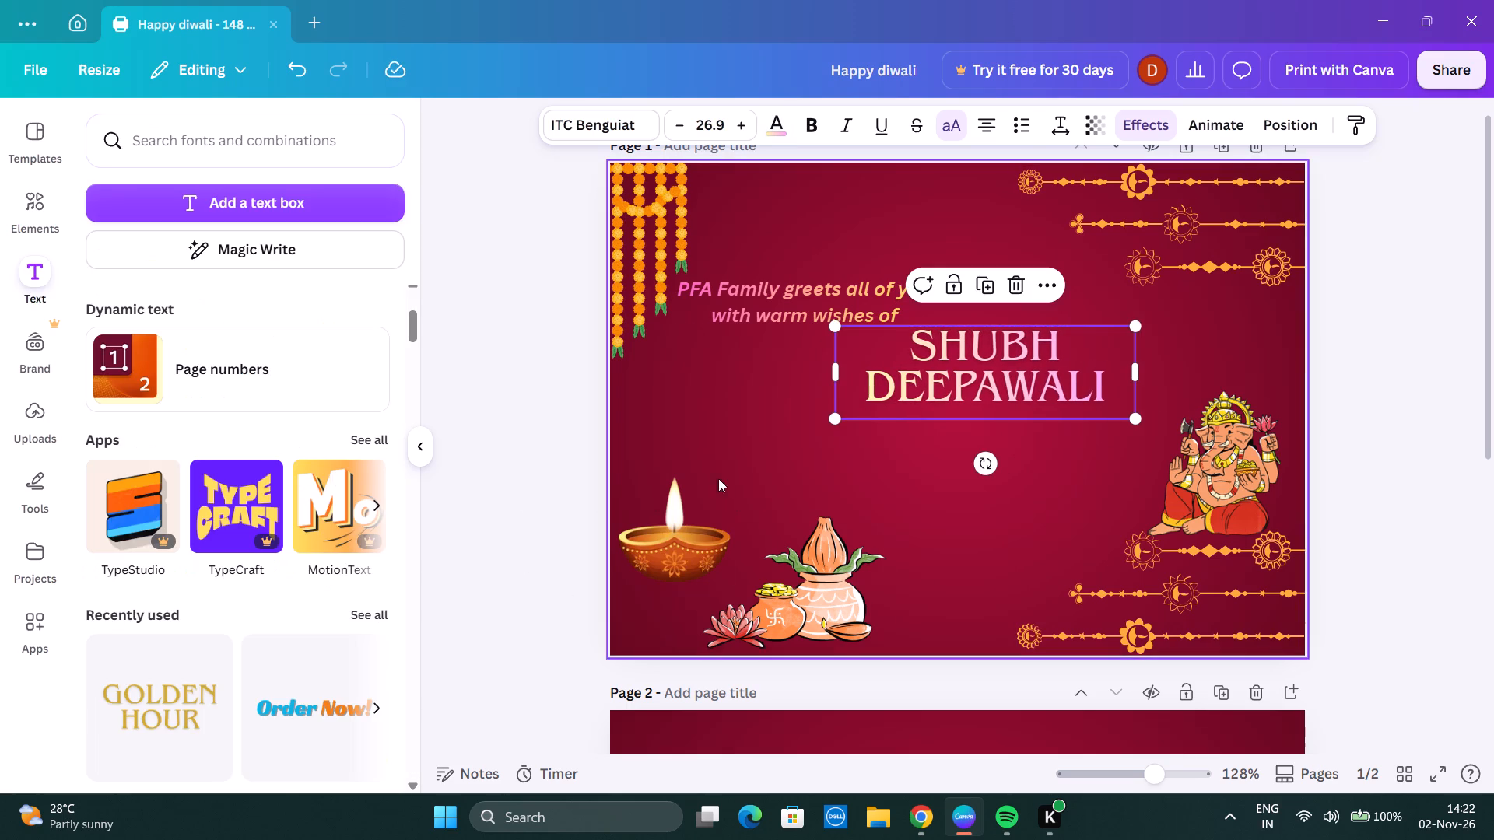
{"action": "left_click", "coordinate": [517, 431]}
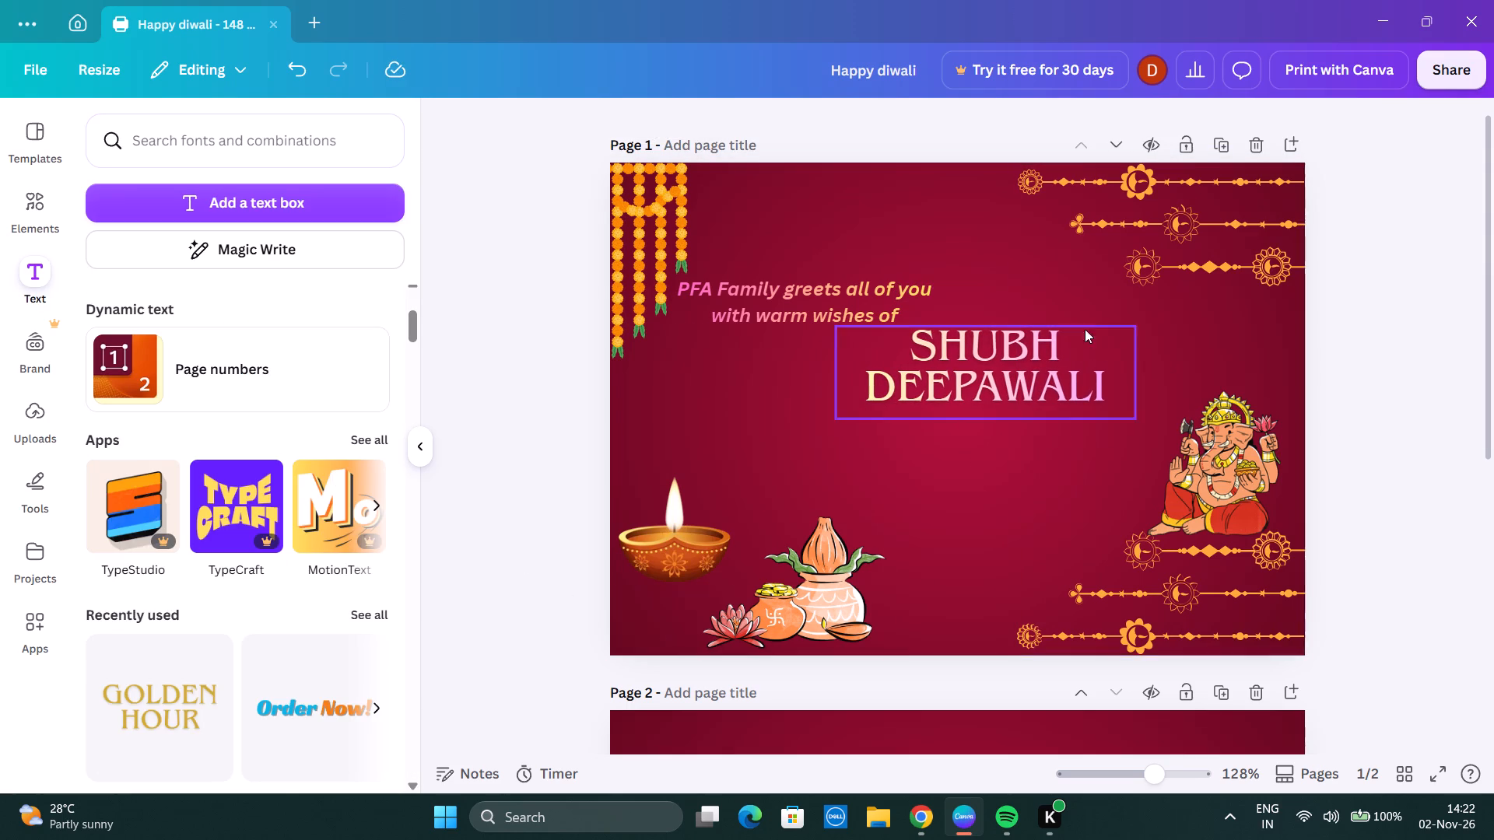
Delete the seated Ganesha illustration above the lower ornamental border.
{"action": "left_click", "coordinate": [21, 197]}
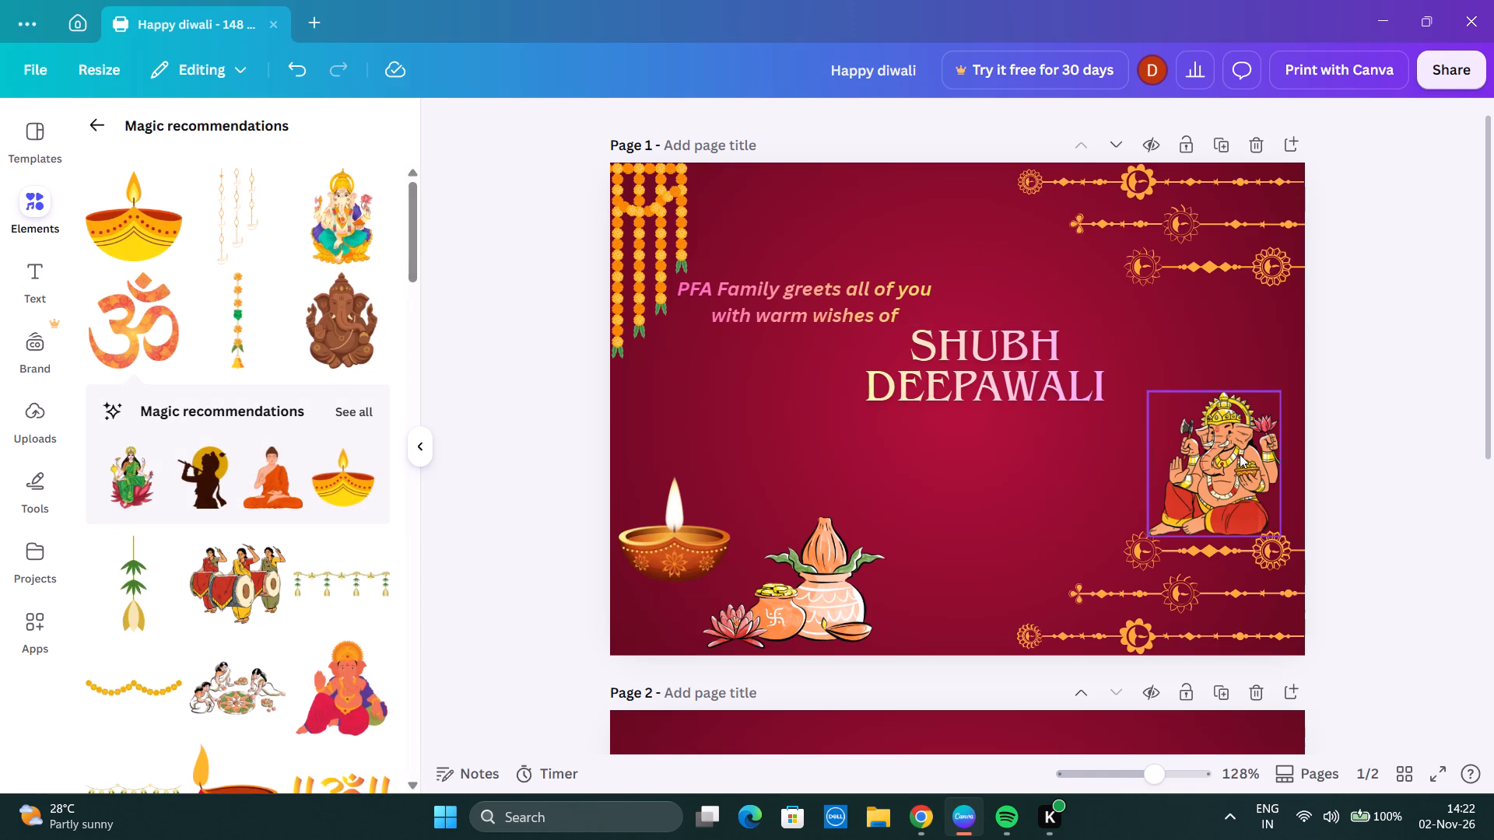
{"action": "left_click_drag", "start_coordinate": [1239, 454], "coordinate": [1202, 388]}
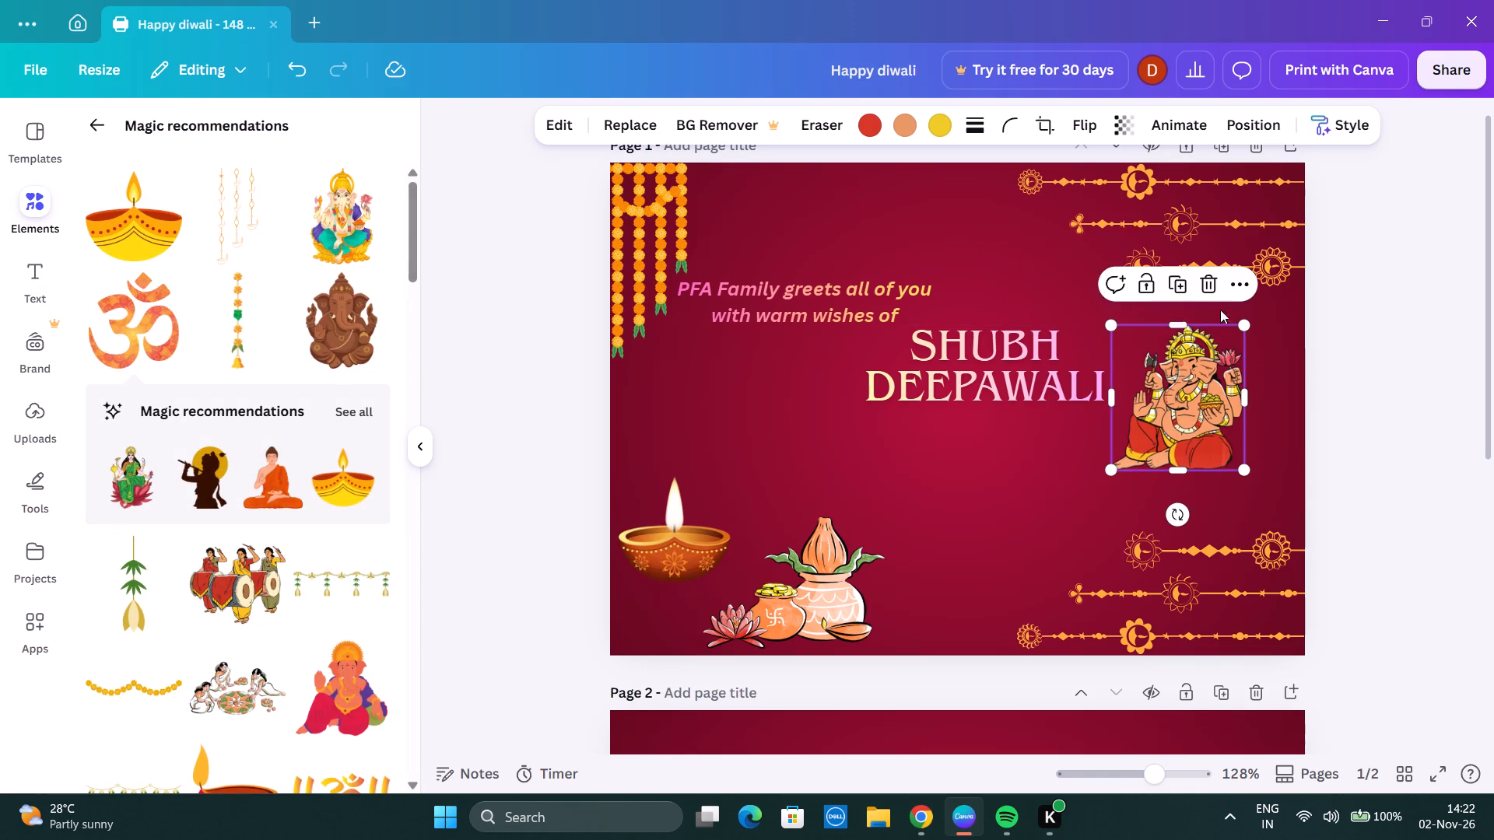
{"action": "left_click", "coordinate": [1212, 287]}
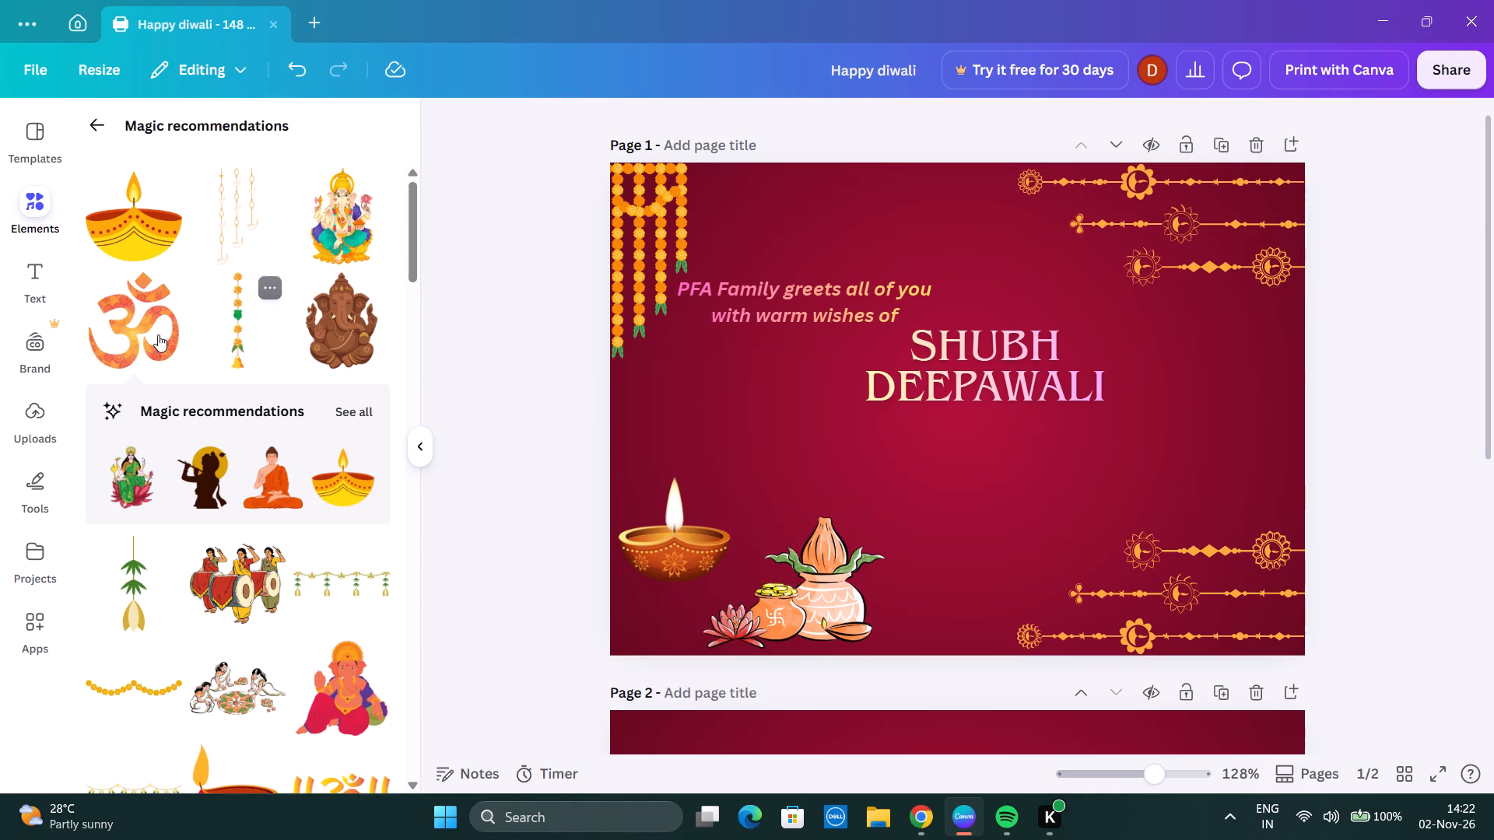
Add the orange patterned Om symbol from the recommended graphics, shrink it and place it at the card's top edge beside the upper ornamental border.
{"action": "left_click_drag", "start_coordinate": [141, 334], "coordinate": [726, 251]}
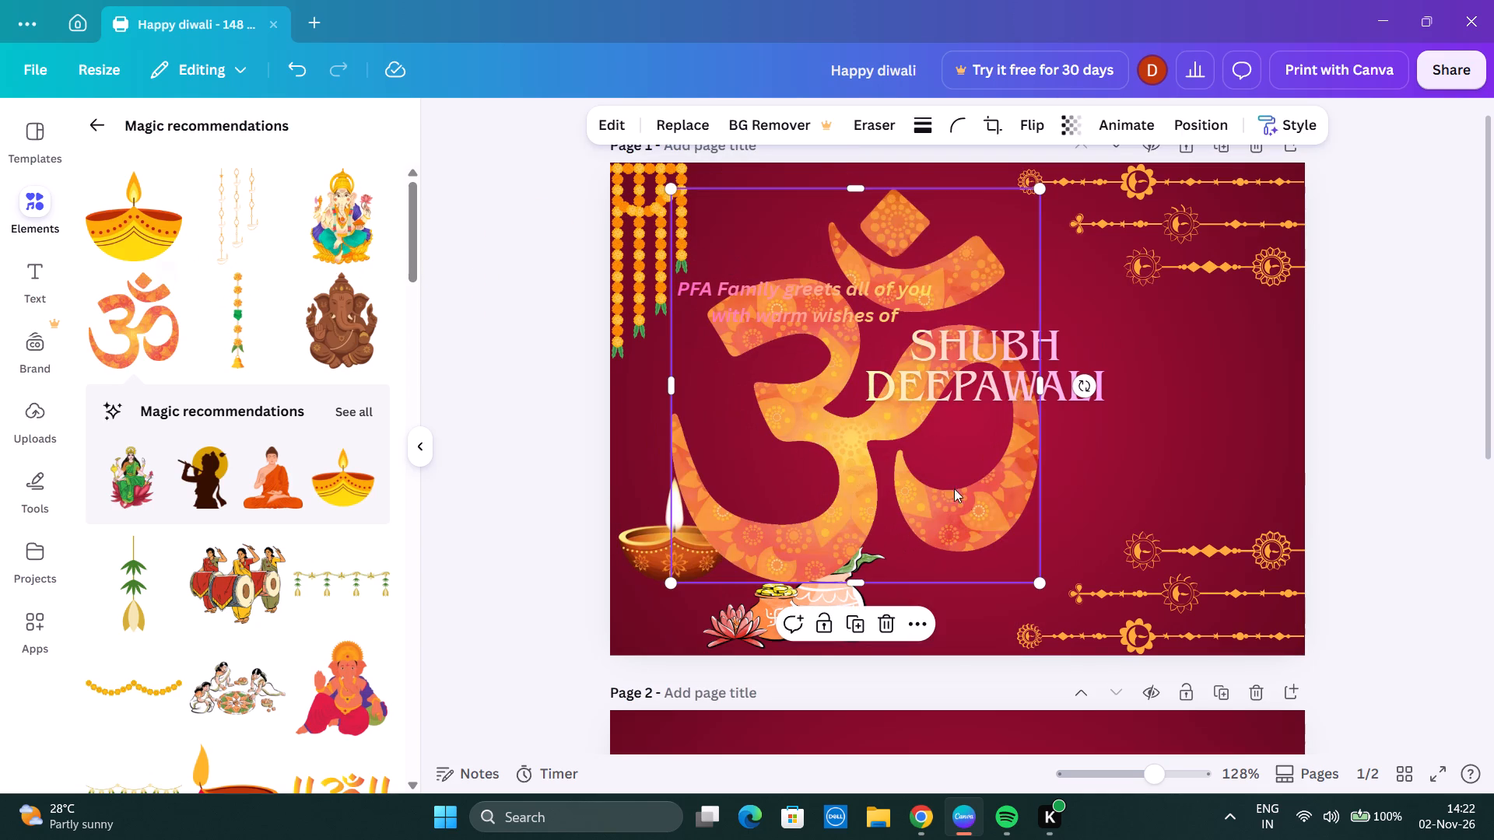
{"action": "left_click_drag", "start_coordinate": [1042, 581], "coordinate": [826, 320]}
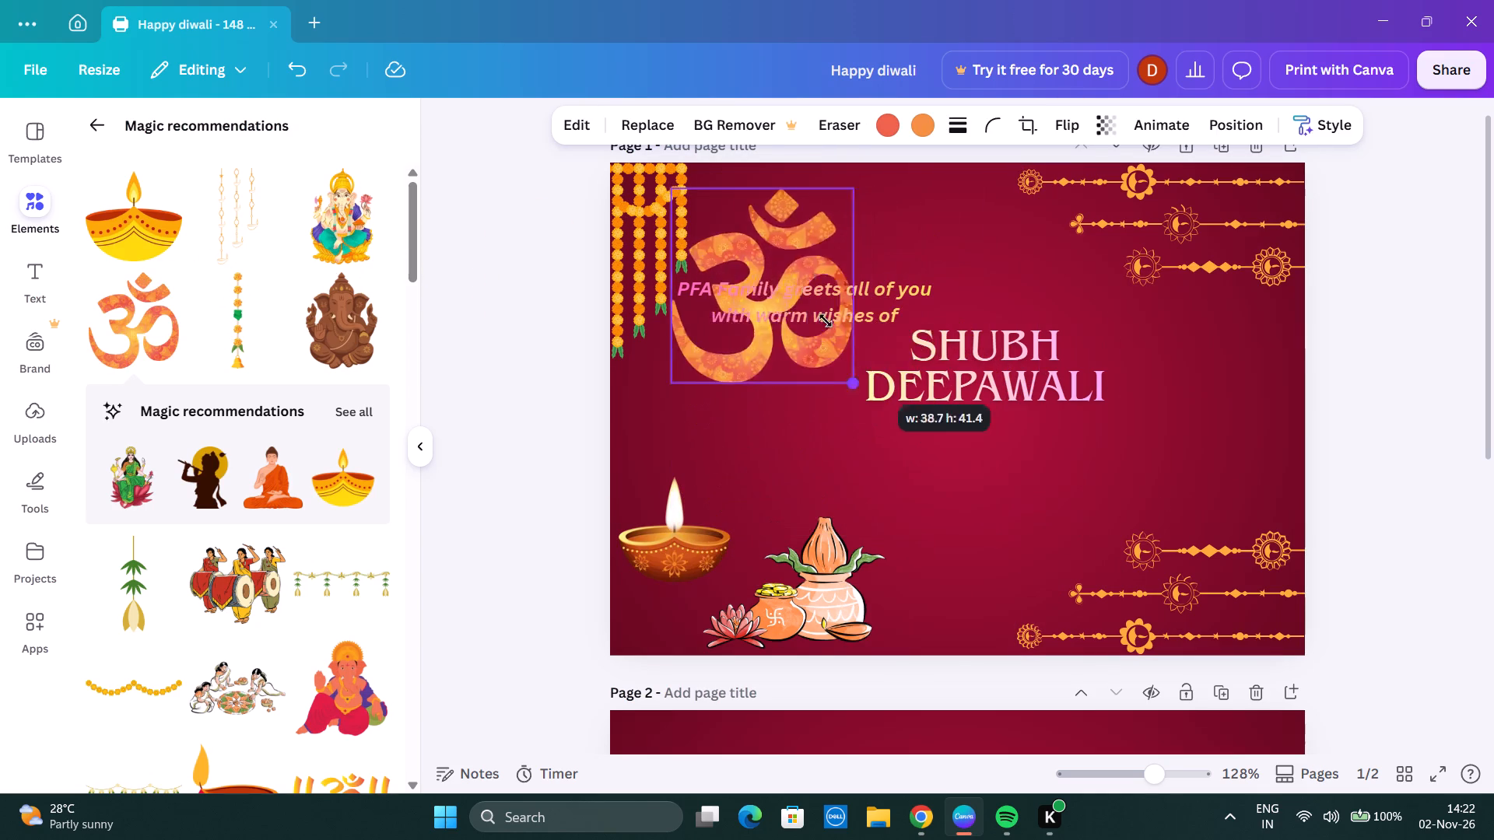
{"action": "left_click_drag", "start_coordinate": [826, 320], "coordinate": [787, 269]}
{"action": "left_click_drag", "start_coordinate": [718, 244], "coordinate": [949, 226]}
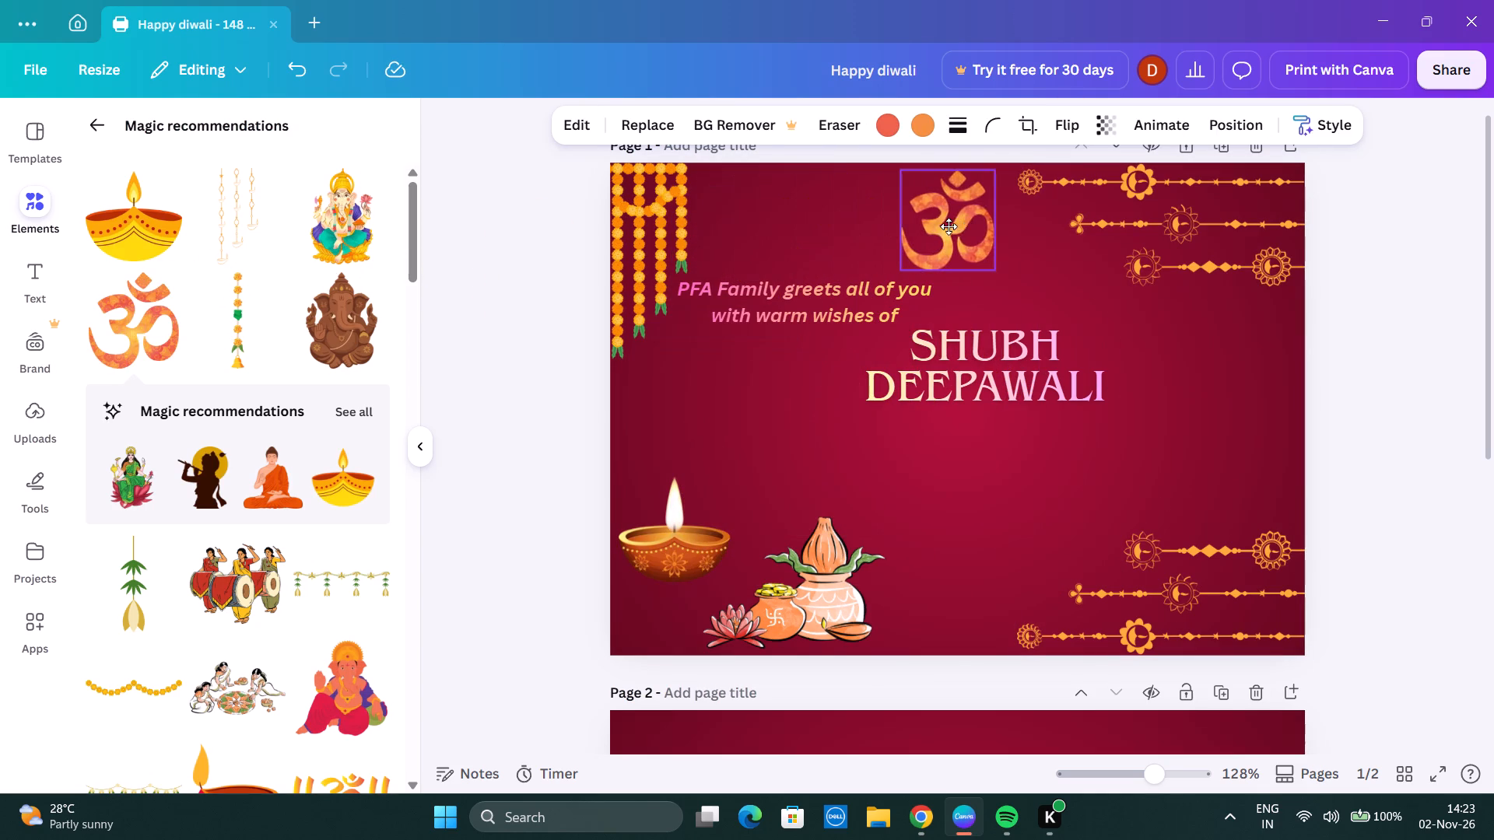
{"action": "left_click_drag", "start_coordinate": [949, 226], "coordinate": [970, 220]}
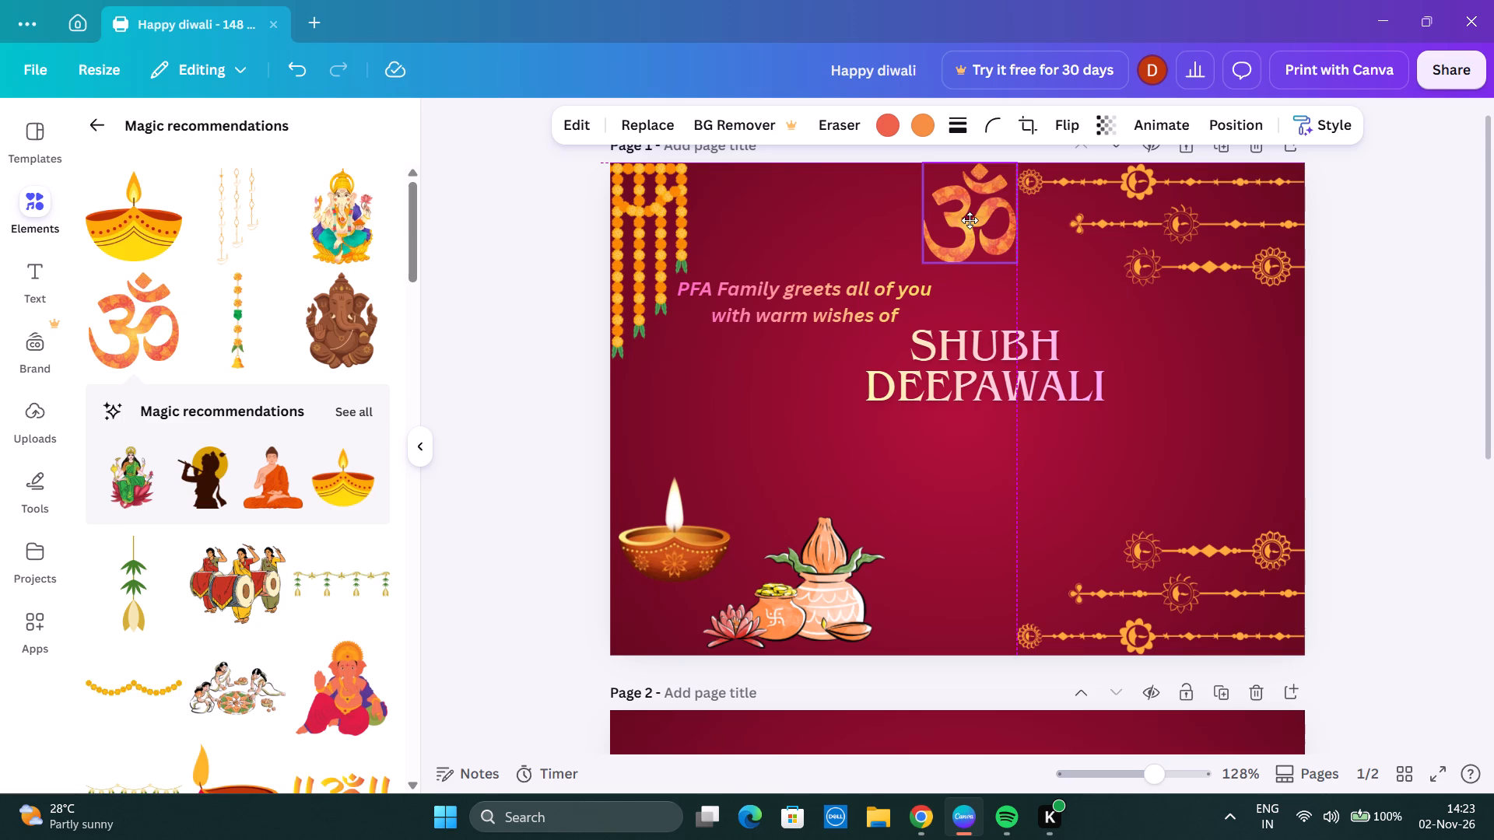
{"action": "left_click_drag", "start_coordinate": [970, 220], "coordinate": [970, 223]}
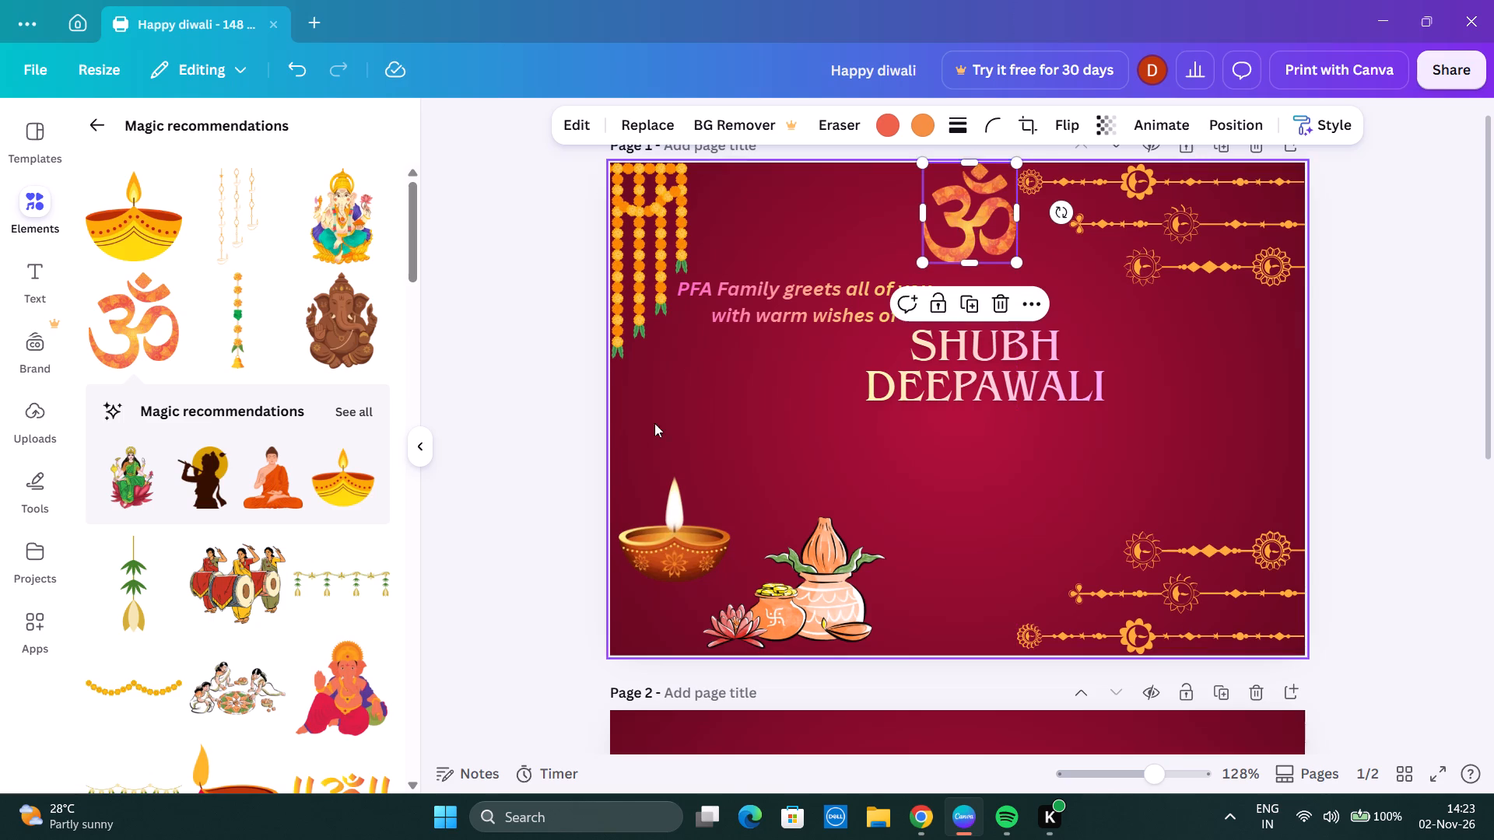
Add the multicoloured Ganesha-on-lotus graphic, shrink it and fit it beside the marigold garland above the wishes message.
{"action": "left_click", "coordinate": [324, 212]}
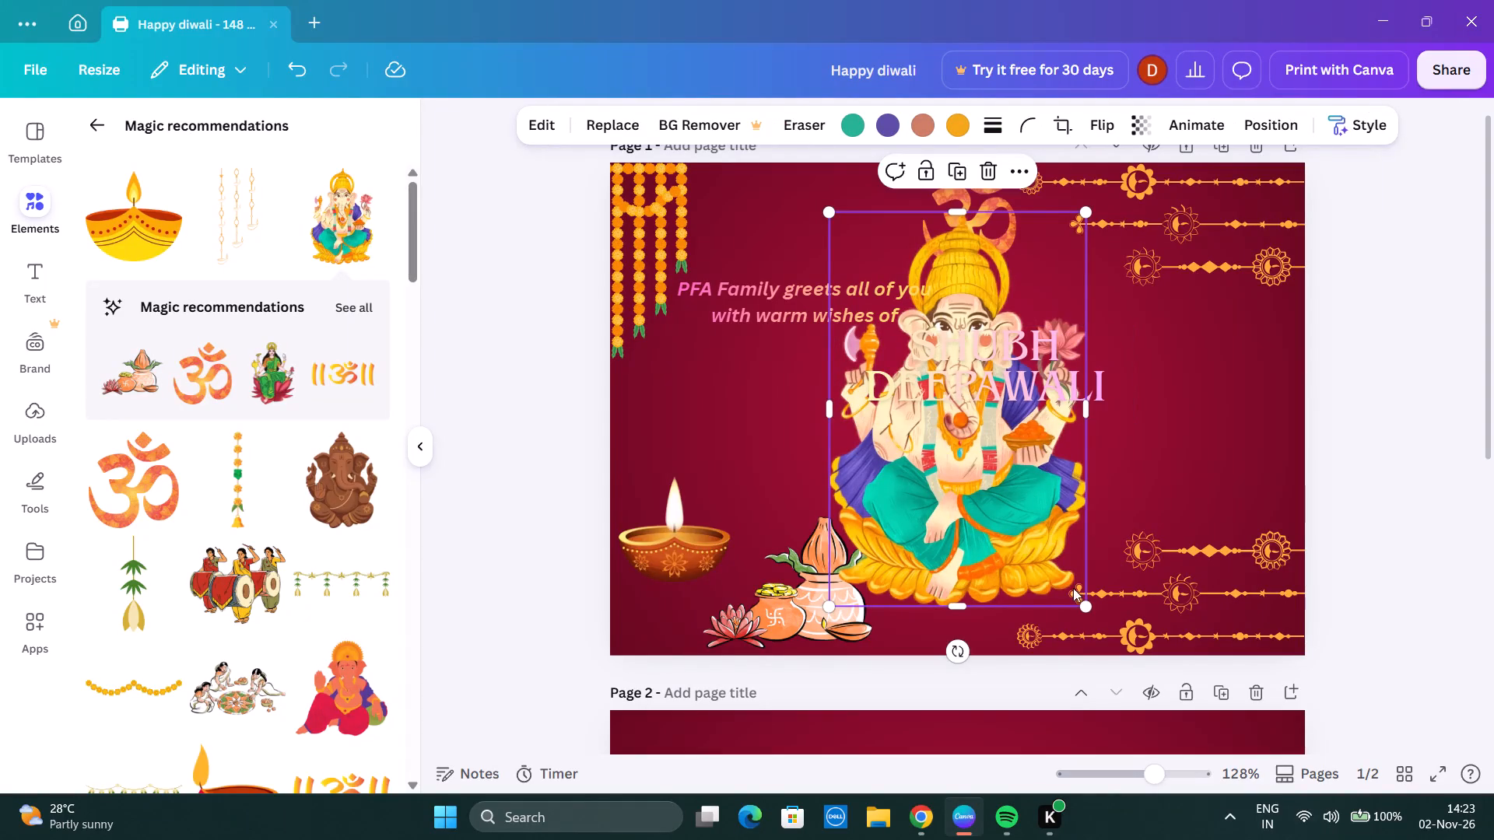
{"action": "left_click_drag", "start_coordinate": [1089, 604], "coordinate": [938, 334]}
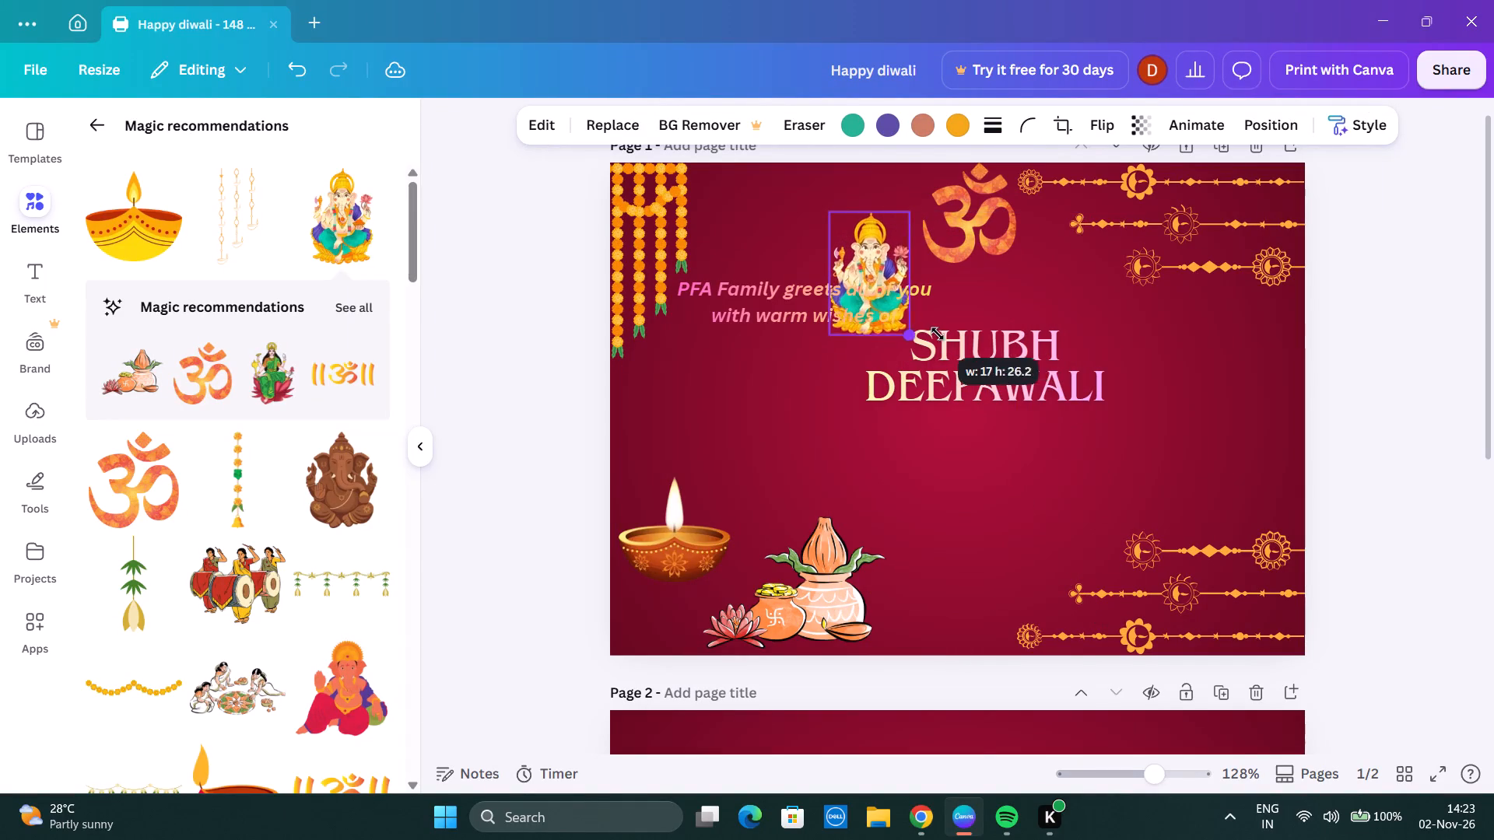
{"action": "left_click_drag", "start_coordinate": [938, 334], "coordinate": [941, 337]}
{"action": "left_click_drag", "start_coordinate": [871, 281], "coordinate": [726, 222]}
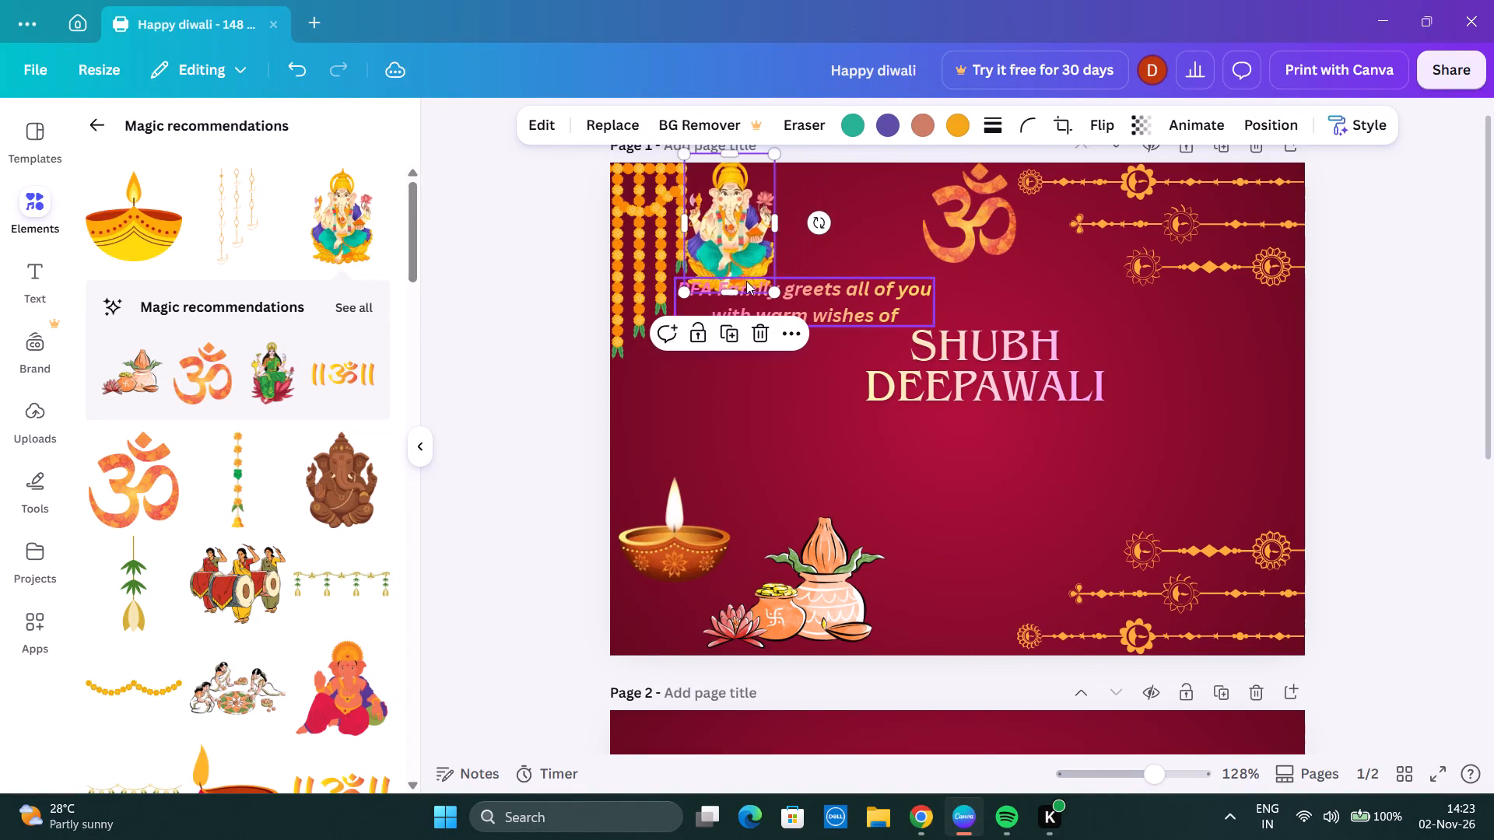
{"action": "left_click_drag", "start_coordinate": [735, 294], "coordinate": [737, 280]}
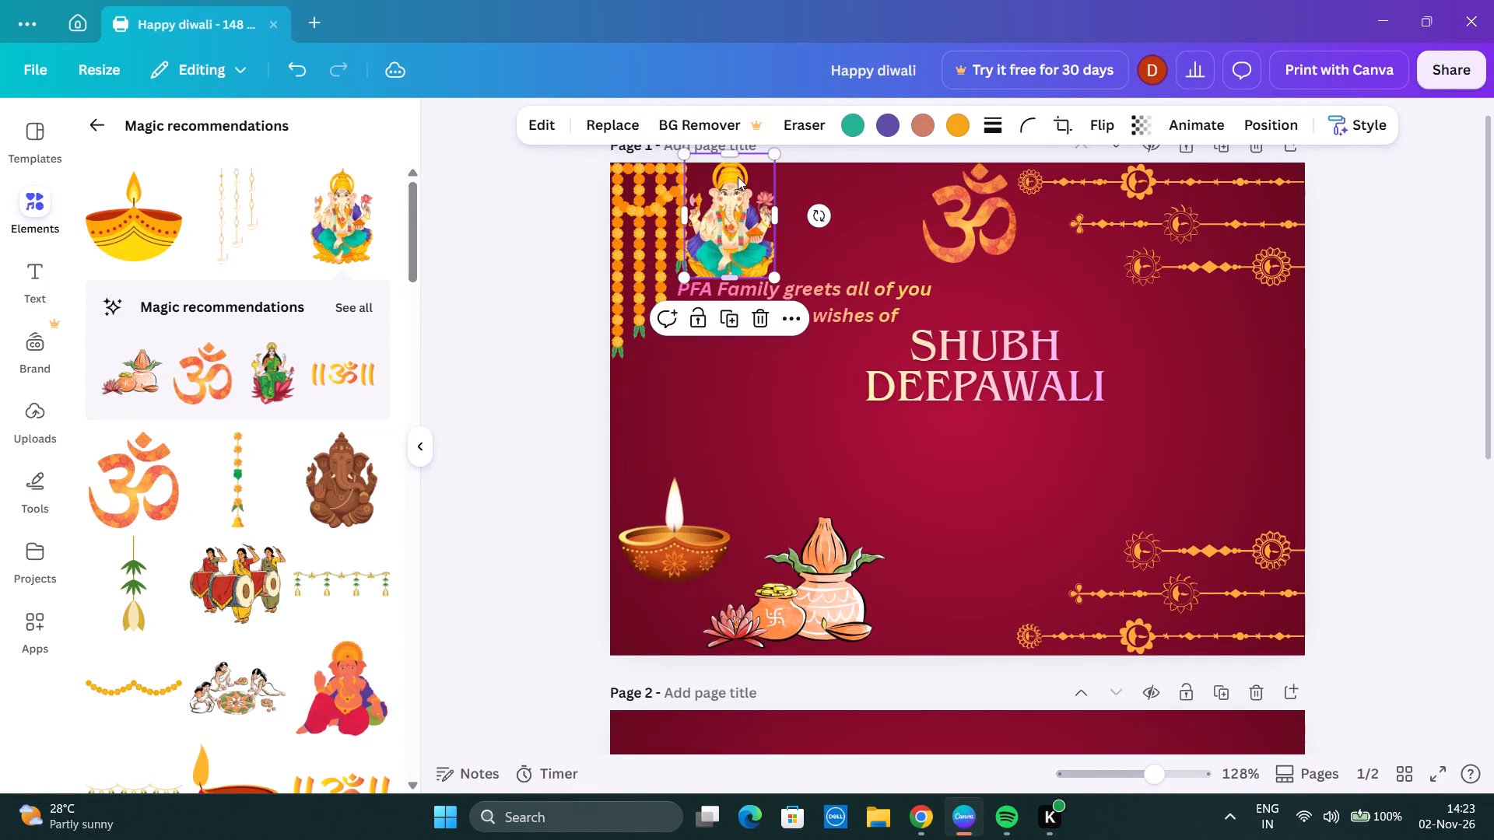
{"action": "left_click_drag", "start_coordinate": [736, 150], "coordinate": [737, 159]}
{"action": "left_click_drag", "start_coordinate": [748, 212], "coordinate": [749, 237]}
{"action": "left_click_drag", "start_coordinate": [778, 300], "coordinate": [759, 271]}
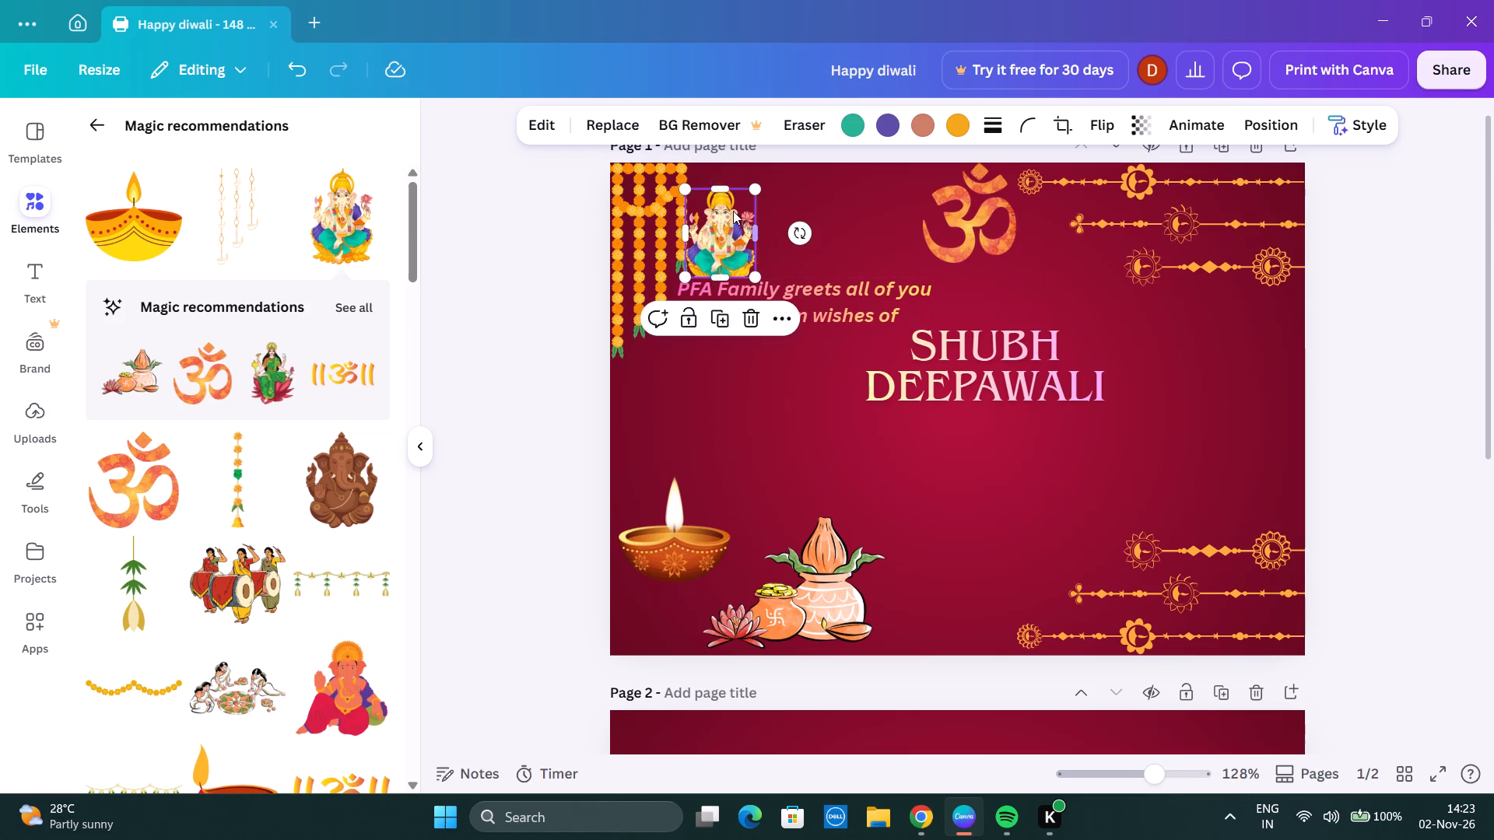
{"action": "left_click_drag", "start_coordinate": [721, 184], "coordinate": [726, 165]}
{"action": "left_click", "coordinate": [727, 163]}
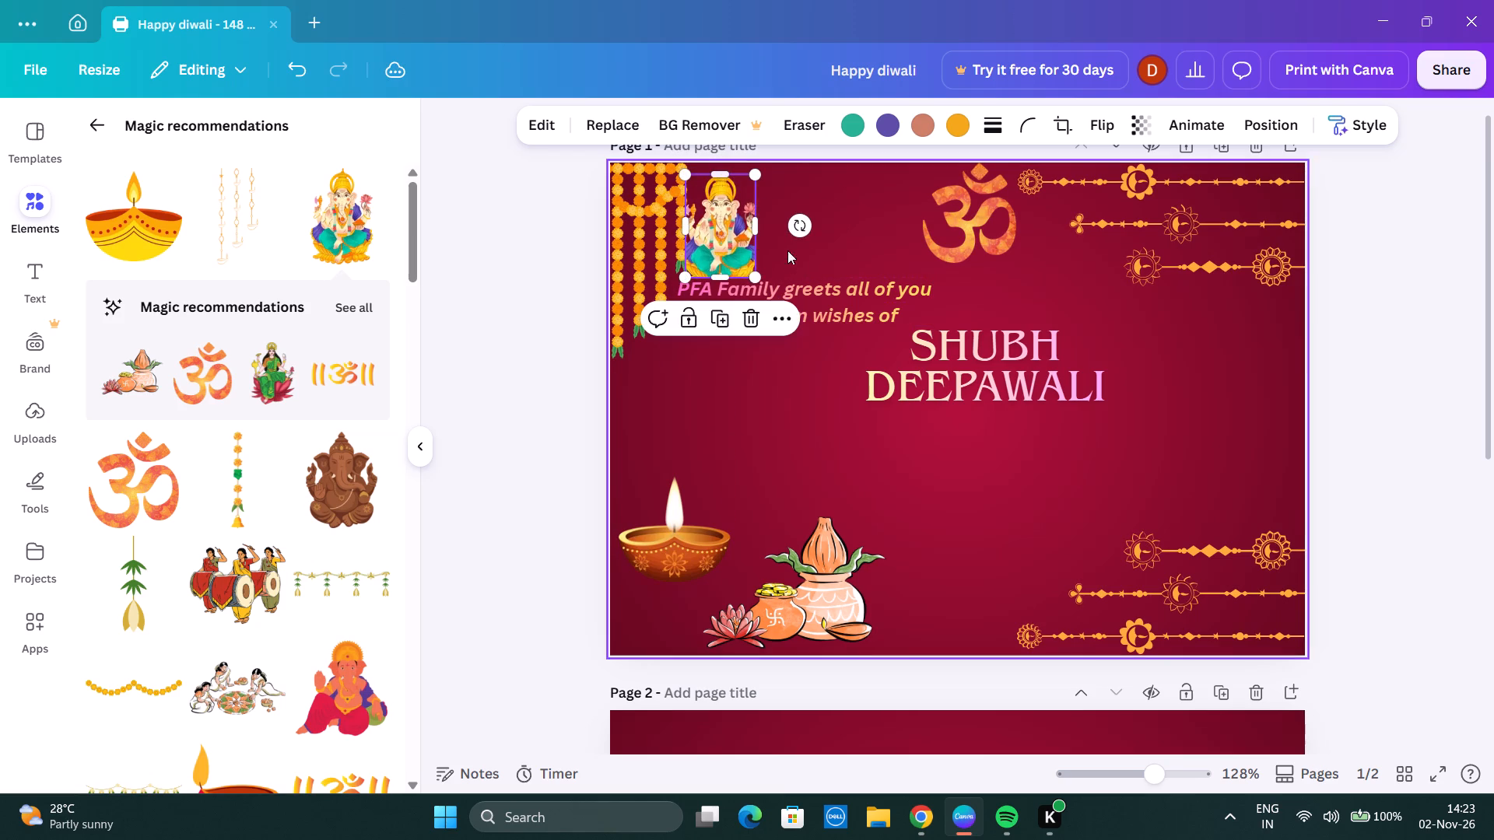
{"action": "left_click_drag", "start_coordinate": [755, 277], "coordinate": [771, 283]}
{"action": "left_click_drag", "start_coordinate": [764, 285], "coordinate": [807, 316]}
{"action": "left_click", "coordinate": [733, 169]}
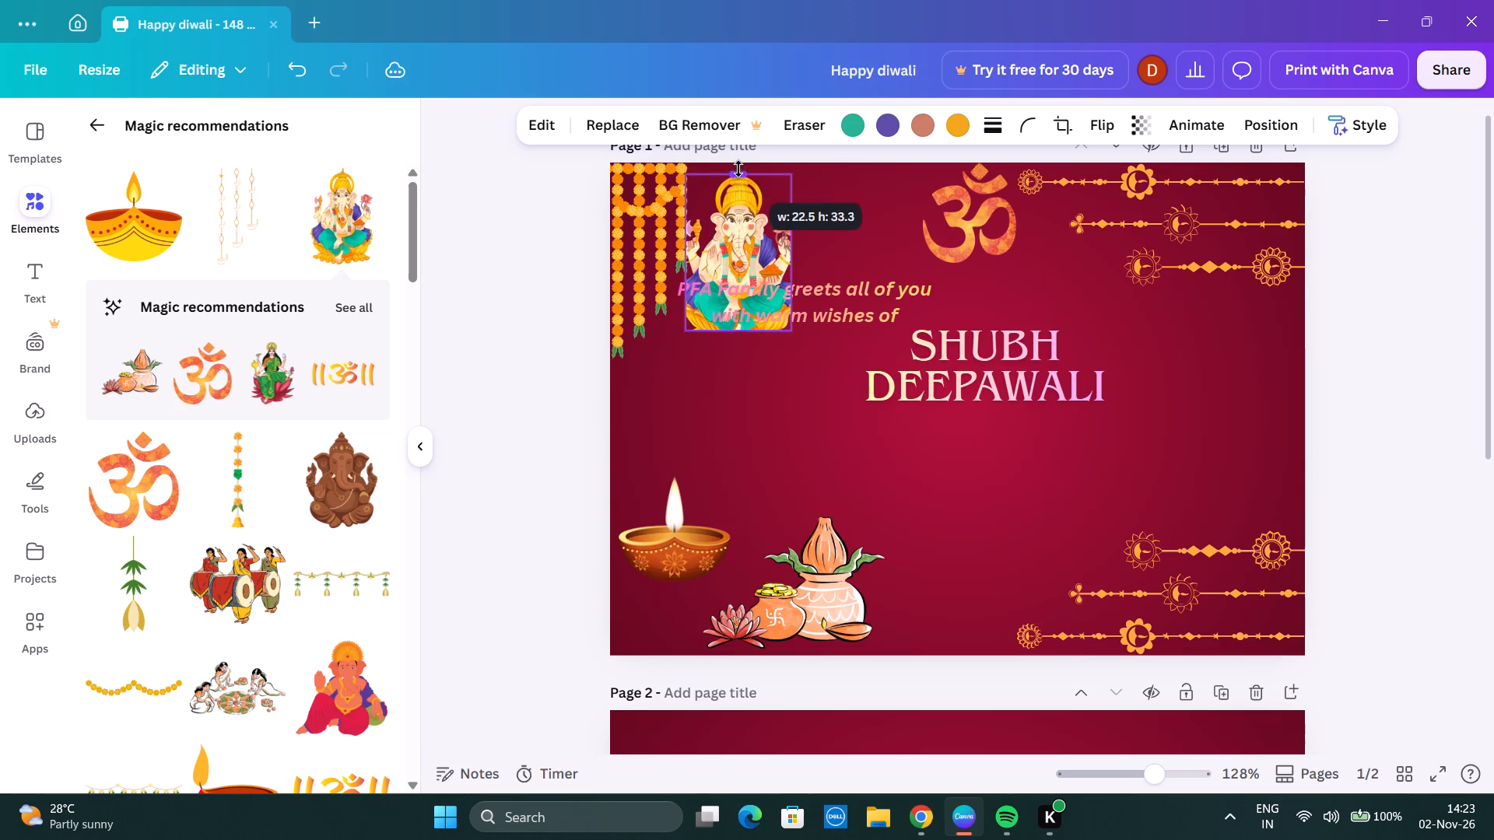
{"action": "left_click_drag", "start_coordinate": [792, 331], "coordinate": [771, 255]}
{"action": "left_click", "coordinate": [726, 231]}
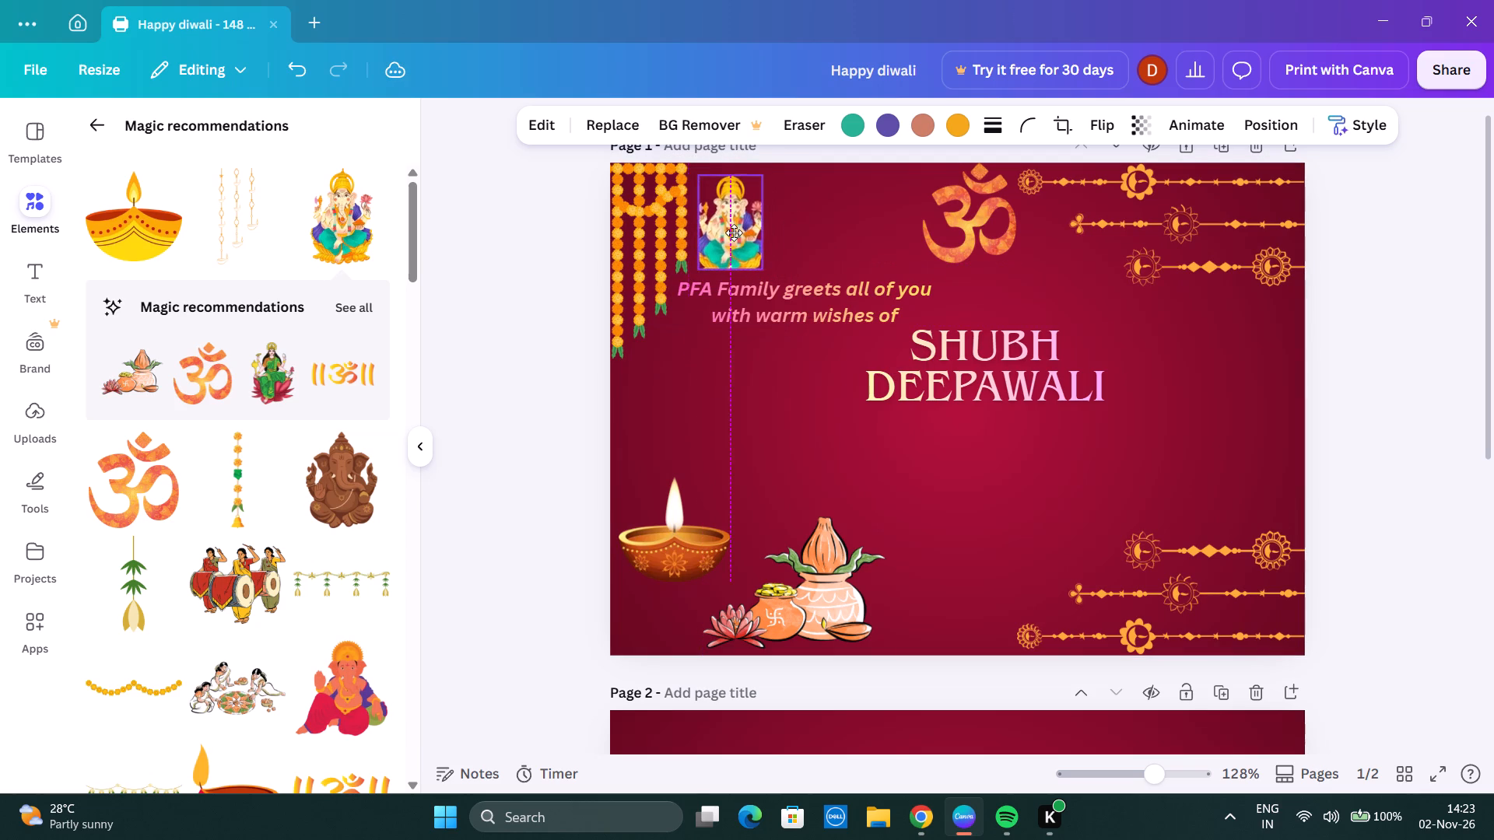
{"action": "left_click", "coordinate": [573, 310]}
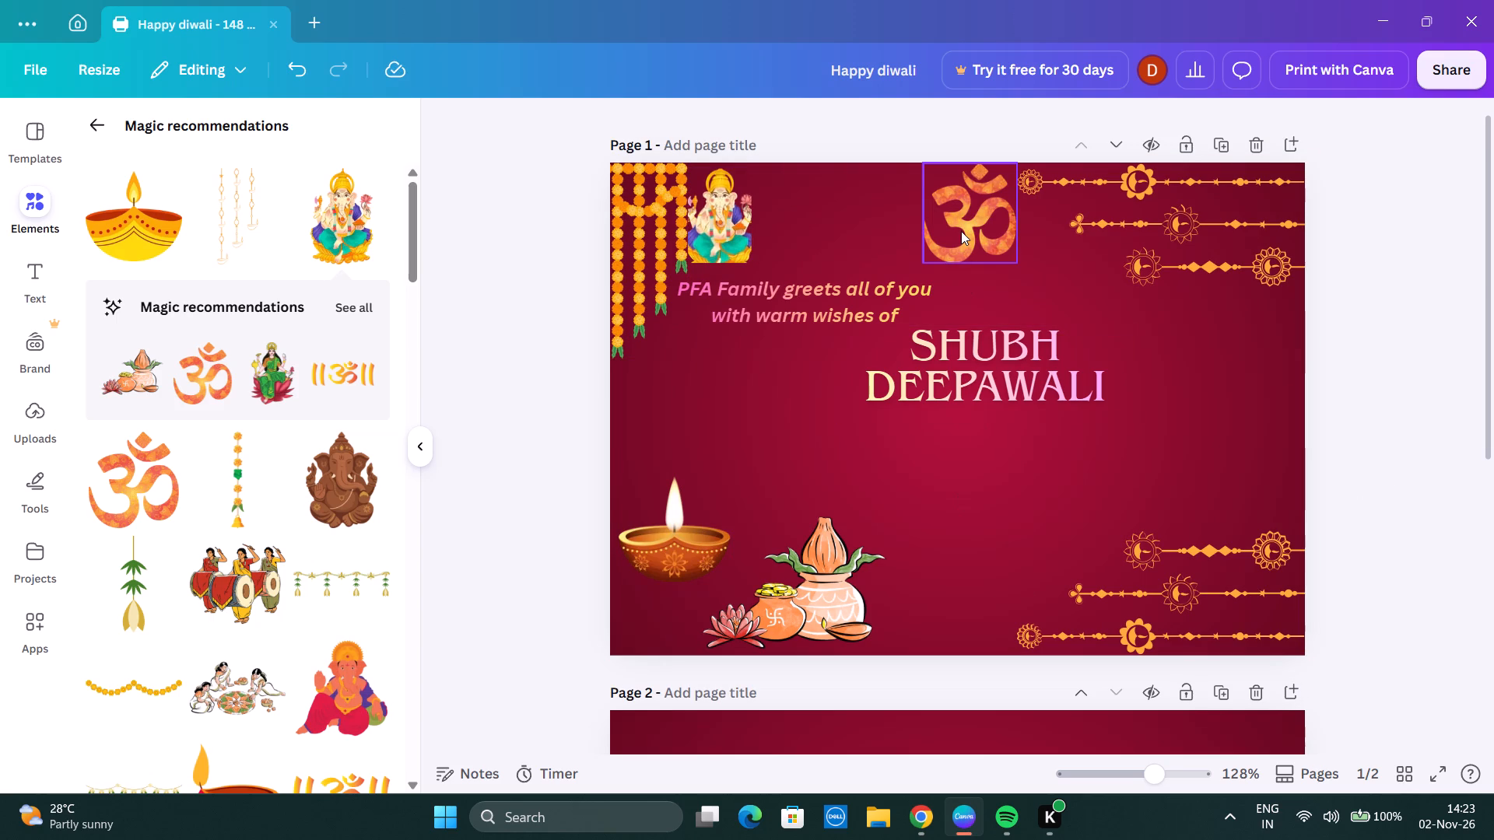
Shift the lotus Ganesha below the wishes message and move the Om symbol beside the marigold garland in its place.
{"action": "left_click_drag", "start_coordinate": [707, 201], "coordinate": [727, 415]}
{"action": "left_click_drag", "start_coordinate": [959, 223], "coordinate": [728, 227]}
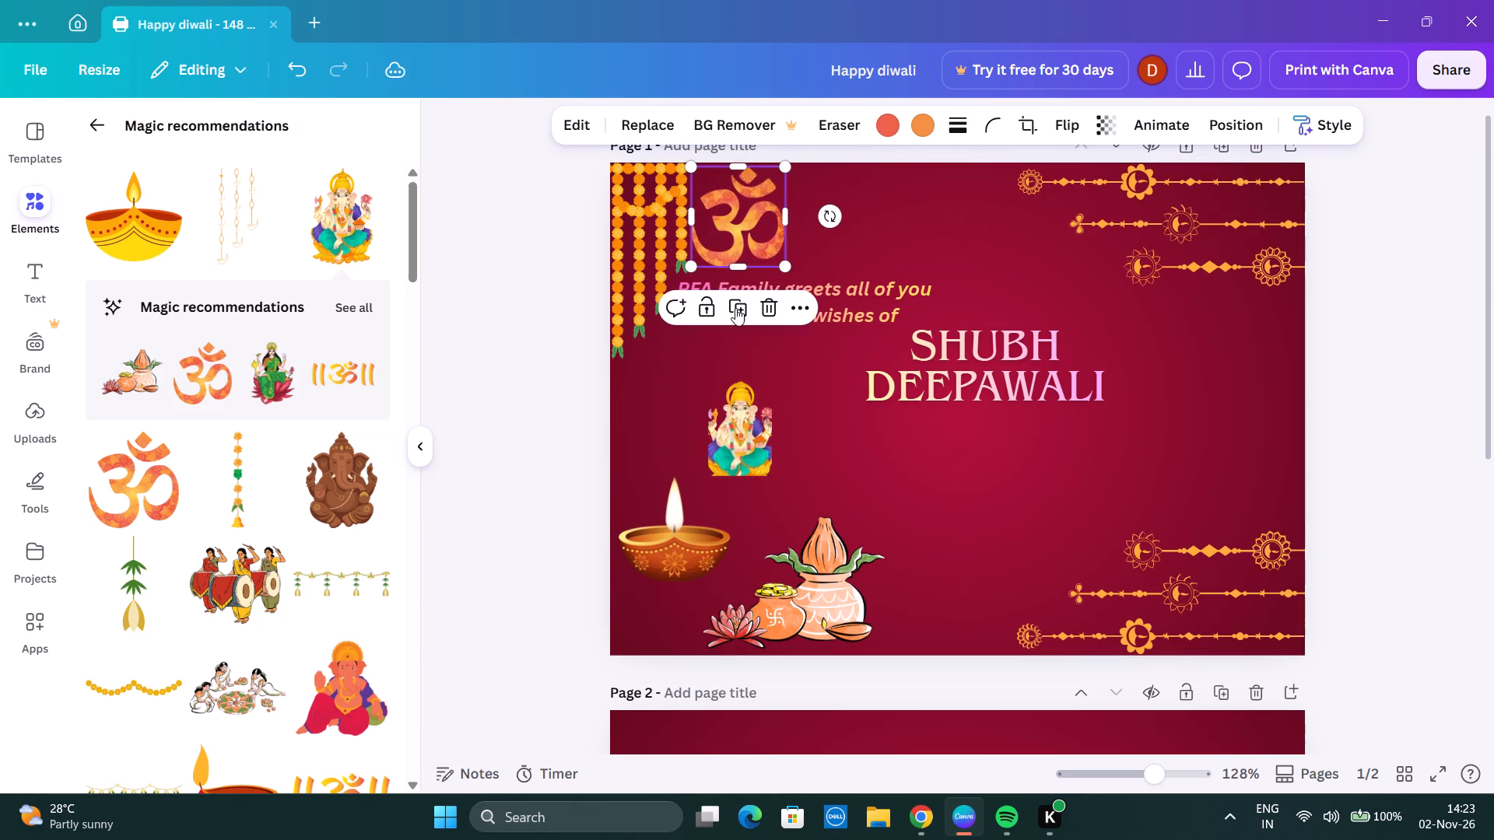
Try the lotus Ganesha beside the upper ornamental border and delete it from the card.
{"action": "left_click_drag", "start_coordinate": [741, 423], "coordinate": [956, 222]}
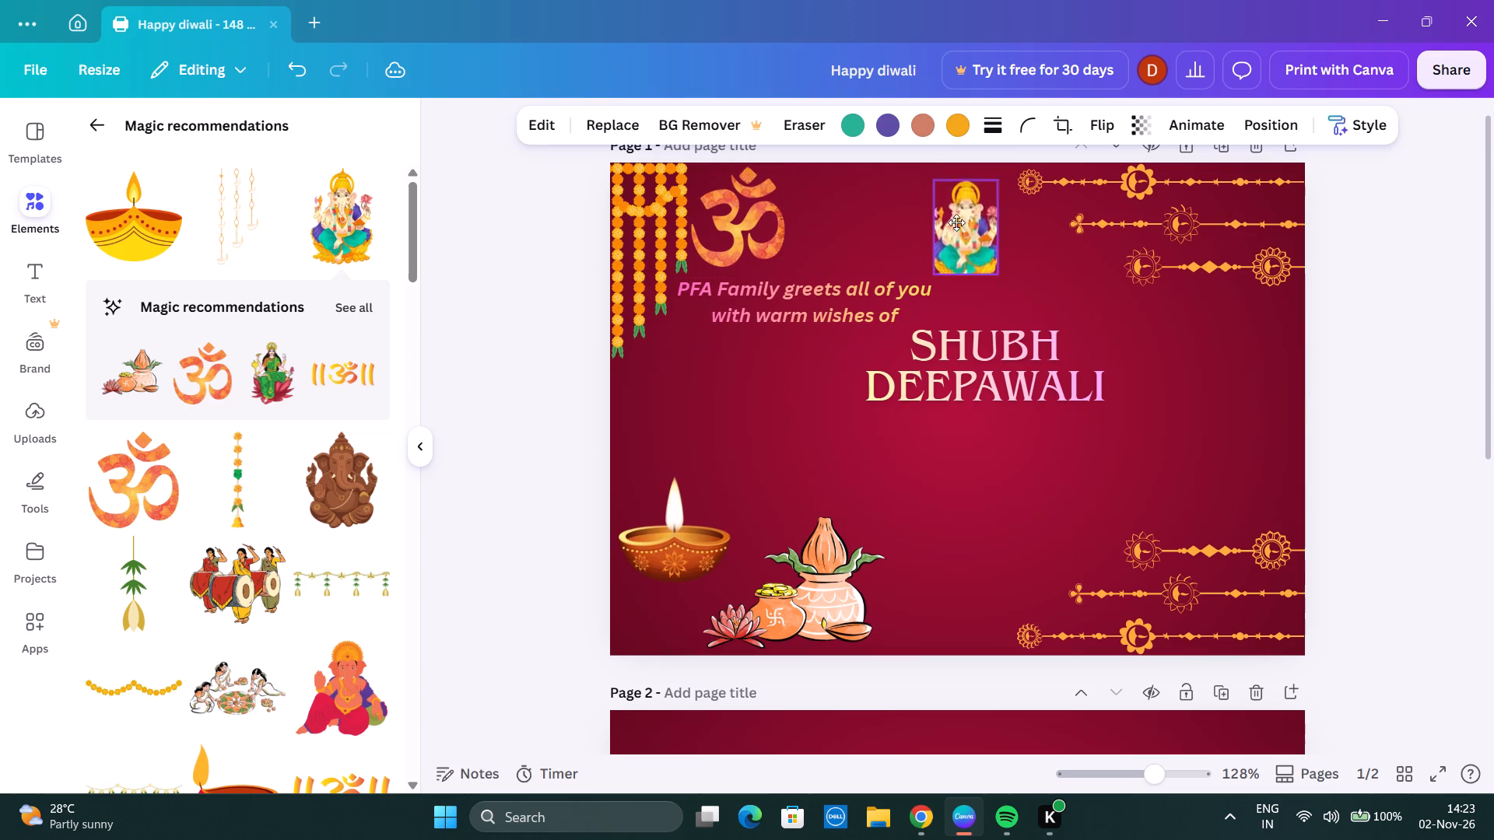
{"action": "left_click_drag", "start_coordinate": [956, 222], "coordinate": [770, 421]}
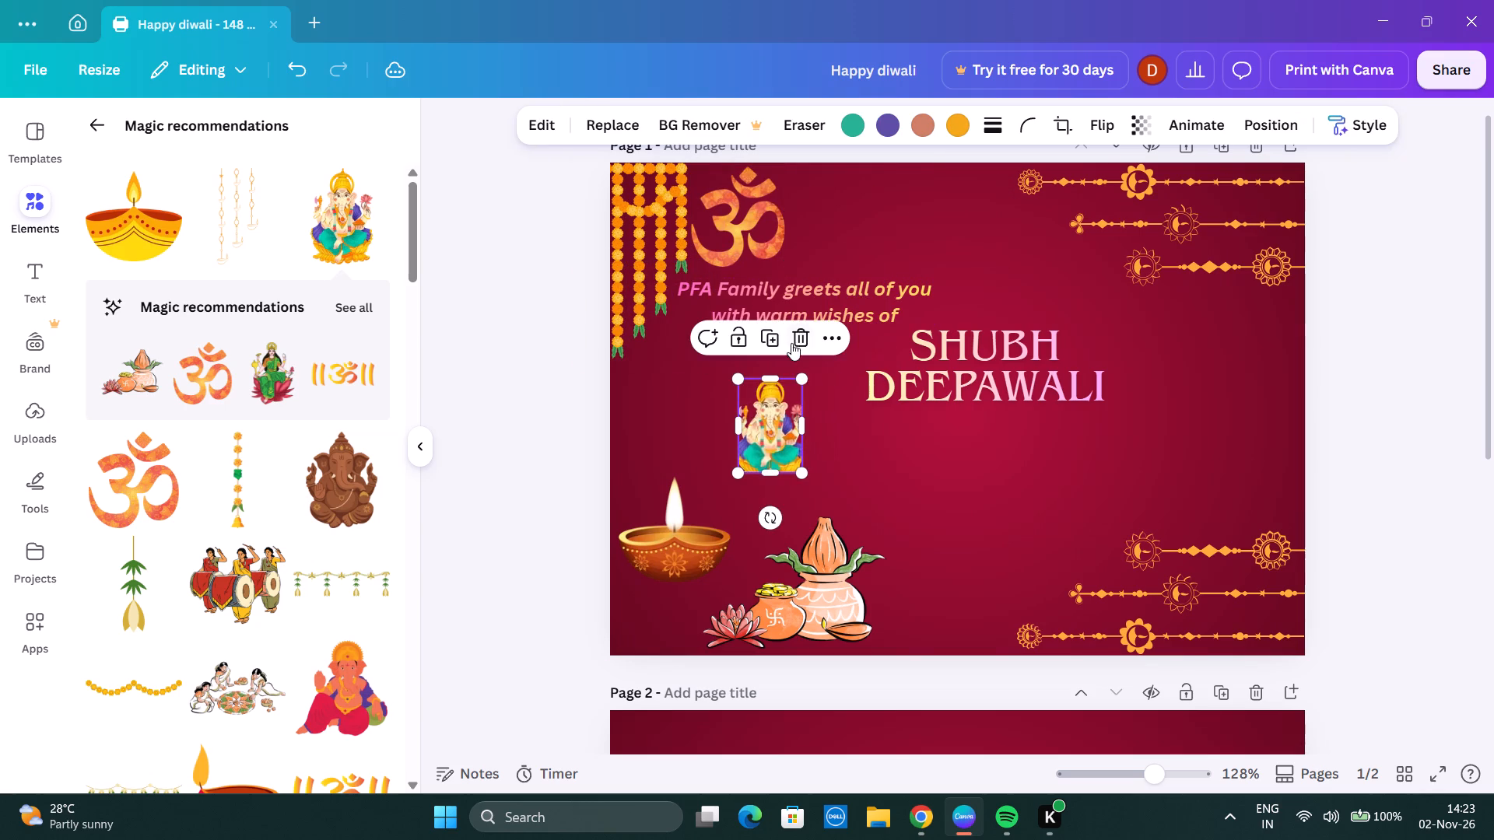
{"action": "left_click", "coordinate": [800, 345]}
Add the orange Ganesha in red clothing, shrink it to about 22 mm wide and place it above the greeting beside the upper ornamental border.
{"action": "scroll", "coordinate": [298, 295], "scroll_direction": "down", "scroll_amount": 3}
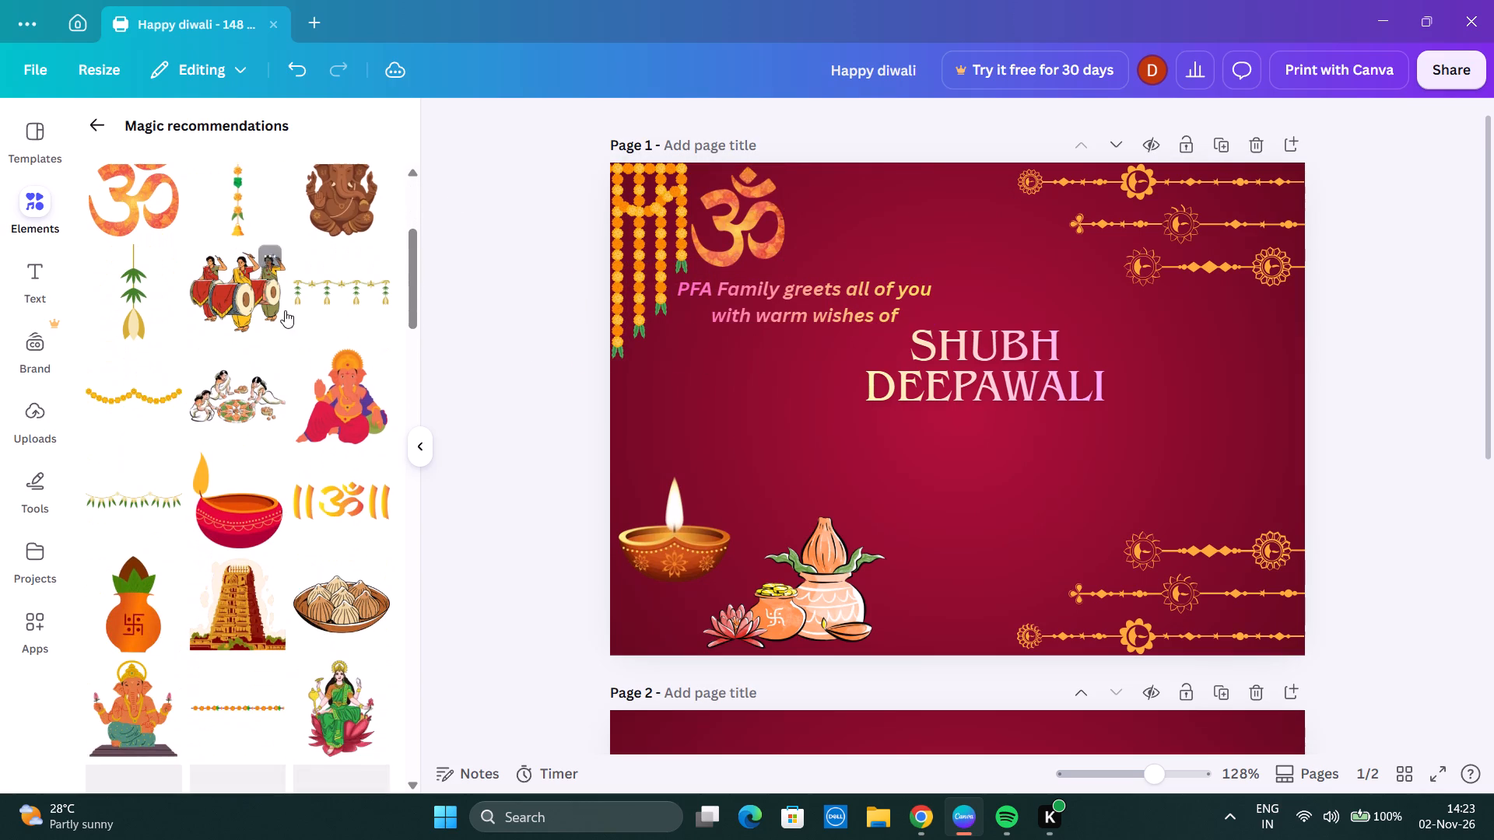
{"action": "scroll", "coordinate": [348, 380], "scroll_direction": "down", "scroll_amount": 2}
{"action": "scroll", "coordinate": [362, 401], "scroll_direction": "up", "scroll_amount": 1}
{"action": "left_click", "coordinate": [335, 280]}
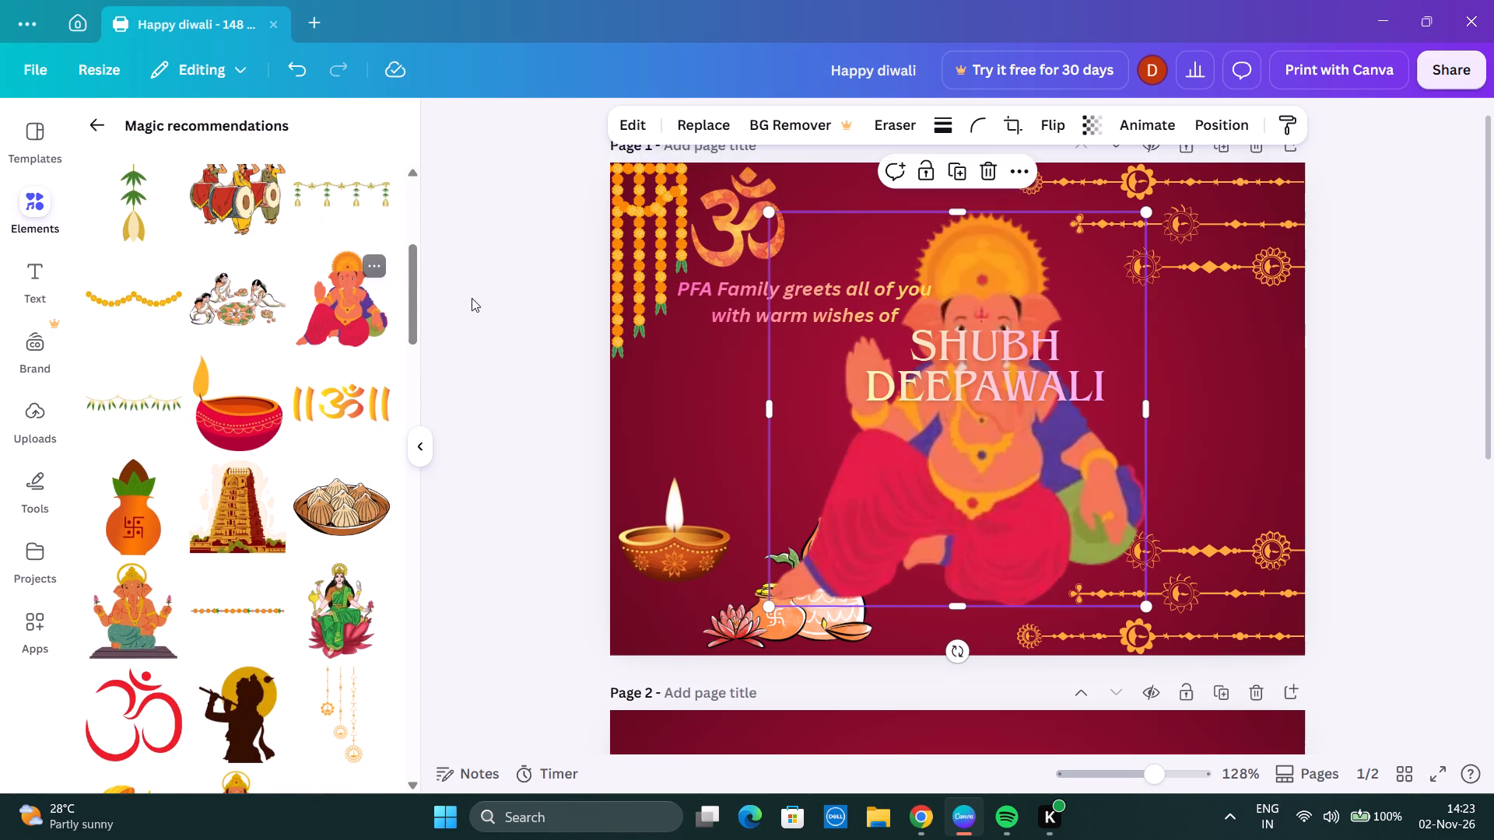
{"action": "left_click_drag", "start_coordinate": [1149, 606], "coordinate": [951, 418]}
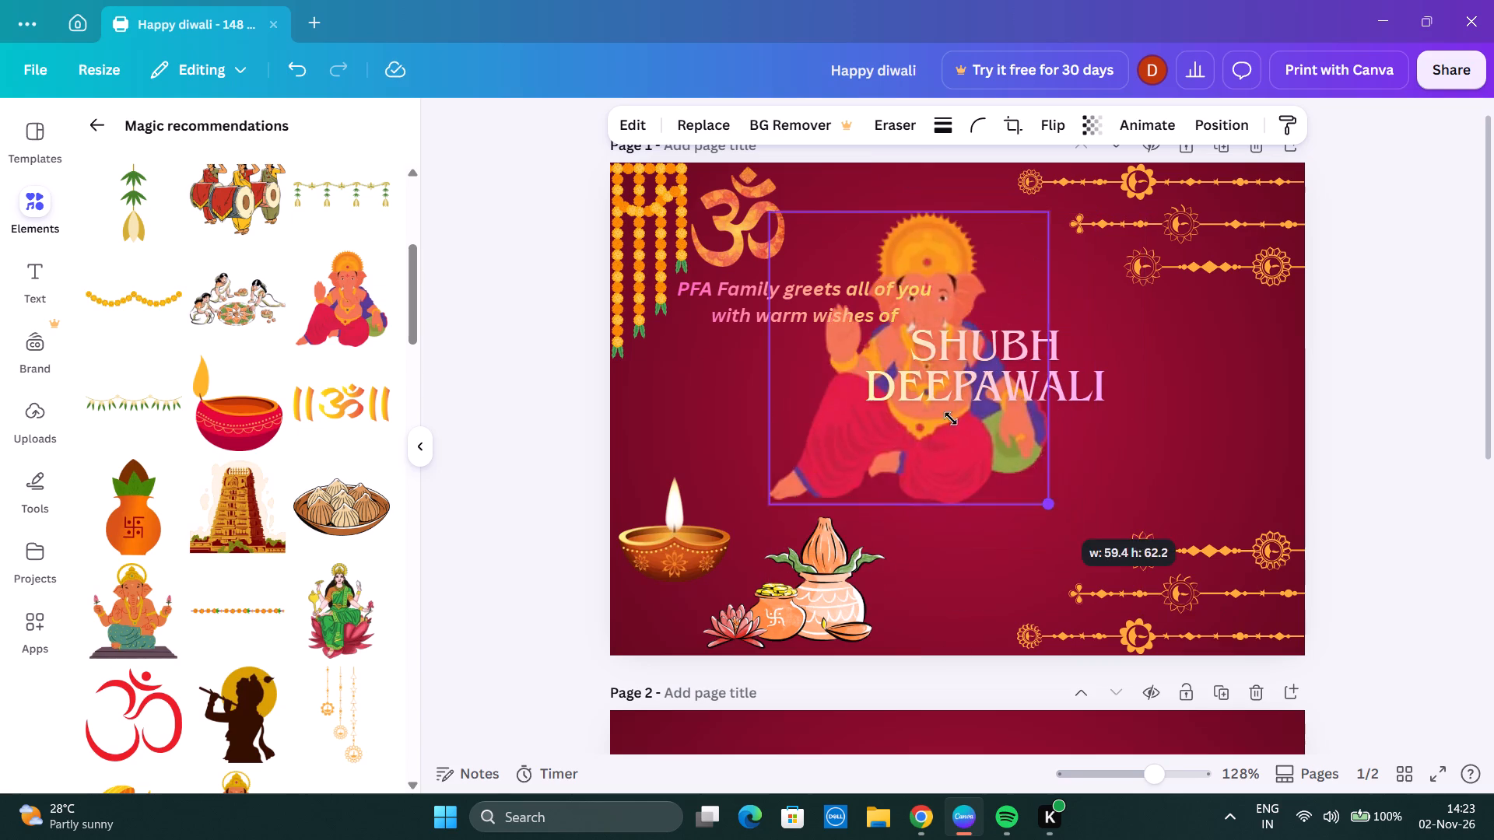
{"action": "left_click_drag", "start_coordinate": [951, 418], "coordinate": [879, 341]}
{"action": "left_click_drag", "start_coordinate": [823, 257], "coordinate": [949, 211]}
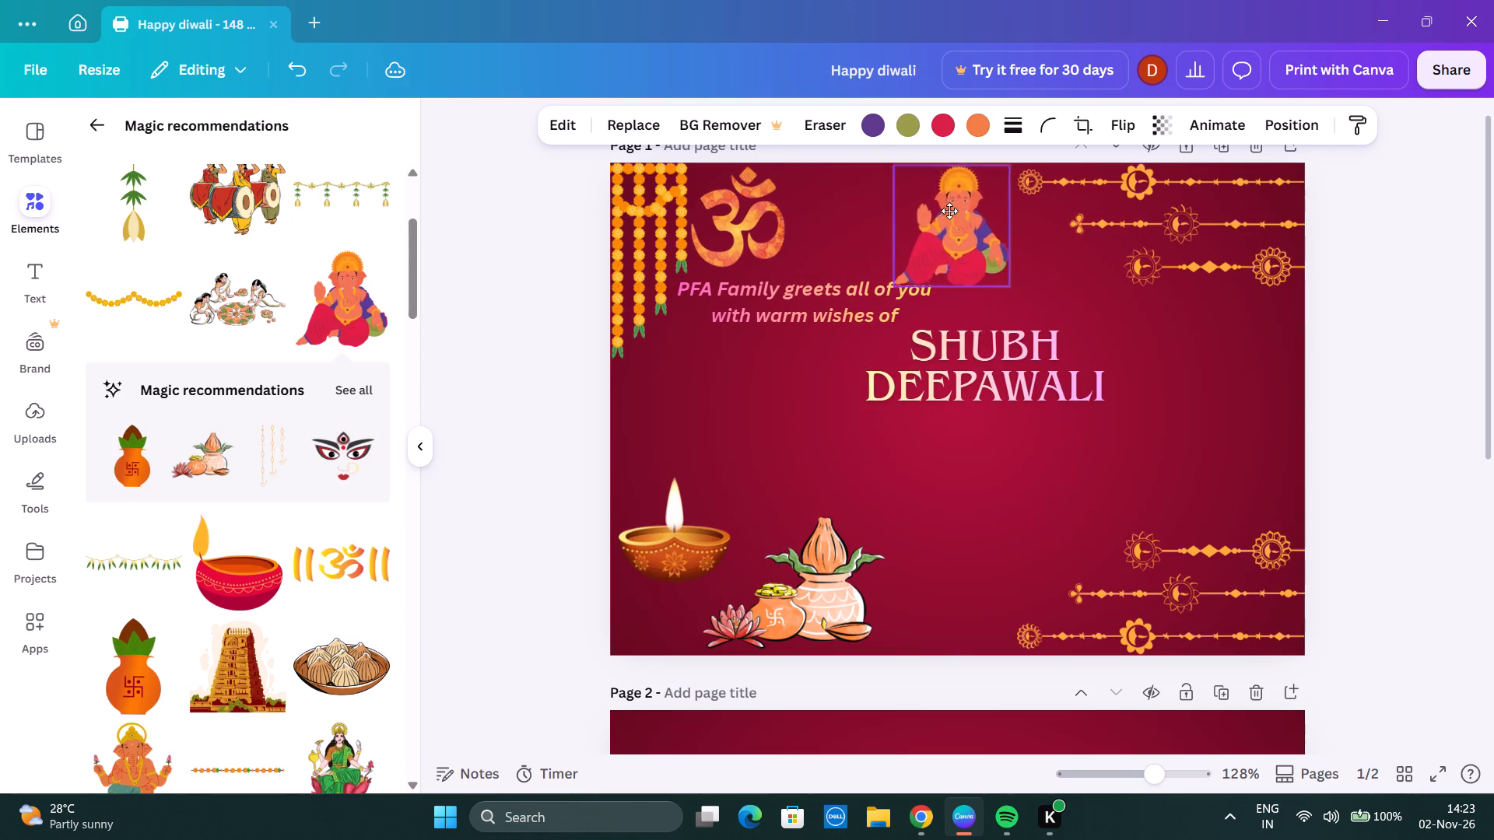
{"action": "left_click_drag", "start_coordinate": [949, 211], "coordinate": [958, 206]}
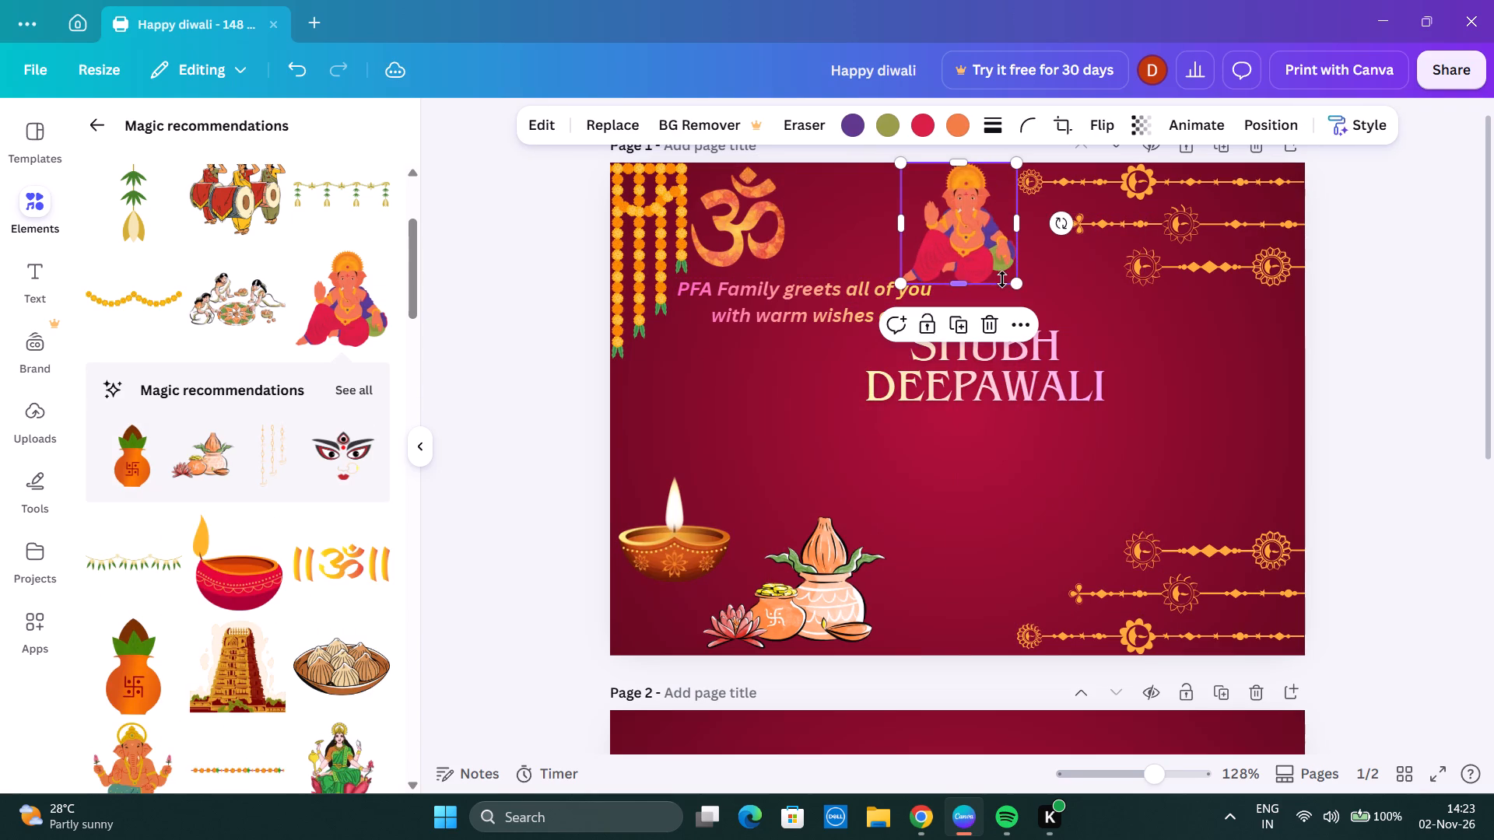
{"action": "left_click_drag", "start_coordinate": [903, 168], "coordinate": [918, 173]}
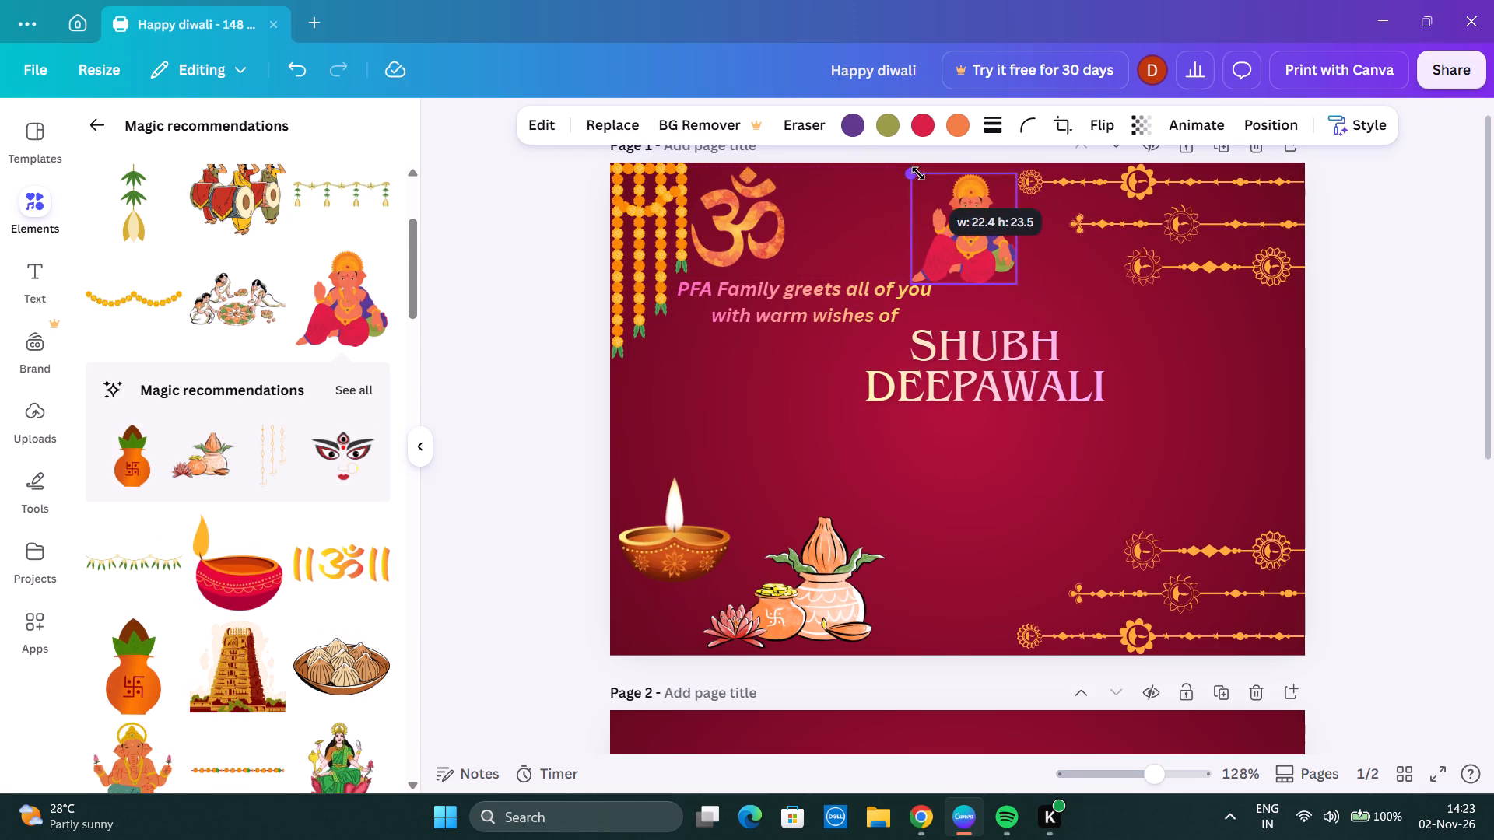
{"action": "left_click_drag", "start_coordinate": [918, 173], "coordinate": [921, 174]}
{"action": "left_click_drag", "start_coordinate": [954, 215], "coordinate": [959, 207]}
{"action": "left_click", "coordinate": [573, 393]}
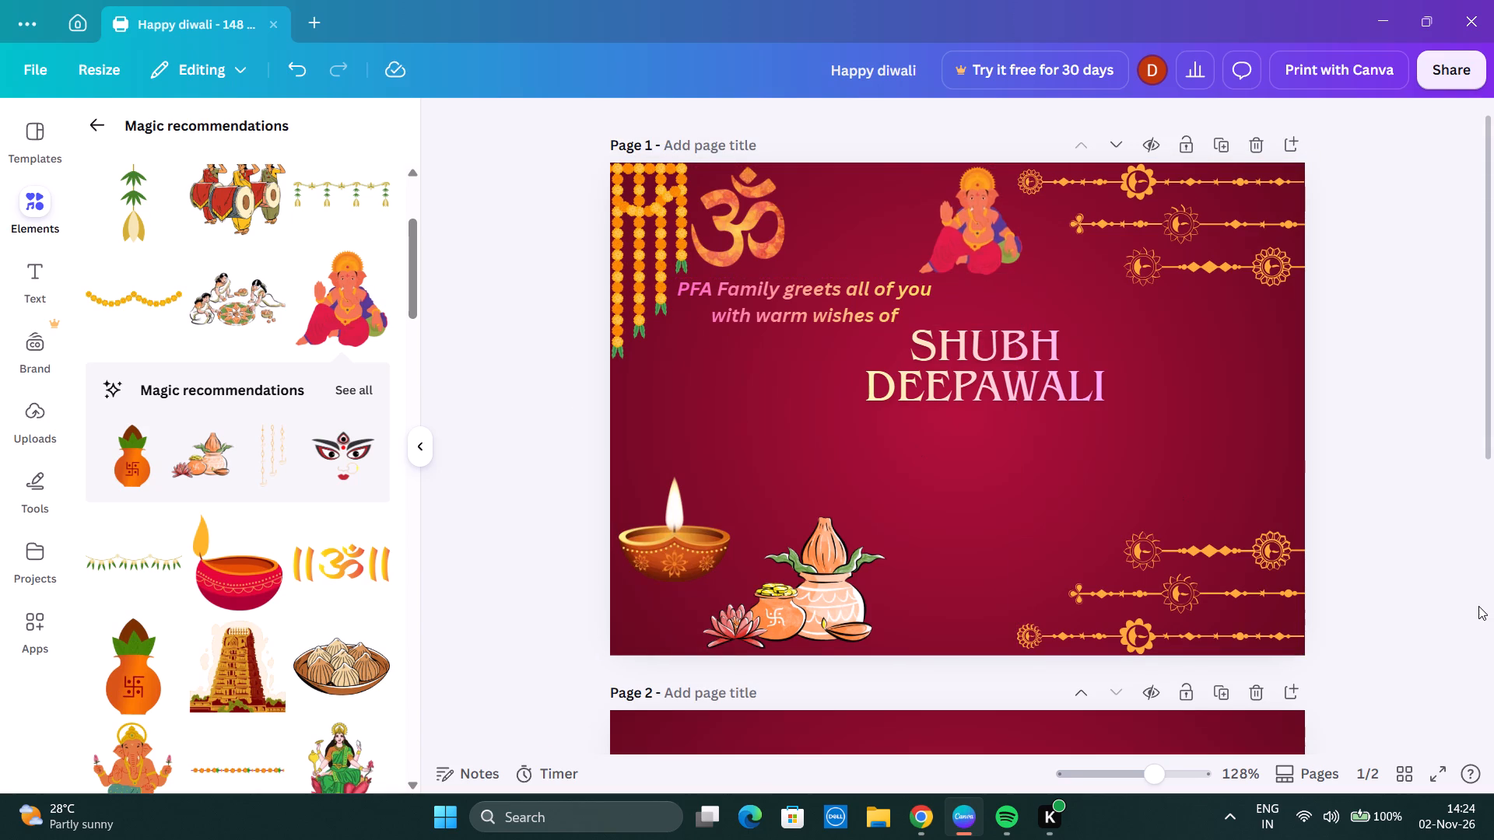
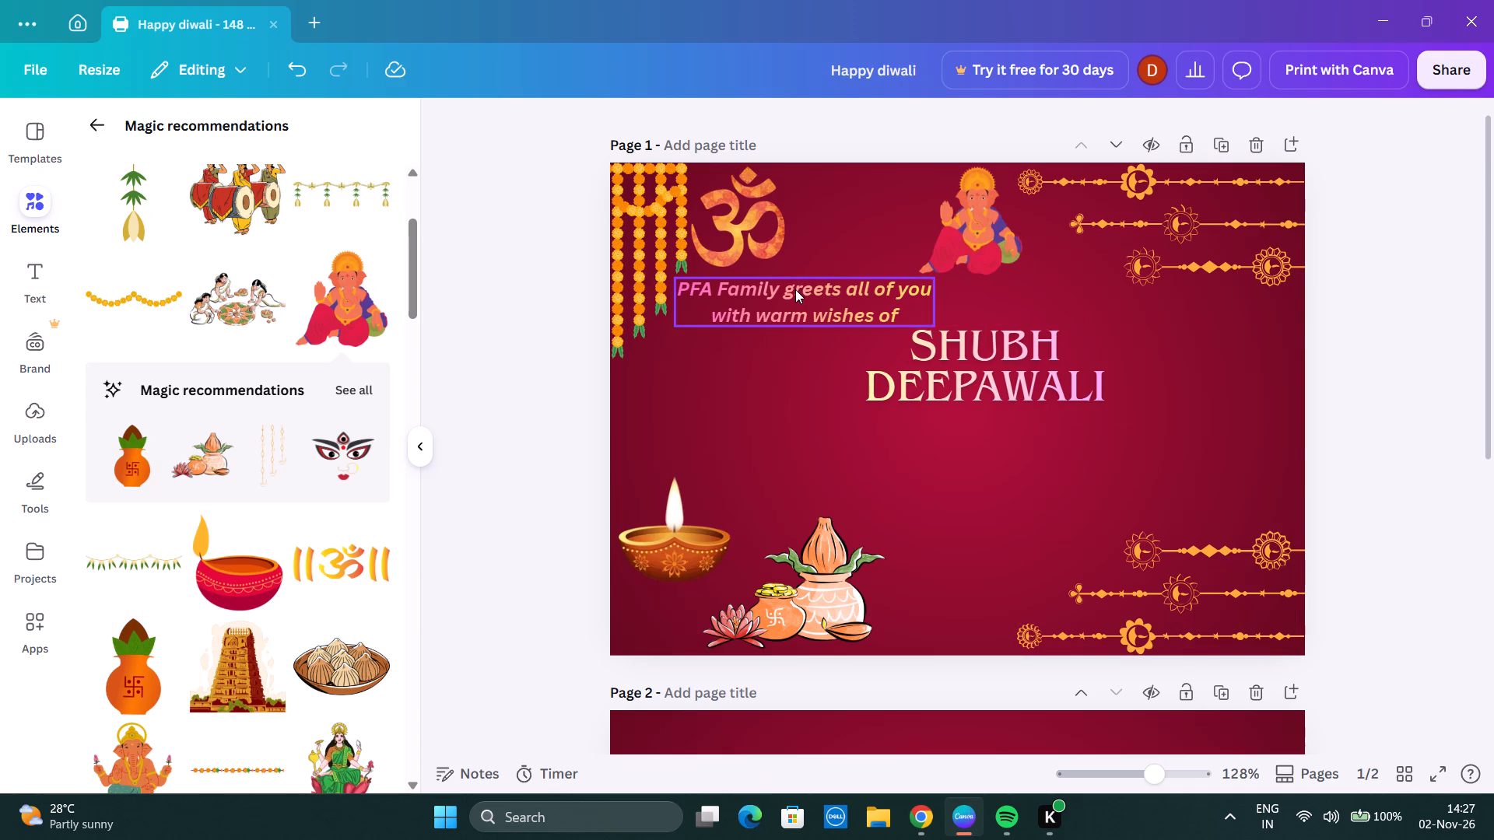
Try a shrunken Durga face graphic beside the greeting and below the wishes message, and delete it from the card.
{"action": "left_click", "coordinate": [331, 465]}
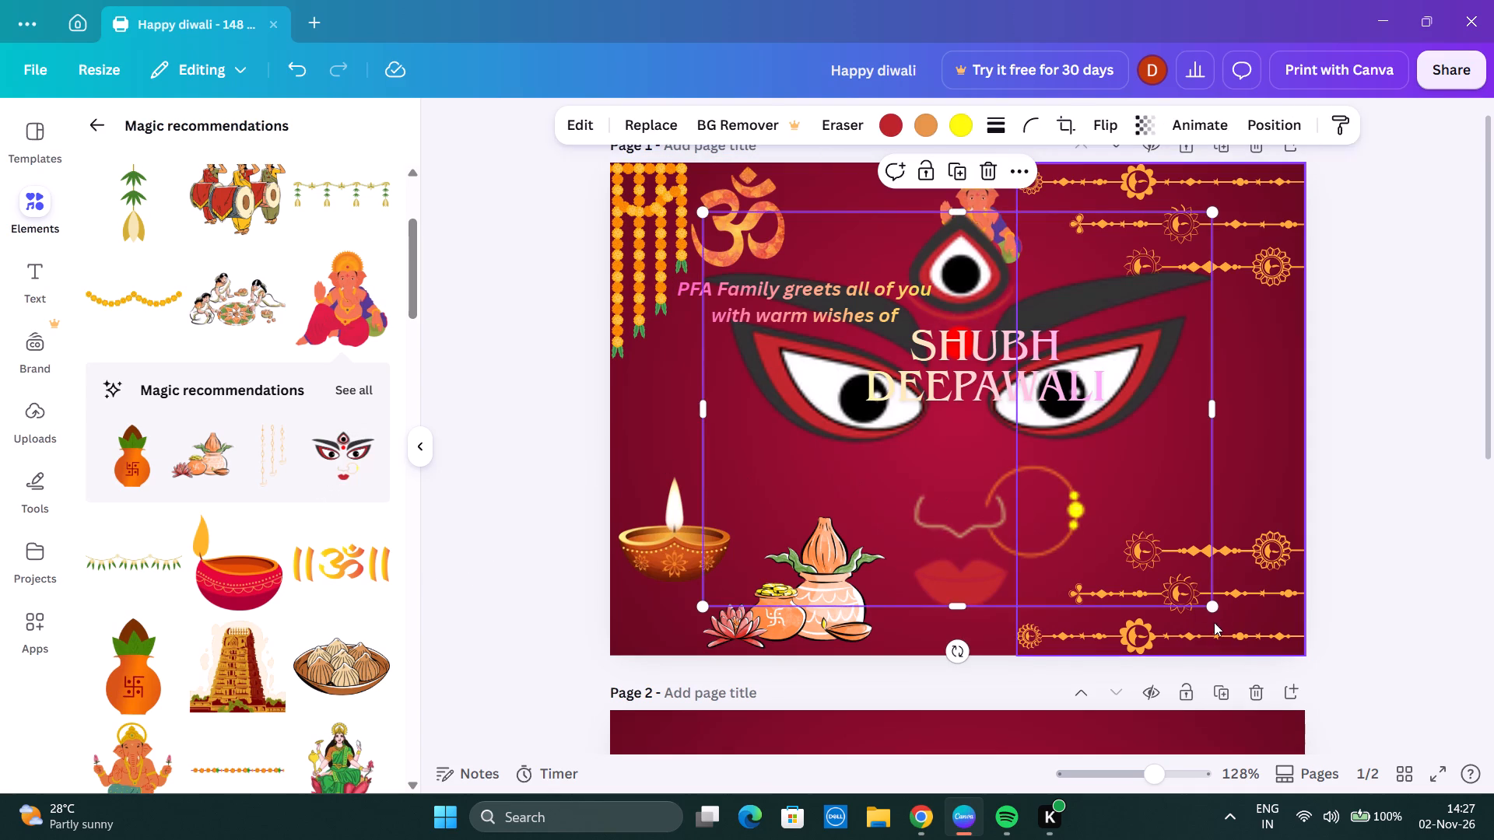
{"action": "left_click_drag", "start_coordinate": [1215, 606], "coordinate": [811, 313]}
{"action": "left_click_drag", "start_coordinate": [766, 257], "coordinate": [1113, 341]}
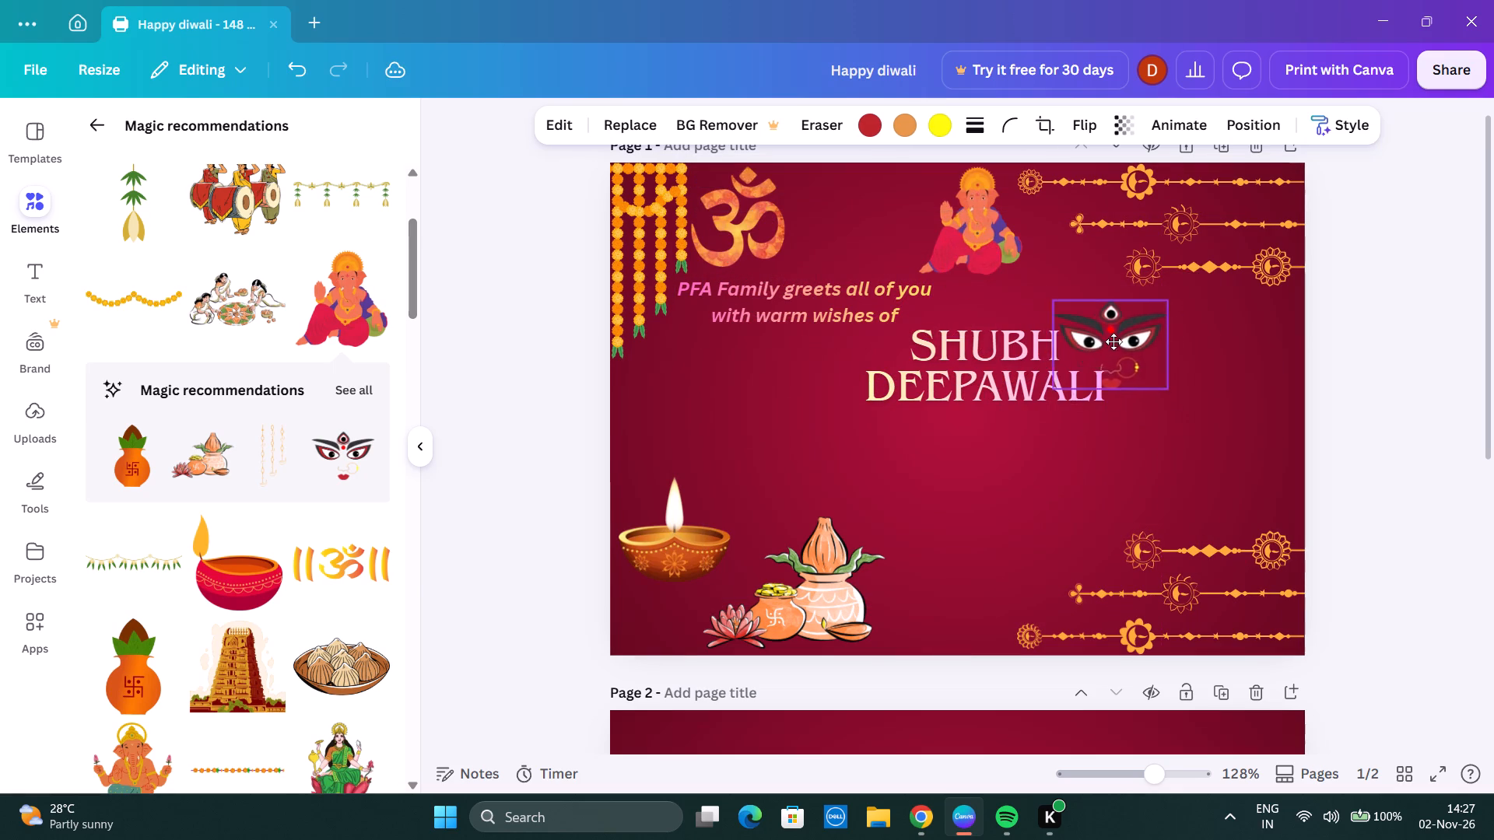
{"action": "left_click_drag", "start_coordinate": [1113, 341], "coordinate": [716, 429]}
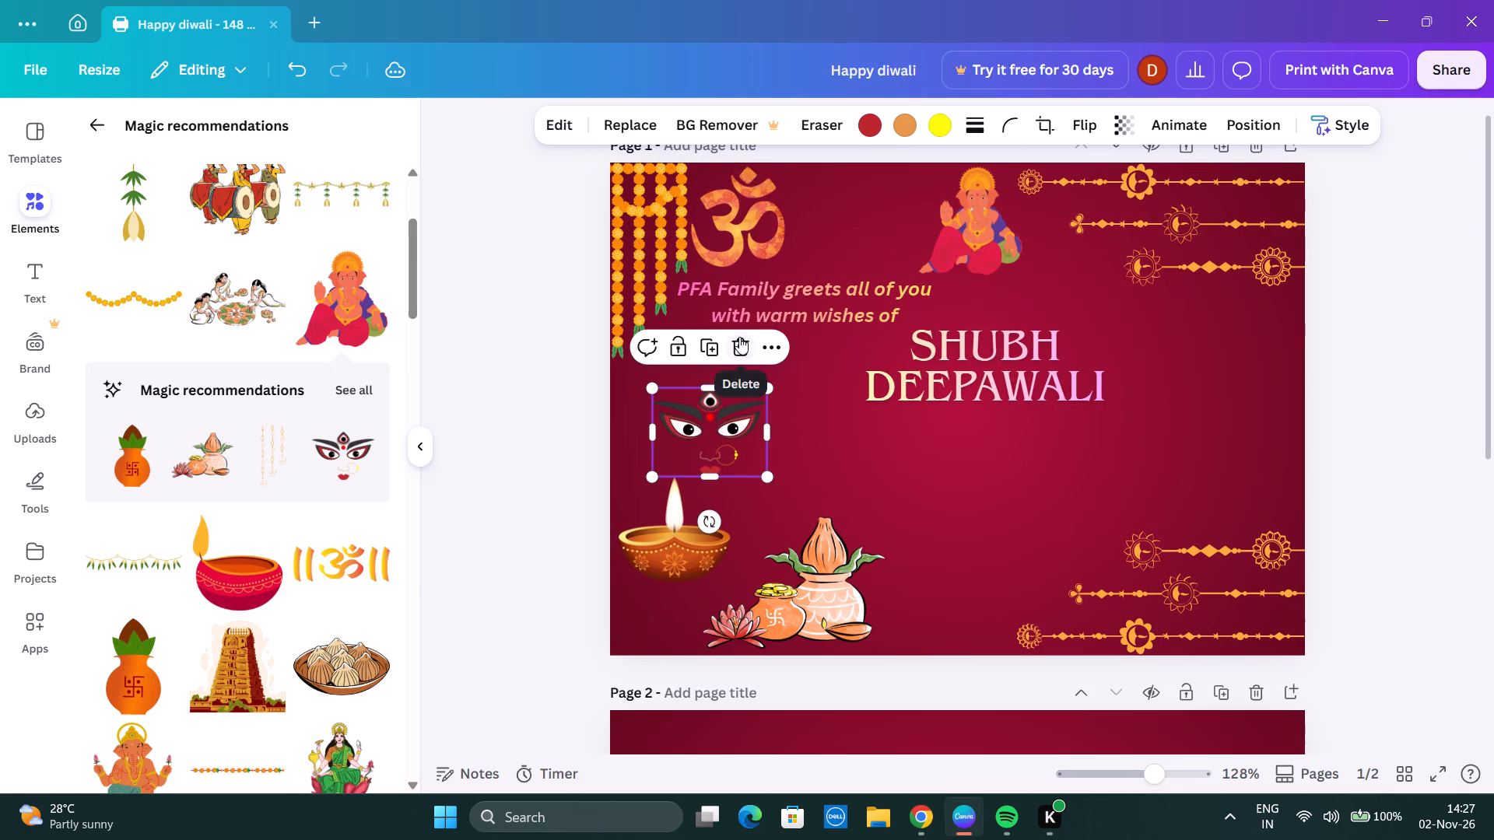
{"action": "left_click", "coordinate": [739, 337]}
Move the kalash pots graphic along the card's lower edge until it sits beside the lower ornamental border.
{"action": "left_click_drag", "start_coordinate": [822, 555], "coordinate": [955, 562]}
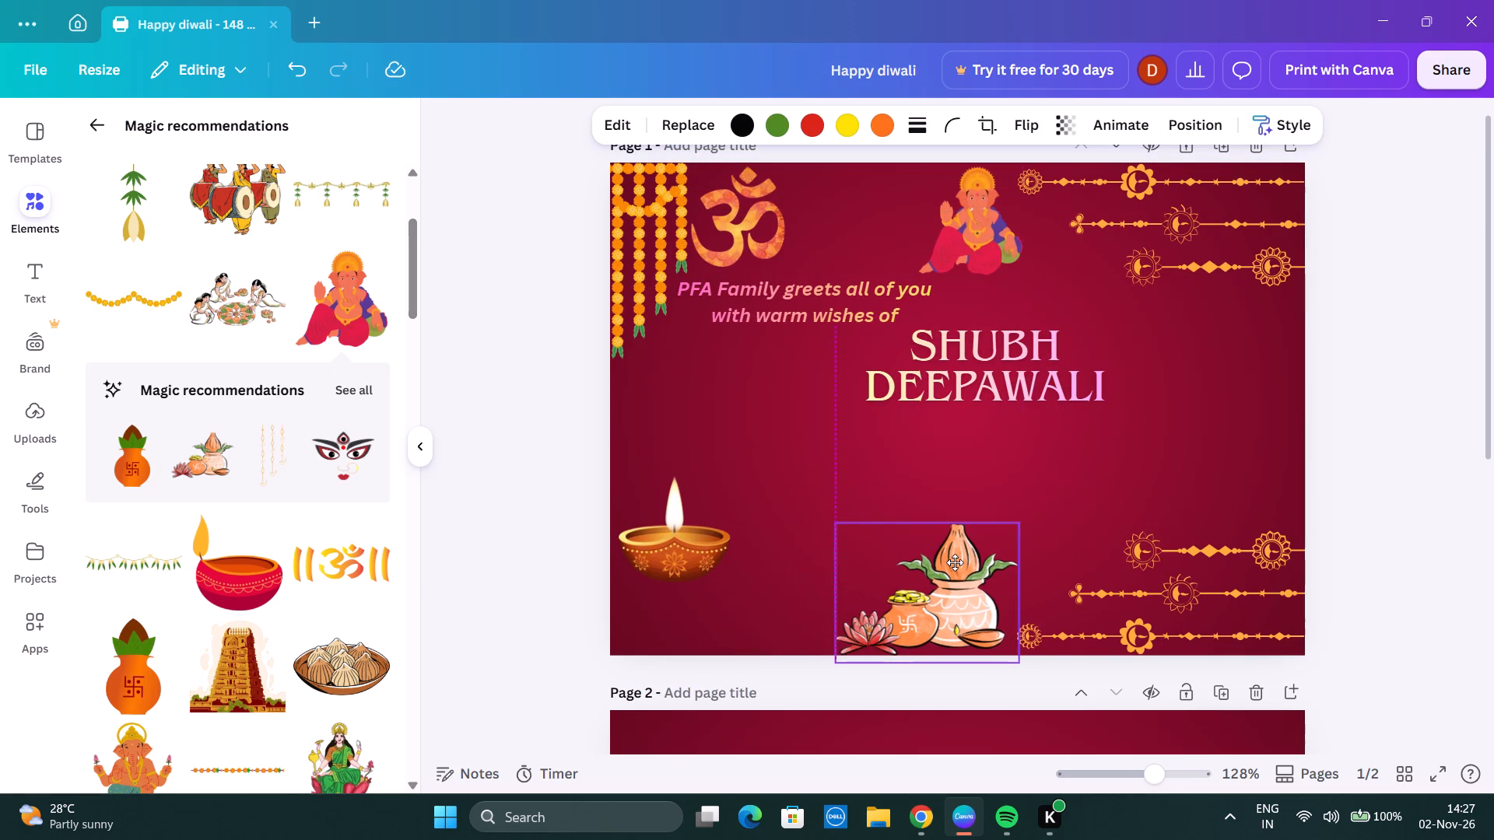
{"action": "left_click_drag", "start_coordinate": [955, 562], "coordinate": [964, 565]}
Move the lit diya from the card's lower corner to just below the end of the "SHUBH DEEPAWALI" greeting.
{"action": "left_click_drag", "start_coordinate": [672, 537], "coordinate": [1141, 432]}
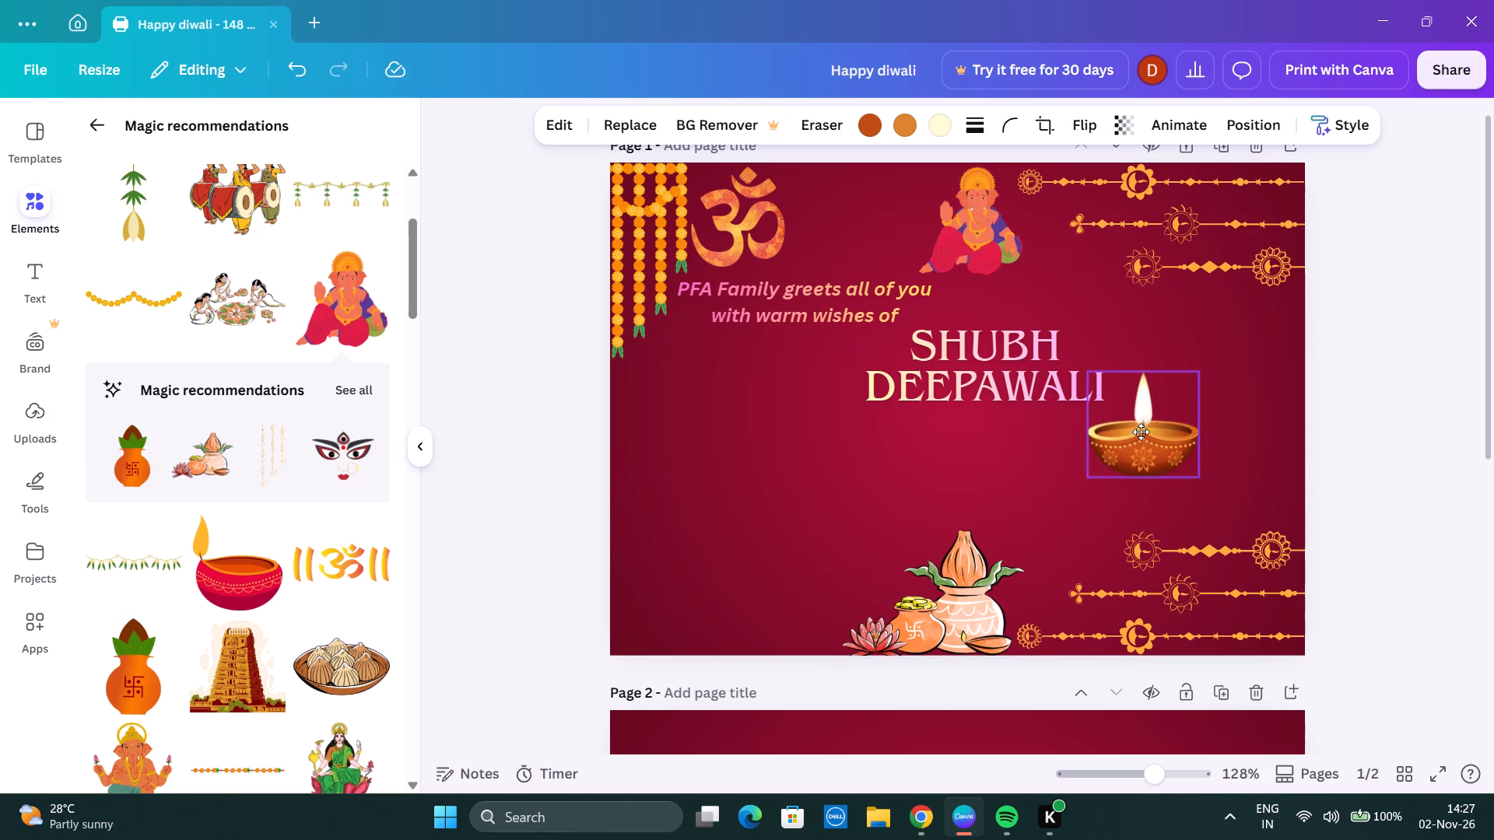
{"action": "left_click_drag", "start_coordinate": [1141, 432], "coordinate": [1149, 432]}
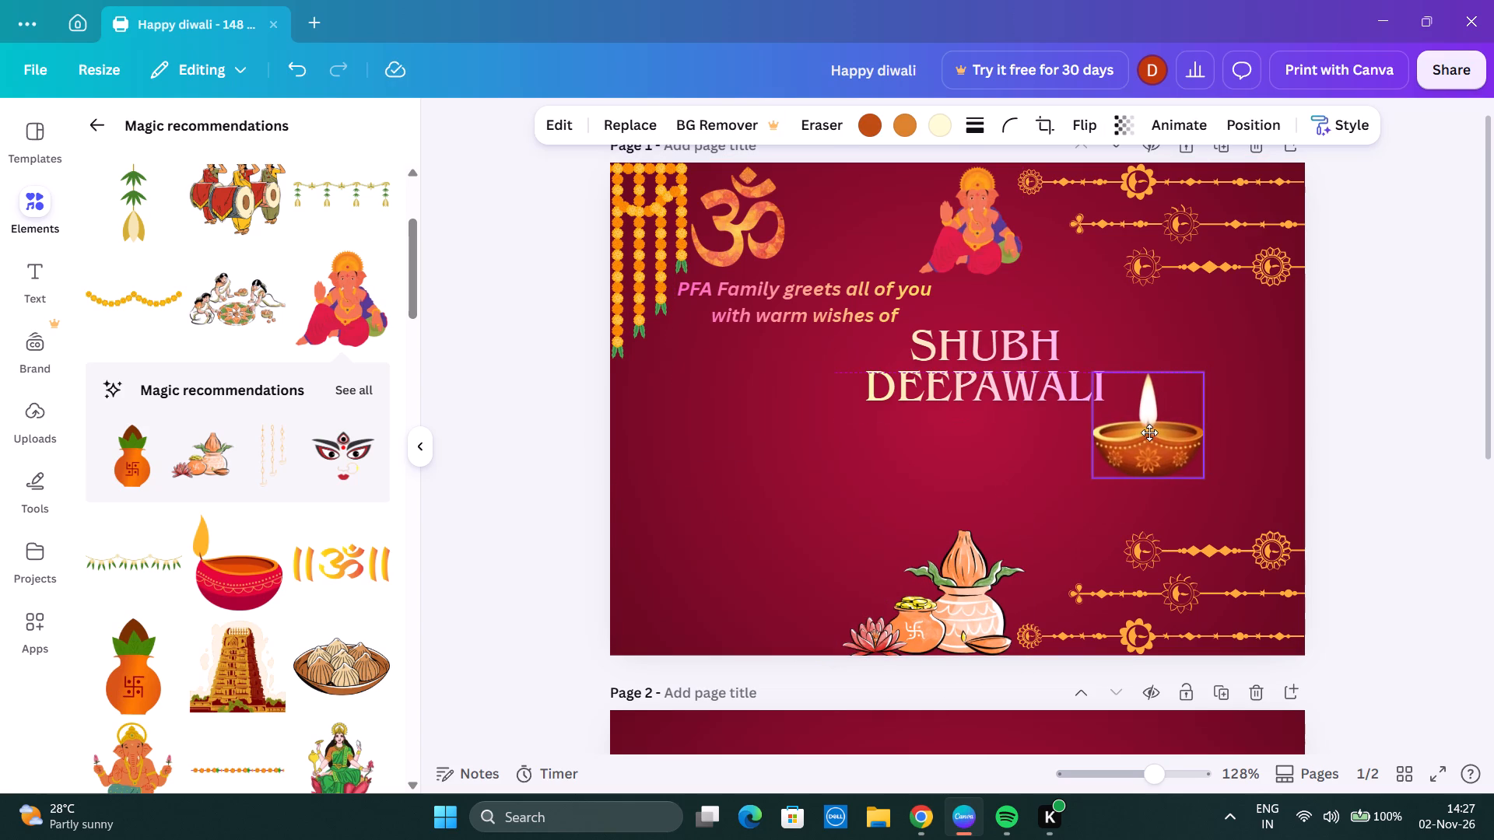
{"action": "left_click_drag", "start_coordinate": [1149, 432], "coordinate": [1156, 432]}
{"action": "left_click", "coordinate": [571, 460]}
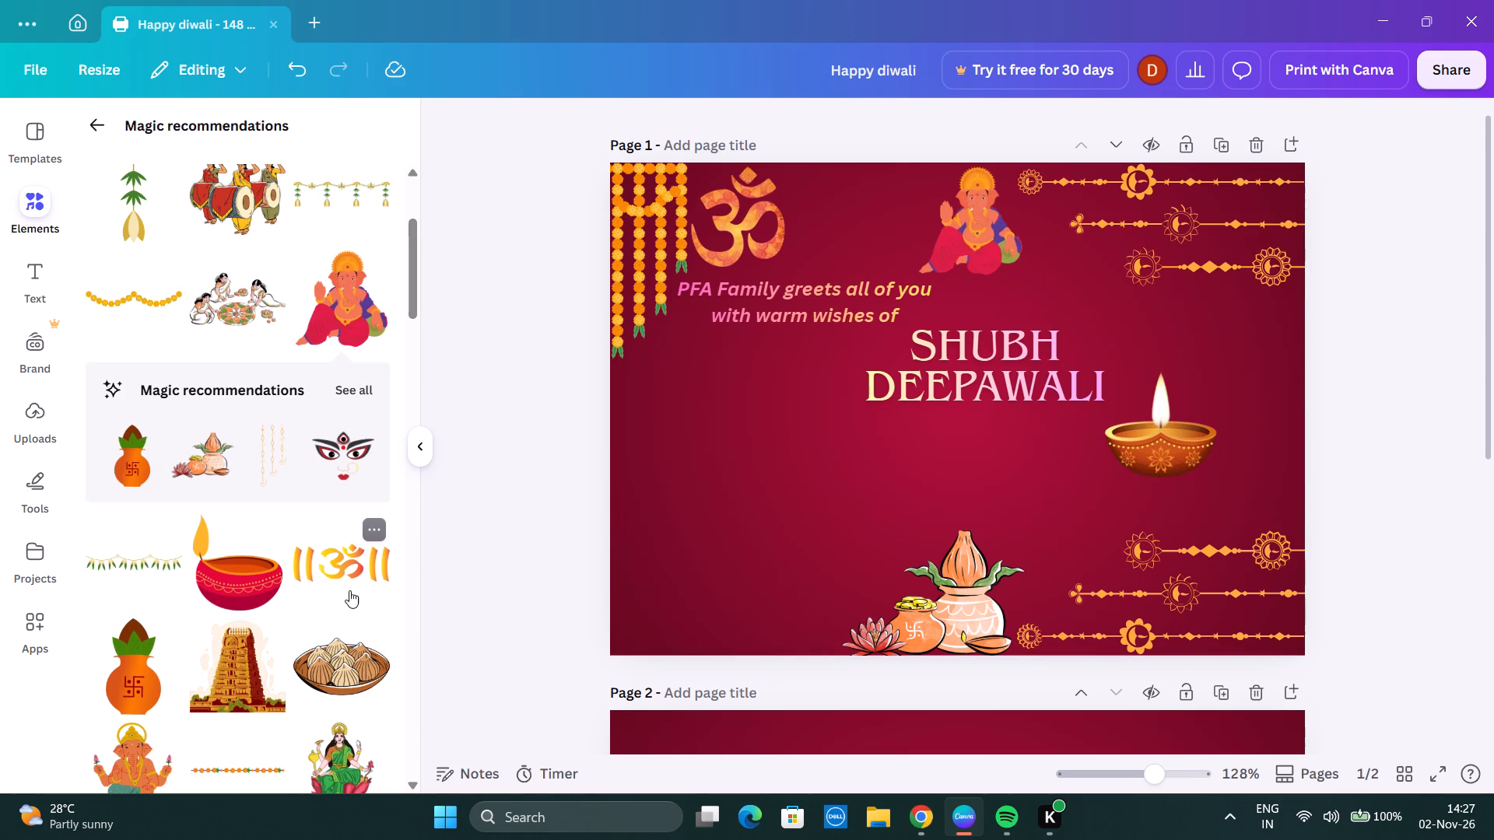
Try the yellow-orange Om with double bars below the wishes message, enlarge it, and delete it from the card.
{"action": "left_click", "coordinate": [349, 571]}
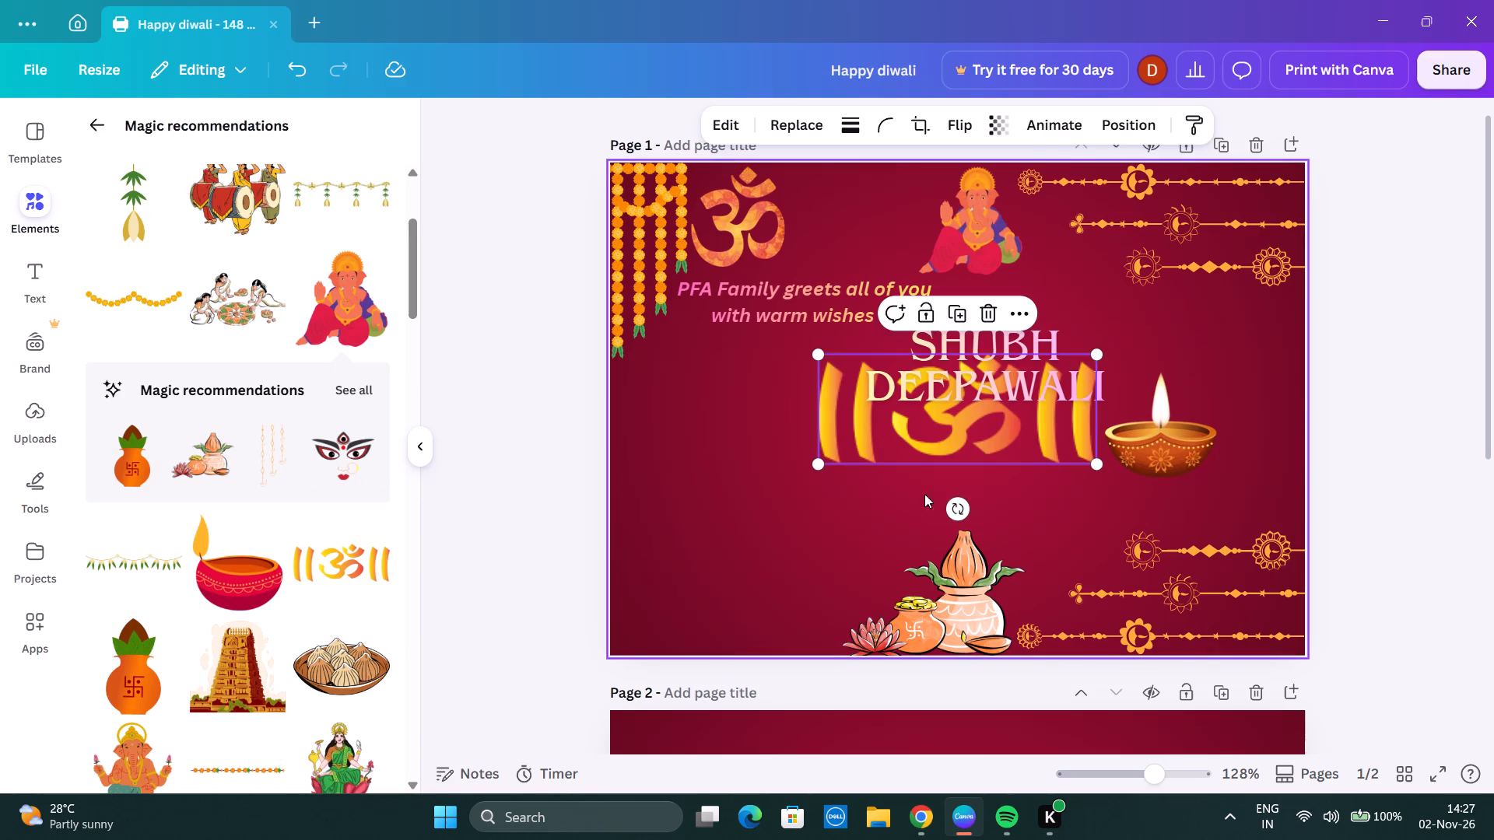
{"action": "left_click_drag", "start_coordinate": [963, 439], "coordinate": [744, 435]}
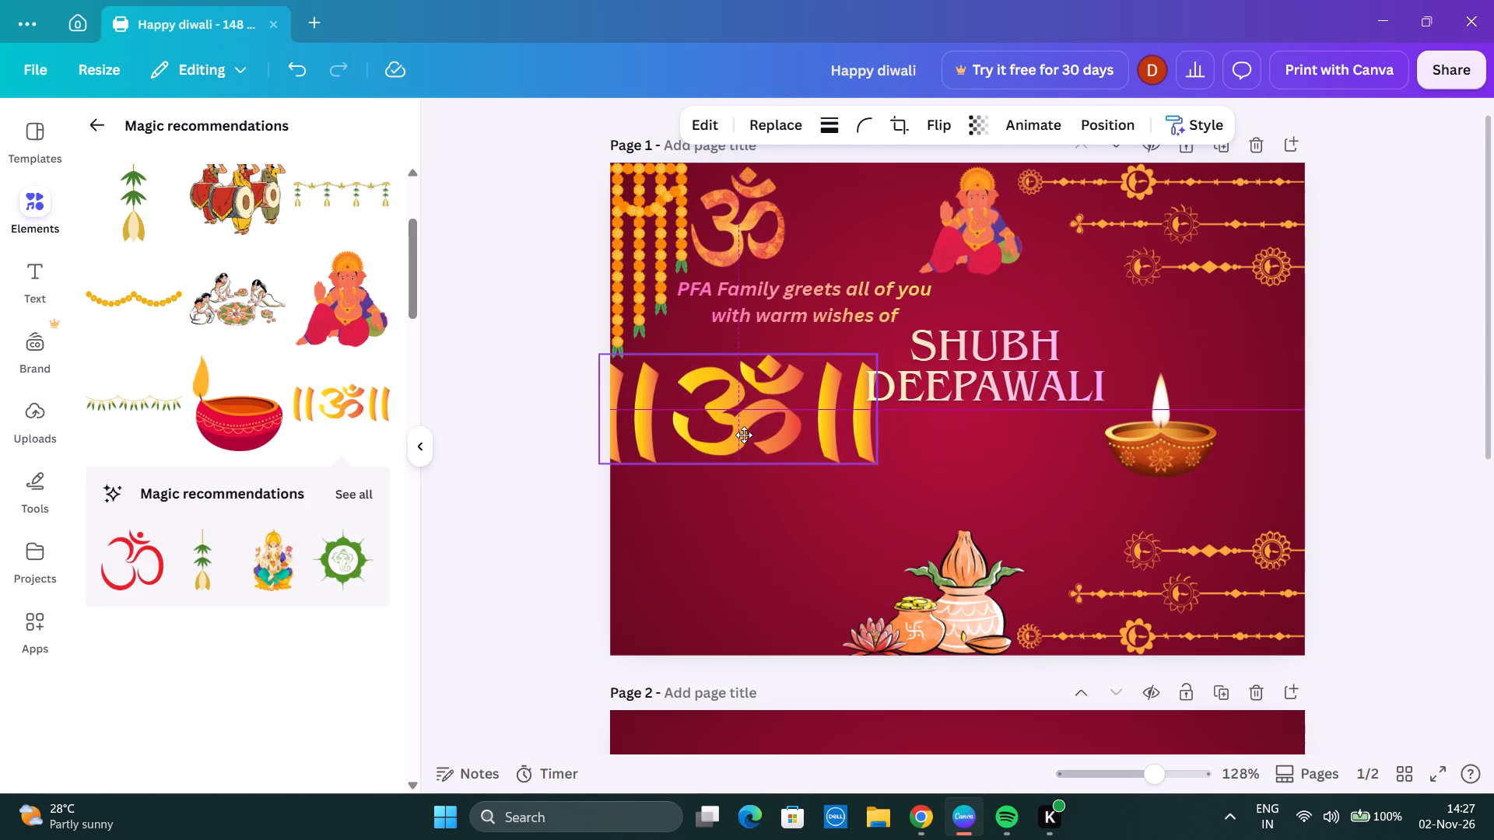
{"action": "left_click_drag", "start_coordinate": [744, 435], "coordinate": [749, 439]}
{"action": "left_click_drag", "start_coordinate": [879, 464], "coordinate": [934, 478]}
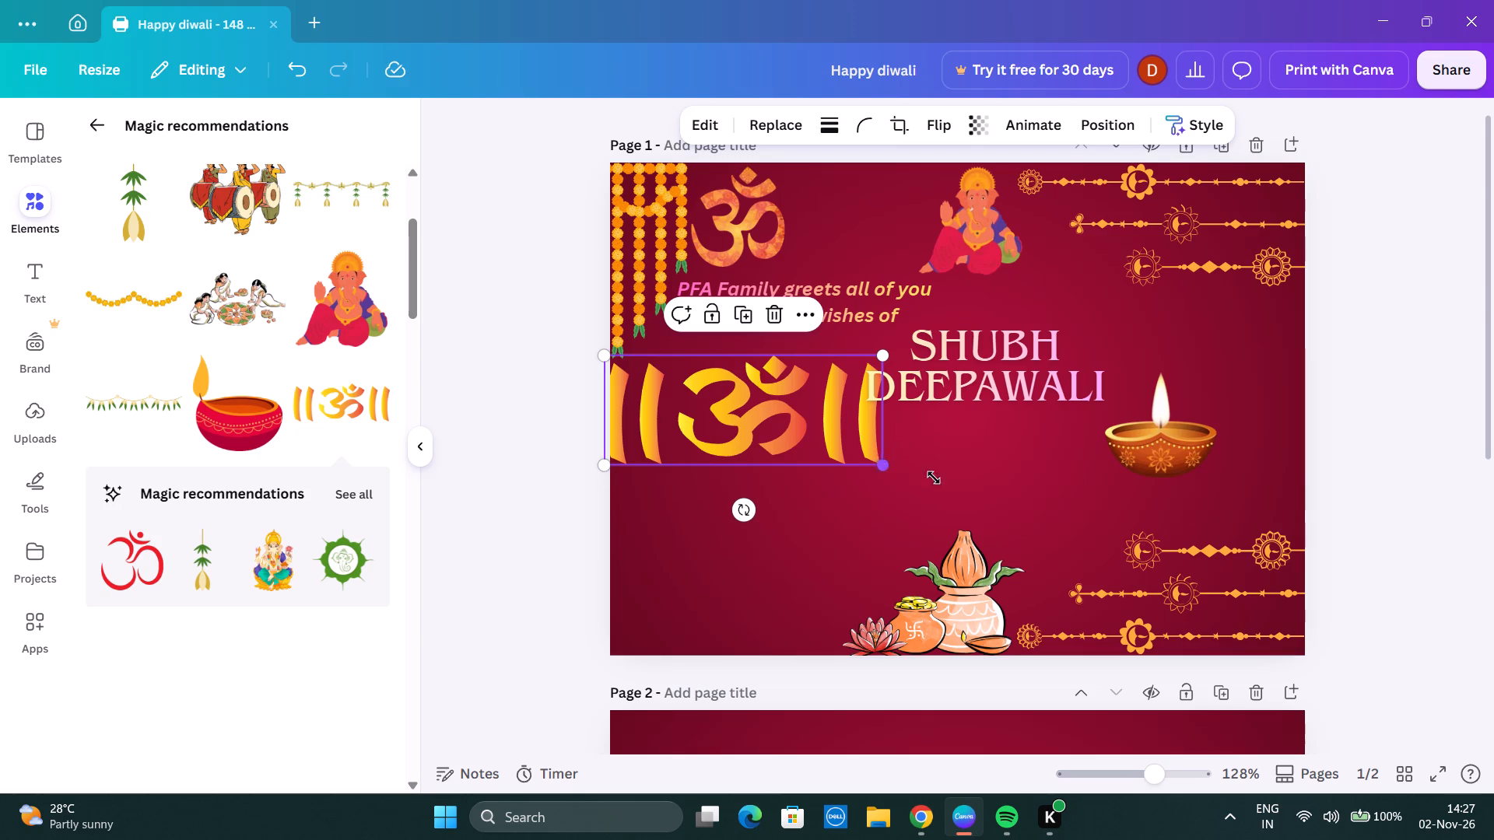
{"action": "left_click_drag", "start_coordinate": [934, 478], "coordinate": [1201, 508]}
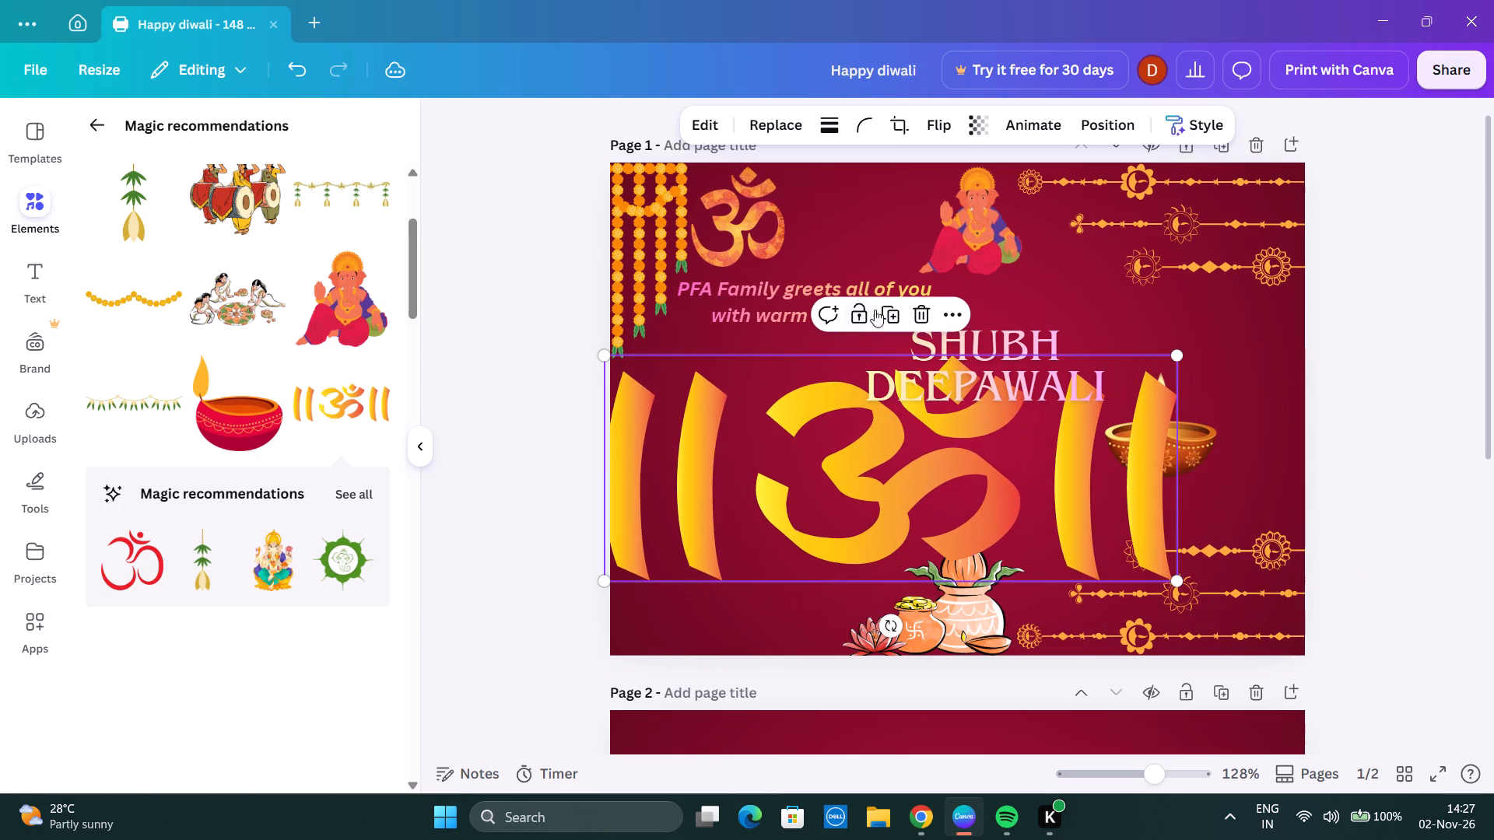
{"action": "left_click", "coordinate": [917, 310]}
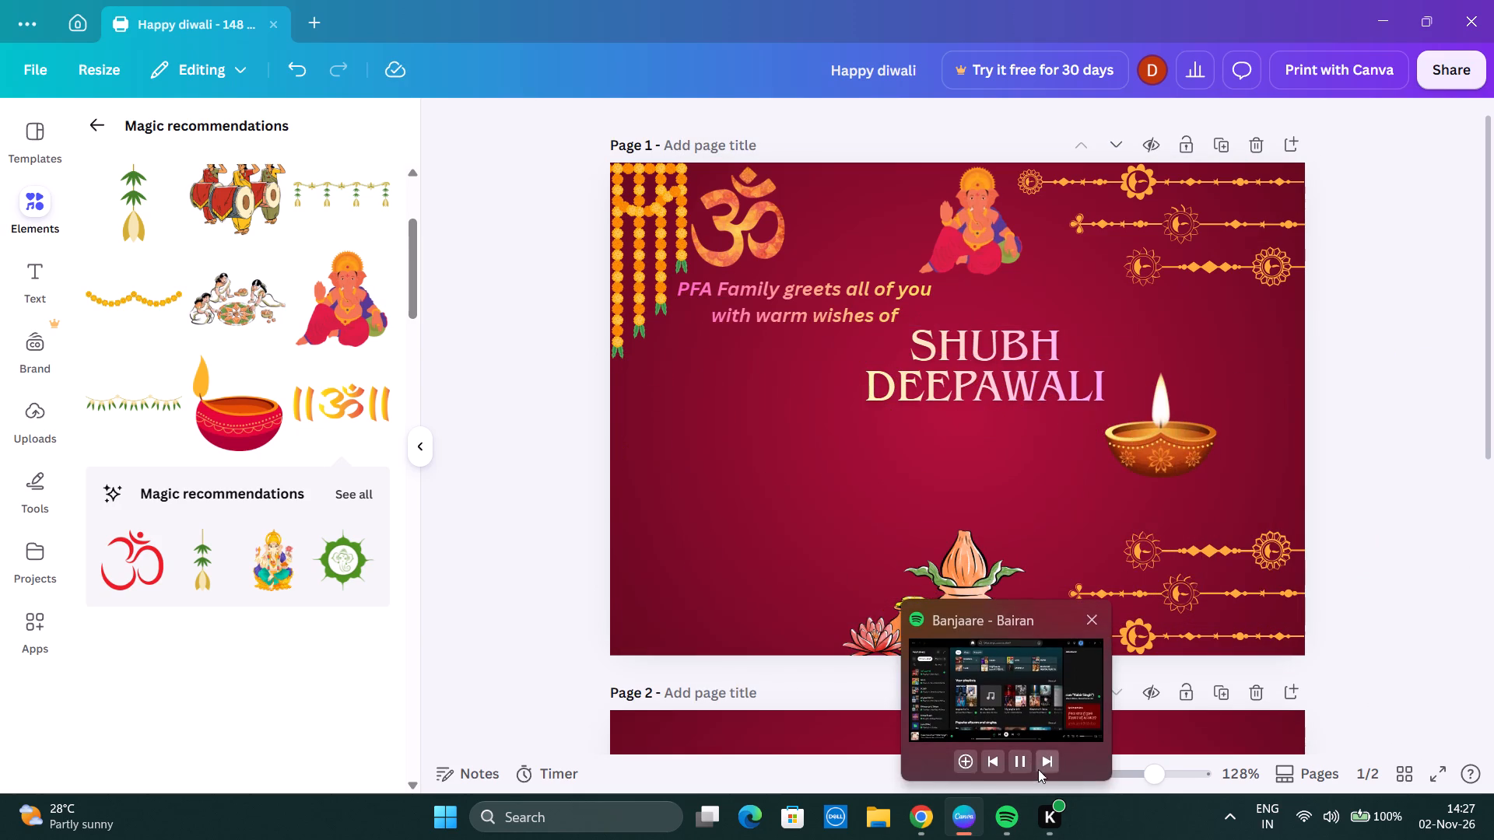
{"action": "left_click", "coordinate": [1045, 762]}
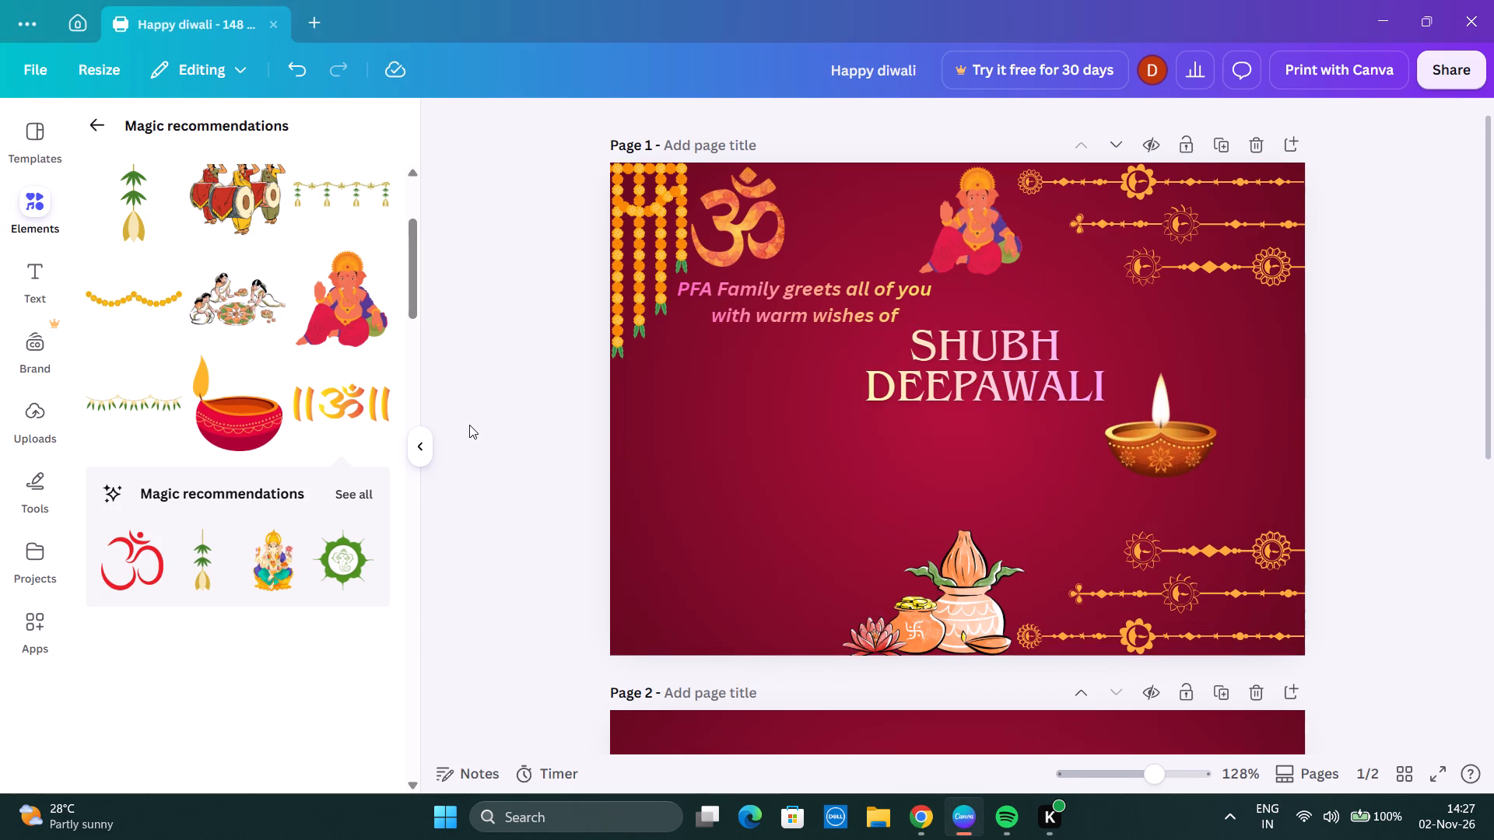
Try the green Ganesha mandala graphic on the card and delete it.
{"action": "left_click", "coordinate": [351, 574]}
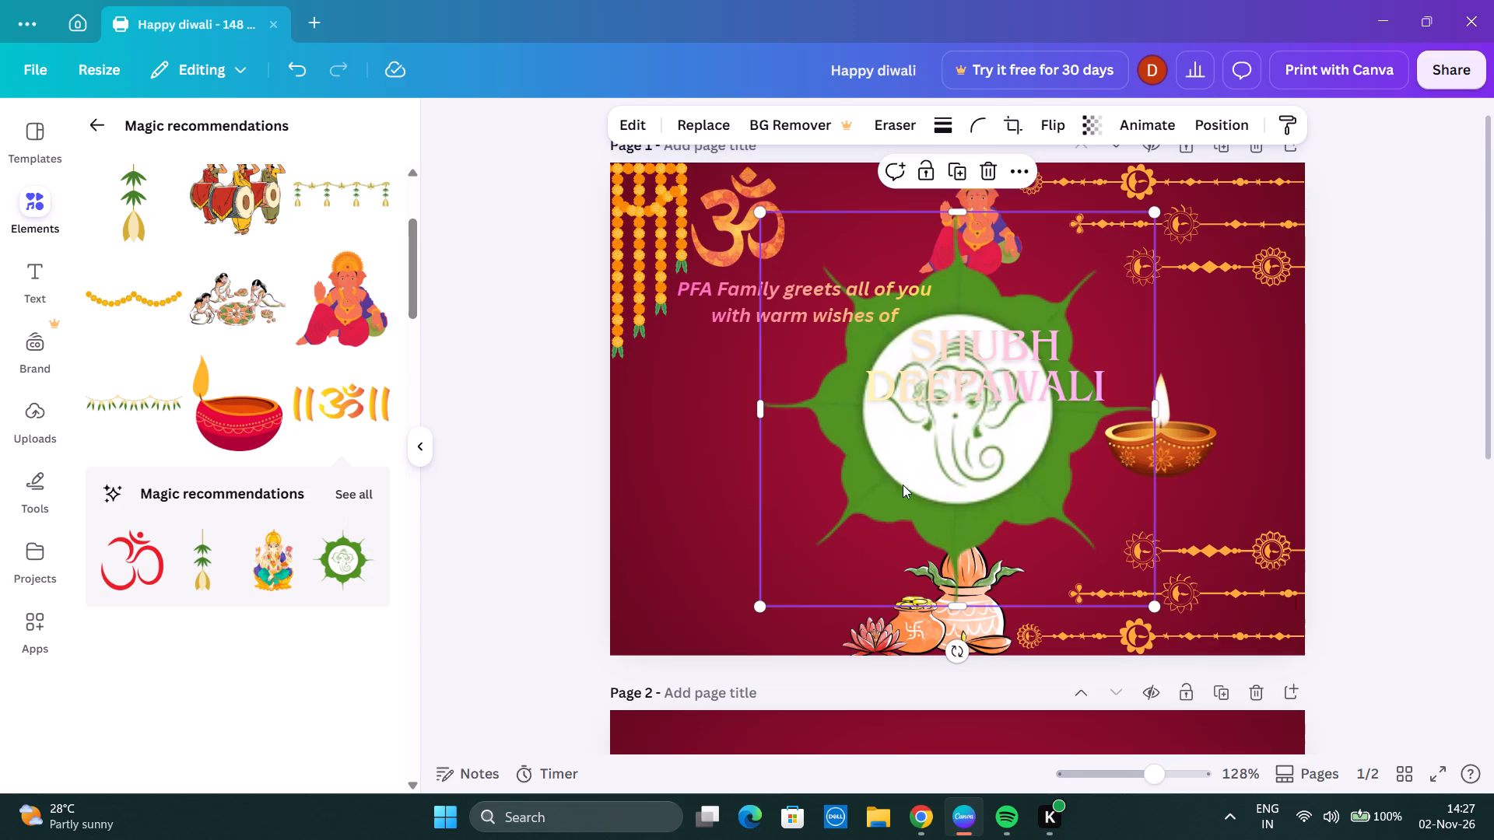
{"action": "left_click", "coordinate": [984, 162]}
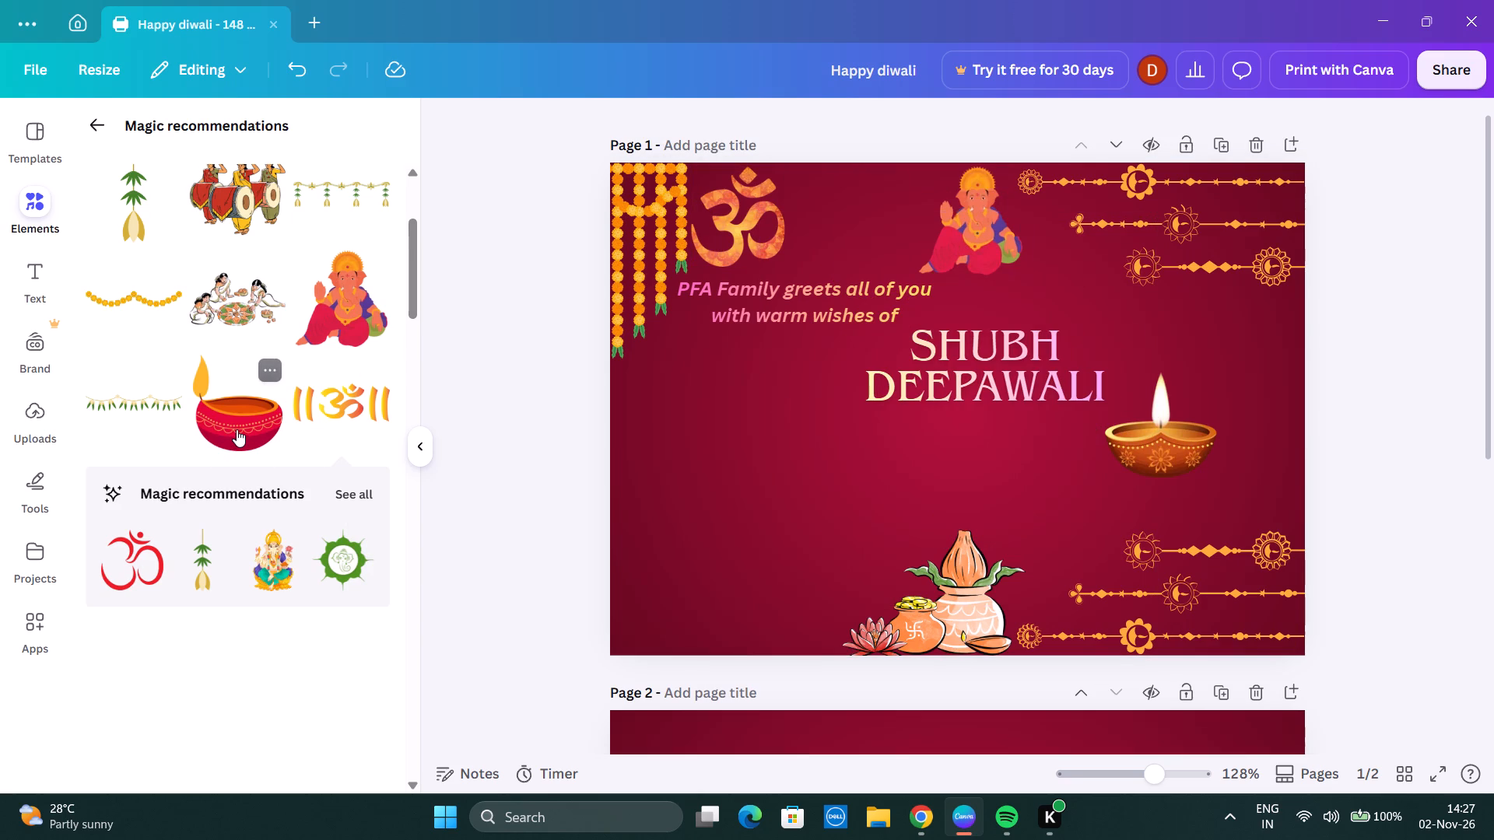
Duplicate the lit diya and place the copy at the opposite end of the "SHUBH DEEPAWALI" greeting at a matching height.
{"action": "left_click", "coordinate": [1148, 436]}
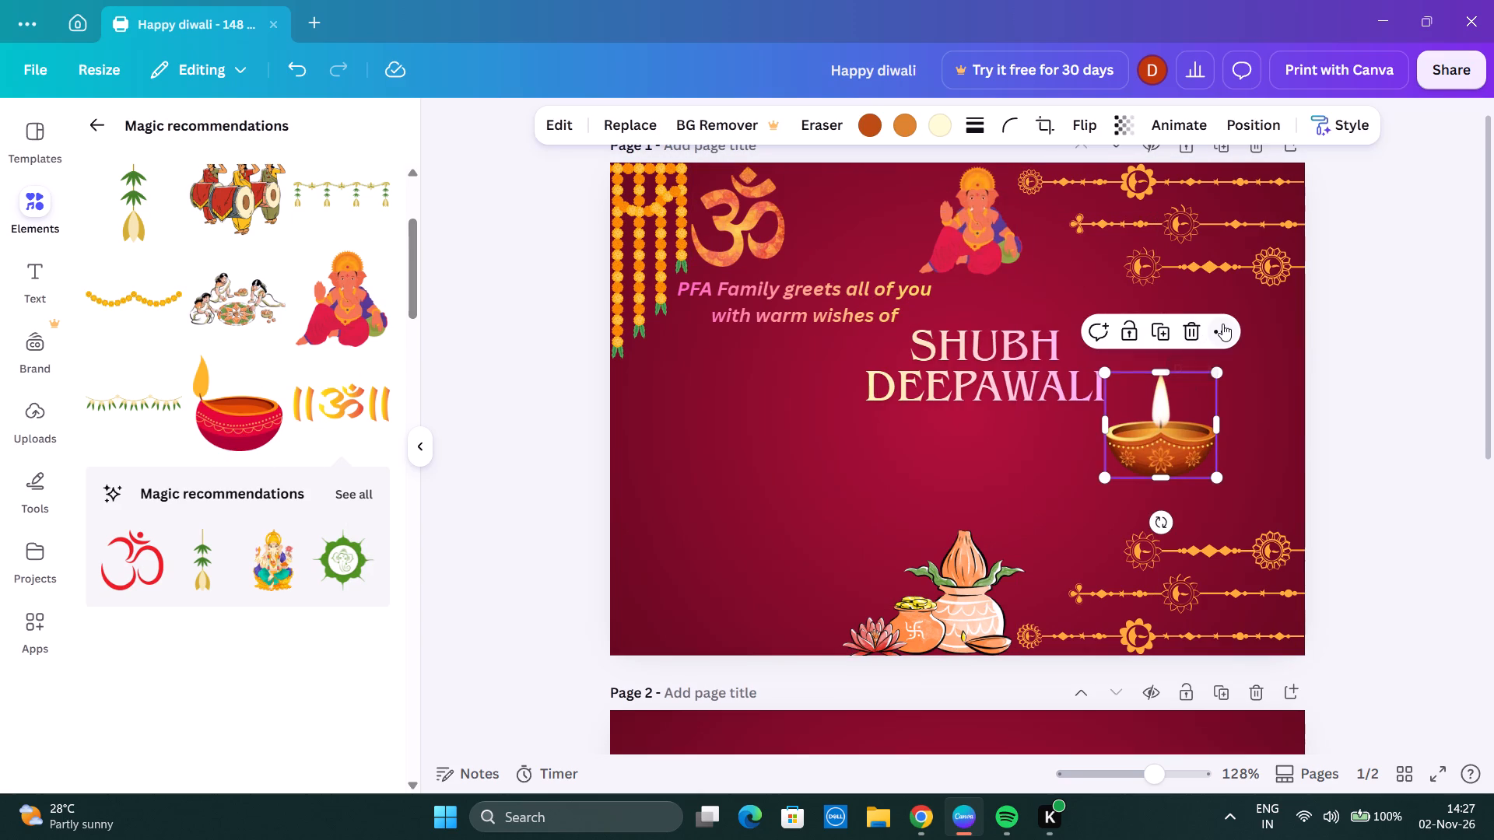
{"action": "left_click", "coordinate": [1222, 324]}
{"action": "left_click", "coordinate": [1272, 369]}
{"action": "left_click", "coordinate": [839, 447]}
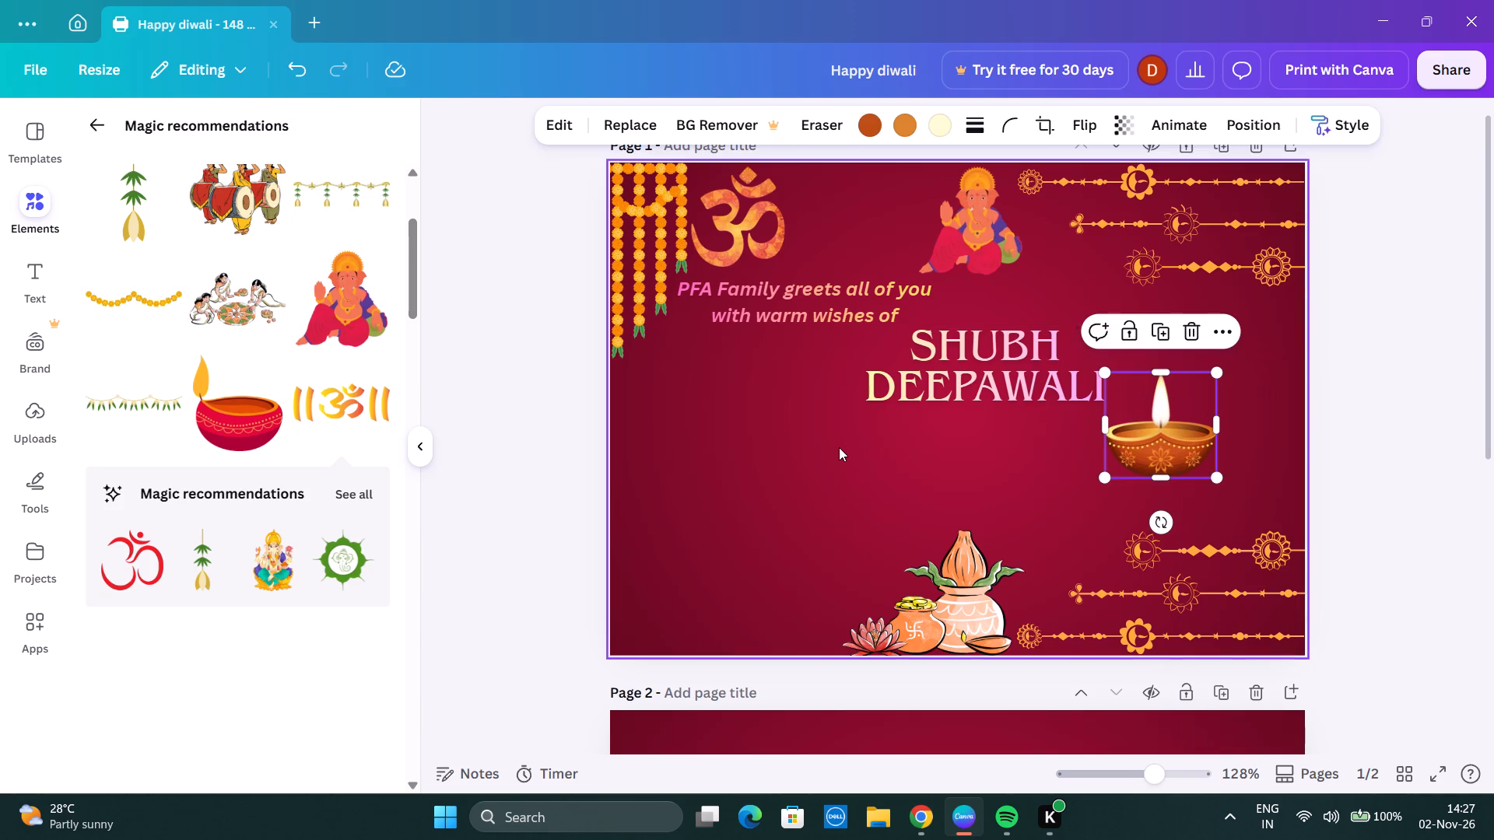
{"action": "key", "text": "ctrl+v"}
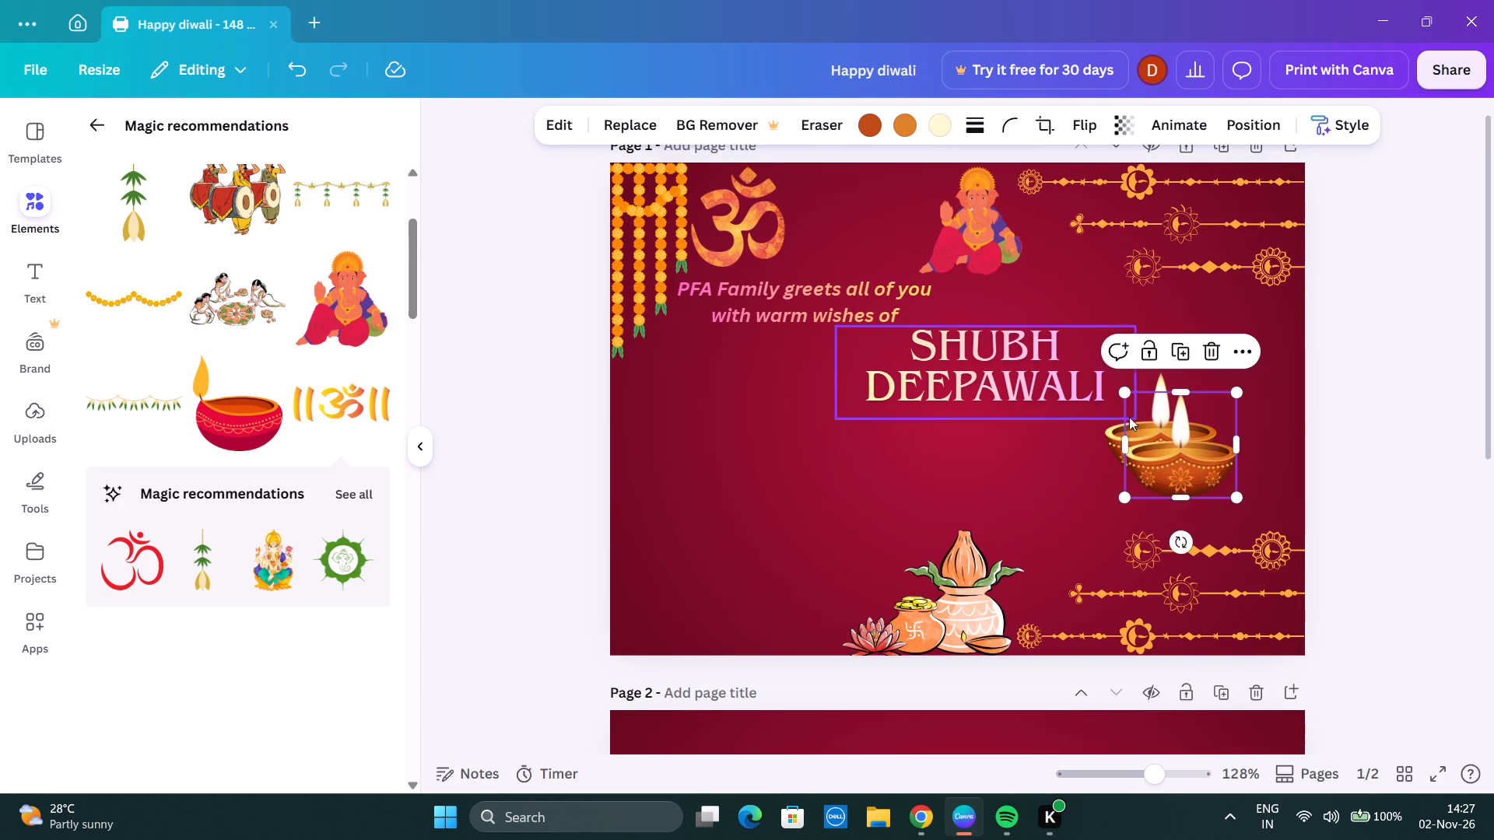
{"action": "left_click_drag", "start_coordinate": [1163, 466], "coordinate": [833, 451]}
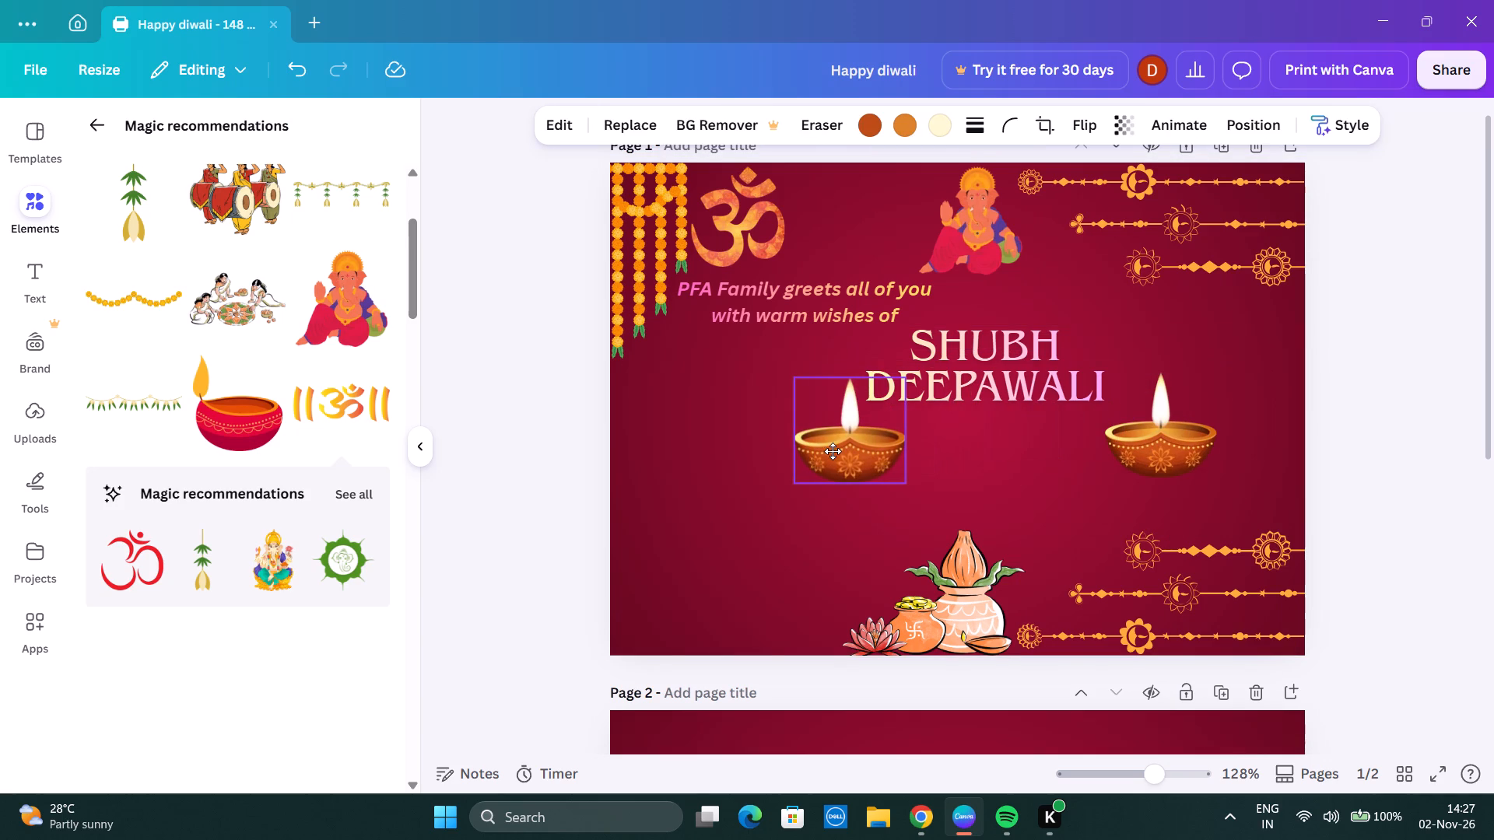
{"action": "left_click_drag", "start_coordinate": [833, 451], "coordinate": [785, 447]}
{"action": "left_click", "coordinate": [524, 439]}
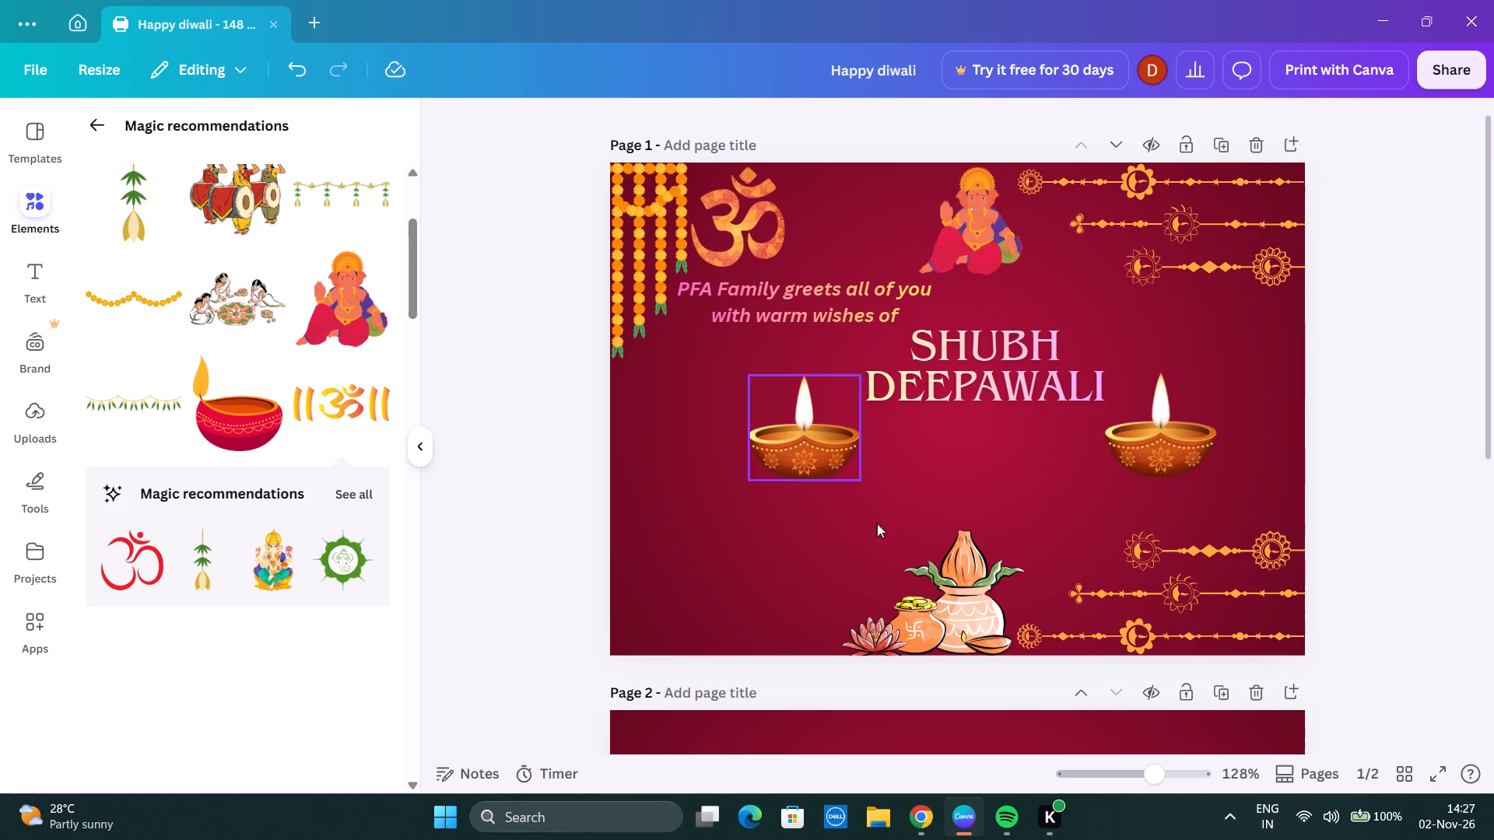
Delete the kalash pots graphic from the lower edge of page 1.
{"action": "left_click", "coordinate": [957, 597]}
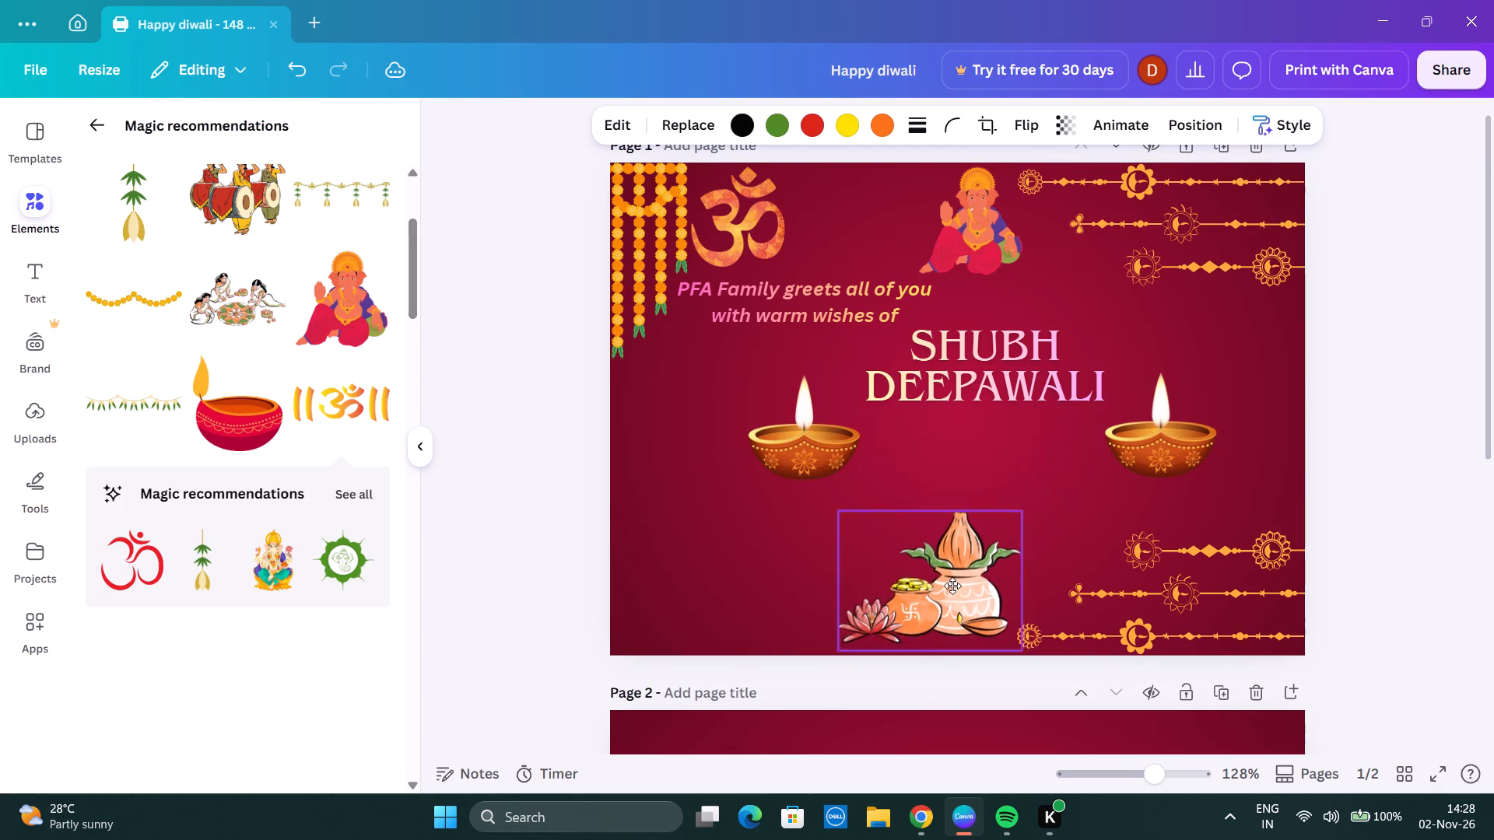
{"action": "left_click", "coordinate": [959, 493]}
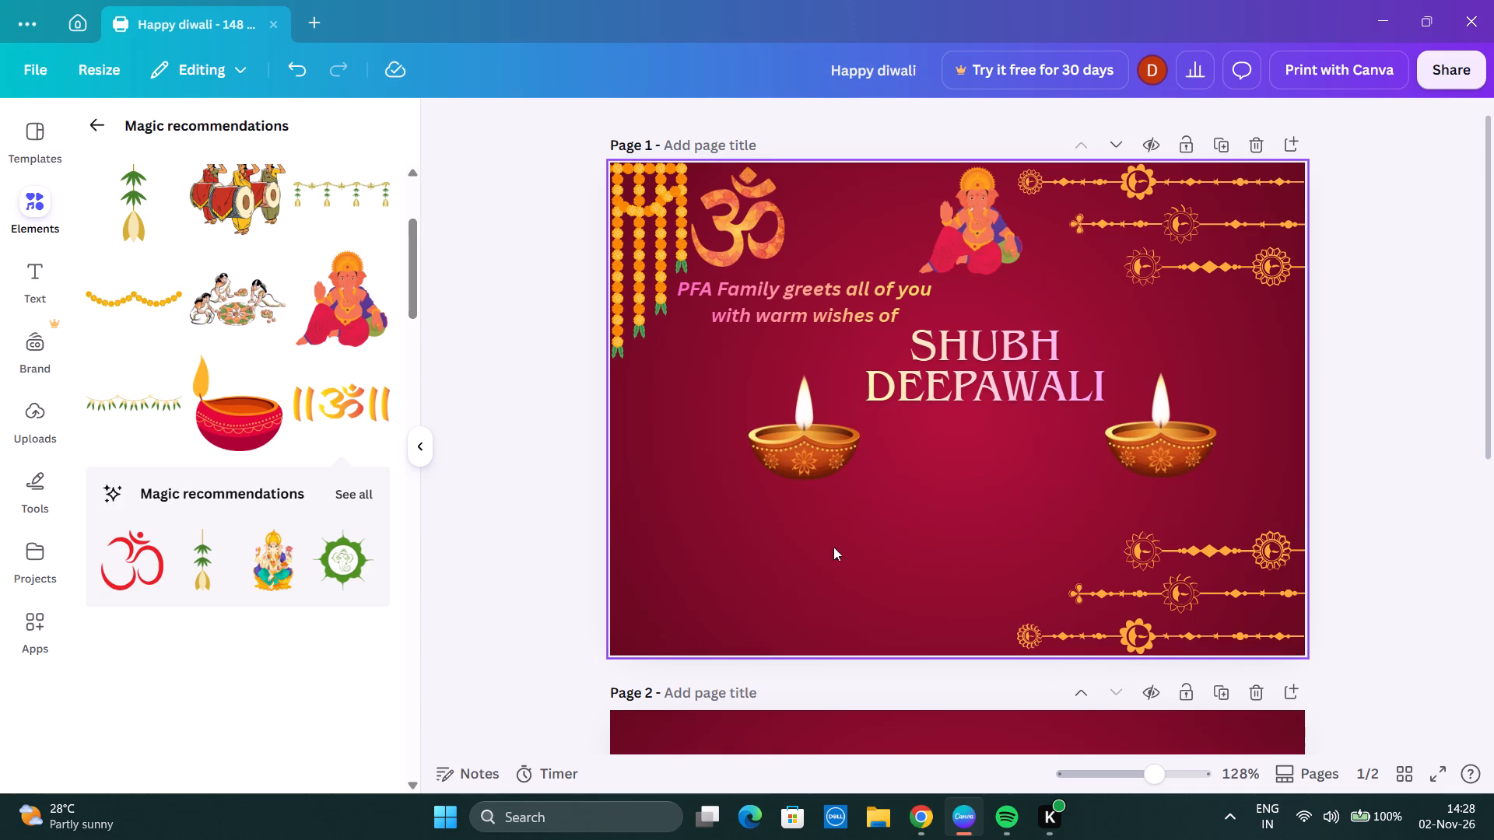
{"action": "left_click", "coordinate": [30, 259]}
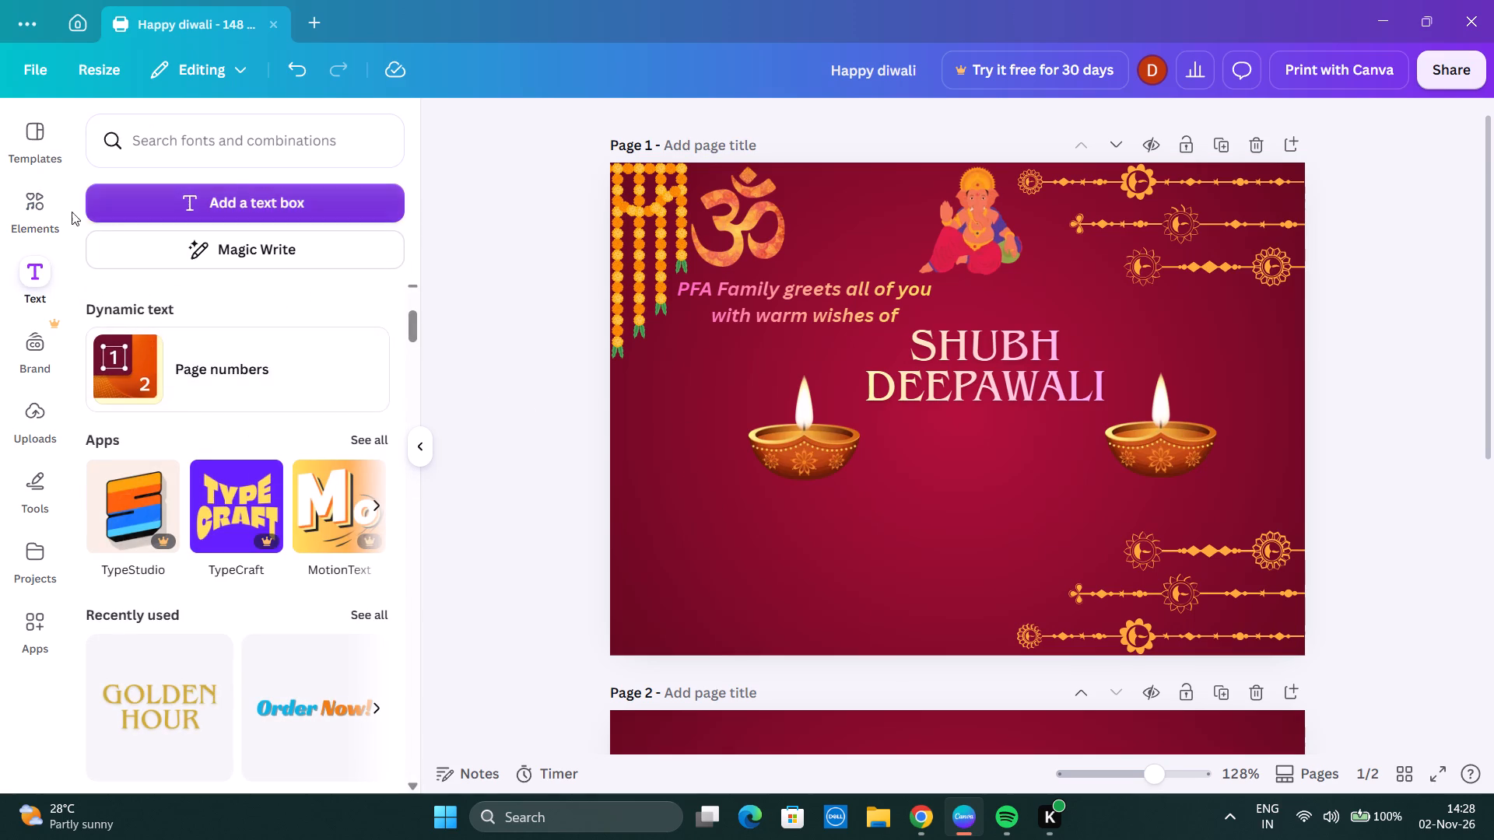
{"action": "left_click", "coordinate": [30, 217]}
Clear the "Happy Diwali" wording on page 2, keeping its text box open for editing.
{"action": "scroll", "coordinate": [814, 519], "scroll_direction": "down", "scroll_amount": 5}
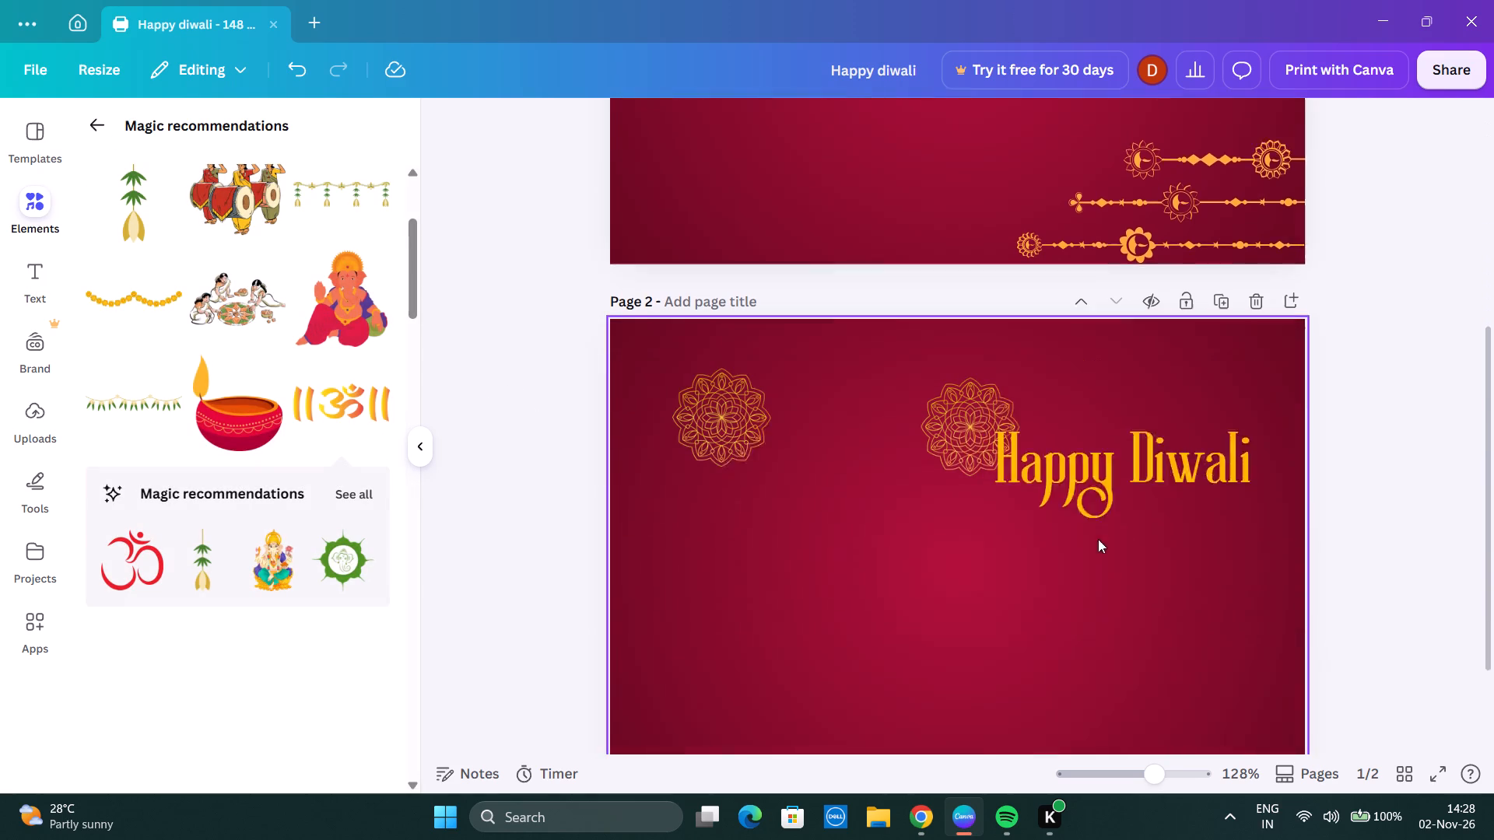
{"action": "scroll", "coordinate": [1069, 483], "scroll_direction": "up", "scroll_amount": 1}
{"action": "left_click", "coordinate": [1184, 458]}
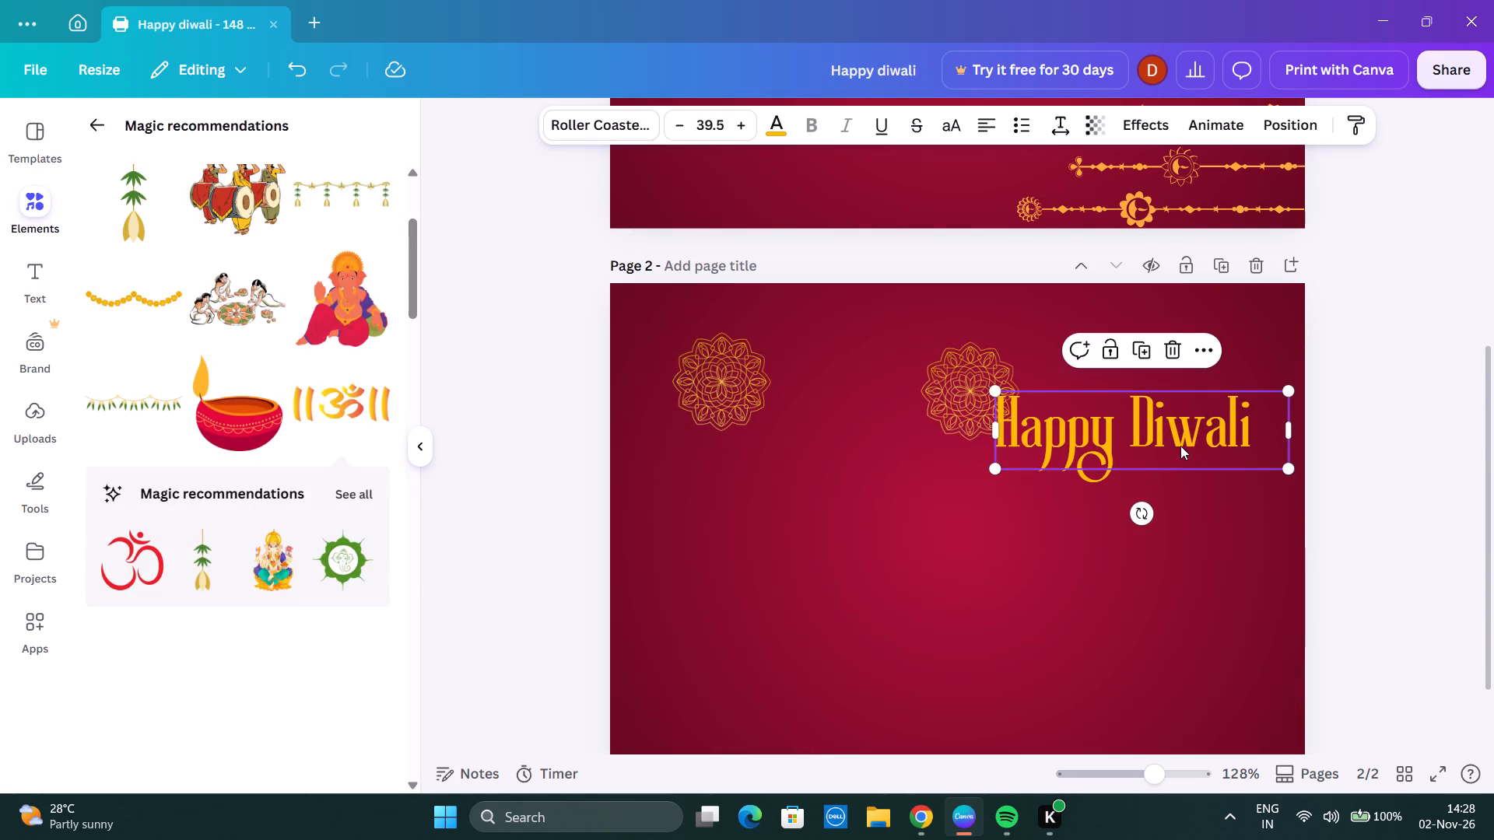
{"action": "left_click", "coordinate": [1247, 430]}
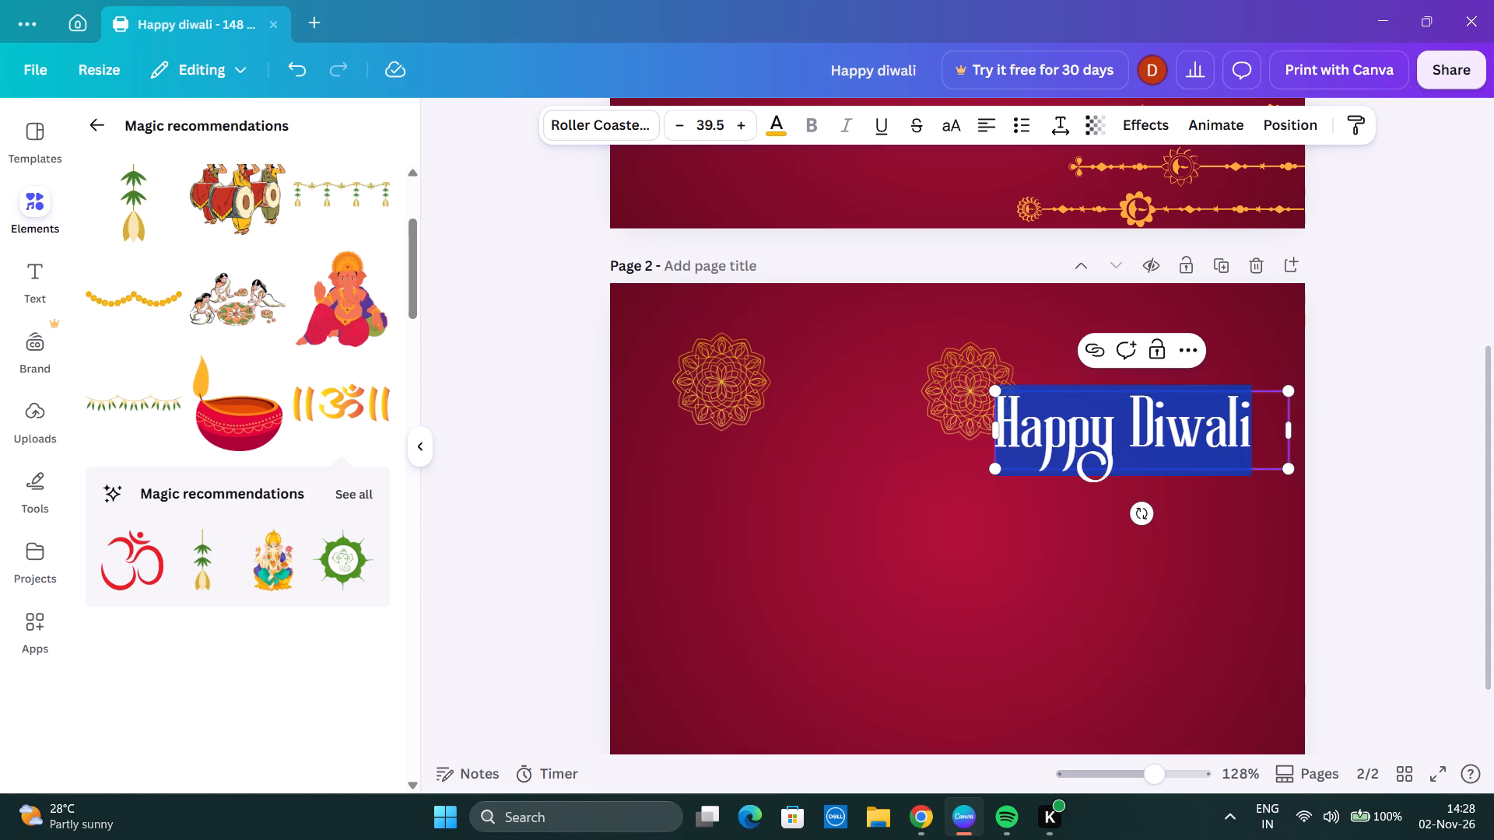
{"action": "key", "text": "BackSpace"}
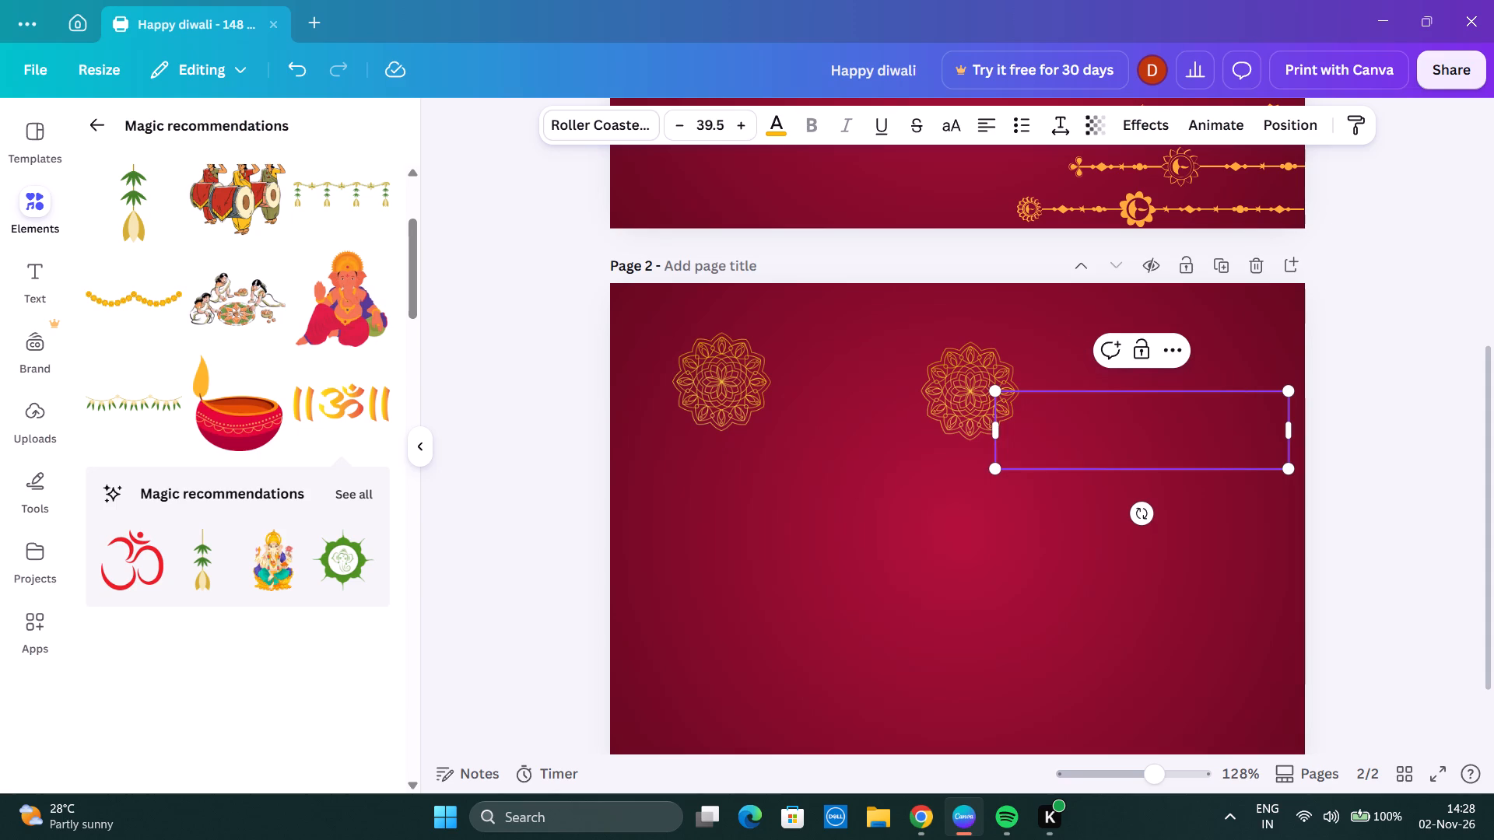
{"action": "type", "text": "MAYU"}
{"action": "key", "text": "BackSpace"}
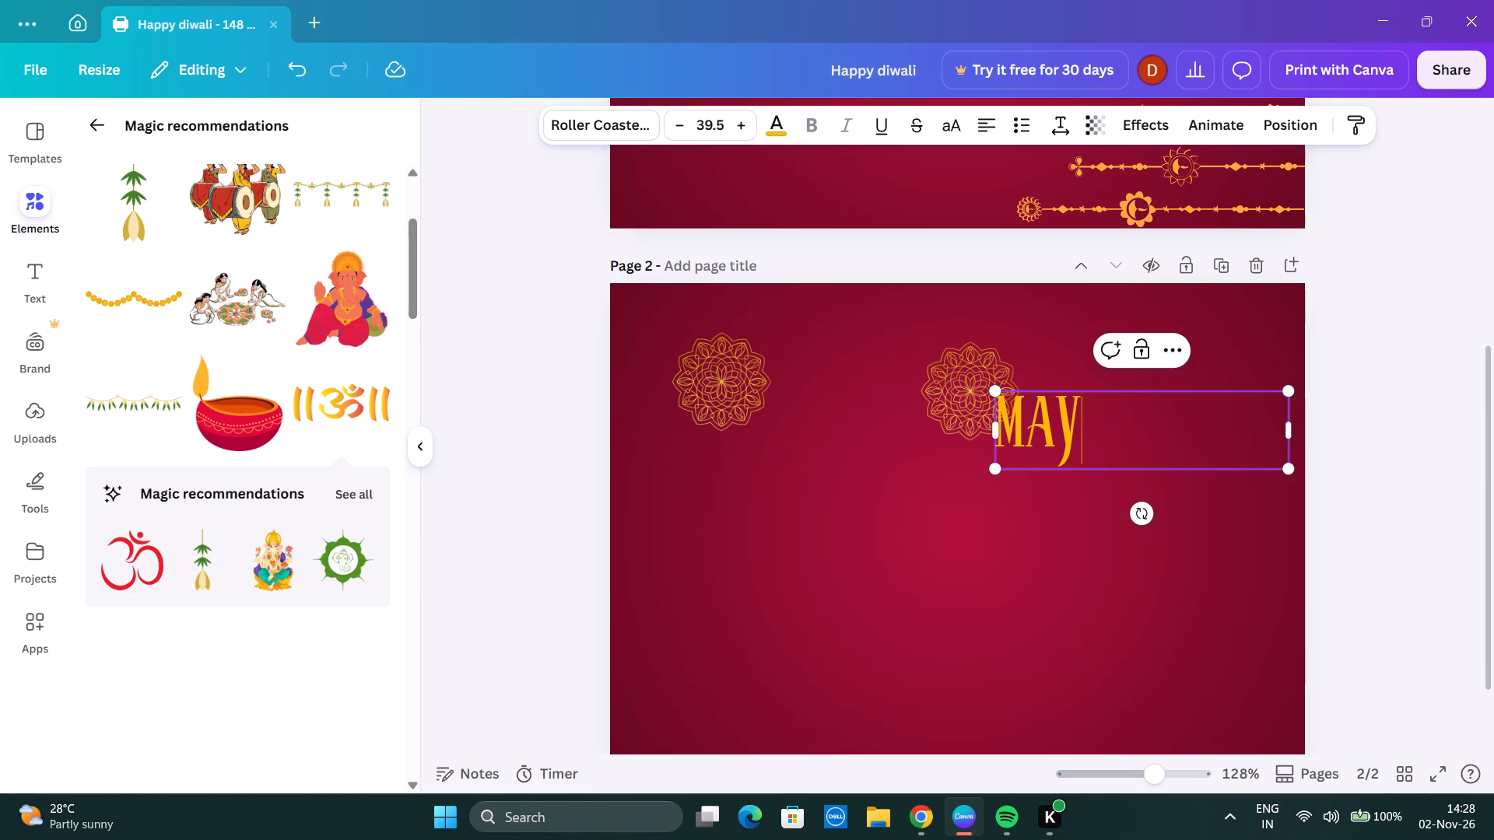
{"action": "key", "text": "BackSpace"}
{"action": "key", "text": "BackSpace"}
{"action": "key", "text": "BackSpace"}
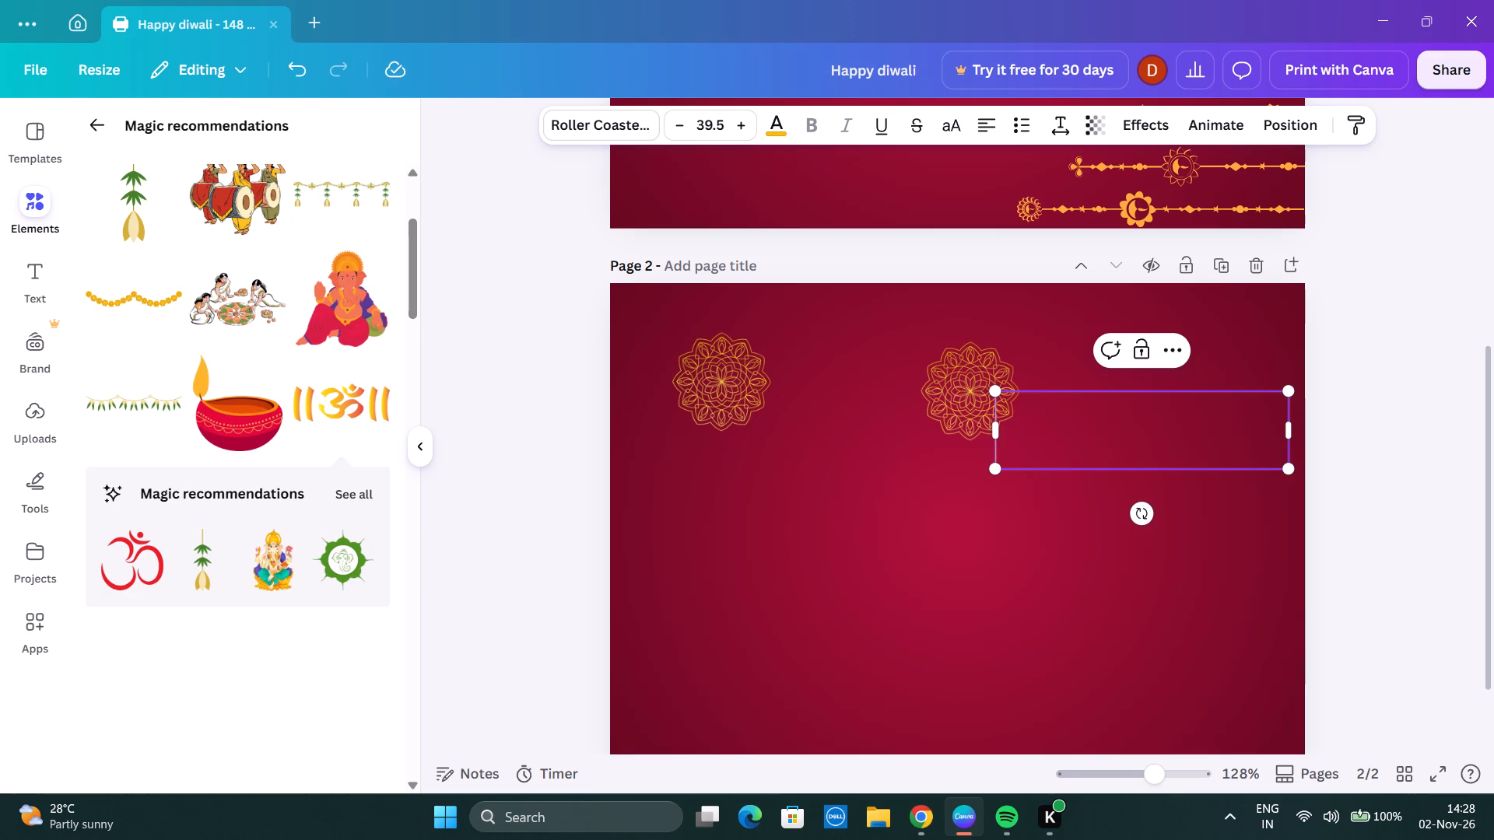
Enter "may this diwali brings" in the emptied text box on page 2.
{"action": "type", "text": "may"}
{"action": "key", "text": "space"}
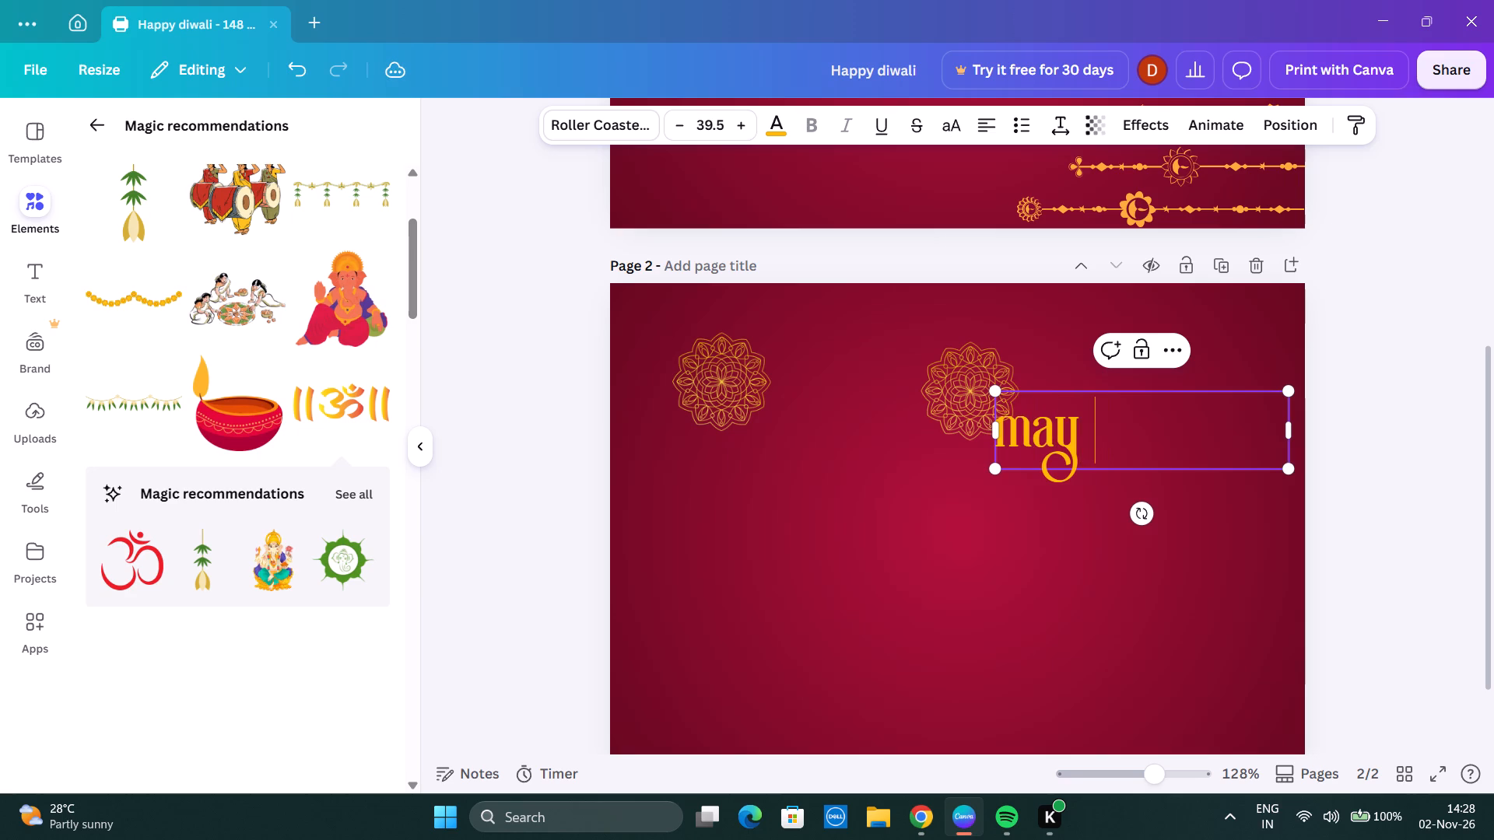
{"action": "type", "text": "this"}
{"action": "key", "text": "space"}
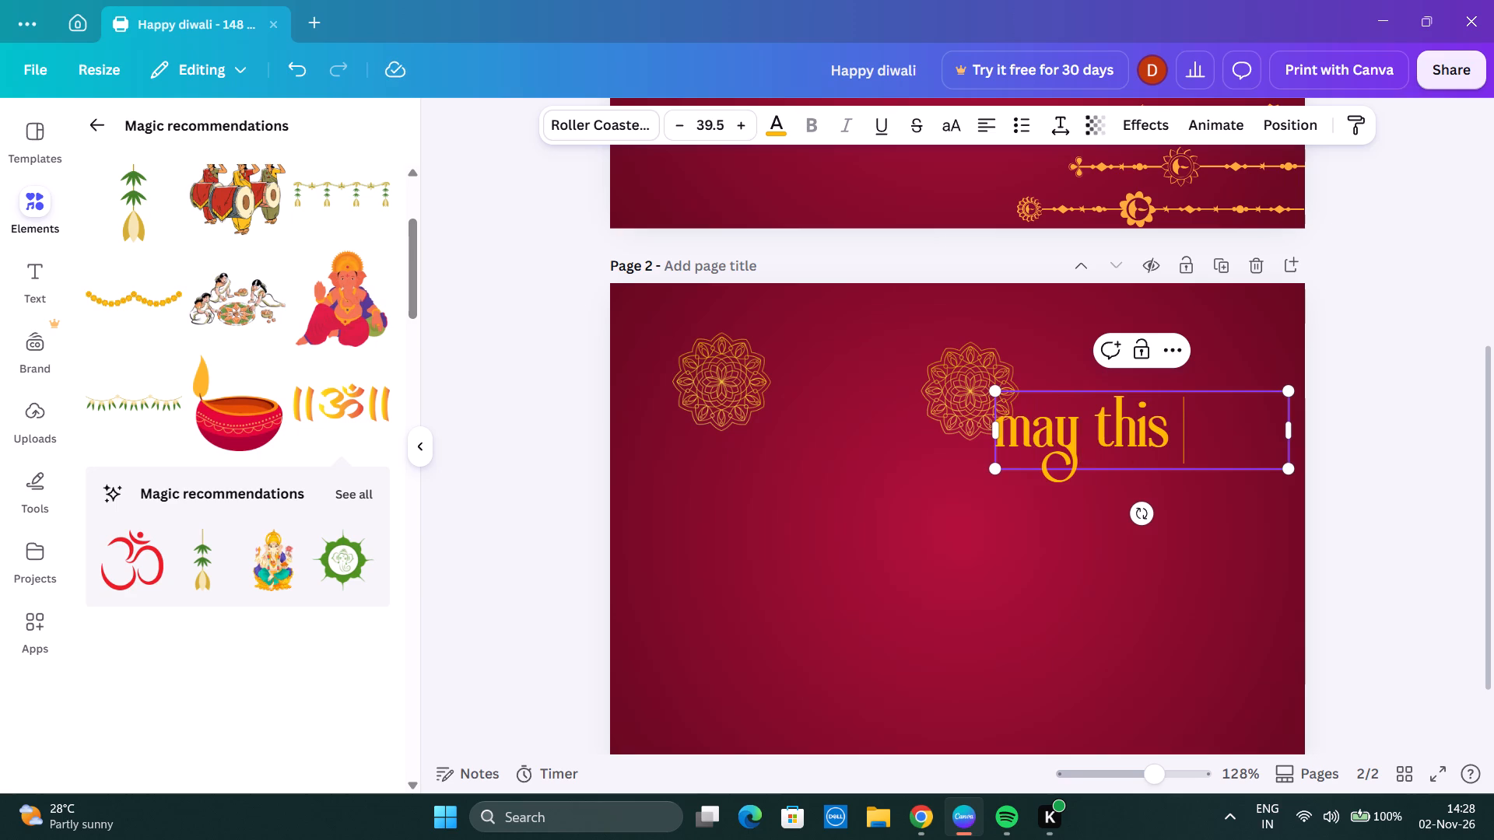
{"action": "type", "text": "diwali brings"}
{"action": "key", "text": "space"}
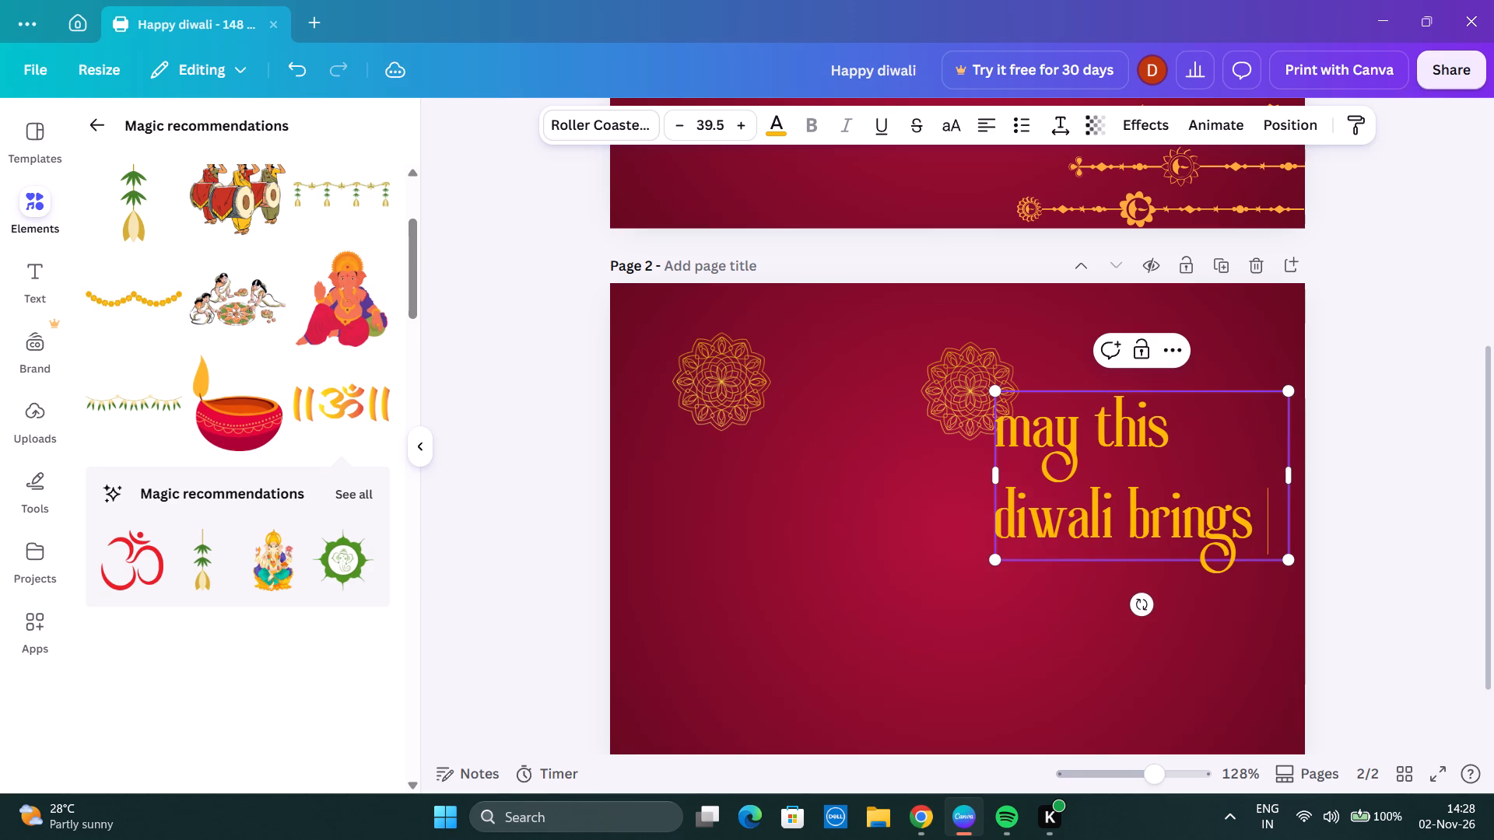
Remove the word "brings" from the end of the page 2 message.
{"action": "key", "text": "BackSpace"}
{"action": "key", "text": "BackSpace"}
{"action": "key", "text": "BackSpace"}
{"action": "key", "text": "BackSpace"}
{"action": "key", "text": "BackSpace"}
{"action": "key", "text": "BackSpace"}
{"action": "key", "text": "BackSpace"}
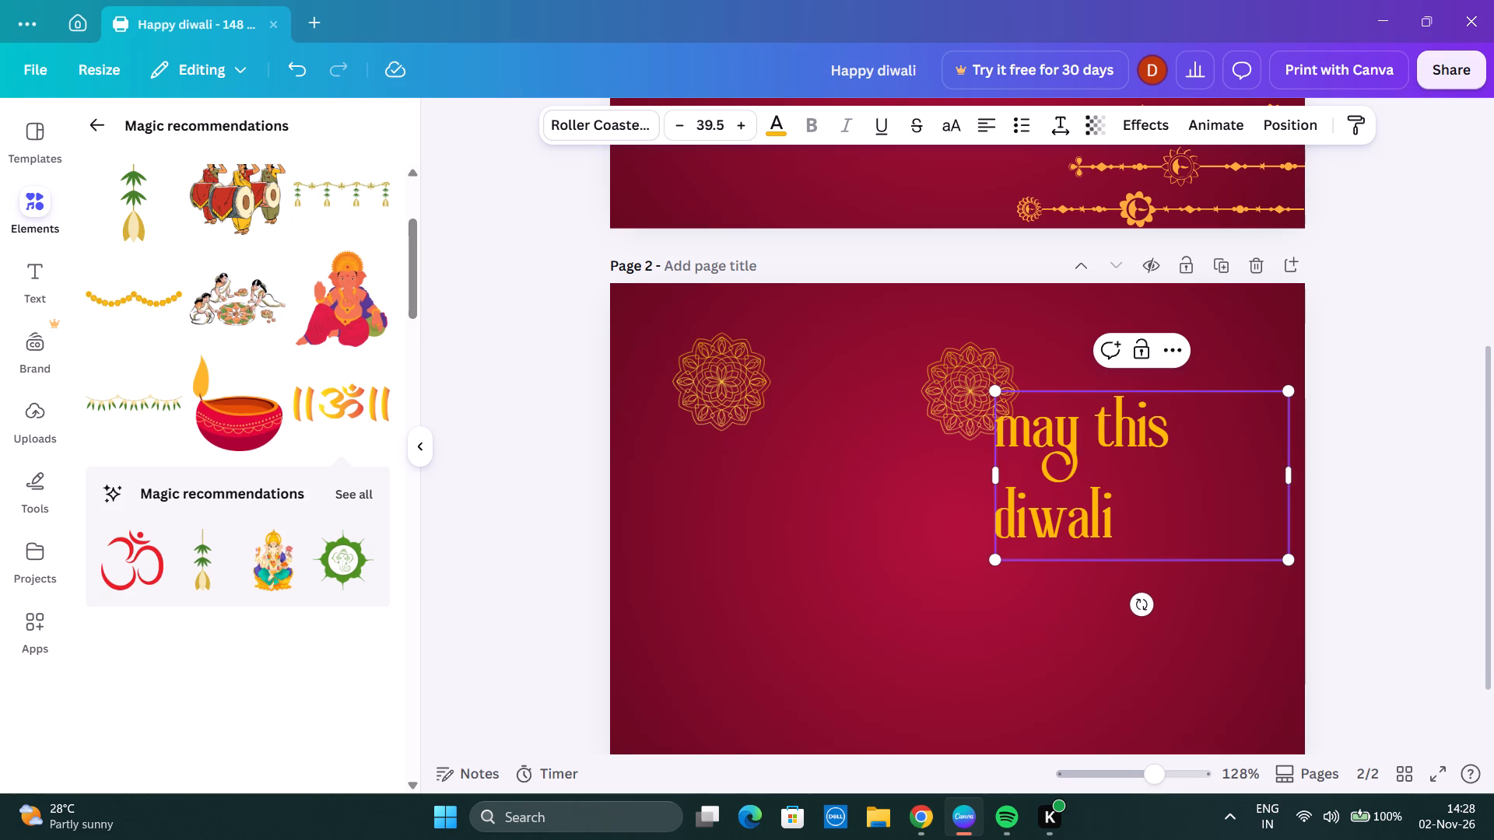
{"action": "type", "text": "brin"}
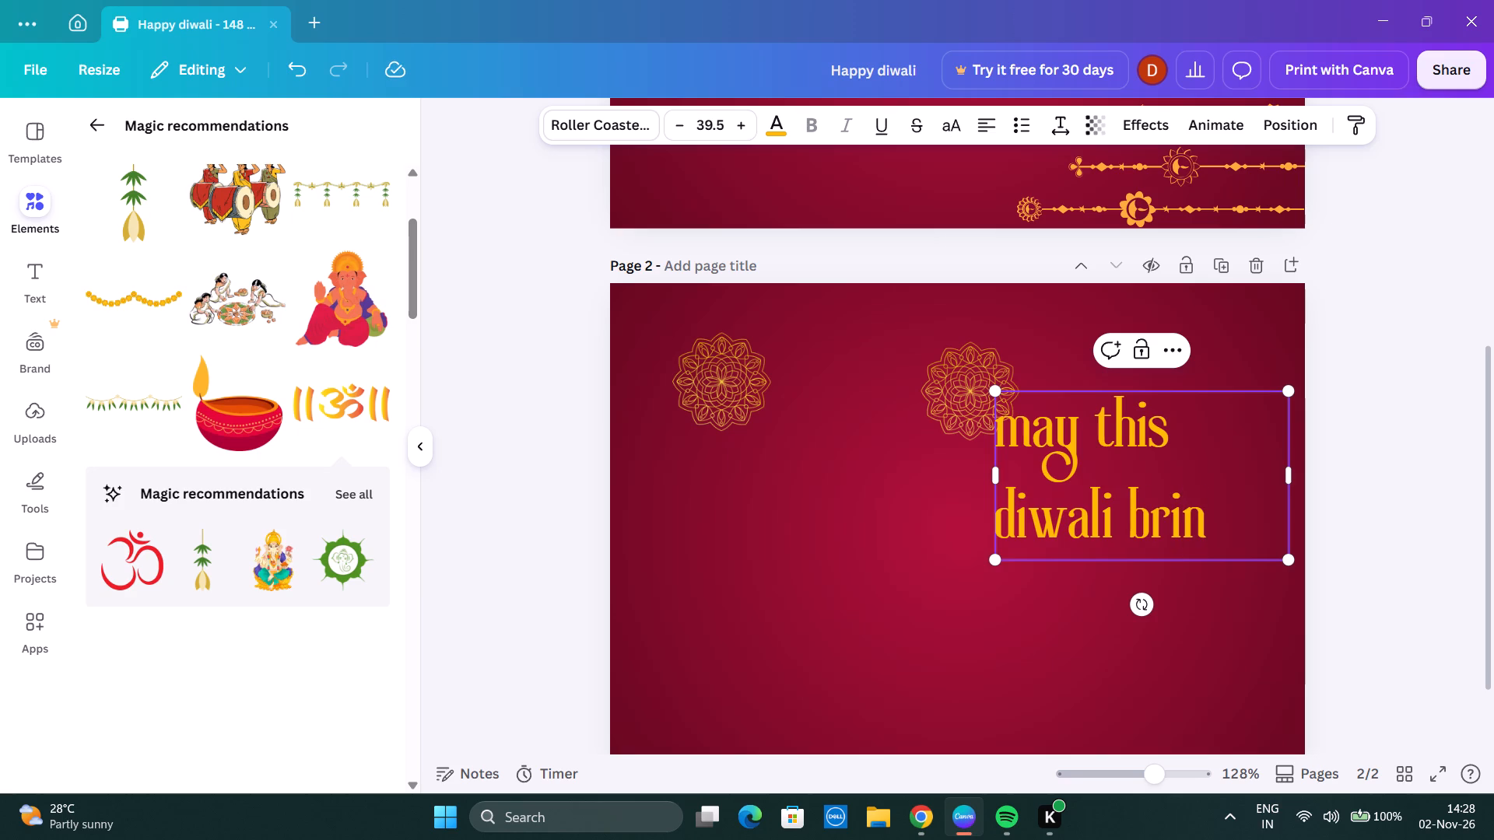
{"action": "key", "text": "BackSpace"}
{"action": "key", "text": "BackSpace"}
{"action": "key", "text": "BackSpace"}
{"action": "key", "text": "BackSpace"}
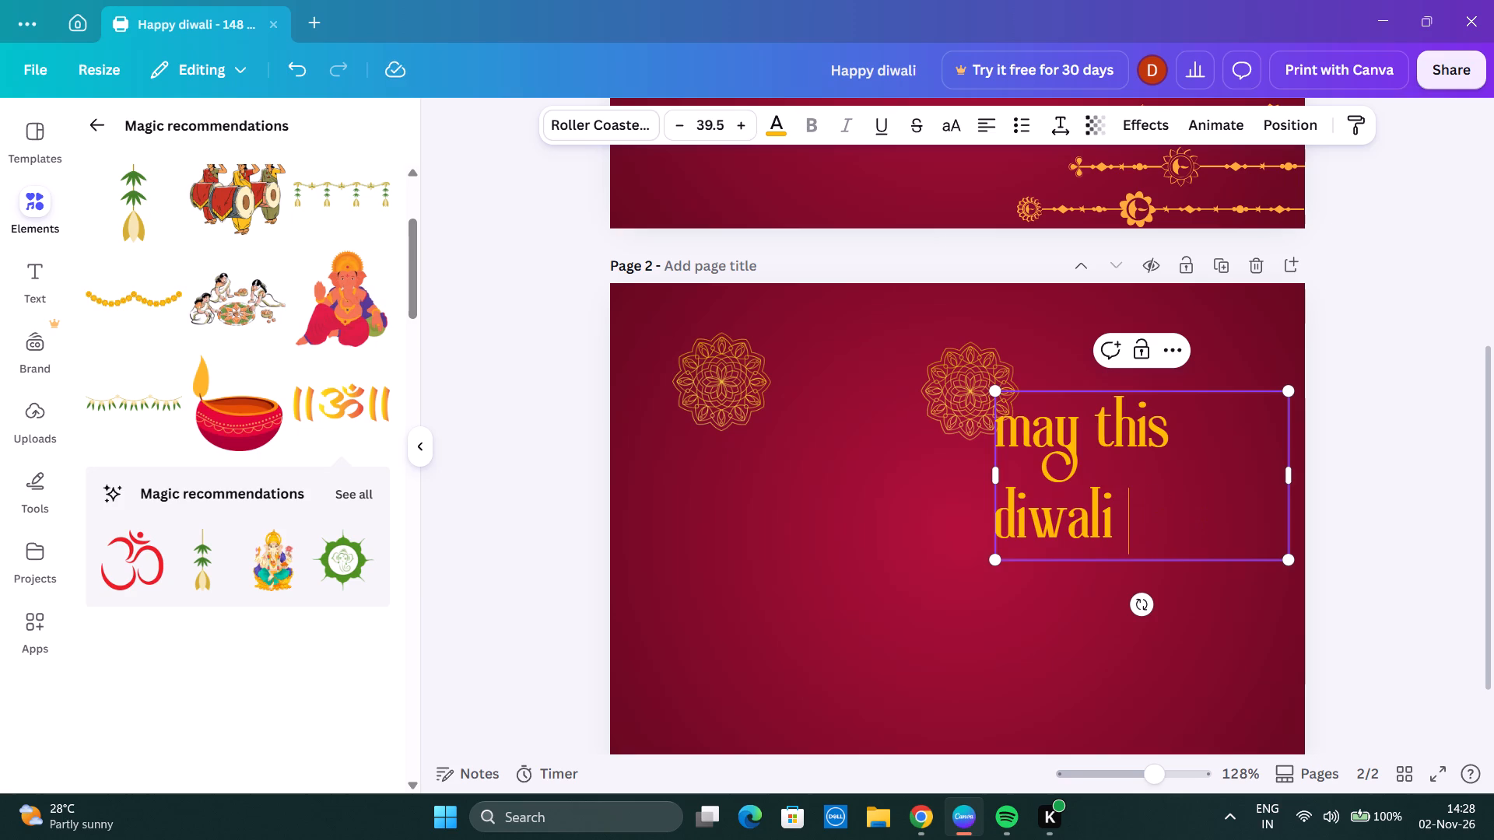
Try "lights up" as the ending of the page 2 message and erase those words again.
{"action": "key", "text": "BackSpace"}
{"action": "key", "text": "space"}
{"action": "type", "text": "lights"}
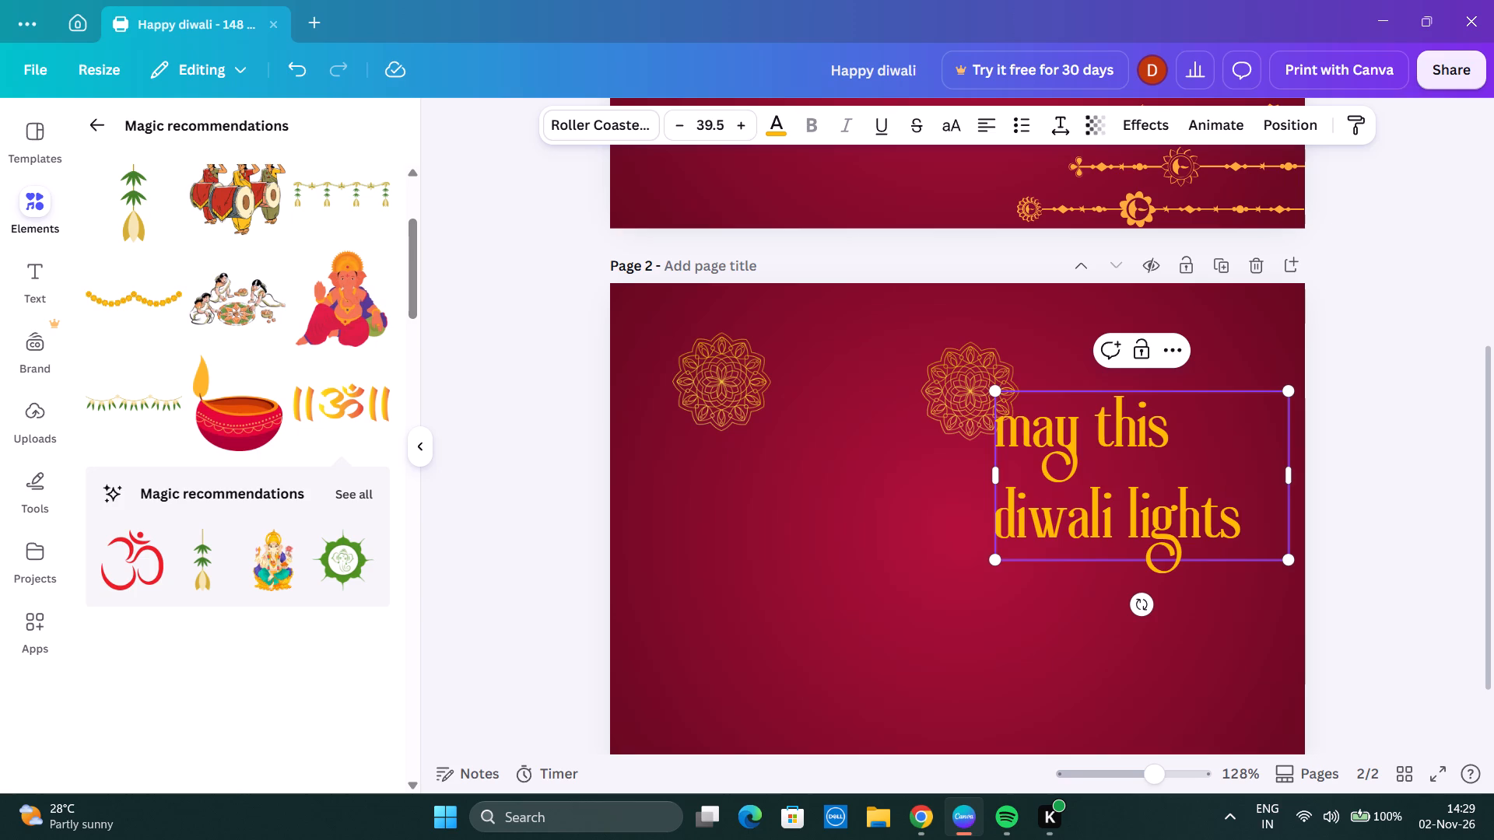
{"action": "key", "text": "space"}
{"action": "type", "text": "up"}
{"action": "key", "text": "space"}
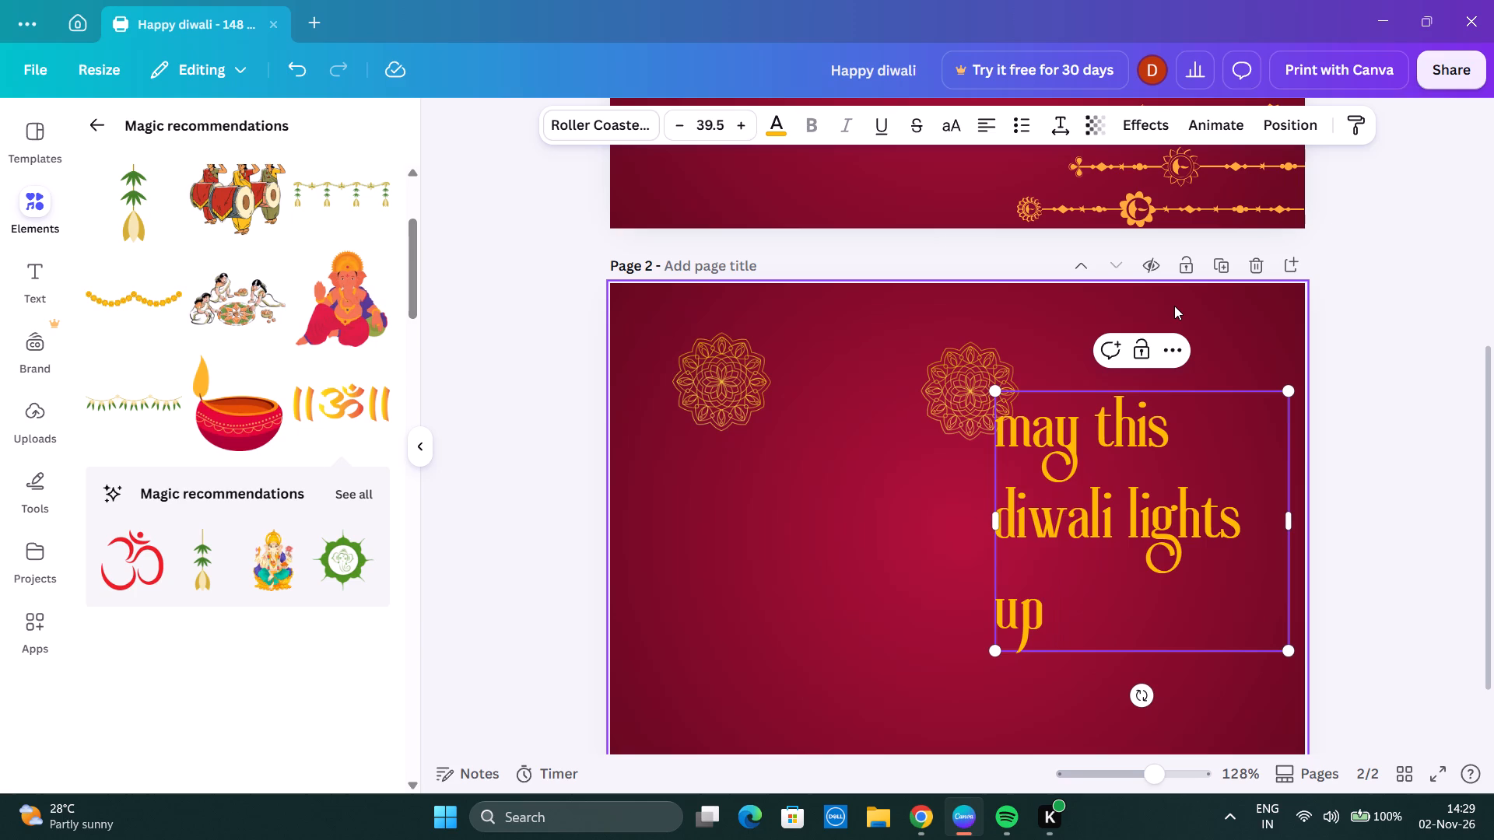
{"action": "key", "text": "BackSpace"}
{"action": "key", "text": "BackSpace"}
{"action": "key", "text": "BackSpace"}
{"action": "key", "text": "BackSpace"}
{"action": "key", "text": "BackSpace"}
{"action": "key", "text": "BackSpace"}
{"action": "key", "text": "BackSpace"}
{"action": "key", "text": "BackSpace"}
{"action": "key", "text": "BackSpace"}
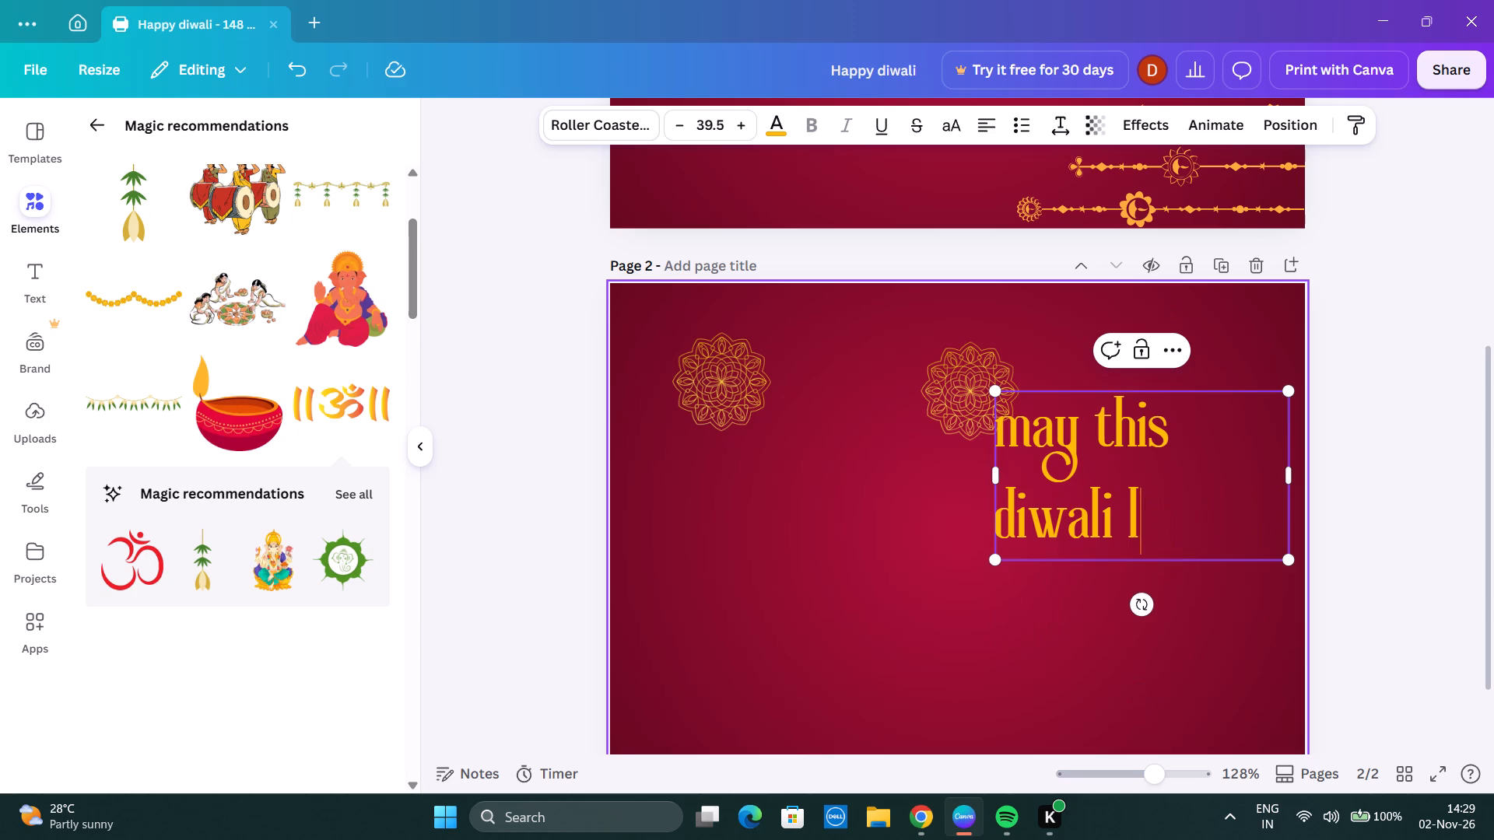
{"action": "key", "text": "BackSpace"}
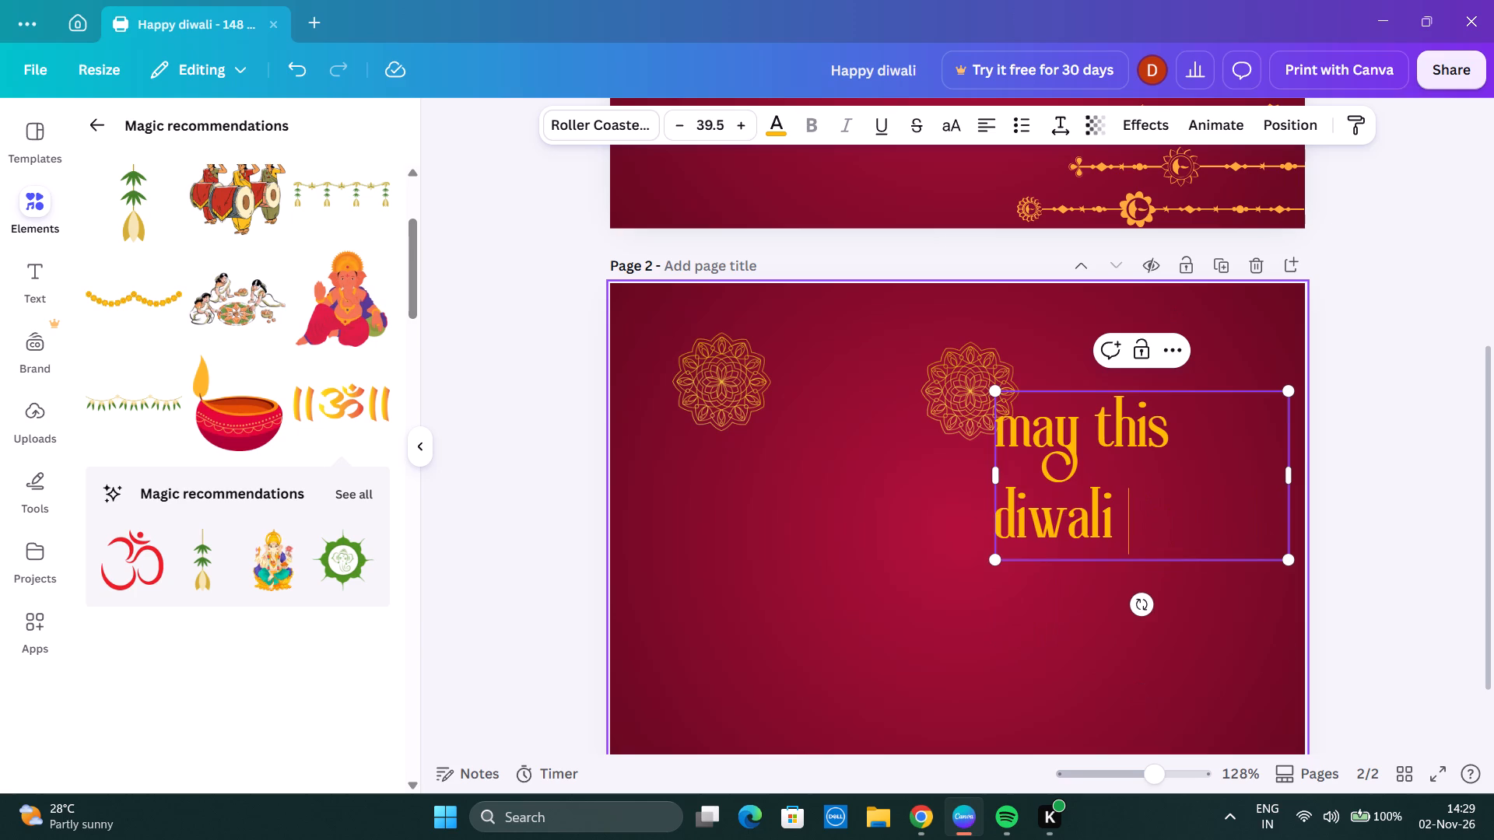
Reword the page 2 message to "may the festival of lights illuminate your life with happiness, prosperity, and endlesss possibilites".
{"action": "key", "text": "BackSpace"}
{"action": "key", "text": "BackSpace"}
{"action": "key", "text": "BackSpace"}
{"action": "key", "text": "BackSpace"}
{"action": "key", "text": "BackSpace"}
{"action": "key", "text": "BackSpace"}
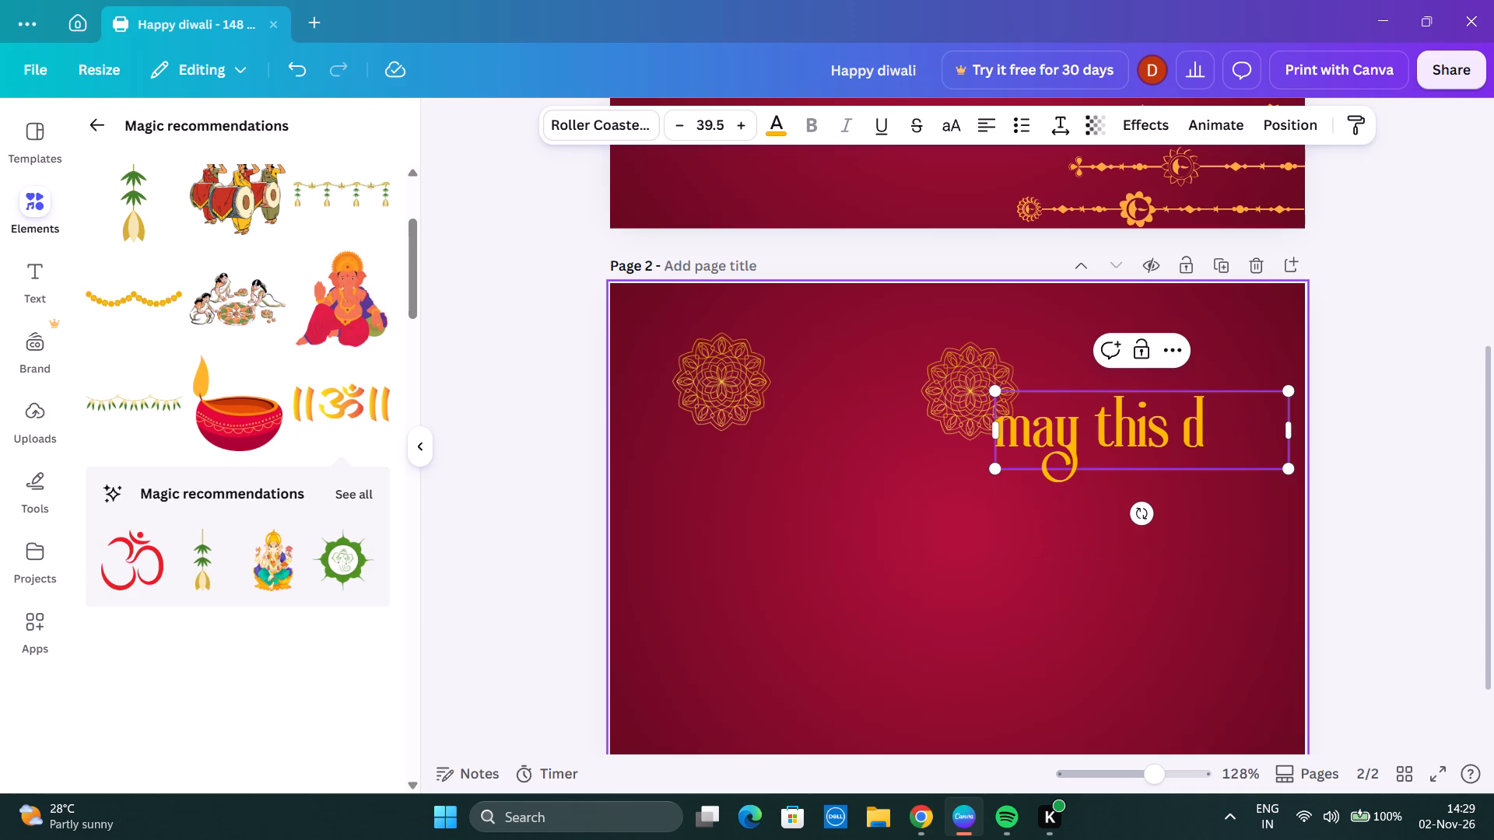
{"action": "key", "text": "BackSpace"}
{"action": "key", "text": "BackSpace"}
{"action": "key", "text": "BackSpace"}
{"action": "key", "text": "BackSpace"}
{"action": "type", "text": "e festival of lights illumin"}
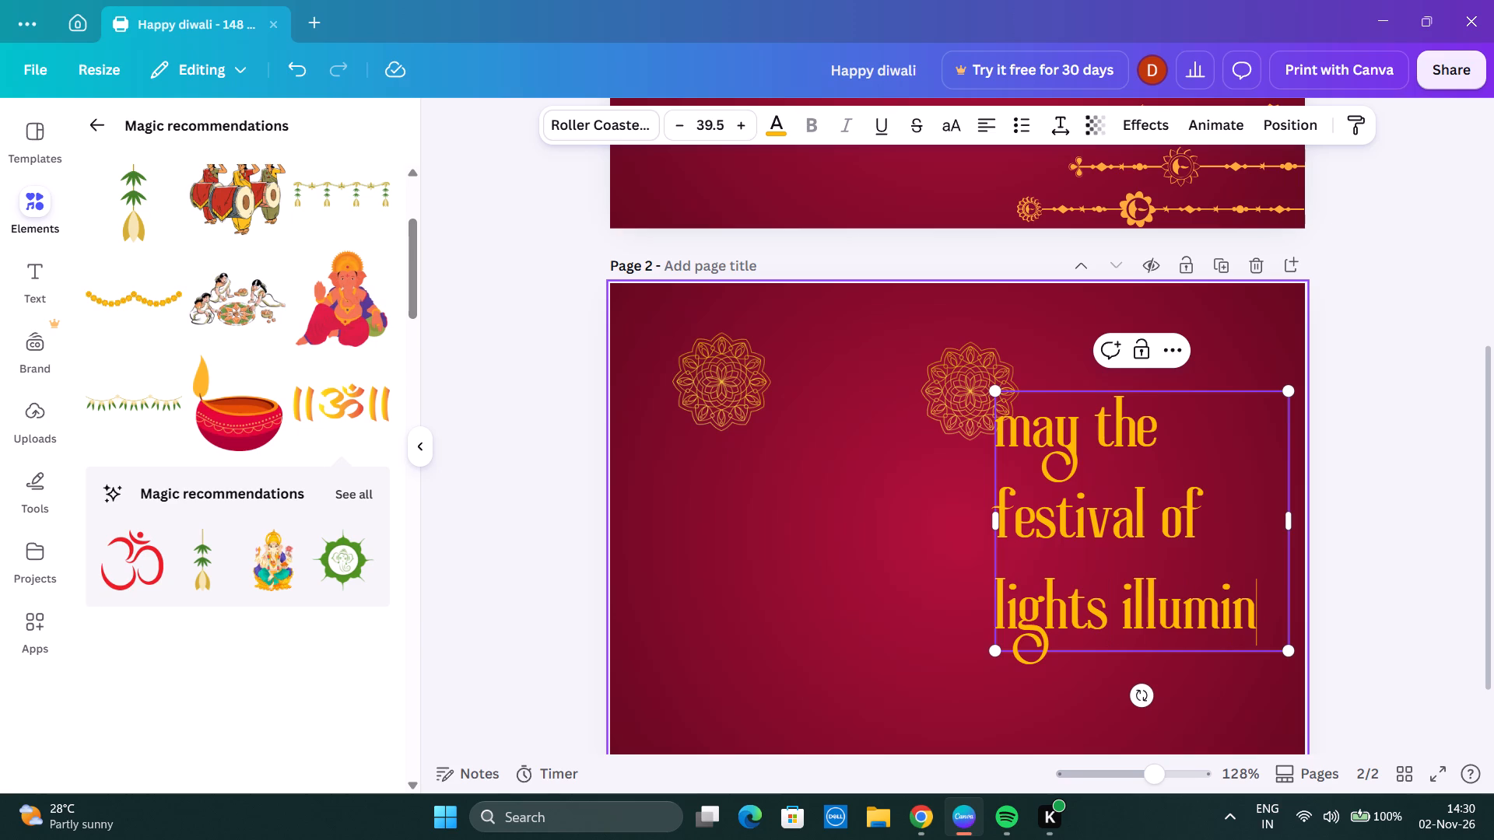
{"action": "type", "text": "ate"}
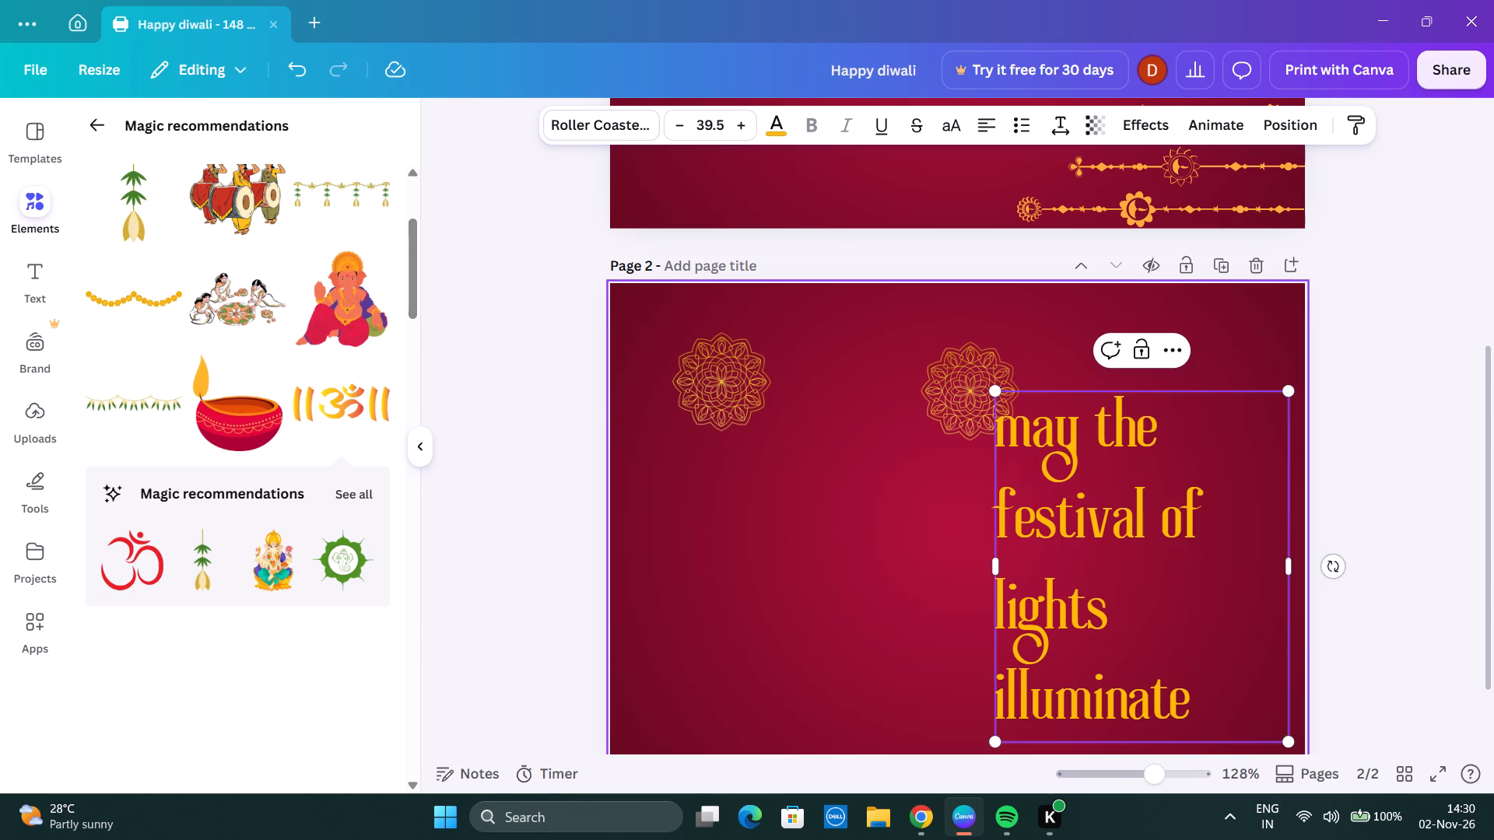
{"action": "key", "text": "space"}
{"action": "type", "text": "your life with happ"}
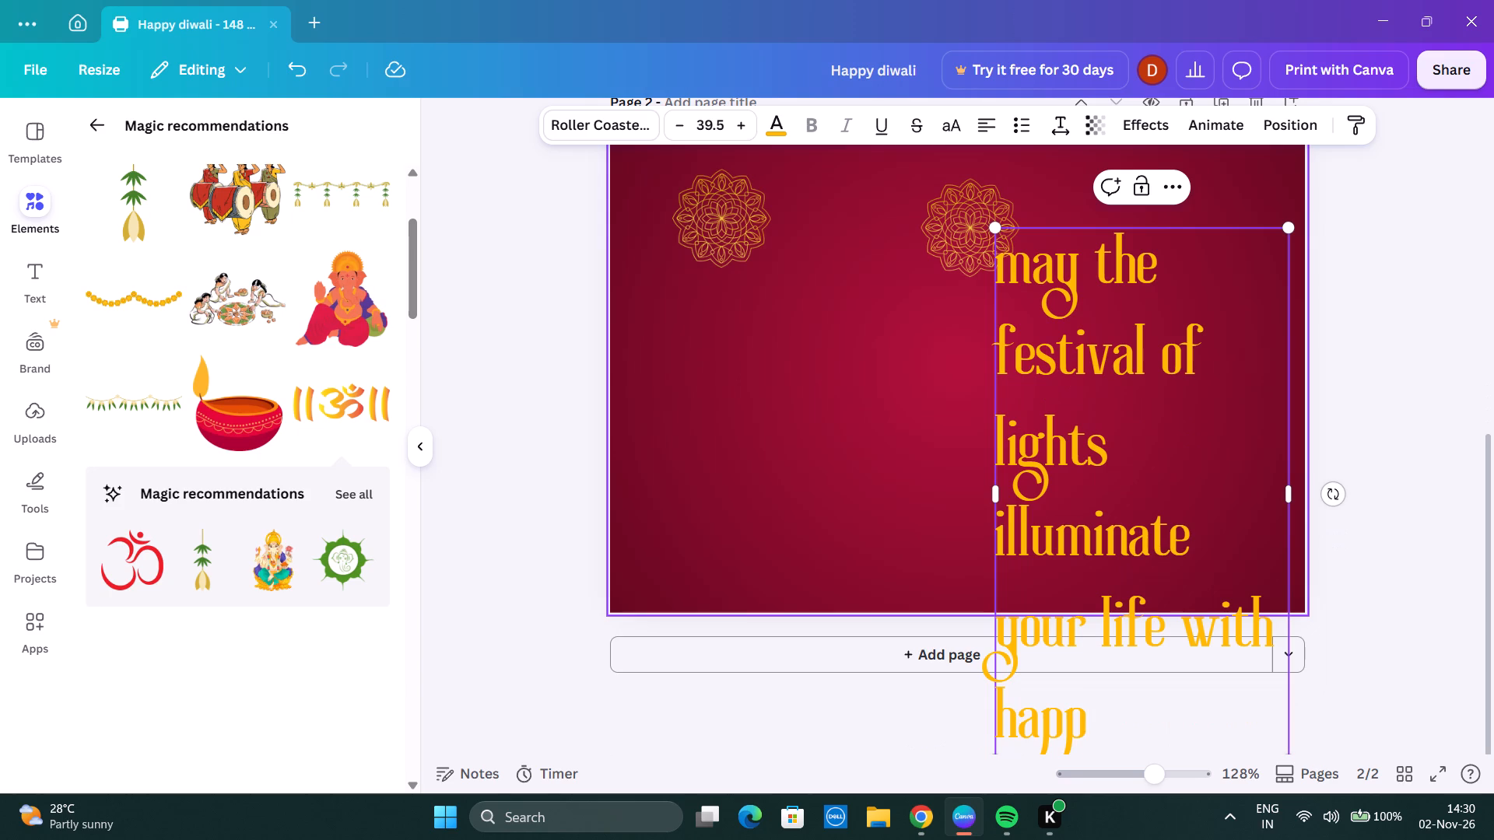
{"action": "type", "text": "iness"}
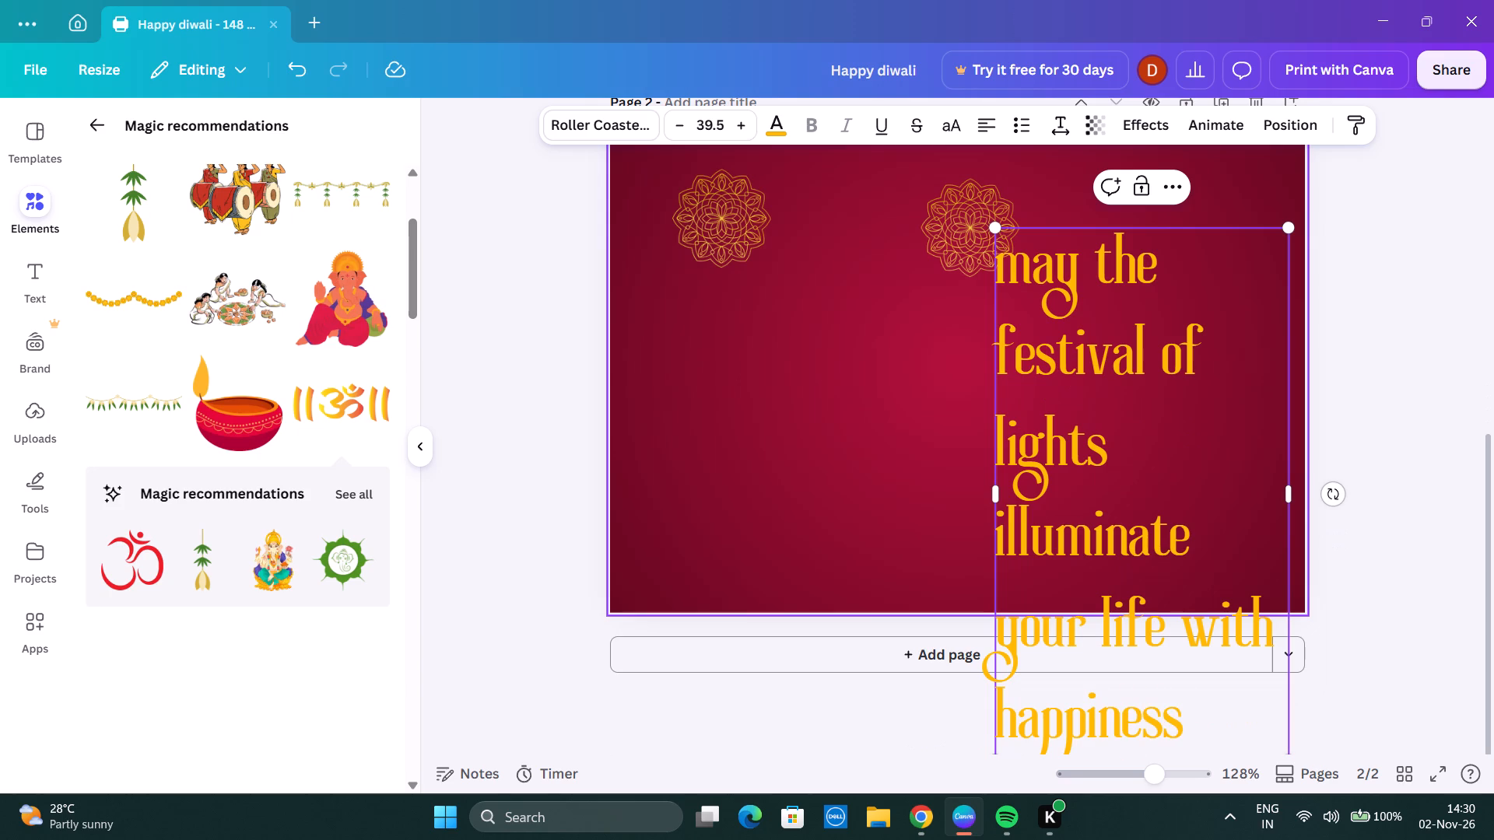
{"action": "type", "text": ", pros"}
{"action": "type", "text": "perity"}
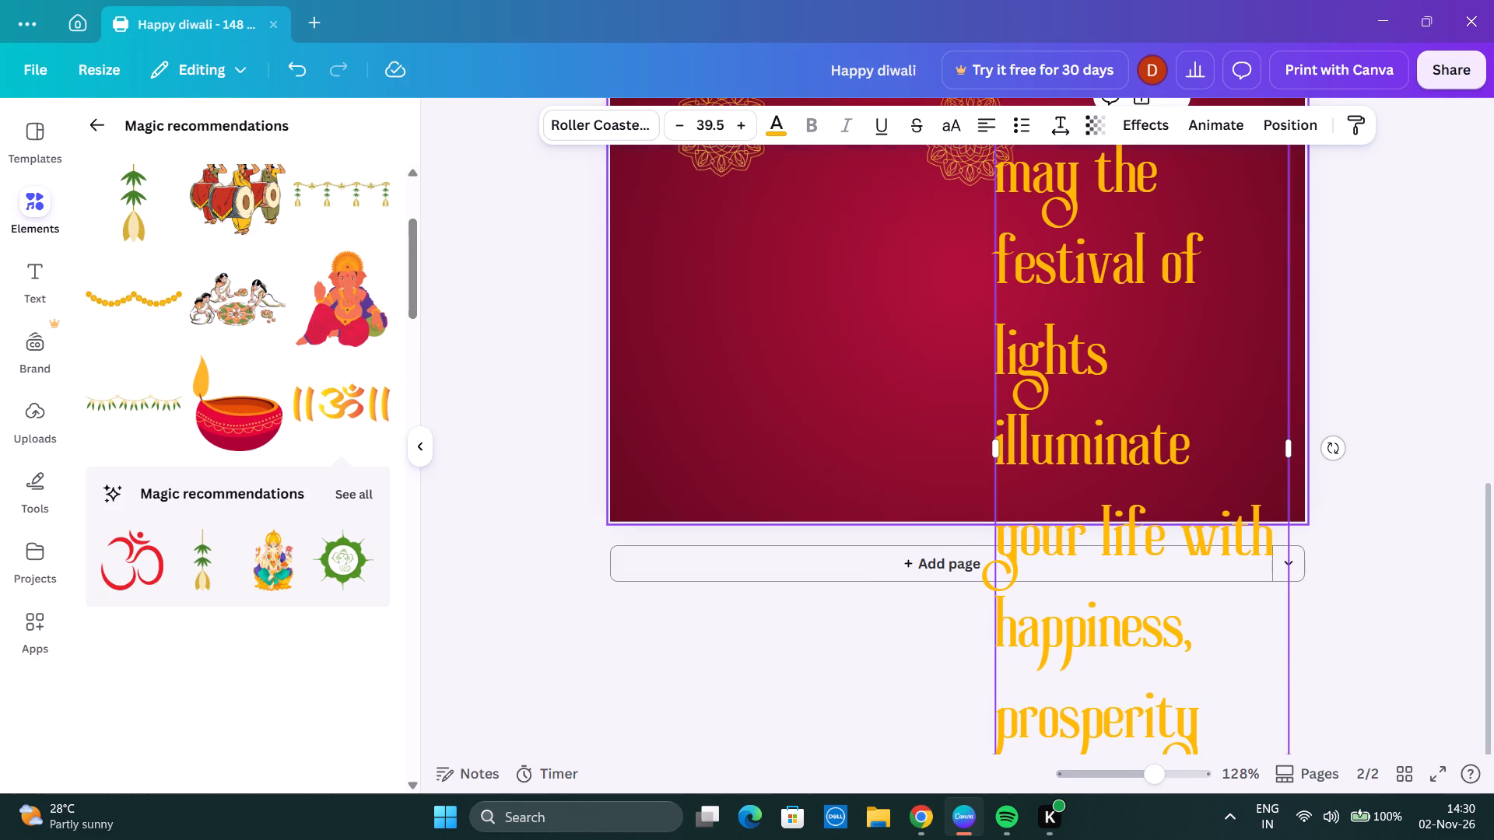
{"action": "type", "text": ", and endlesss possibilites"}
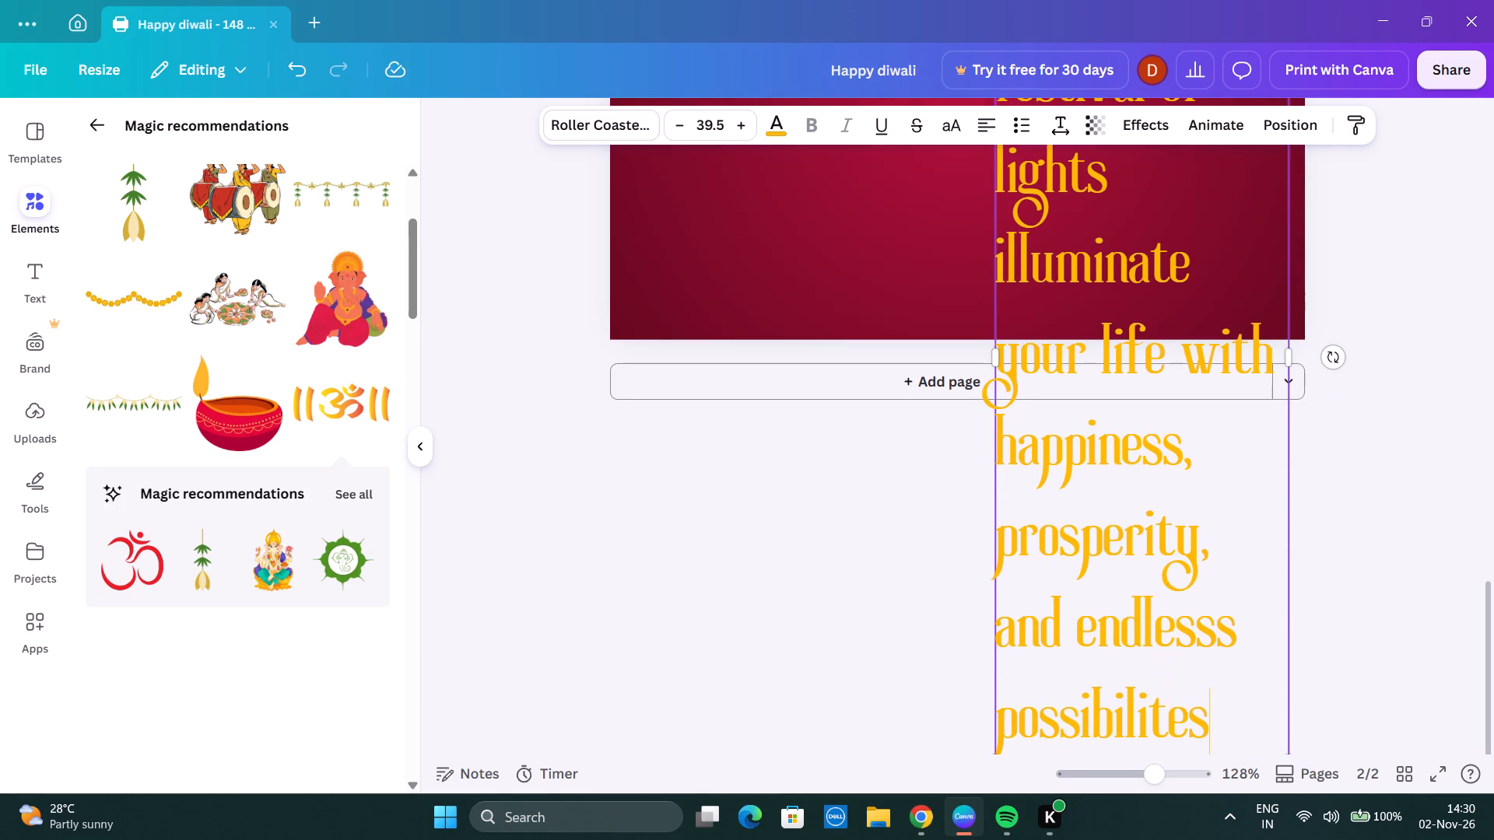
Shift the wish text toward the left of page 2 and scale it down to about font size 15.3.
{"action": "left_click_drag", "start_coordinate": [1210, 478], "coordinate": [1128, 478]}
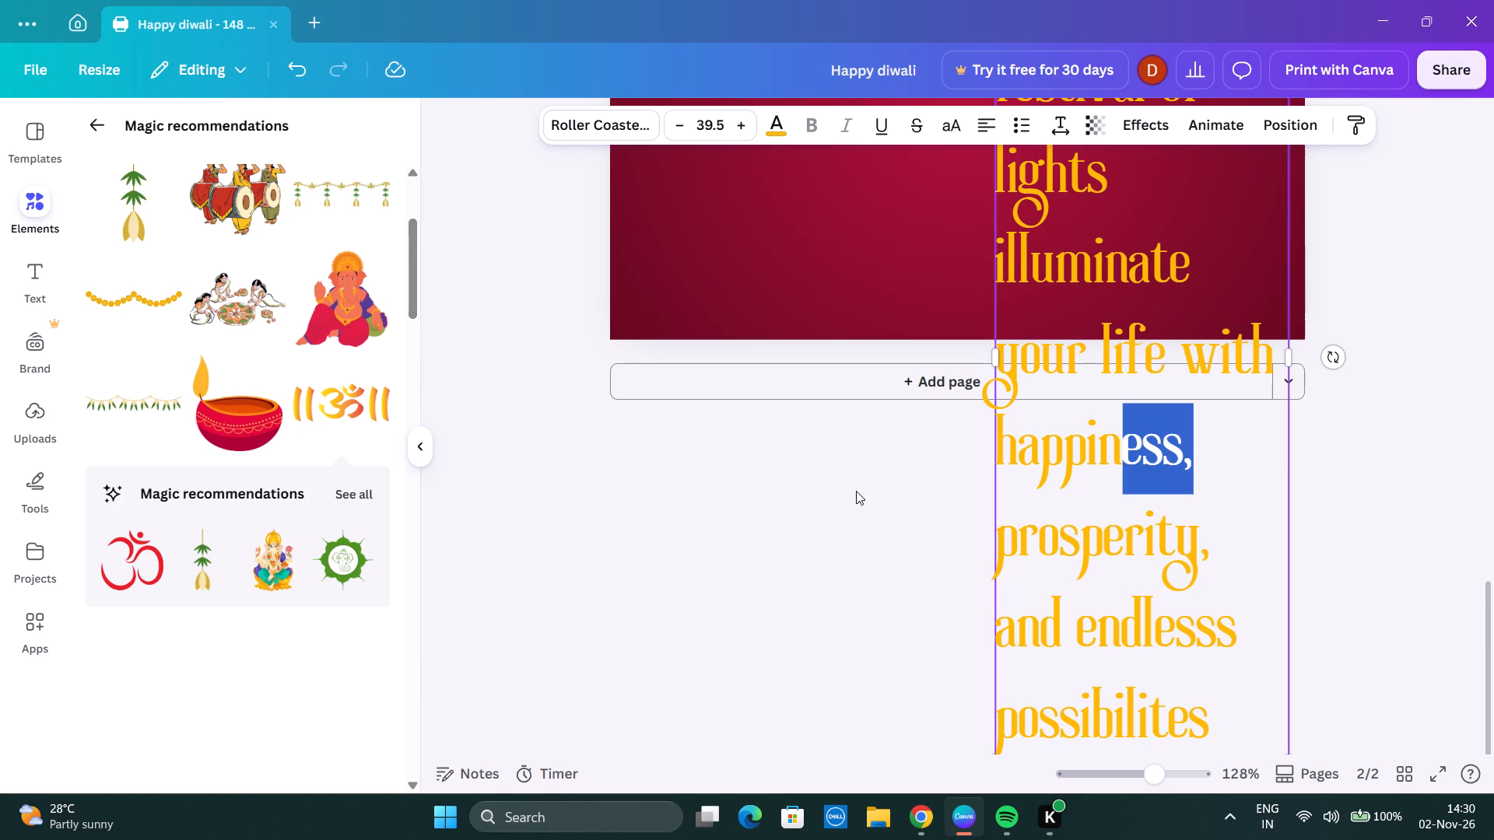
{"action": "left_click", "coordinate": [856, 491]}
{"action": "left_click", "coordinate": [1395, 508]}
{"action": "left_click", "coordinate": [897, 490]}
{"action": "left_click", "coordinate": [887, 249]}
{"action": "left_click_drag", "start_coordinate": [1110, 282], "coordinate": [859, 294]}
{"action": "scroll", "coordinate": [991, 533], "scroll_direction": "down", "scroll_amount": 5}
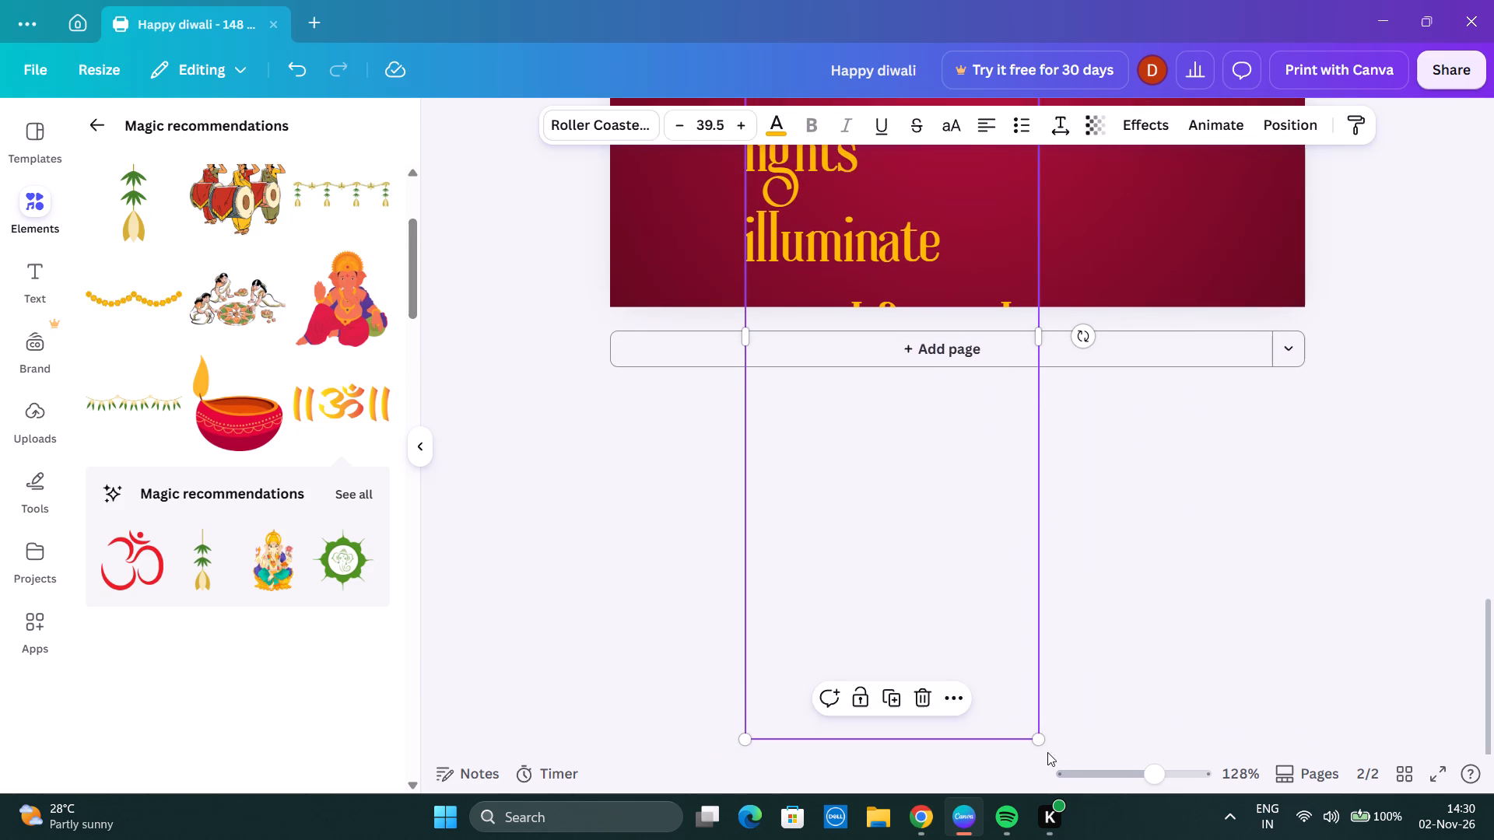
{"action": "left_click_drag", "start_coordinate": [1040, 741], "coordinate": [824, 299]}
{"action": "scroll", "coordinate": [597, 463], "scroll_direction": "up", "scroll_amount": 2}
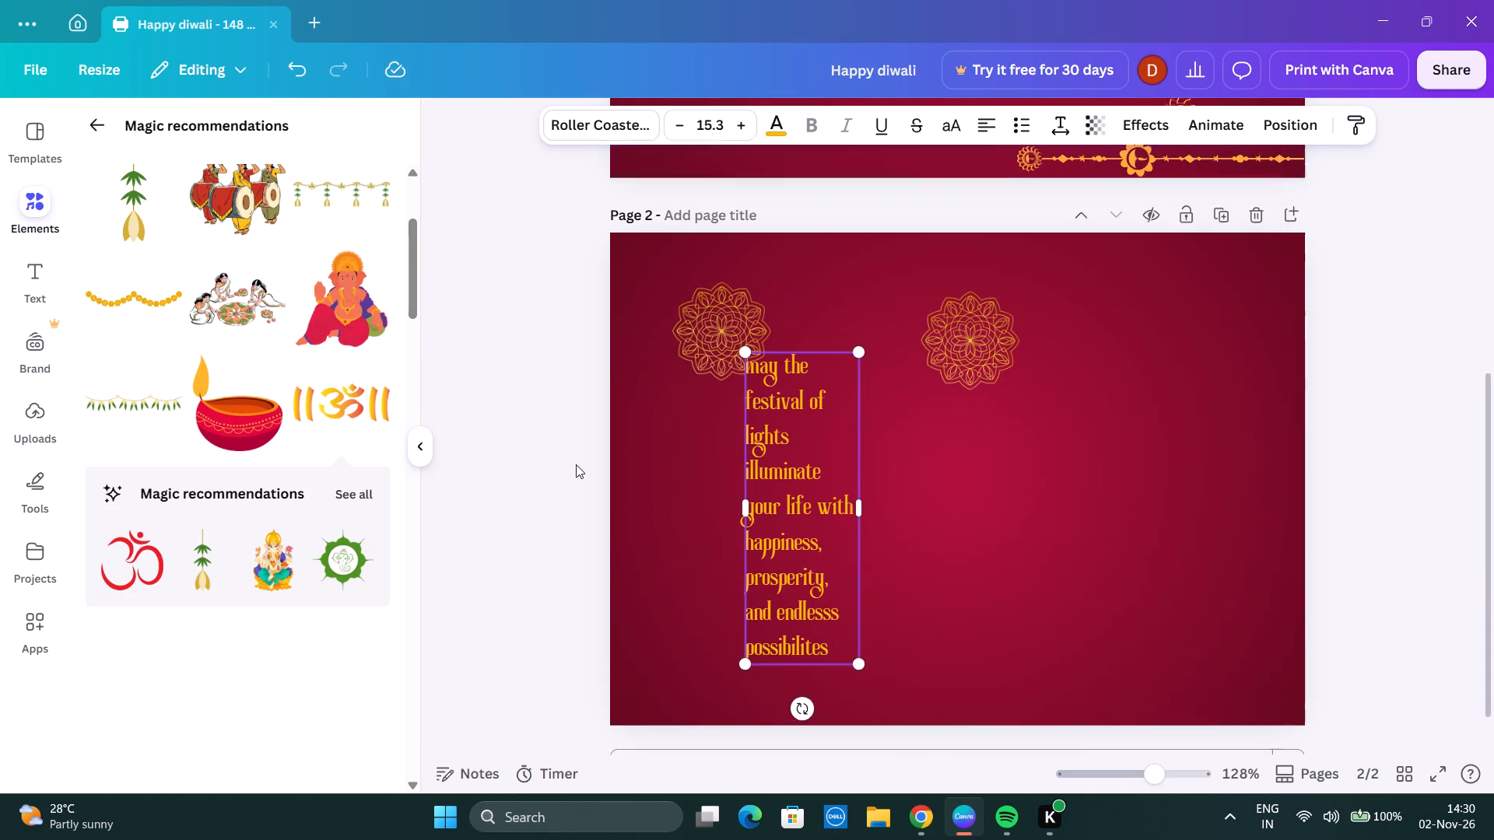
Widen the wish text box on page 2 to about 69 mm so the message wraps onto three lines.
{"action": "scroll", "coordinate": [615, 489], "scroll_direction": "down", "scroll_amount": 1}
{"action": "scroll", "coordinate": [710, 457], "scroll_direction": "down", "scroll_amount": 1}
{"action": "left_click_drag", "start_coordinate": [862, 461], "coordinate": [1073, 460]}
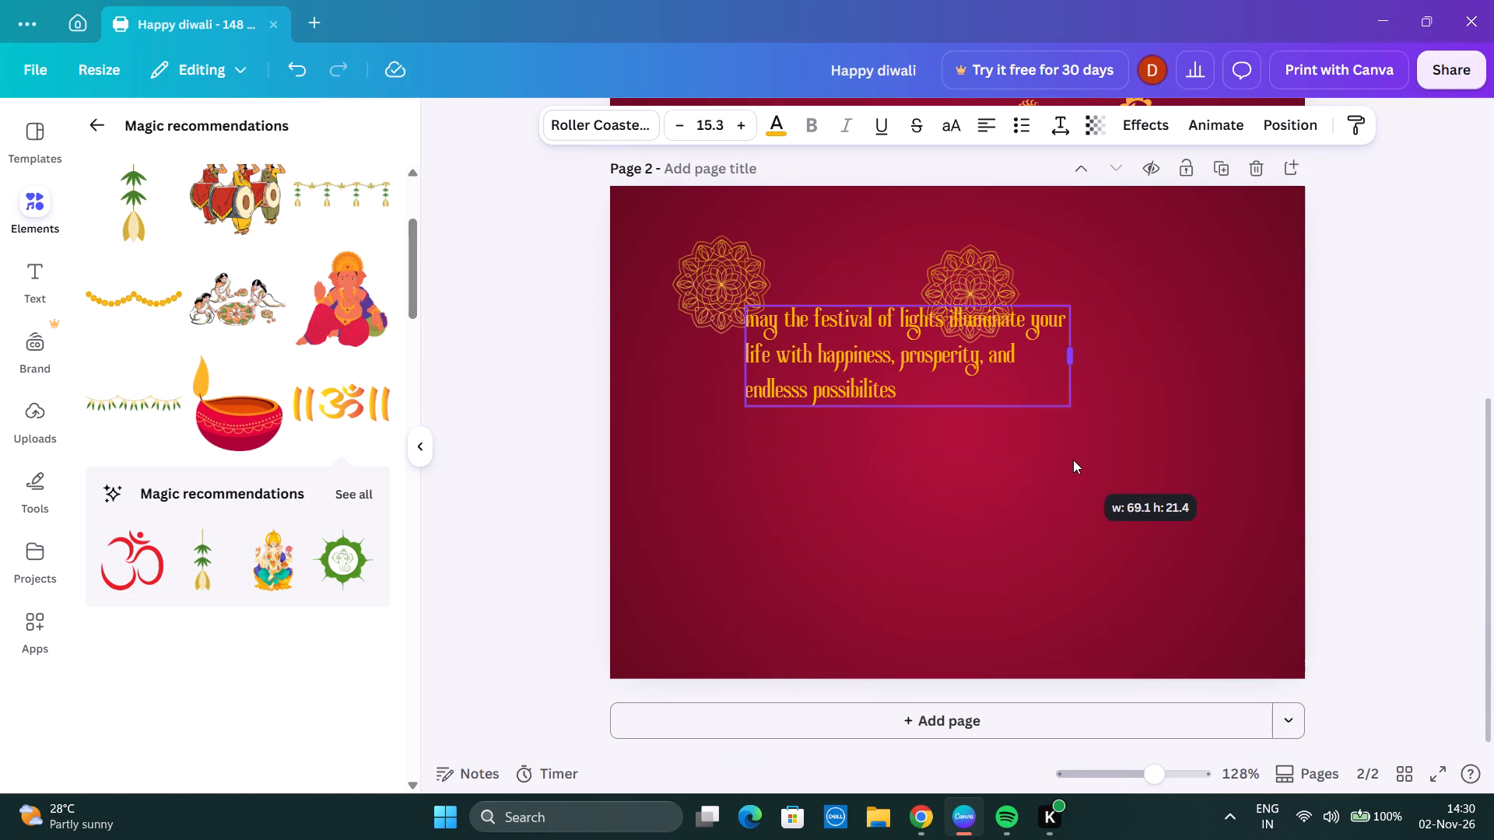
{"action": "left_click_drag", "start_coordinate": [1073, 460], "coordinate": [1074, 460]}
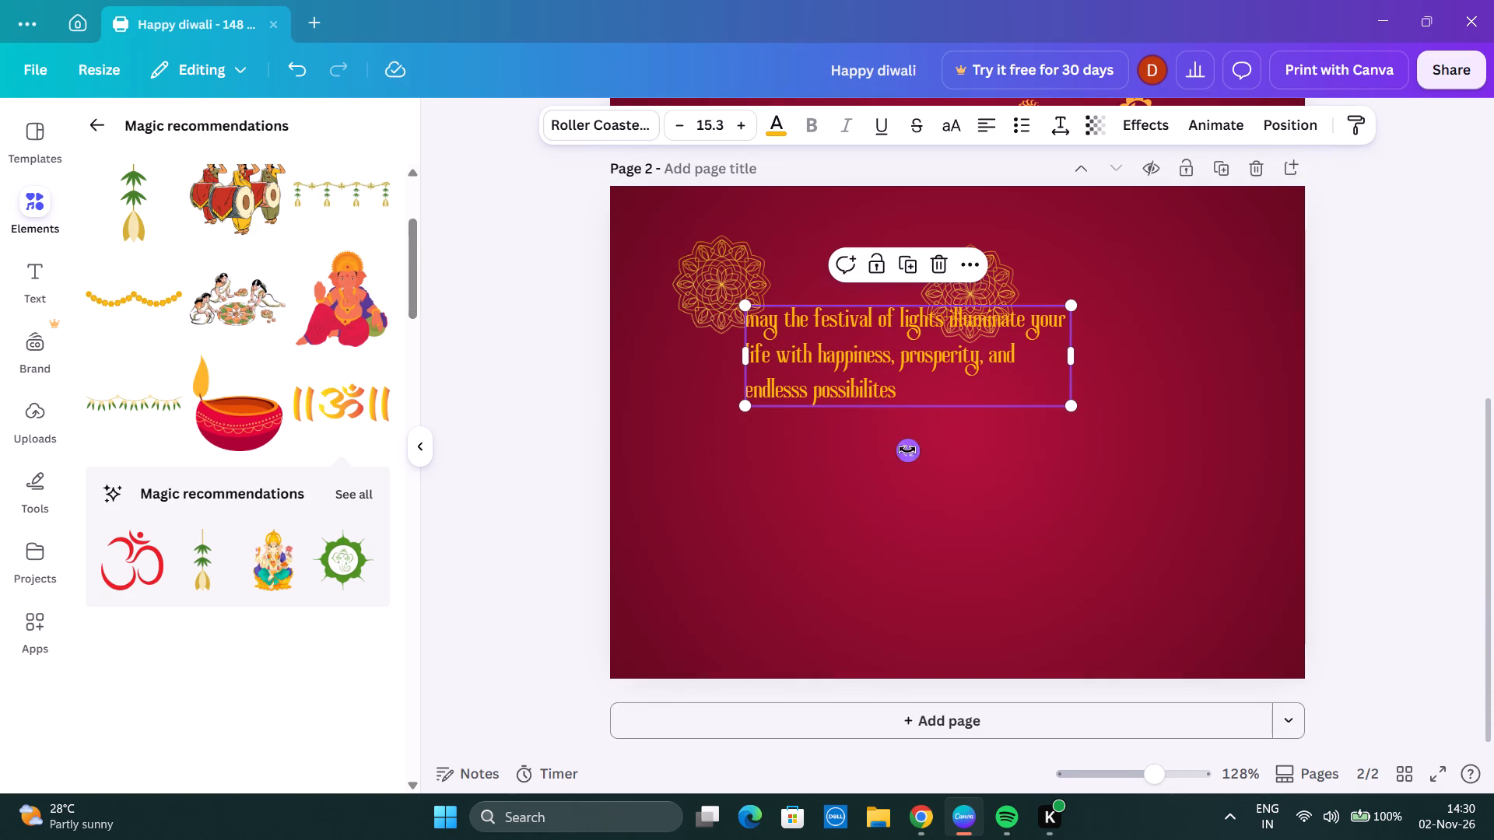
{"action": "left_click", "coordinate": [514, 373]}
Move the wish text from page 2 to page 1, against the left edge below the diyas.
{"action": "left_click_drag", "start_coordinate": [887, 353], "coordinate": [875, 261]}
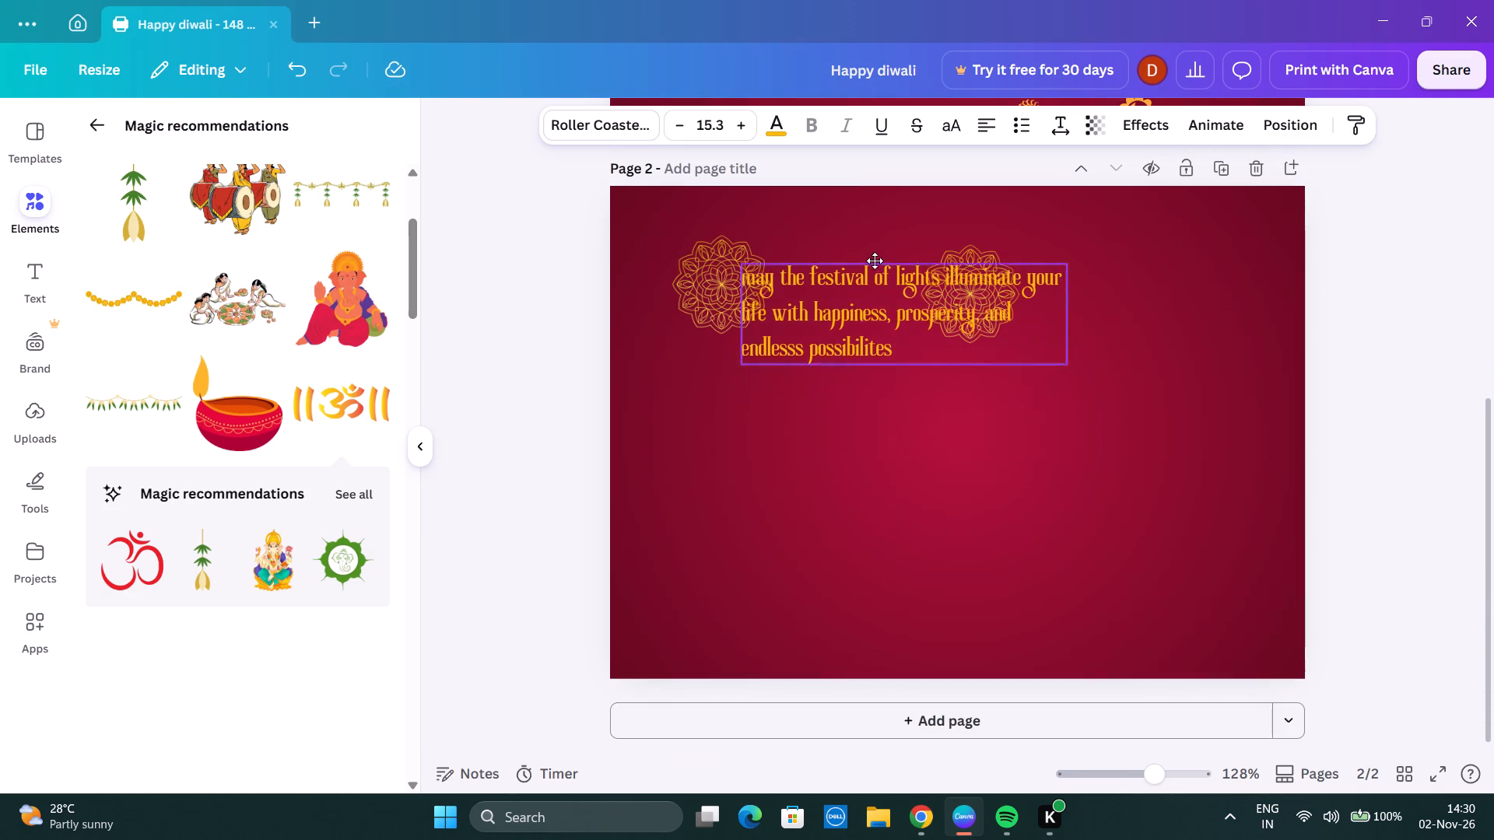
{"action": "left_click_drag", "start_coordinate": [875, 261], "coordinate": [844, 58]}
{"action": "scroll", "coordinate": [571, 321], "scroll_direction": "up", "scroll_amount": 3}
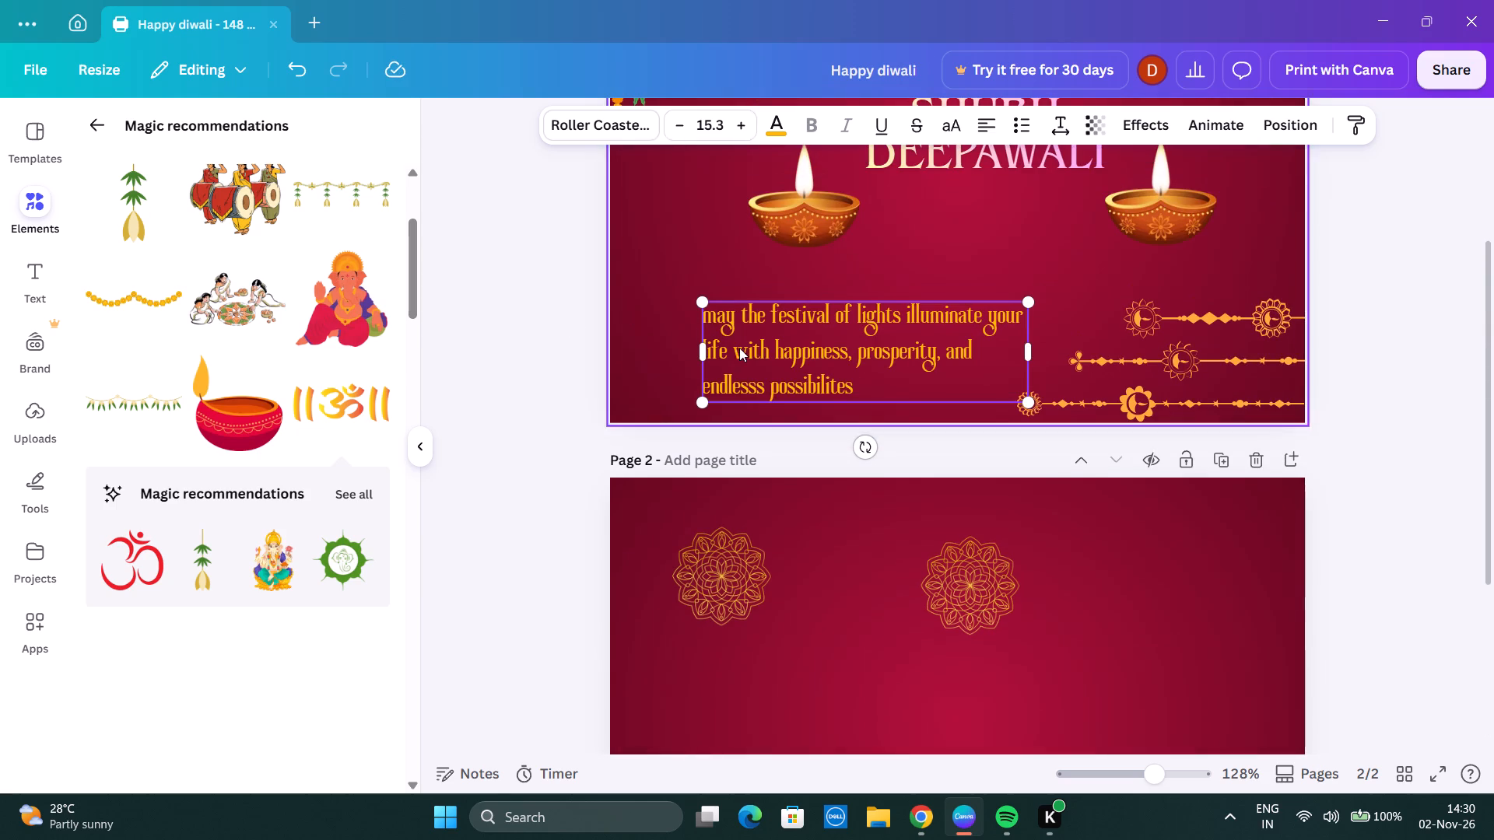
{"action": "left_click_drag", "start_coordinate": [808, 351], "coordinate": [717, 322]}
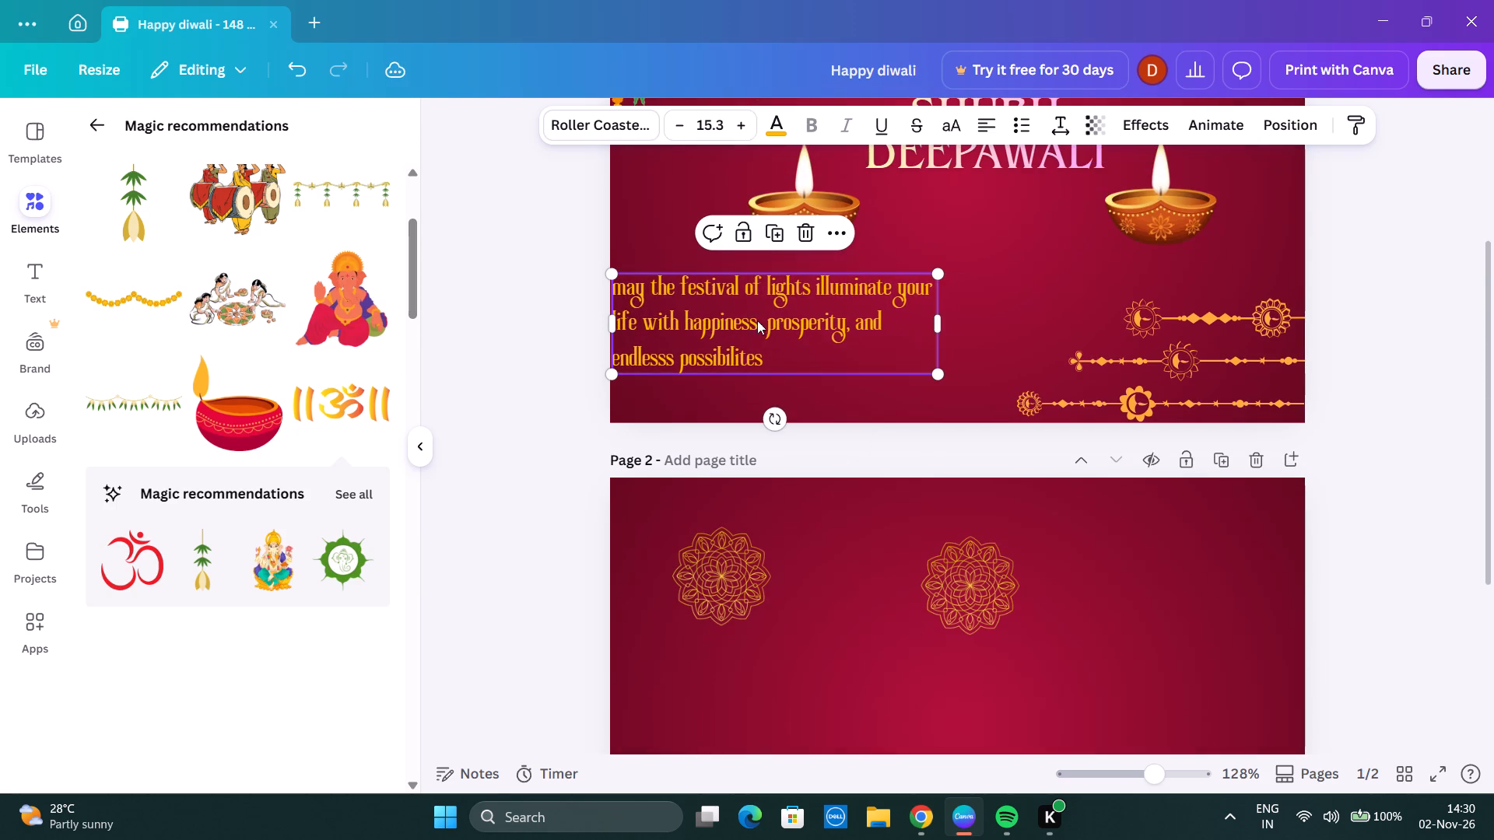
Enlarge the wish text on page 1 proportionally to about font size 22.1, filling the space beside the lower ornaments.
{"action": "left_click", "coordinate": [771, 358]}
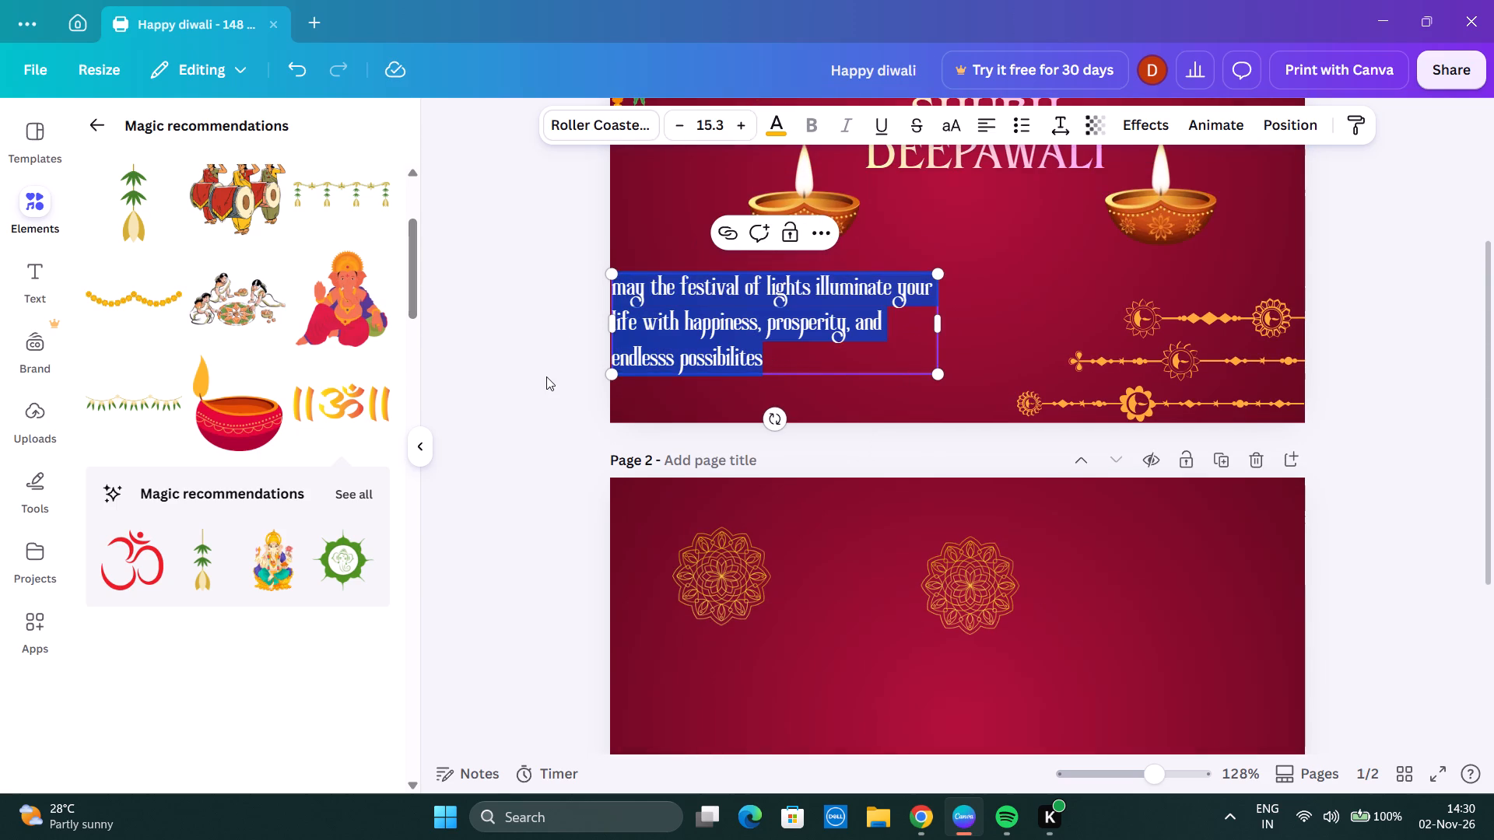
{"action": "left_click", "coordinate": [546, 376]}
{"action": "left_click", "coordinate": [908, 329]}
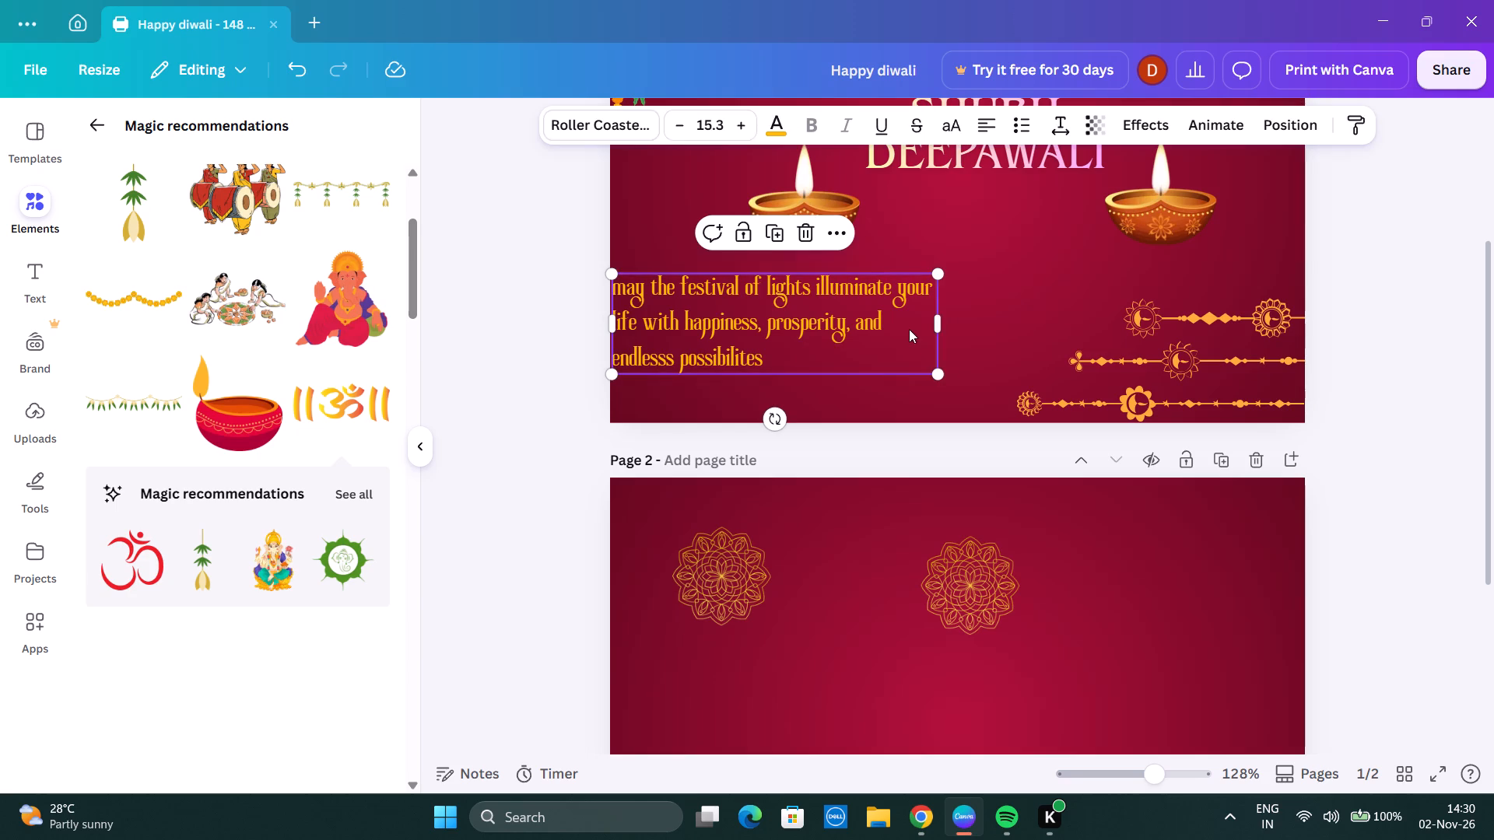
{"action": "left_click_drag", "start_coordinate": [939, 373], "coordinate": [994, 422]}
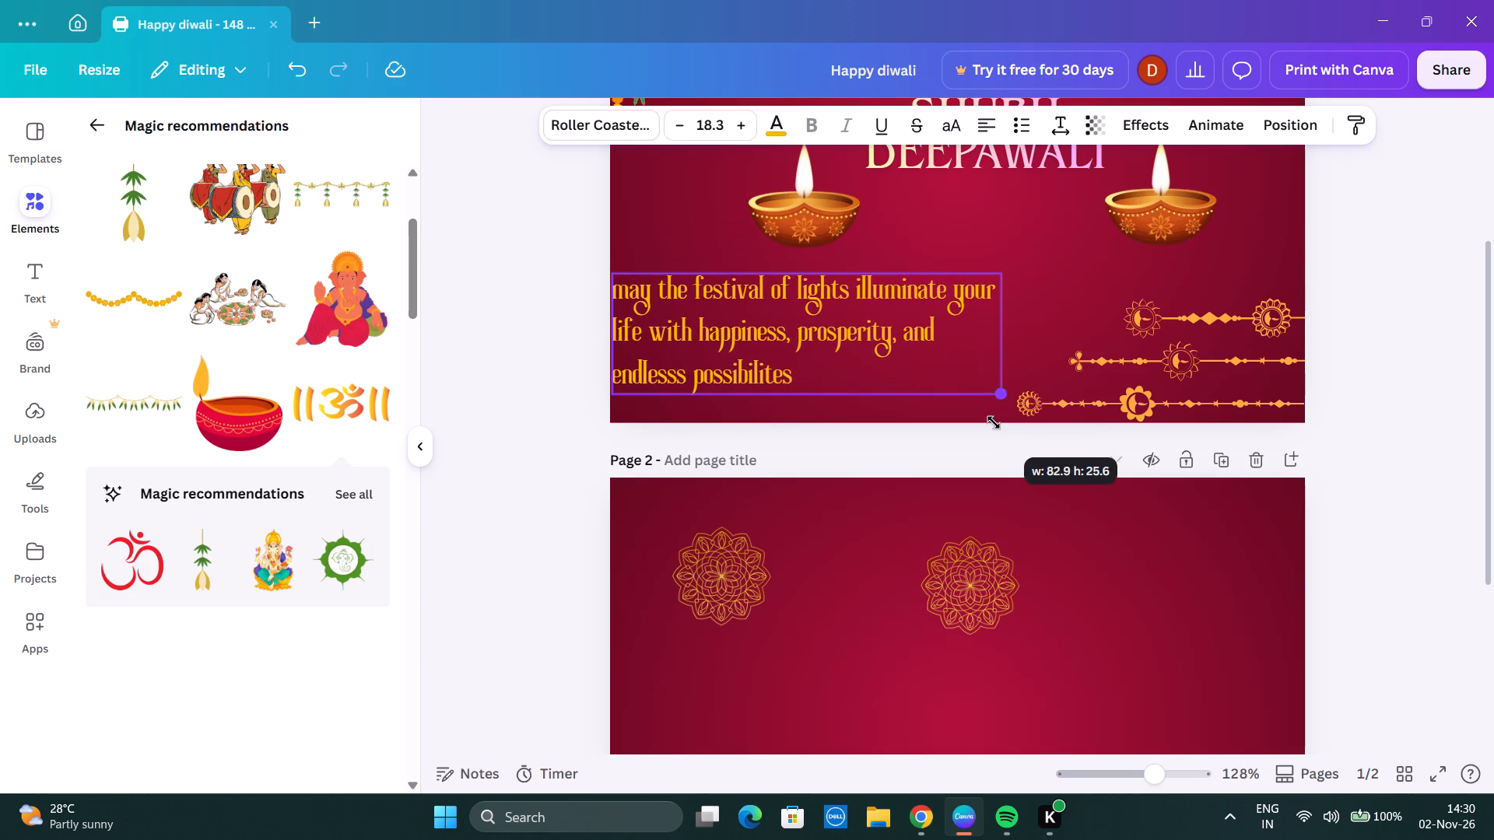
{"action": "left_click_drag", "start_coordinate": [994, 422], "coordinate": [1008, 457]}
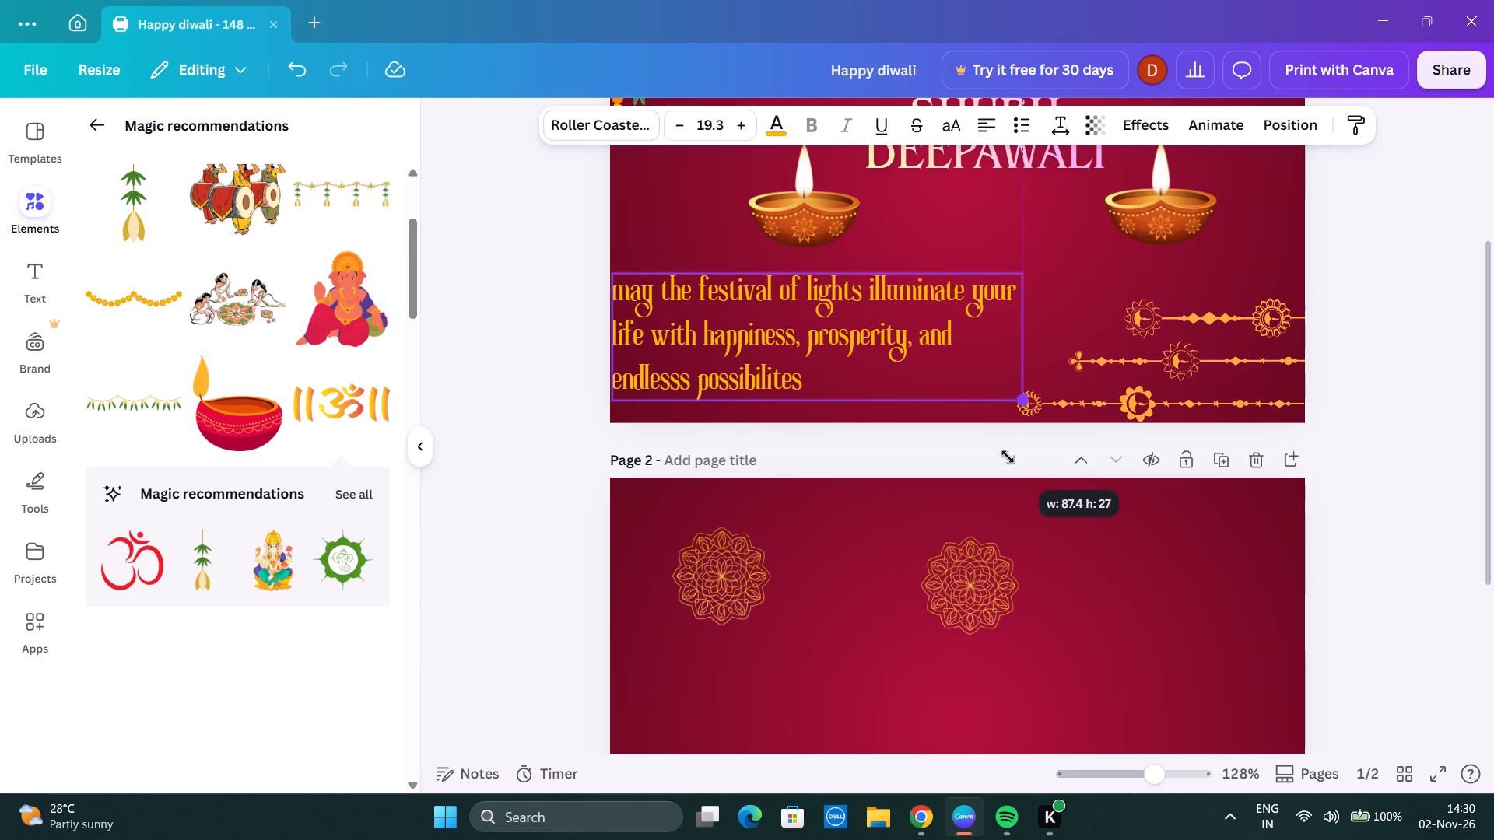
{"action": "left_click_drag", "start_coordinate": [1008, 457], "coordinate": [1049, 536]}
{"action": "scroll", "coordinate": [513, 399], "scroll_direction": "up", "scroll_amount": 1}
{"action": "left_click", "coordinate": [513, 397]}
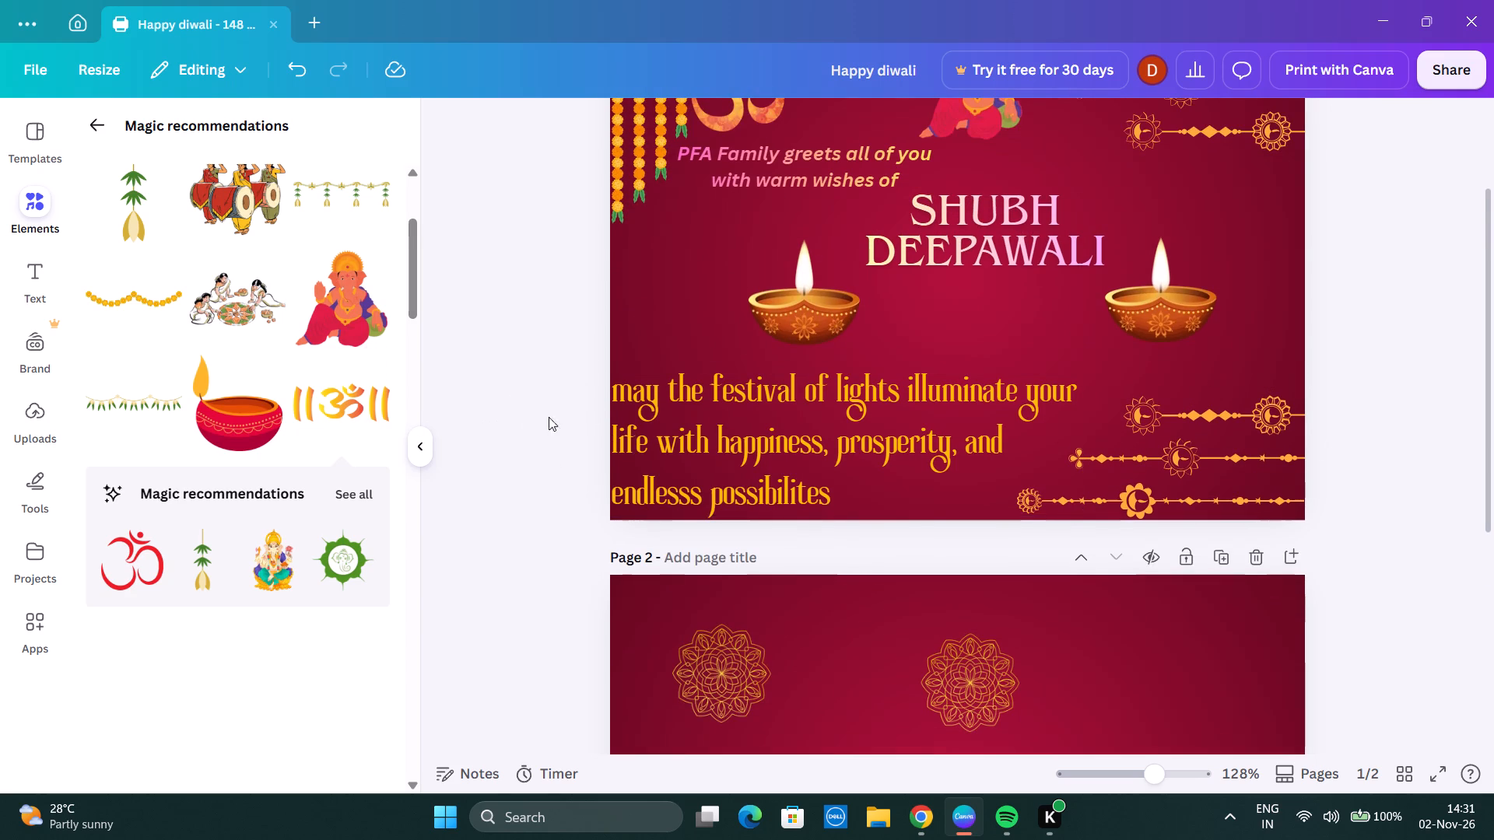
{"action": "left_click", "coordinate": [837, 416]}
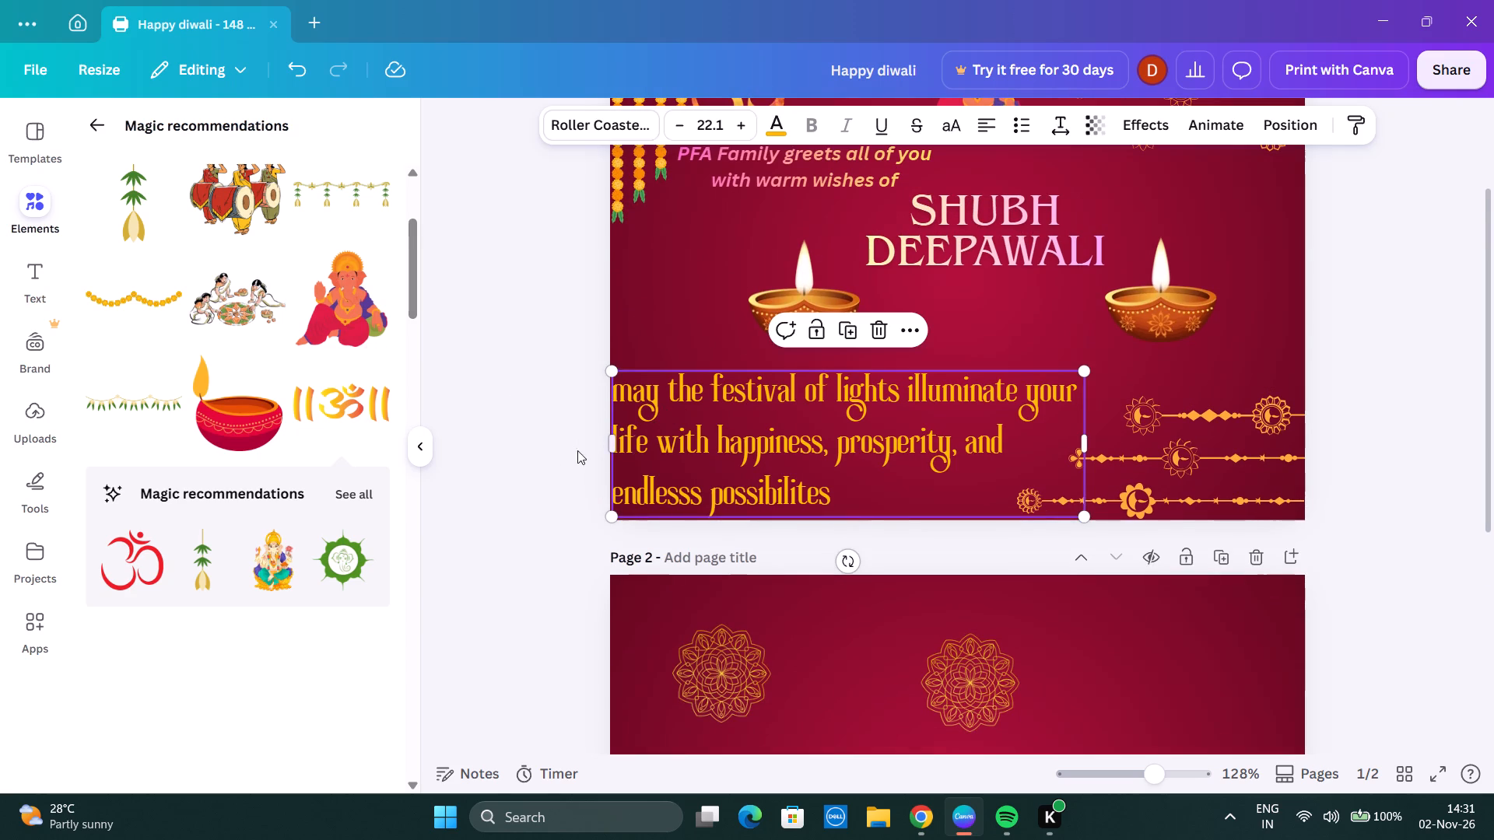
Move the left mandala from page 2 to page 1's left edge, just above the wish text.
{"action": "left_click_drag", "start_coordinate": [730, 663], "coordinate": [654, 385]}
{"action": "left_click_drag", "start_coordinate": [661, 375], "coordinate": [656, 338]}
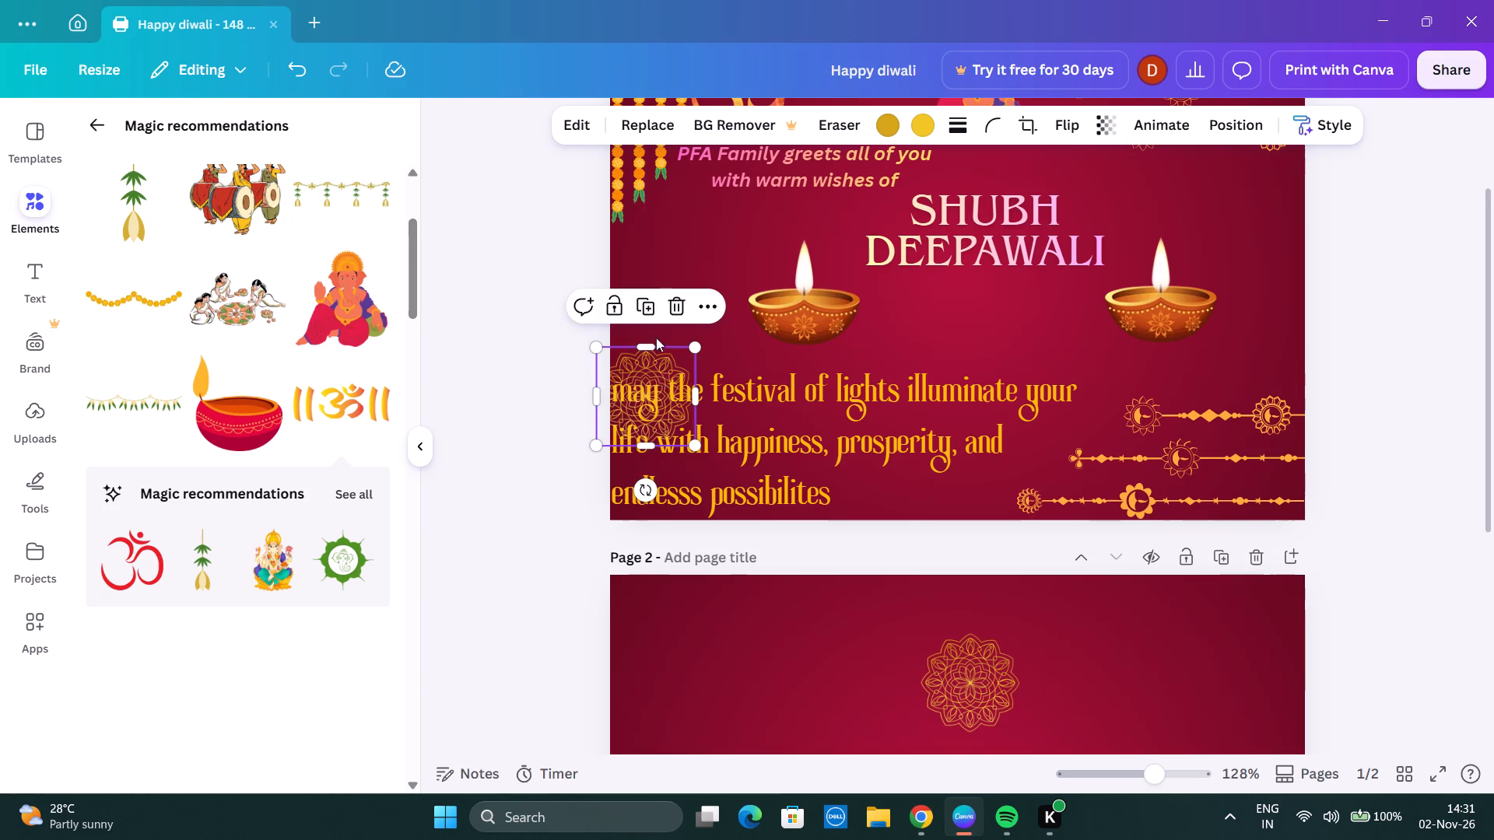
{"action": "left_click_drag", "start_coordinate": [656, 338], "coordinate": [667, 331]}
Move the remaining mandala from page 2 to page 1's right edge, above the lower ornament strings.
{"action": "left_click_drag", "start_coordinate": [977, 648], "coordinate": [967, 432]}
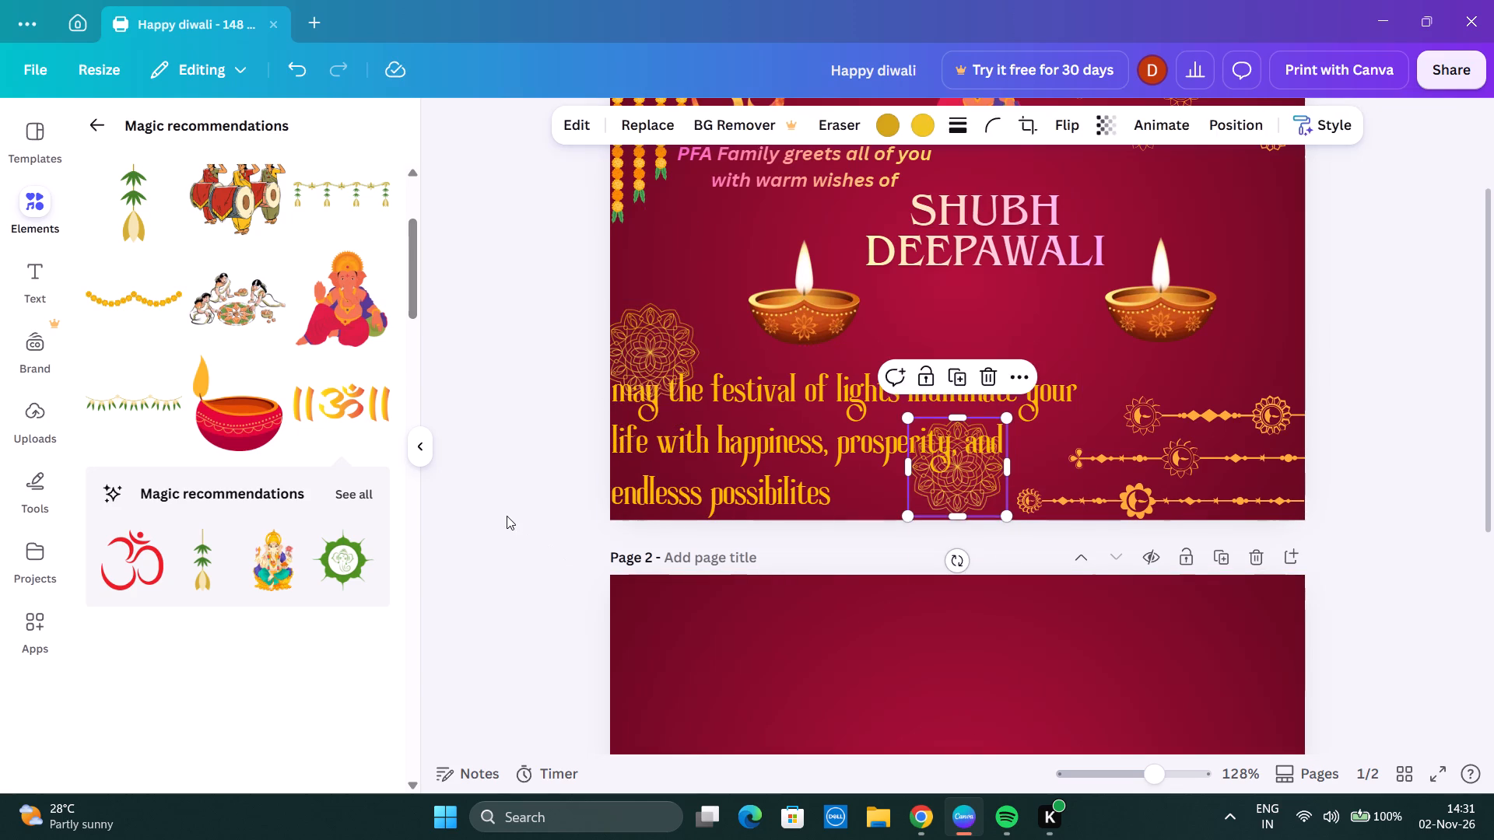
{"action": "left_click", "coordinate": [507, 516]}
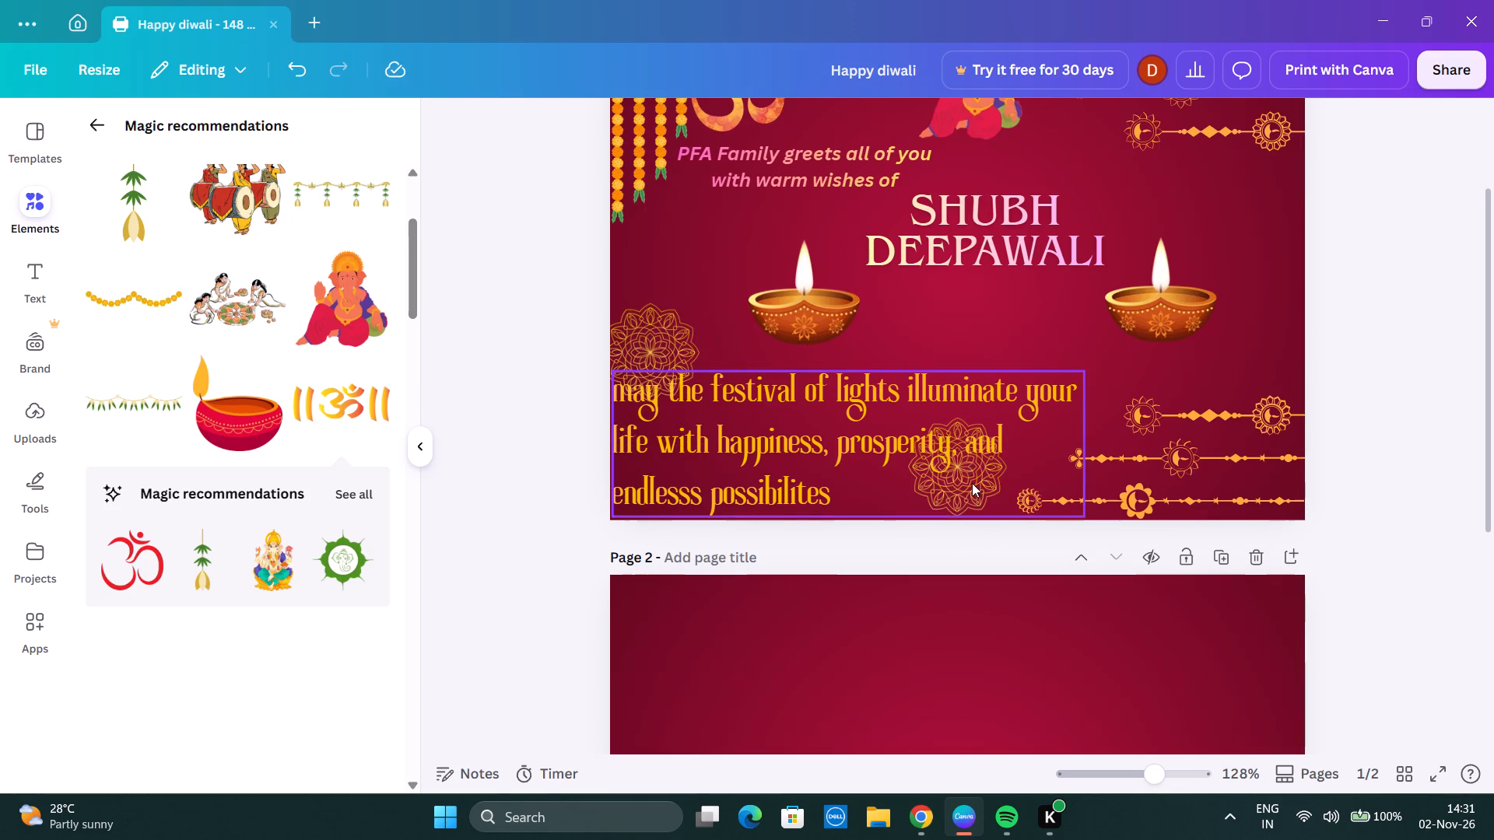
{"action": "left_click_drag", "start_coordinate": [956, 513], "coordinate": [1257, 404]}
{"action": "scroll", "coordinate": [675, 474], "scroll_direction": "up", "scroll_amount": 2}
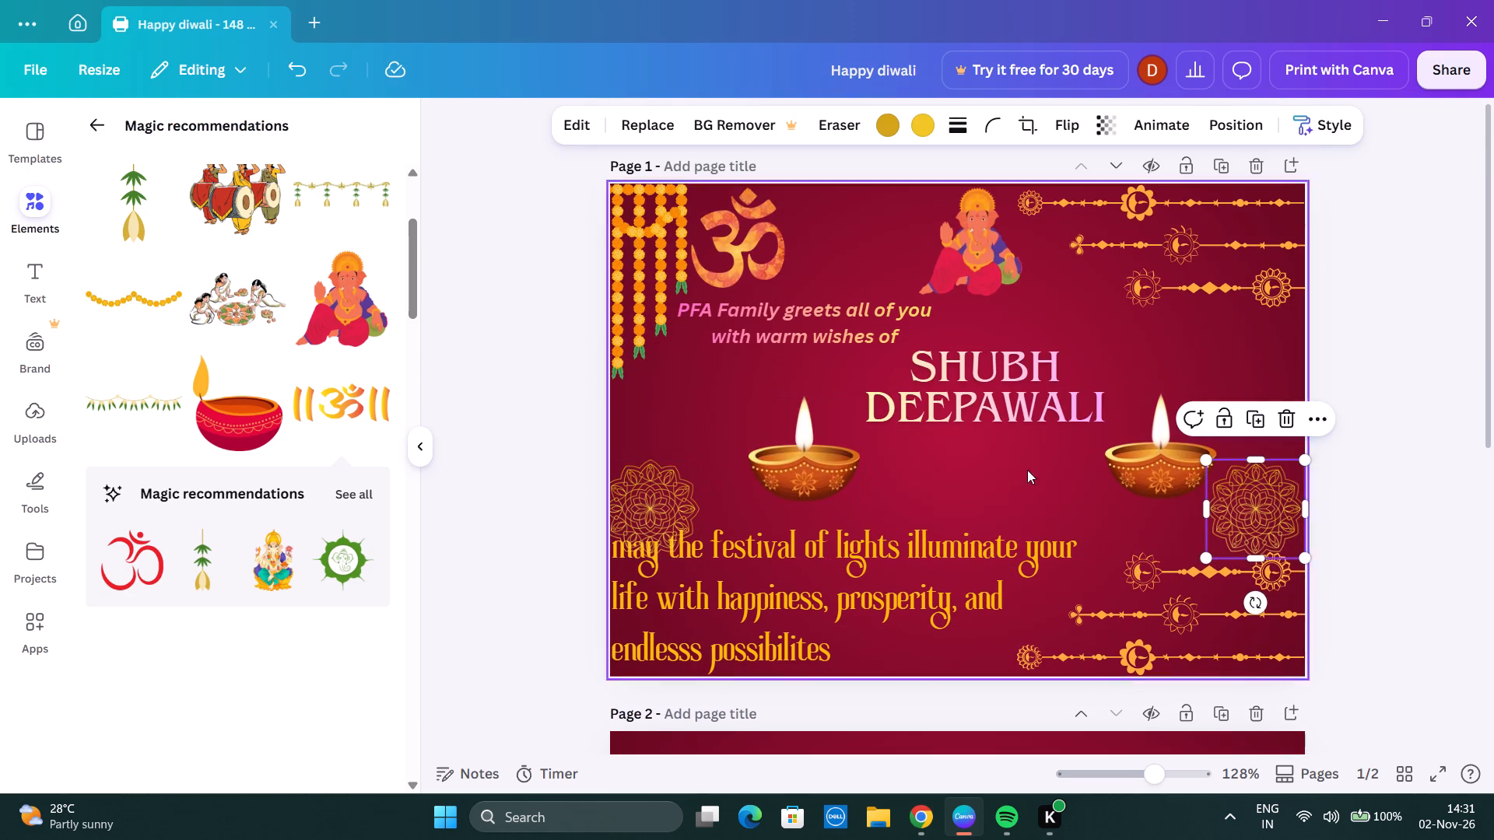
{"action": "left_click", "coordinate": [493, 439]}
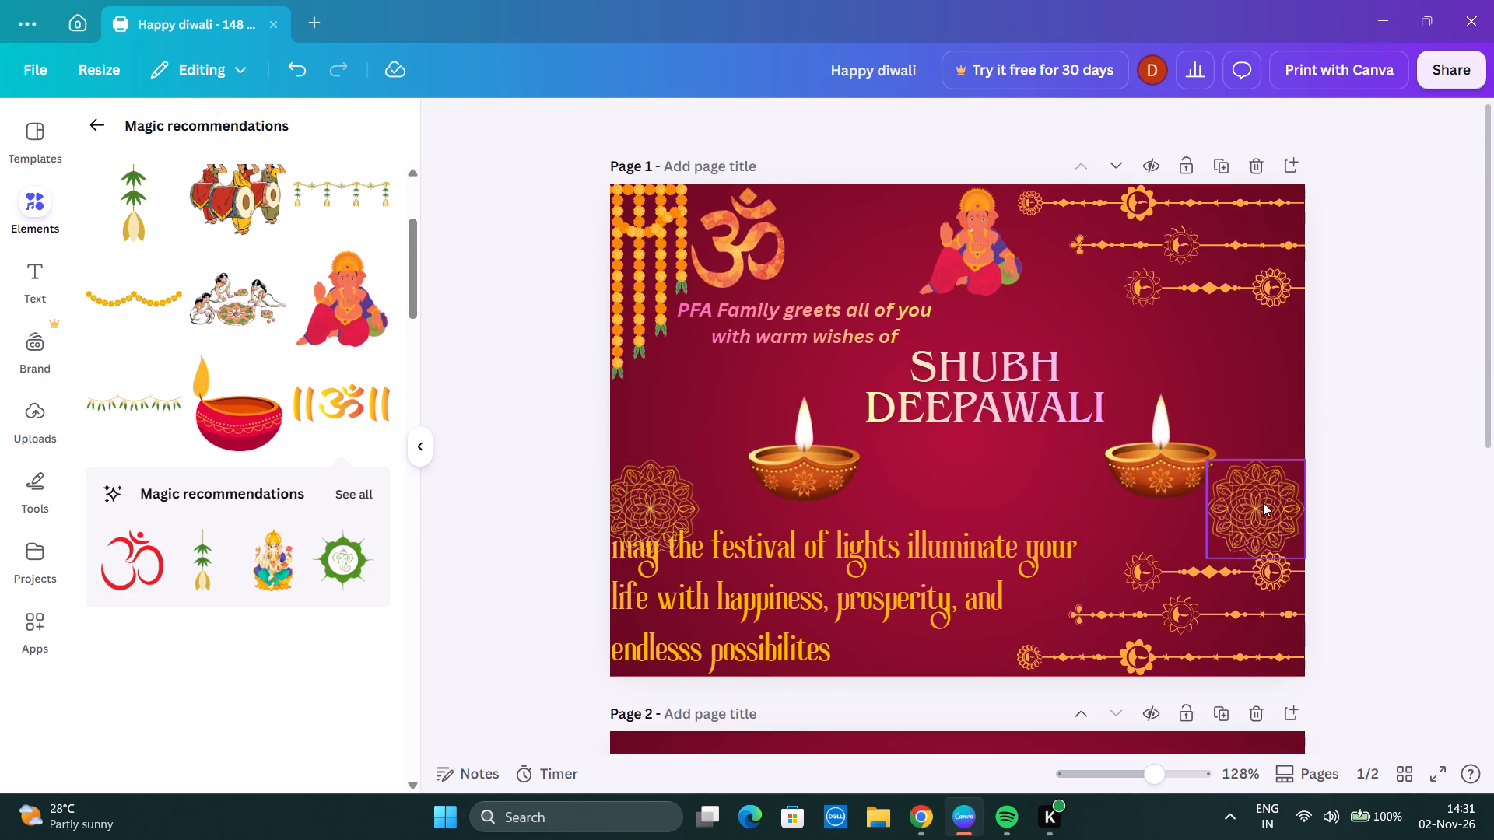
Nudge both page 1 mandalas slightly upward so they sit level with each other at the diyas' bases.
{"action": "left_click", "coordinate": [1263, 502]}
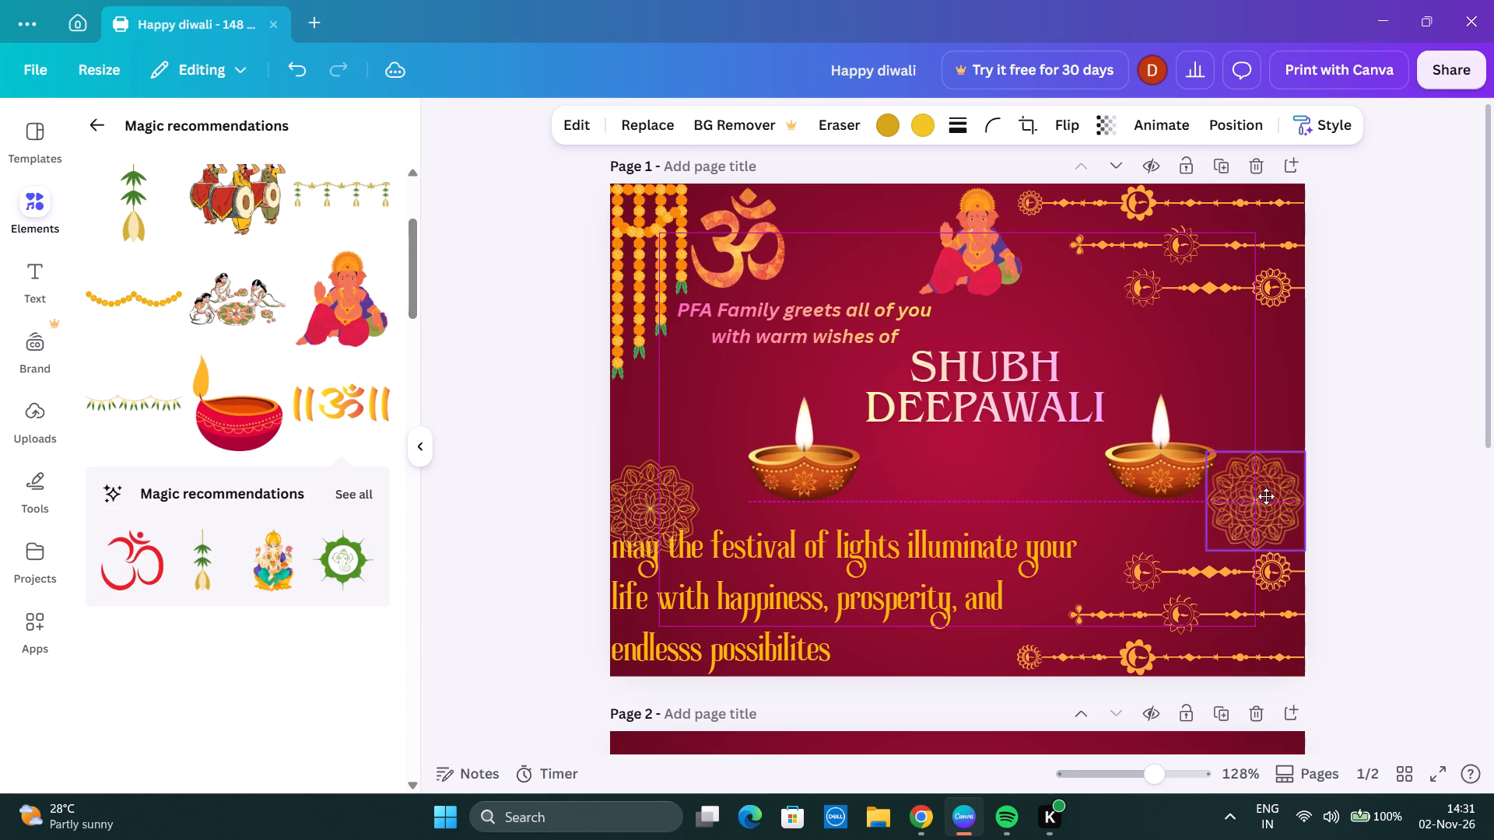
{"action": "left_click_drag", "start_coordinate": [658, 487], "coordinate": [658, 481]}
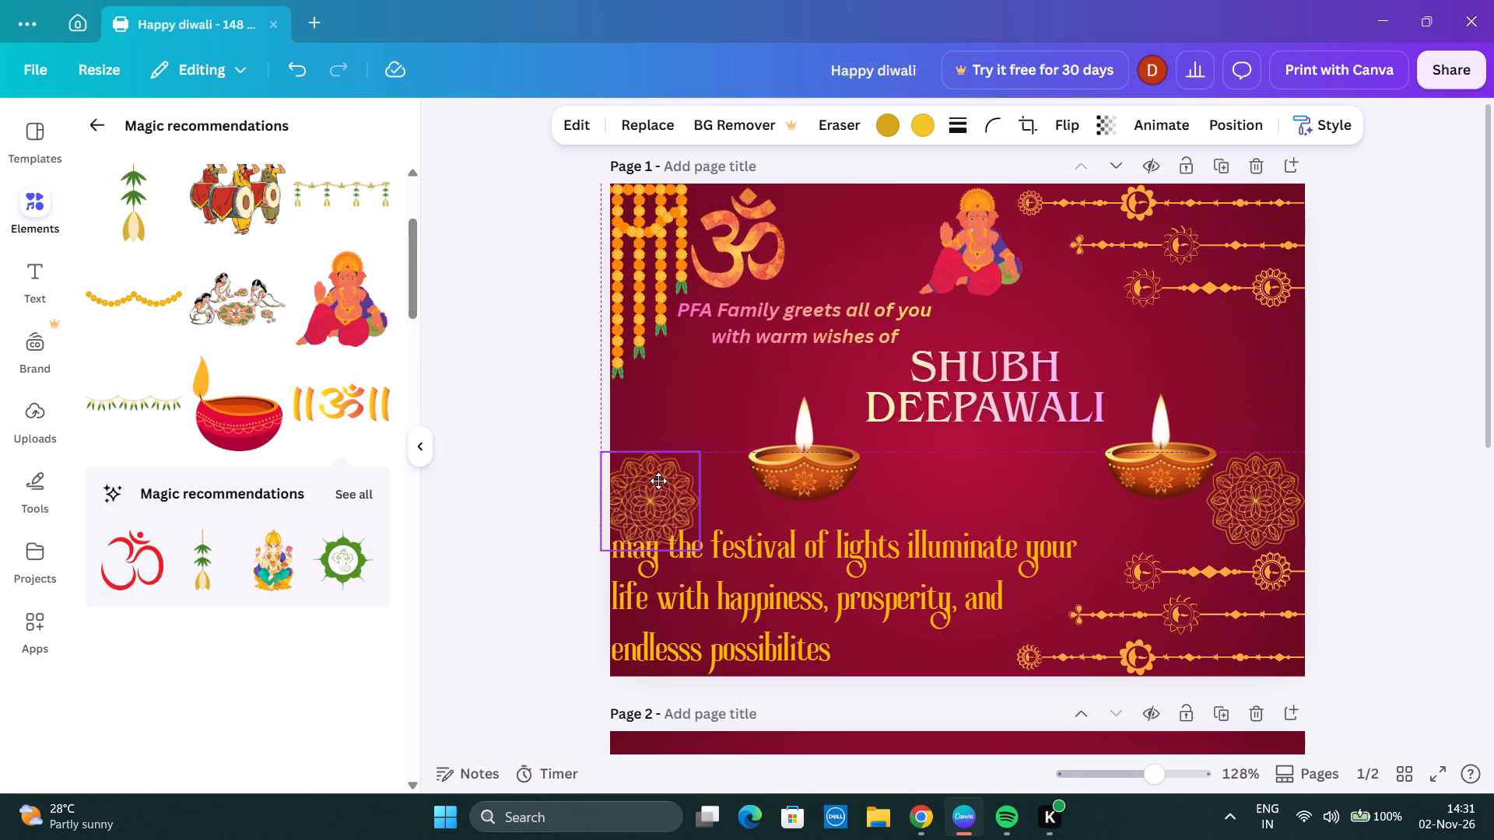
{"action": "left_click_drag", "start_coordinate": [658, 481], "coordinate": [658, 479]}
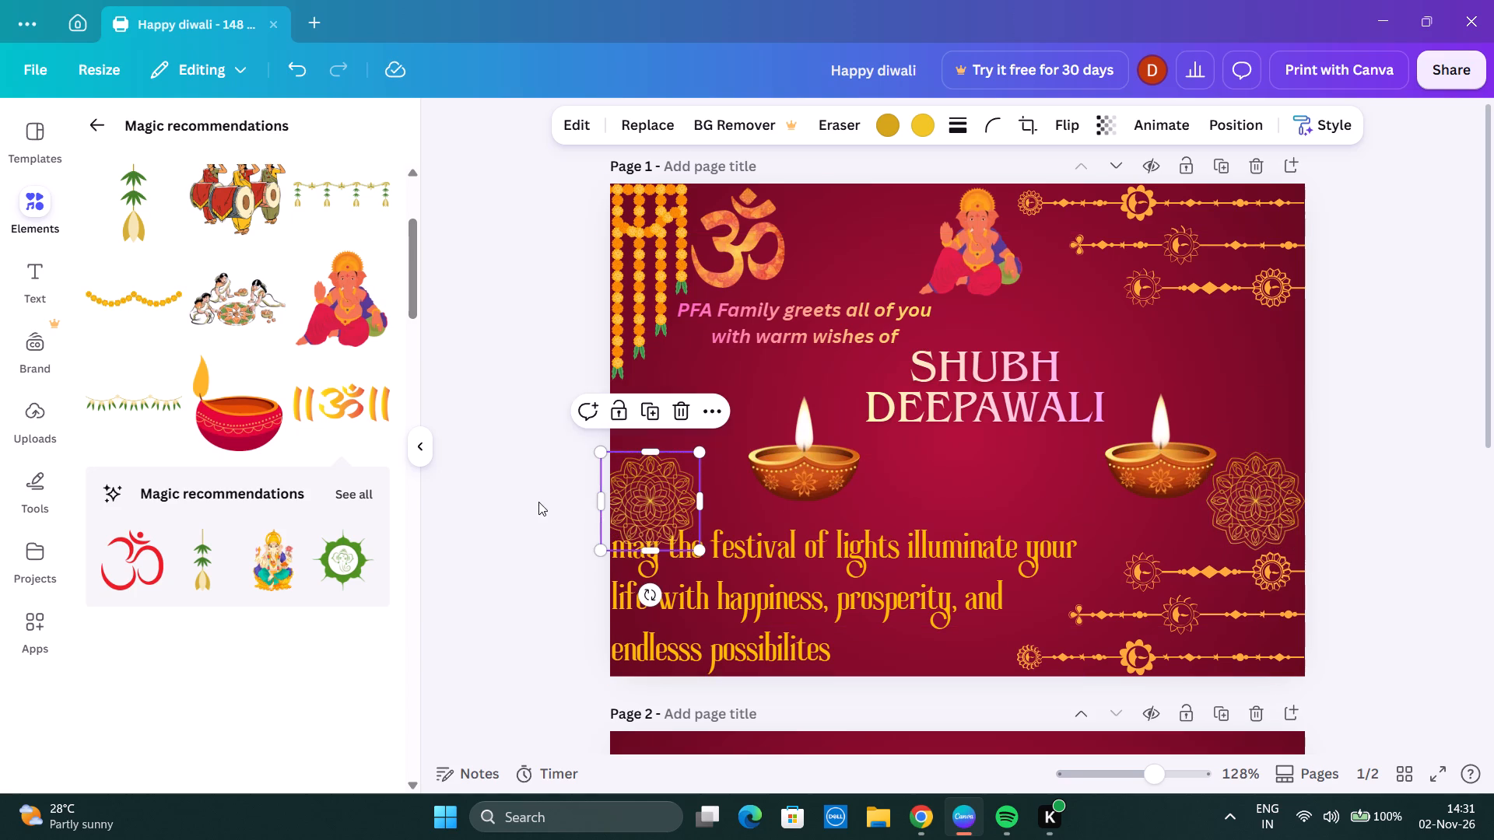
{"action": "left_click", "coordinate": [538, 502]}
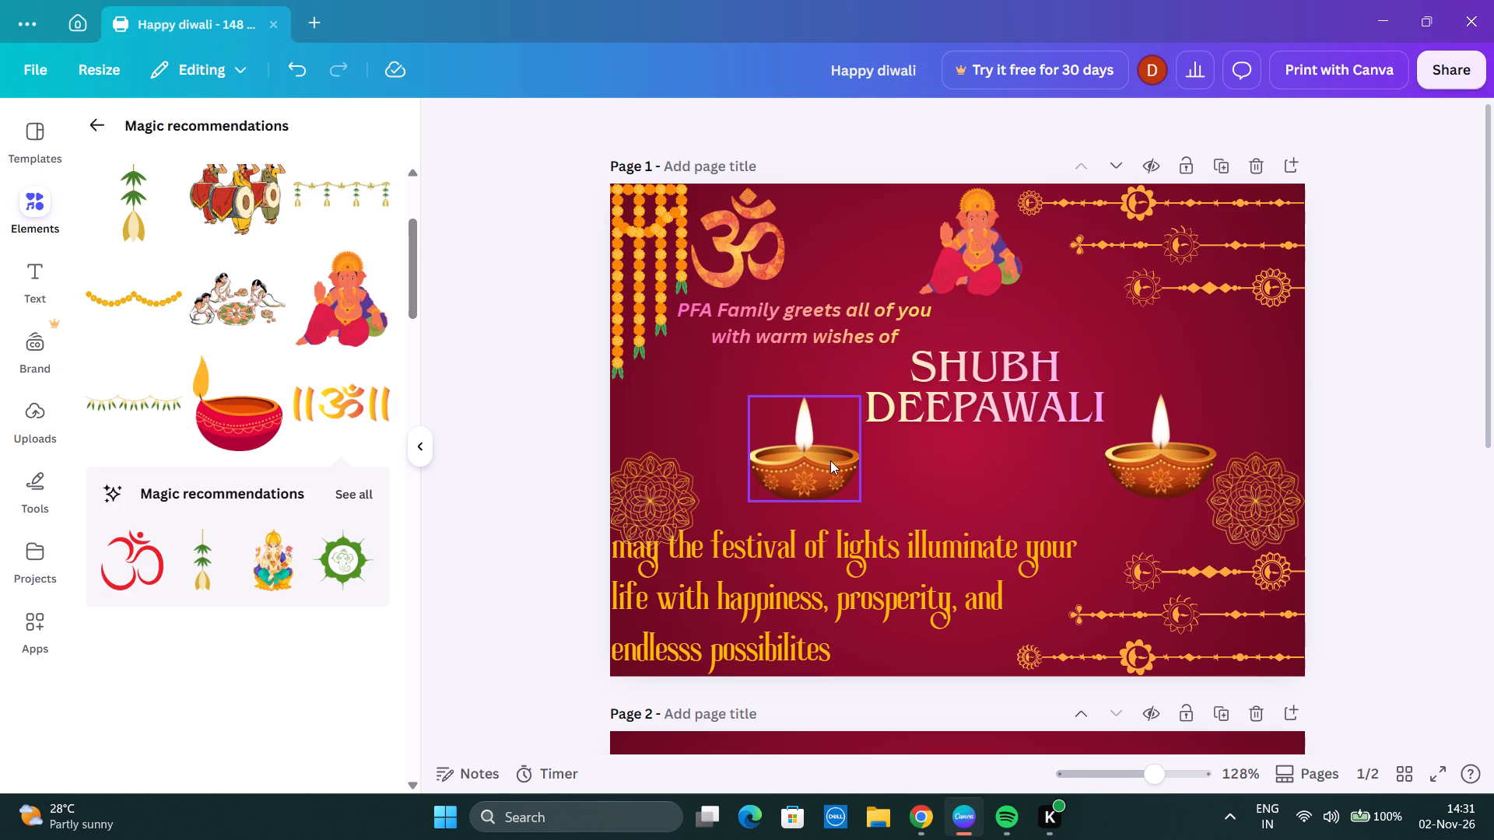
Search the computer for "w" and open the top match.
{"action": "key", "text": "w"}
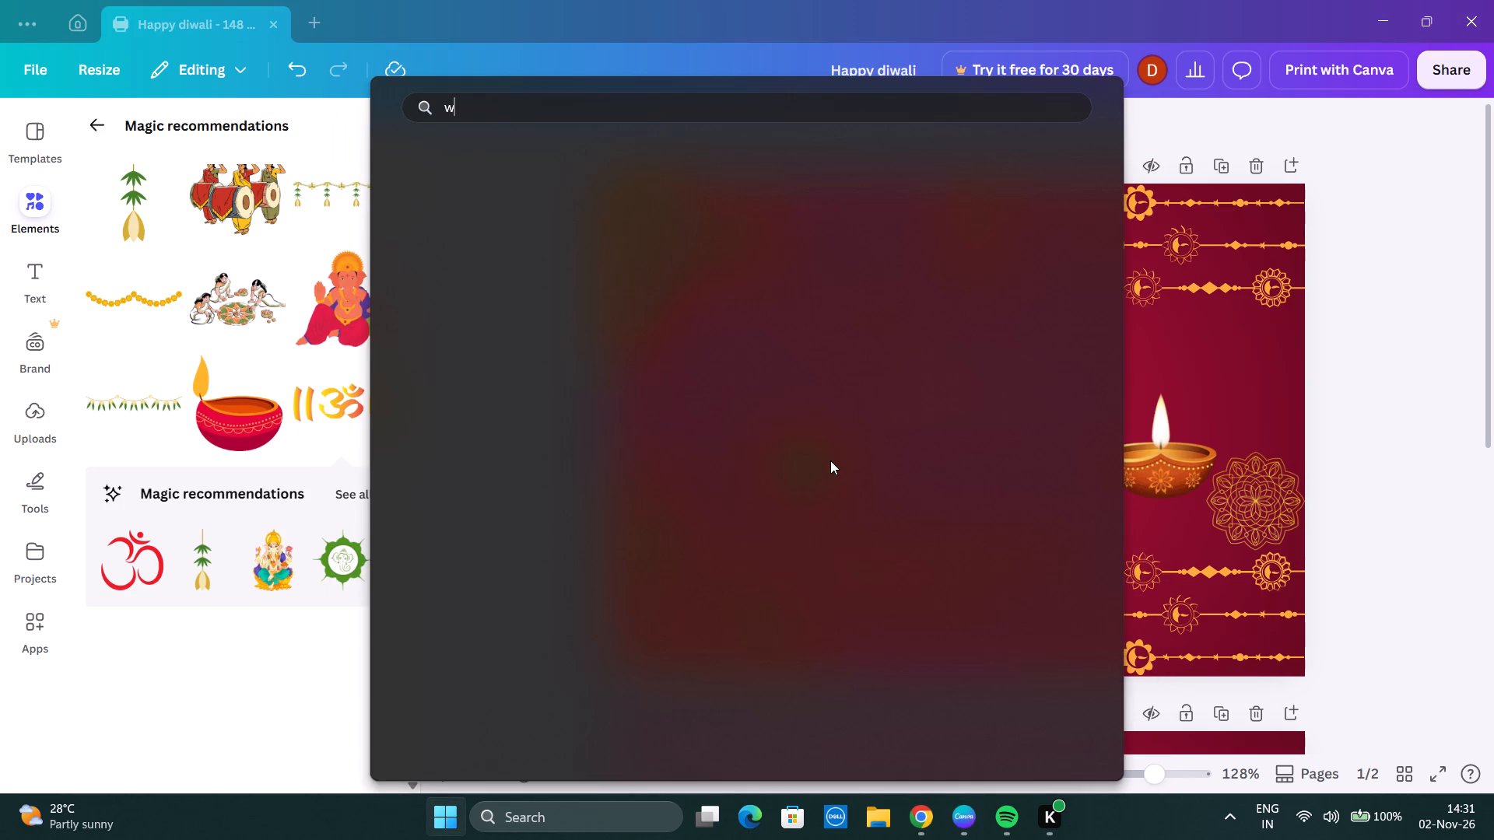
{"action": "key", "text": "Return"}
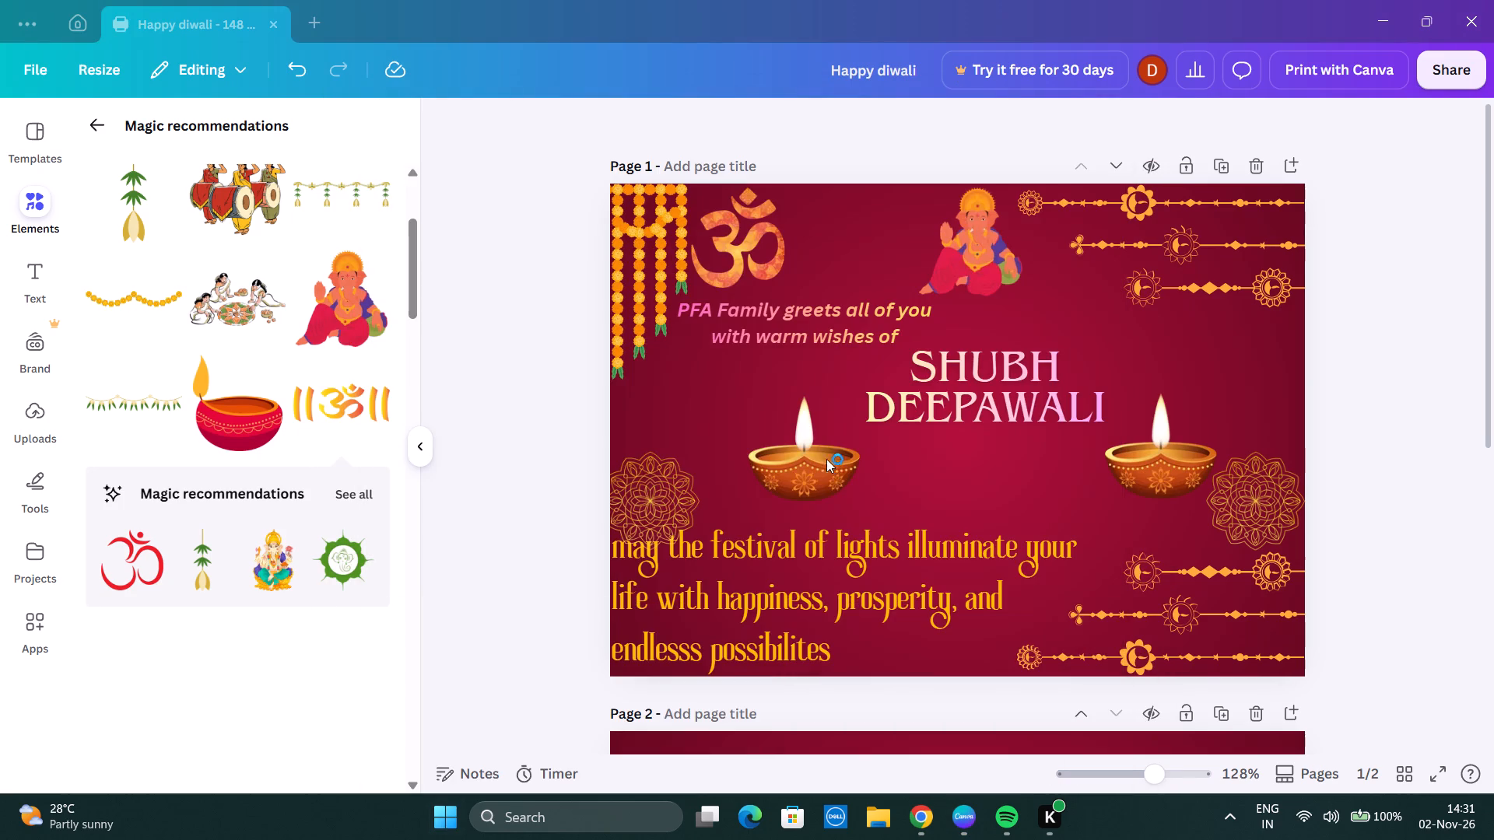
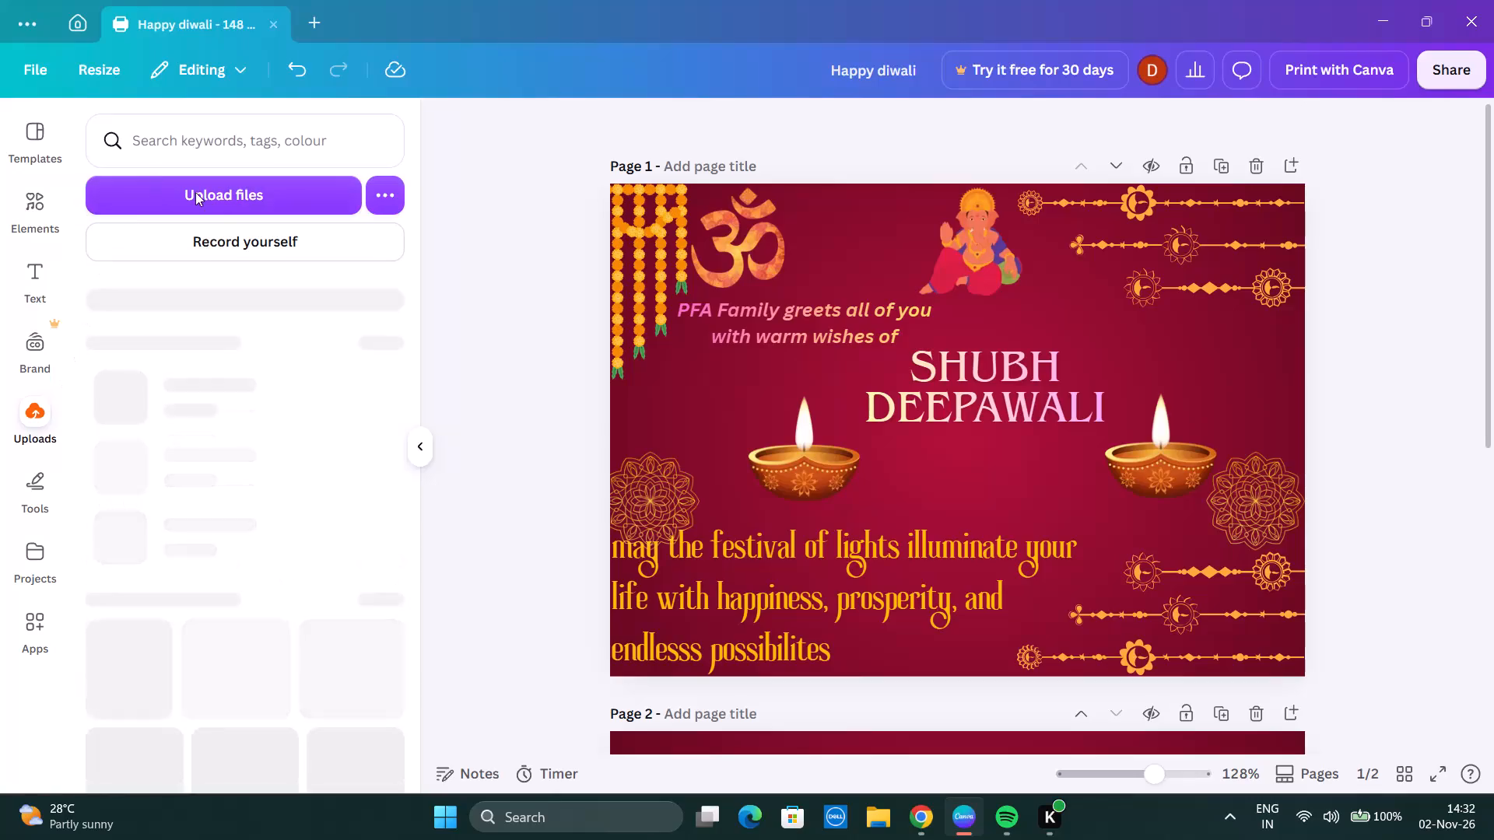
Upload the PFA LOGO file from Downloads and add it to page 1.
{"action": "left_click", "coordinate": [245, 201]}
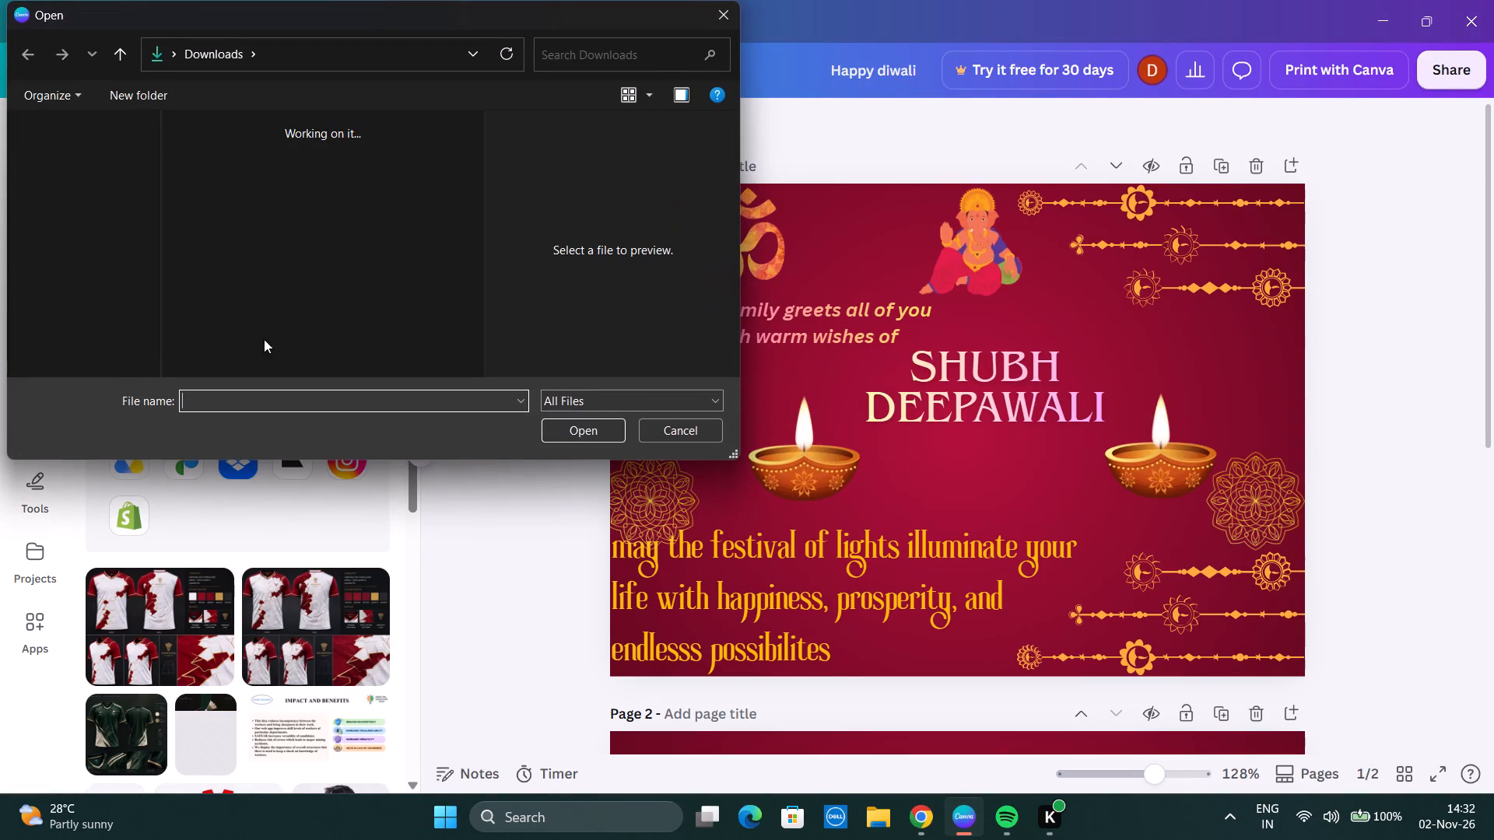
{"action": "left_click", "coordinate": [336, 174]}
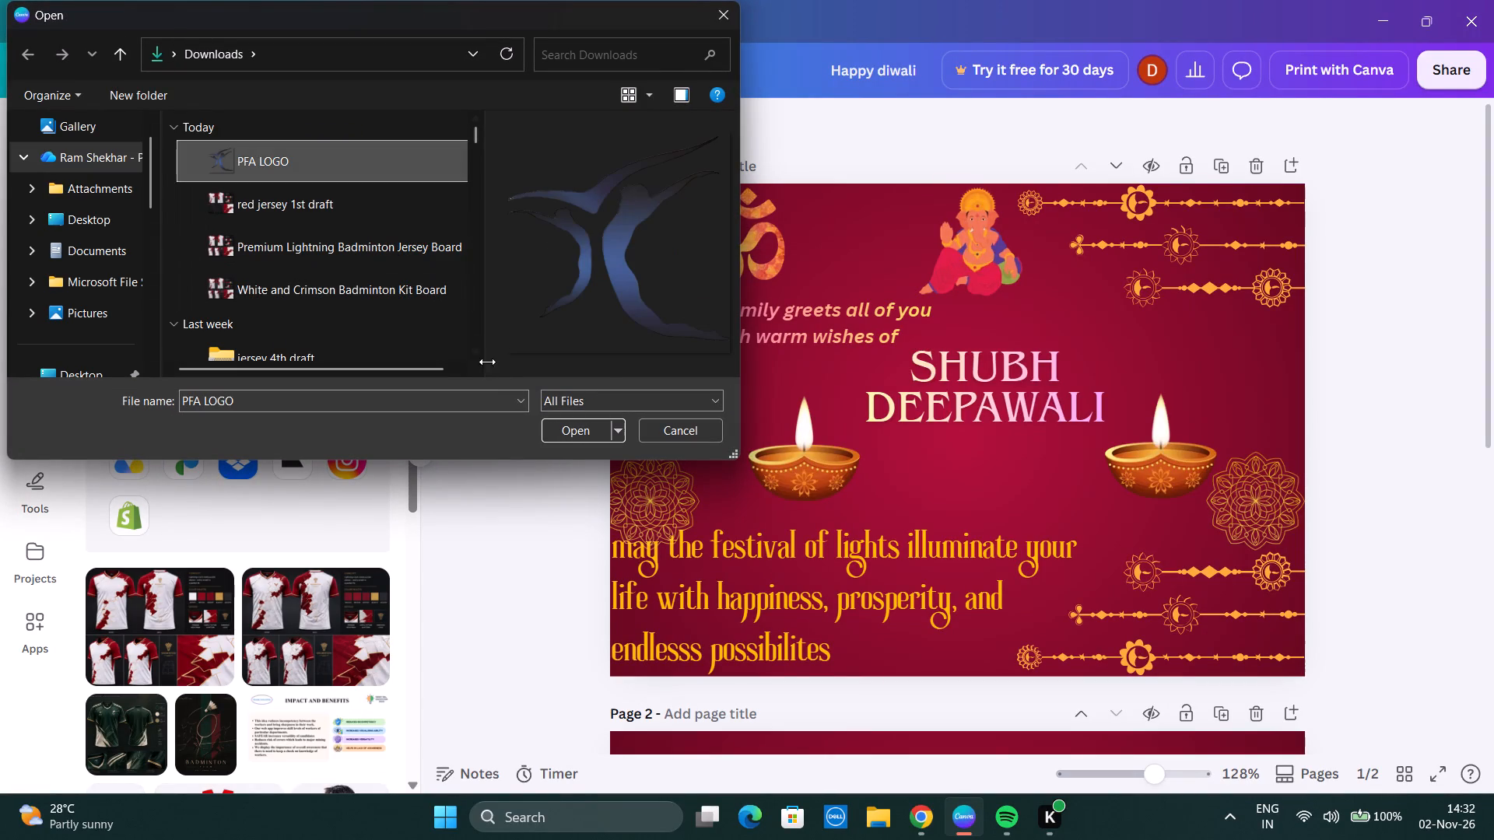
{"action": "left_click", "coordinate": [596, 433]}
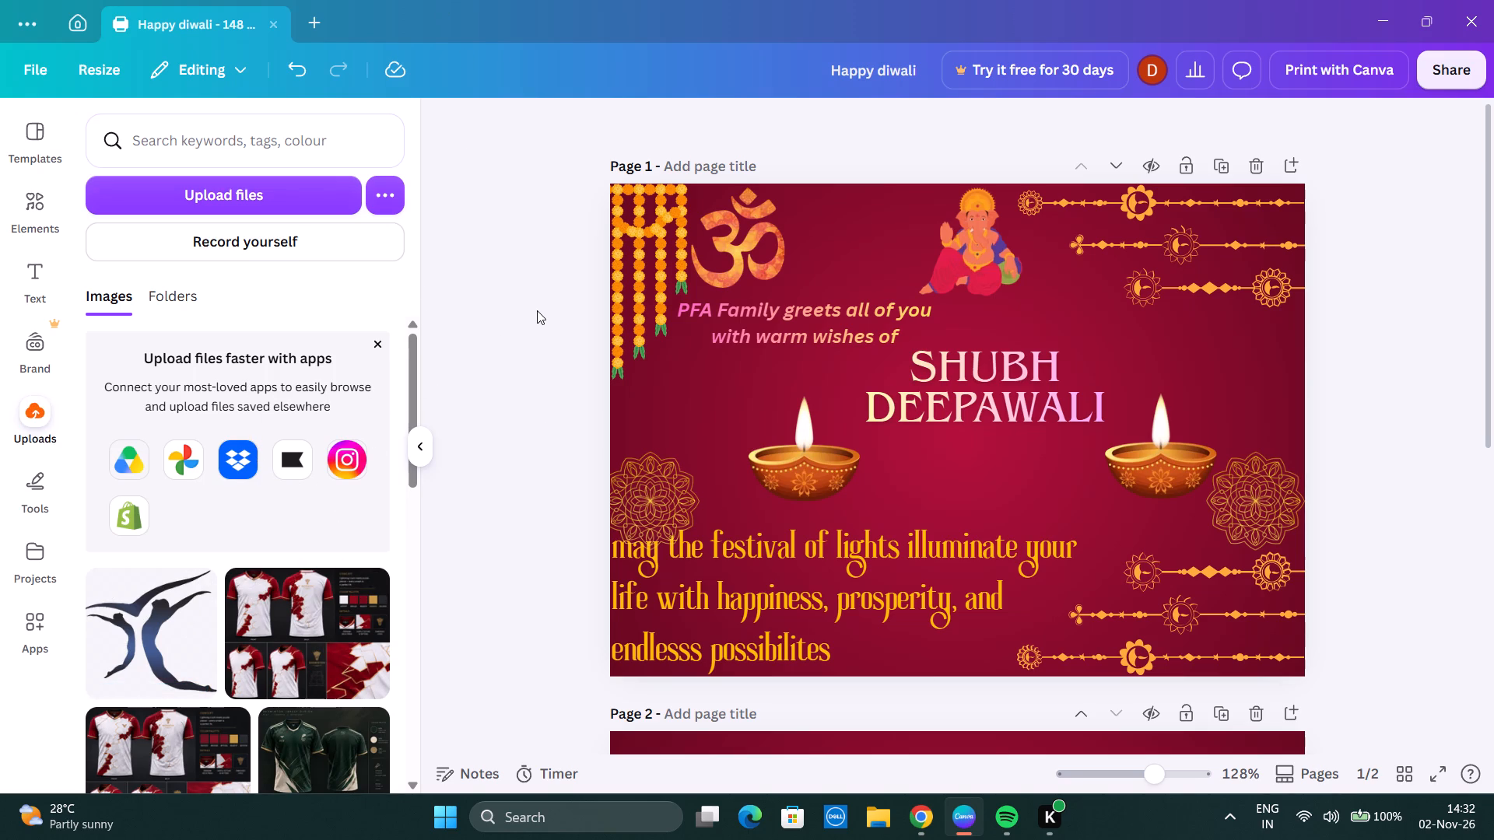
{"action": "left_click", "coordinate": [171, 649]}
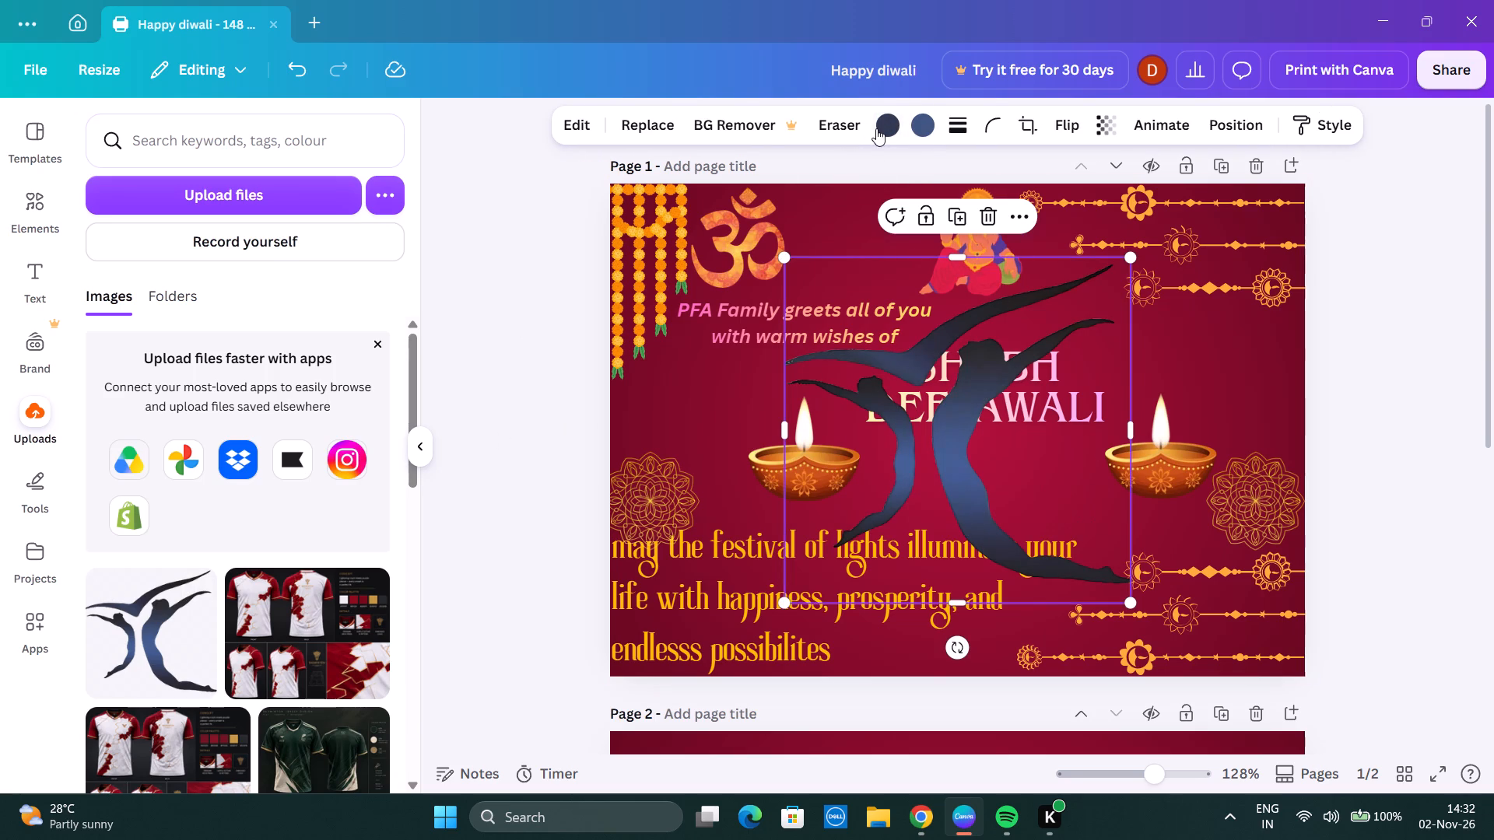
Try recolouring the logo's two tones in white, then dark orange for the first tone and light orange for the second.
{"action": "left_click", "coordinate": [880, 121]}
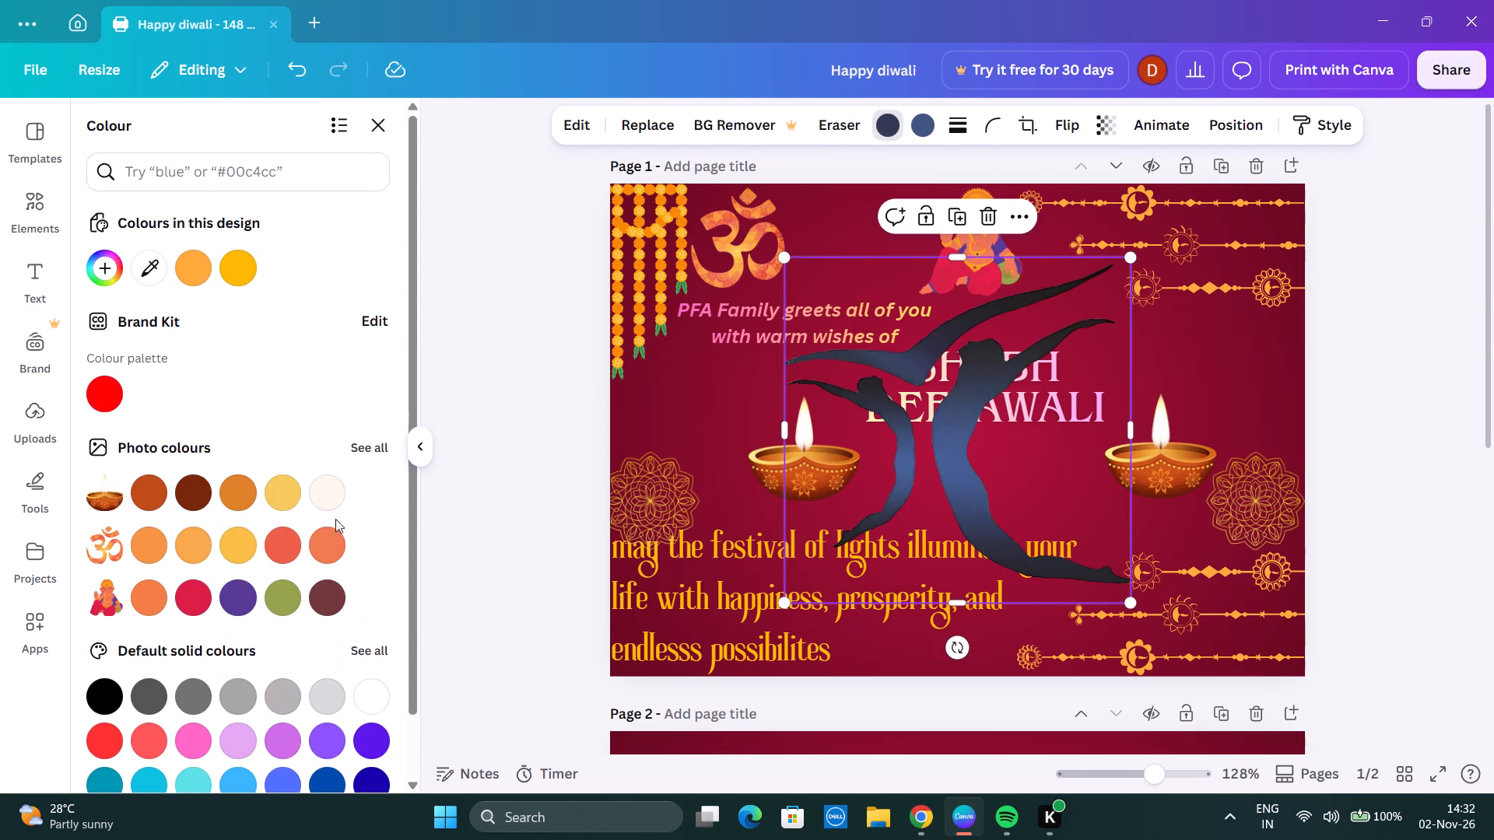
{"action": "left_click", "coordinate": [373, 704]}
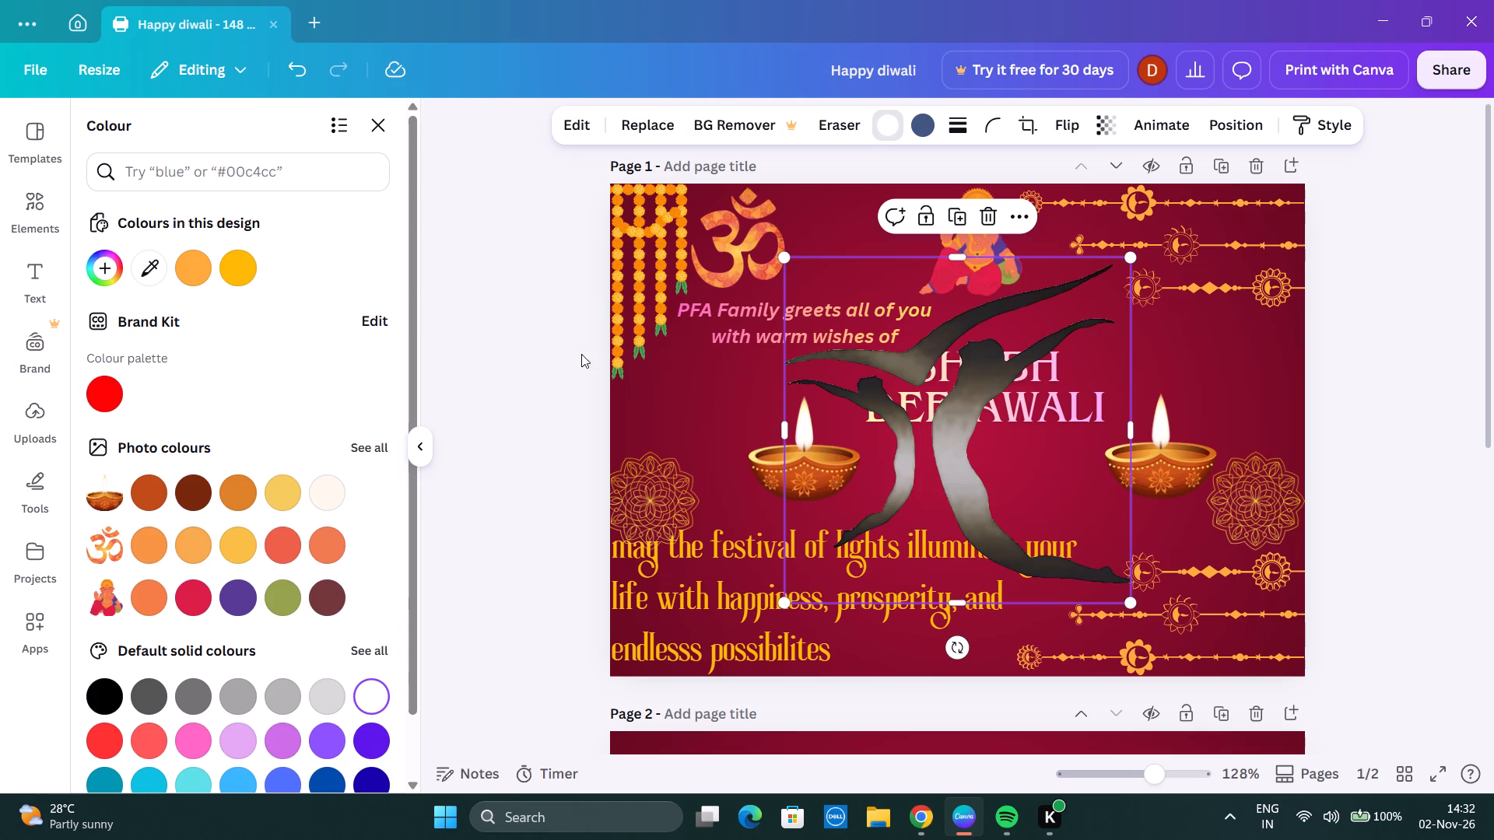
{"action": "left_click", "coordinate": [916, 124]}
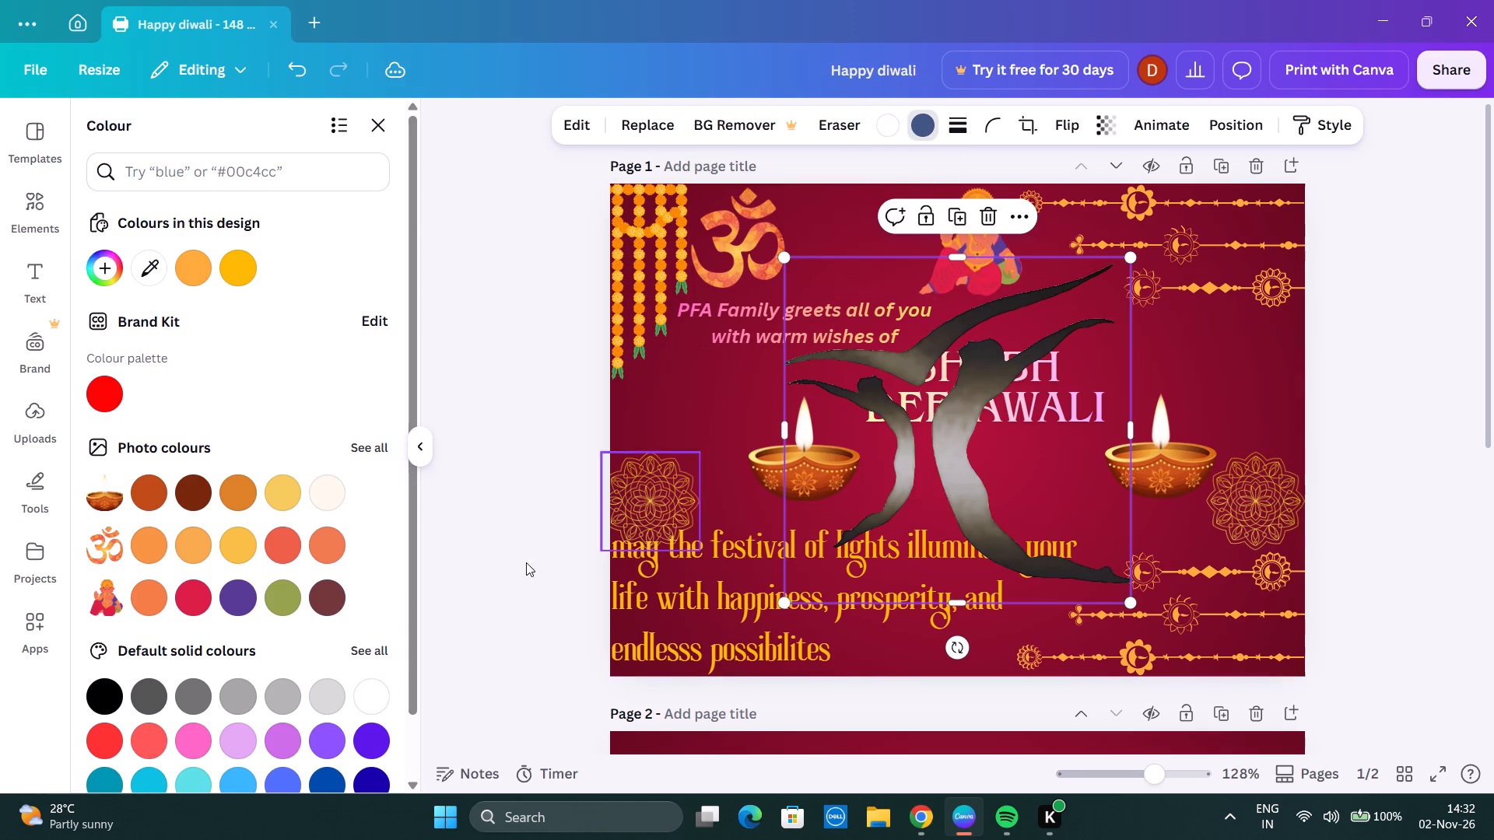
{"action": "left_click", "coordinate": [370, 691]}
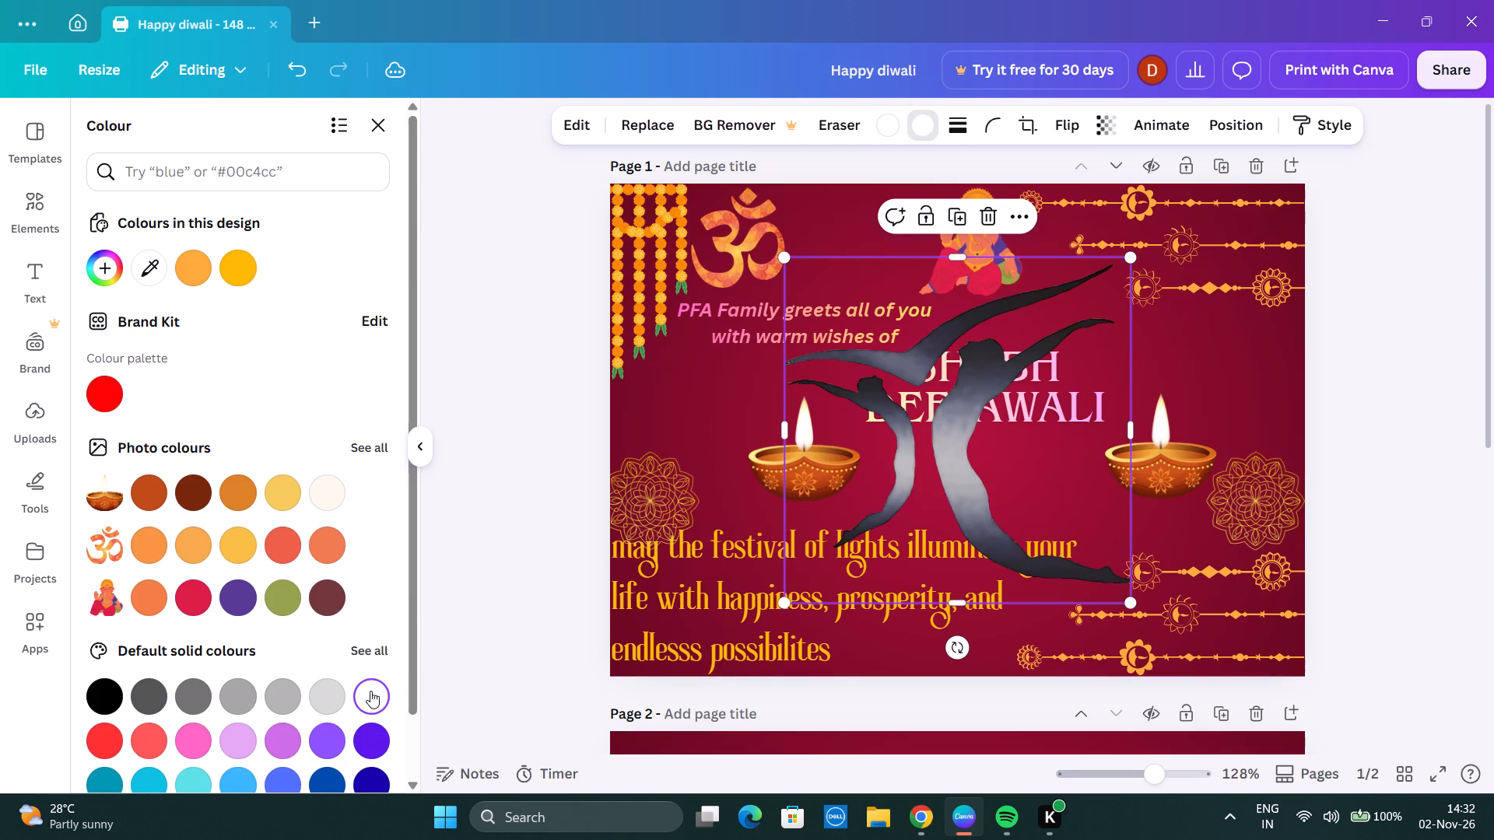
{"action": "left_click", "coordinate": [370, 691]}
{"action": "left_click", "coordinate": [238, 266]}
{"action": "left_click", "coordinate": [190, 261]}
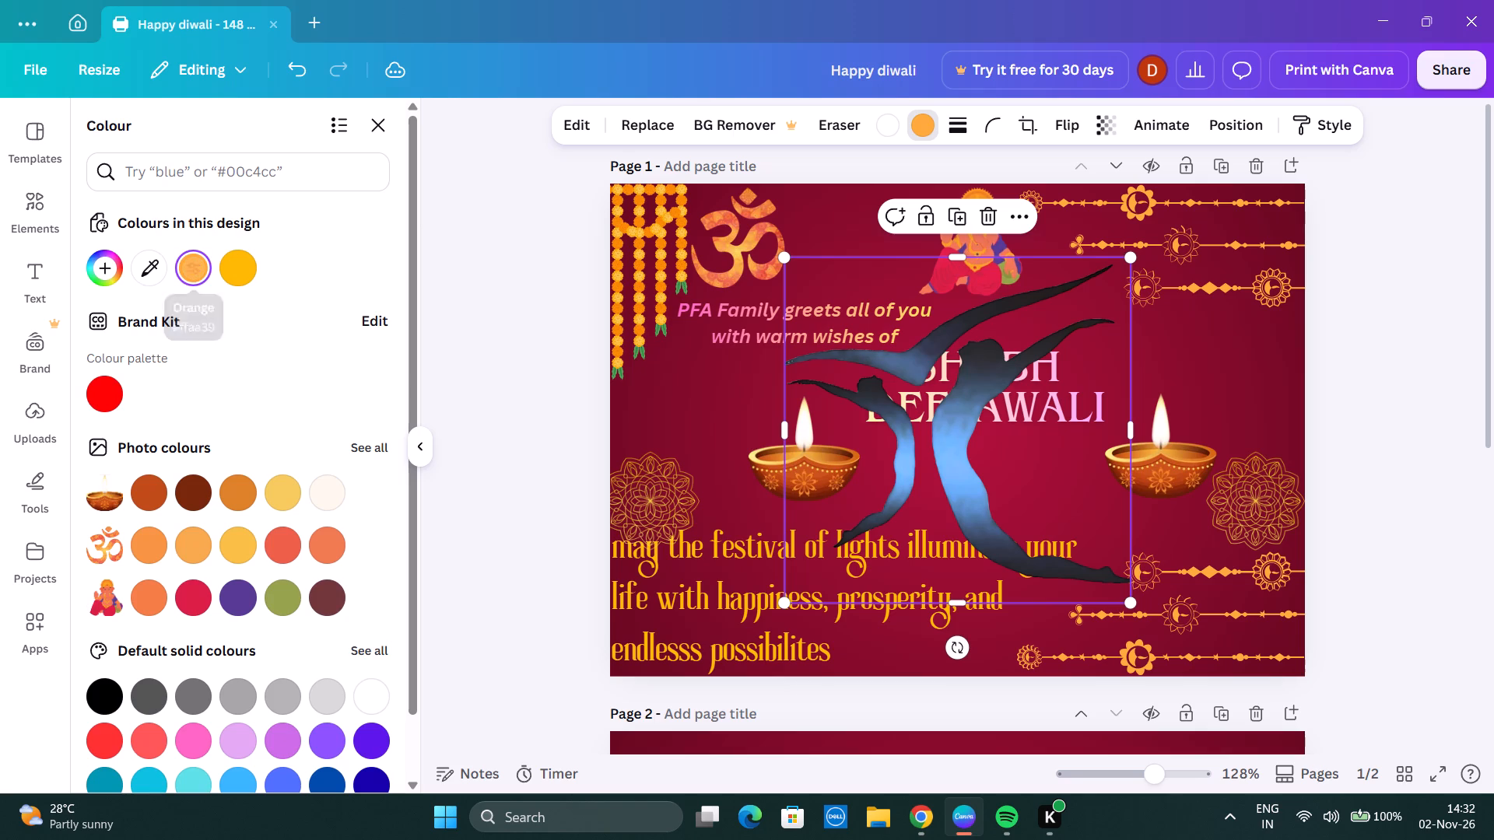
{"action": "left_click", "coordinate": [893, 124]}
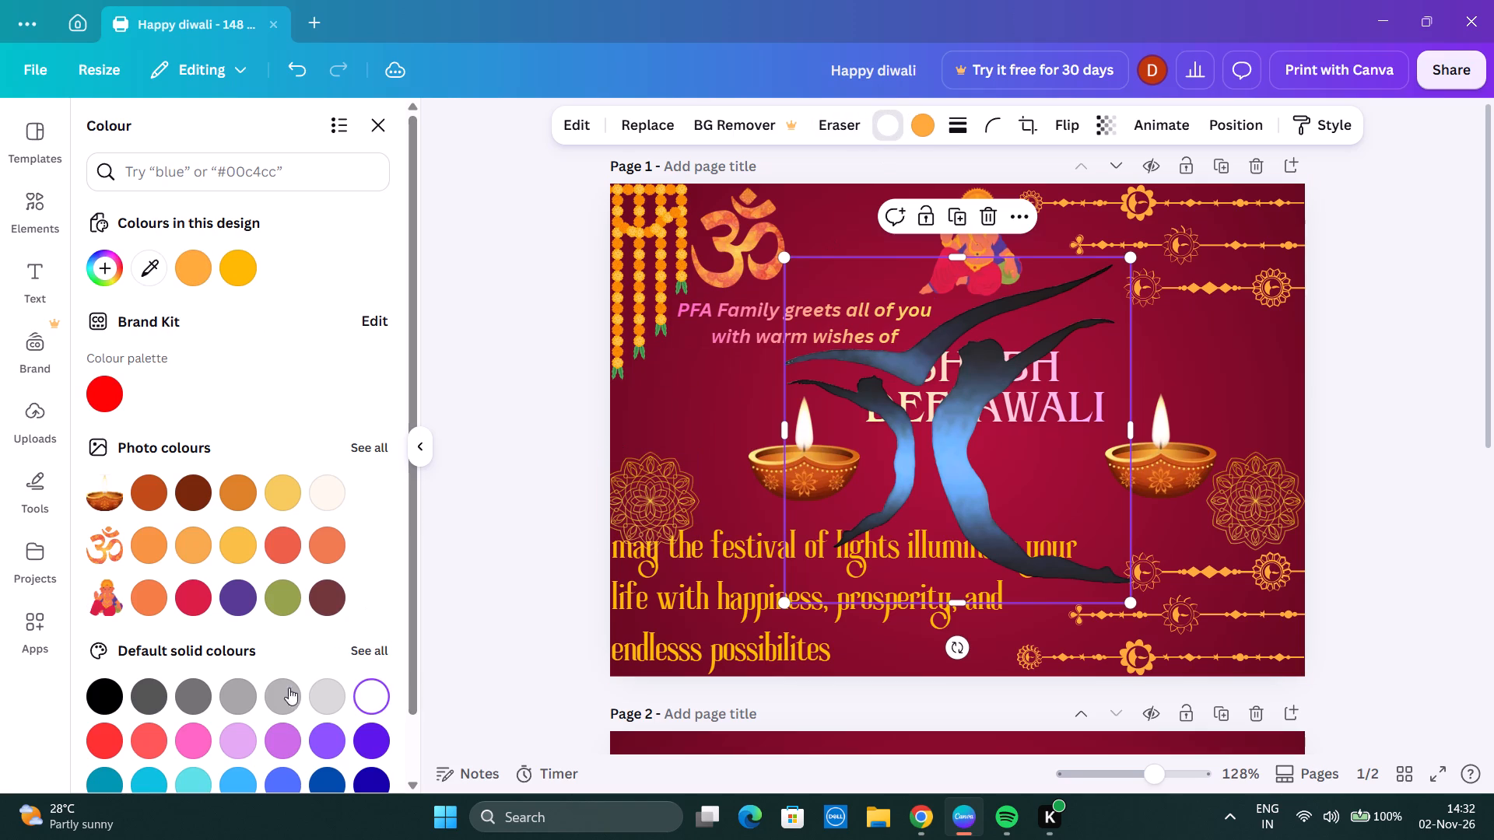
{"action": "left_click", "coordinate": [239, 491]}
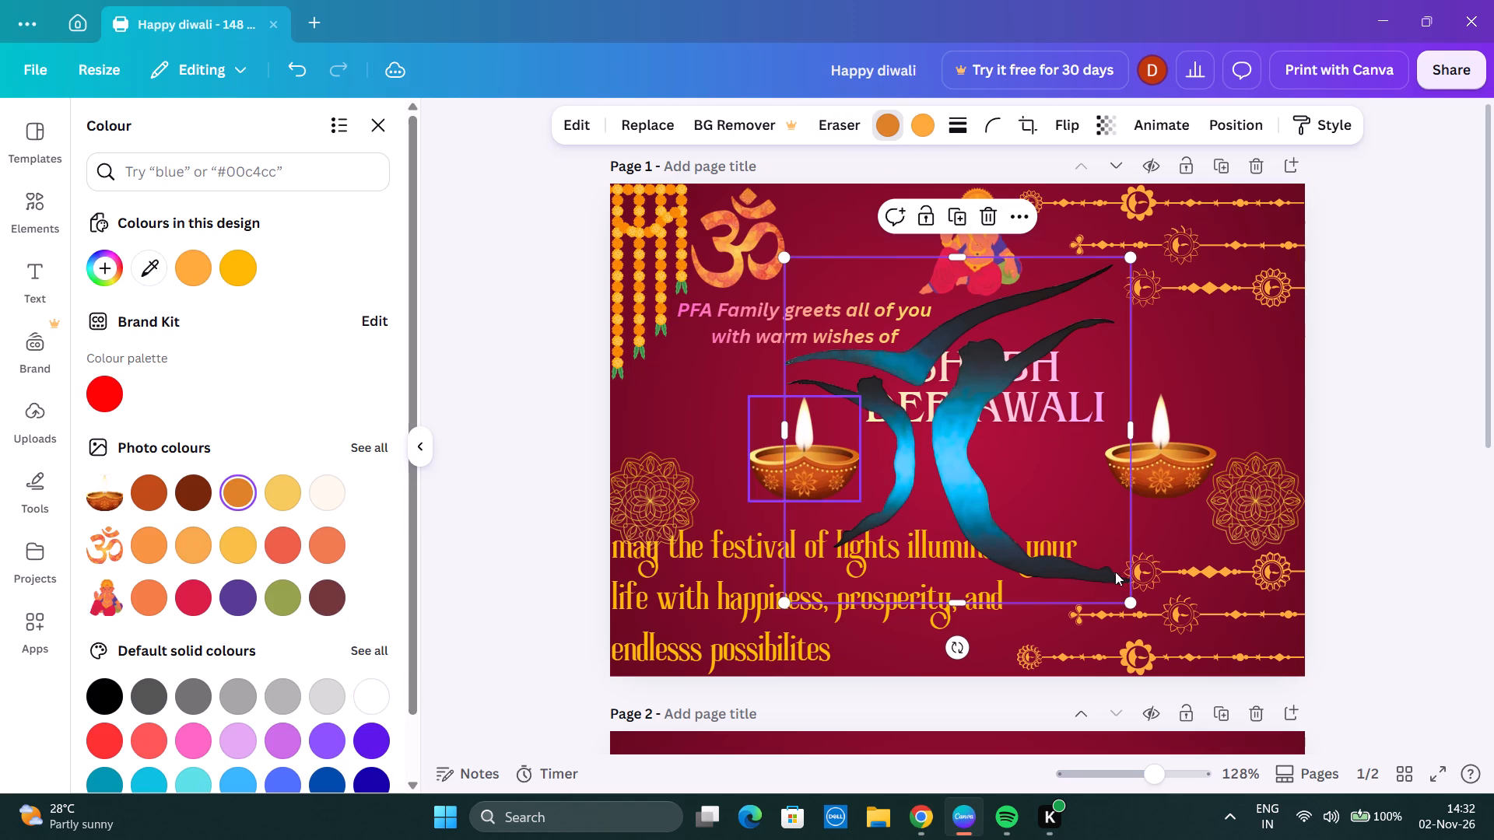
Shrink the logo to a small emblem and place it below the PFA Family greeting, beside the diya on page 1.
{"action": "left_click_drag", "start_coordinate": [1130, 604], "coordinate": [882, 247]}
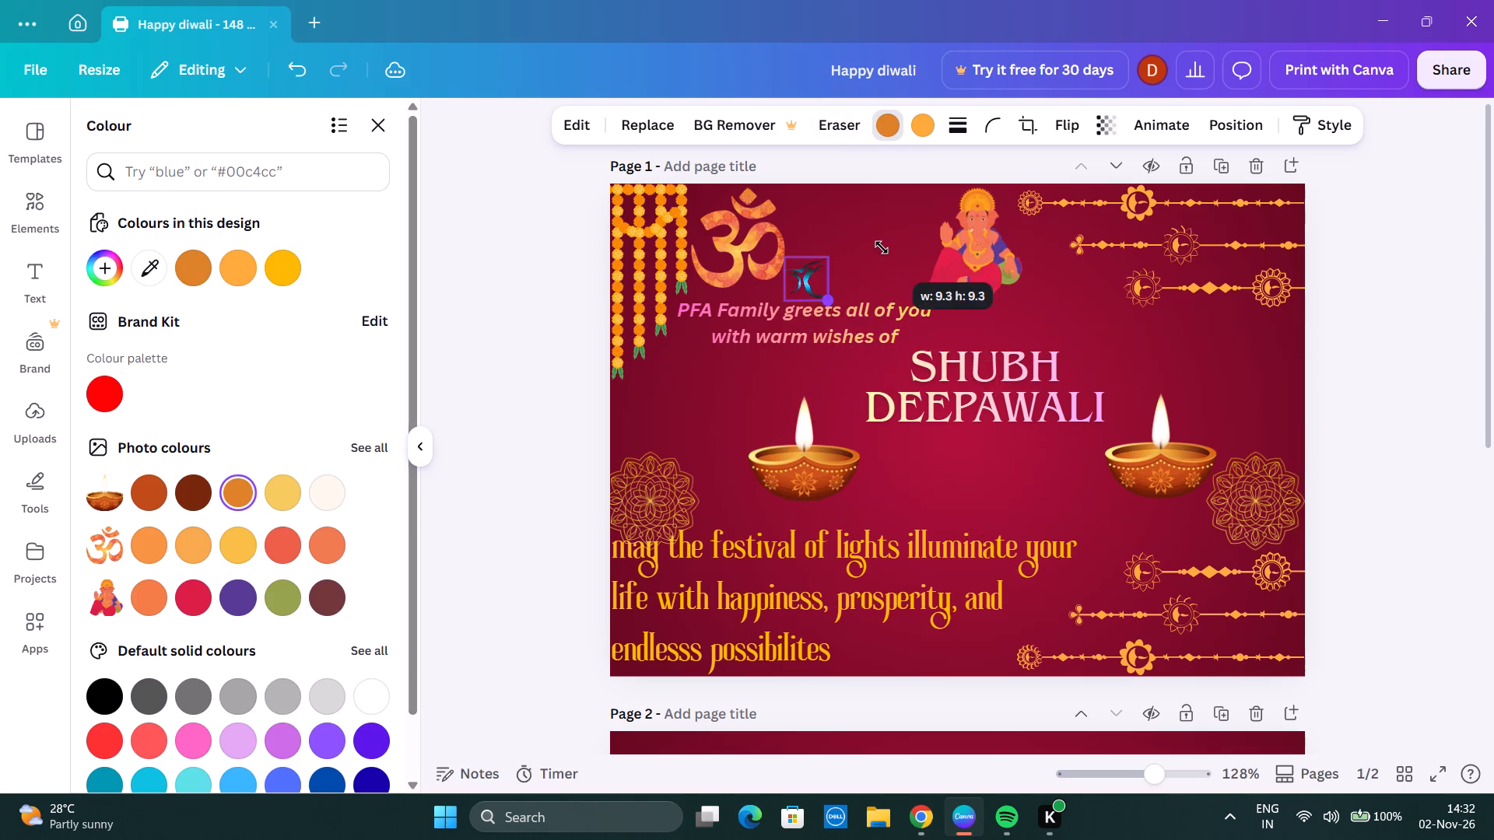
{"action": "left_click_drag", "start_coordinate": [882, 247], "coordinate": [935, 303]}
{"action": "left_click_drag", "start_coordinate": [827, 308], "coordinate": [791, 317]}
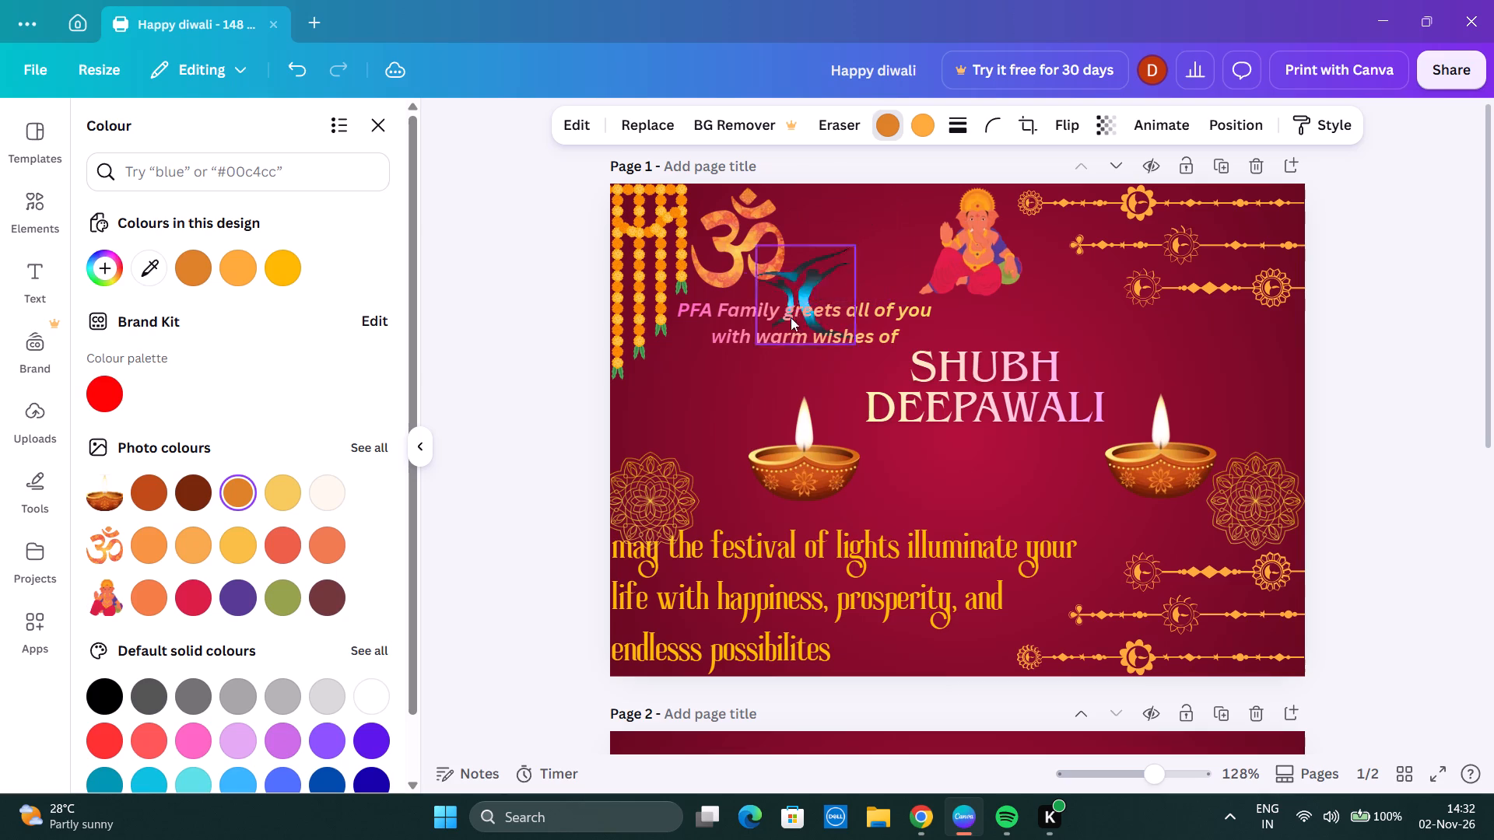
{"action": "left_click_drag", "start_coordinate": [791, 317], "coordinate": [977, 640]}
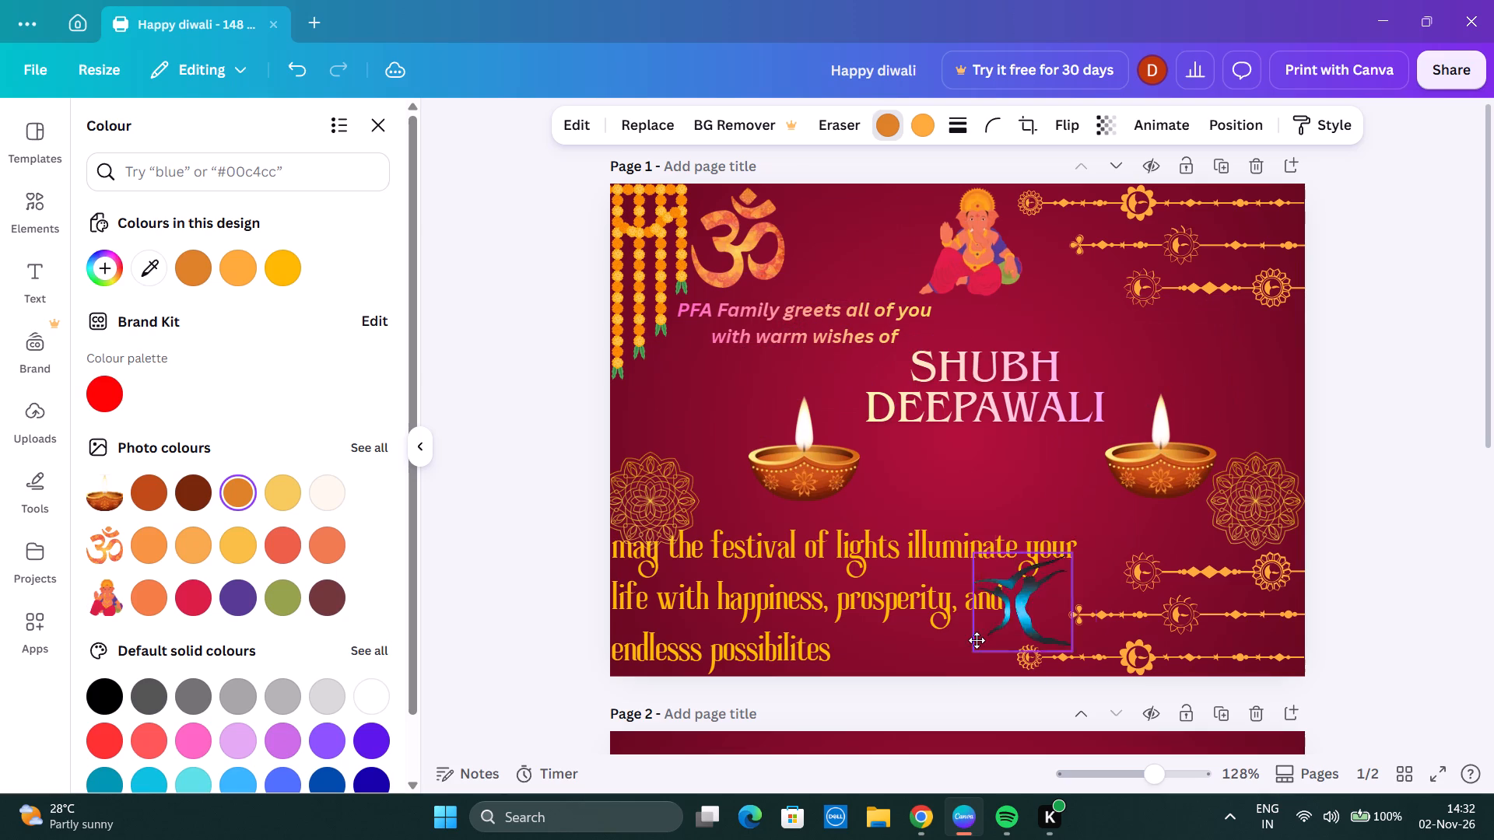
{"action": "left_click_drag", "start_coordinate": [977, 640], "coordinate": [837, 384]}
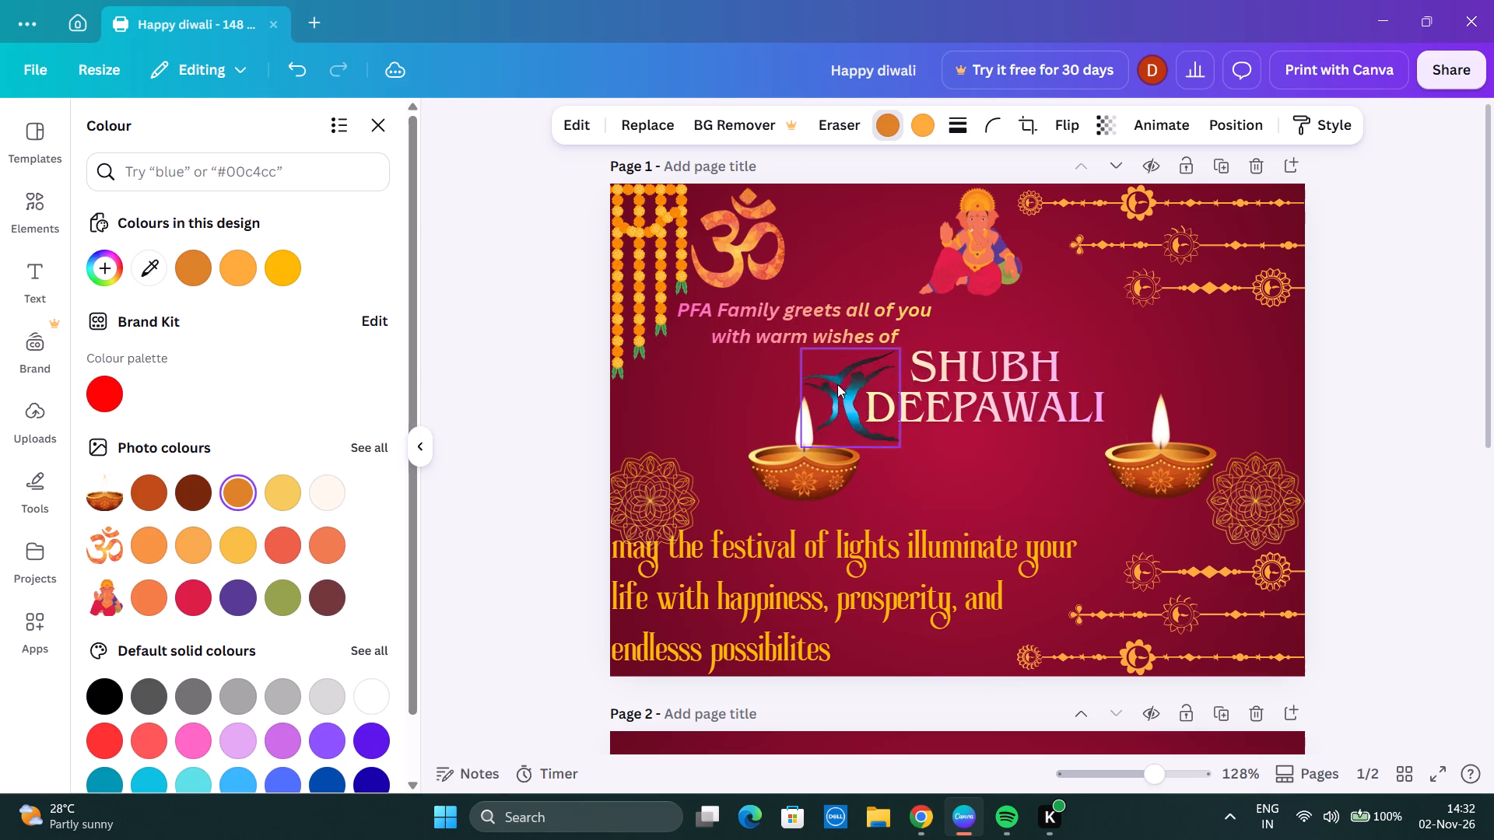
{"action": "left_click_drag", "start_coordinate": [837, 384], "coordinate": [721, 385]}
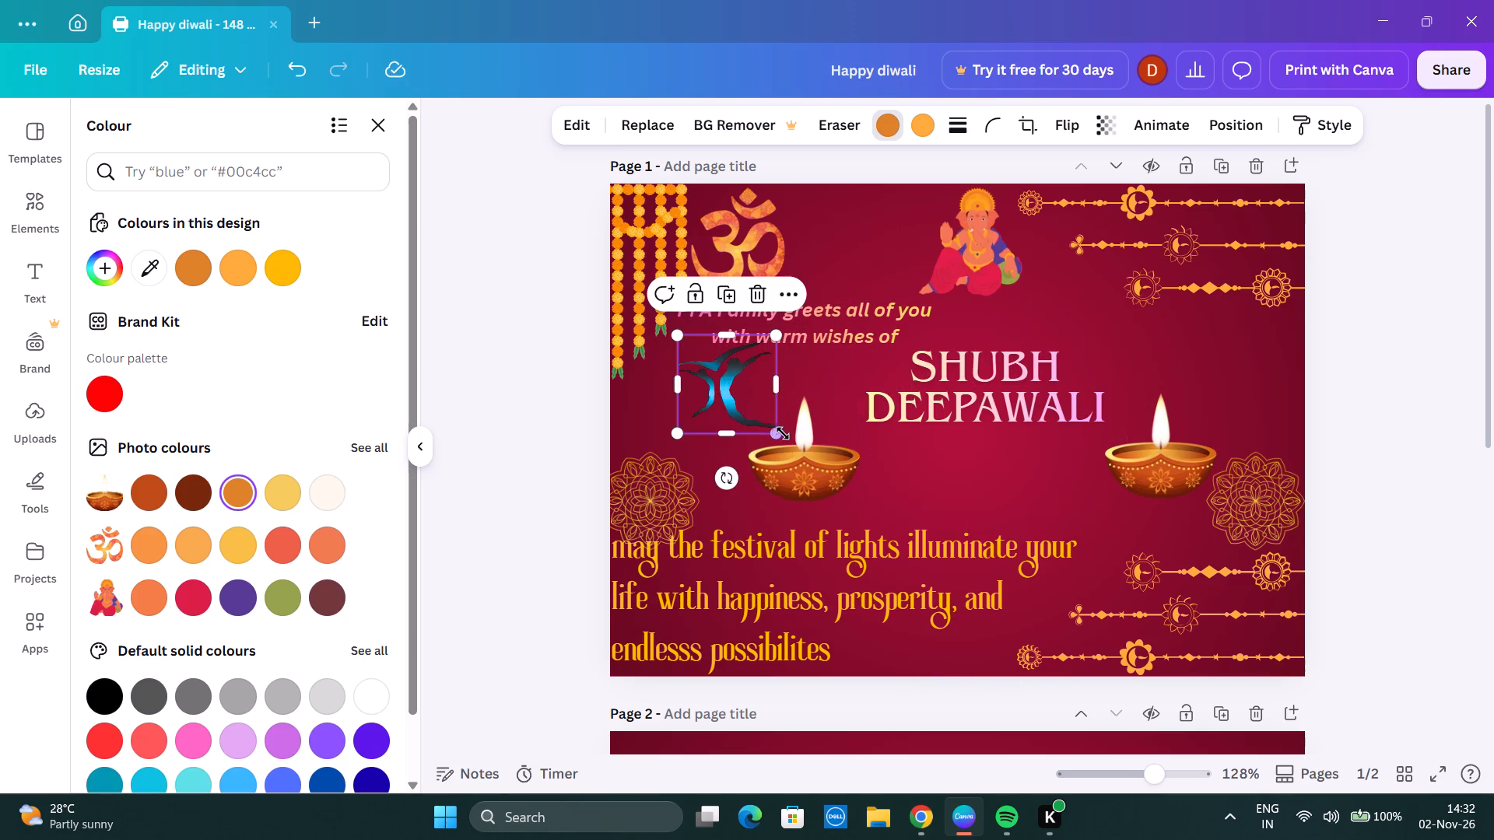
{"action": "left_click_drag", "start_coordinate": [777, 431], "coordinate": [777, 395]}
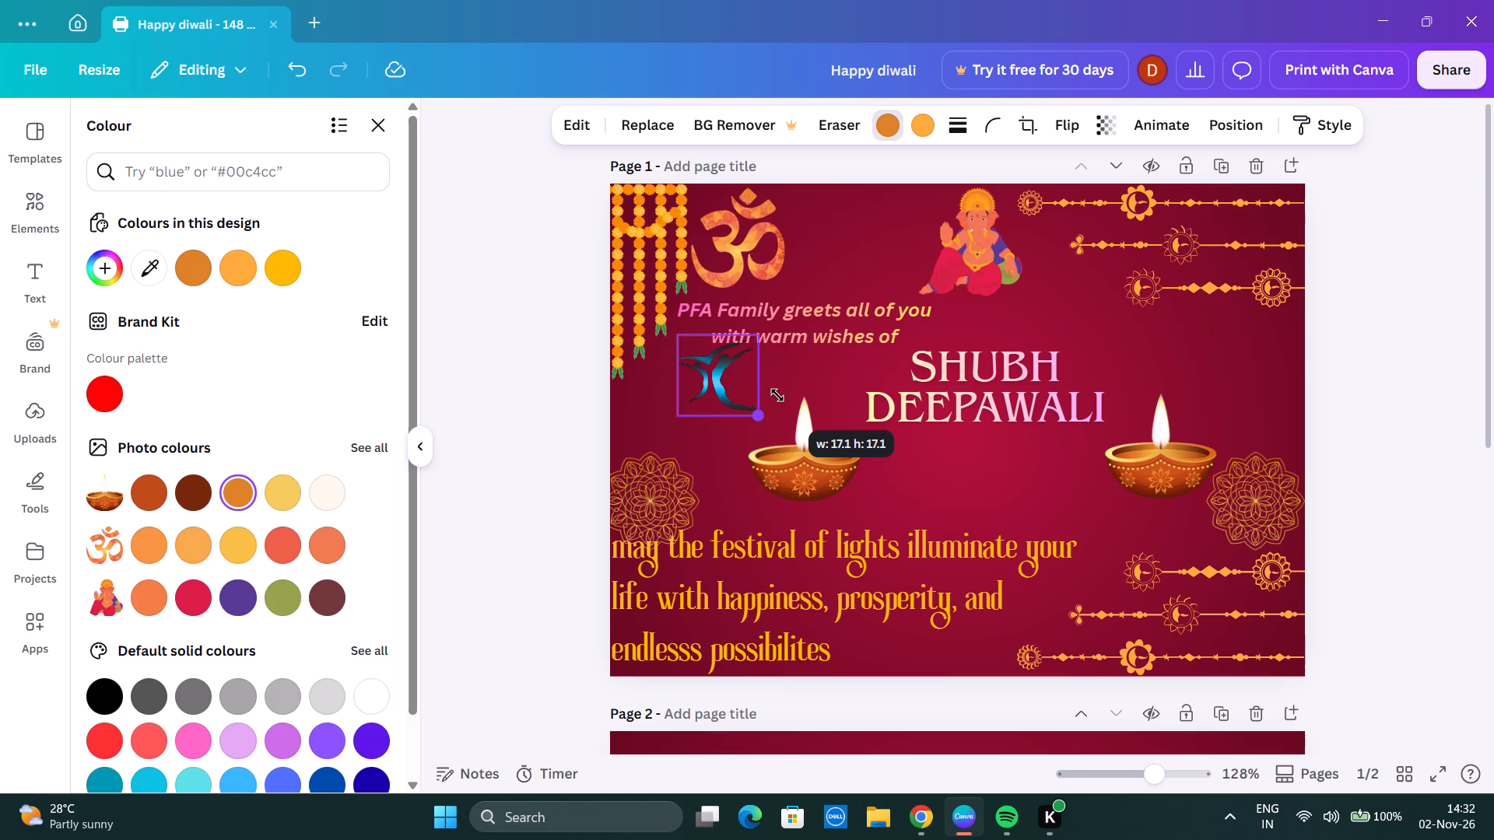
{"action": "left_click_drag", "start_coordinate": [777, 395], "coordinate": [790, 407]}
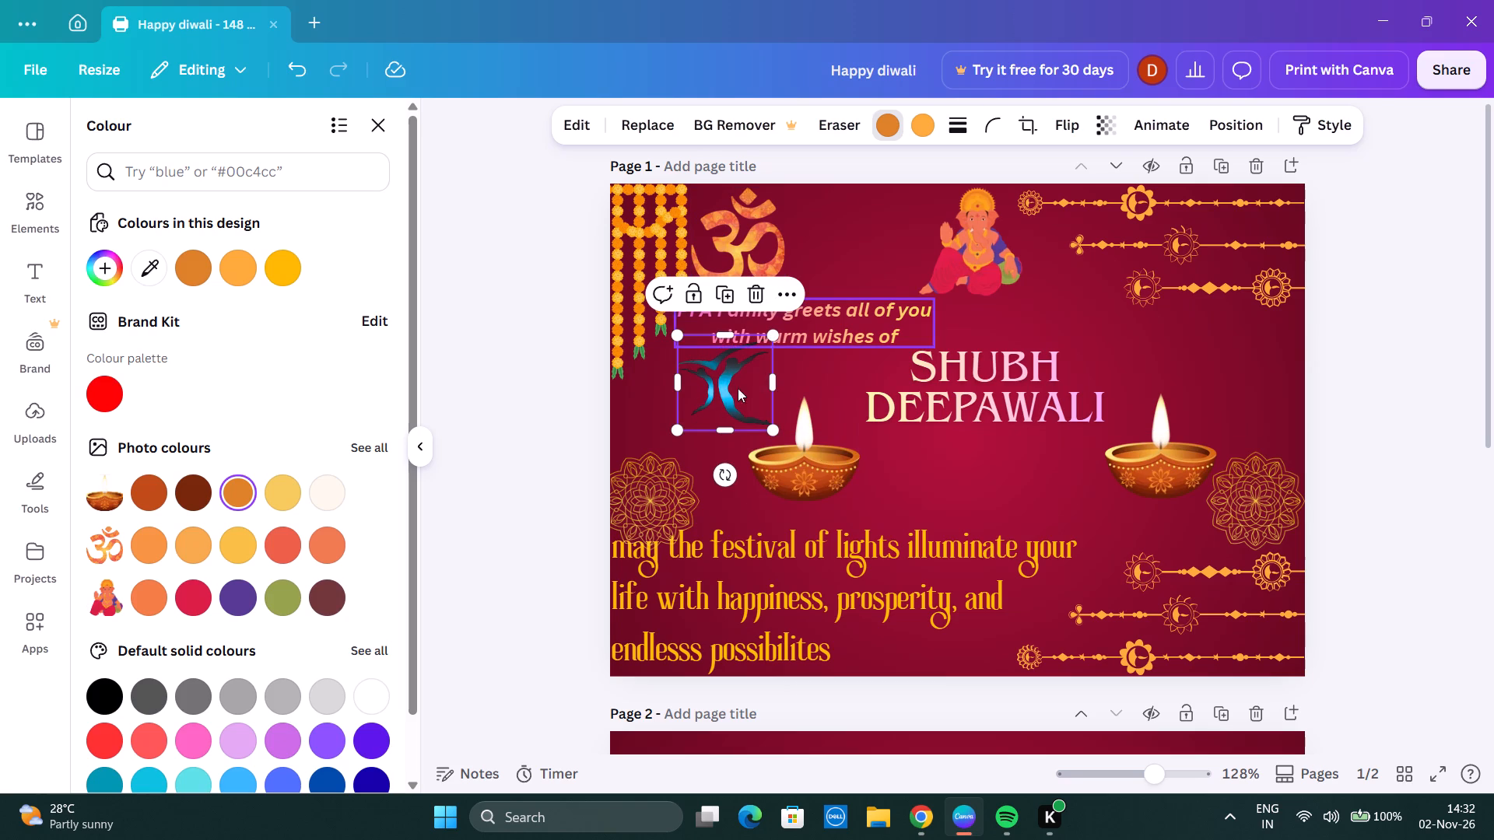
Move the small logo from page 1 to the upper centre of page 2.
{"action": "left_click_drag", "start_coordinate": [729, 372], "coordinate": [1070, 750]}
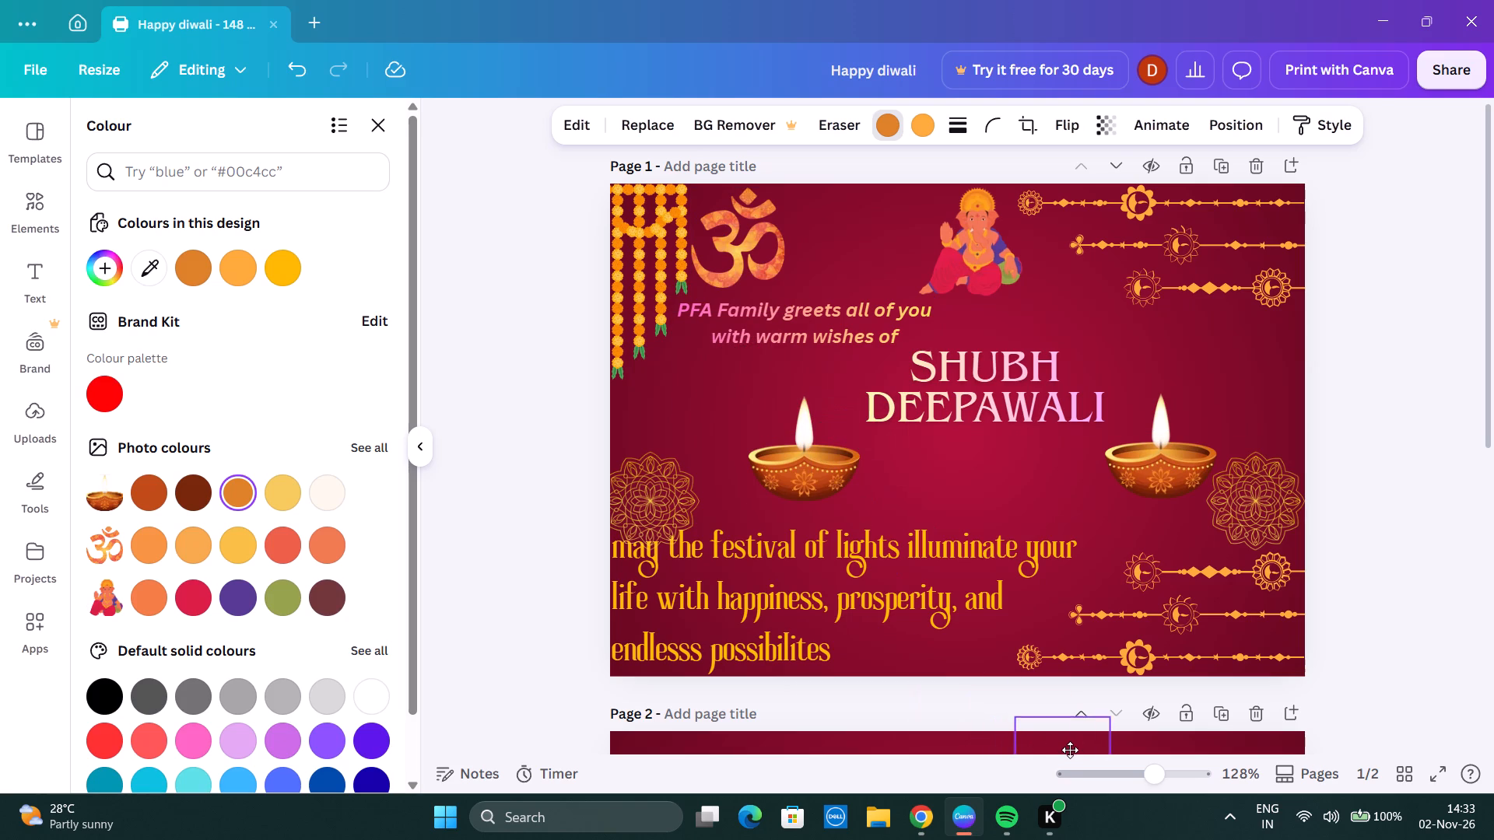
{"action": "left_click_drag", "start_coordinate": [1070, 750], "coordinate": [1070, 749]}
{"action": "scroll", "coordinate": [973, 642], "scroll_direction": "down", "scroll_amount": 3}
{"action": "left_click_drag", "start_coordinate": [1067, 219], "coordinate": [1021, 254]}
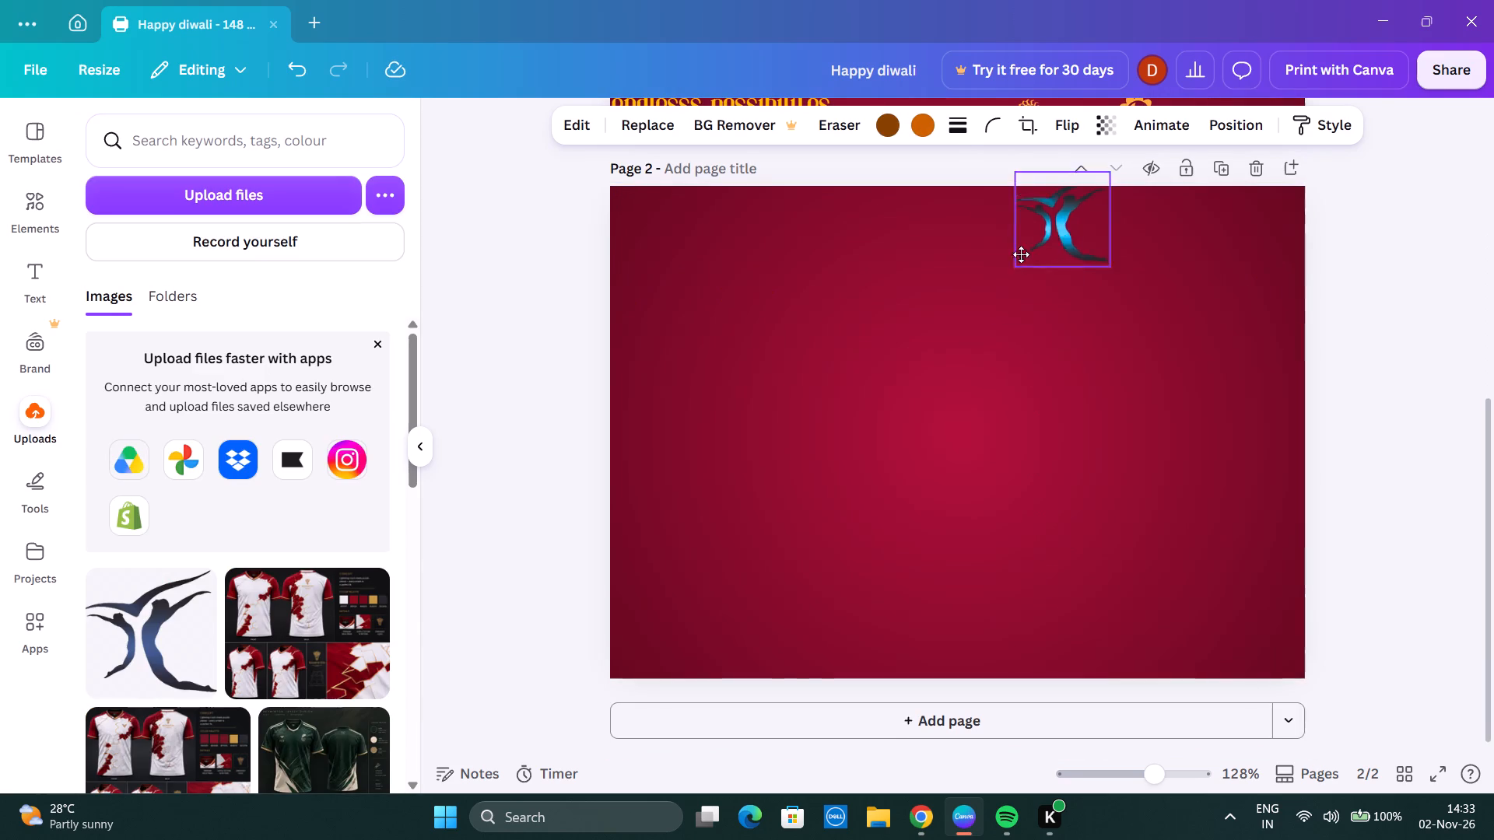
{"action": "left_click_drag", "start_coordinate": [1021, 254], "coordinate": [966, 281]}
Recolour the logo on page 2 with the diya's off-white for the first tone and white for the second.
{"action": "left_click", "coordinate": [892, 122]}
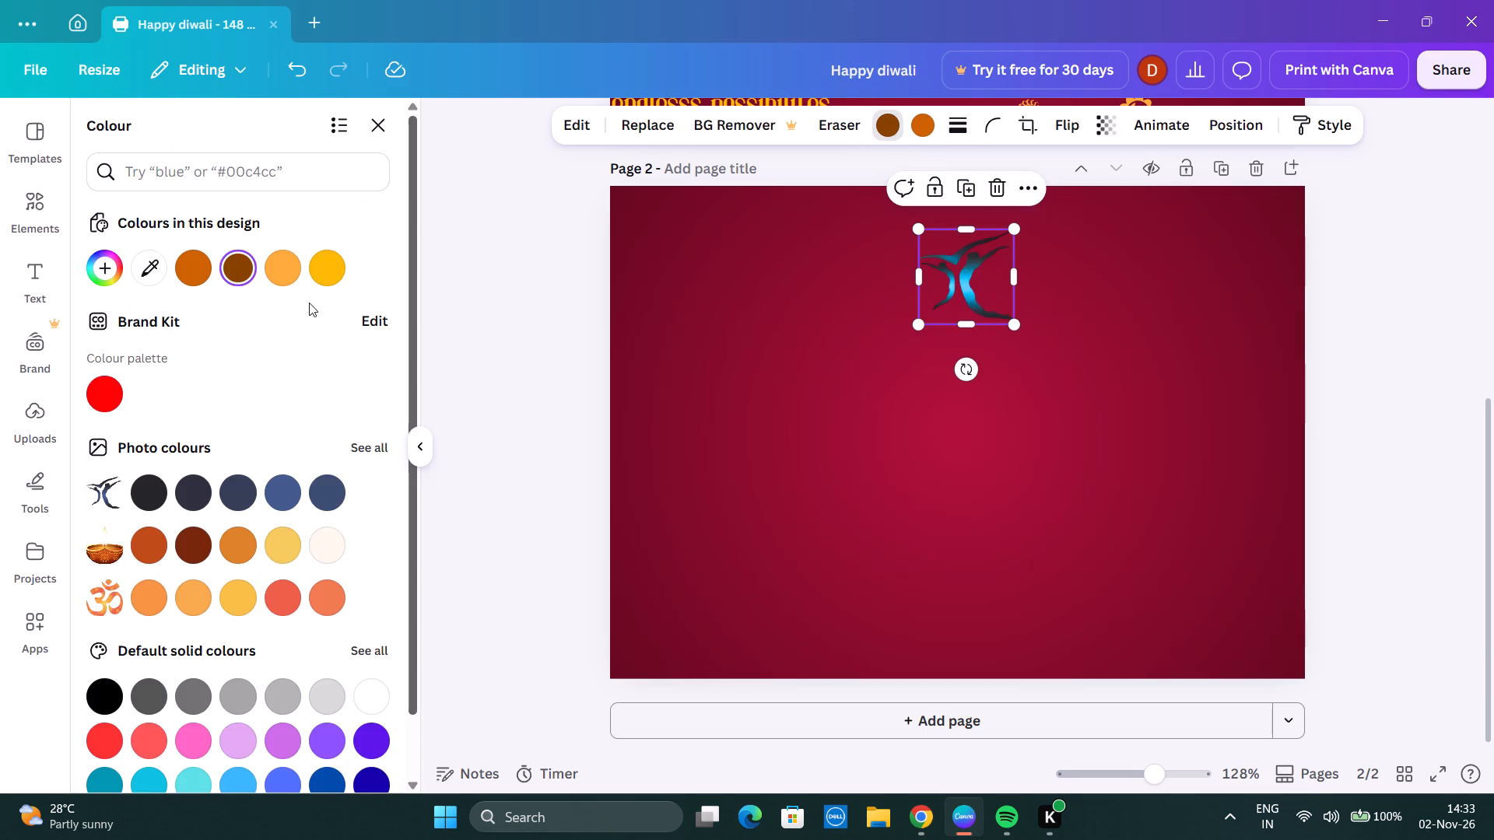
{"action": "left_click", "coordinate": [331, 533]}
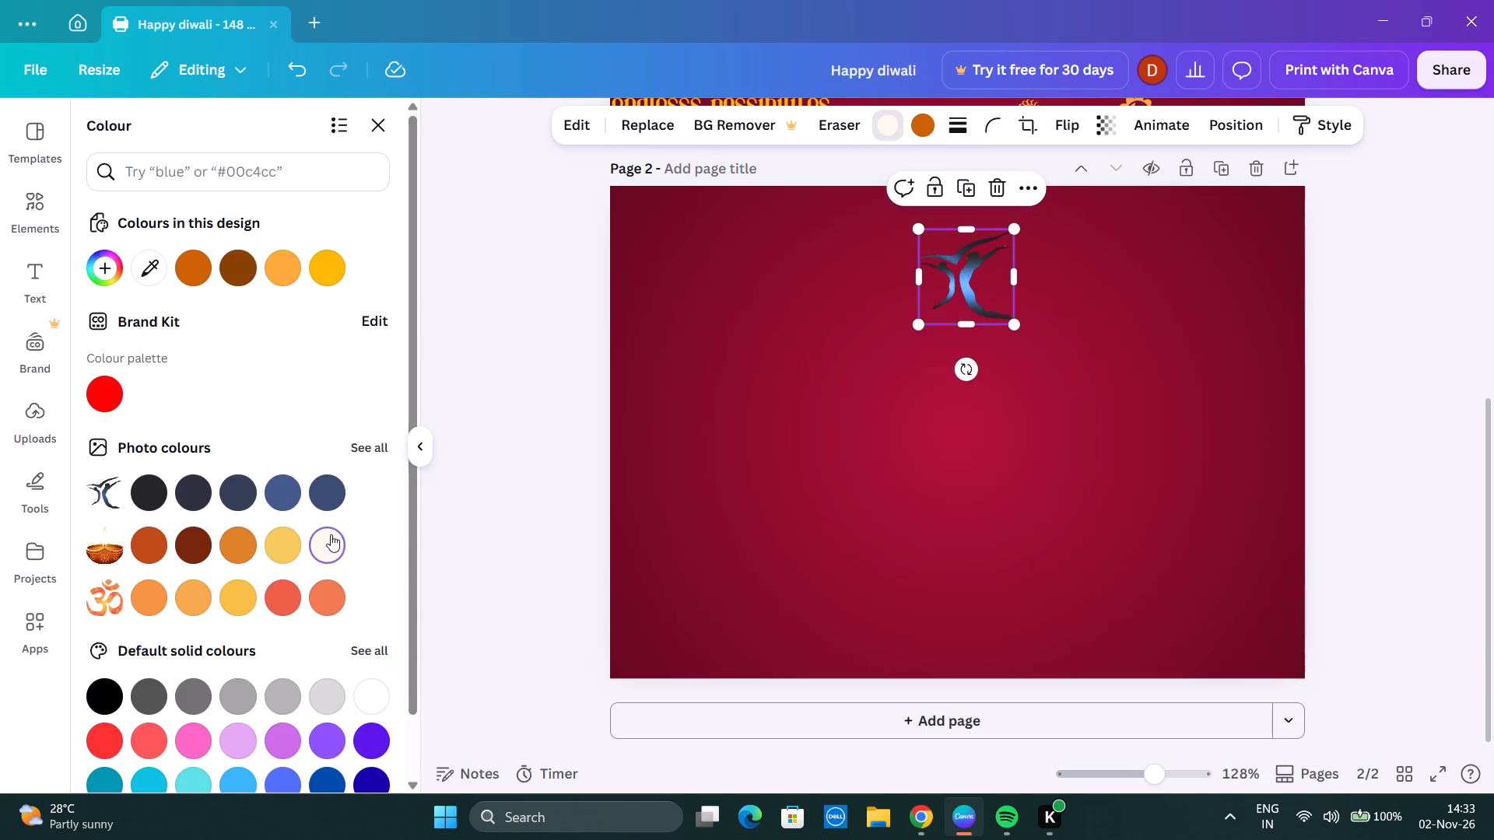
{"action": "left_click", "coordinate": [924, 124]}
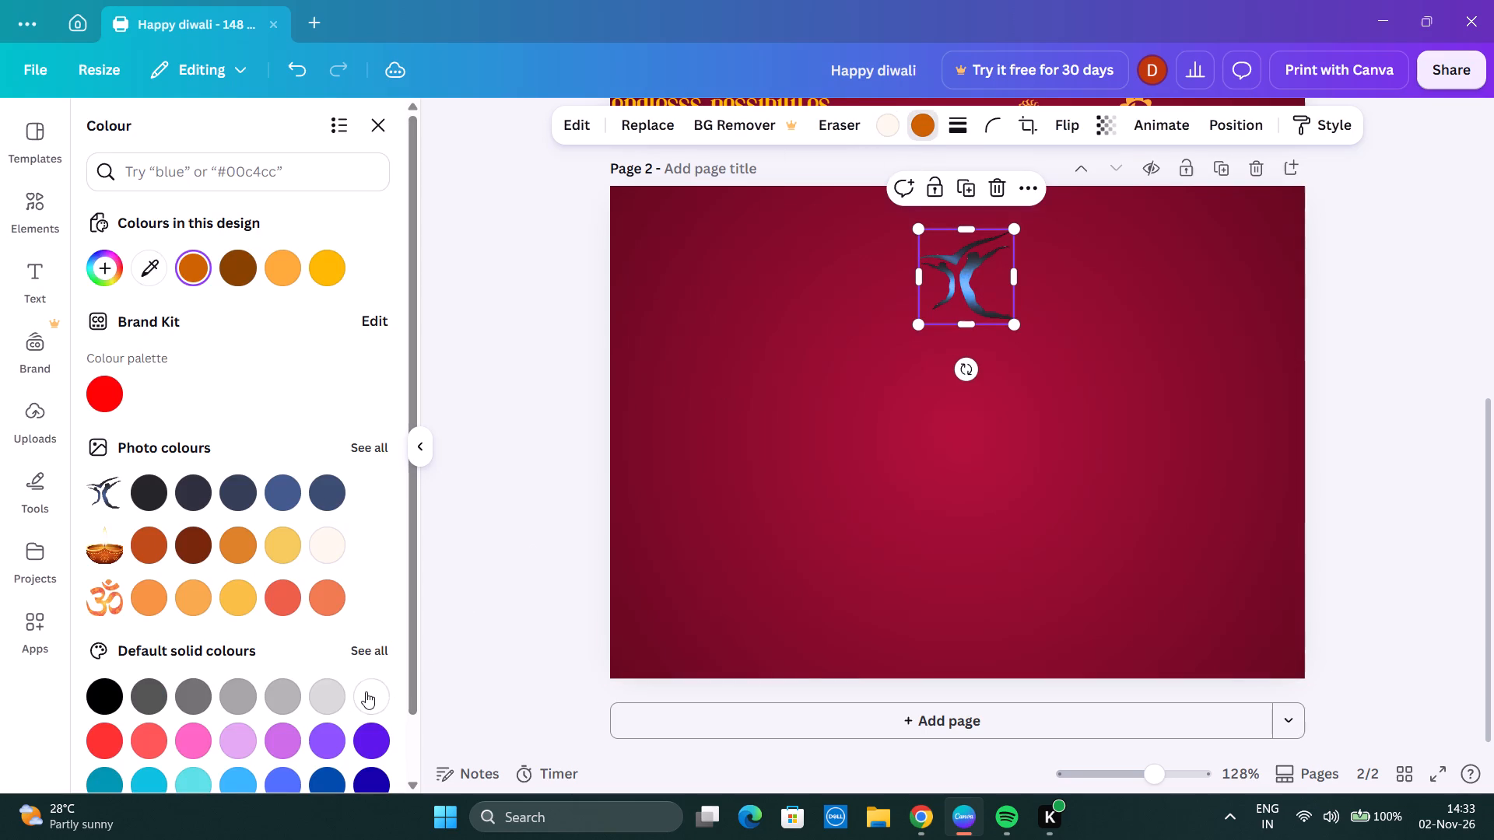
{"action": "left_click", "coordinate": [366, 691]}
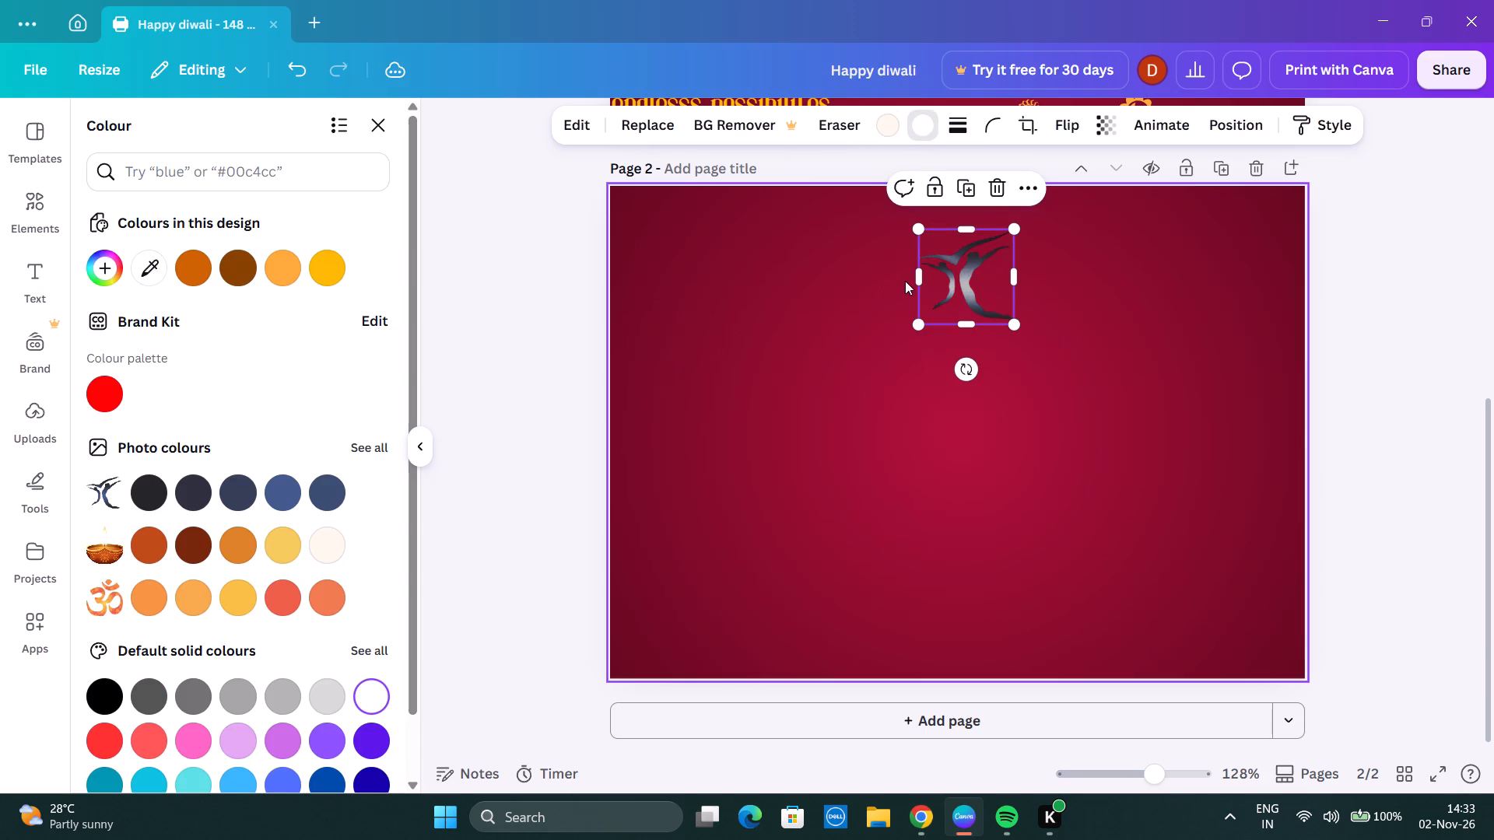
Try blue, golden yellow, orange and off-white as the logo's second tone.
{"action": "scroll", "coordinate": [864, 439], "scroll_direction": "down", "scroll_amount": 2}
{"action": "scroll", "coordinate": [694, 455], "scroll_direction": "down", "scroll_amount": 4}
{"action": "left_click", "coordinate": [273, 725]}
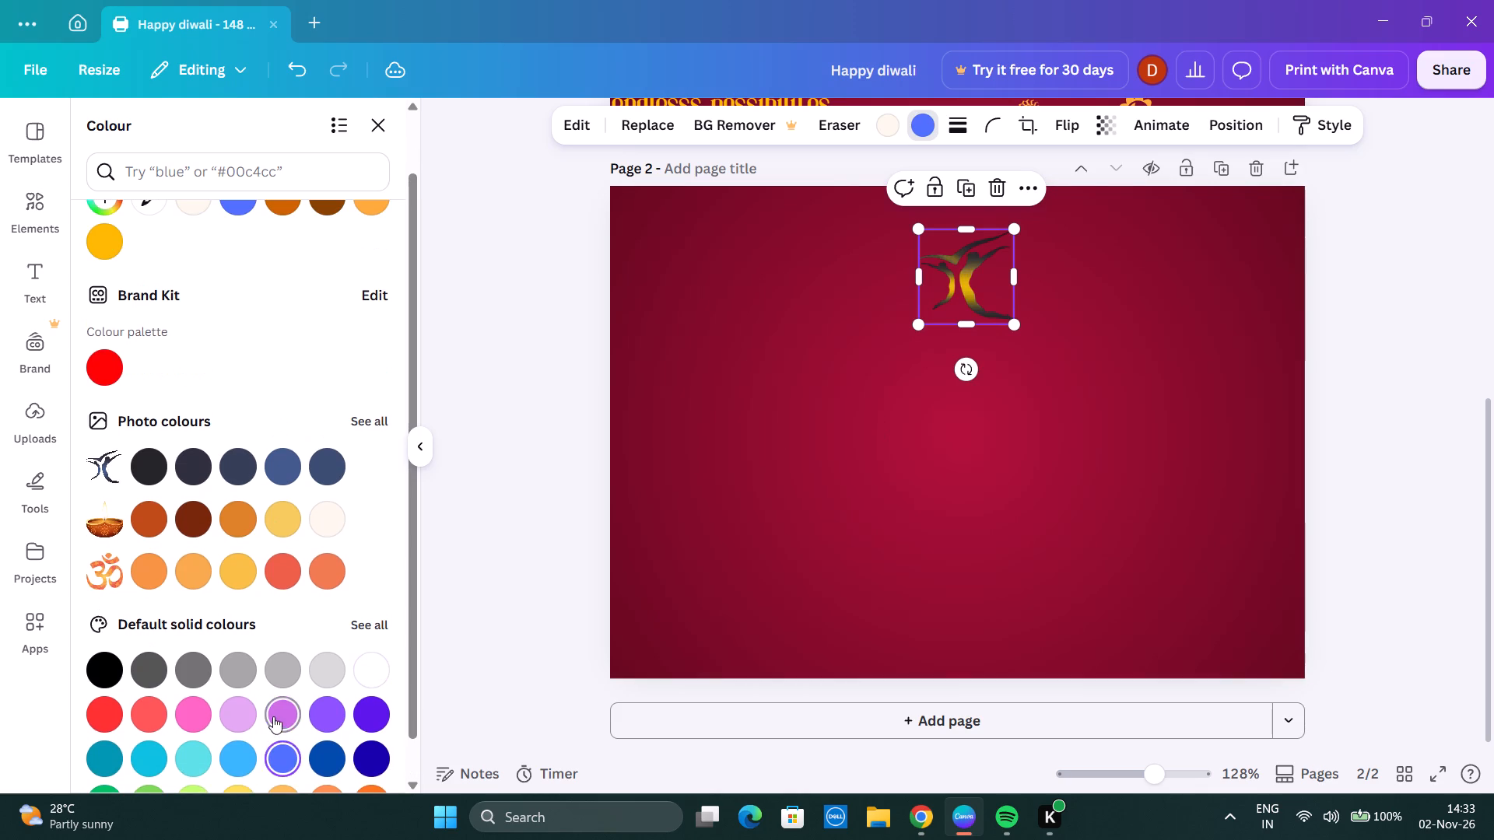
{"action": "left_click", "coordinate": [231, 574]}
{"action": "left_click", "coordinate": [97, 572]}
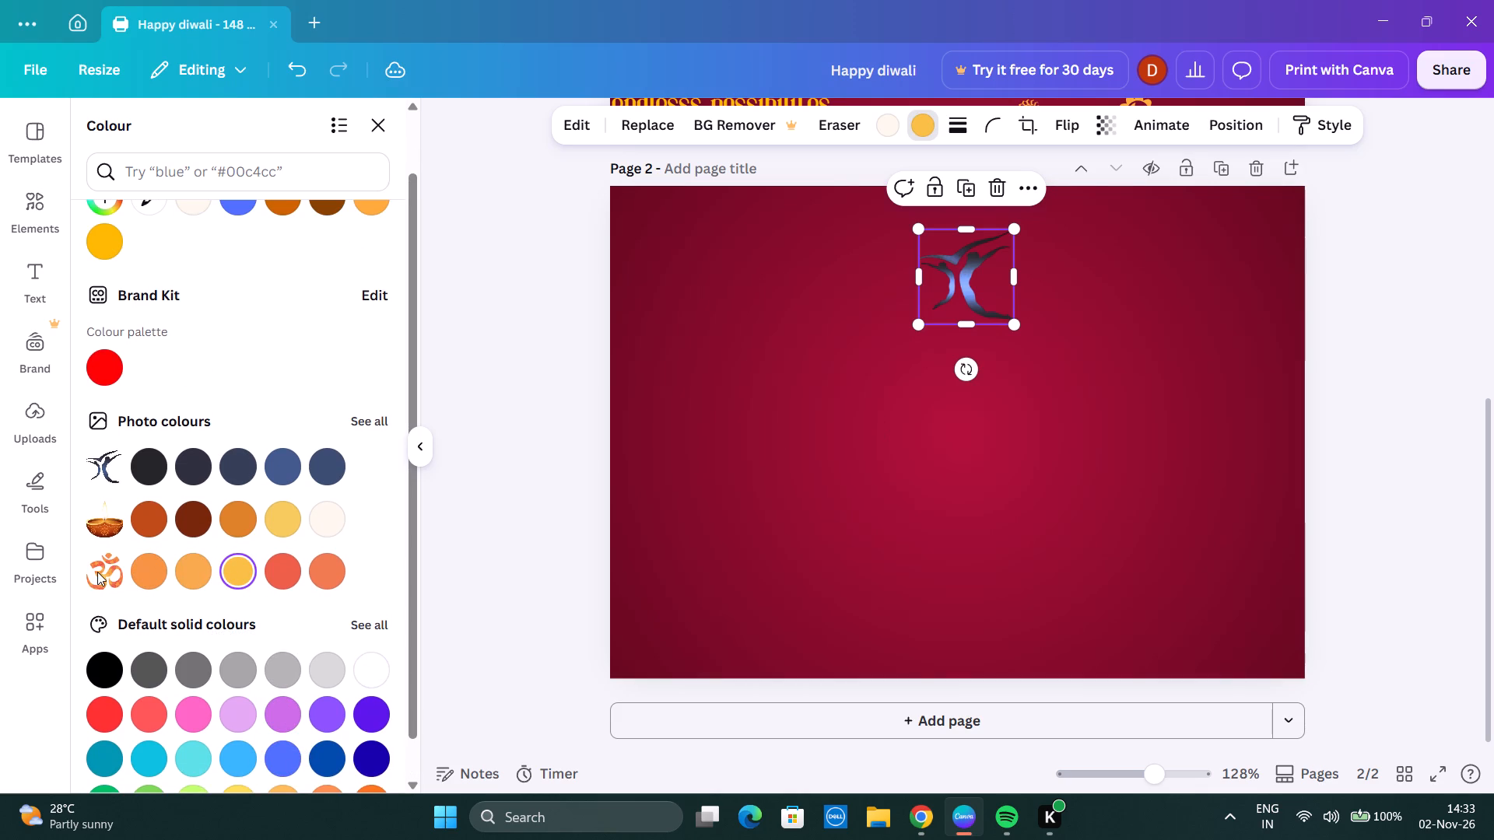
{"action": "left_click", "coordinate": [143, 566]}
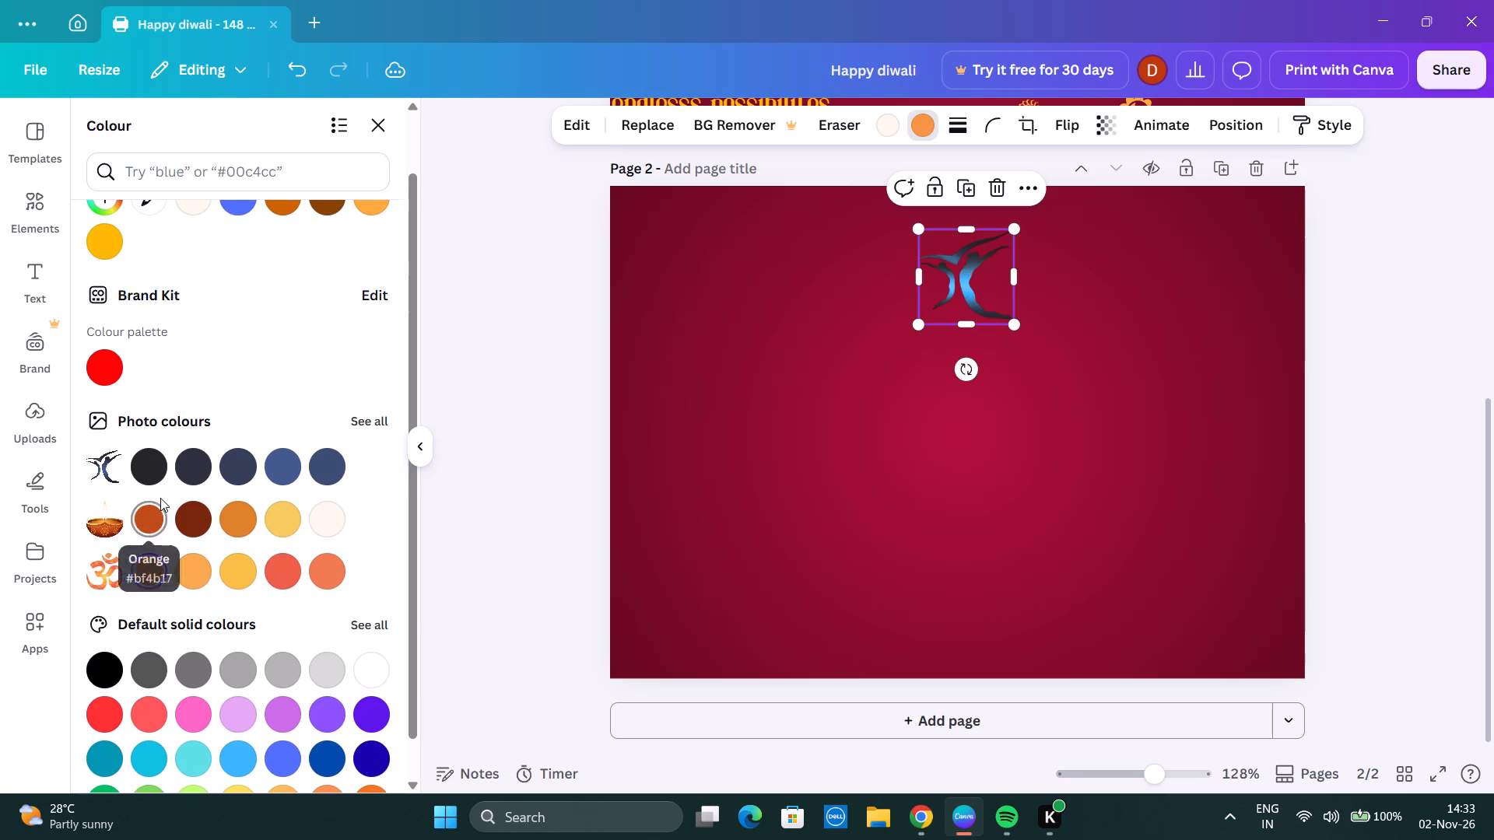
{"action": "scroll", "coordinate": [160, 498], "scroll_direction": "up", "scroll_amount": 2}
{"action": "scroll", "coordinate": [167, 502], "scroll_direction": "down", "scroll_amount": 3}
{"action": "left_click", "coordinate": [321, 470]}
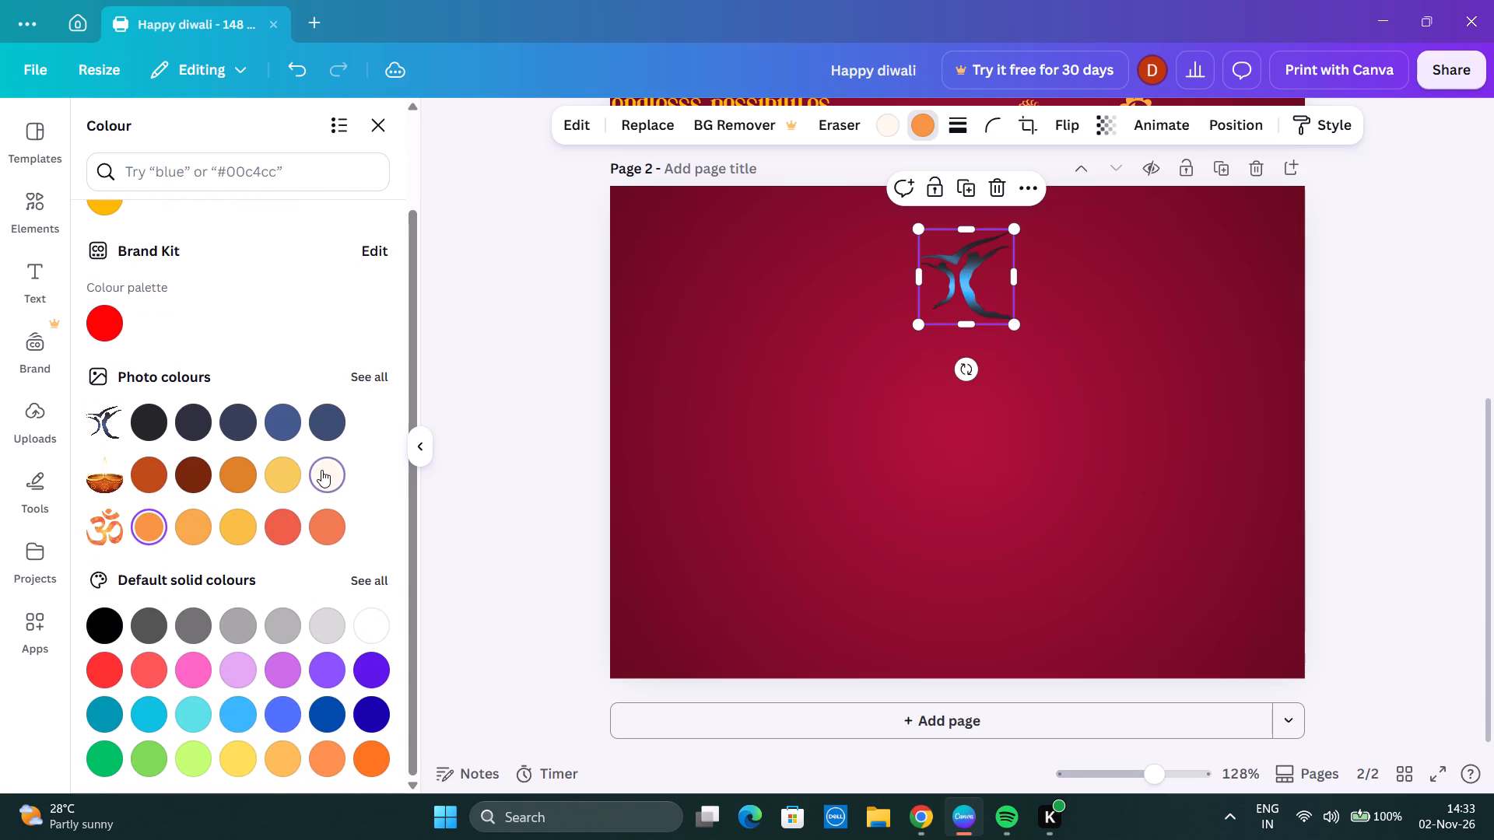
From the full default solid colours, try sky blue and pale blue, then set the logo's second tone to light pink-red and compare with page 1.
{"action": "left_click", "coordinate": [363, 579]}
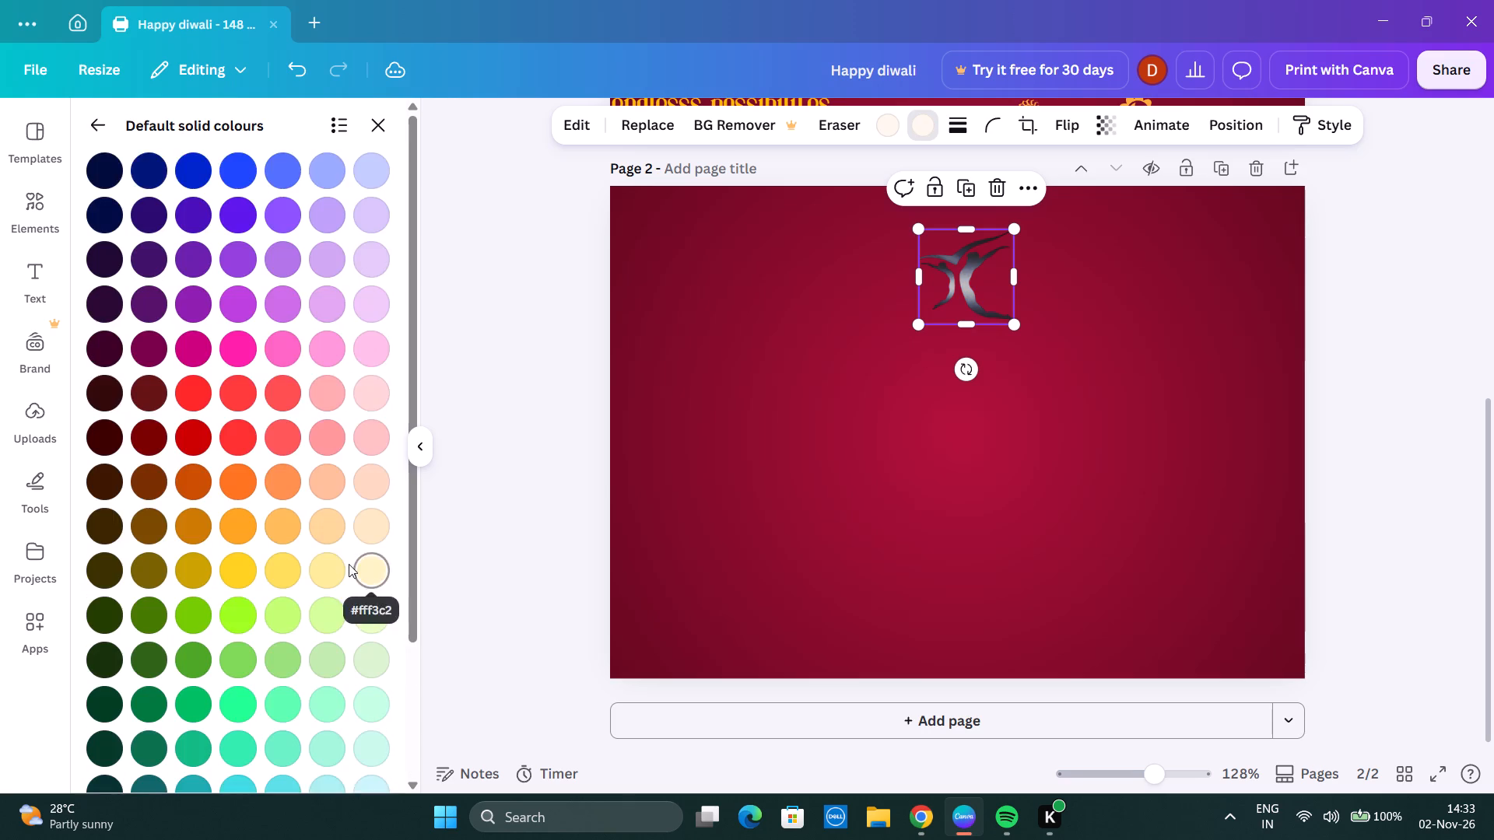
{"action": "scroll", "coordinate": [332, 550], "scroll_direction": "down", "scroll_amount": 5}
{"action": "left_click", "coordinate": [226, 675]}
{"action": "left_click", "coordinate": [237, 694]}
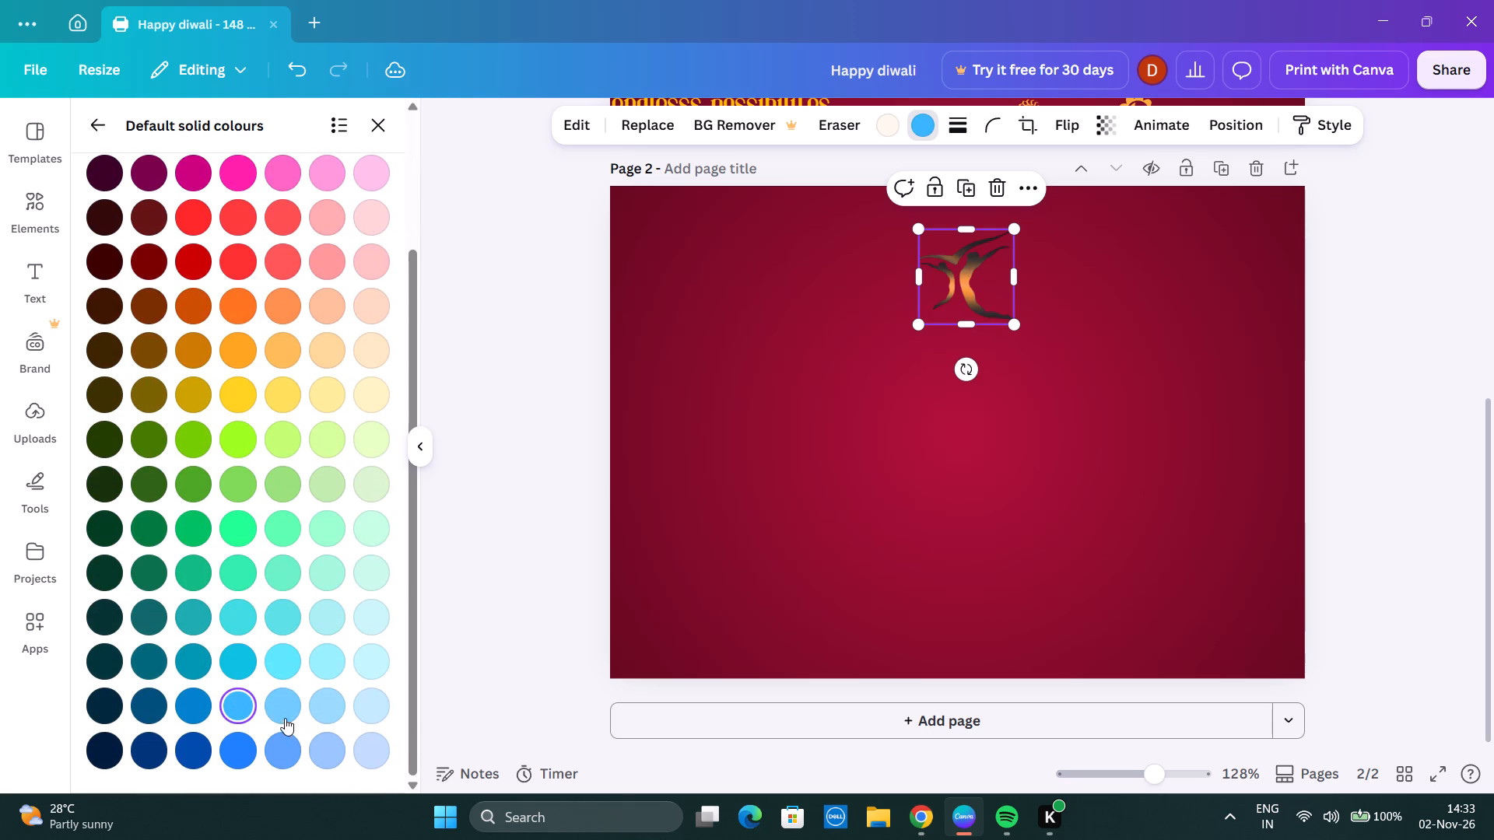
{"action": "left_click", "coordinate": [377, 752]}
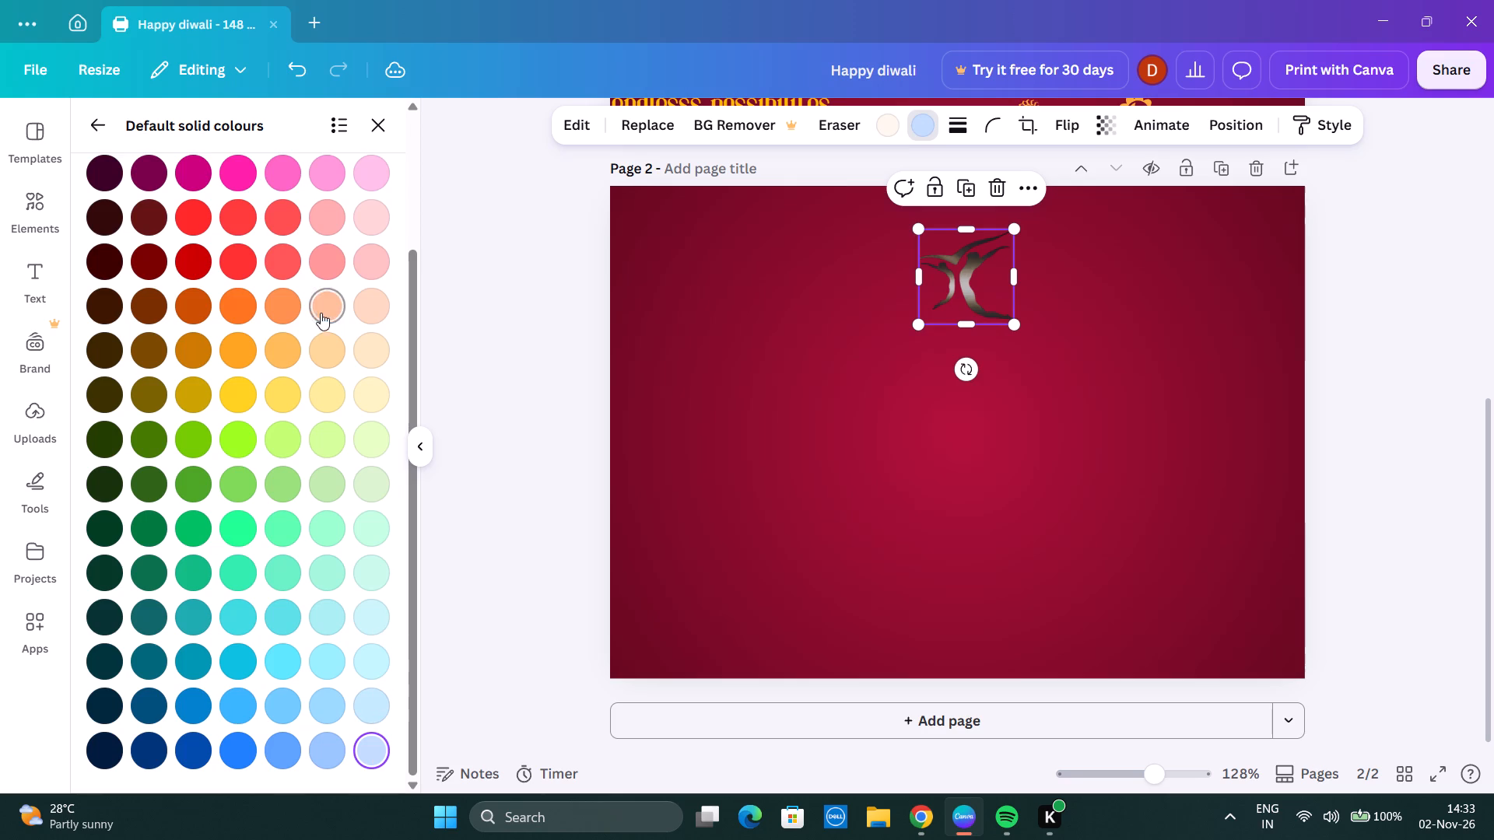
{"action": "left_click", "coordinate": [324, 246]}
{"action": "scroll", "coordinate": [935, 294], "scroll_direction": "up", "scroll_amount": 3}
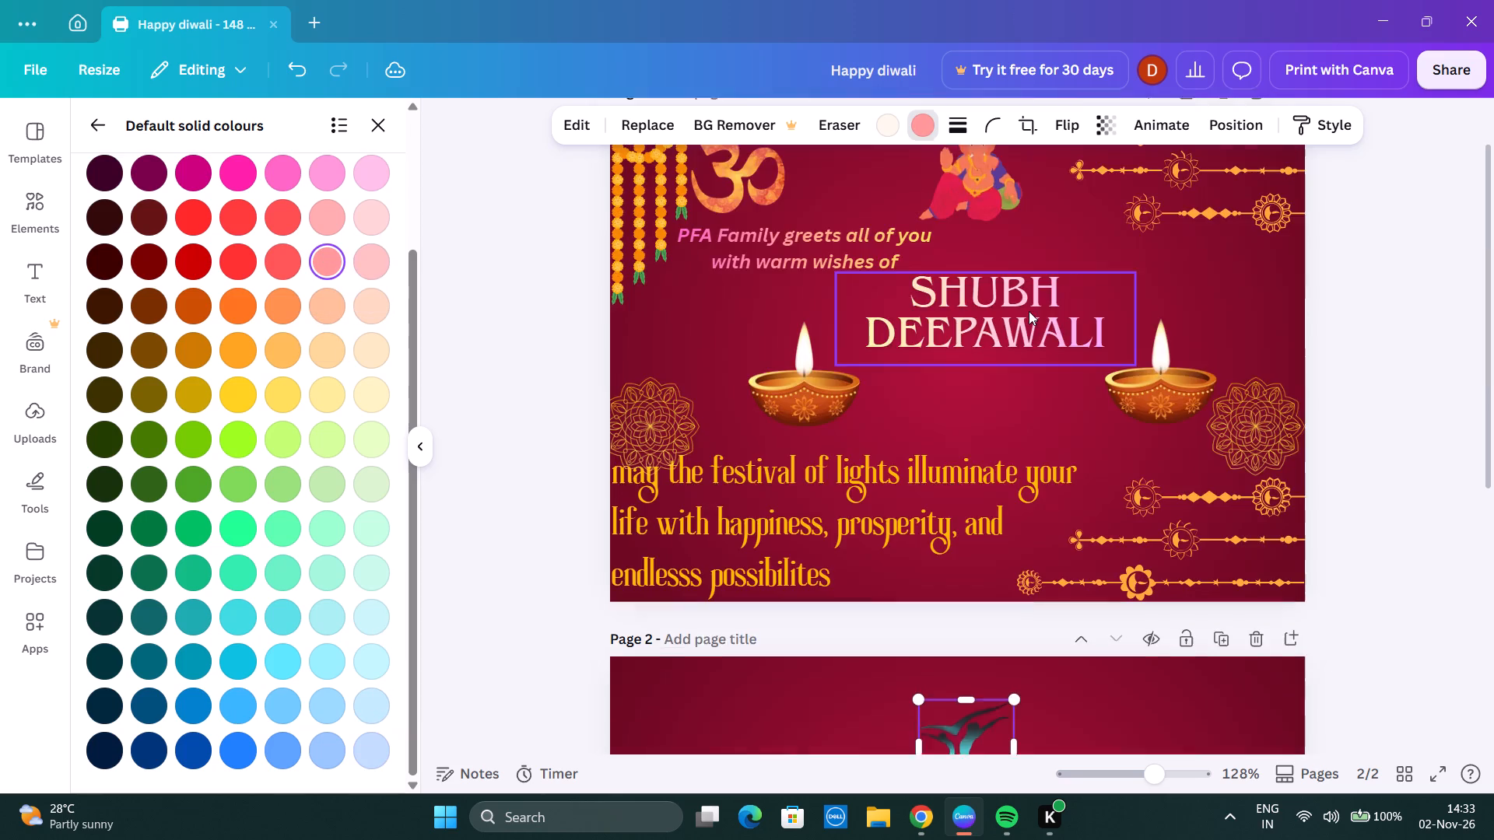
{"action": "scroll", "coordinate": [1029, 367], "scroll_direction": "down", "scroll_amount": 3}
{"action": "scroll", "coordinate": [1003, 386], "scroll_direction": "up", "scroll_amount": 1}
{"action": "left_click", "coordinate": [515, 386]}
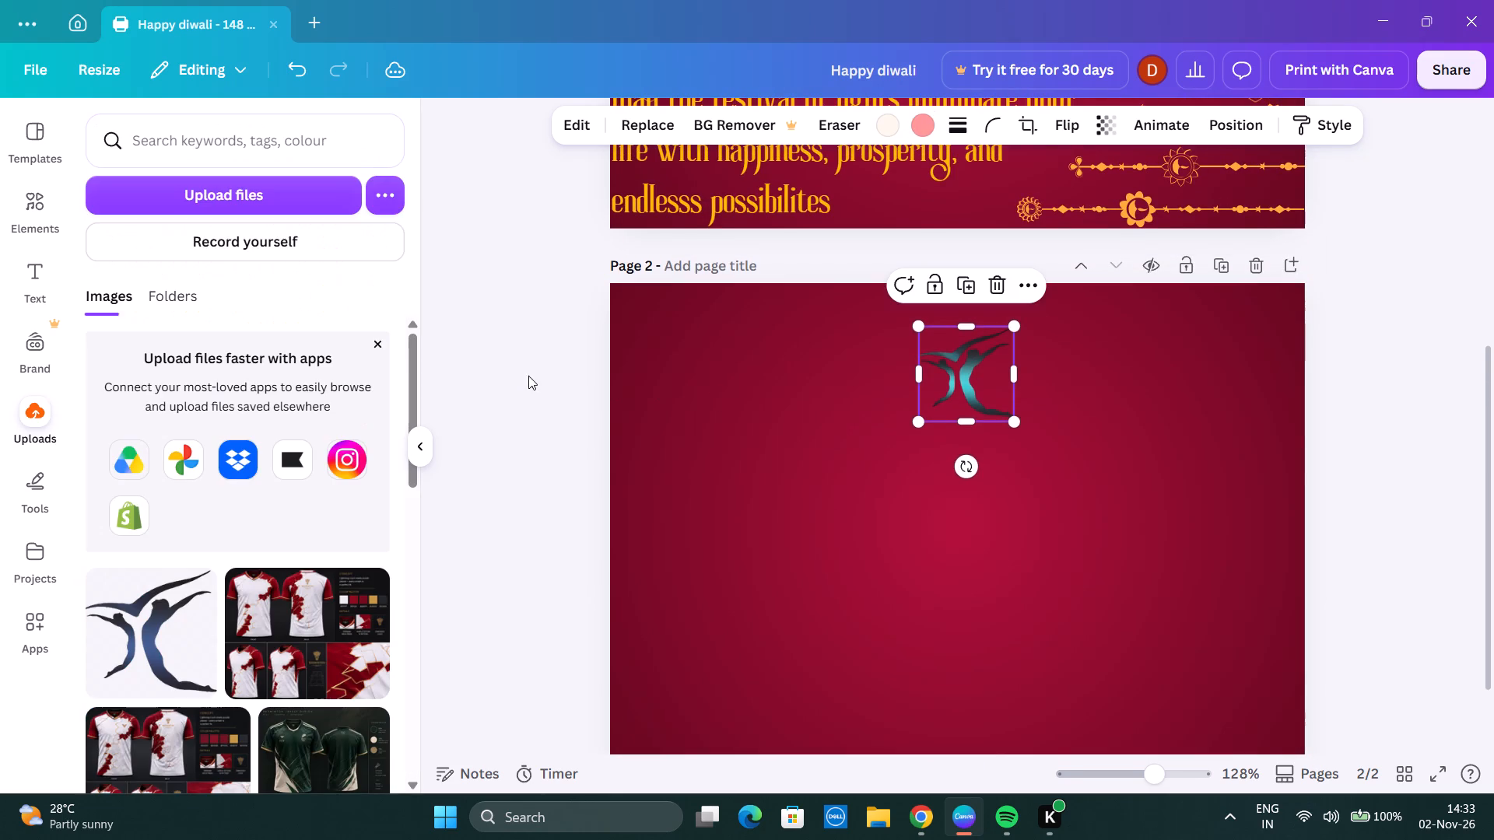
Shrink the festival-of-lights wish text on page 1 to size 19.9 and place it in the card's lower-left corner.
{"action": "left_click", "coordinate": [518, 392]}
{"action": "scroll", "coordinate": [955, 420], "scroll_direction": "up", "scroll_amount": 1}
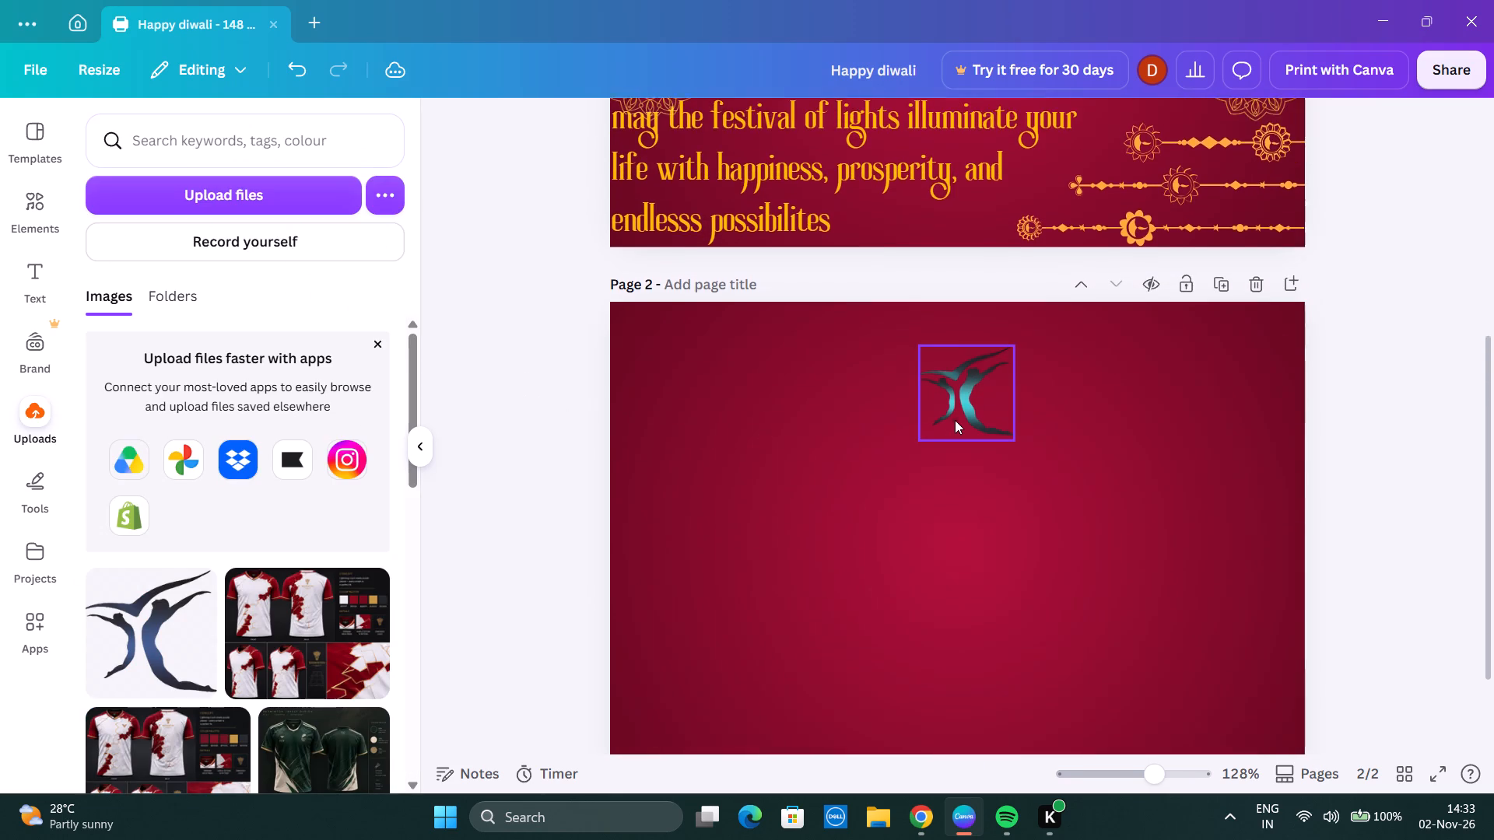
{"action": "scroll", "coordinate": [955, 420], "scroll_direction": "up", "scroll_amount": 2}
{"action": "scroll", "coordinate": [947, 422], "scroll_direction": "down", "scroll_amount": 1}
{"action": "scroll", "coordinate": [928, 422], "scroll_direction": "up", "scroll_amount": 2}
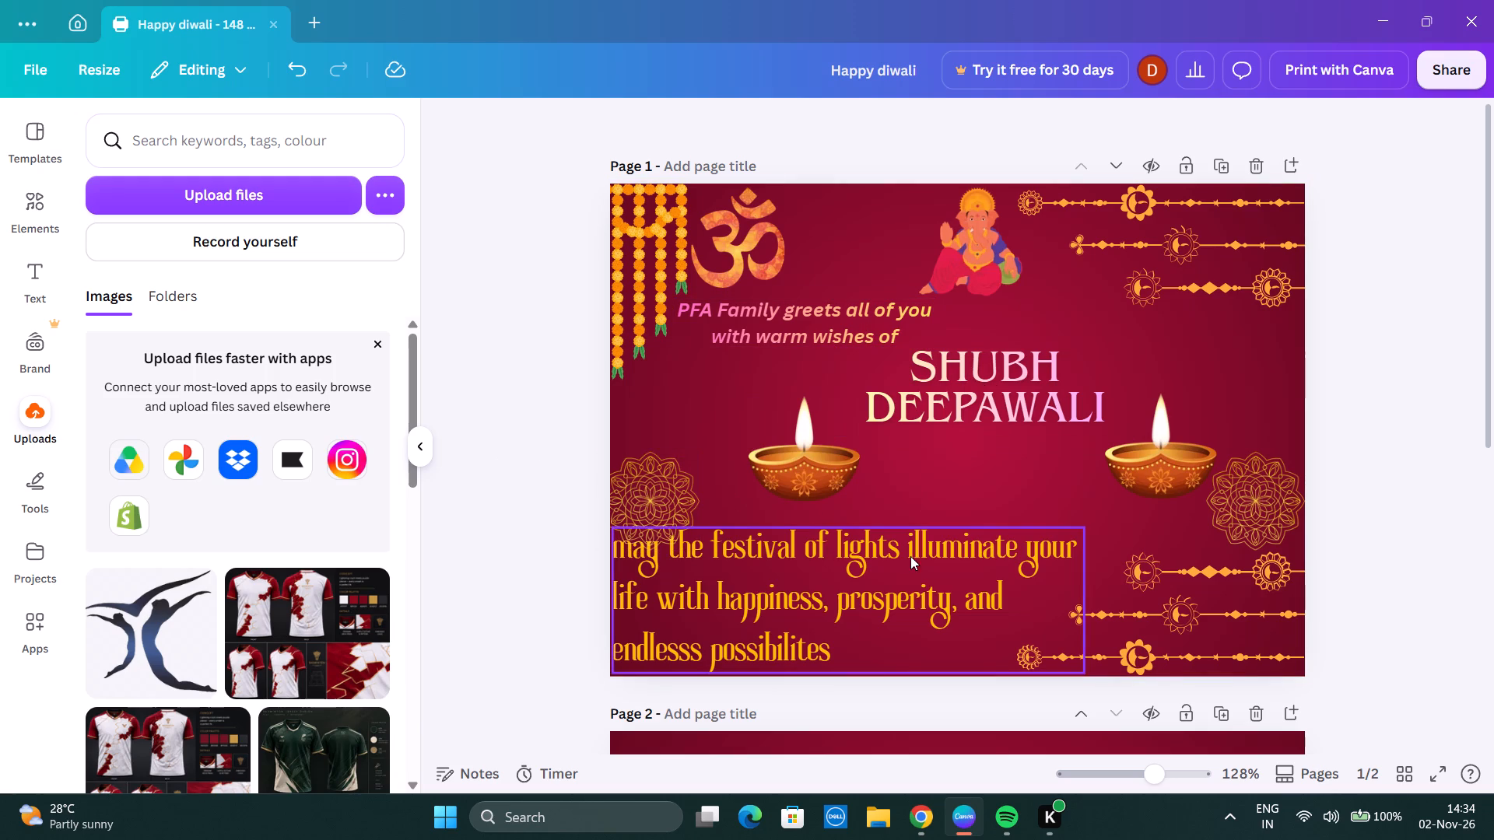
{"action": "left_click", "coordinate": [793, 555]}
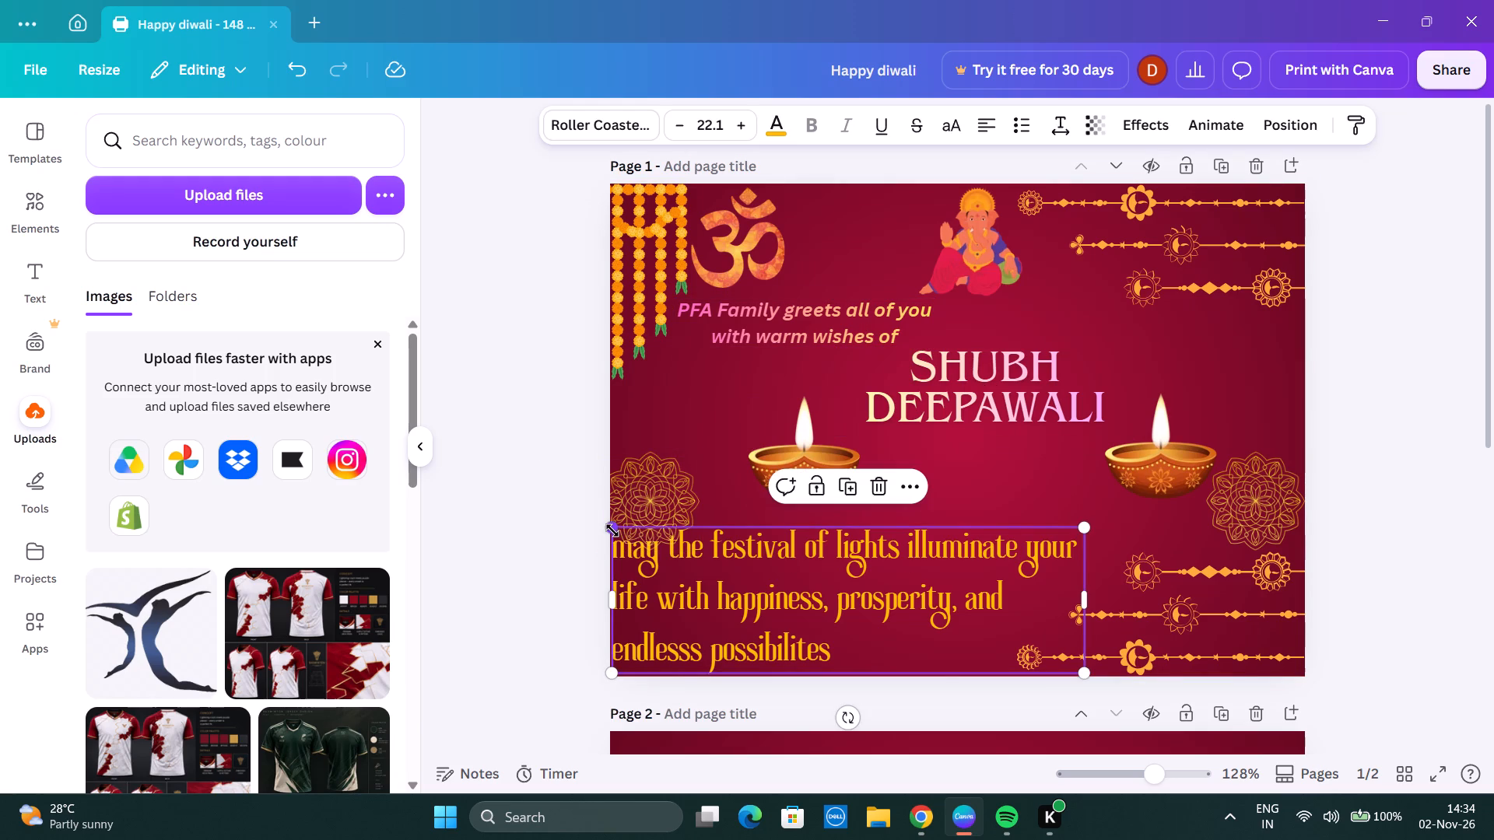
{"action": "left_click_drag", "start_coordinate": [612, 530], "coordinate": [648, 552]}
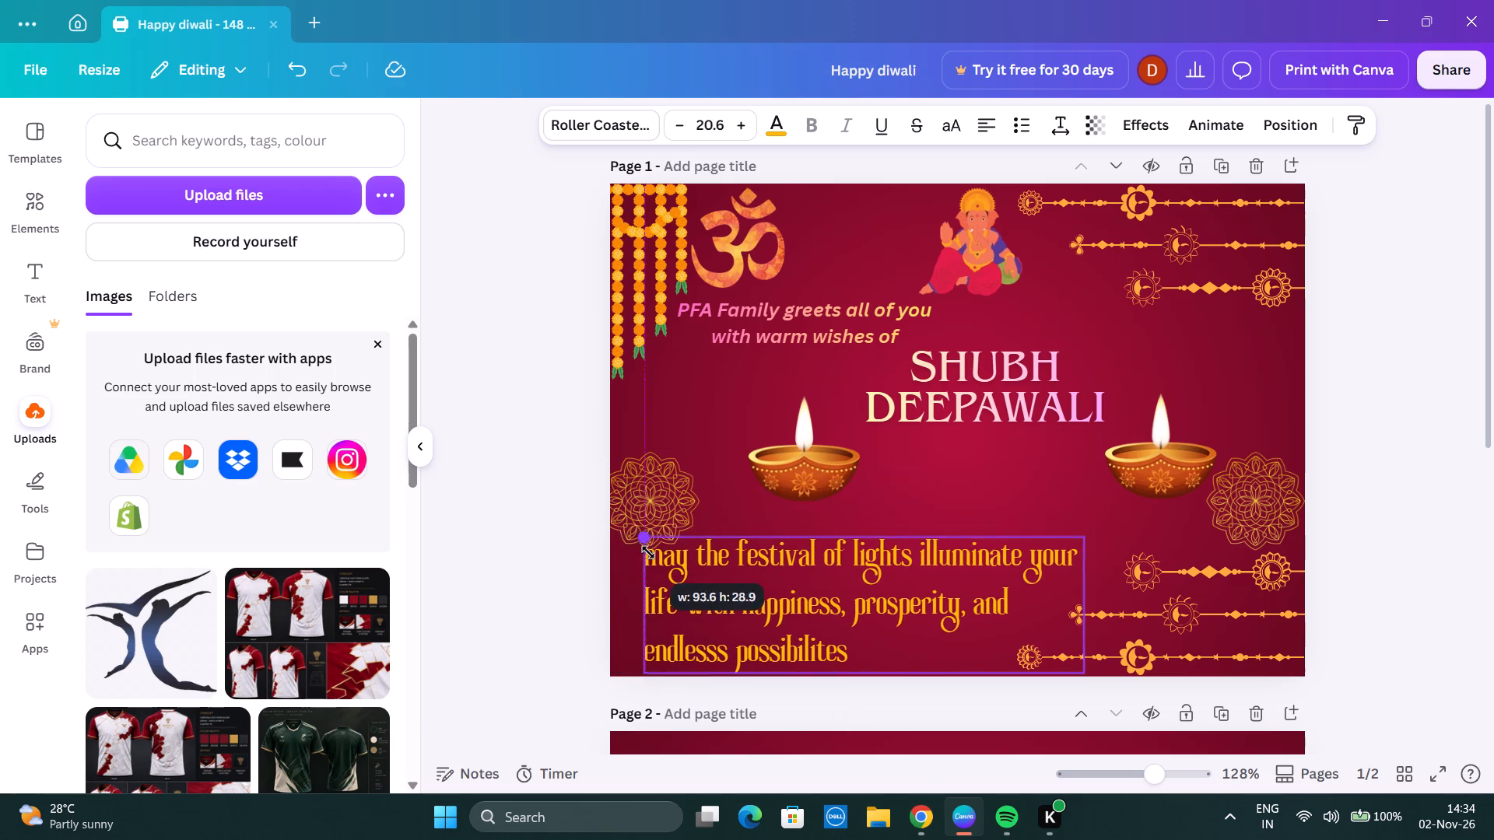
{"action": "left_click_drag", "start_coordinate": [648, 552], "coordinate": [660, 556]}
{"action": "left_click_drag", "start_coordinate": [778, 596], "coordinate": [728, 602]}
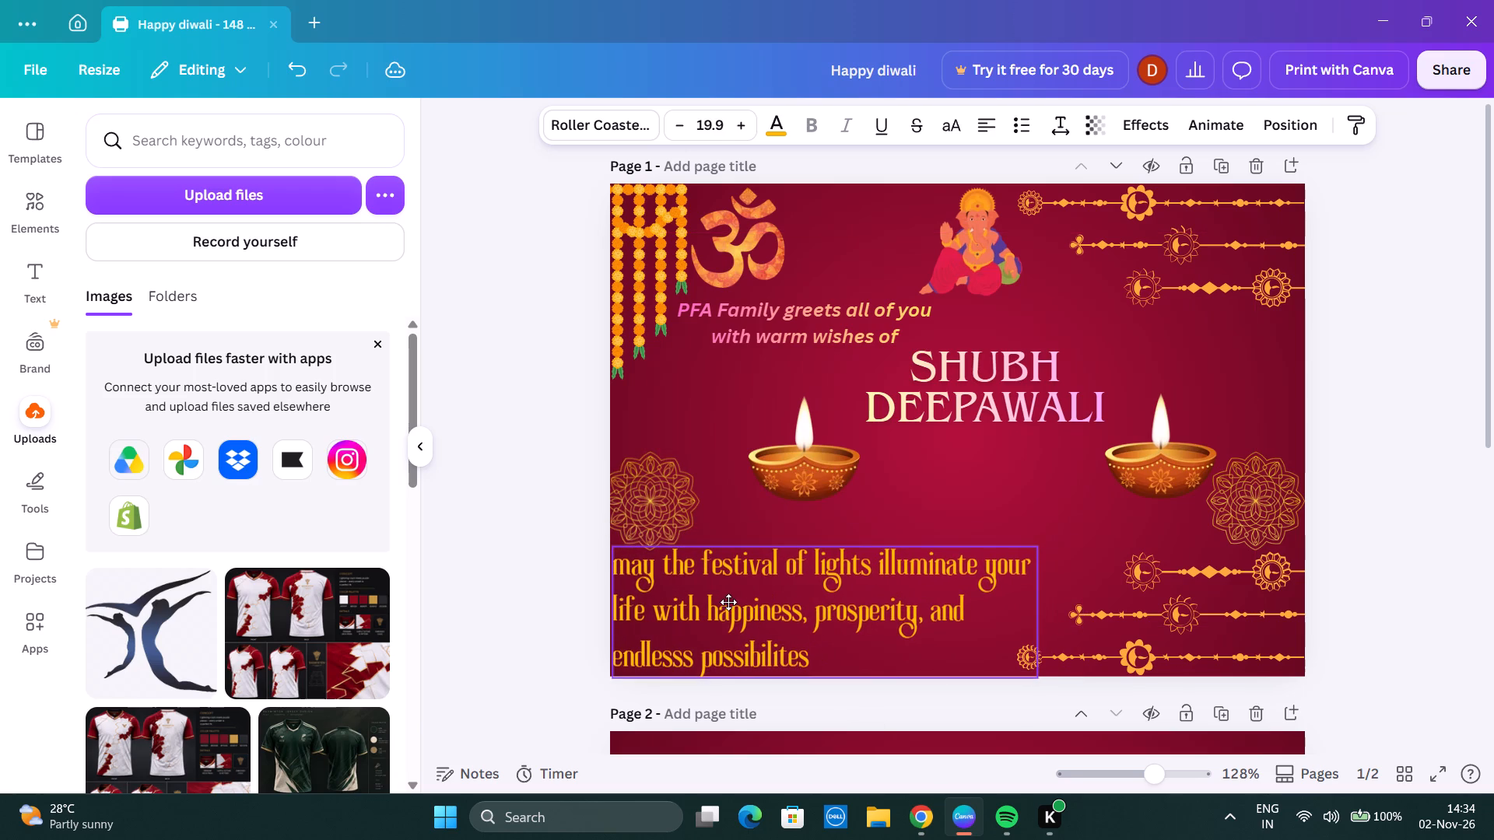
{"action": "left_click_drag", "start_coordinate": [728, 602], "coordinate": [735, 610]}
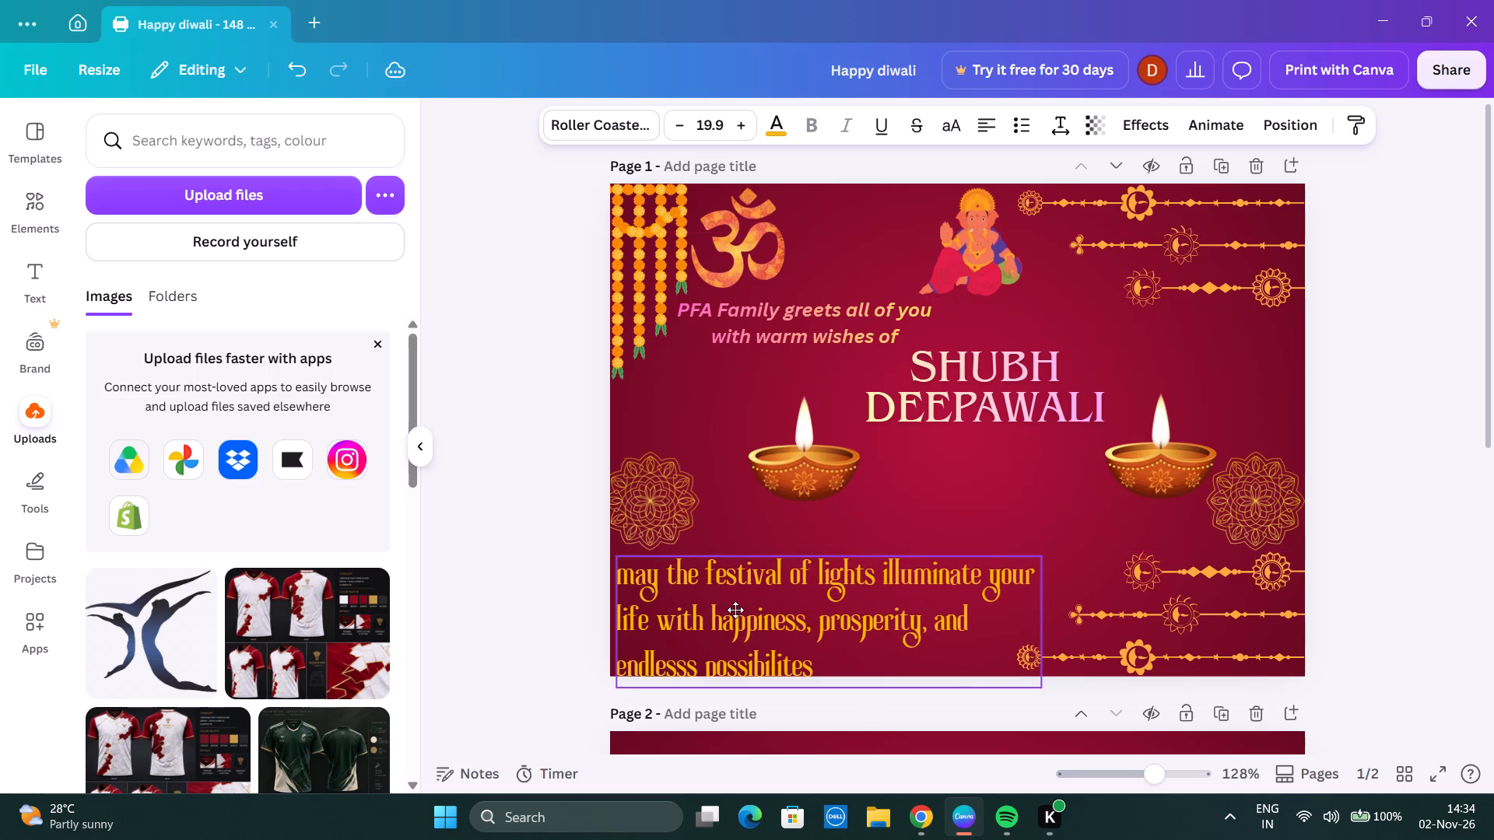
{"action": "left_click_drag", "start_coordinate": [735, 610], "coordinate": [730, 607]}
{"action": "left_click", "coordinate": [546, 586]}
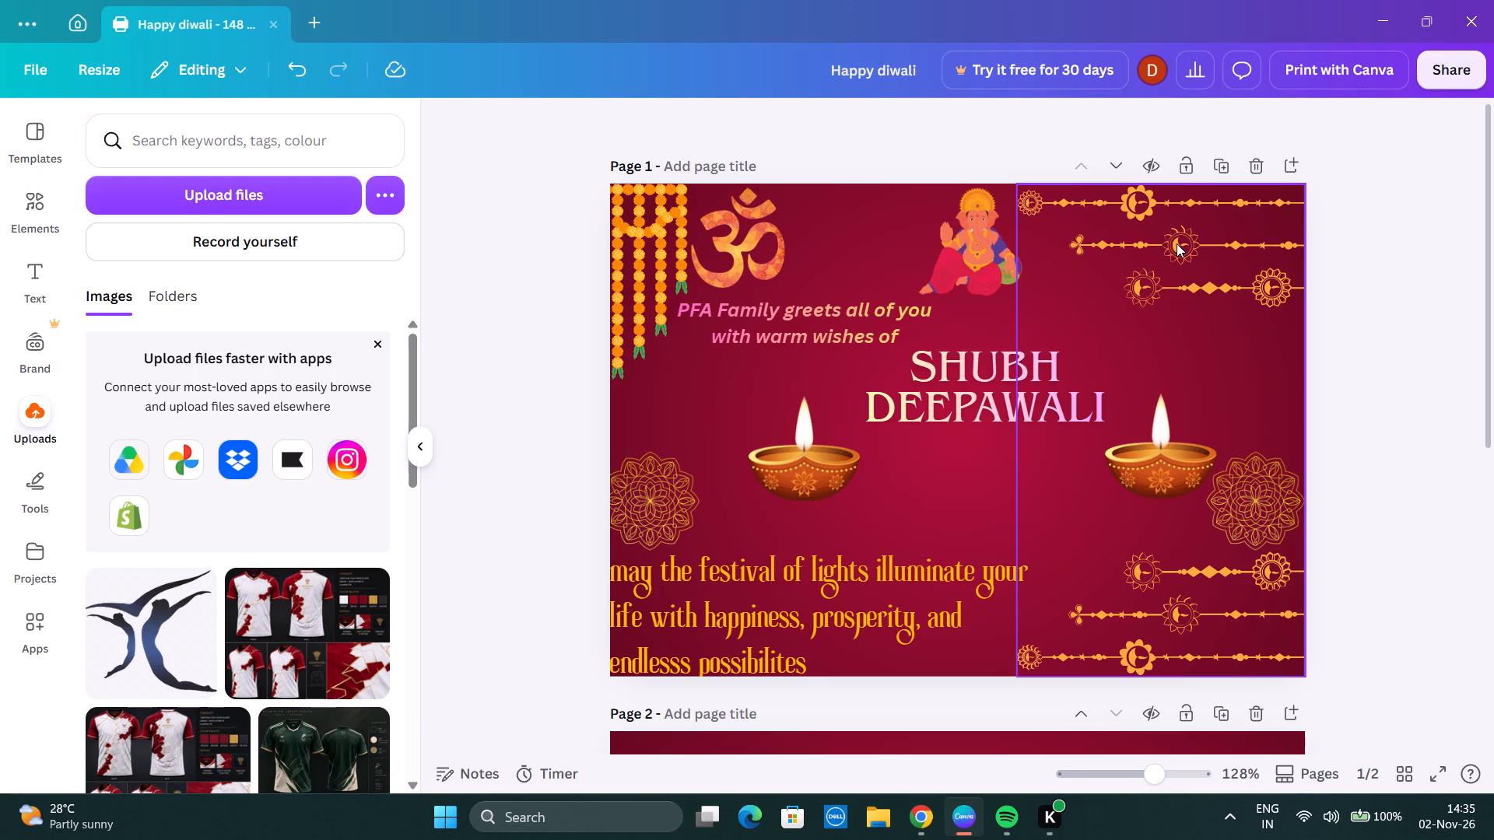
Move the two diyas on page 1 slightly inward, toward each other, below the SHUBH DEEPAWALI heading.
{"action": "left_click", "coordinate": [1157, 486]}
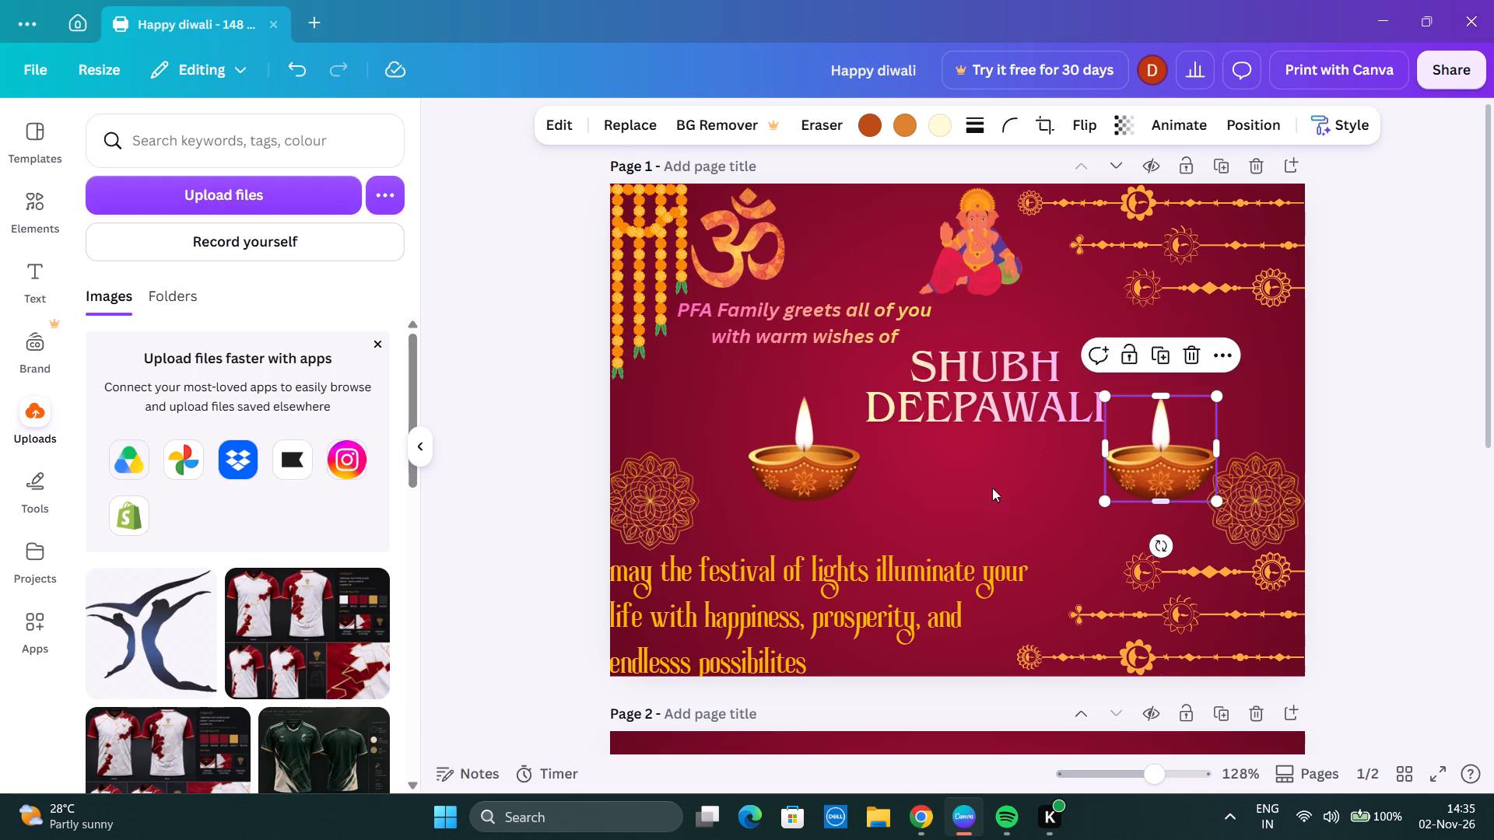
{"action": "left_click_drag", "start_coordinate": [828, 467], "coordinate": [856, 462]}
{"action": "left_click_drag", "start_coordinate": [1151, 464], "coordinate": [1138, 464]}
{"action": "left_click", "coordinate": [505, 414]}
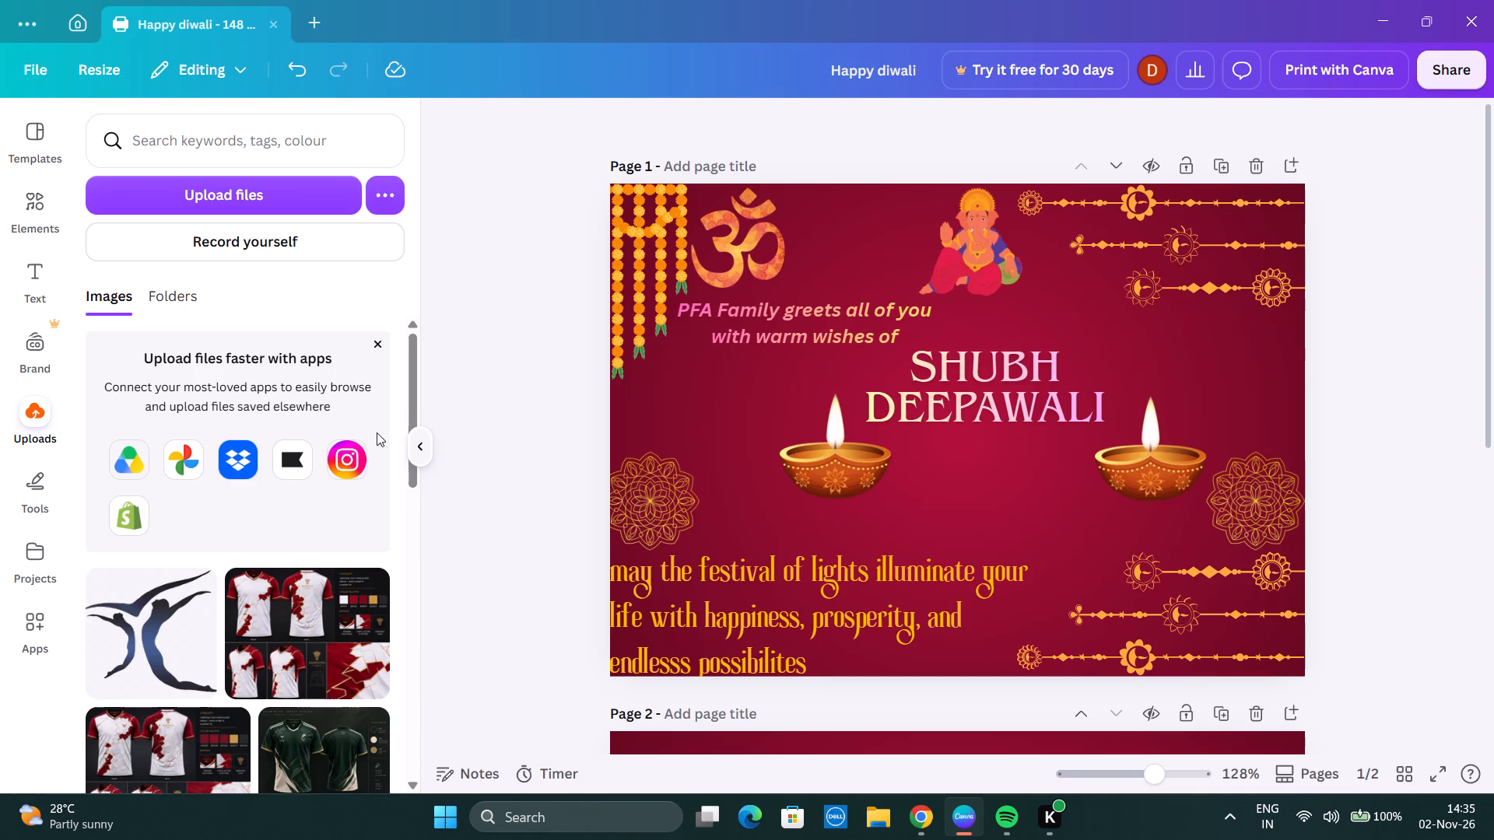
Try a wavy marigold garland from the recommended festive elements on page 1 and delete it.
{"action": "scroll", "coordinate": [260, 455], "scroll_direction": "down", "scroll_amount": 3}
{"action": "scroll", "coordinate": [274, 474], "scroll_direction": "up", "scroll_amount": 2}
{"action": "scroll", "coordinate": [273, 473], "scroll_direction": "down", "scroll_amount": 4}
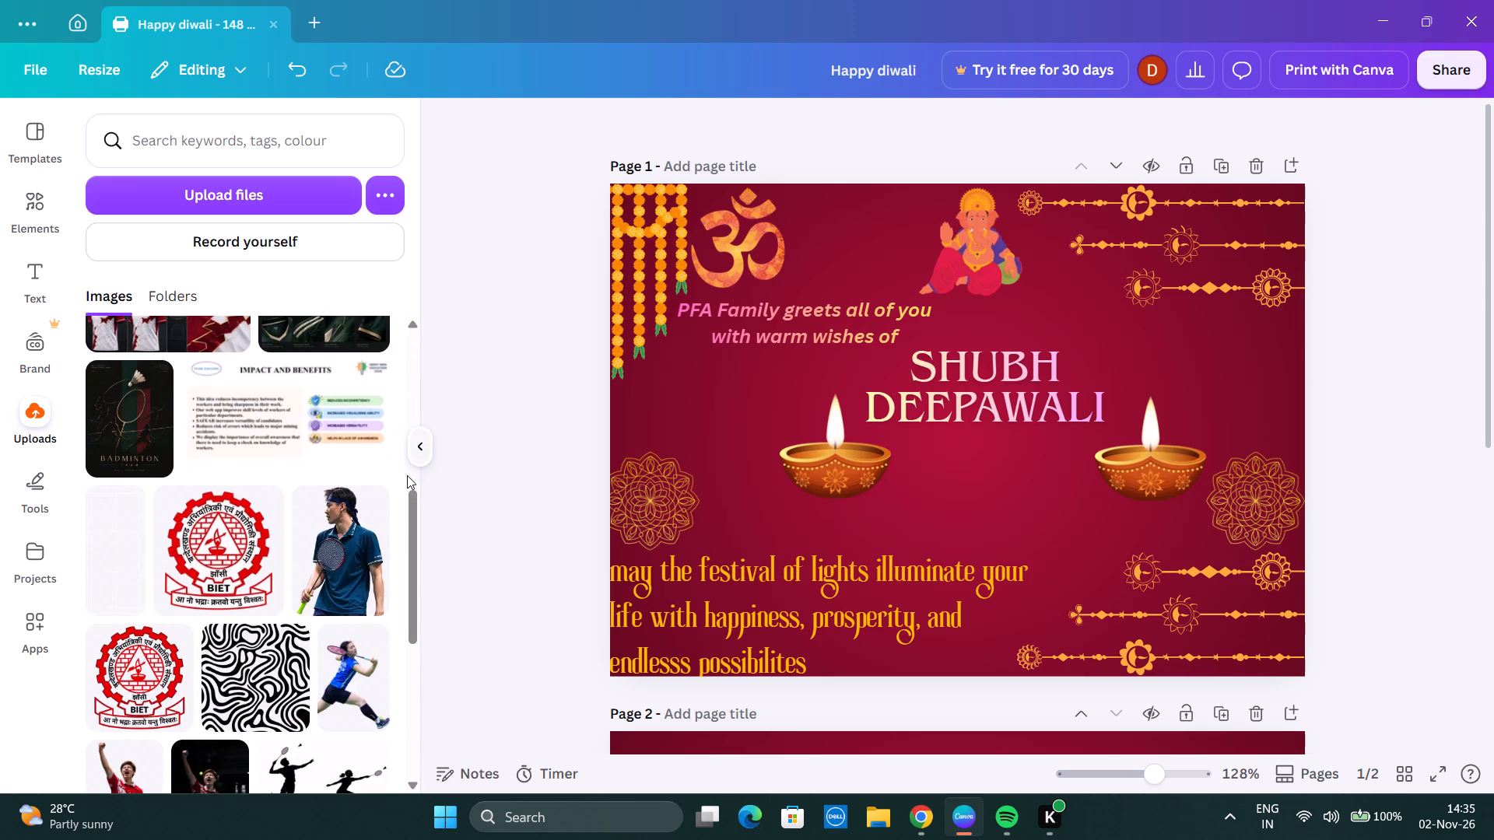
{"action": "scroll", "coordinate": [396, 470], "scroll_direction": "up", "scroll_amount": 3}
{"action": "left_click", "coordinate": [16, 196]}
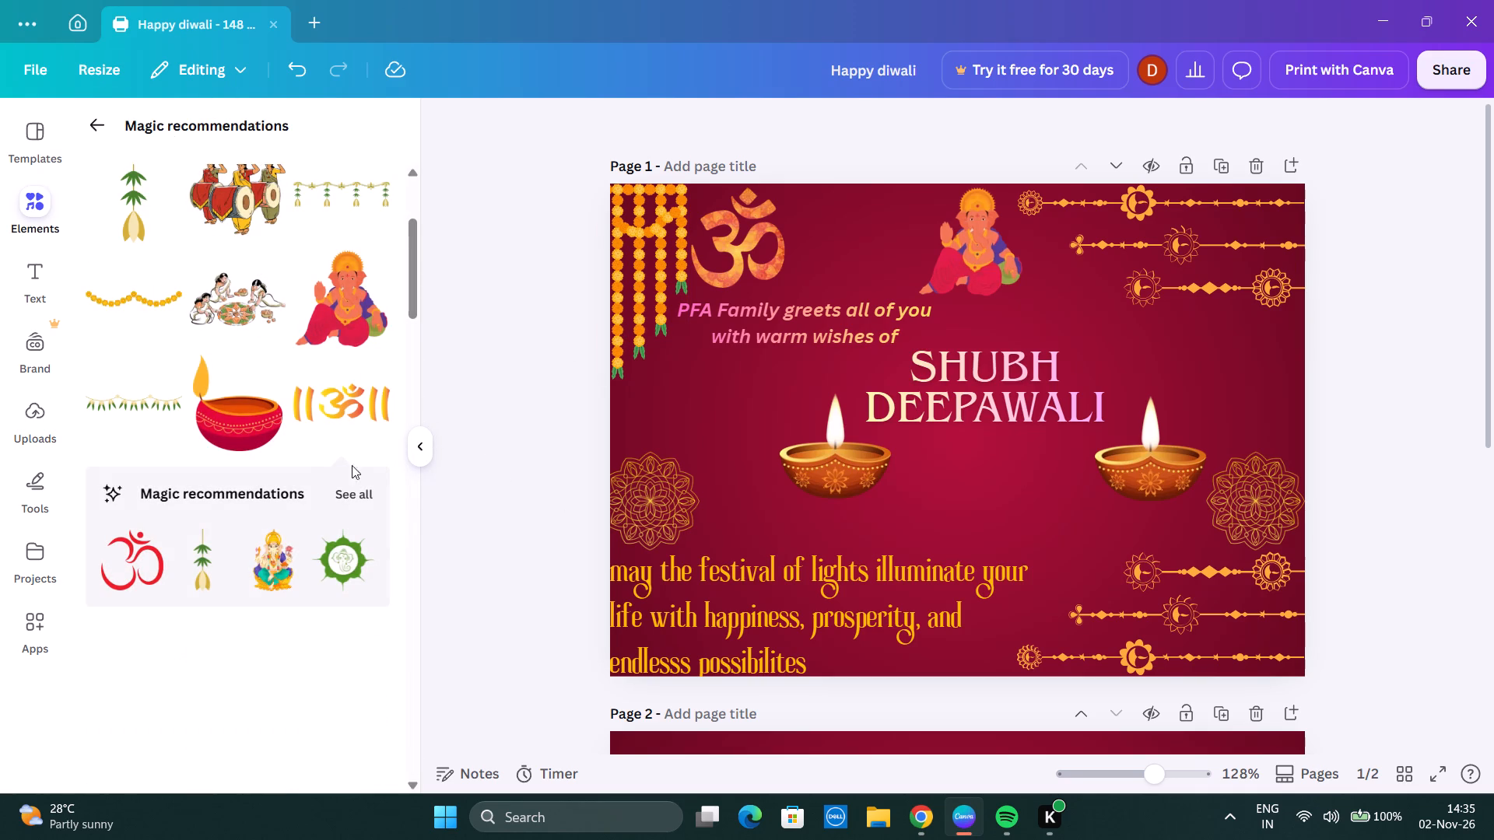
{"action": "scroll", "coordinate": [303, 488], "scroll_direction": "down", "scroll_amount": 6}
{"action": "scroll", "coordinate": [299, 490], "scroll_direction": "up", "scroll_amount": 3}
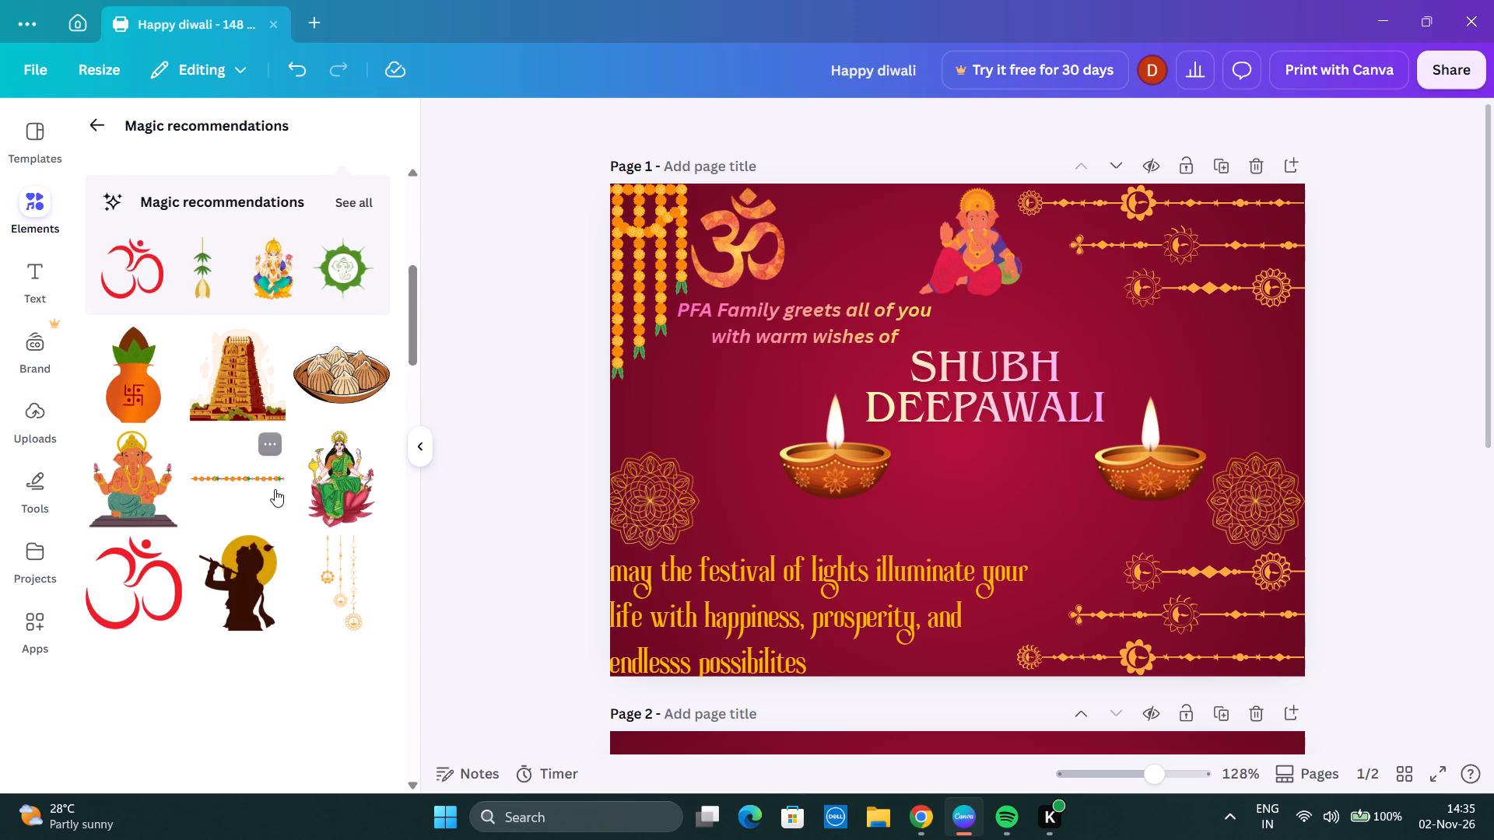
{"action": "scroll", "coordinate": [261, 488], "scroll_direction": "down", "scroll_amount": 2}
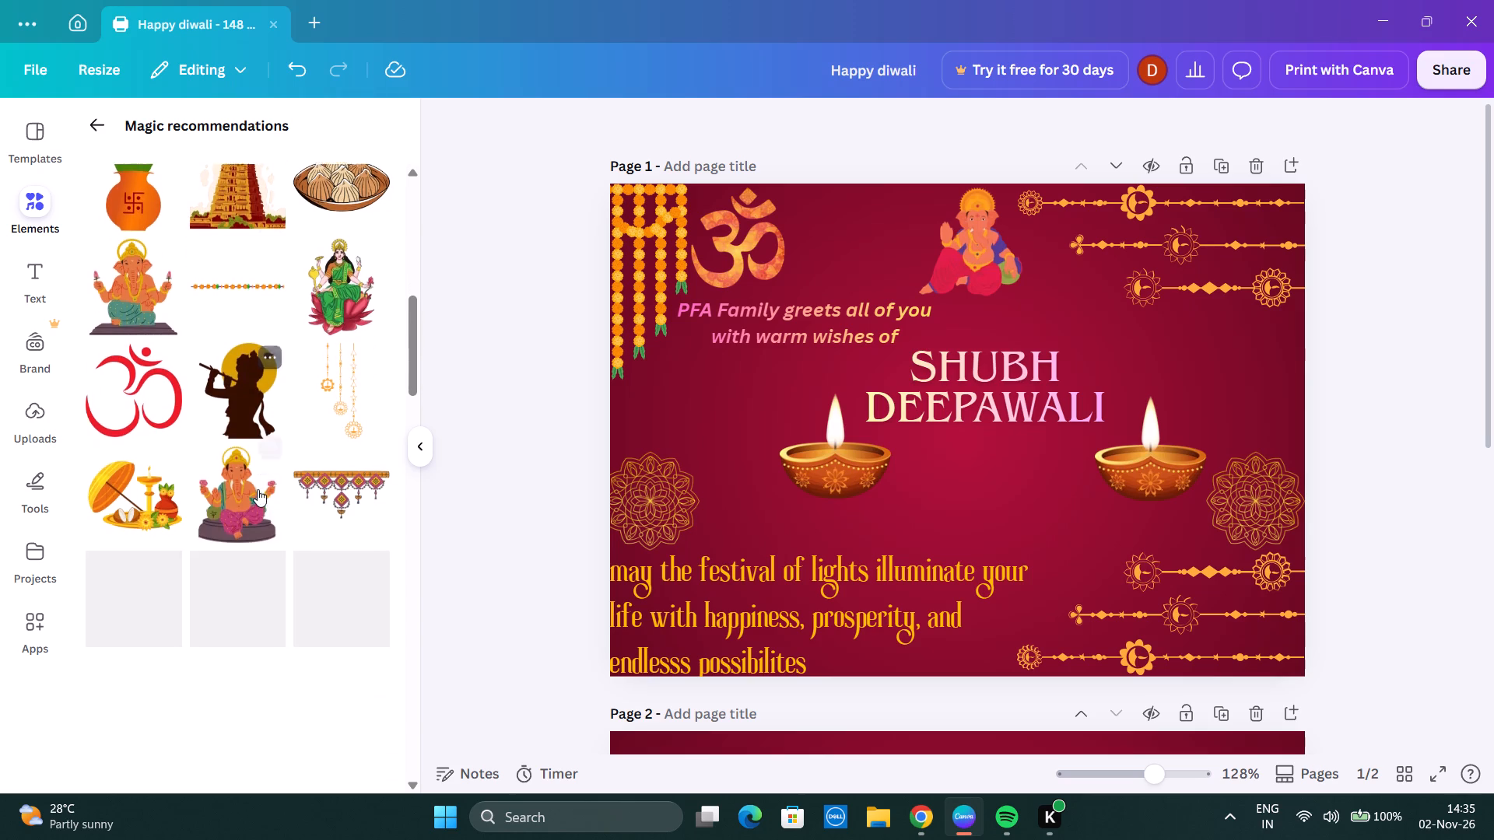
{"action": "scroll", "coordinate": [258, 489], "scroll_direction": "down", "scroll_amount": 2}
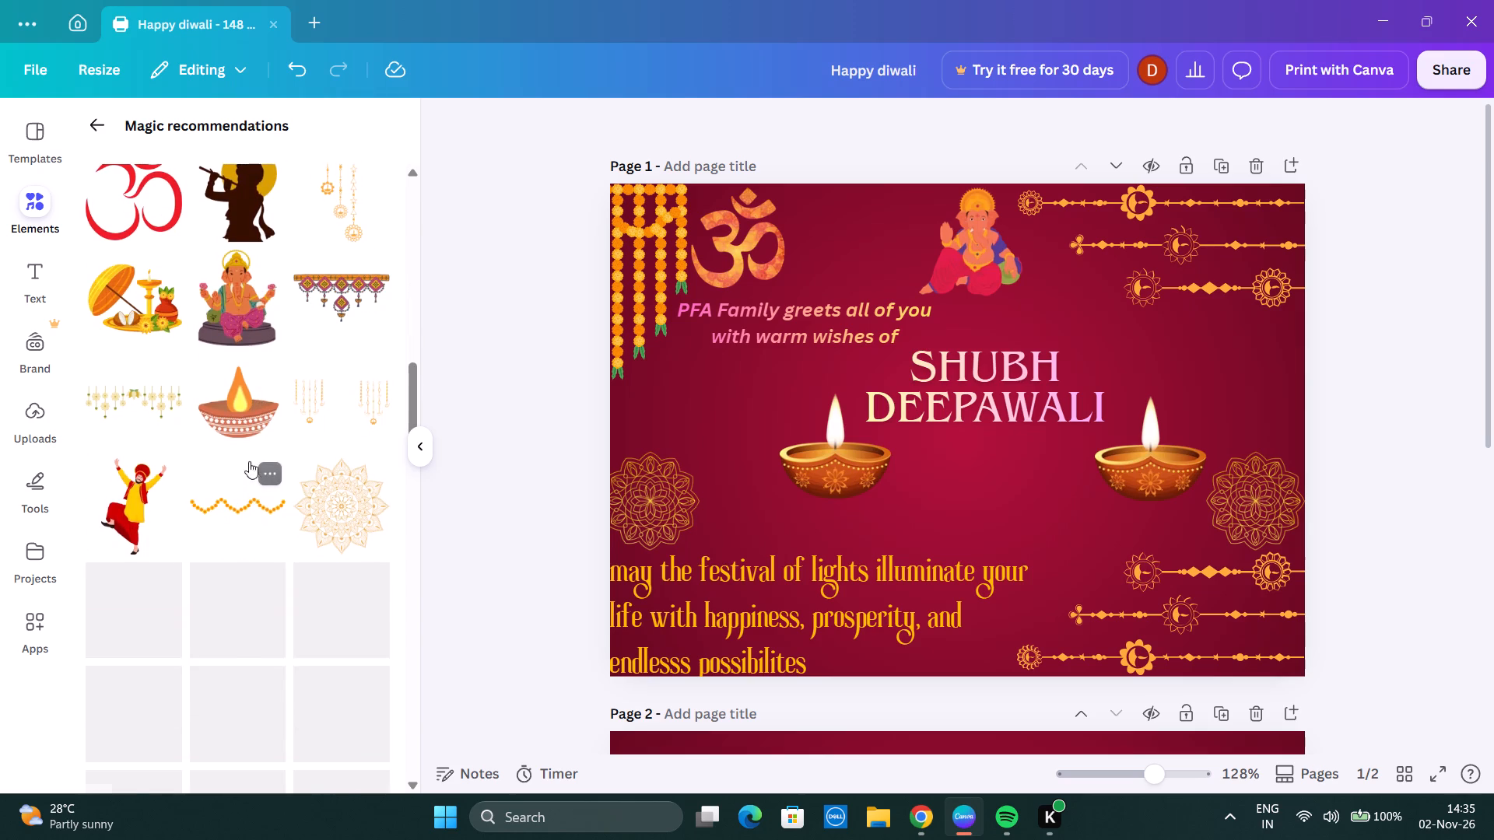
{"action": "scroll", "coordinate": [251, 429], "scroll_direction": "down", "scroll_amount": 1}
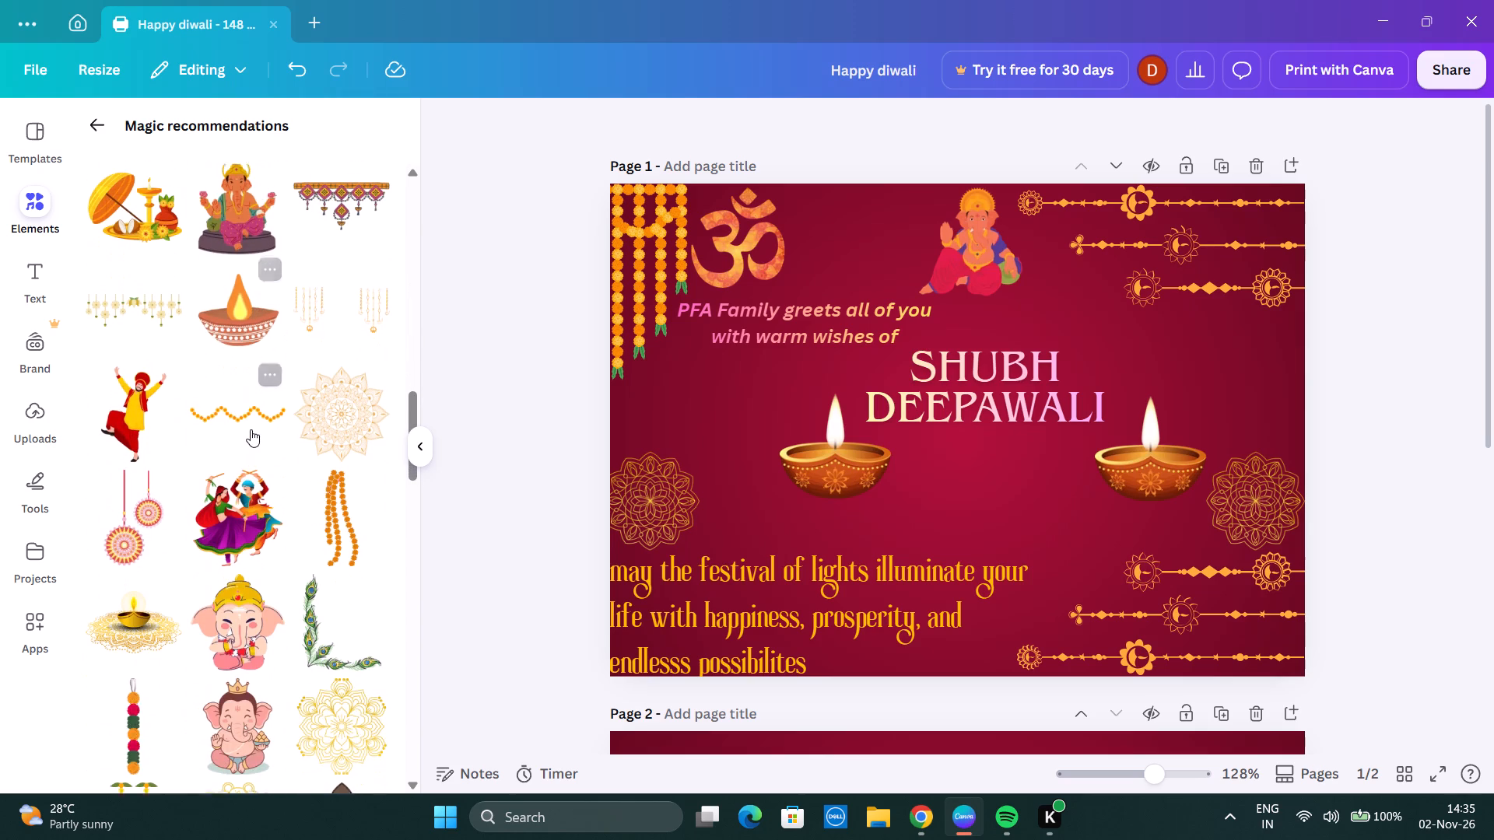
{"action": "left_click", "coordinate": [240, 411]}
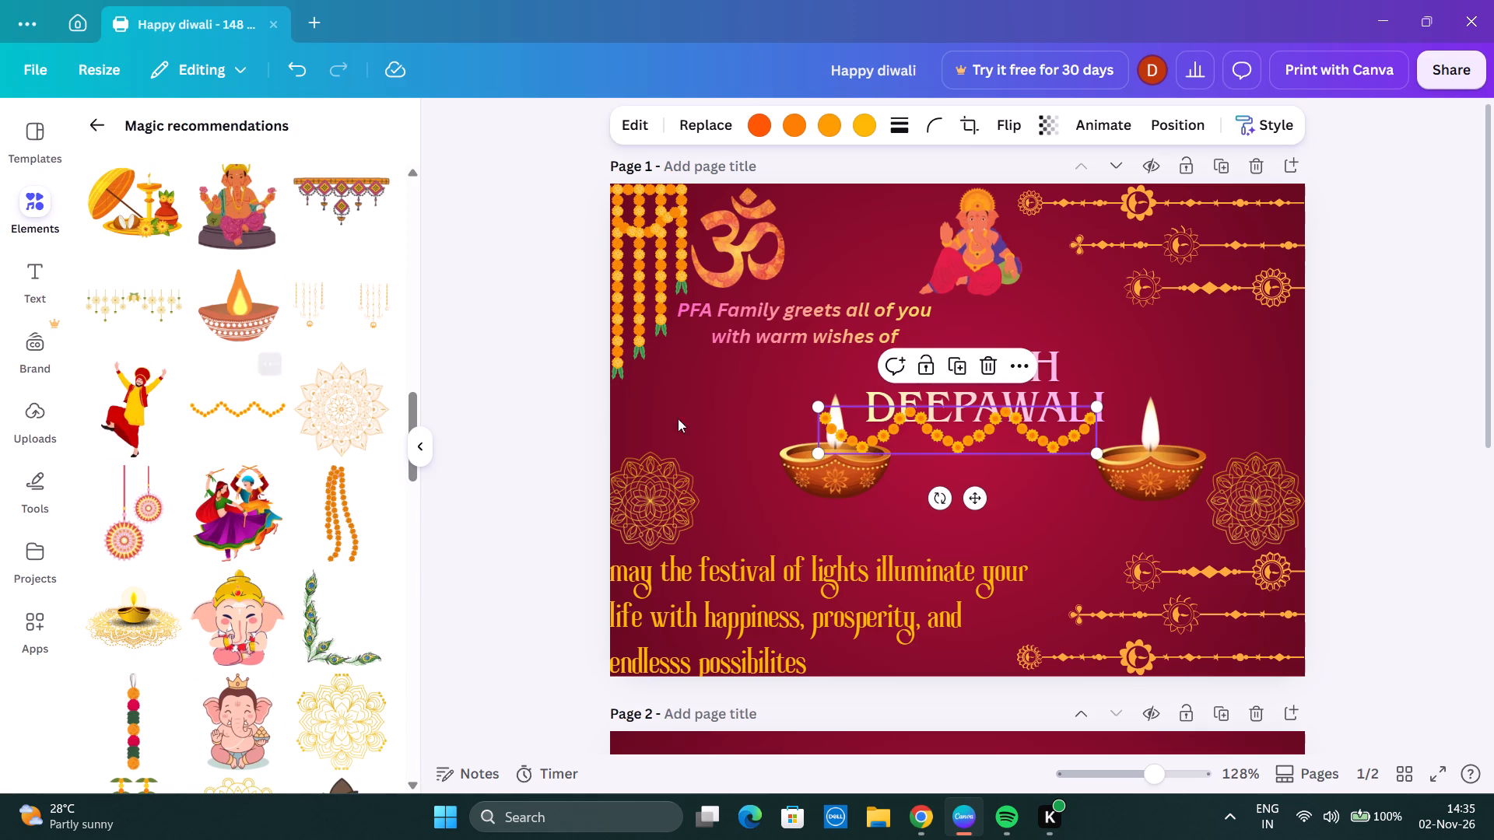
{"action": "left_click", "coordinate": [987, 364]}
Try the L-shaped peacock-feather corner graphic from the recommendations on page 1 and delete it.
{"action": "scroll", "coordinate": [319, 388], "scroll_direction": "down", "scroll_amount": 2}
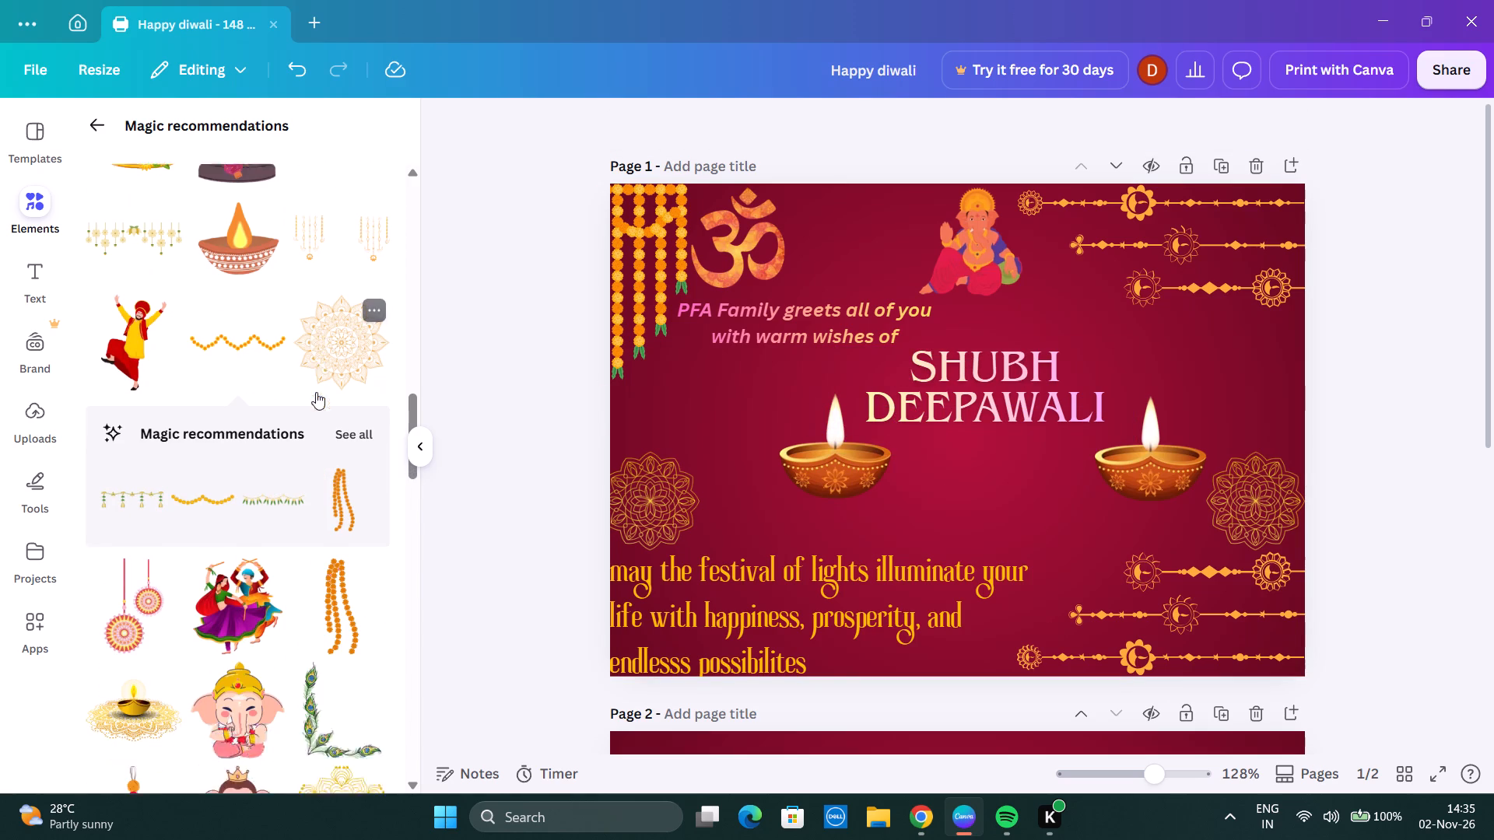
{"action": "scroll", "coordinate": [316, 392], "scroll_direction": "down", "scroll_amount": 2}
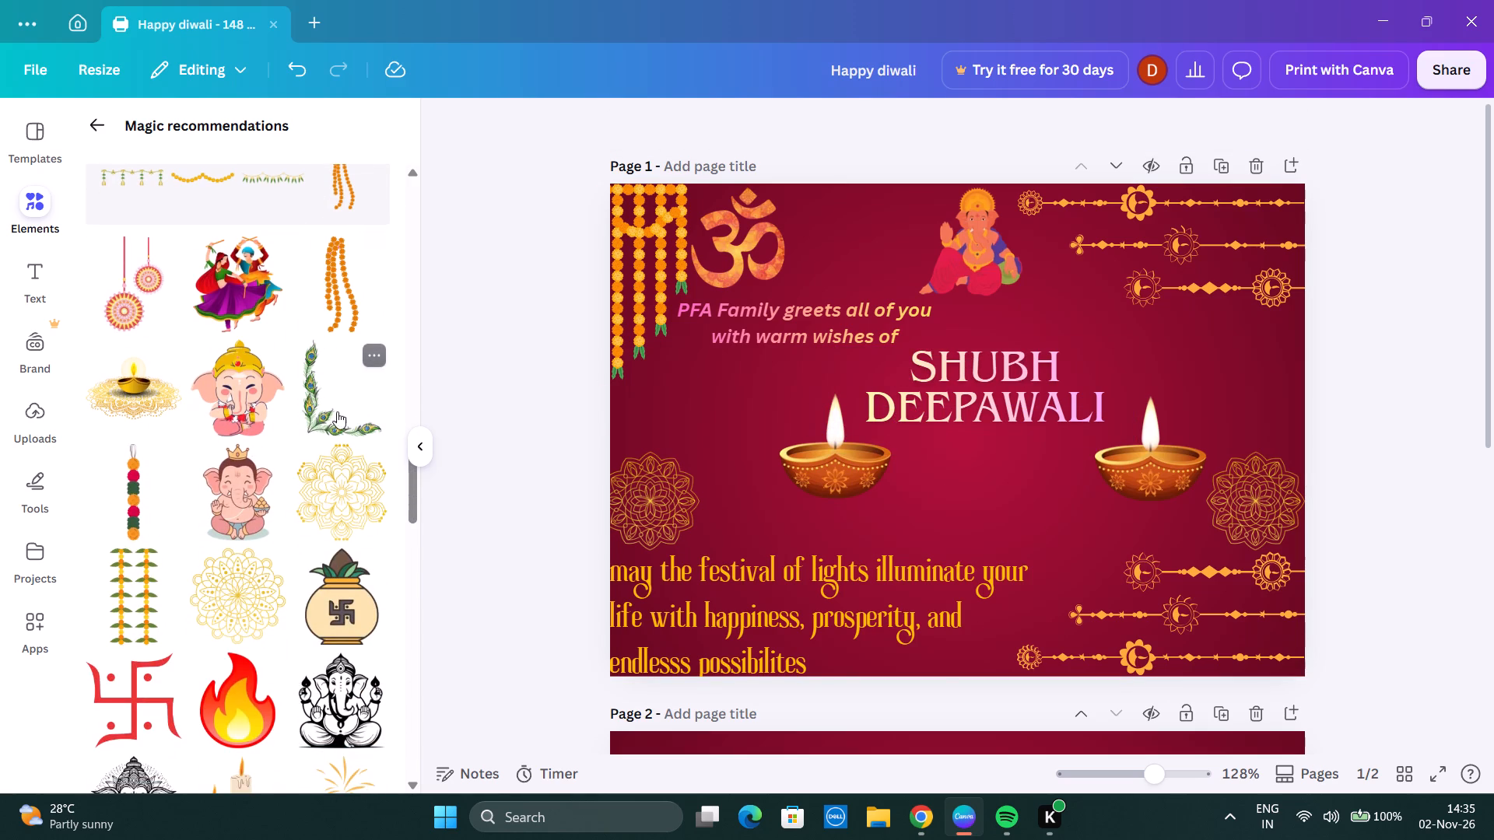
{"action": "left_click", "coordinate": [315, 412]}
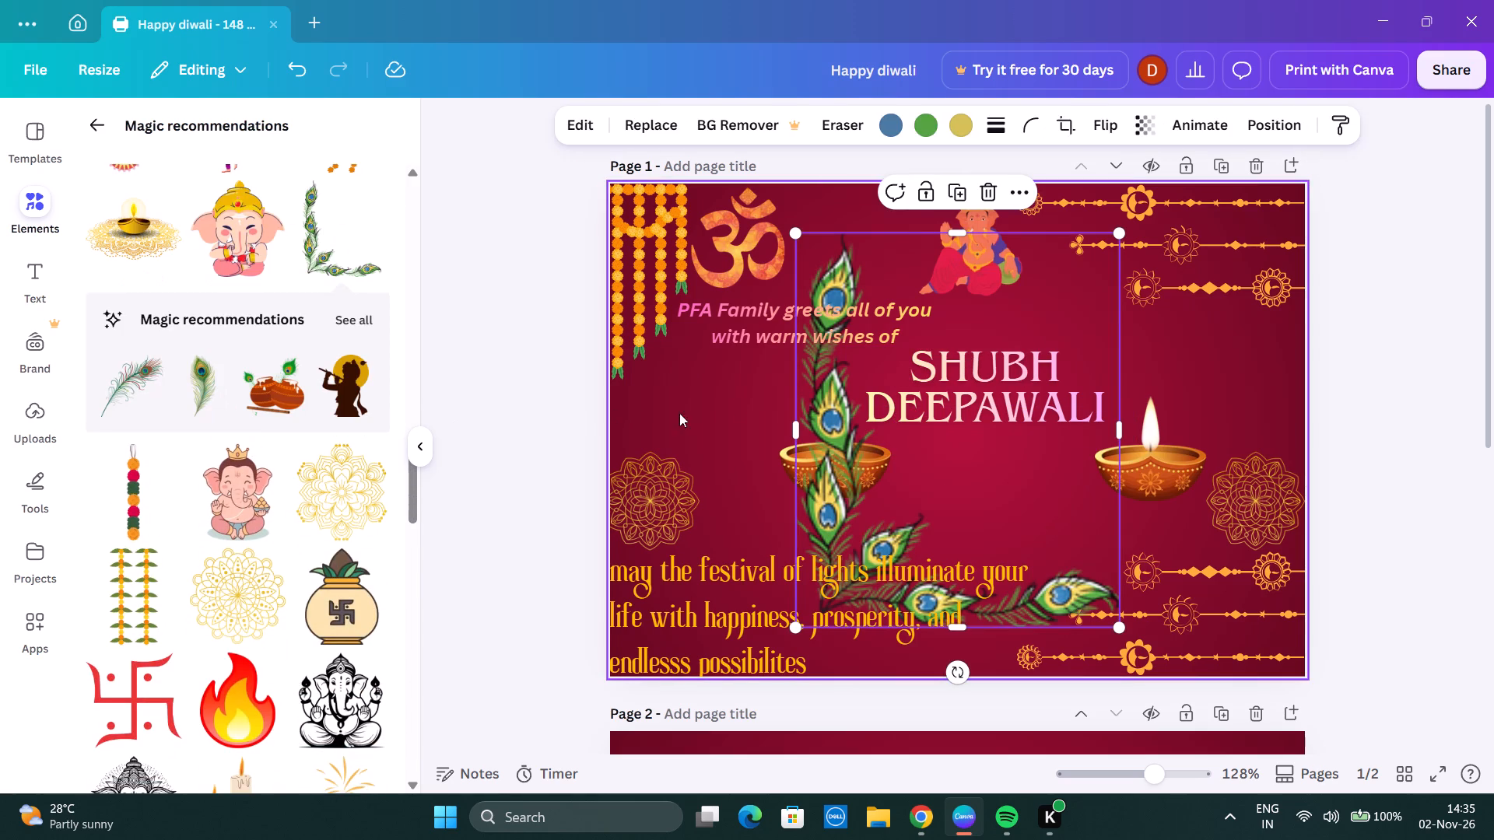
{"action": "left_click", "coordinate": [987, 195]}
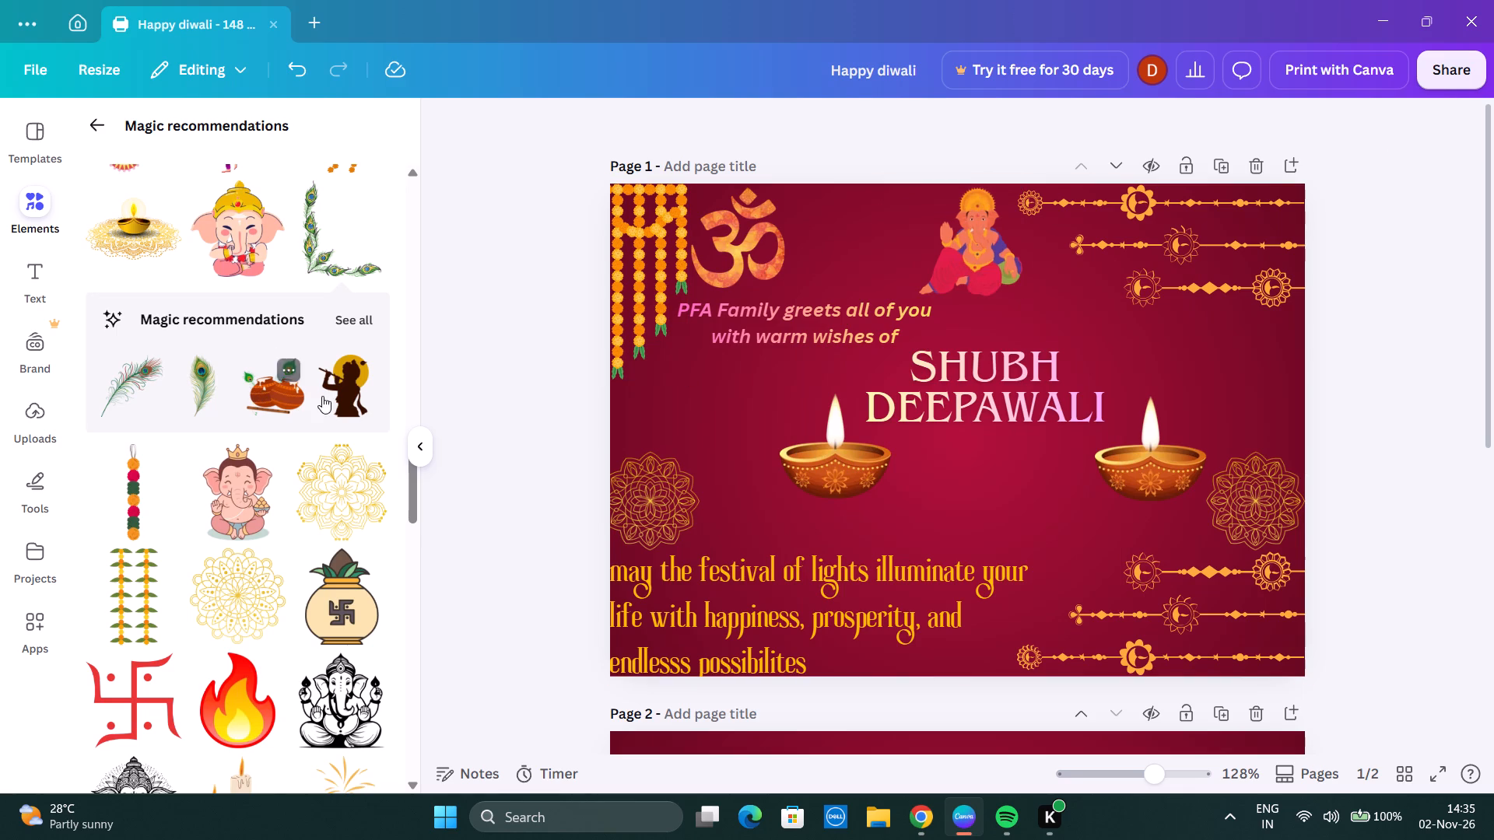
Look through the remaining recommended graphics for another decoration that suits the Diwali card.
{"action": "scroll", "coordinate": [327, 409], "scroll_direction": "down", "scroll_amount": 2}
{"action": "scroll", "coordinate": [269, 592], "scroll_direction": "down", "scroll_amount": 1}
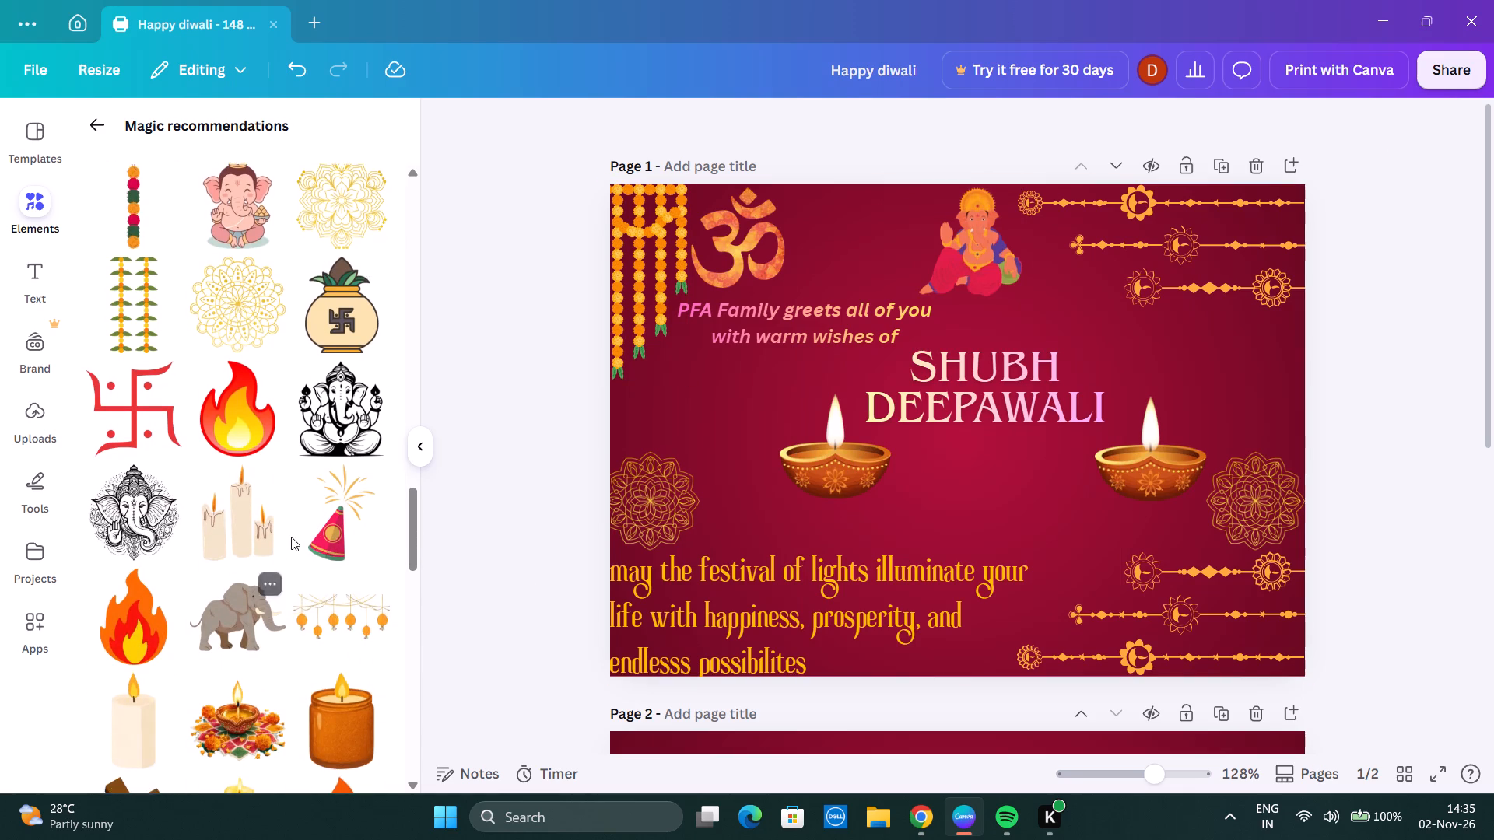
{"action": "scroll", "coordinate": [292, 524], "scroll_direction": "down", "scroll_amount": 1}
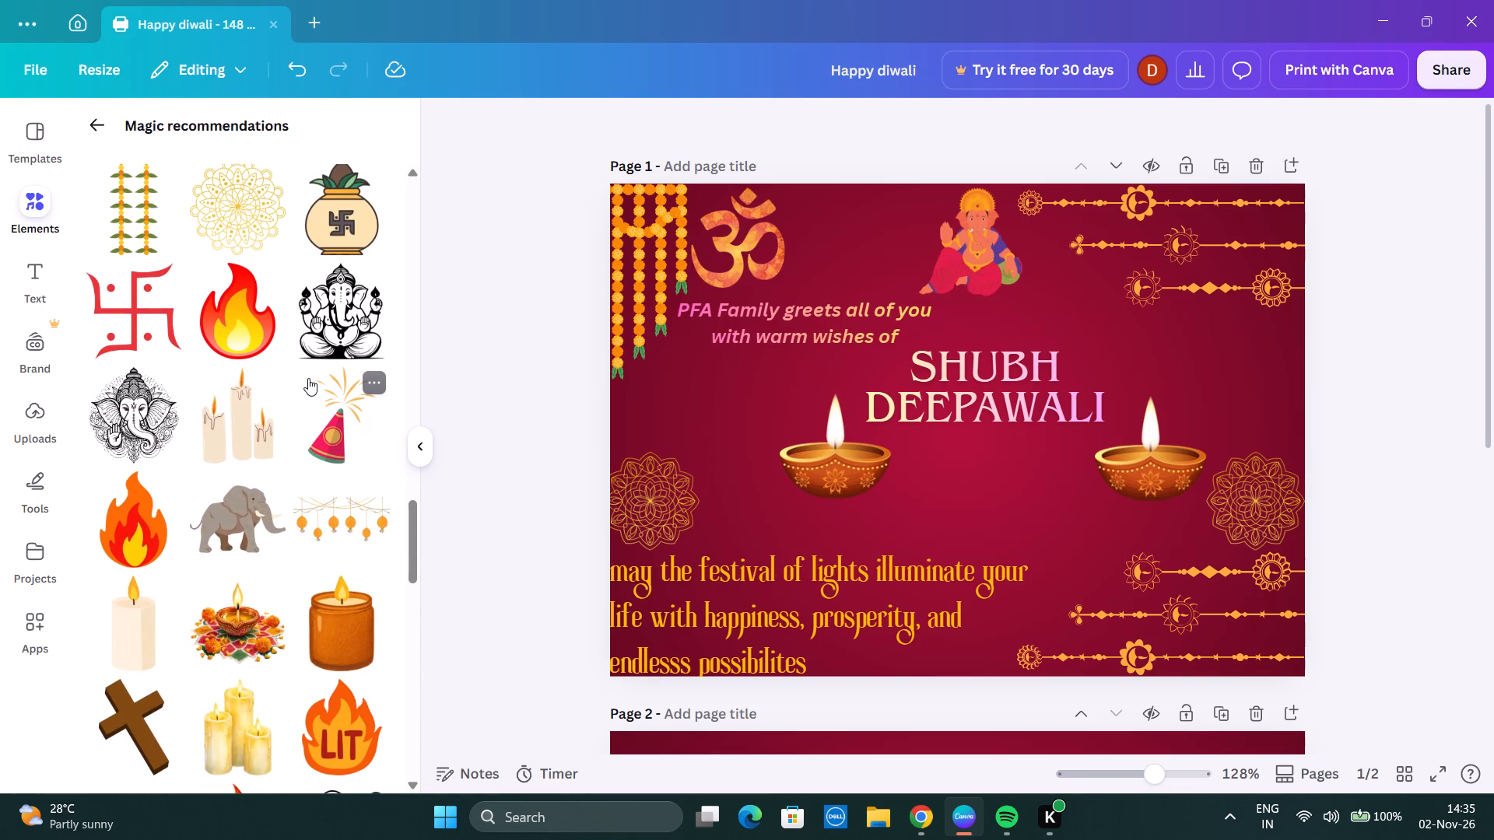
{"action": "scroll", "coordinate": [156, 535], "scroll_direction": "down", "scroll_amount": 1}
{"action": "scroll", "coordinate": [358, 593], "scroll_direction": "down", "scroll_amount": 2}
{"action": "scroll", "coordinate": [317, 538], "scroll_direction": "down", "scroll_amount": 1}
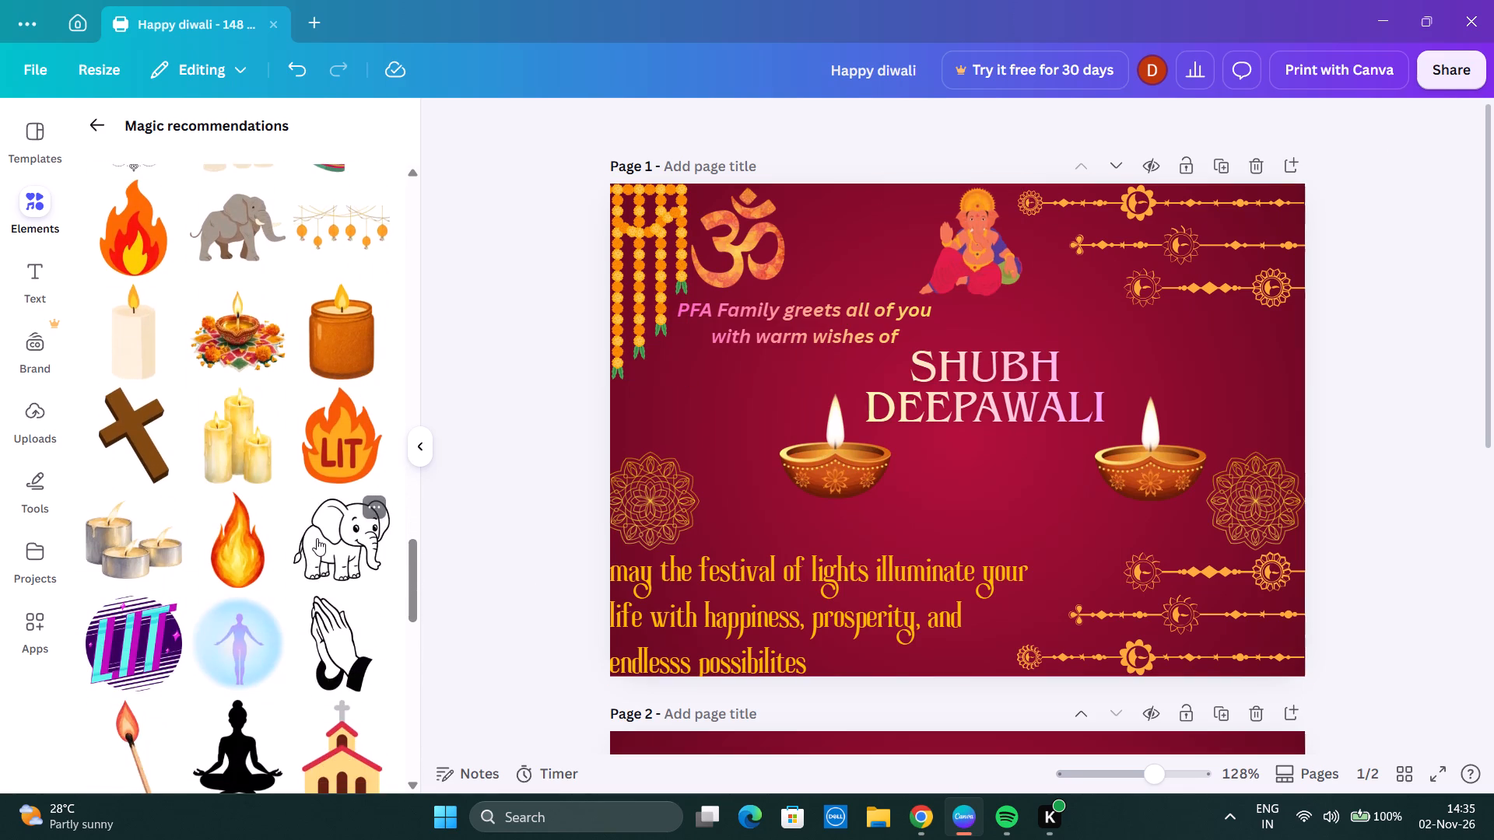
{"action": "scroll", "coordinate": [317, 538], "scroll_direction": "down", "scroll_amount": 4}
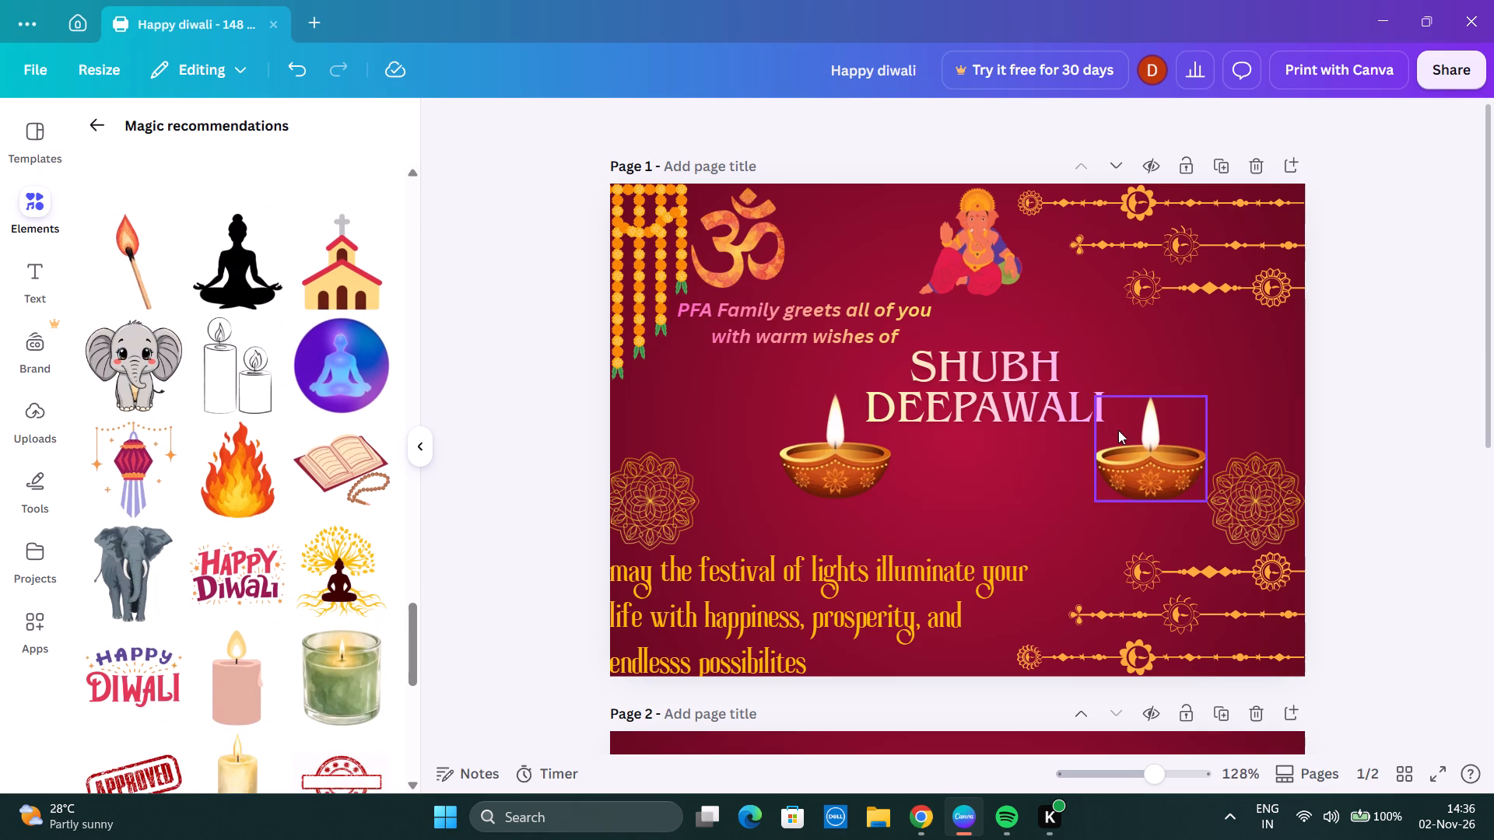
Remove the bold formatting from the "PFA Family greets all of you with warm wishes of" text.
{"action": "left_click", "coordinate": [807, 324]}
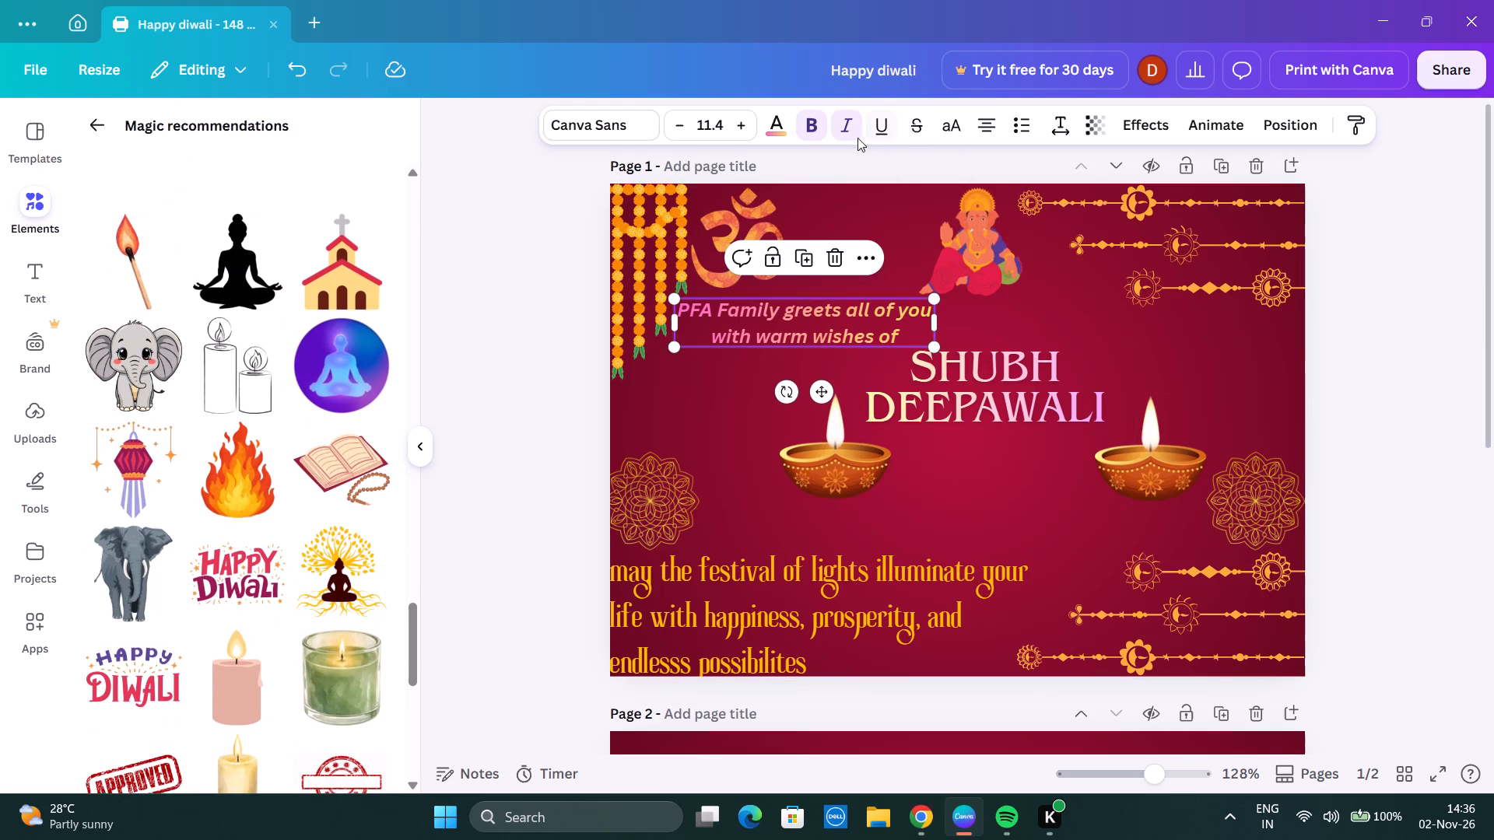
{"action": "left_click", "coordinate": [809, 128]}
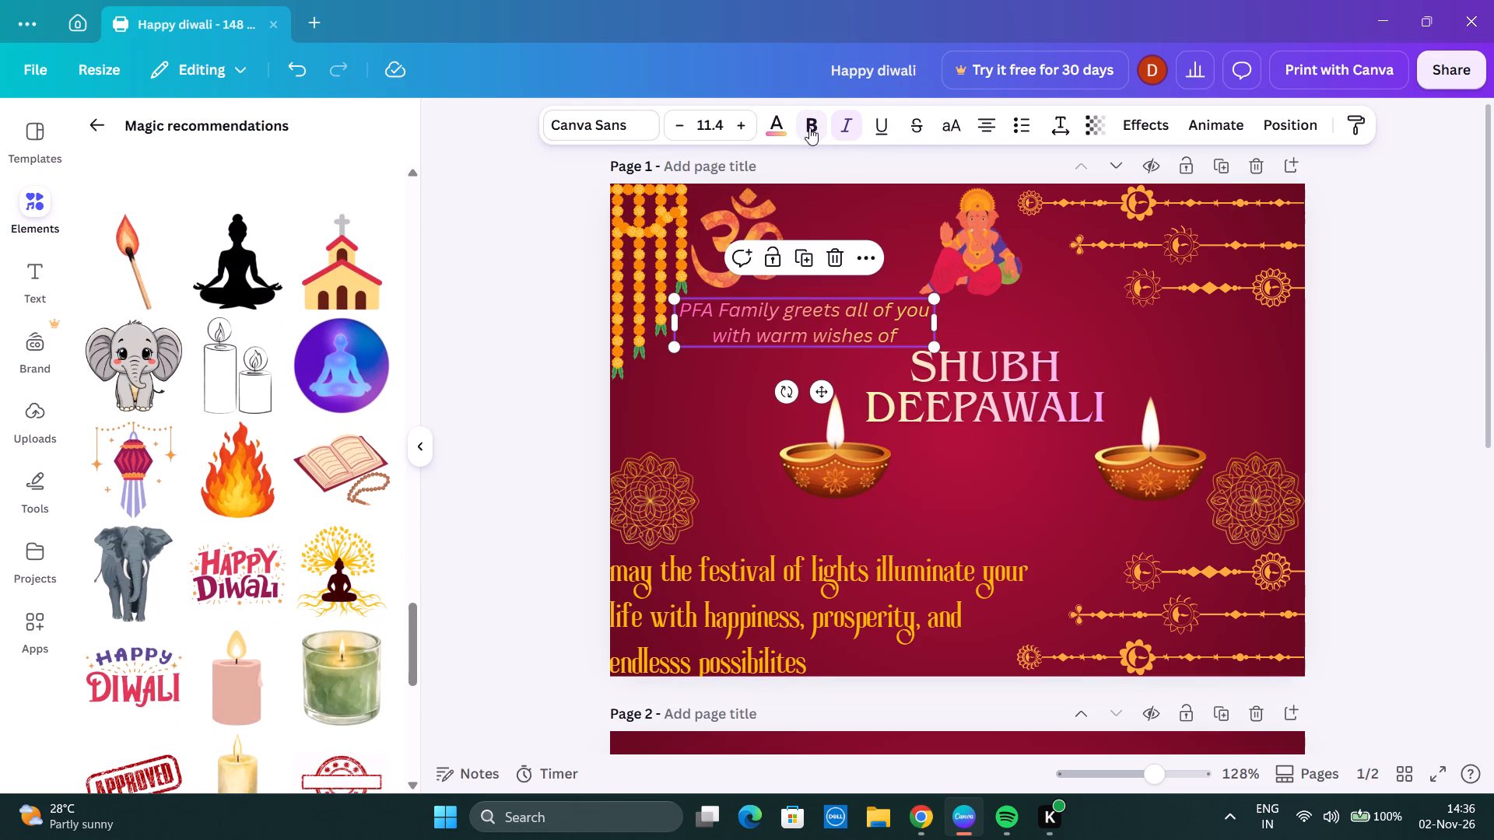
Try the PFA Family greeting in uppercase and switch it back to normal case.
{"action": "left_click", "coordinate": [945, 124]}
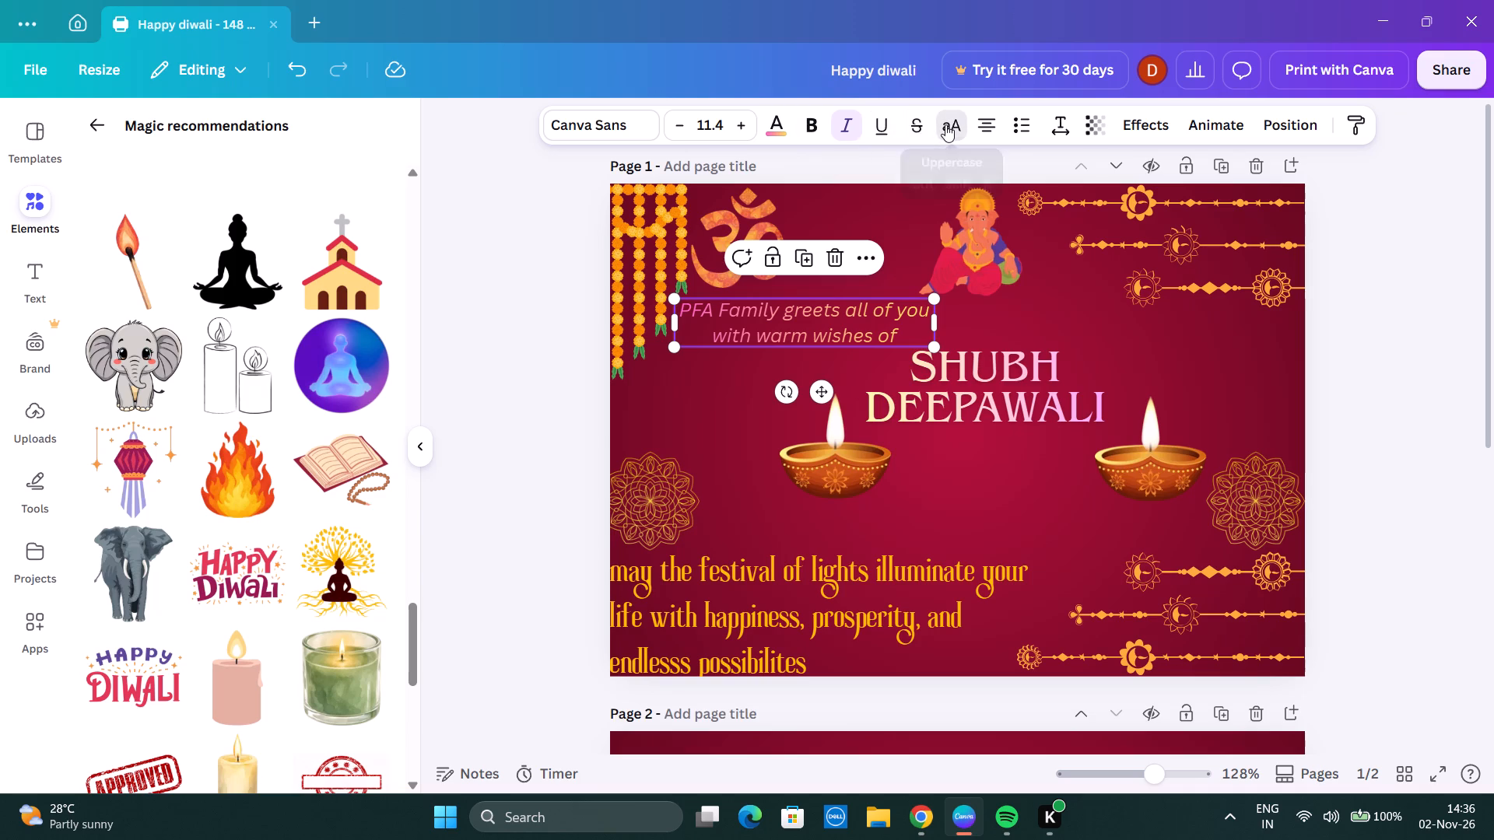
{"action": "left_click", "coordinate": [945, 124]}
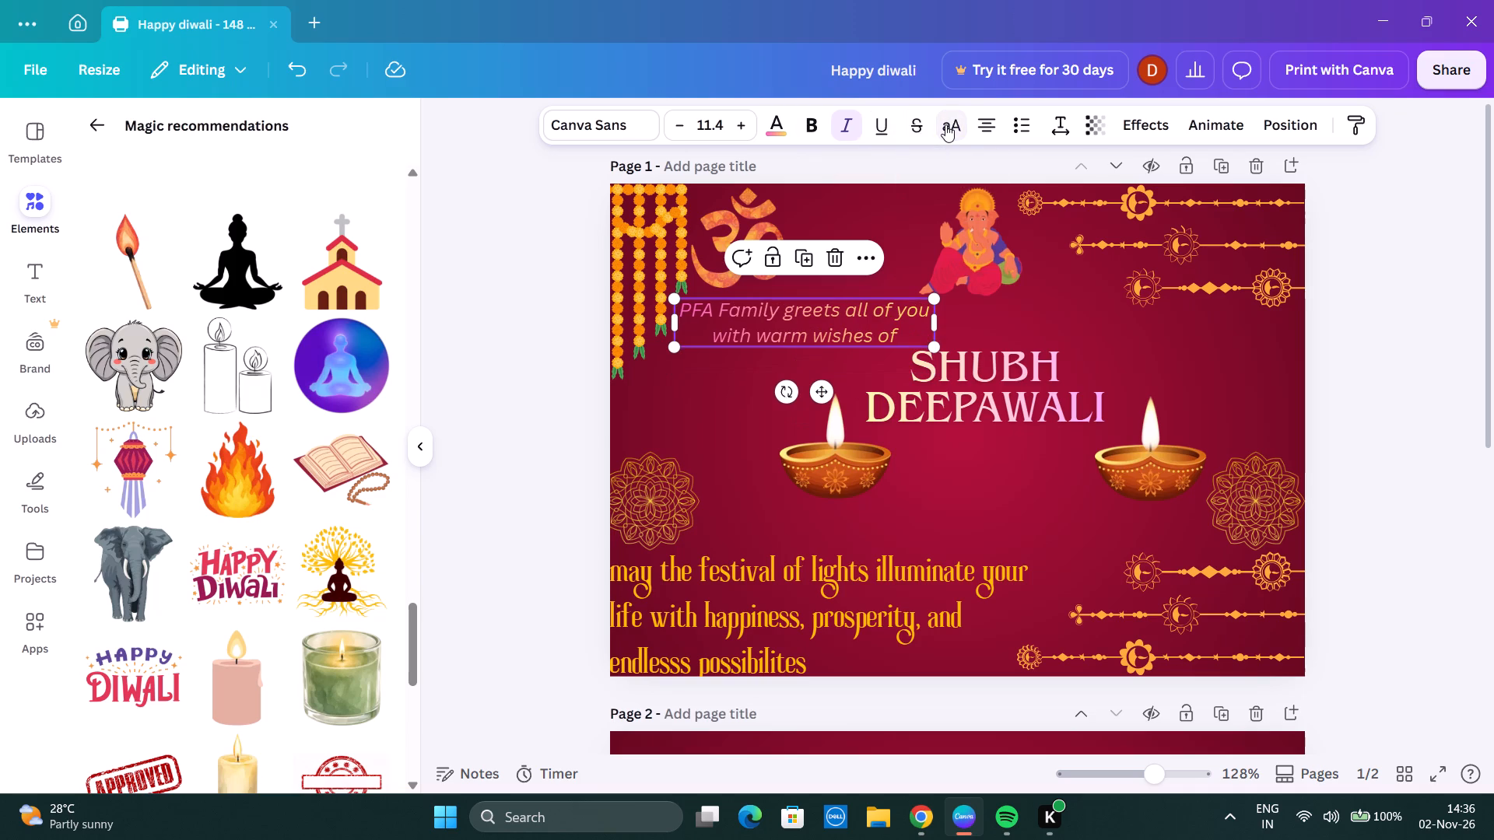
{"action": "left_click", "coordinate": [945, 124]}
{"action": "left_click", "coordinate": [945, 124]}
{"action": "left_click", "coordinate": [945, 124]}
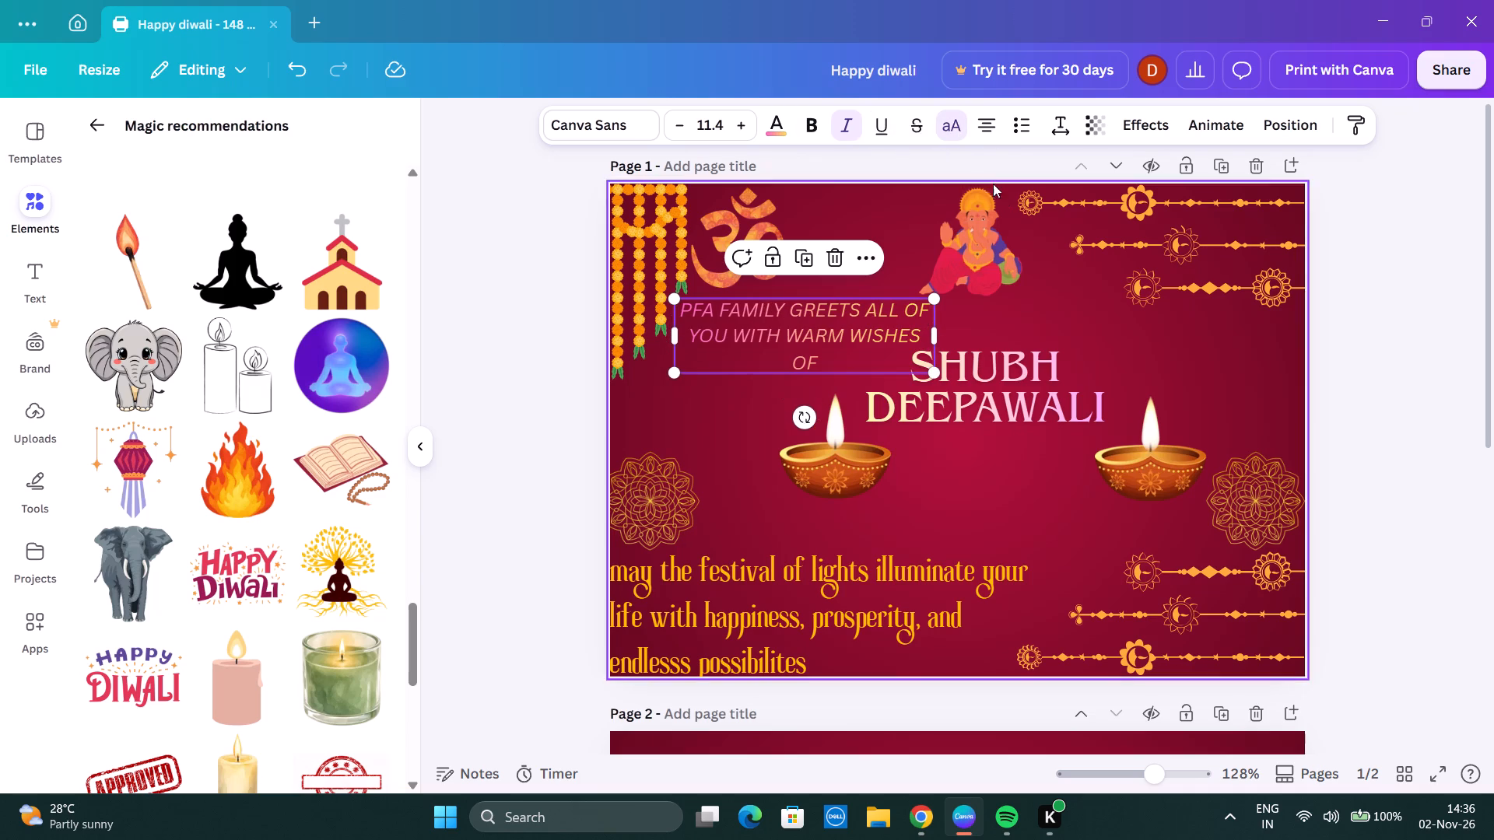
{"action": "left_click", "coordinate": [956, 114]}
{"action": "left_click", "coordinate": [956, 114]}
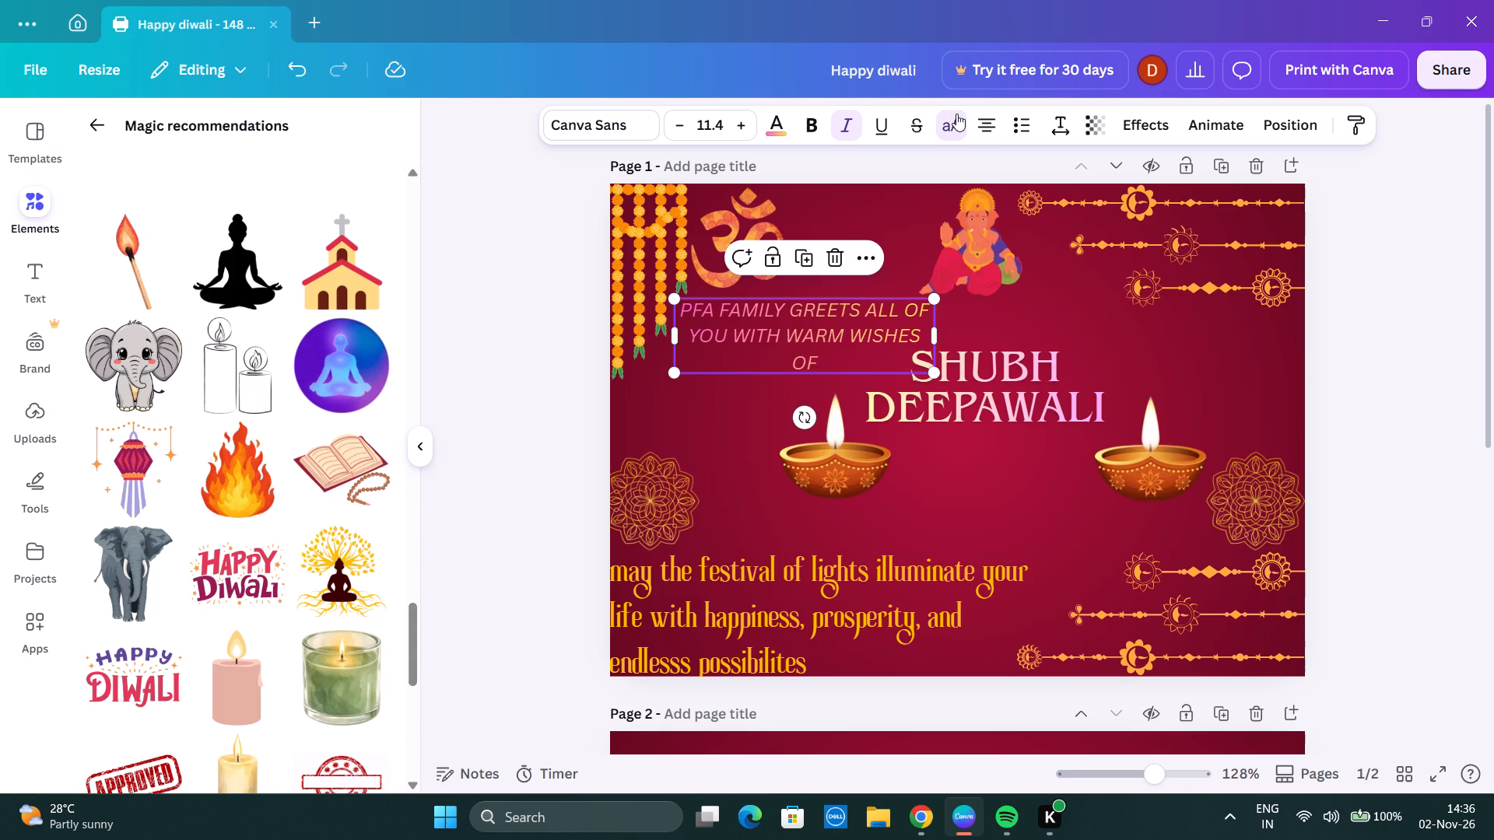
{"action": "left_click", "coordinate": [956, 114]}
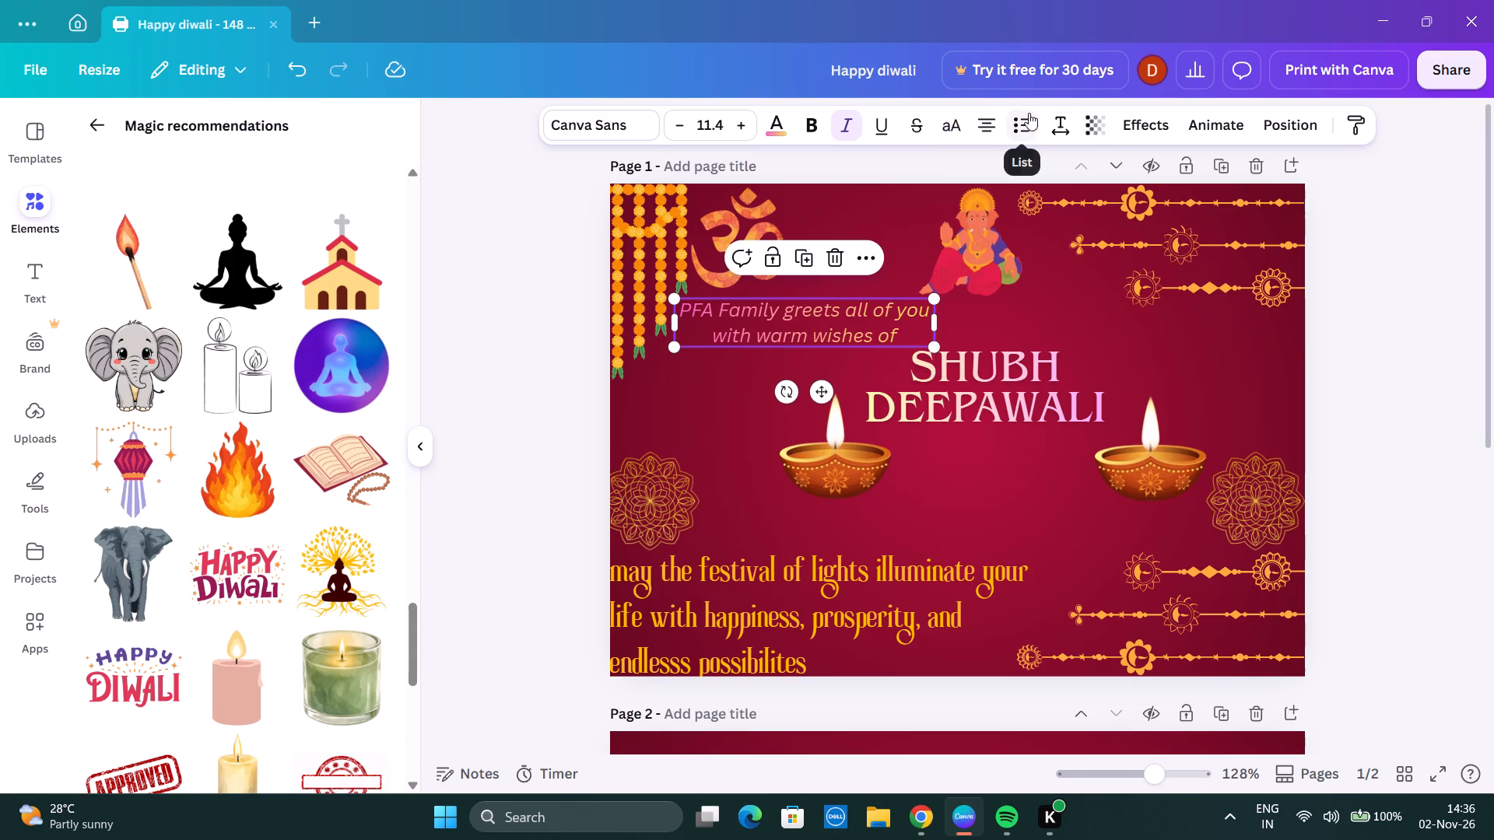
Set the PFA Family greeting's letter spacing to 78 and its line spacing to 1.15.
{"action": "left_click", "coordinate": [1054, 122]}
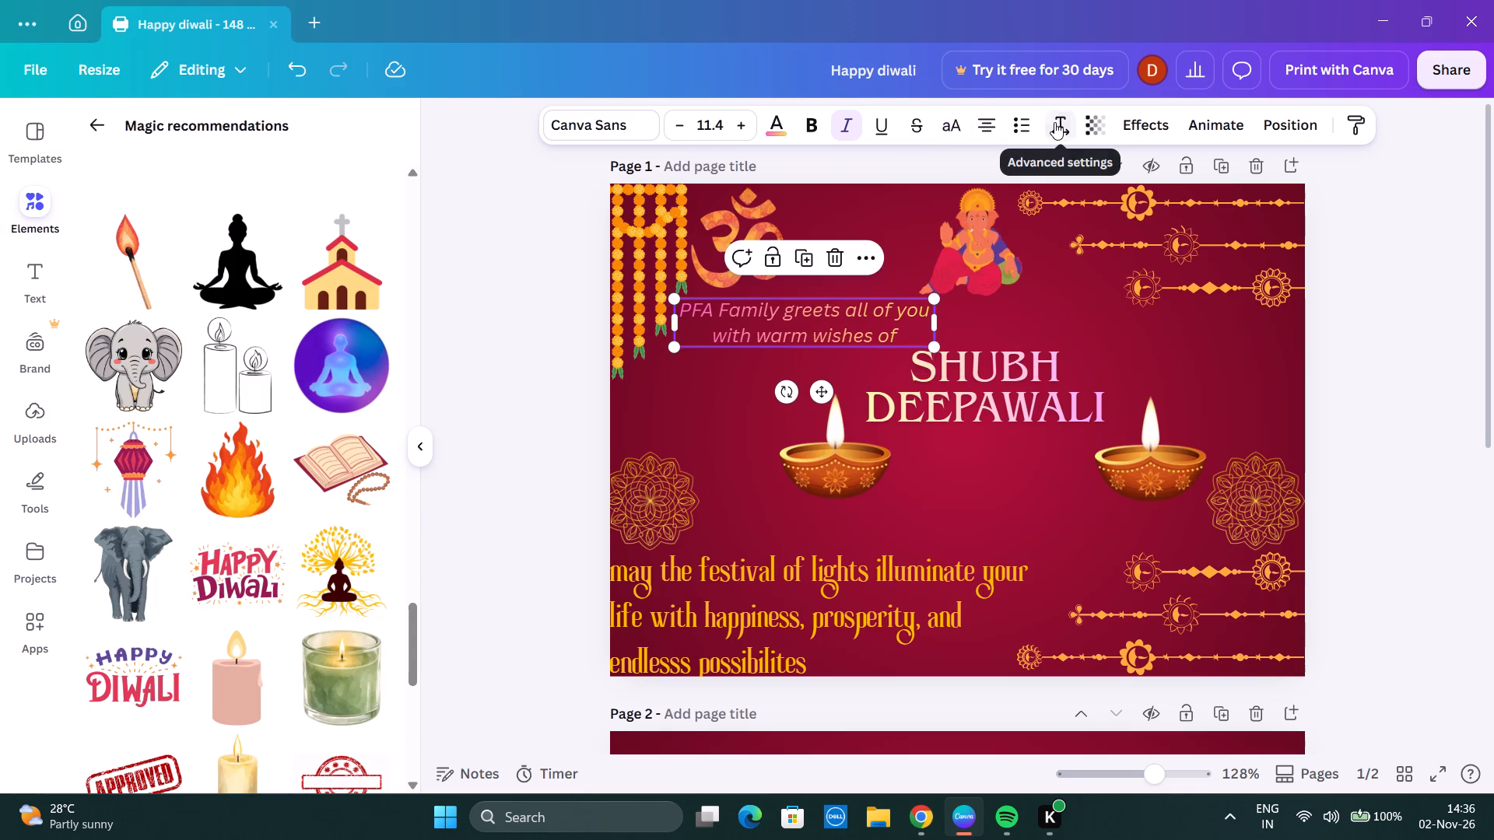
{"action": "left_click", "coordinate": [998, 205]}
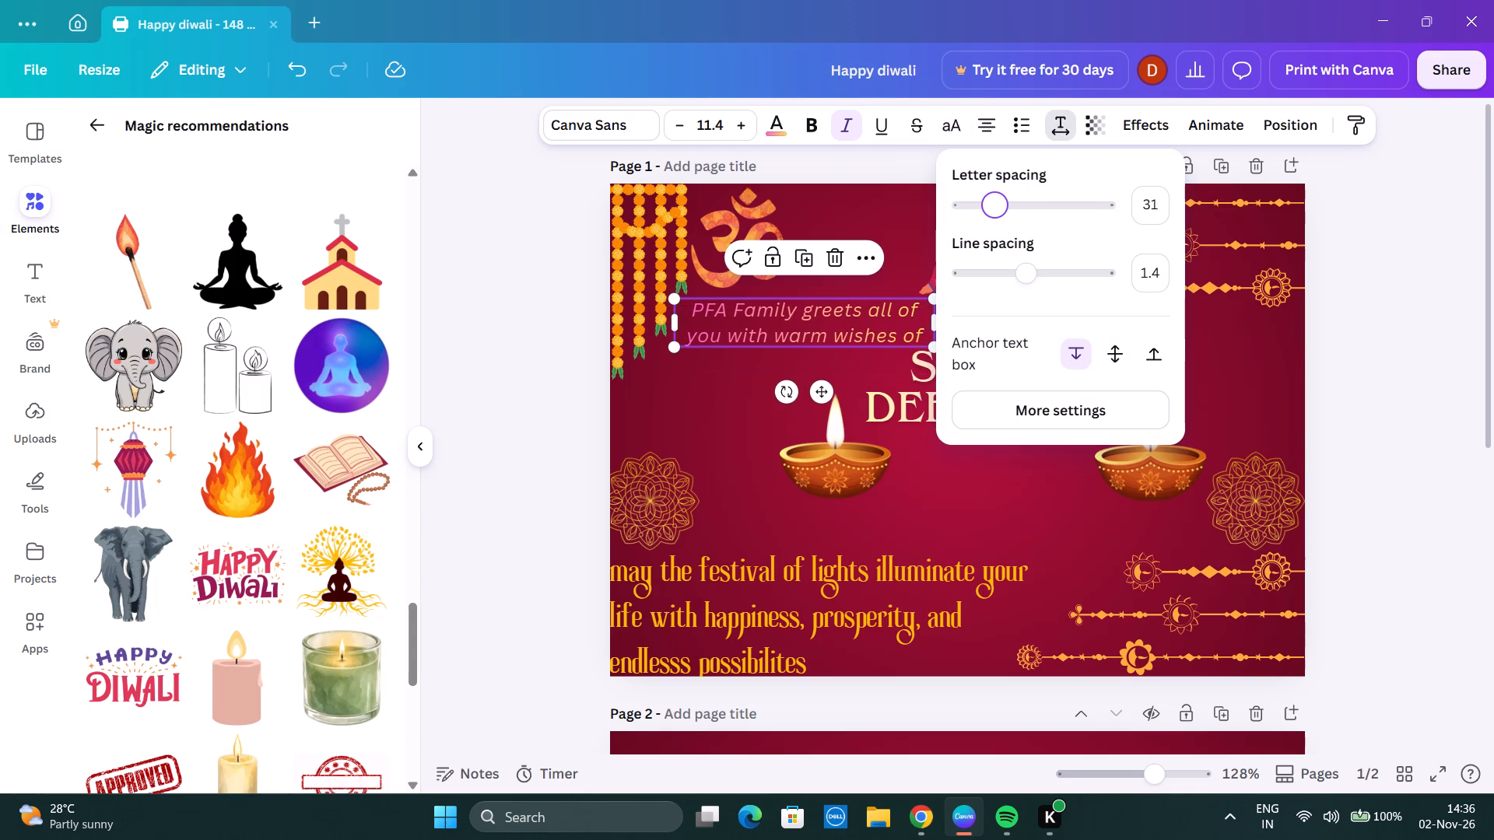
{"action": "left_click_drag", "start_coordinate": [1029, 278], "coordinate": [1100, 279]}
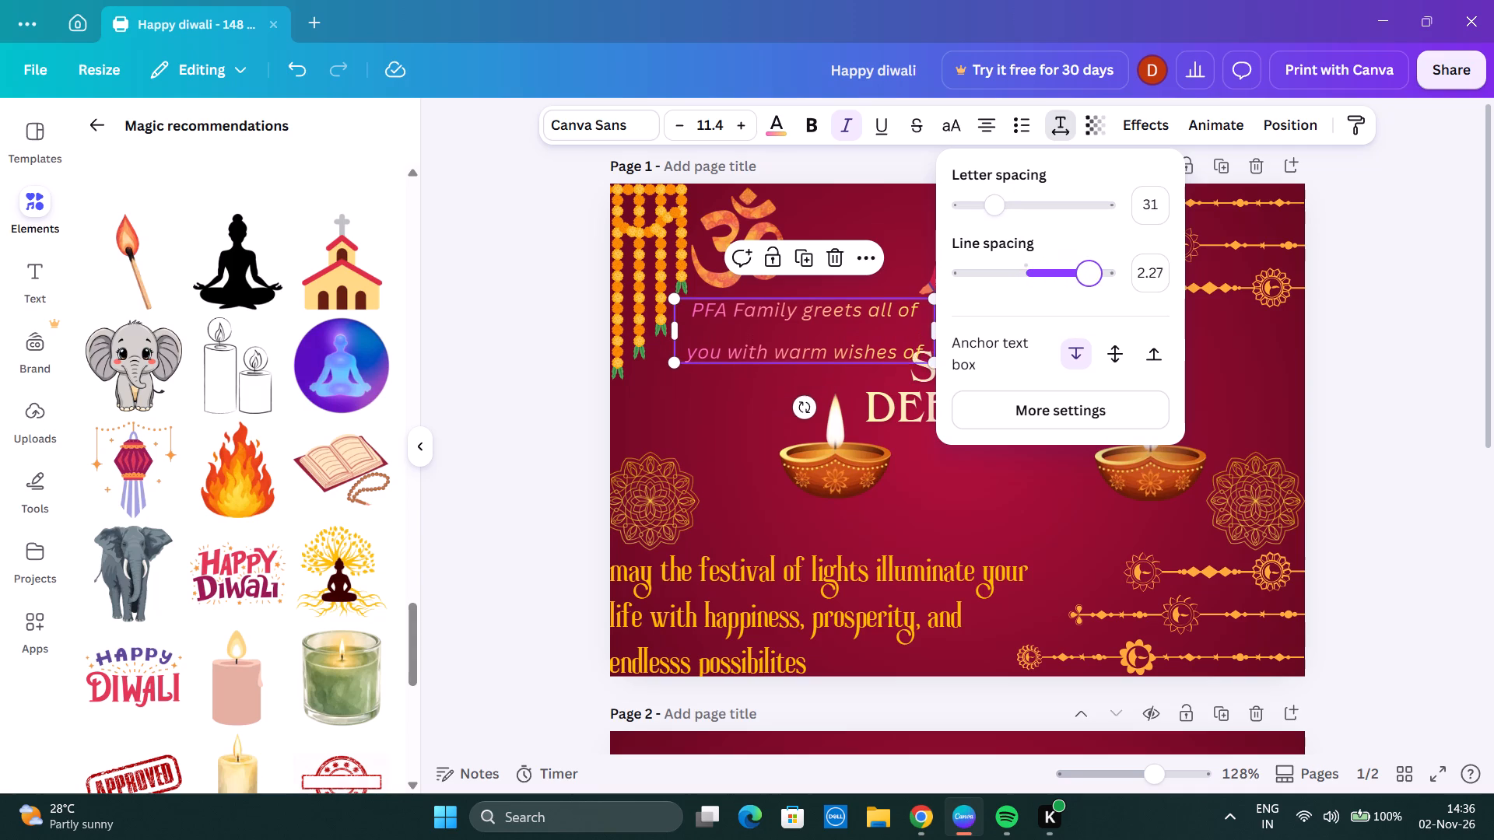
{"action": "left_click_drag", "start_coordinate": [1100, 279], "coordinate": [958, 285]}
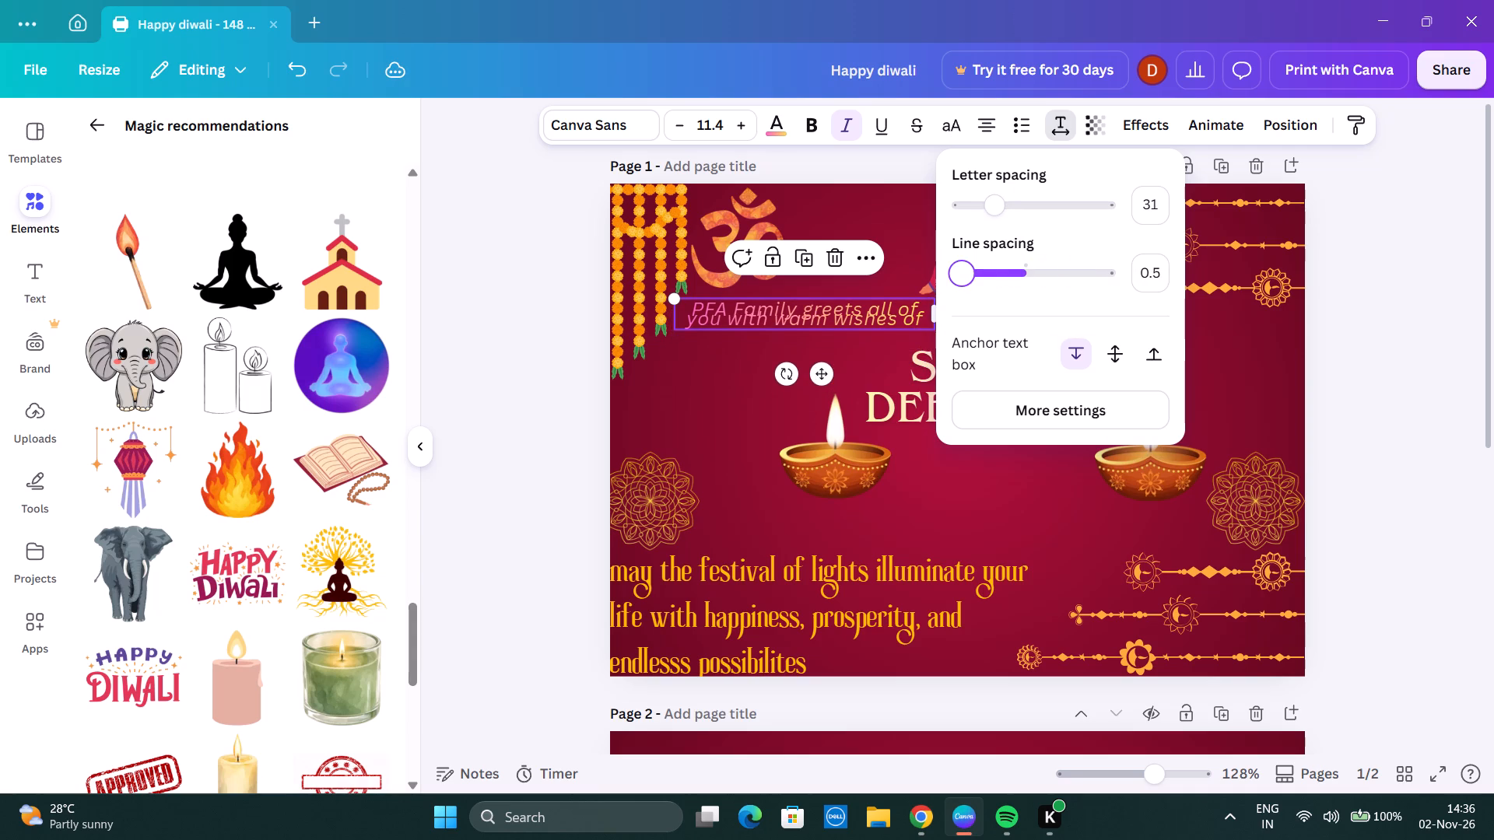
{"action": "left_click_drag", "start_coordinate": [958, 285], "coordinate": [1008, 283]}
{"action": "left_click", "coordinate": [1003, 214]}
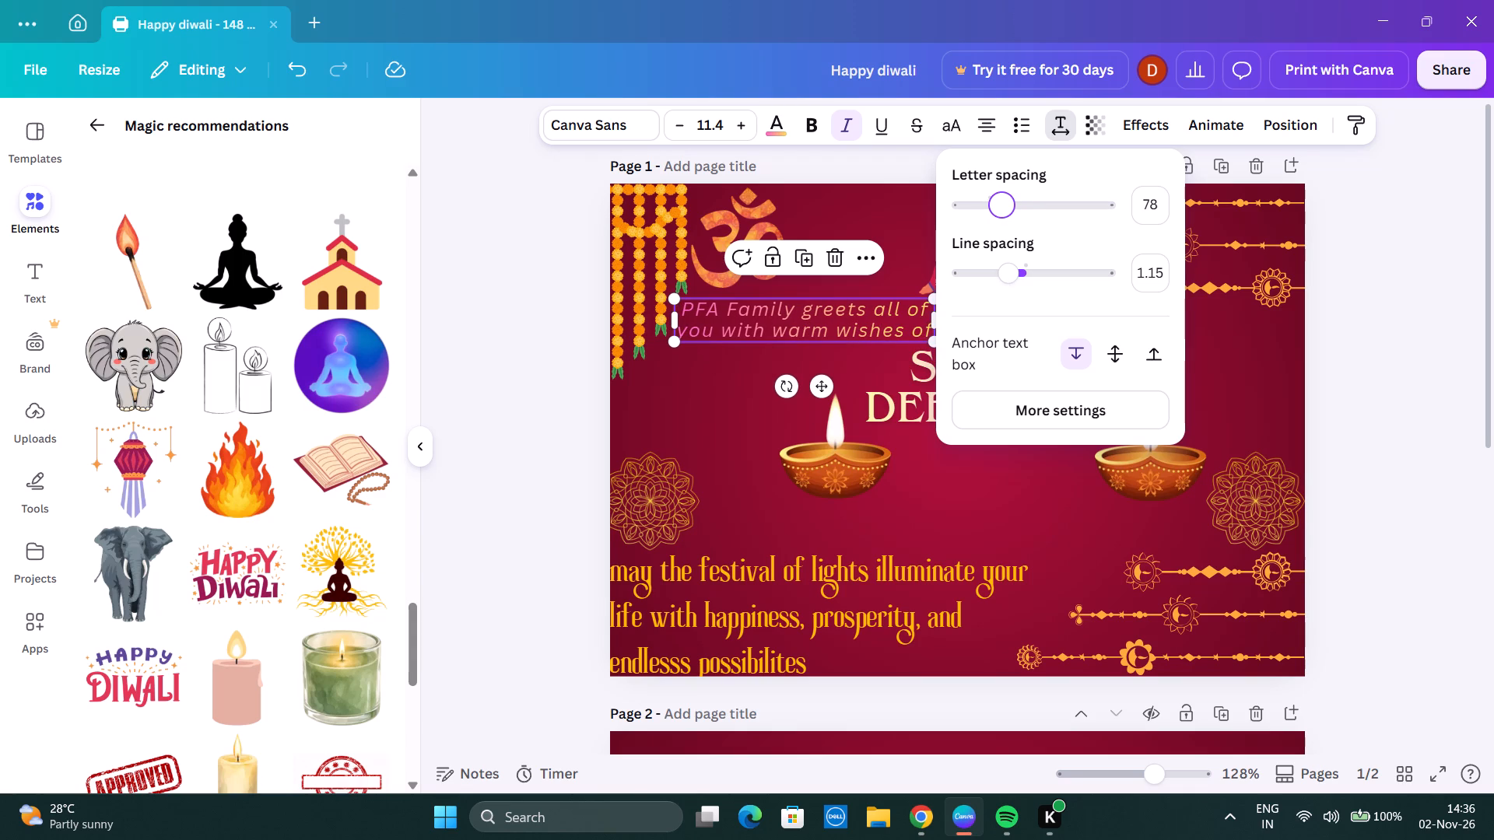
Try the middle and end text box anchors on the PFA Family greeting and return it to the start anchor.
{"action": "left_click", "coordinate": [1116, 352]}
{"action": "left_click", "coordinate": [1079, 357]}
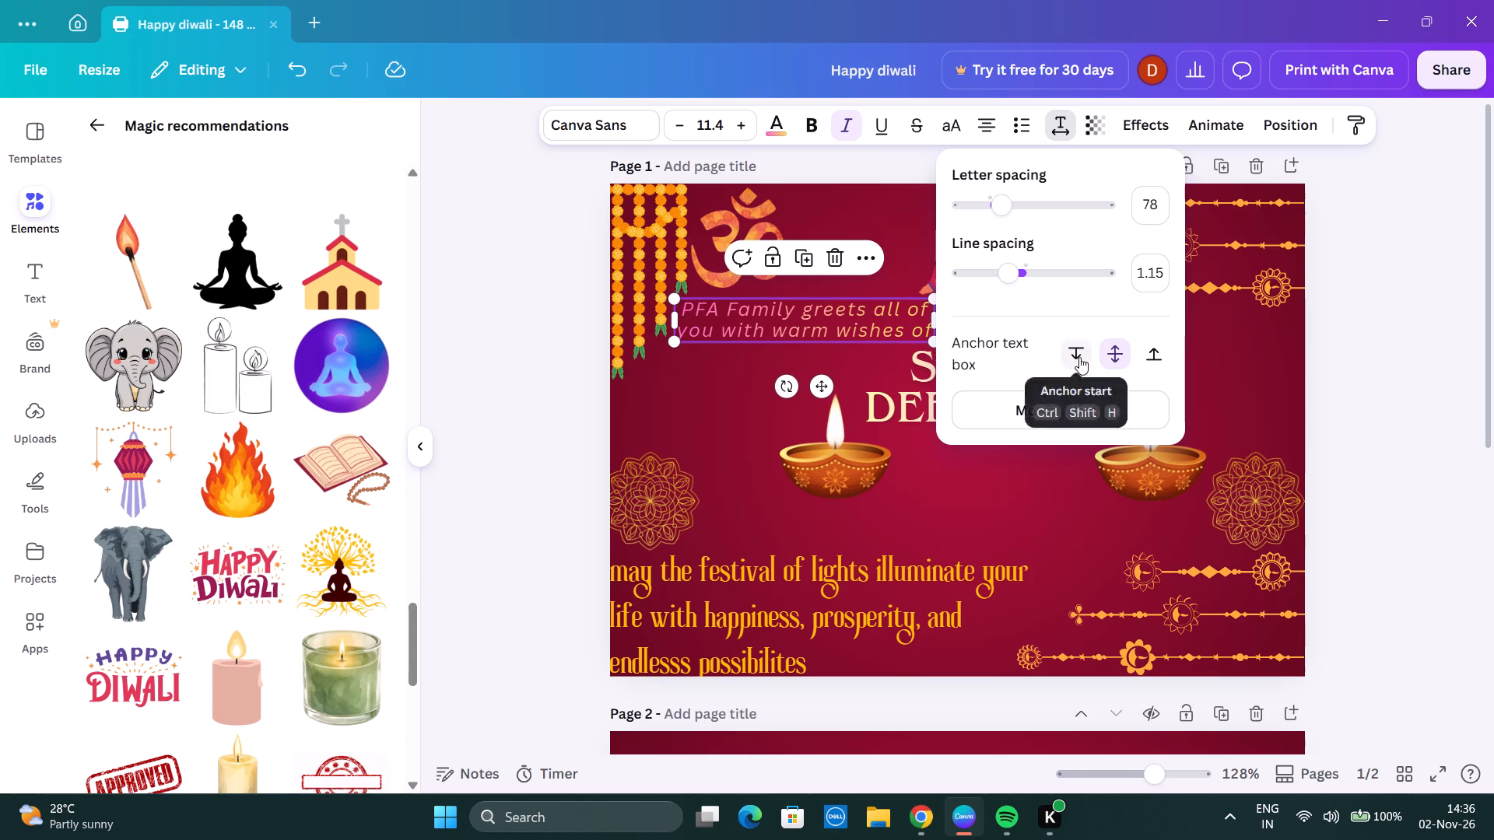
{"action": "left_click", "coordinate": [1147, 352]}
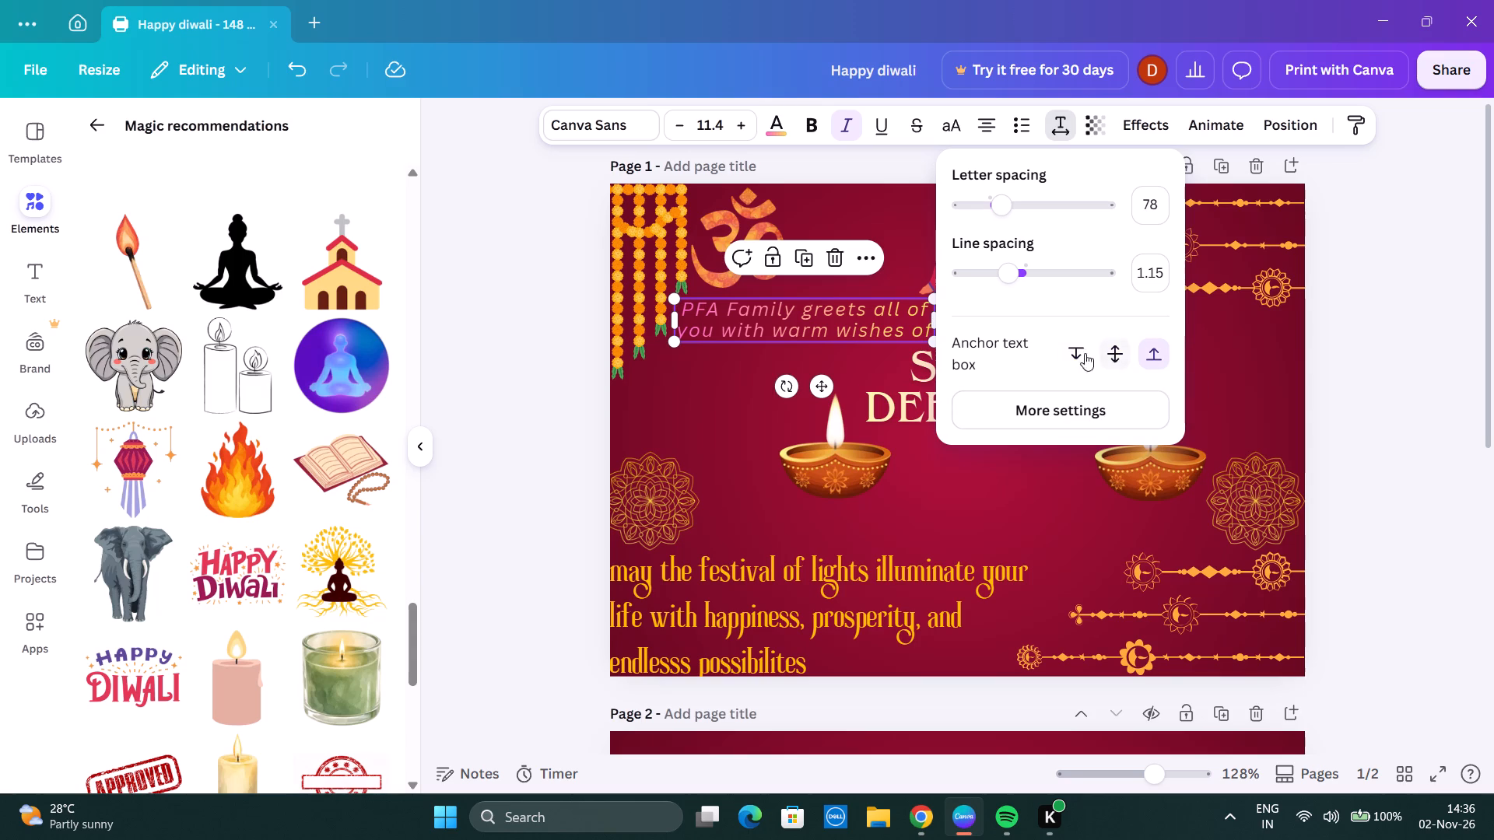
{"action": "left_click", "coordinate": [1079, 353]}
Compare superscript, subscript and normal text positions on the PFA Family greeting and set it to subscript.
{"action": "left_click", "coordinate": [1062, 409]}
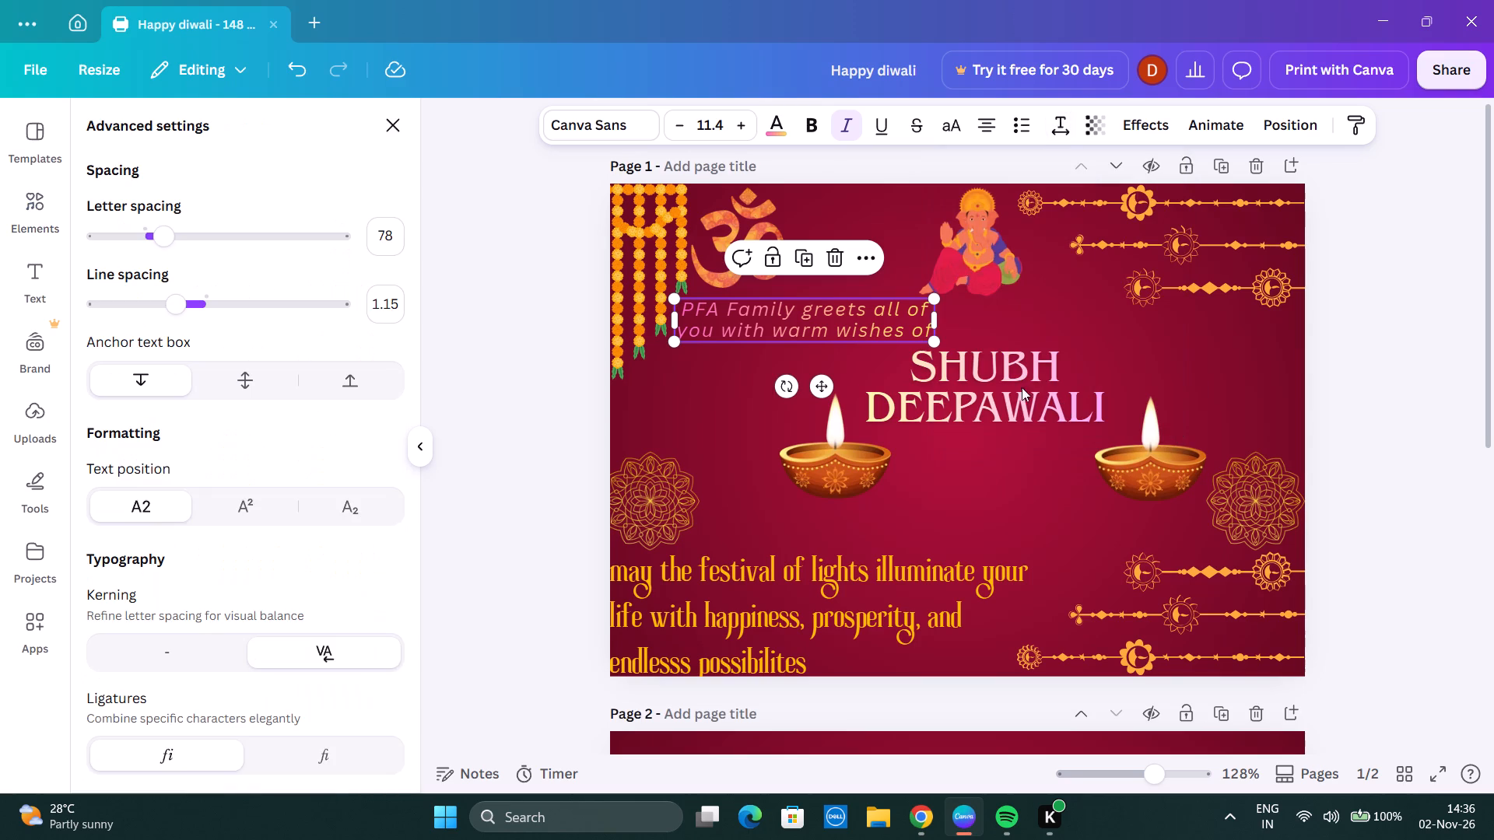
{"action": "scroll", "coordinate": [242, 429], "scroll_direction": "down", "scroll_amount": 2}
{"action": "left_click", "coordinate": [374, 505]}
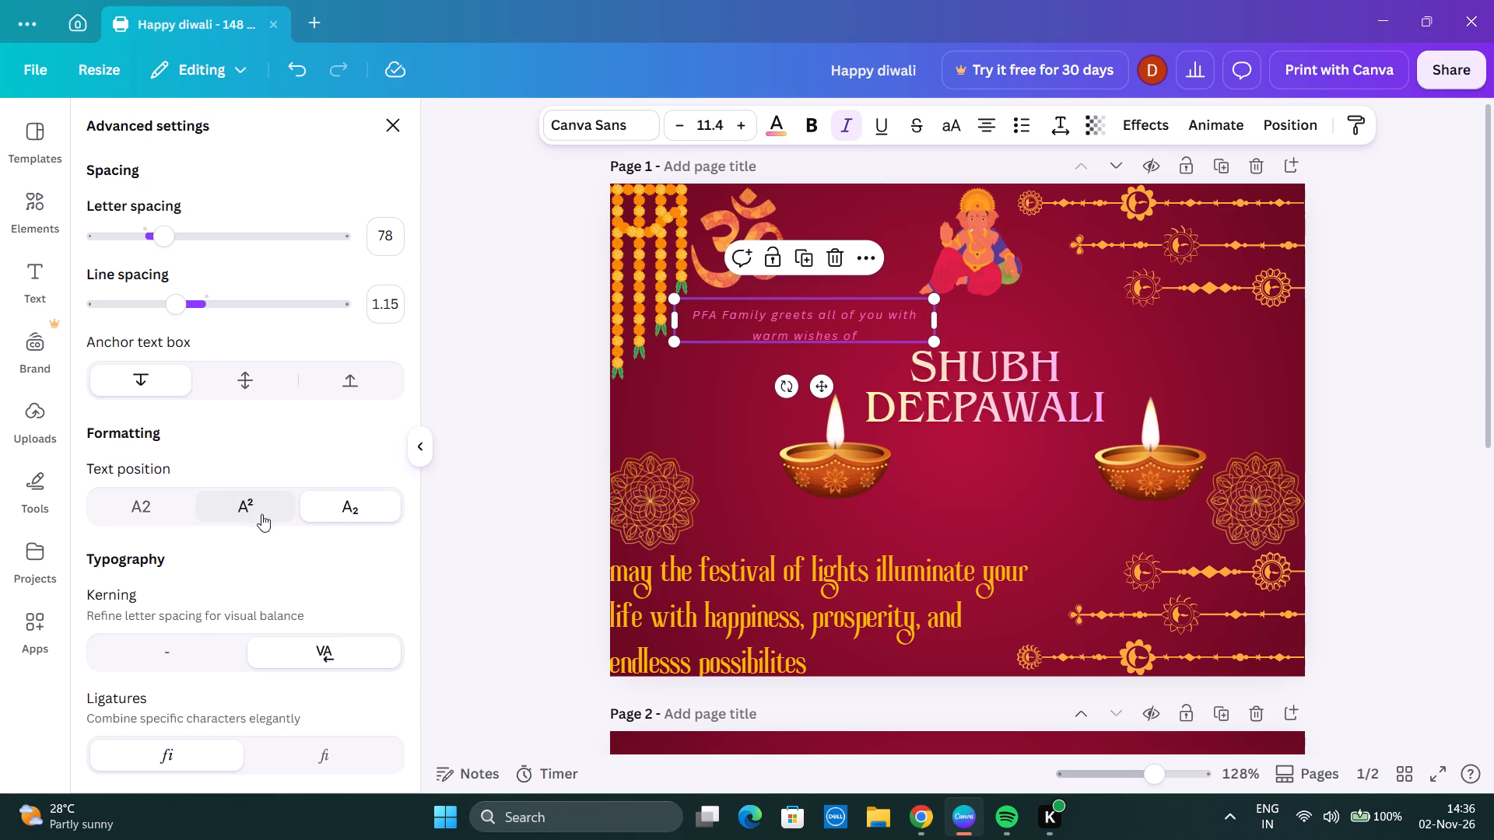
{"action": "left_click", "coordinate": [240, 519]}
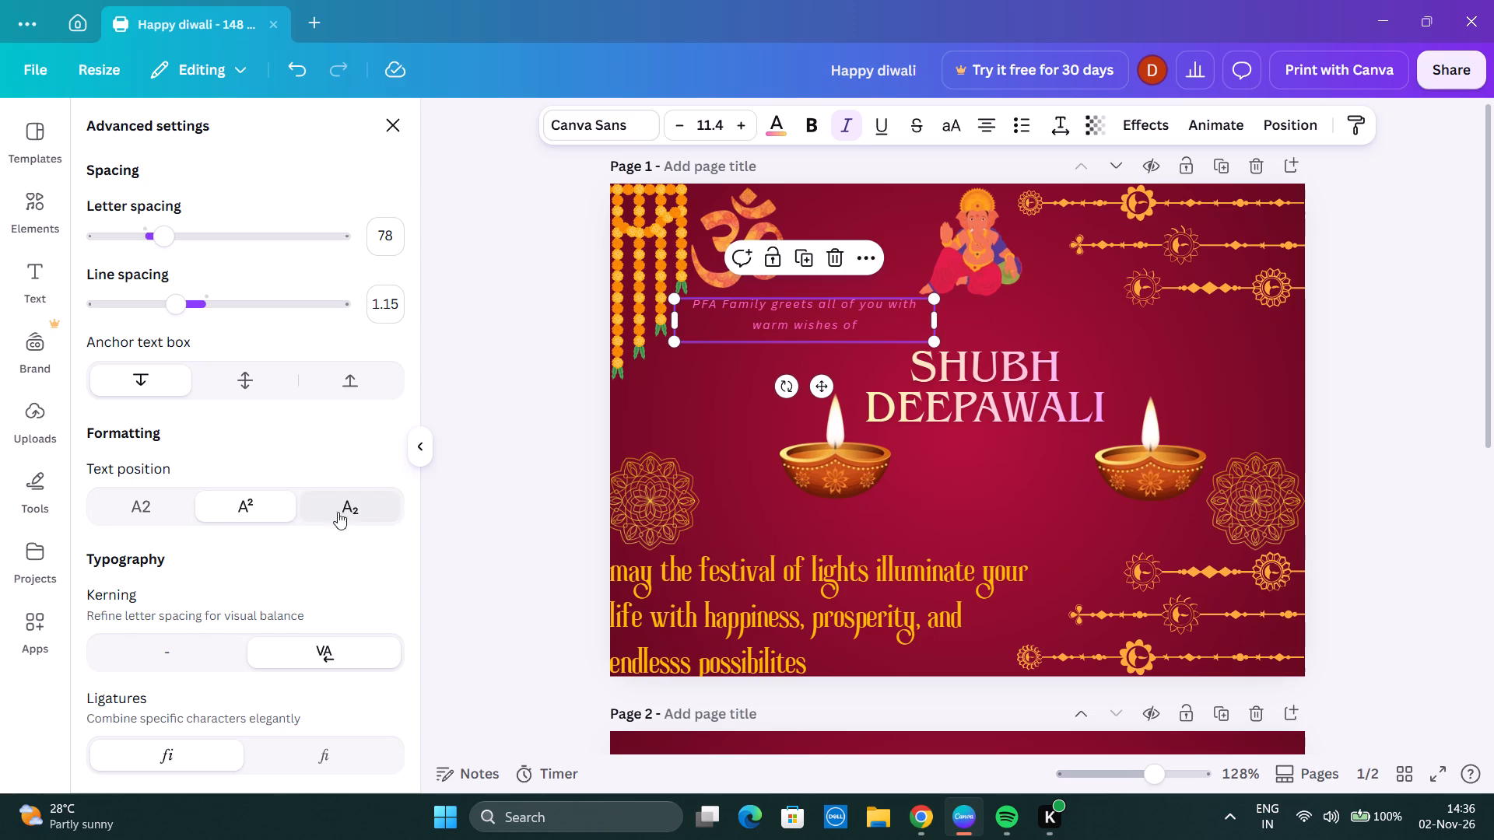
{"action": "left_click", "coordinate": [354, 513]}
{"action": "left_click", "coordinate": [155, 508]}
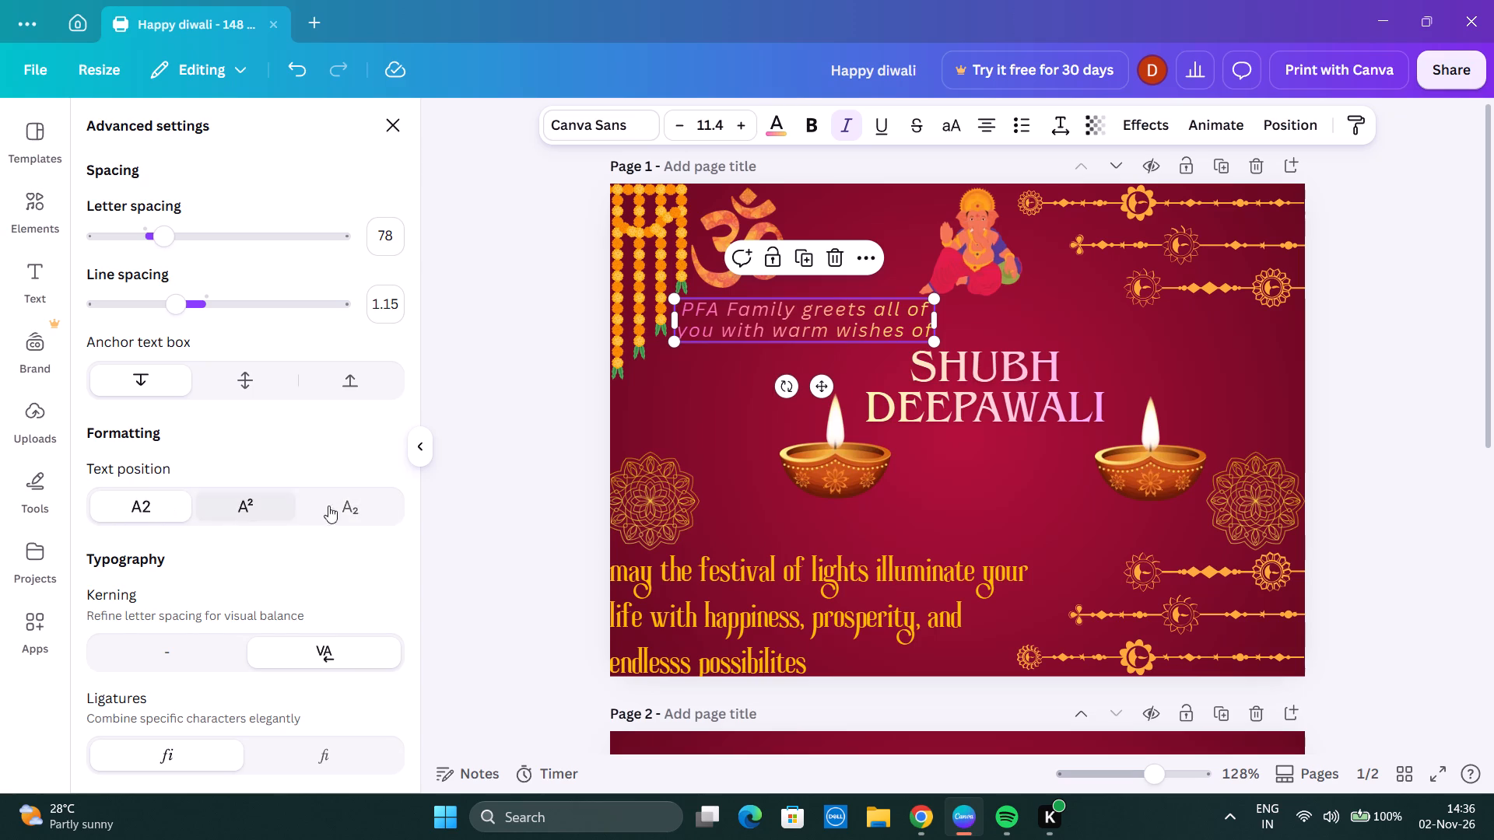
{"action": "left_click", "coordinate": [373, 512]}
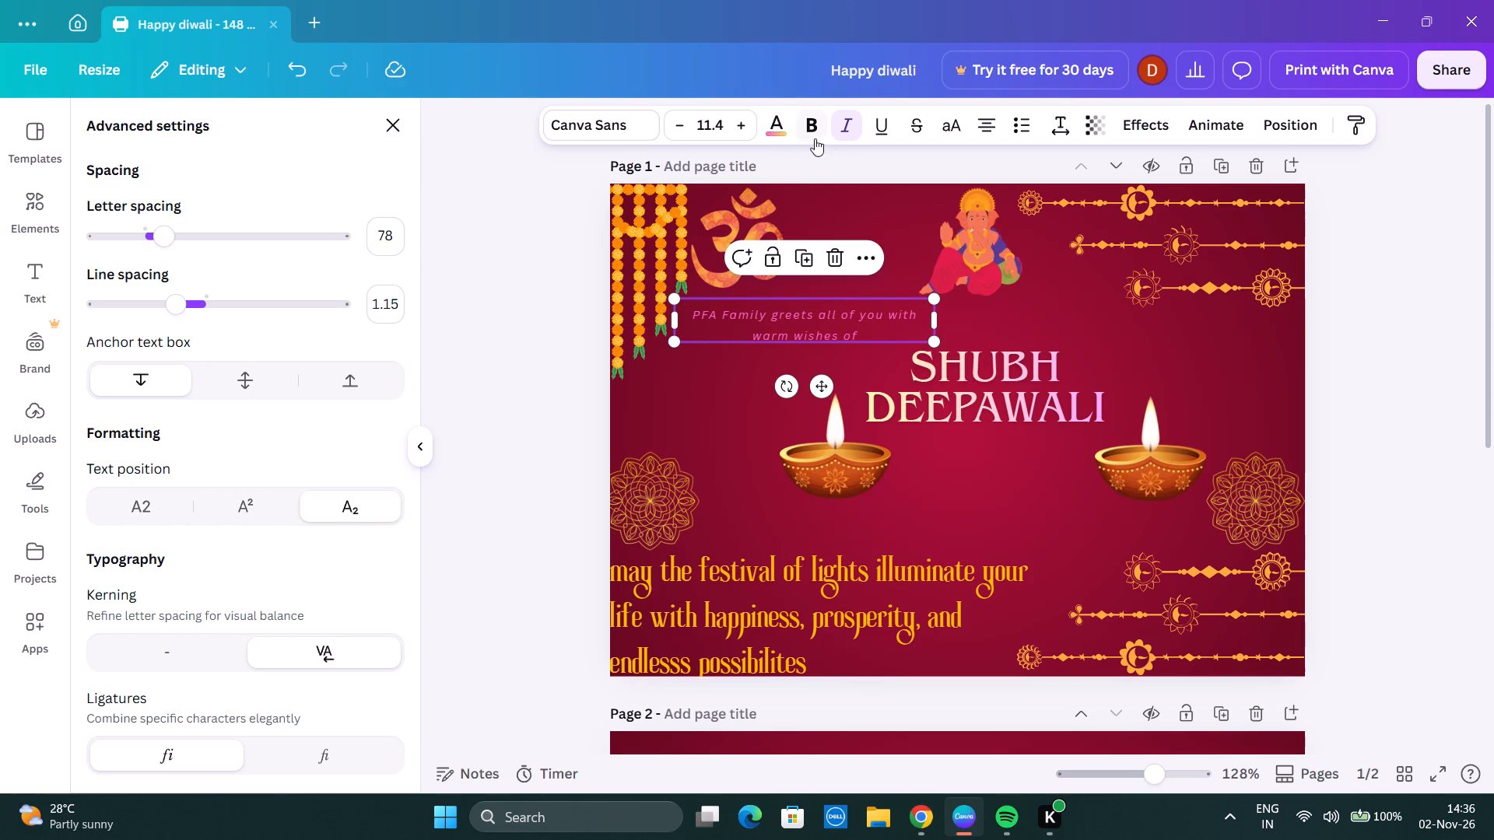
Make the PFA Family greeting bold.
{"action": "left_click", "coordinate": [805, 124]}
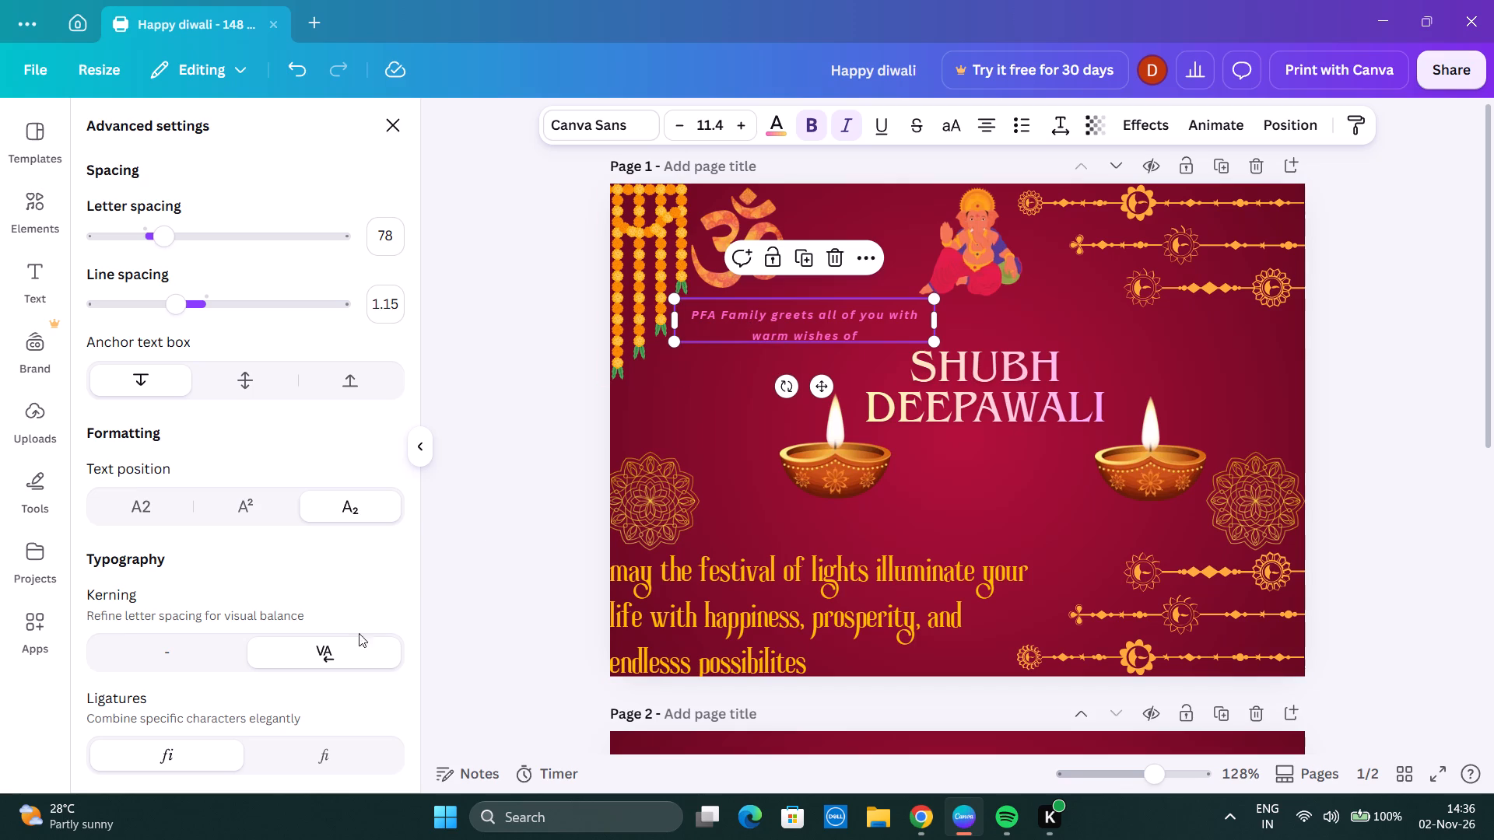
Try the kerning and ligature options on the PFA Family greeting, leaving kerning on and ligatures off.
{"action": "scroll", "coordinate": [314, 591], "scroll_direction": "down", "scroll_amount": 3}
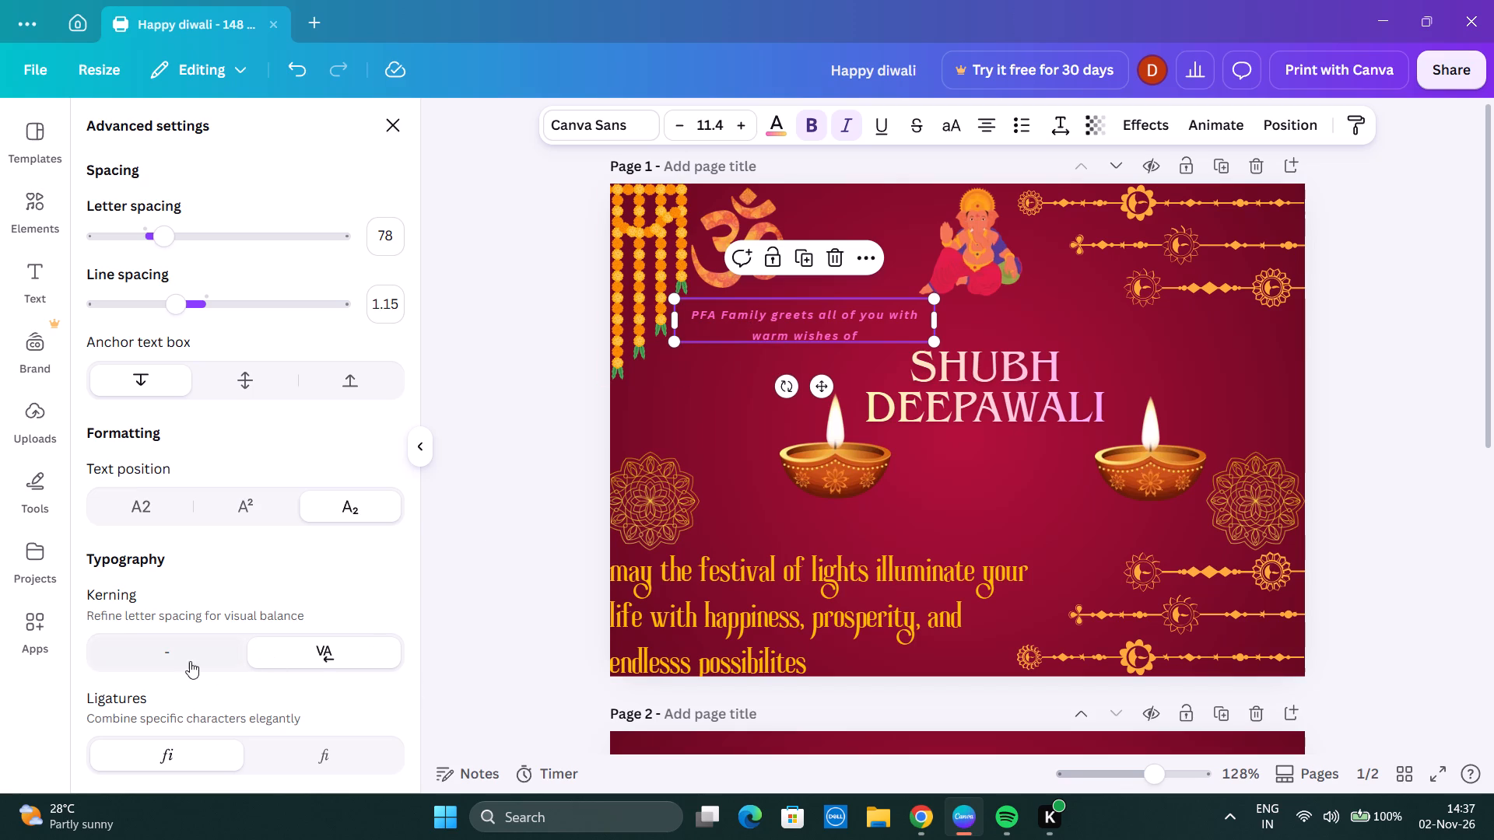
{"action": "left_click", "coordinate": [188, 657]}
{"action": "left_click", "coordinate": [314, 652]}
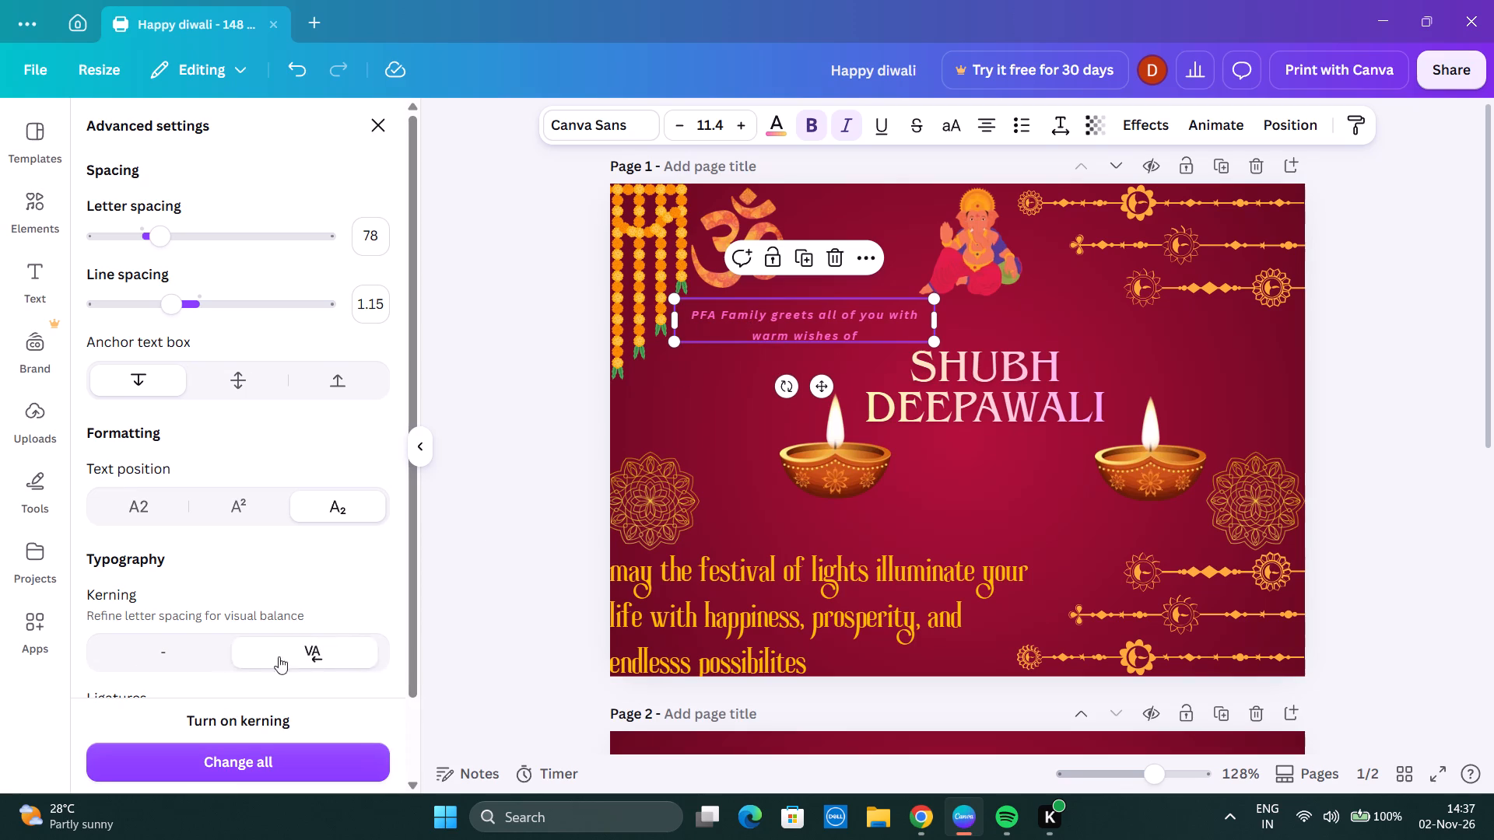
{"action": "scroll", "coordinate": [240, 594], "scroll_direction": "down", "scroll_amount": 5}
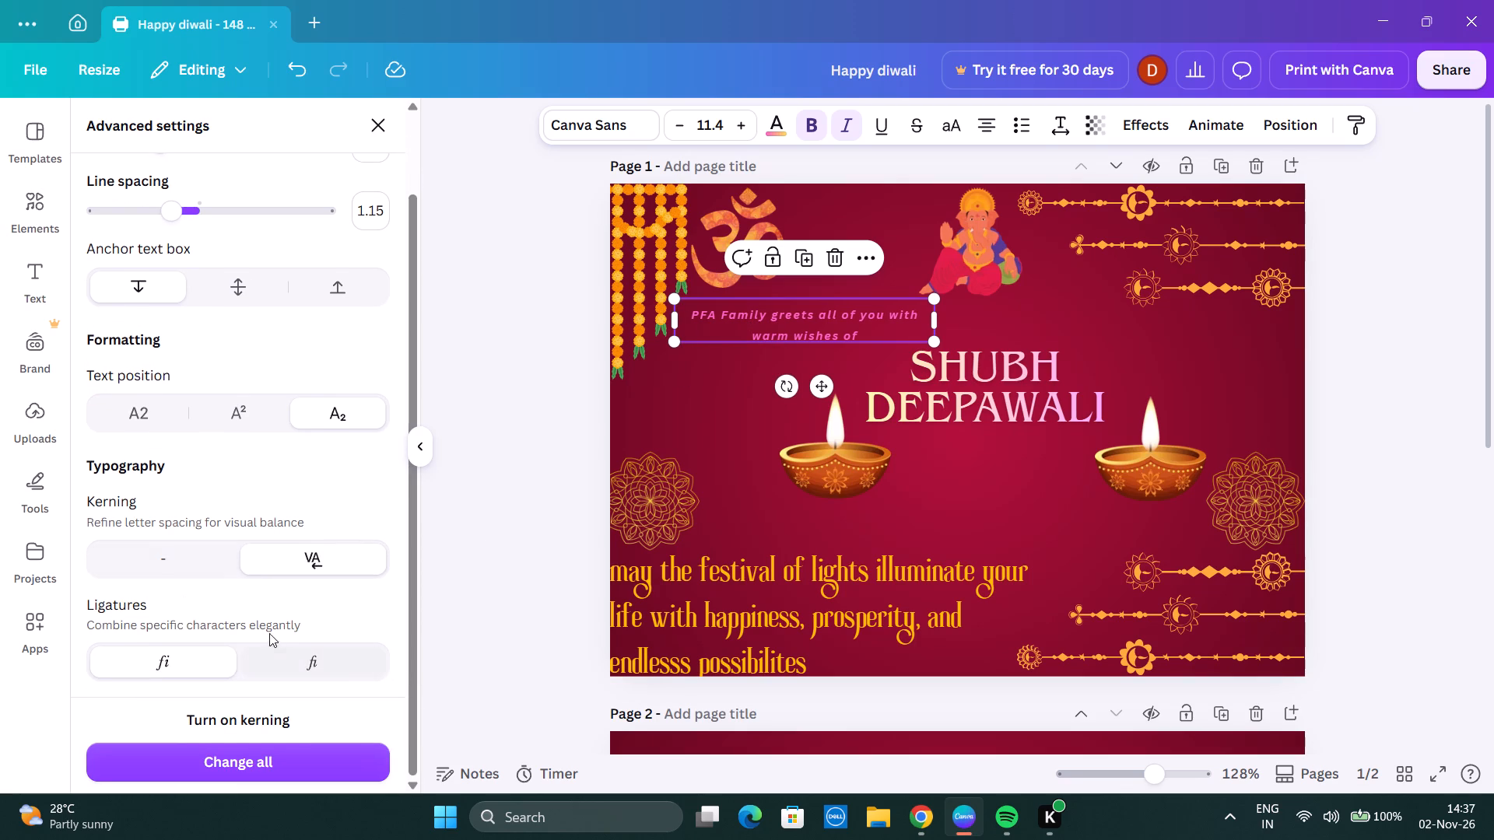
{"action": "left_click", "coordinate": [307, 664]}
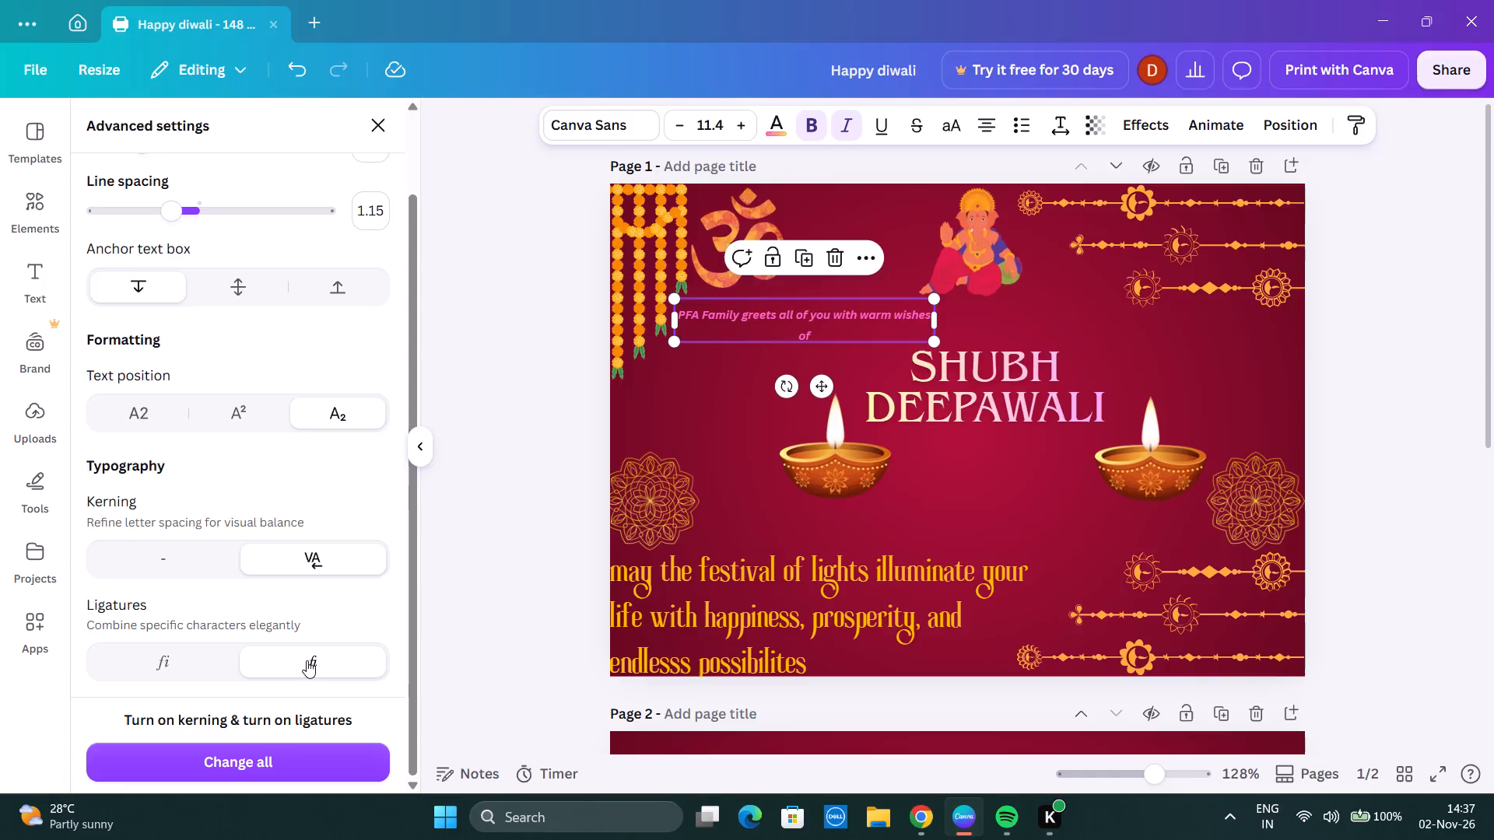
{"action": "left_click", "coordinate": [209, 664]}
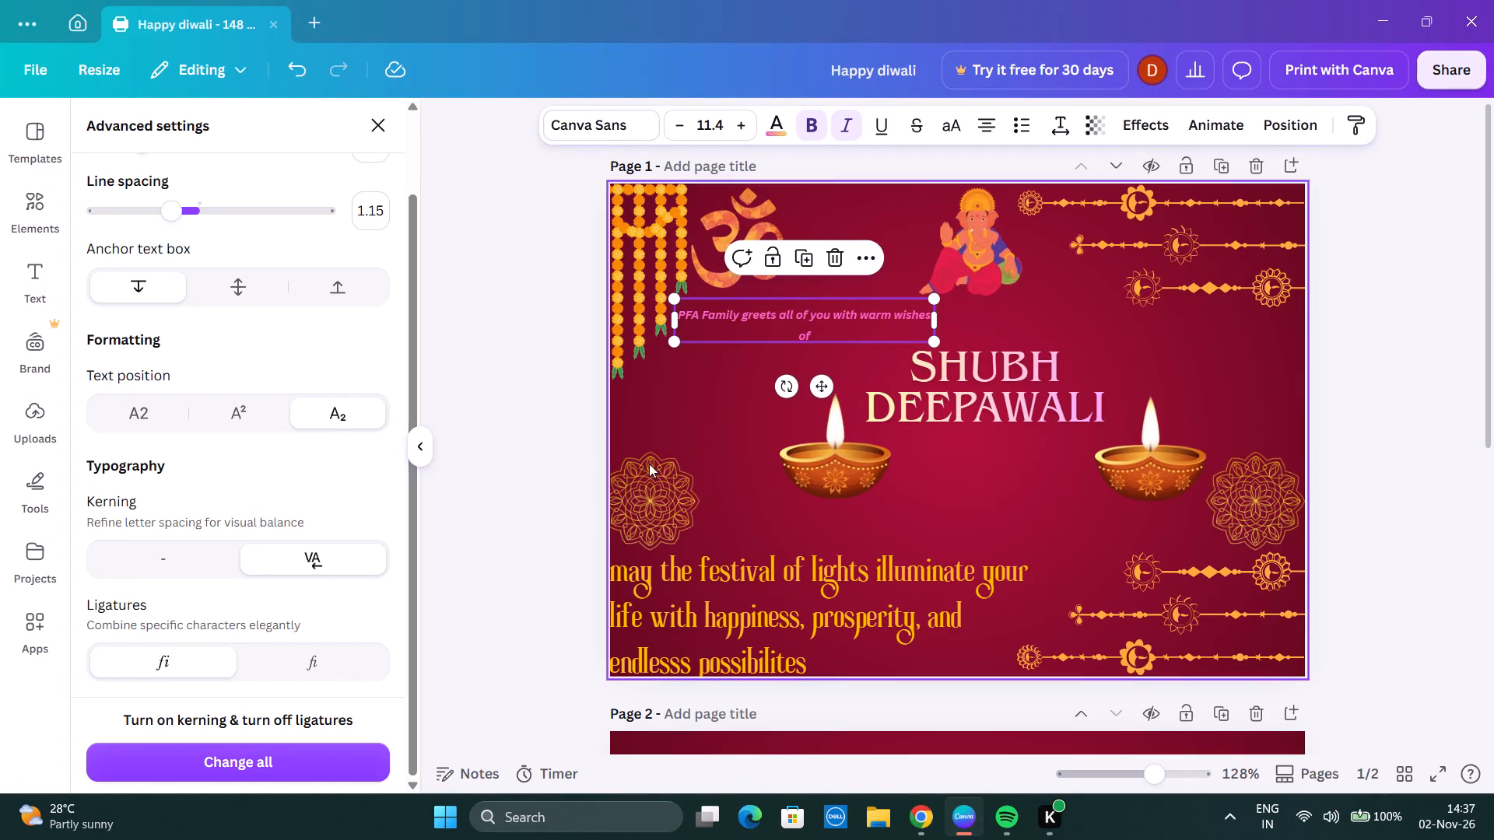
{"action": "left_click", "coordinate": [373, 128]}
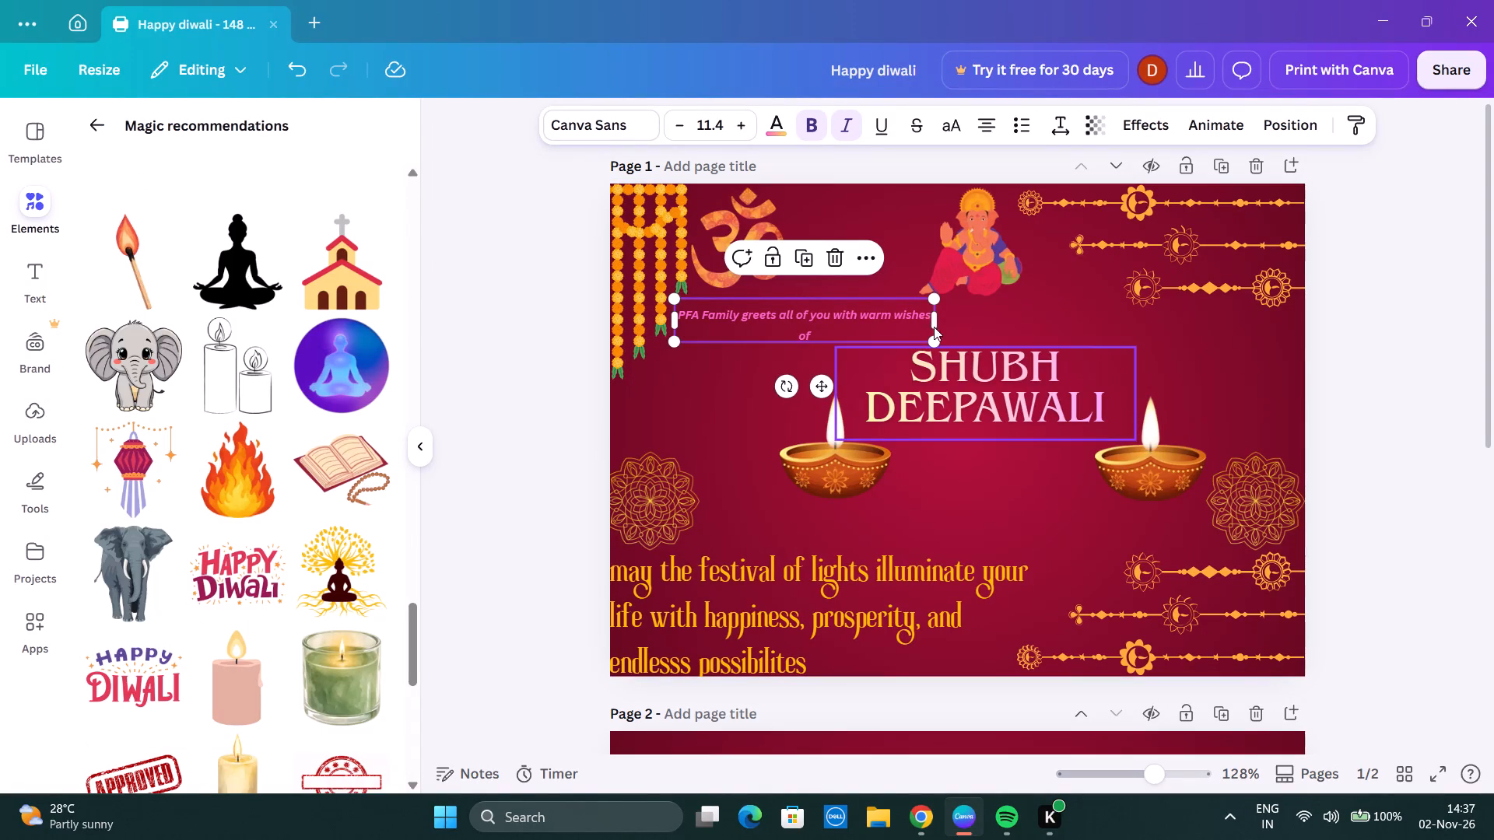
Enlarge the PFA Family greeting to font size 13.5 and narrow its box so "with warm wishes of" forms the second line.
{"action": "left_click_drag", "start_coordinate": [932, 345], "coordinate": [977, 381]}
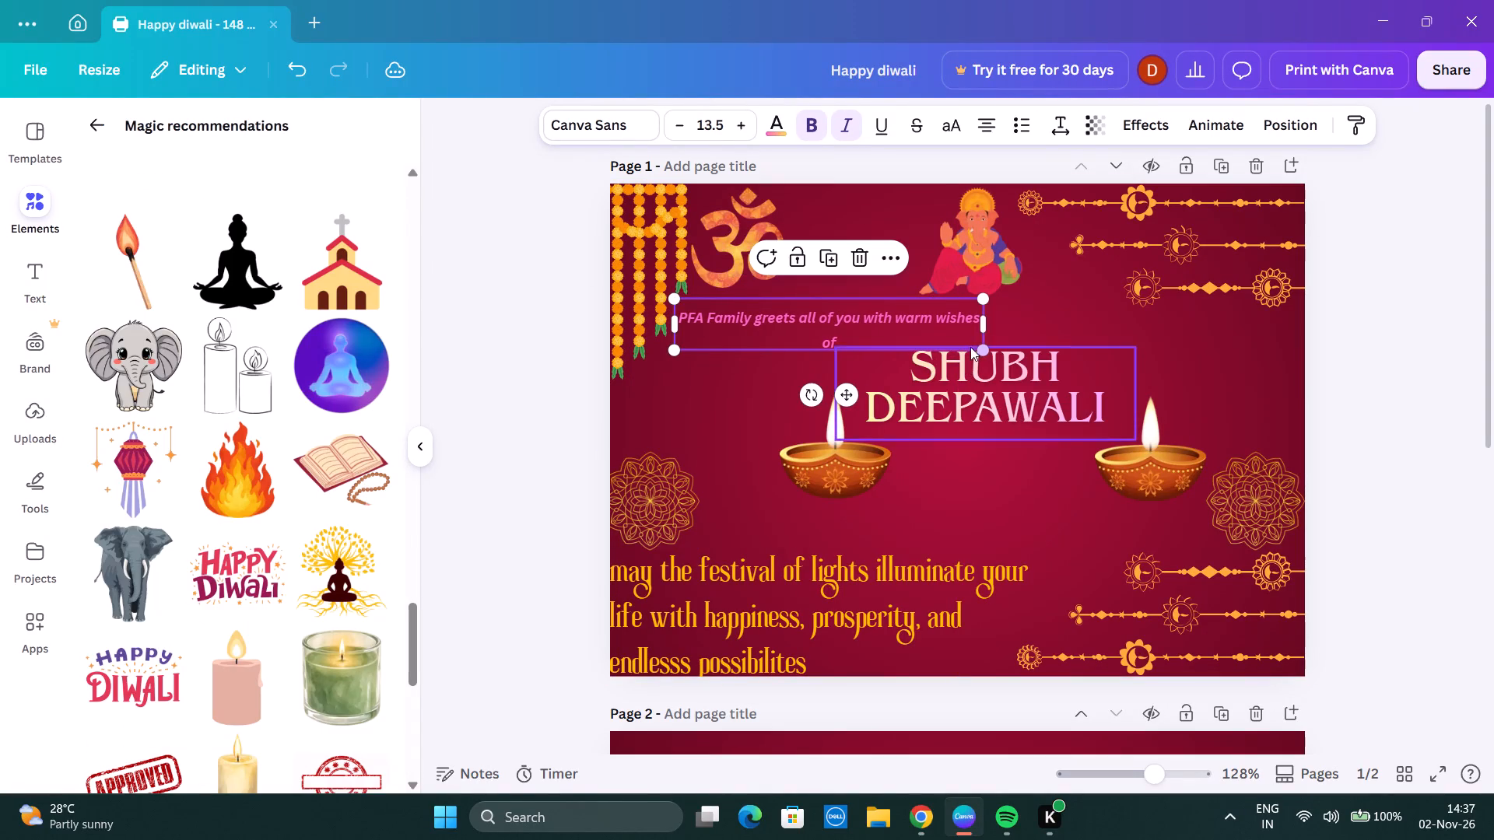
{"action": "left_click_drag", "start_coordinate": [986, 322], "coordinate": [883, 324]}
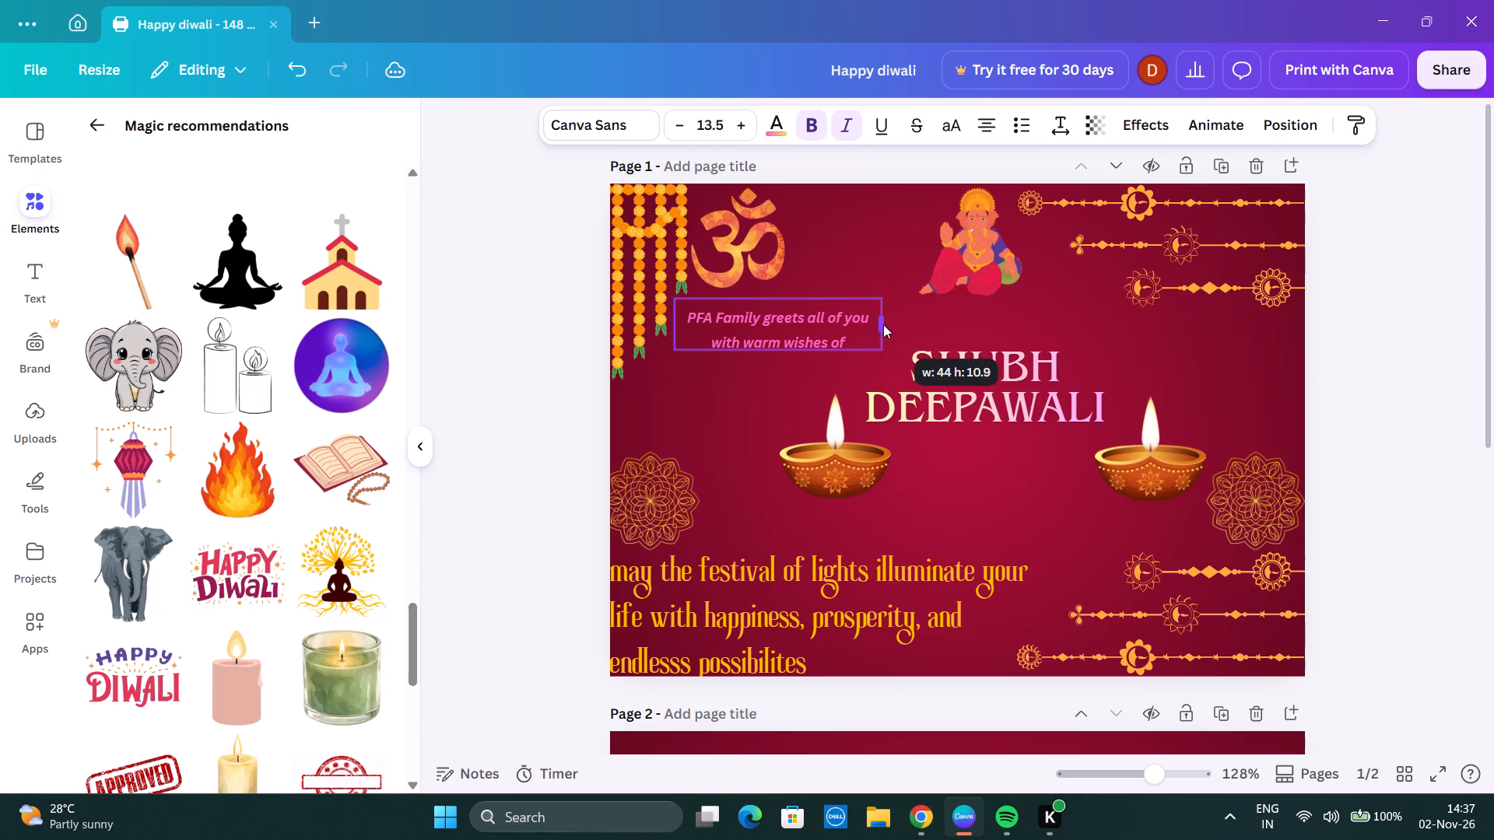
{"action": "left_click_drag", "start_coordinate": [883, 324], "coordinate": [870, 324]}
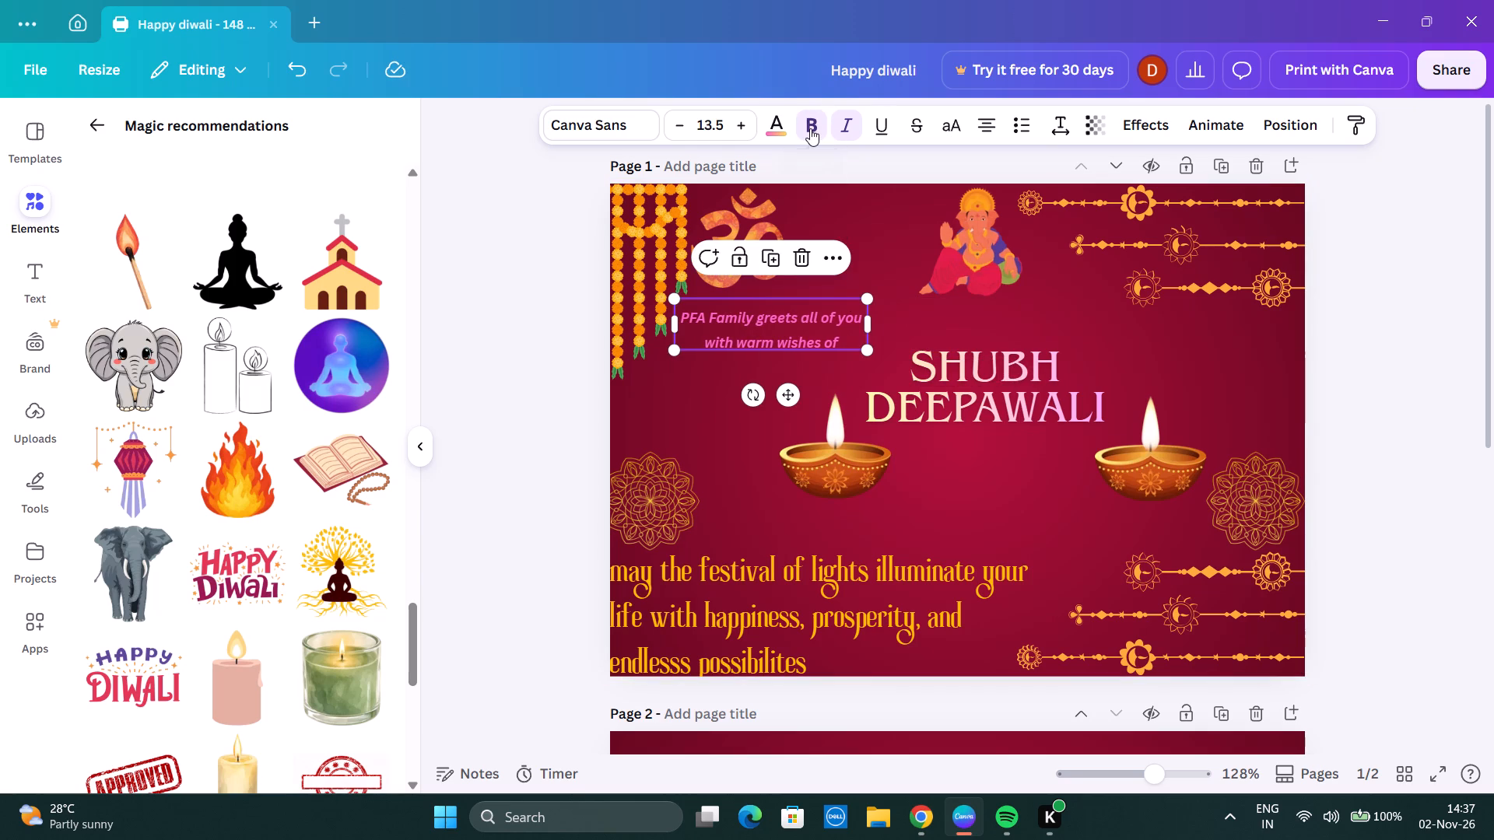
Remove the bold formatting from the PFA Family greeting.
{"action": "left_click", "coordinate": [810, 128]}
Move the PFA Family greeting closer to the "SHUBH DEEPAWALI" heading, just above its upper-left corner.
{"action": "left_click_drag", "start_coordinate": [867, 324], "coordinate": [906, 327]}
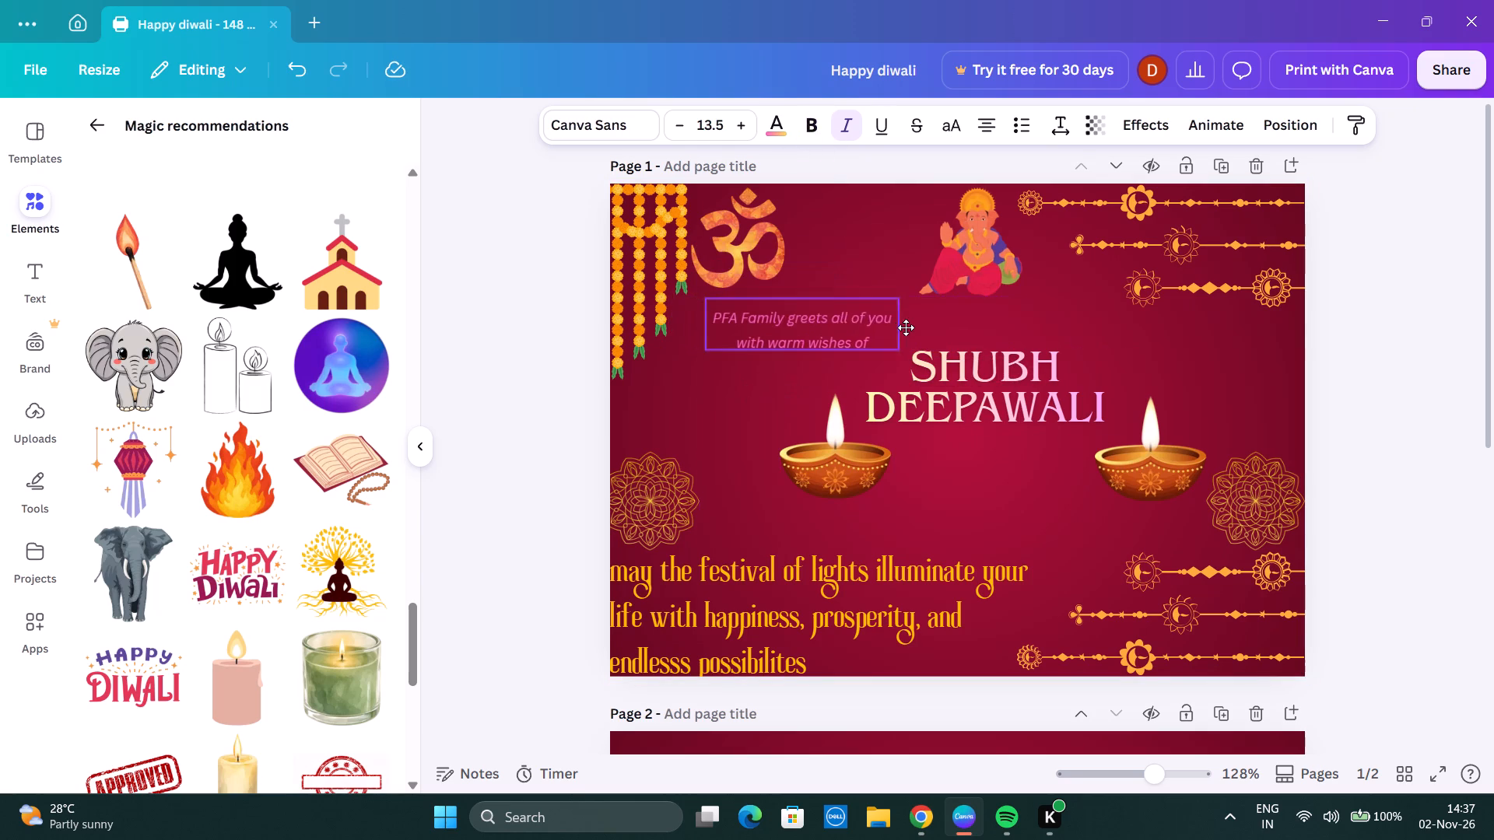
{"action": "left_click_drag", "start_coordinate": [906, 327], "coordinate": [913, 327]}
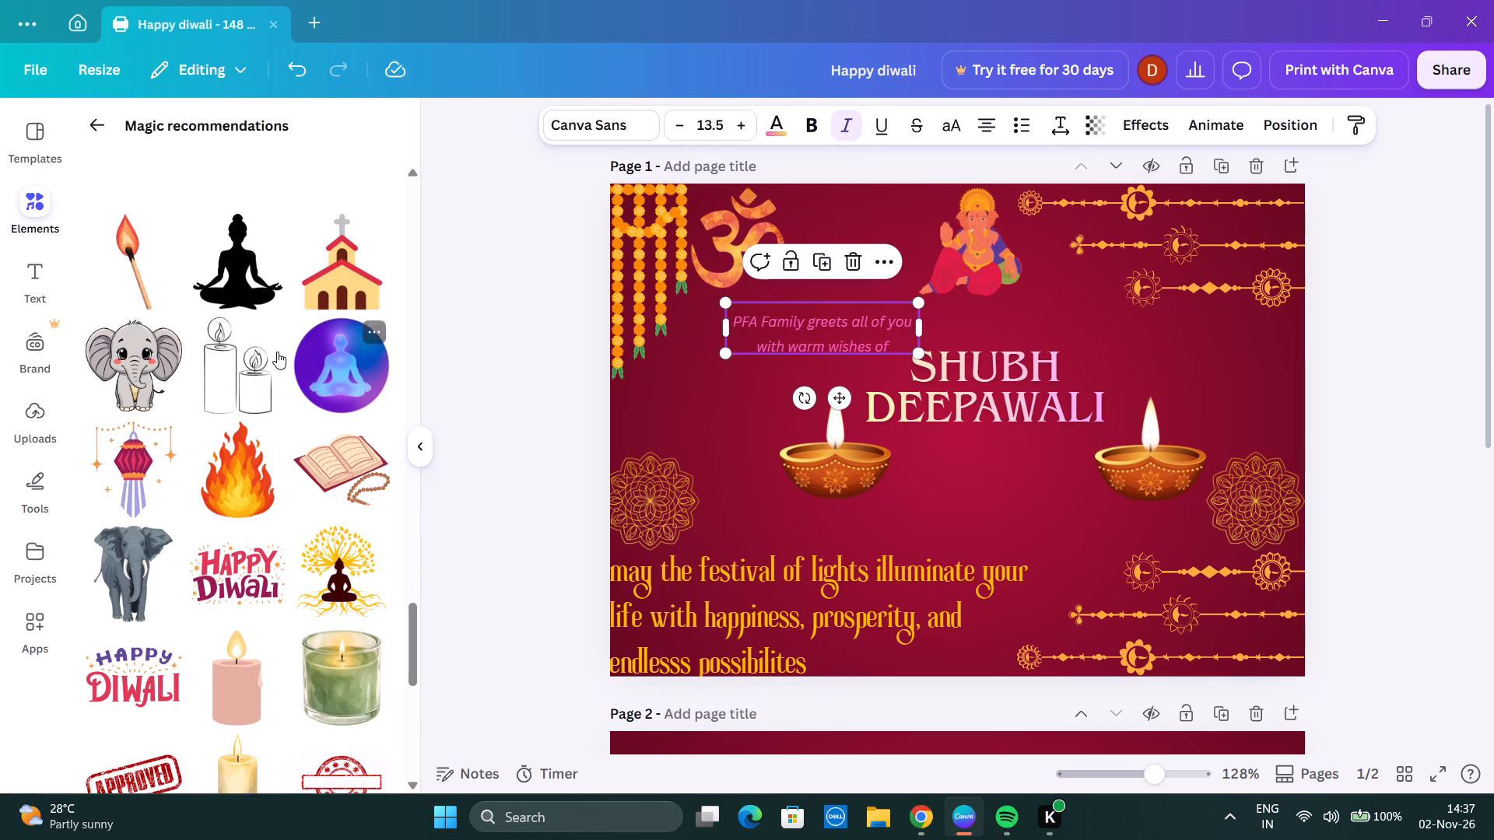
{"action": "left_click", "coordinate": [105, 124]}
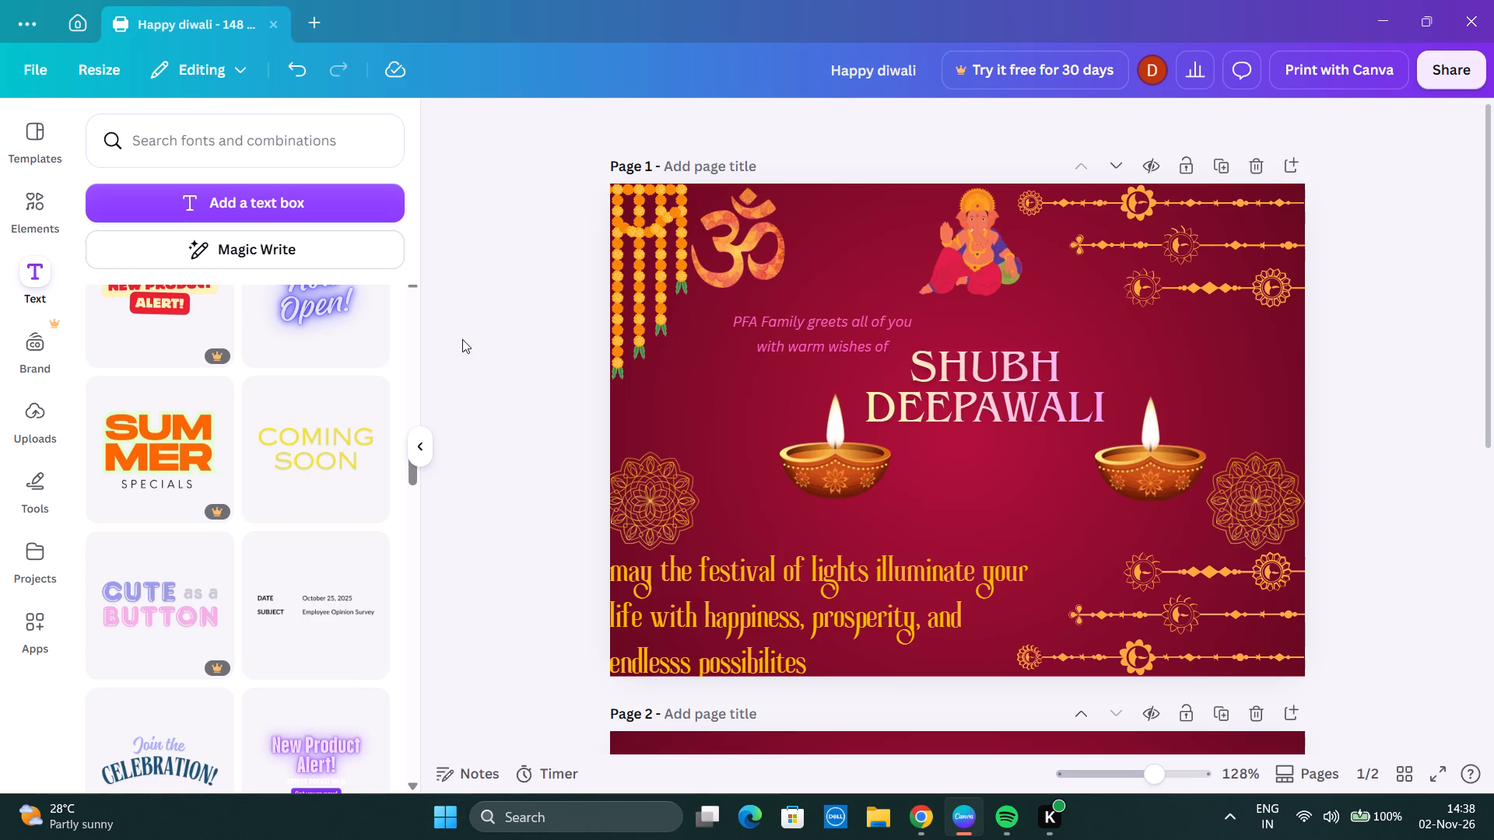
Delete the hanging marigold garland from the upper-left corner of page 1.
{"action": "left_click", "coordinate": [657, 239]}
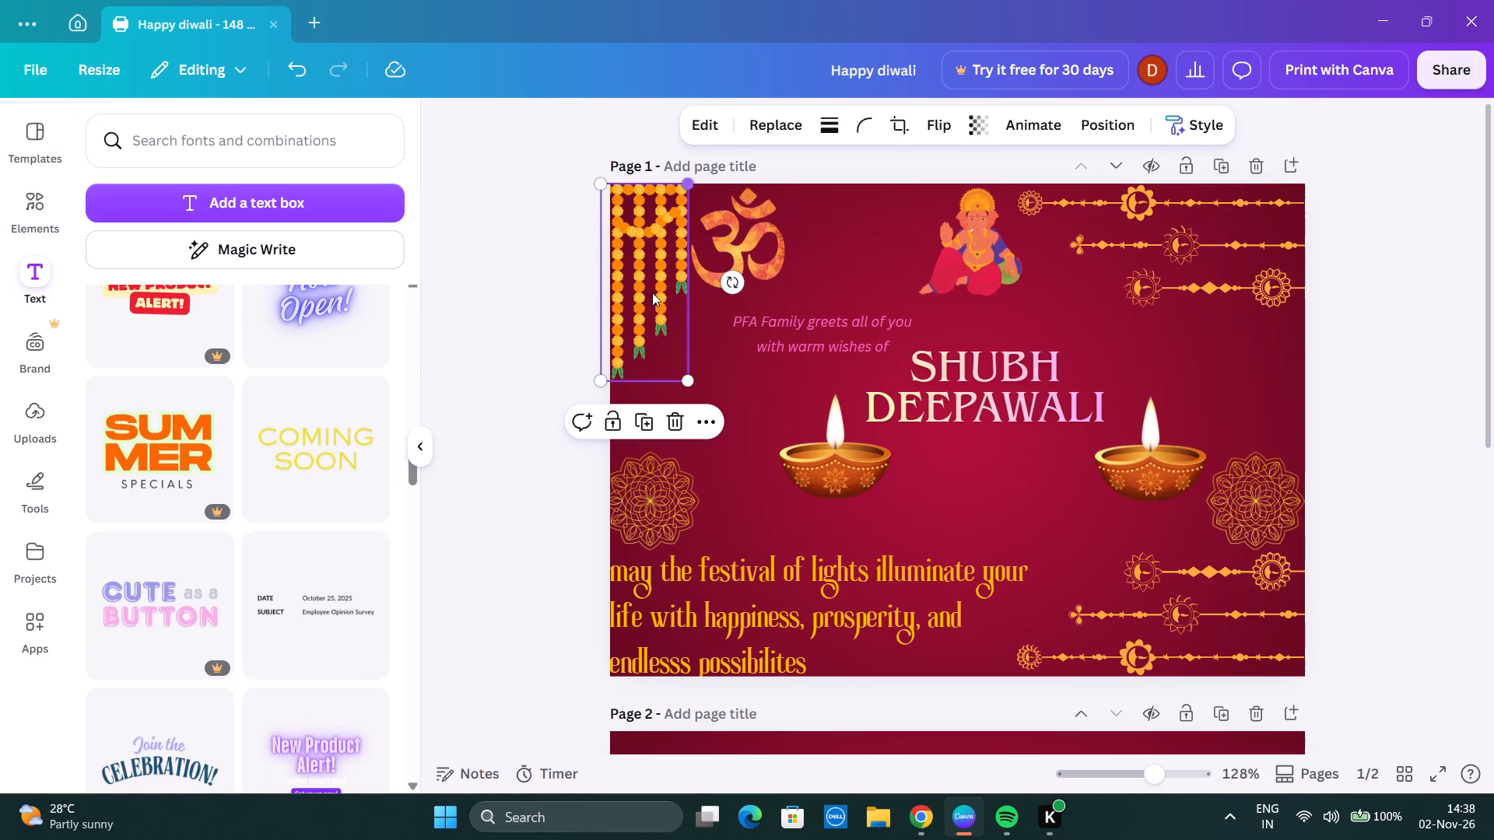
{"action": "left_click", "coordinate": [677, 426]}
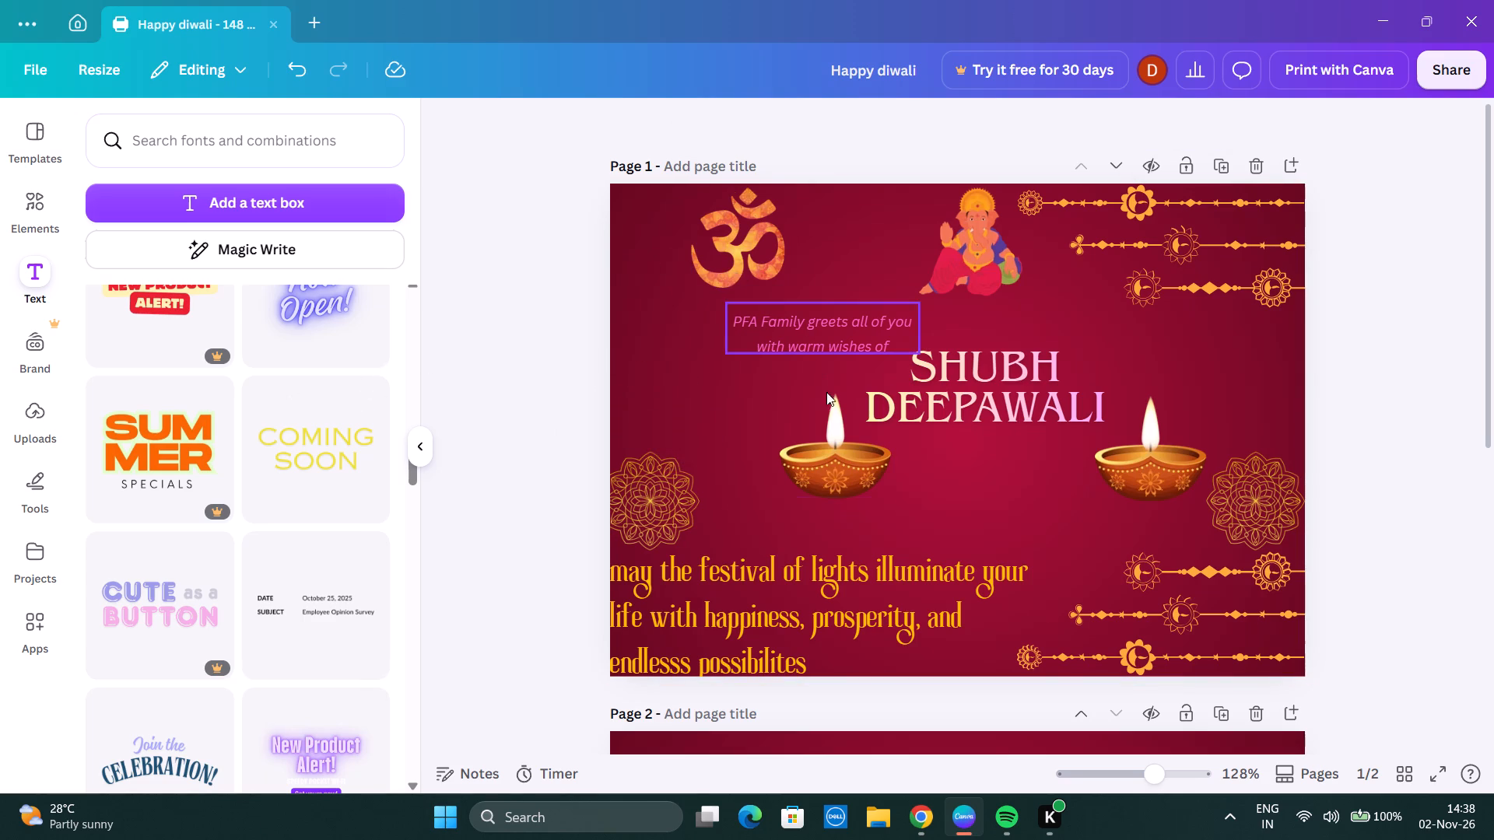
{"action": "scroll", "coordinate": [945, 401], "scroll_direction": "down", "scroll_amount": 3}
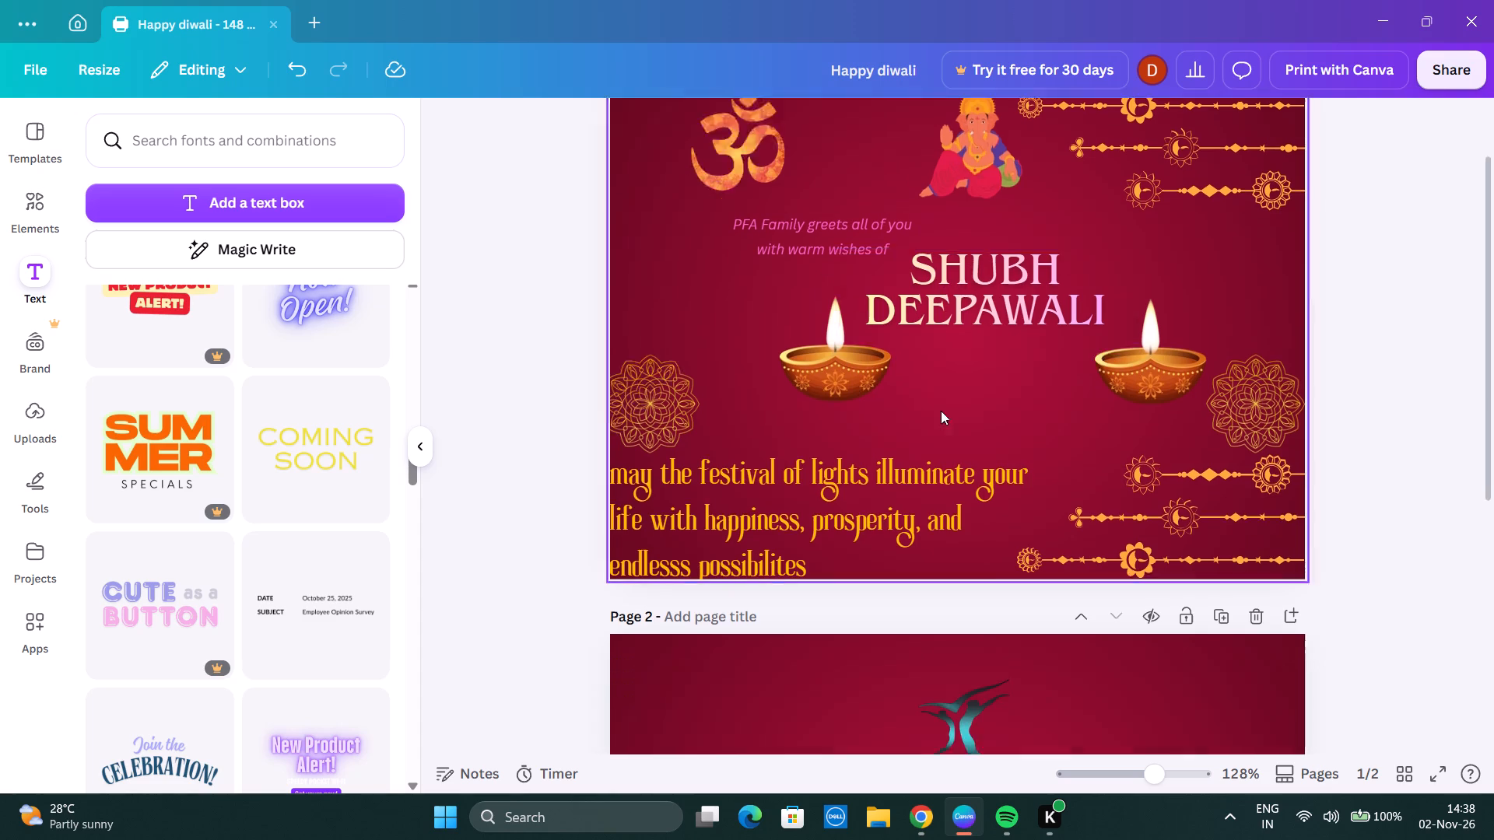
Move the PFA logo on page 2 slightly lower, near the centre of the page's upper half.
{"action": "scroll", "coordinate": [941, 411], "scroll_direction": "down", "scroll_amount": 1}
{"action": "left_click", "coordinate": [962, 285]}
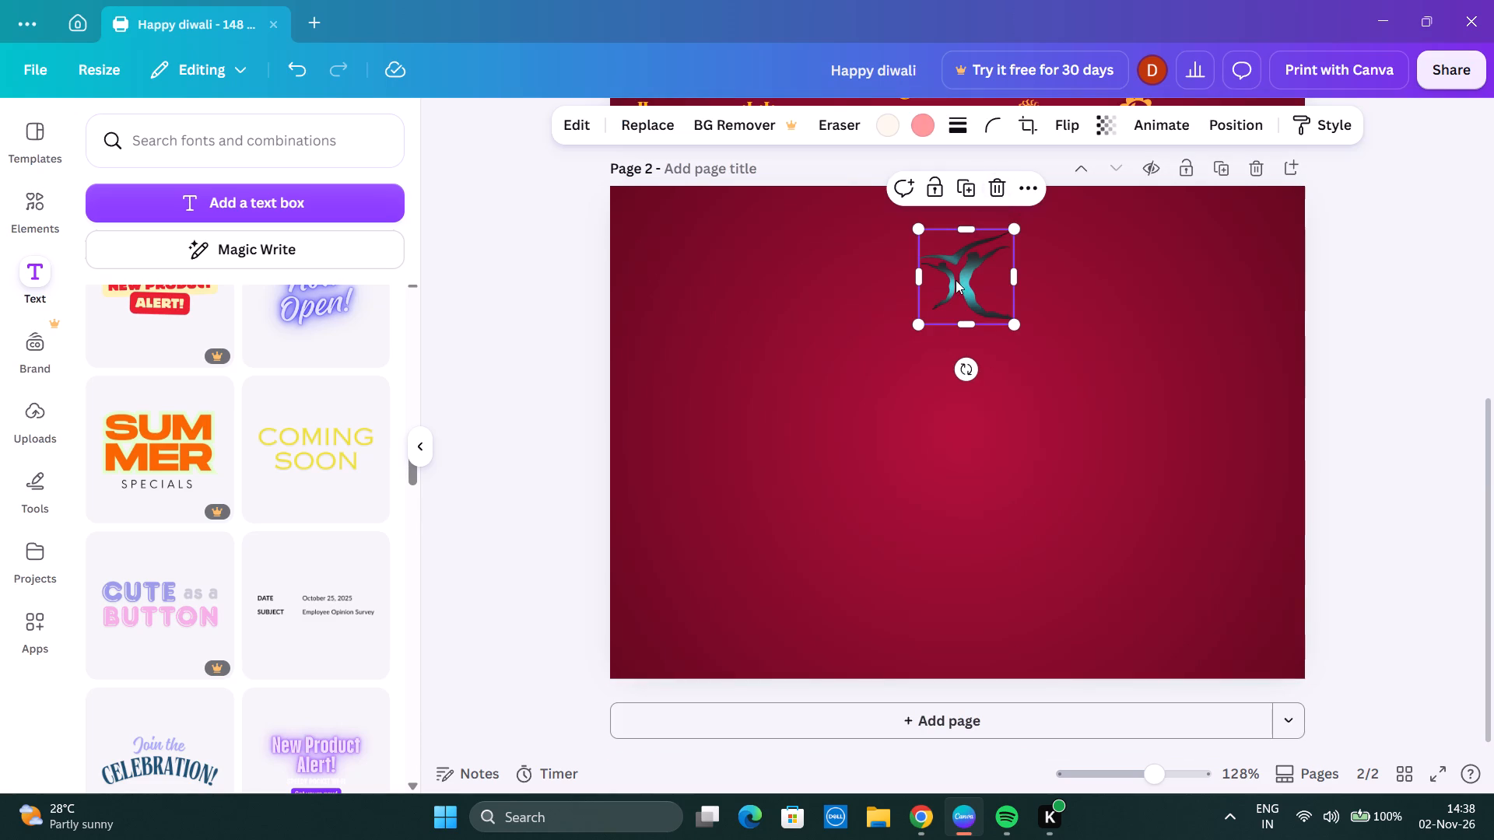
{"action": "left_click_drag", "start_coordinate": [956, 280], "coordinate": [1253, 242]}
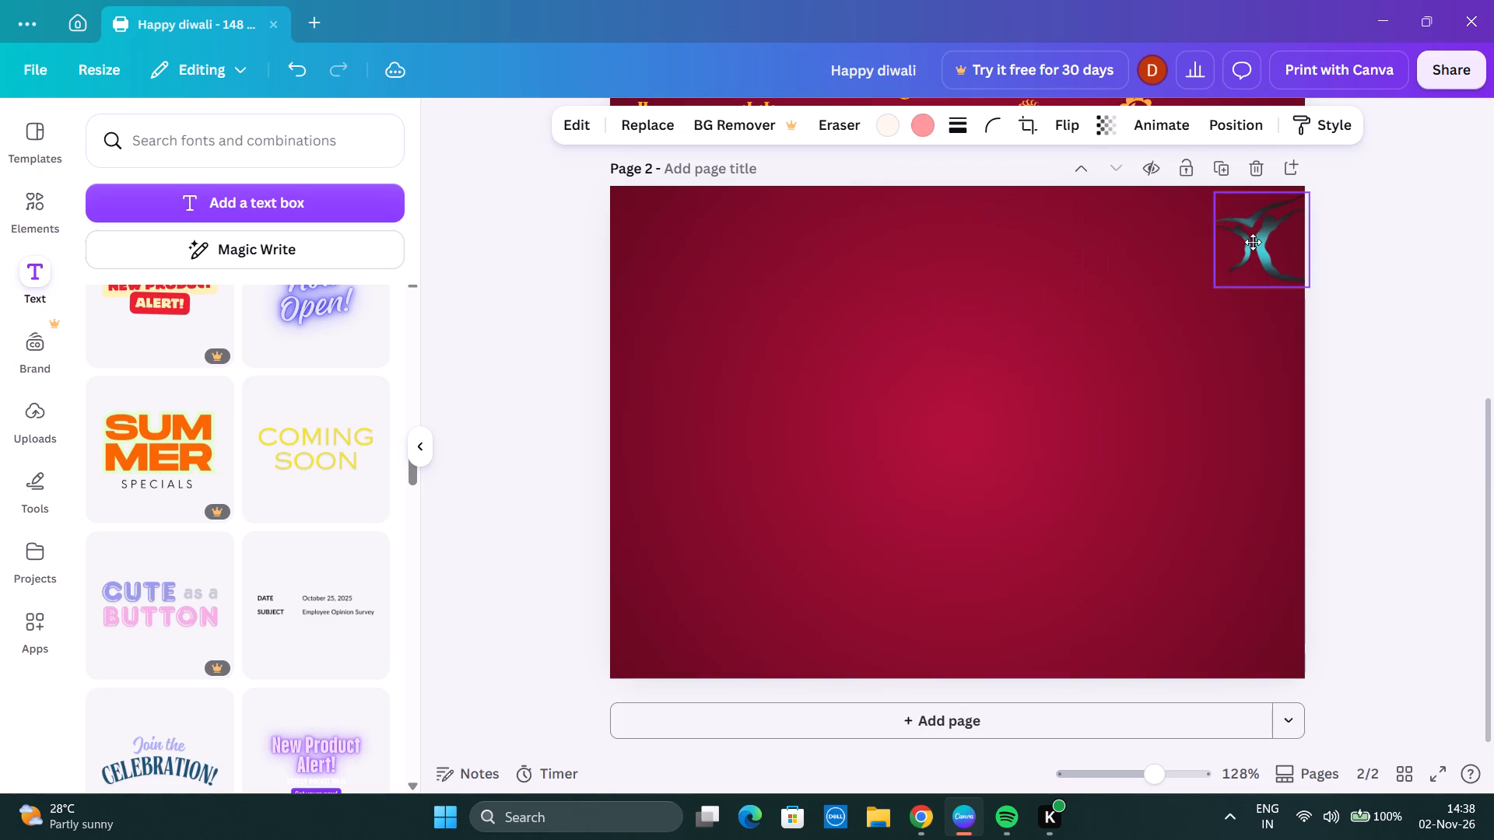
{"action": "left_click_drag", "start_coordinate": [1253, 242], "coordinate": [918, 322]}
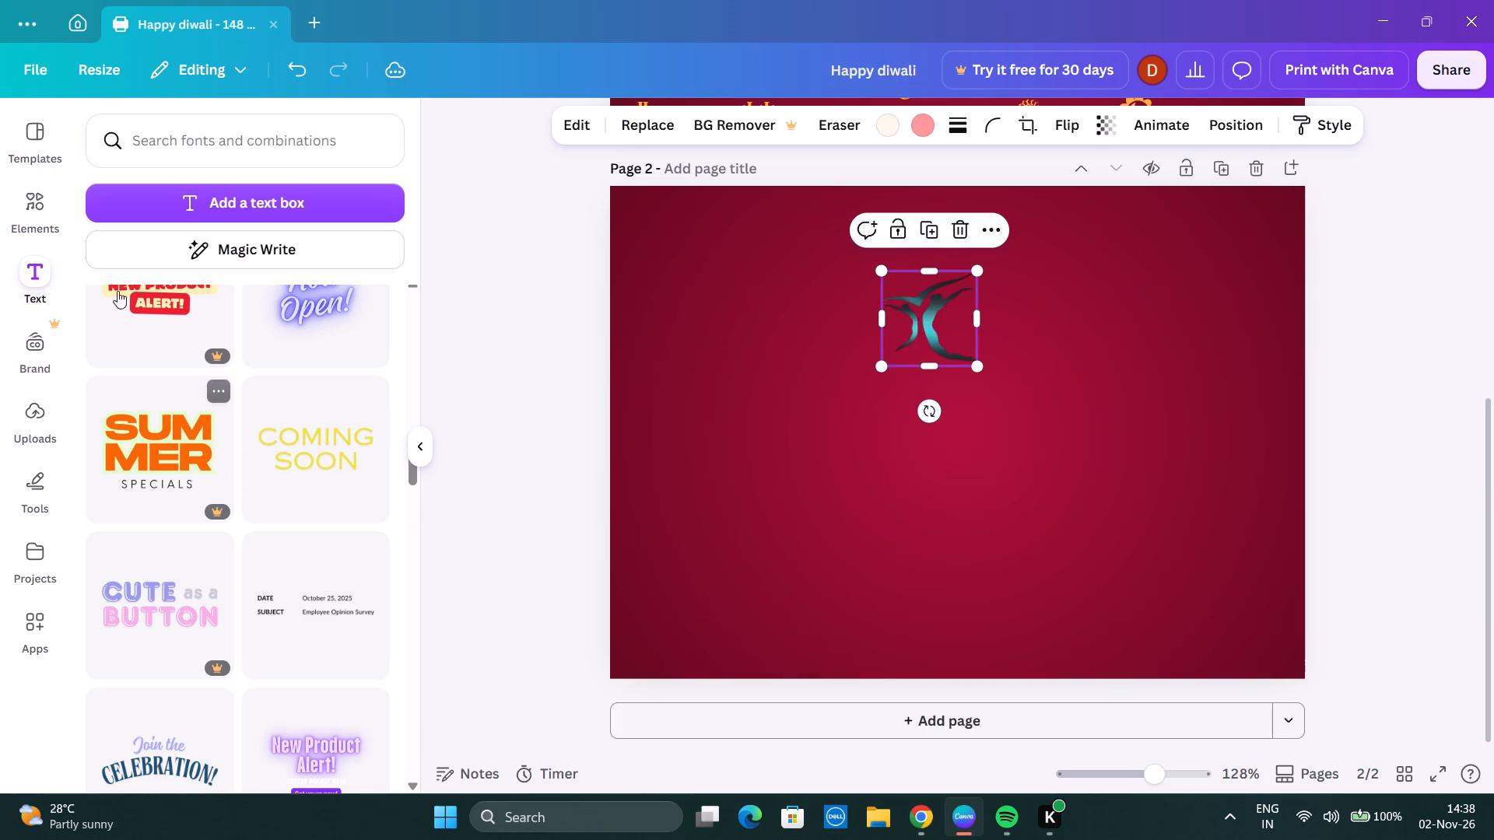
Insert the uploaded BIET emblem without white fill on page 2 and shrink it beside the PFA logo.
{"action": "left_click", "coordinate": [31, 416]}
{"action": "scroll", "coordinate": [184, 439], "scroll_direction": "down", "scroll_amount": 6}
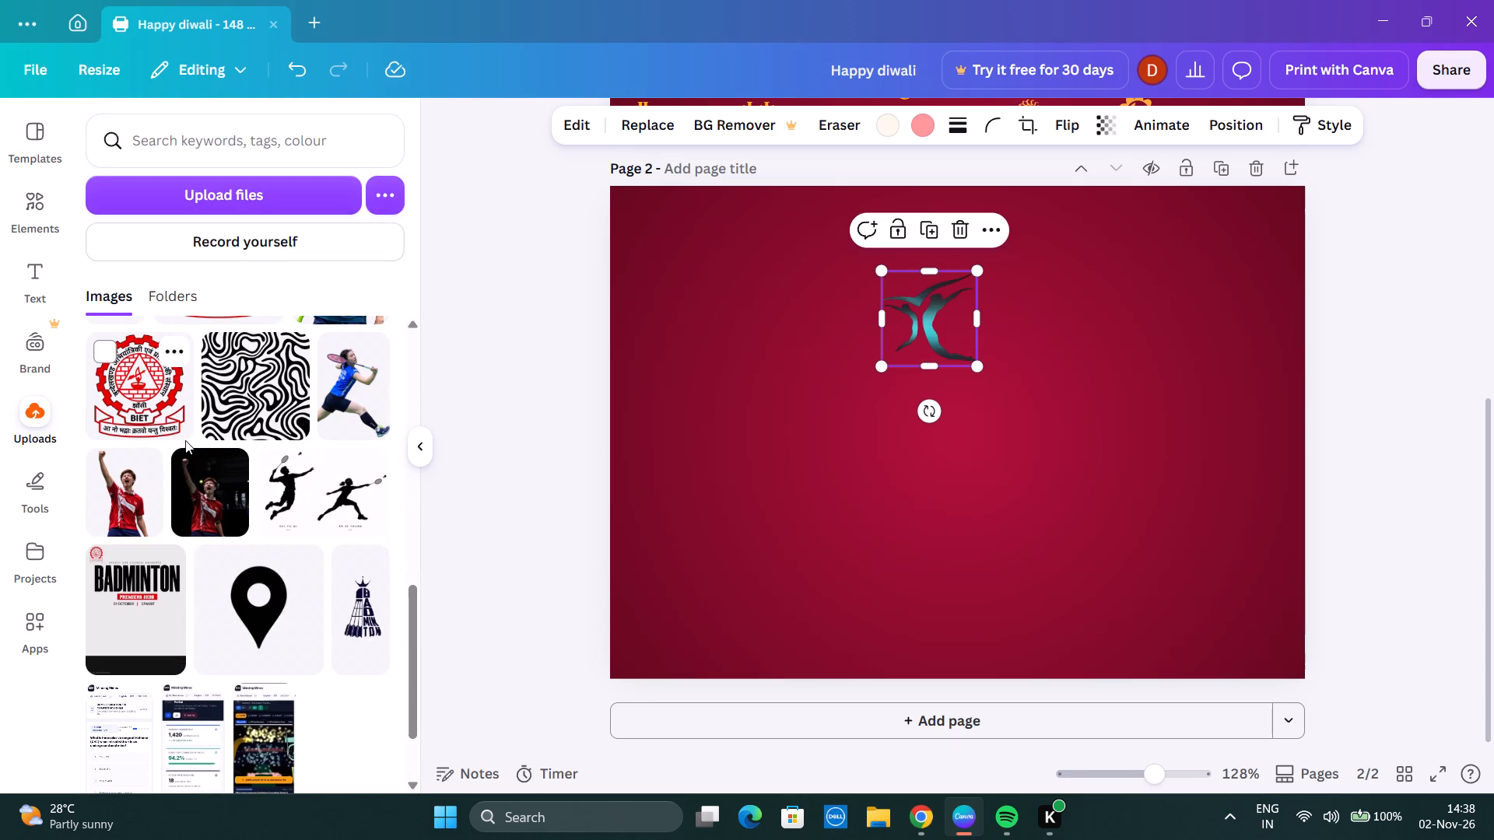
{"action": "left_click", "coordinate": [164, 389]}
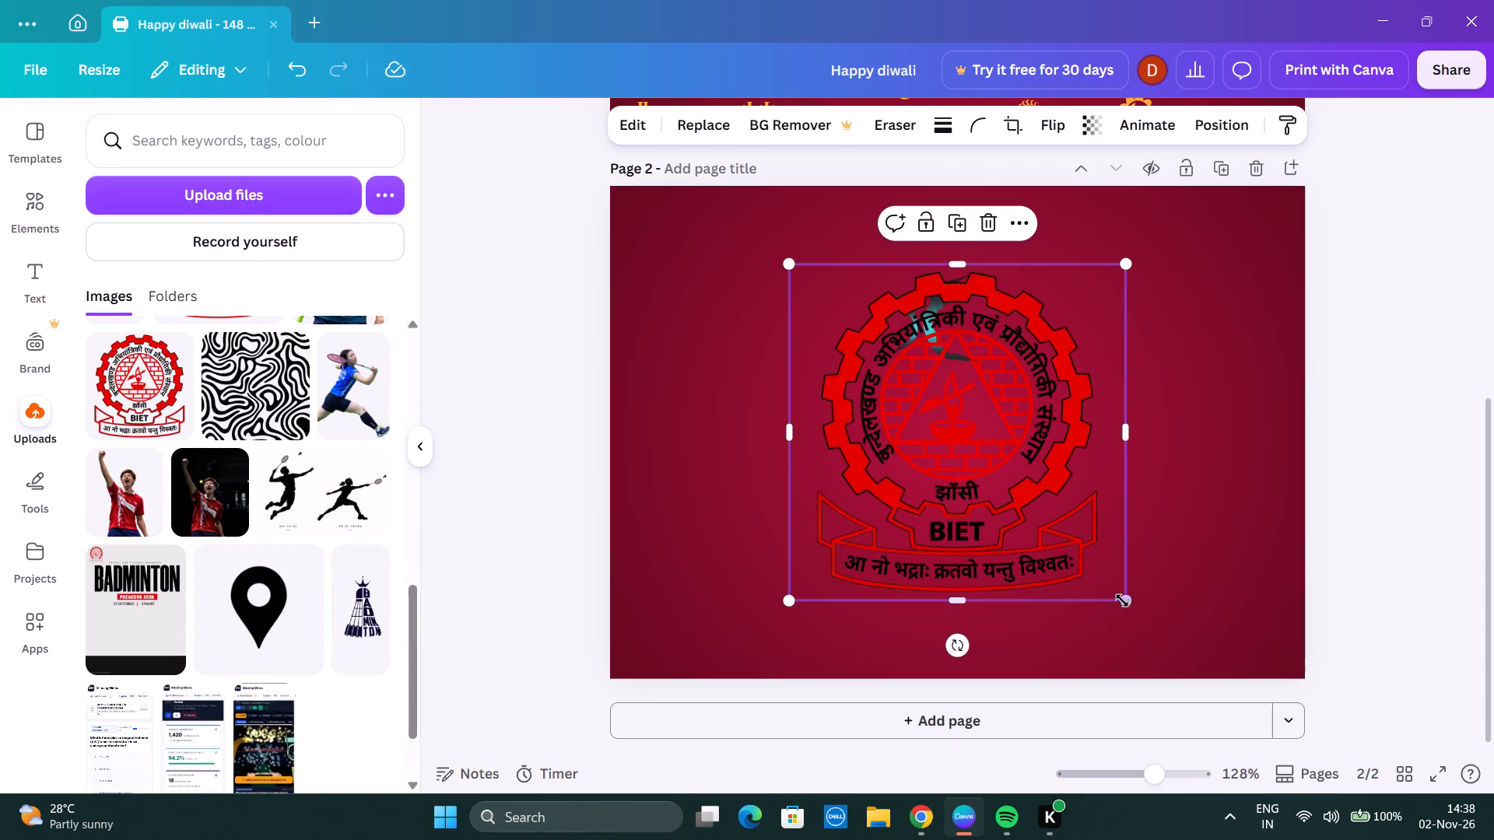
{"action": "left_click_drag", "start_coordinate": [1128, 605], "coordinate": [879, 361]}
Replace the small BIET emblem on page 2 with the uploaded white-filled version.
{"action": "scroll", "coordinate": [203, 451], "scroll_direction": "up", "scroll_amount": 2}
{"action": "left_click", "coordinate": [244, 429]}
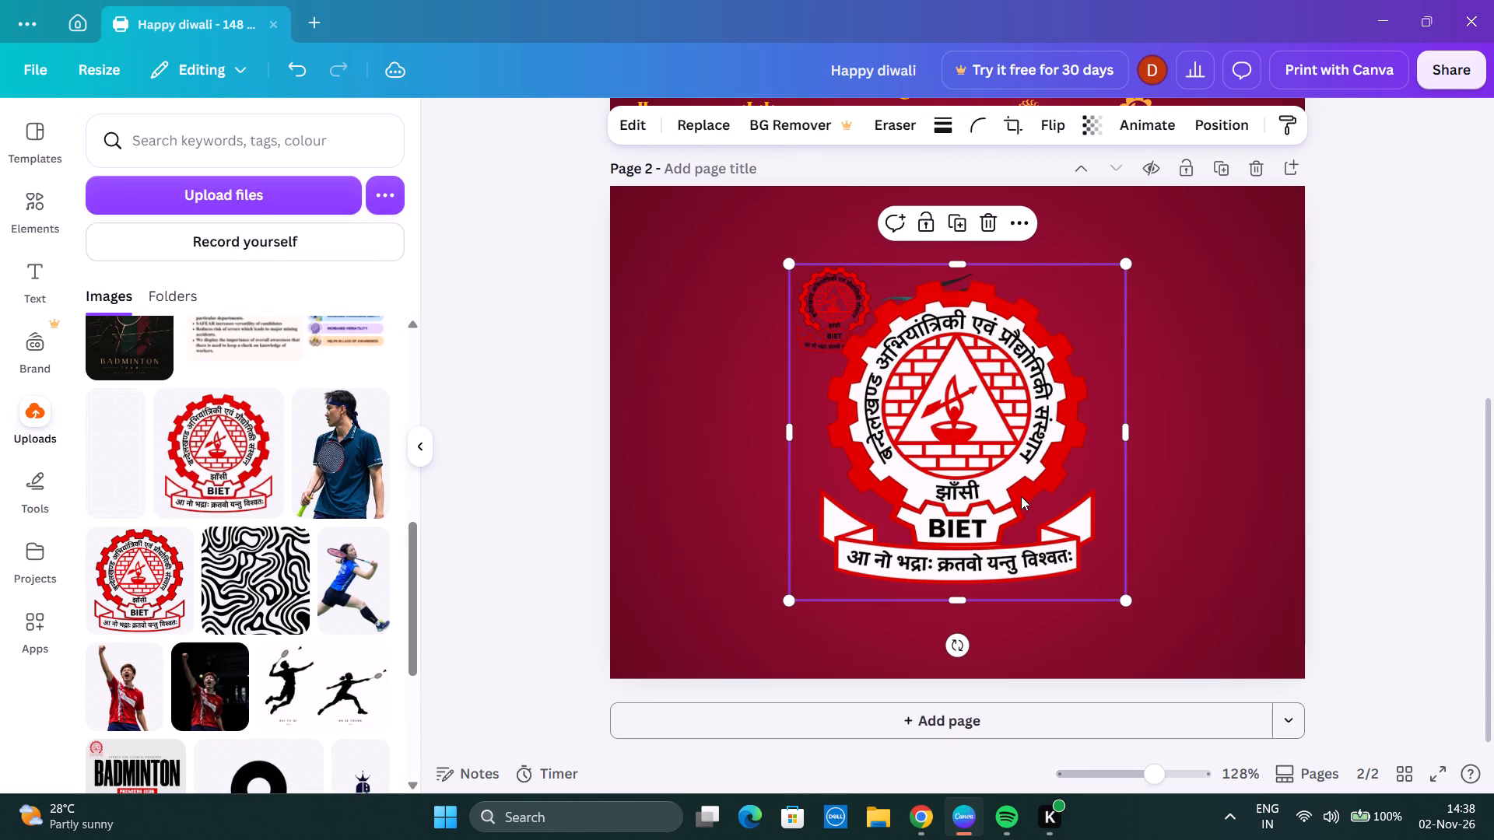
{"action": "left_click", "coordinate": [804, 308]}
{"action": "left_click", "coordinate": [662, 310]}
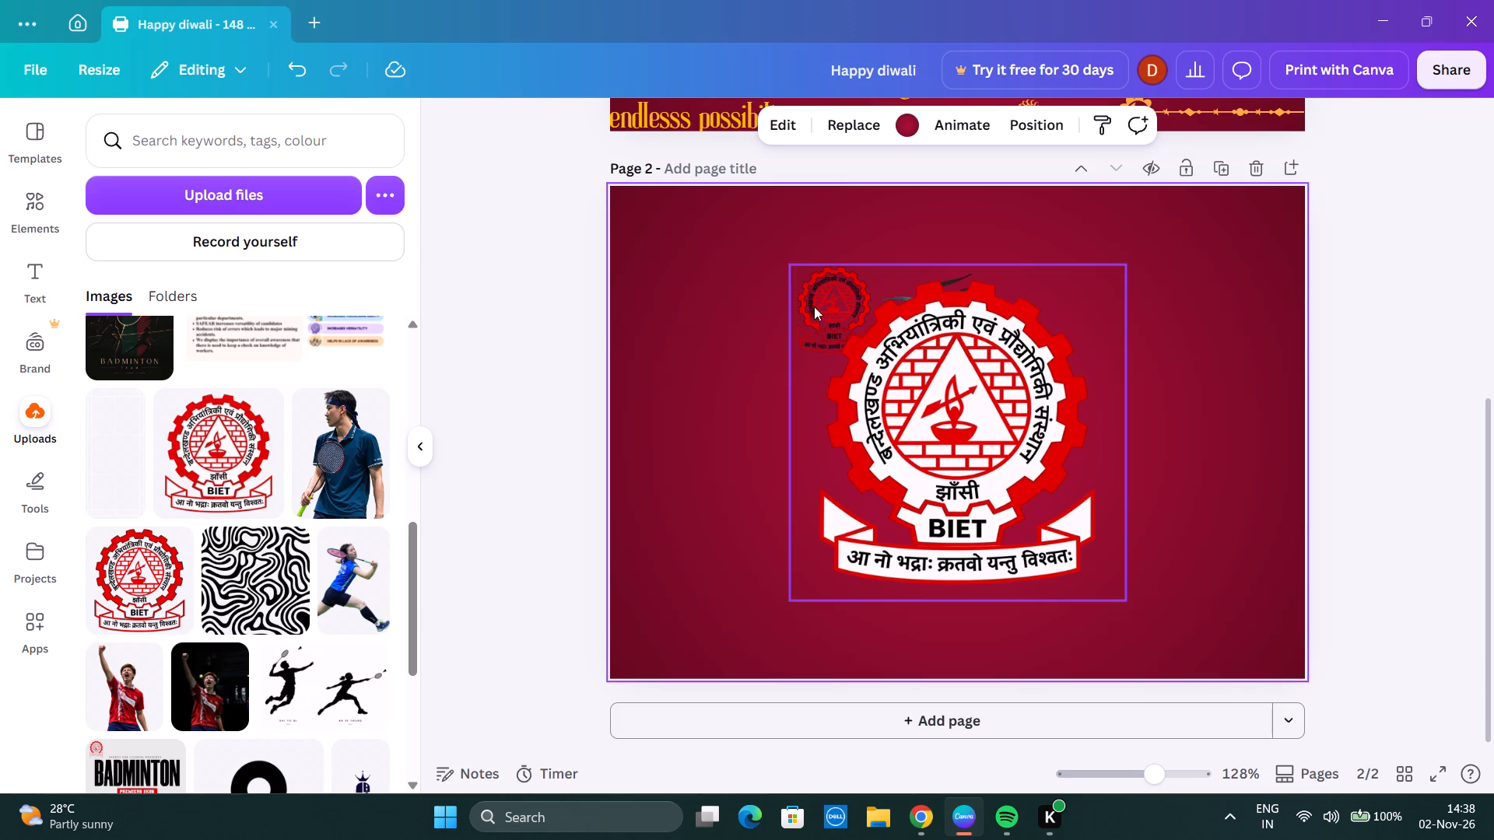
{"action": "left_click_drag", "start_coordinate": [977, 408], "coordinate": [1054, 414]}
{"action": "left_click", "coordinate": [827, 292]}
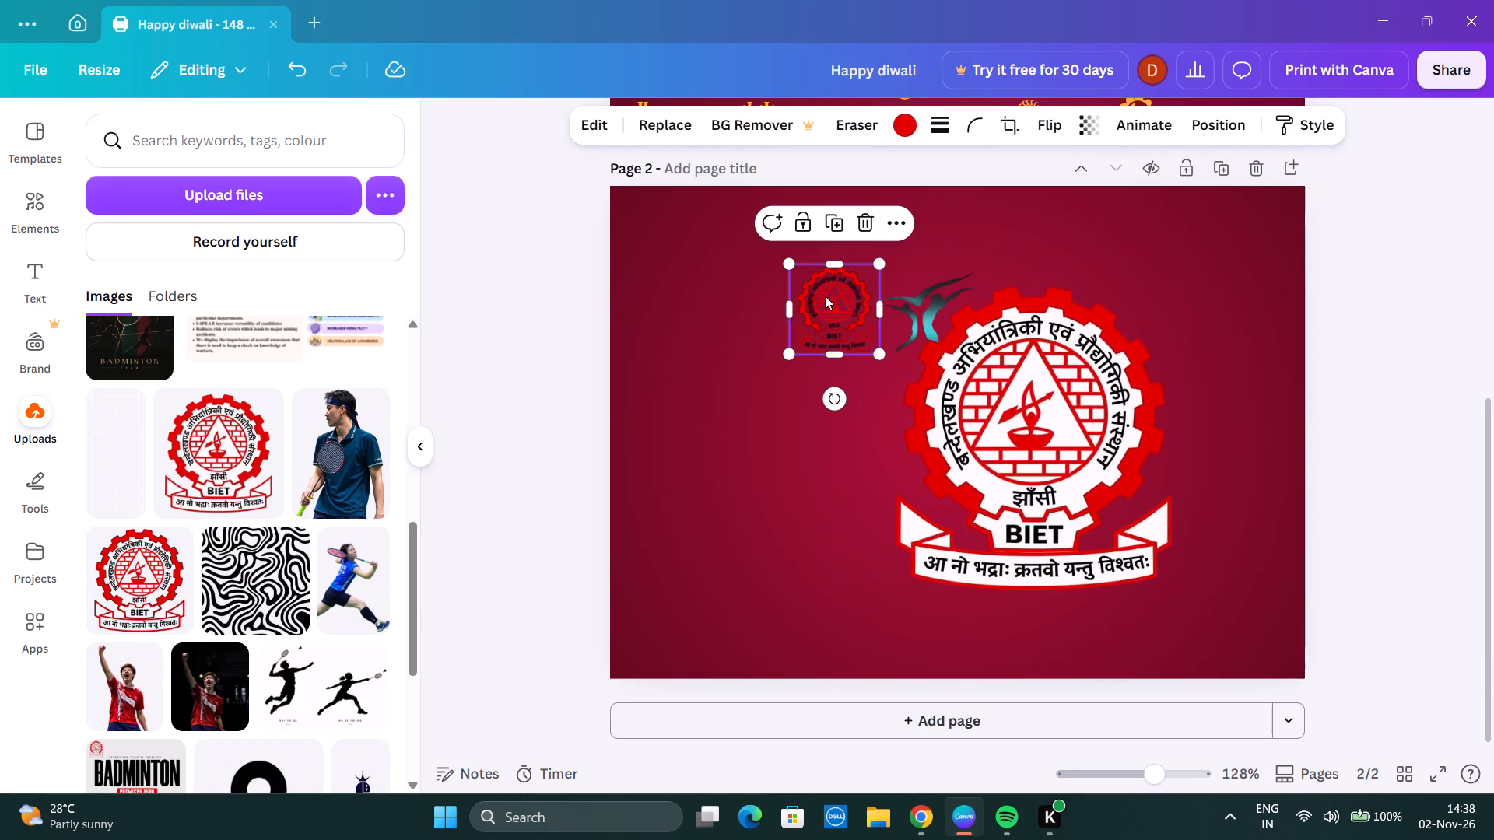
{"action": "left_click", "coordinate": [864, 210]}
Shrink the white-filled BIET emblem to roughly the PFA logo's size and place it in page 2's upper-left corner.
{"action": "left_click_drag", "start_coordinate": [1084, 445], "coordinate": [878, 397]}
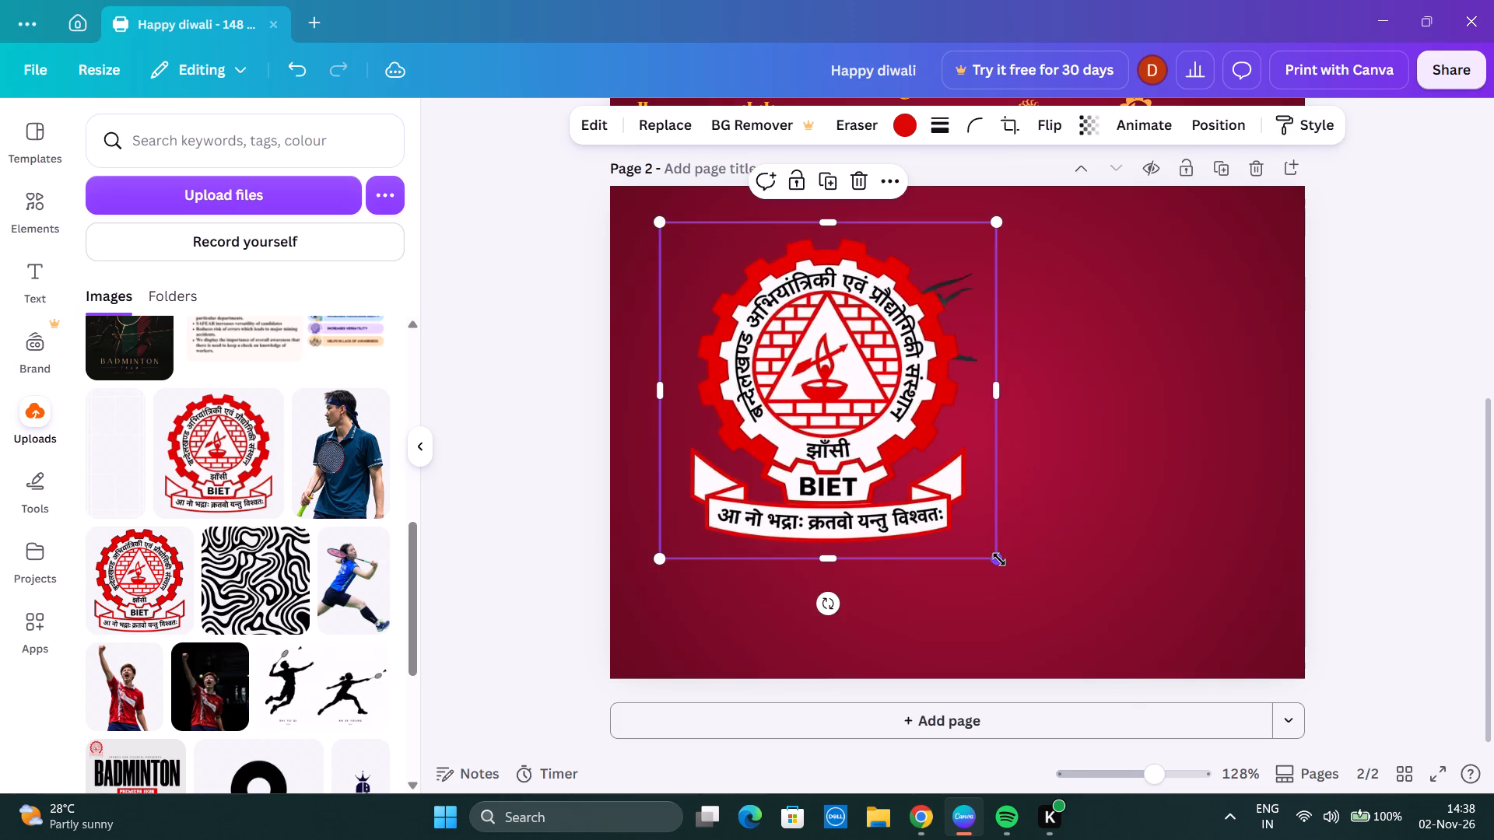
{"action": "left_click_drag", "start_coordinate": [999, 559], "coordinate": [826, 265]}
{"action": "left_click_drag", "start_coordinate": [724, 261], "coordinate": [667, 223]}
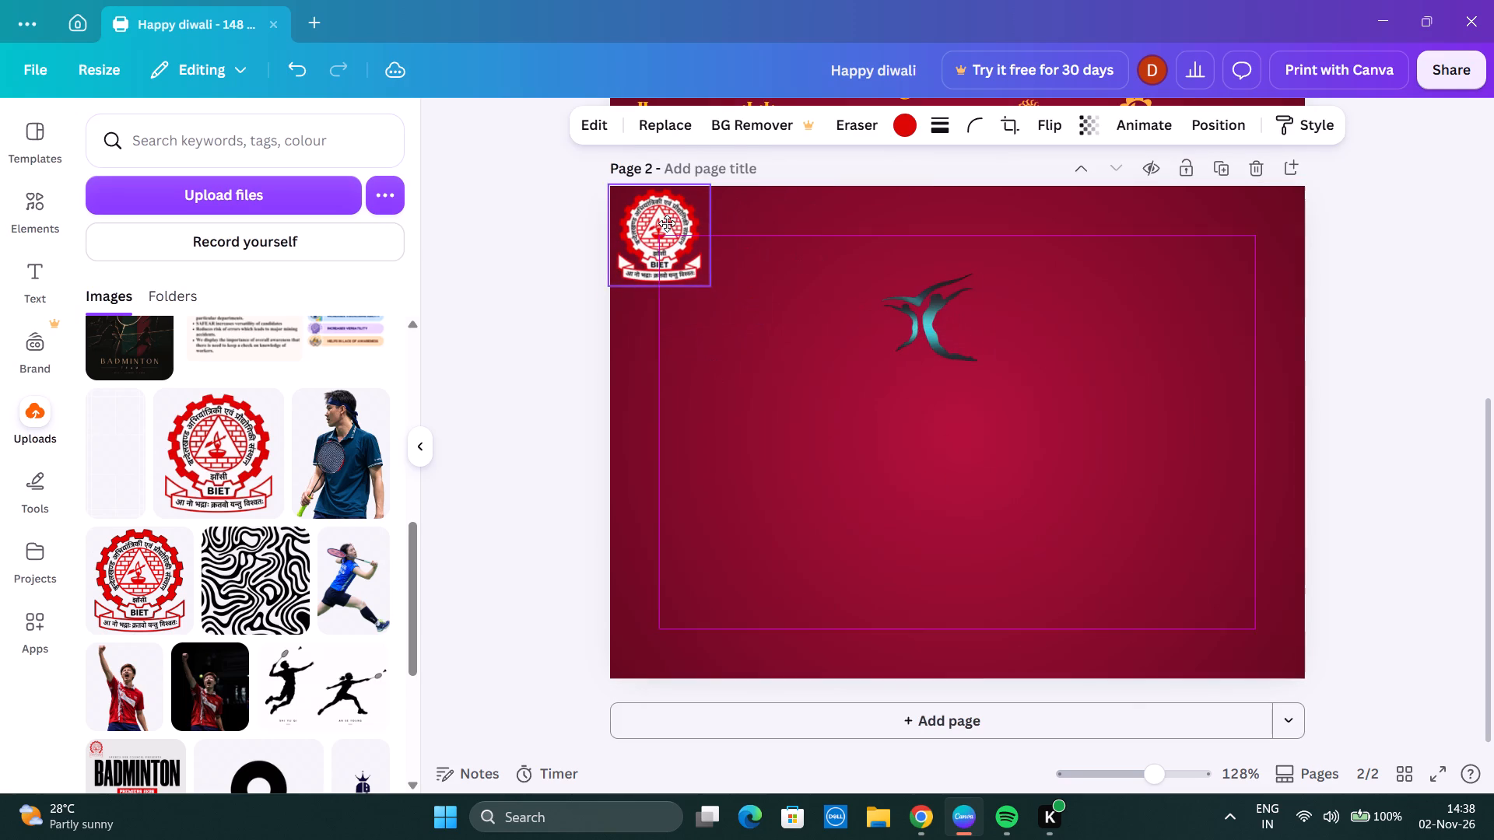
{"action": "left_click_drag", "start_coordinate": [667, 223], "coordinate": [673, 229]}
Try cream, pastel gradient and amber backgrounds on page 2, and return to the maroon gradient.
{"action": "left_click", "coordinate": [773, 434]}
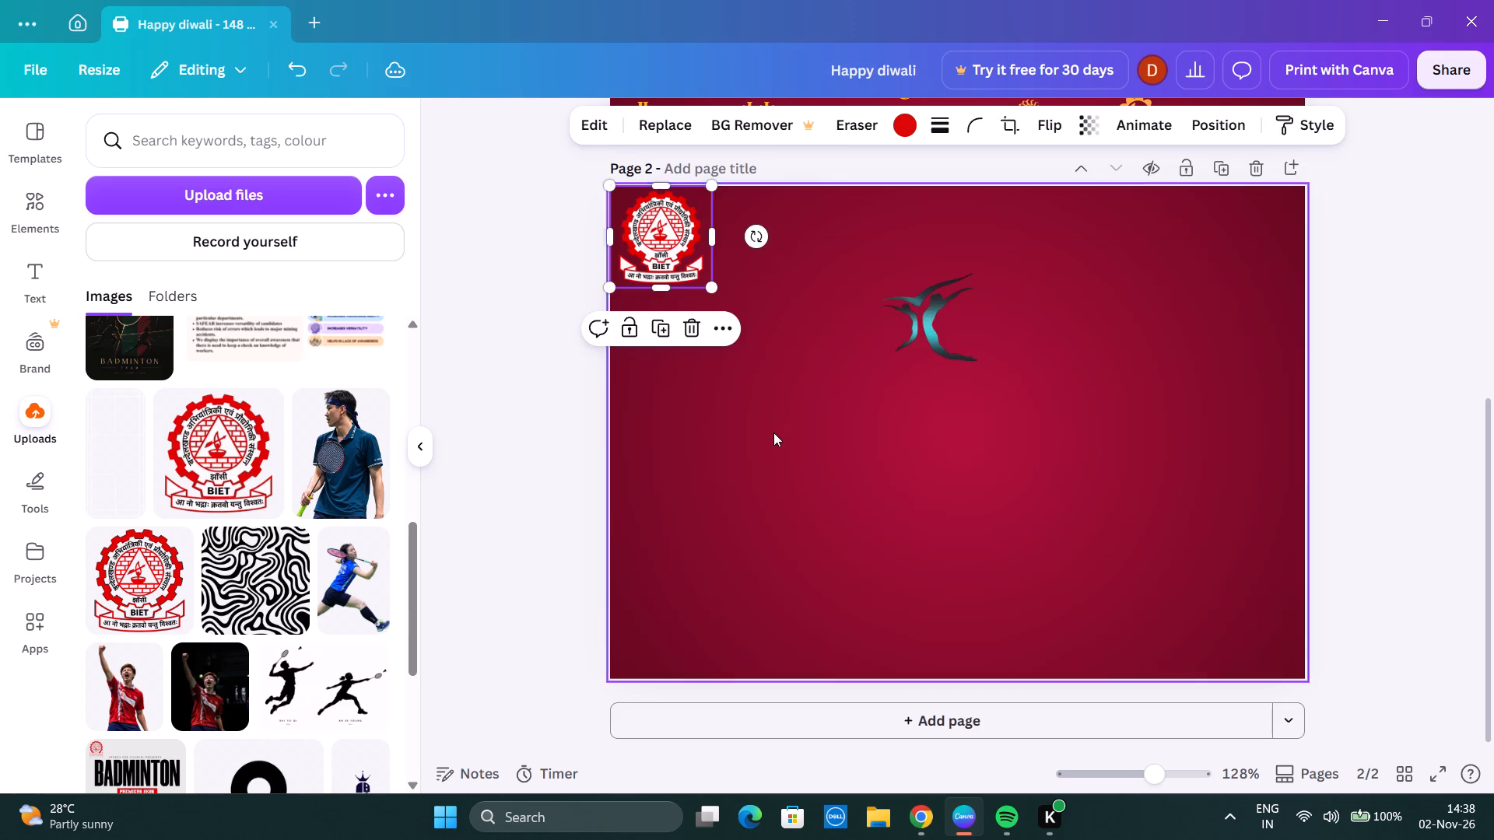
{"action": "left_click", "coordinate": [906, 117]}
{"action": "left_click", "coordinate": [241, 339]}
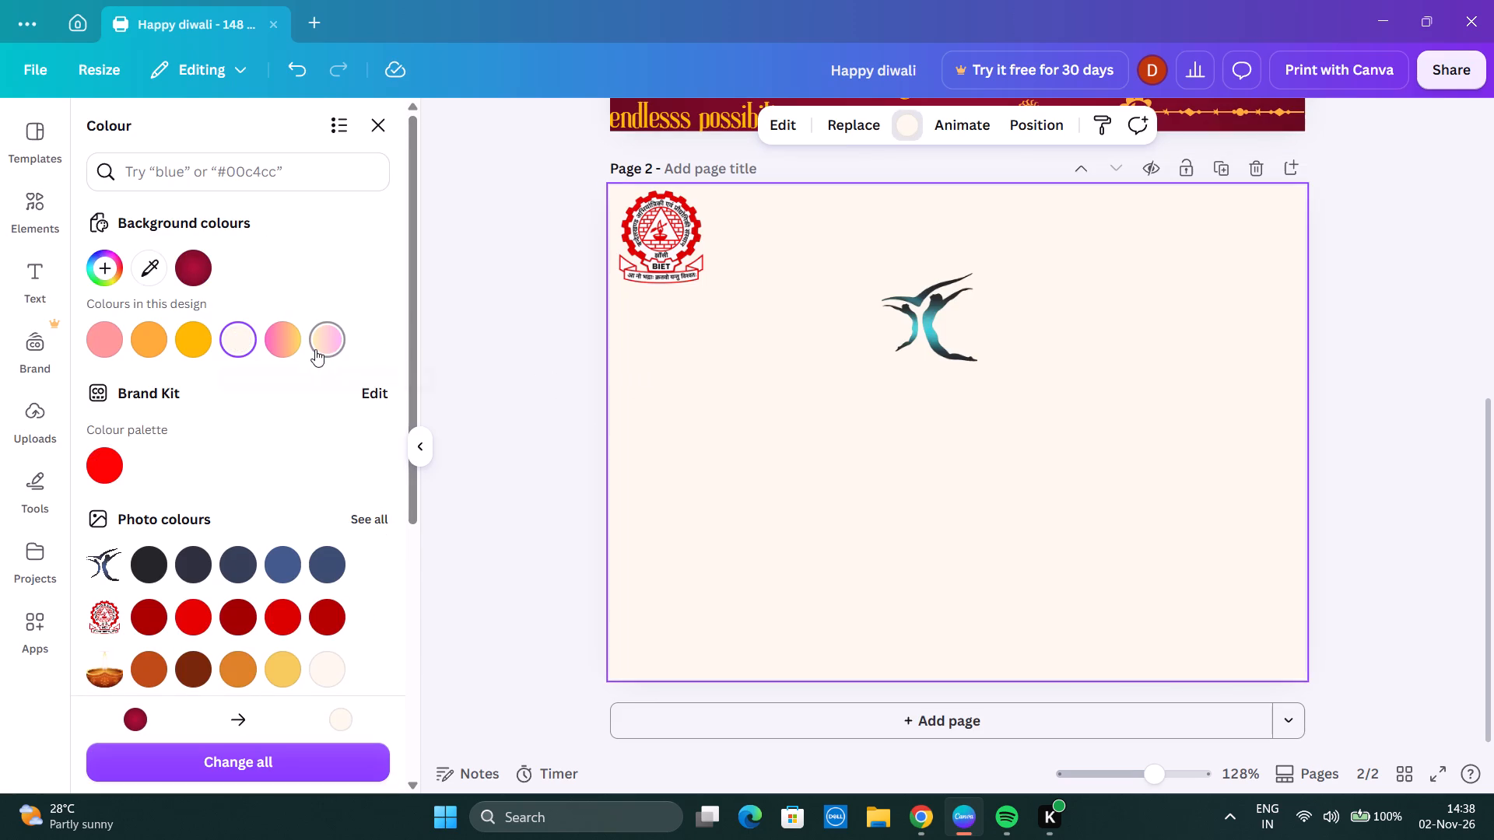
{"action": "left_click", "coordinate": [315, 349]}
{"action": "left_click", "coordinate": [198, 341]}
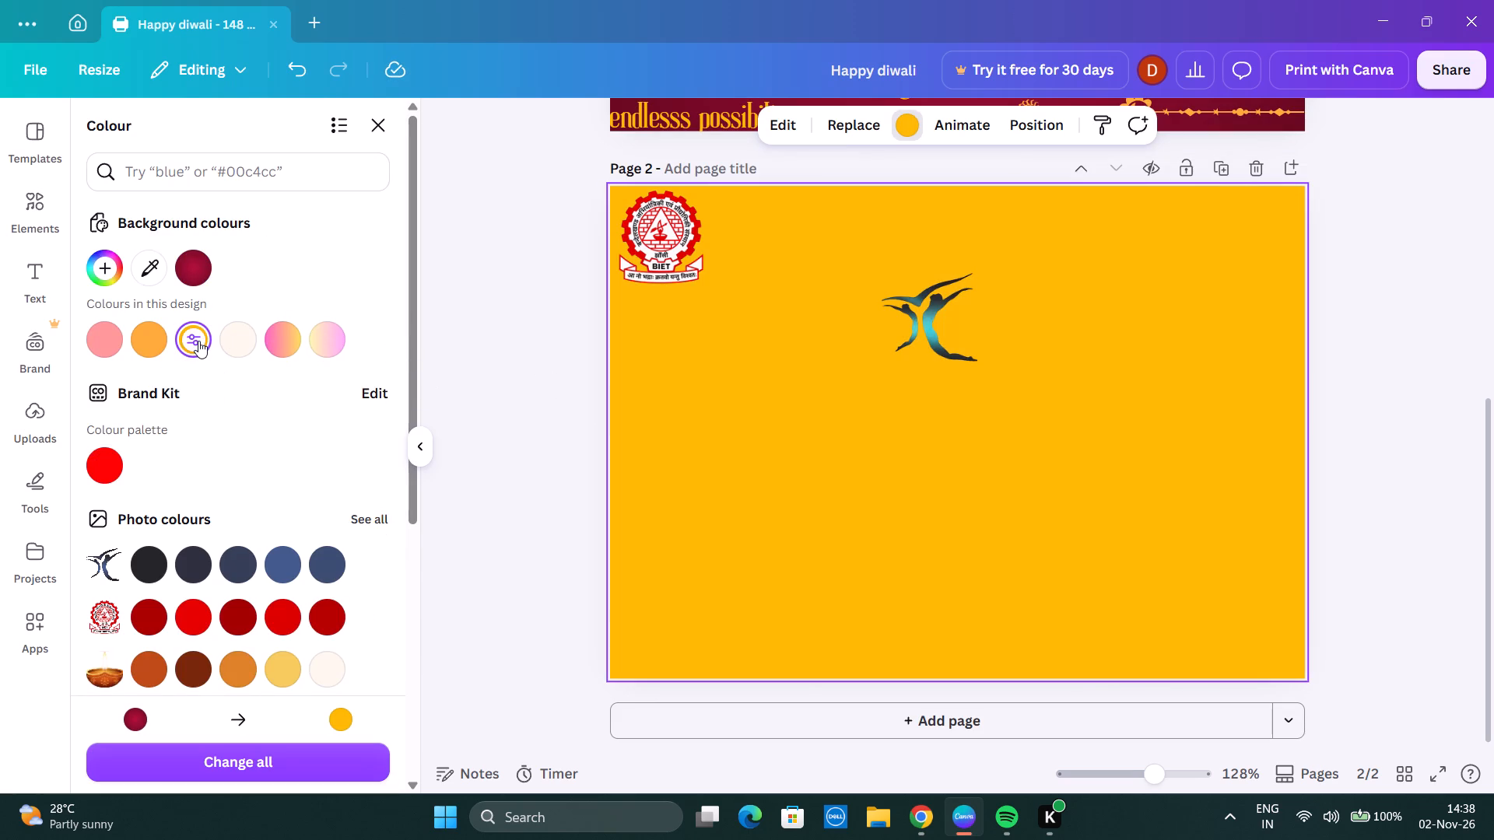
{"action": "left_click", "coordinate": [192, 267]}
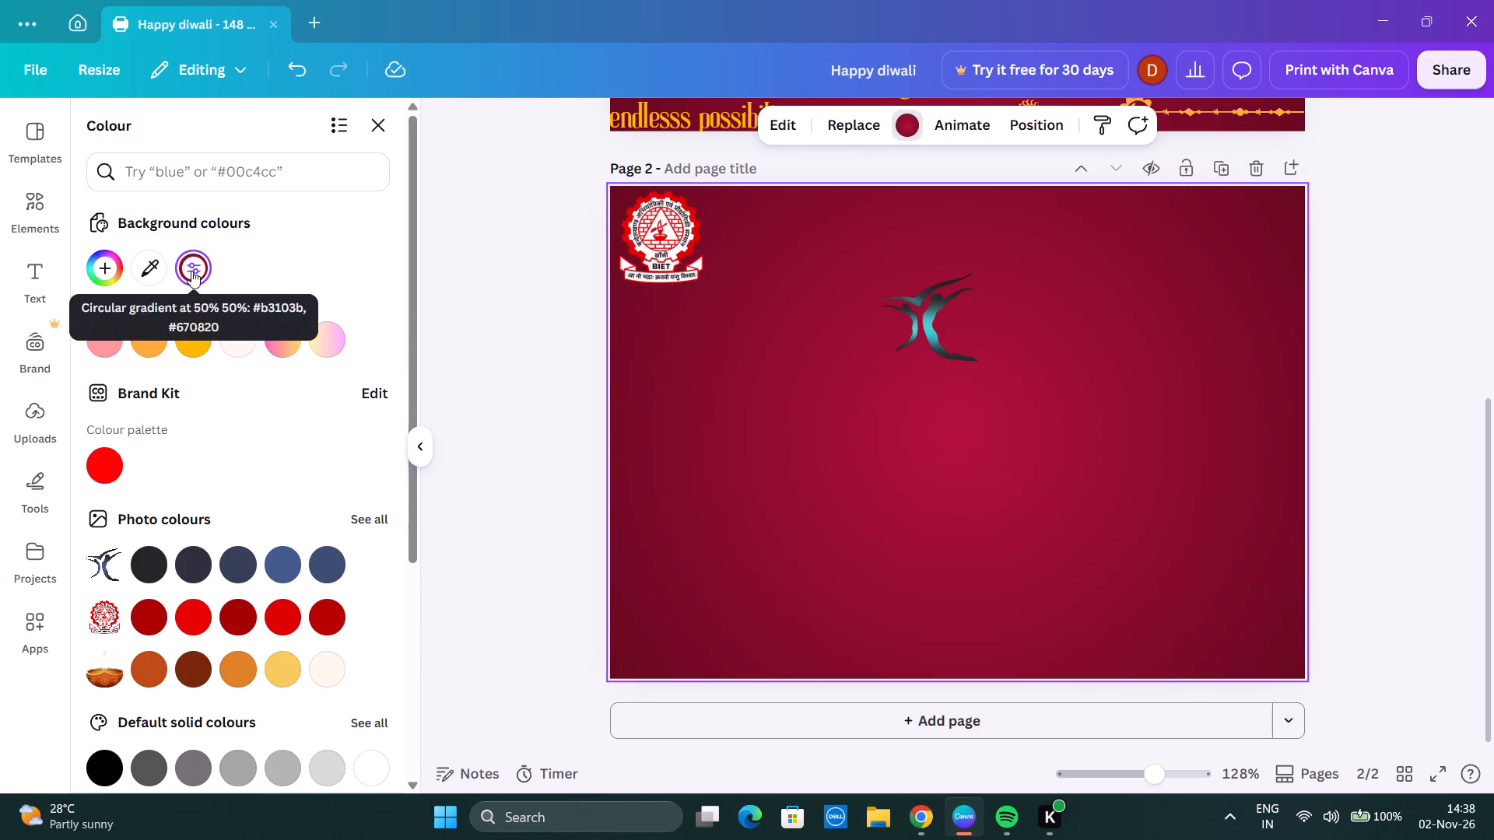
Compare red, purple and grey backgrounds for page 2 and set its background to white.
{"action": "left_click", "coordinate": [195, 617]}
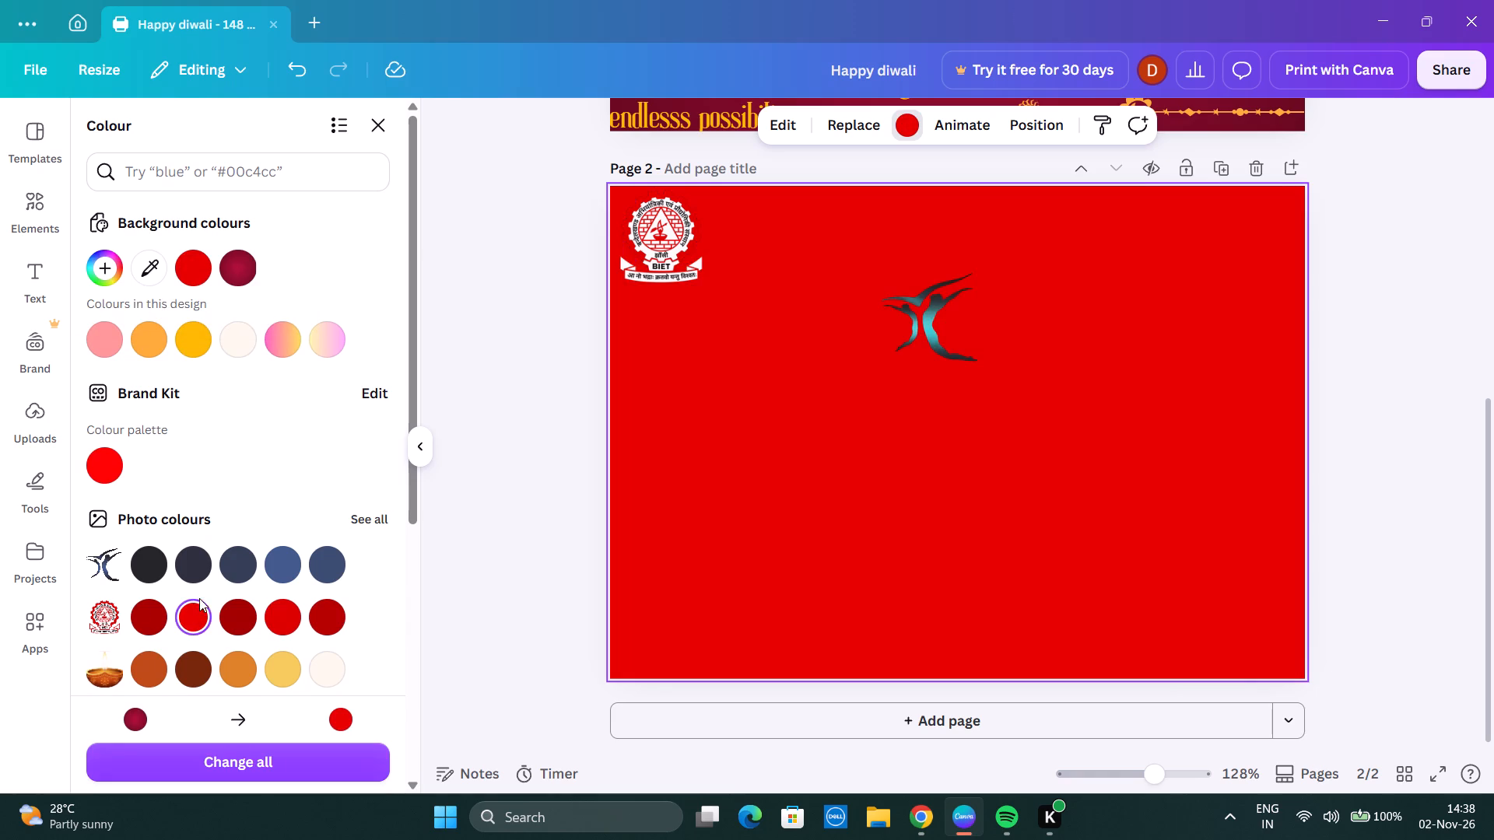
{"action": "scroll", "coordinate": [298, 642], "scroll_direction": "down", "scroll_amount": 3}
{"action": "left_click", "coordinate": [280, 513]}
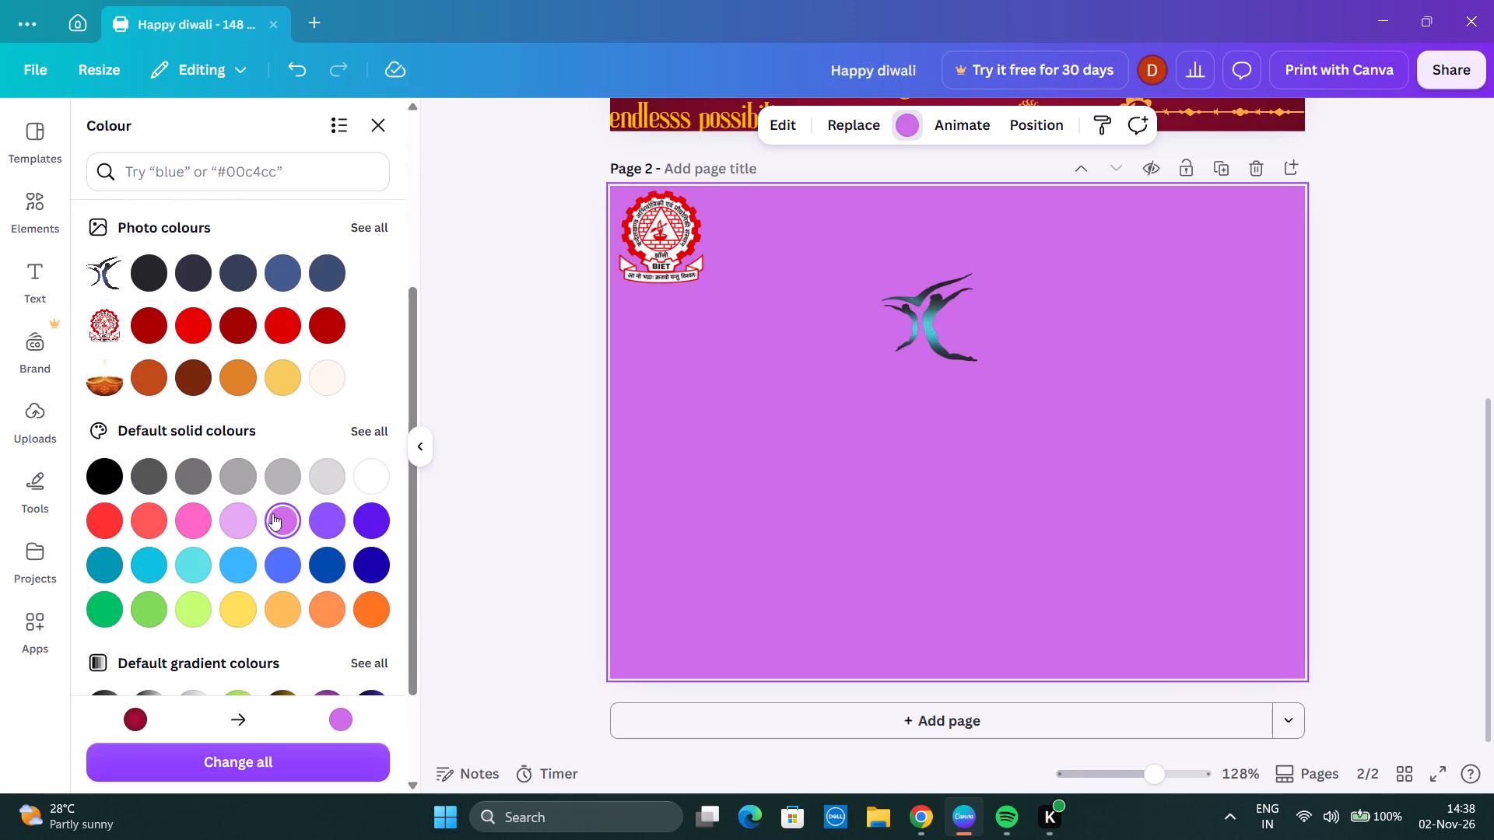
{"action": "left_click", "coordinate": [227, 513]}
{"action": "left_click", "coordinate": [349, 486]}
{"action": "left_click", "coordinate": [338, 481]}
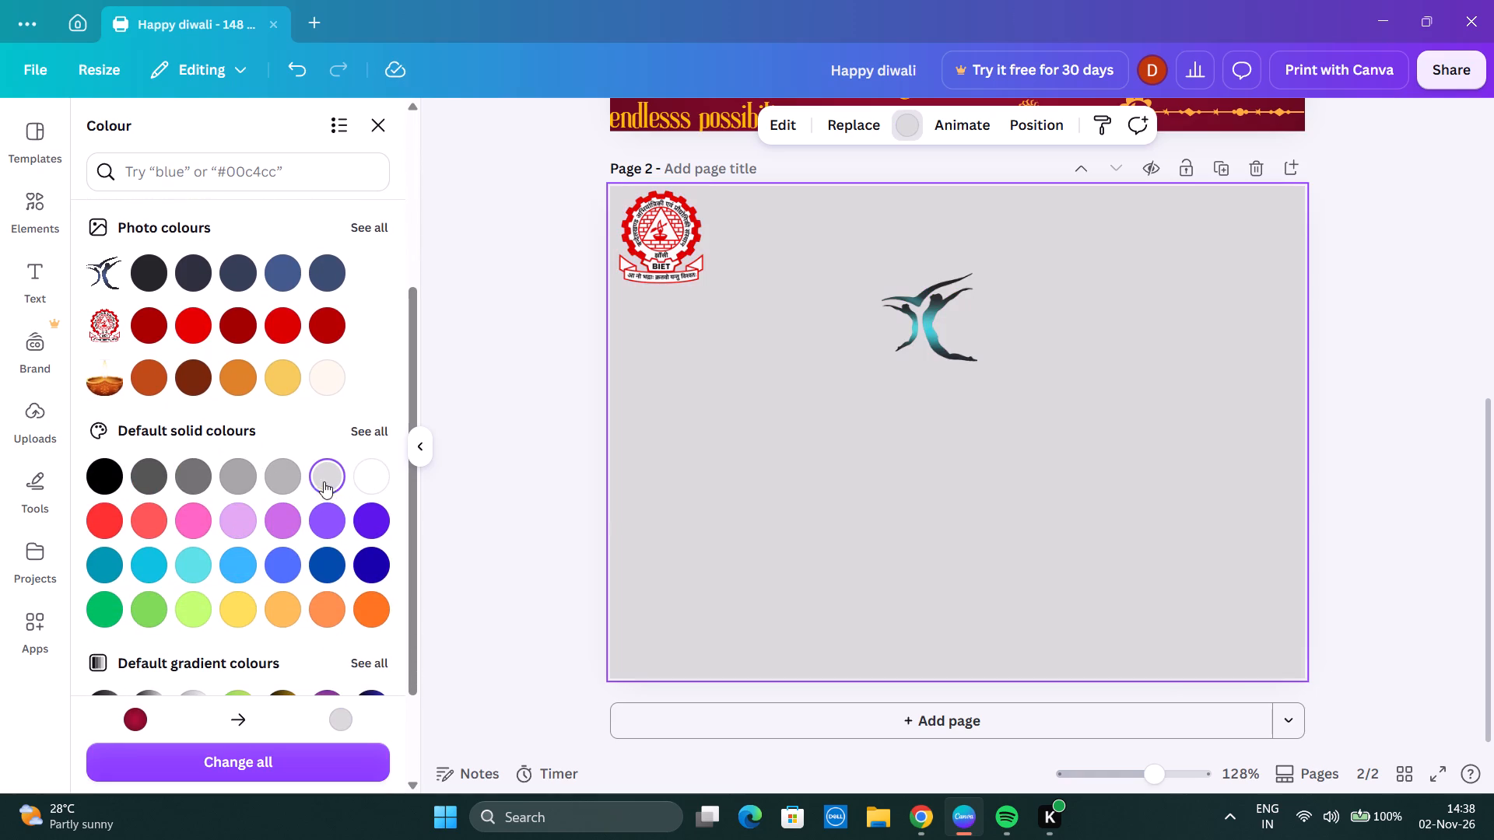
{"action": "left_click", "coordinate": [281, 478]}
{"action": "left_click", "coordinate": [383, 468]}
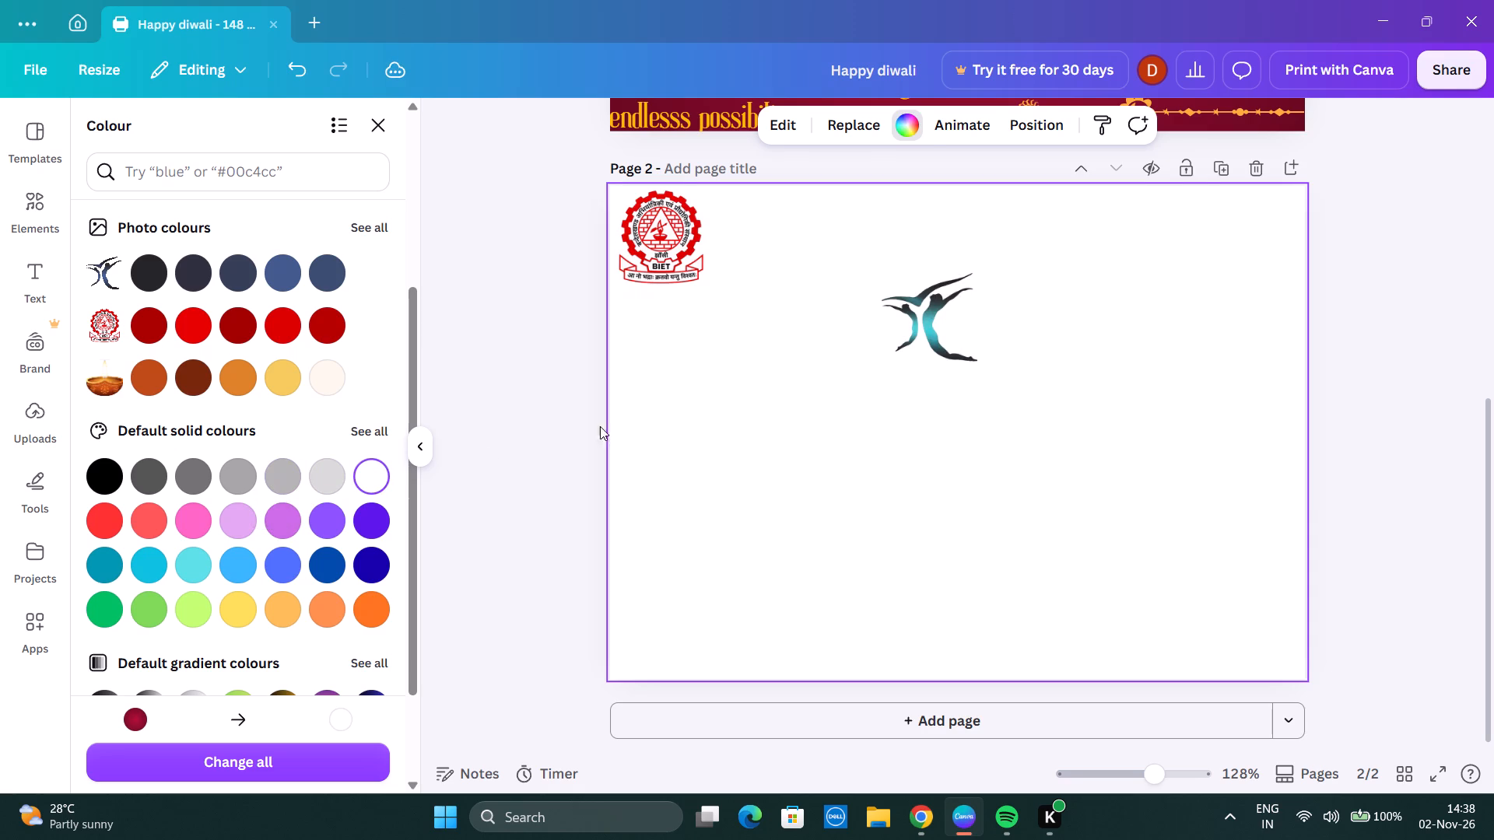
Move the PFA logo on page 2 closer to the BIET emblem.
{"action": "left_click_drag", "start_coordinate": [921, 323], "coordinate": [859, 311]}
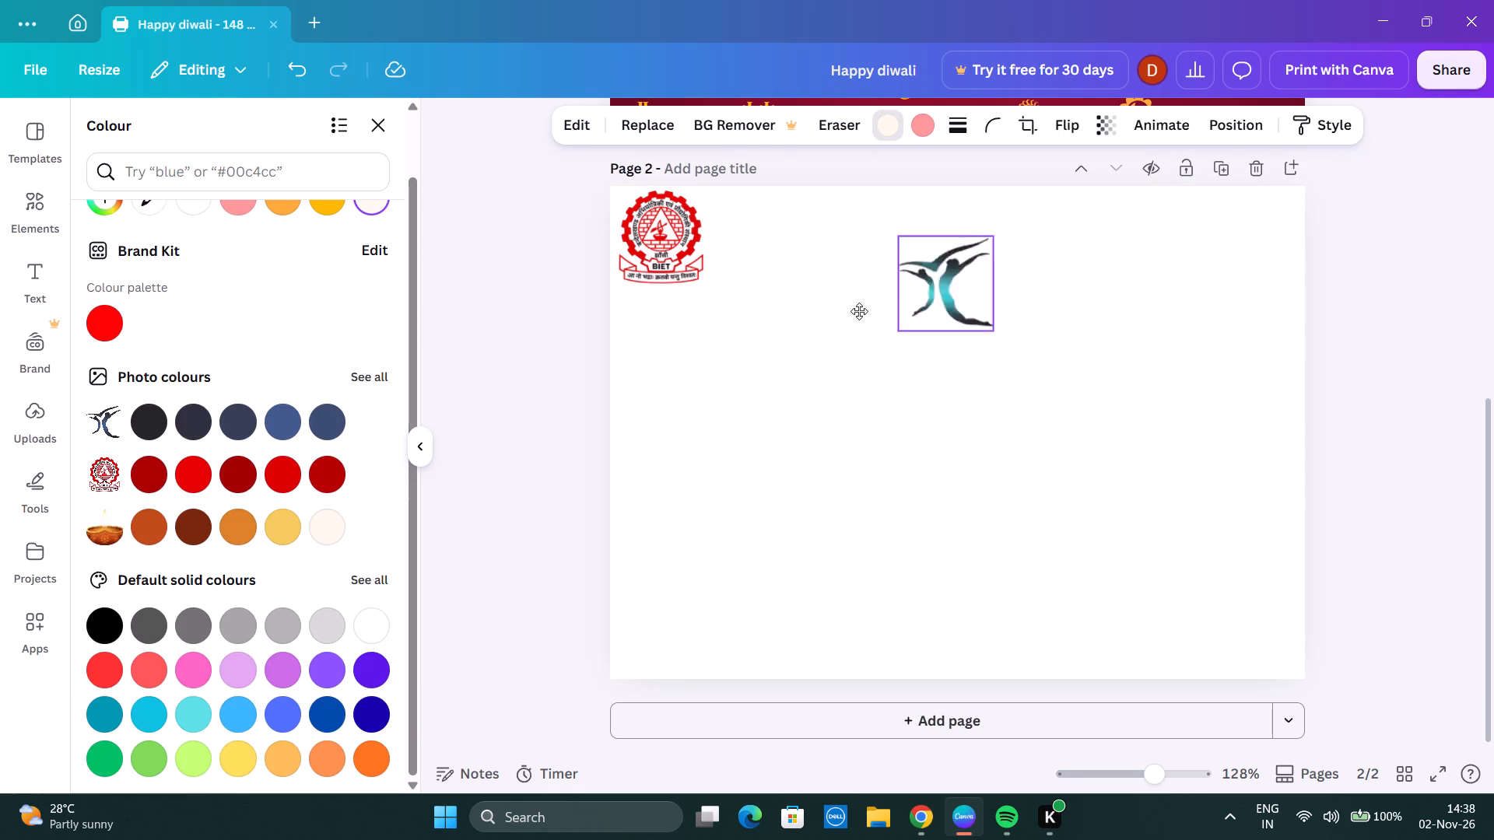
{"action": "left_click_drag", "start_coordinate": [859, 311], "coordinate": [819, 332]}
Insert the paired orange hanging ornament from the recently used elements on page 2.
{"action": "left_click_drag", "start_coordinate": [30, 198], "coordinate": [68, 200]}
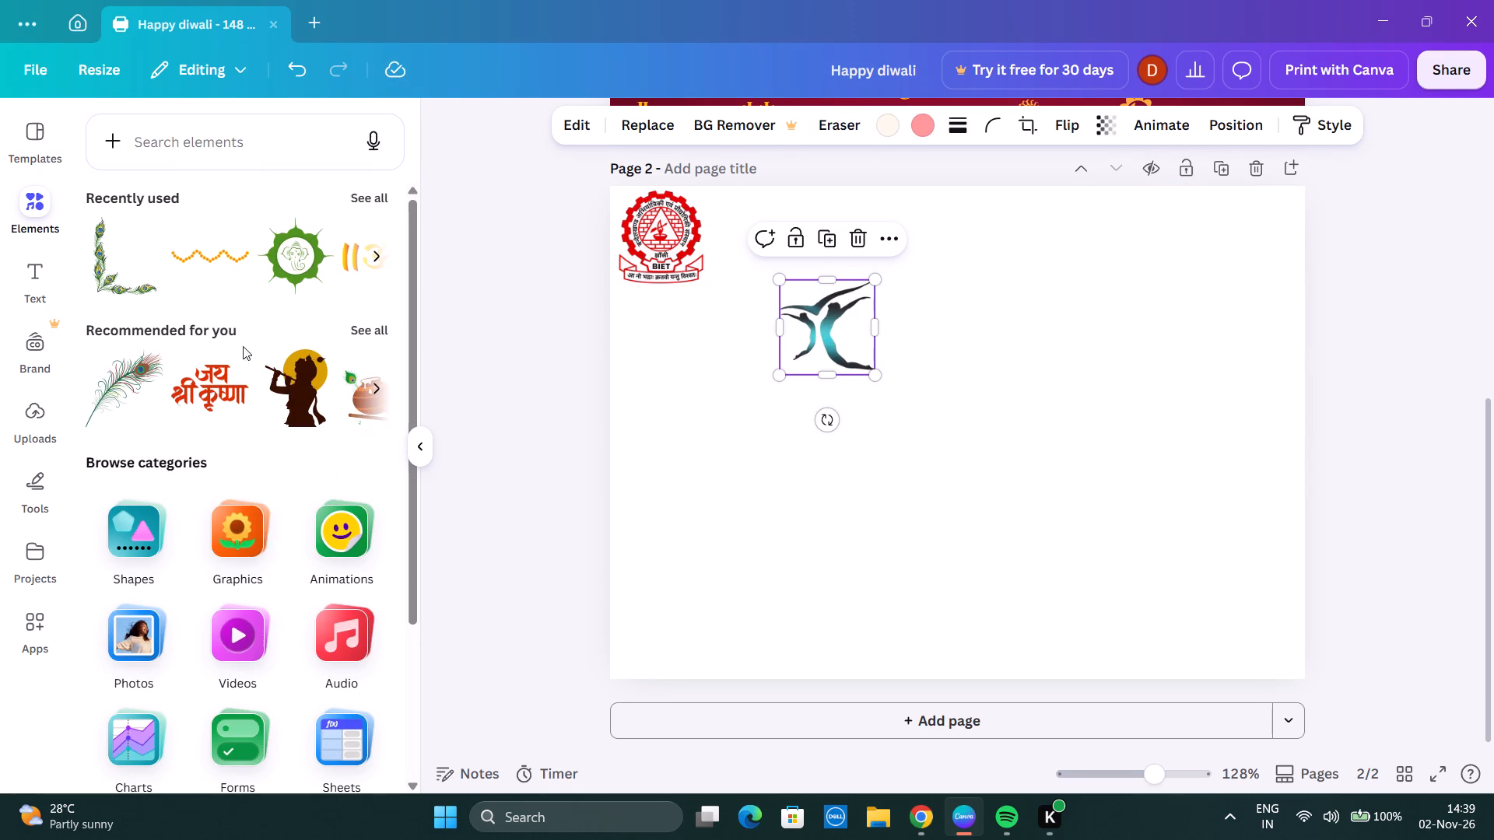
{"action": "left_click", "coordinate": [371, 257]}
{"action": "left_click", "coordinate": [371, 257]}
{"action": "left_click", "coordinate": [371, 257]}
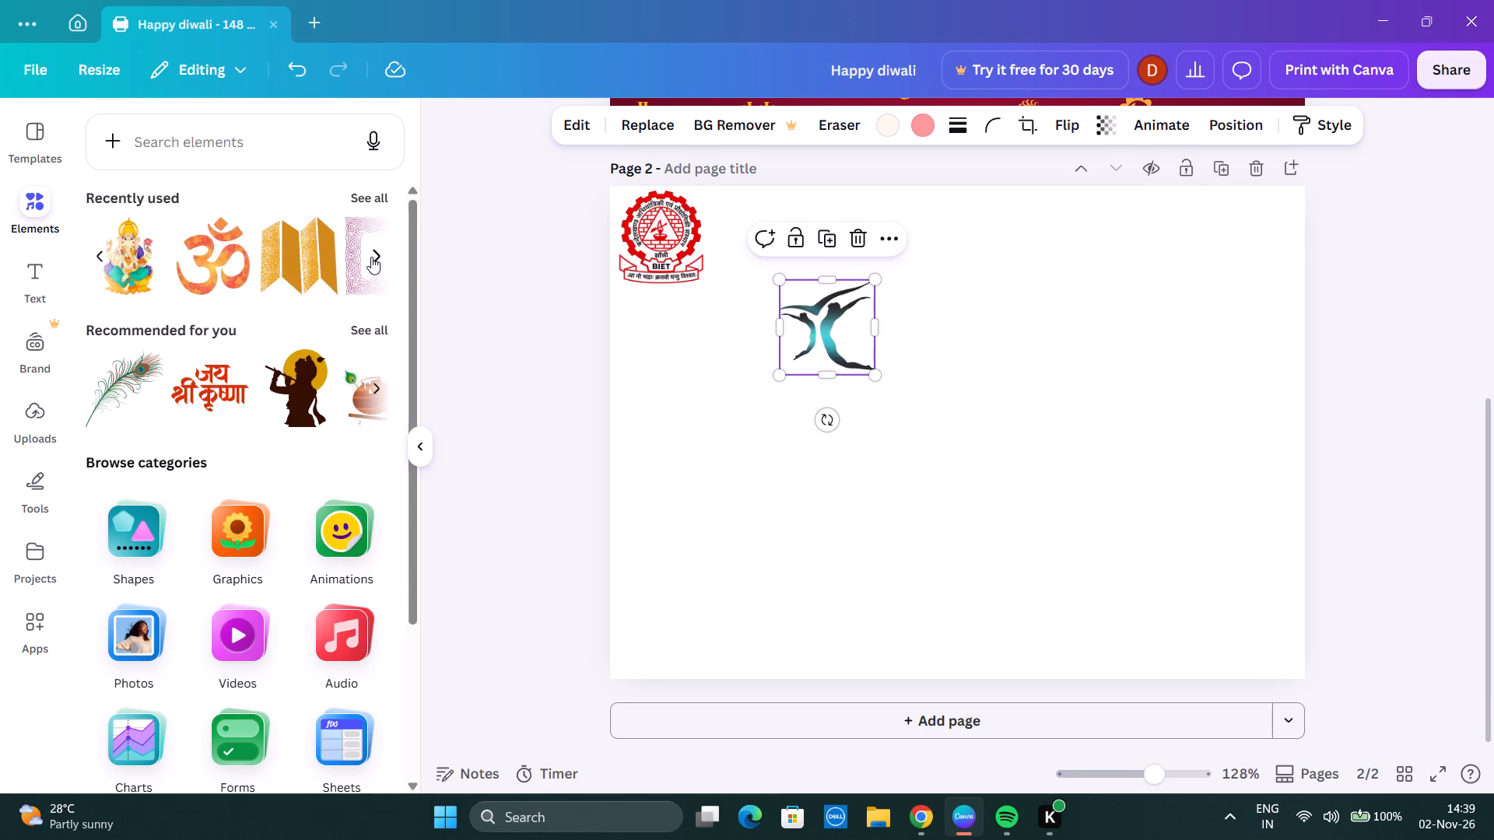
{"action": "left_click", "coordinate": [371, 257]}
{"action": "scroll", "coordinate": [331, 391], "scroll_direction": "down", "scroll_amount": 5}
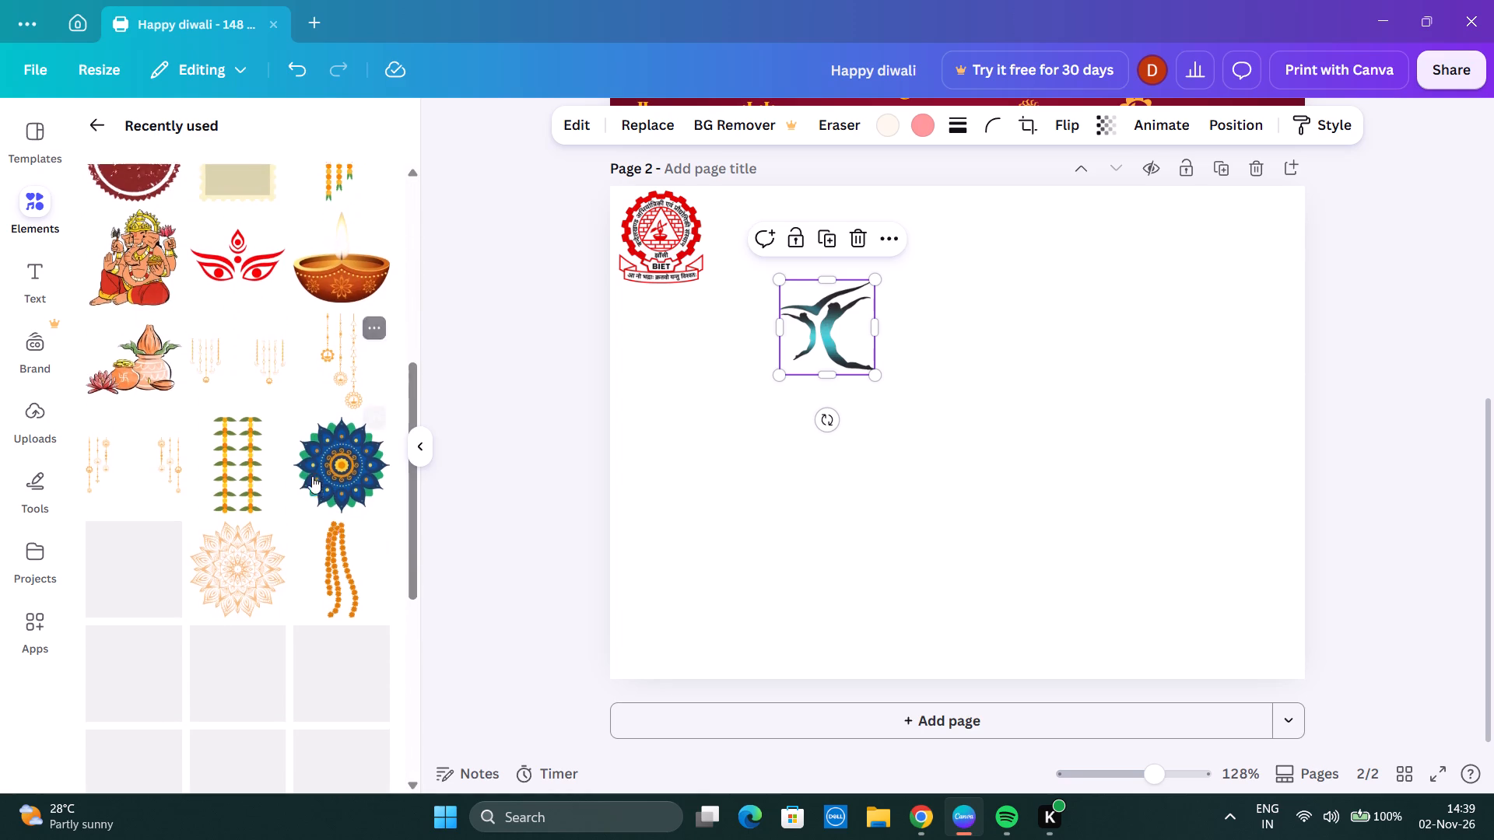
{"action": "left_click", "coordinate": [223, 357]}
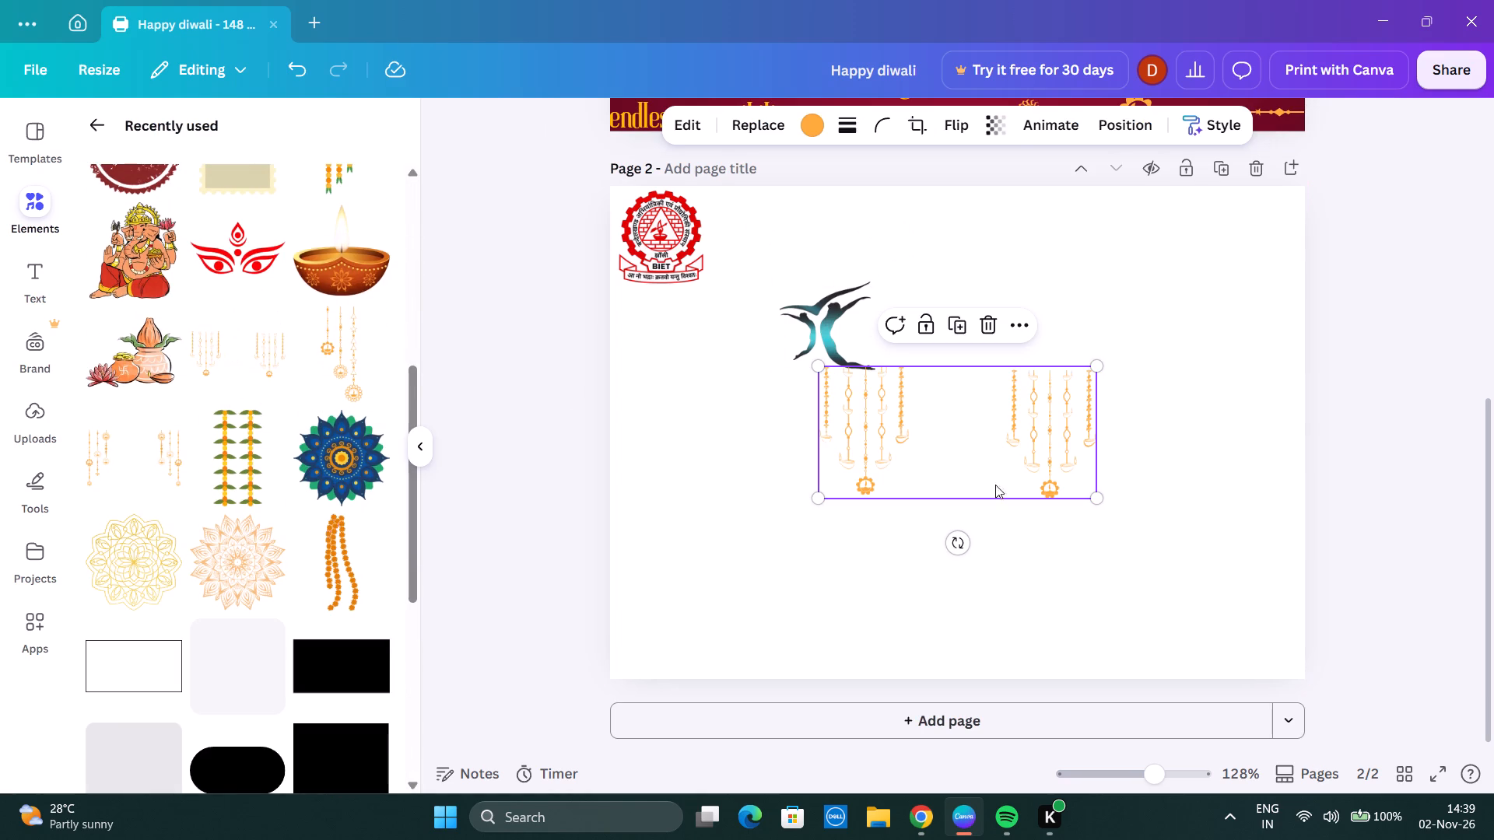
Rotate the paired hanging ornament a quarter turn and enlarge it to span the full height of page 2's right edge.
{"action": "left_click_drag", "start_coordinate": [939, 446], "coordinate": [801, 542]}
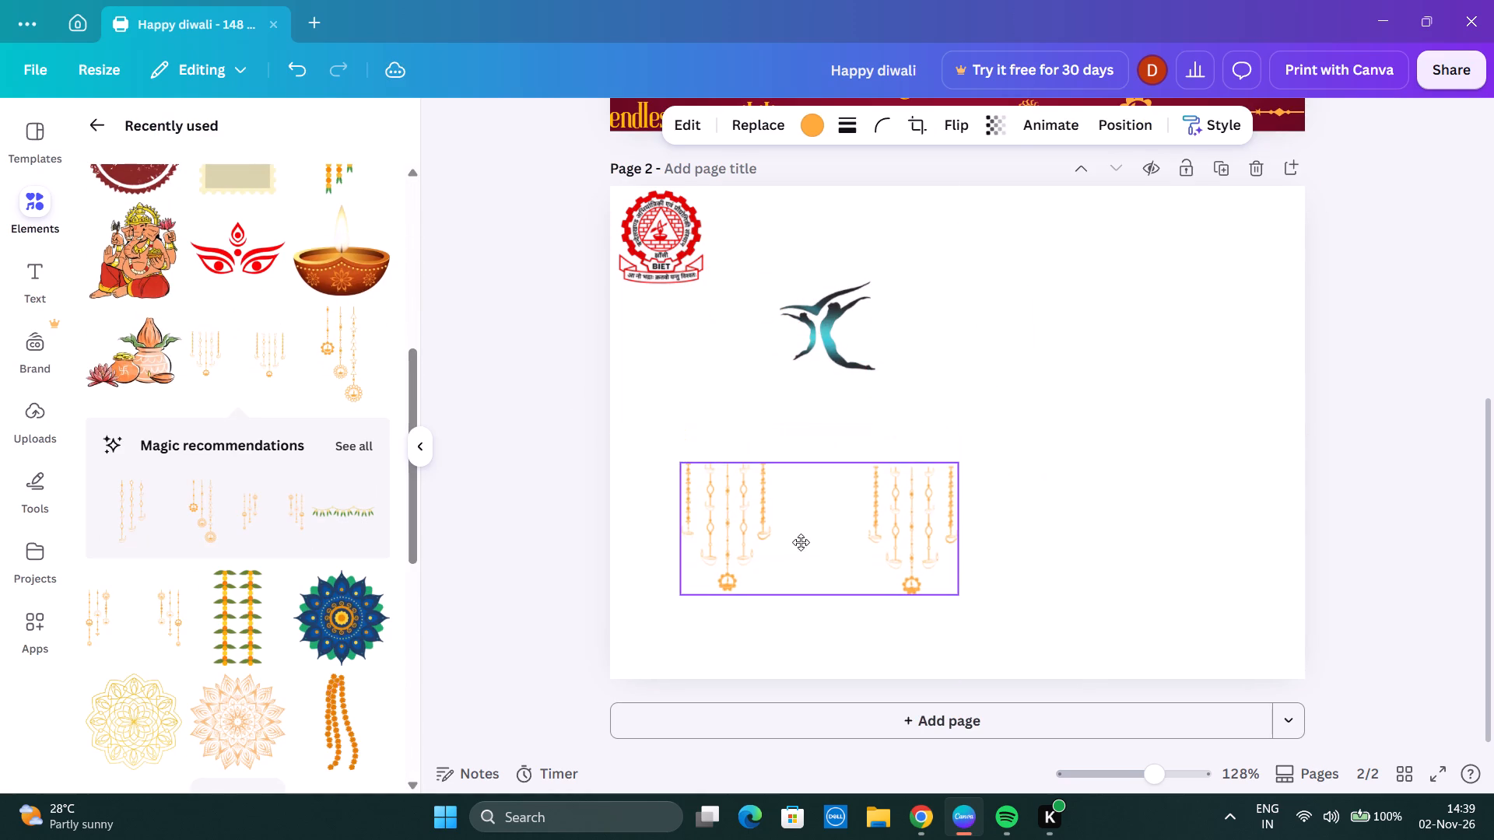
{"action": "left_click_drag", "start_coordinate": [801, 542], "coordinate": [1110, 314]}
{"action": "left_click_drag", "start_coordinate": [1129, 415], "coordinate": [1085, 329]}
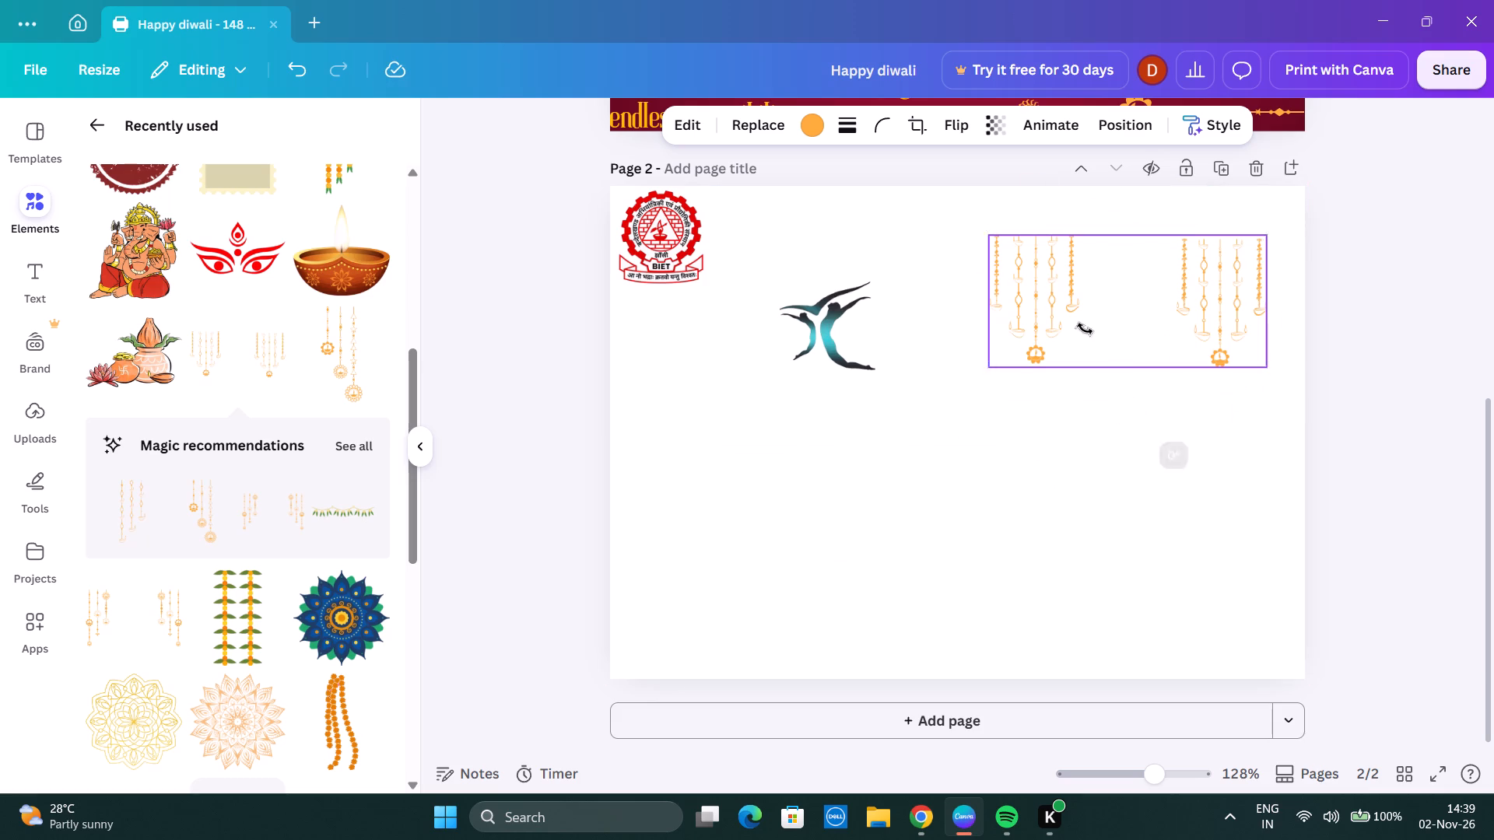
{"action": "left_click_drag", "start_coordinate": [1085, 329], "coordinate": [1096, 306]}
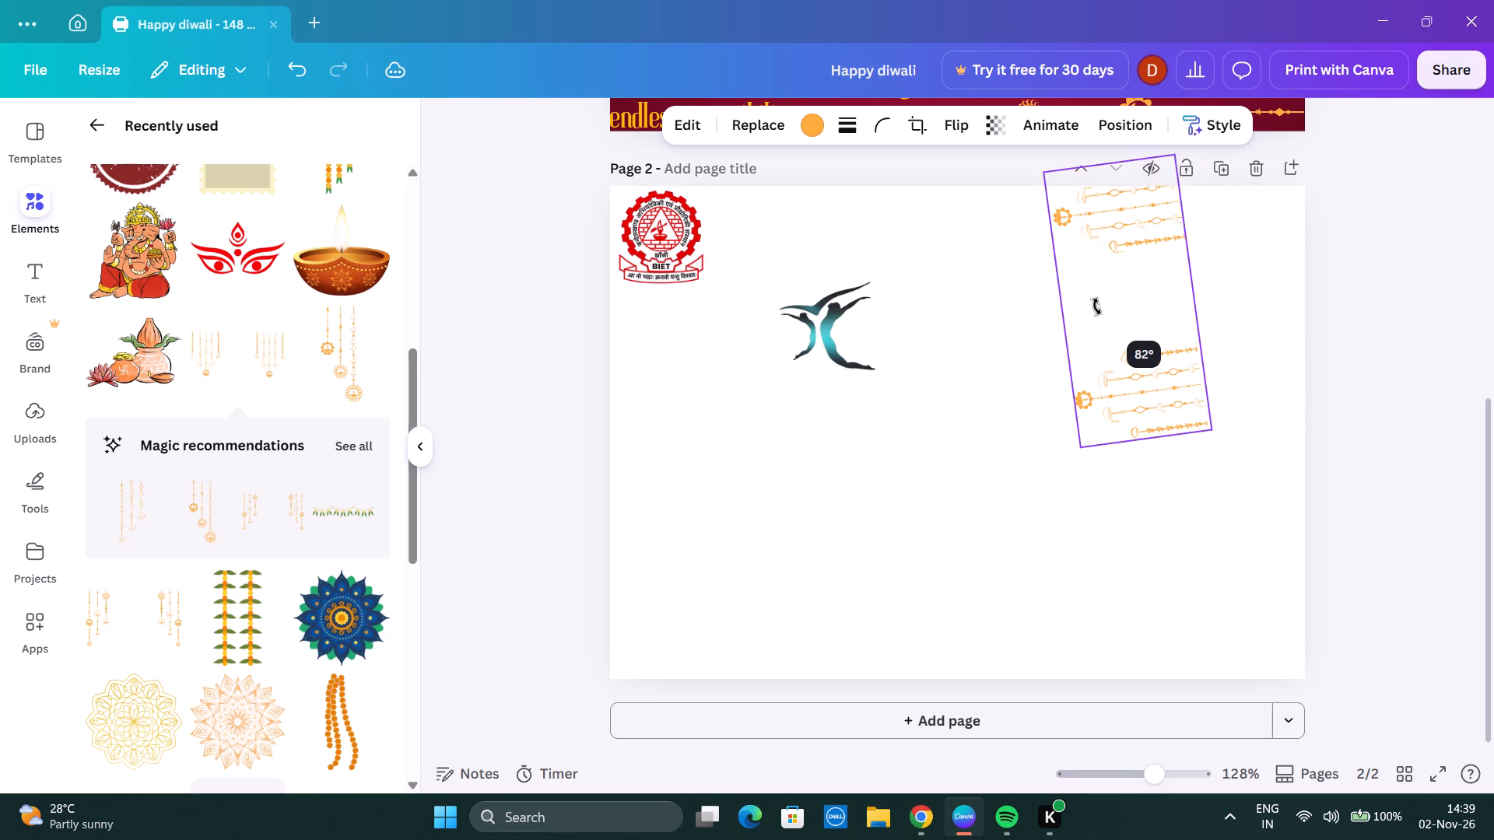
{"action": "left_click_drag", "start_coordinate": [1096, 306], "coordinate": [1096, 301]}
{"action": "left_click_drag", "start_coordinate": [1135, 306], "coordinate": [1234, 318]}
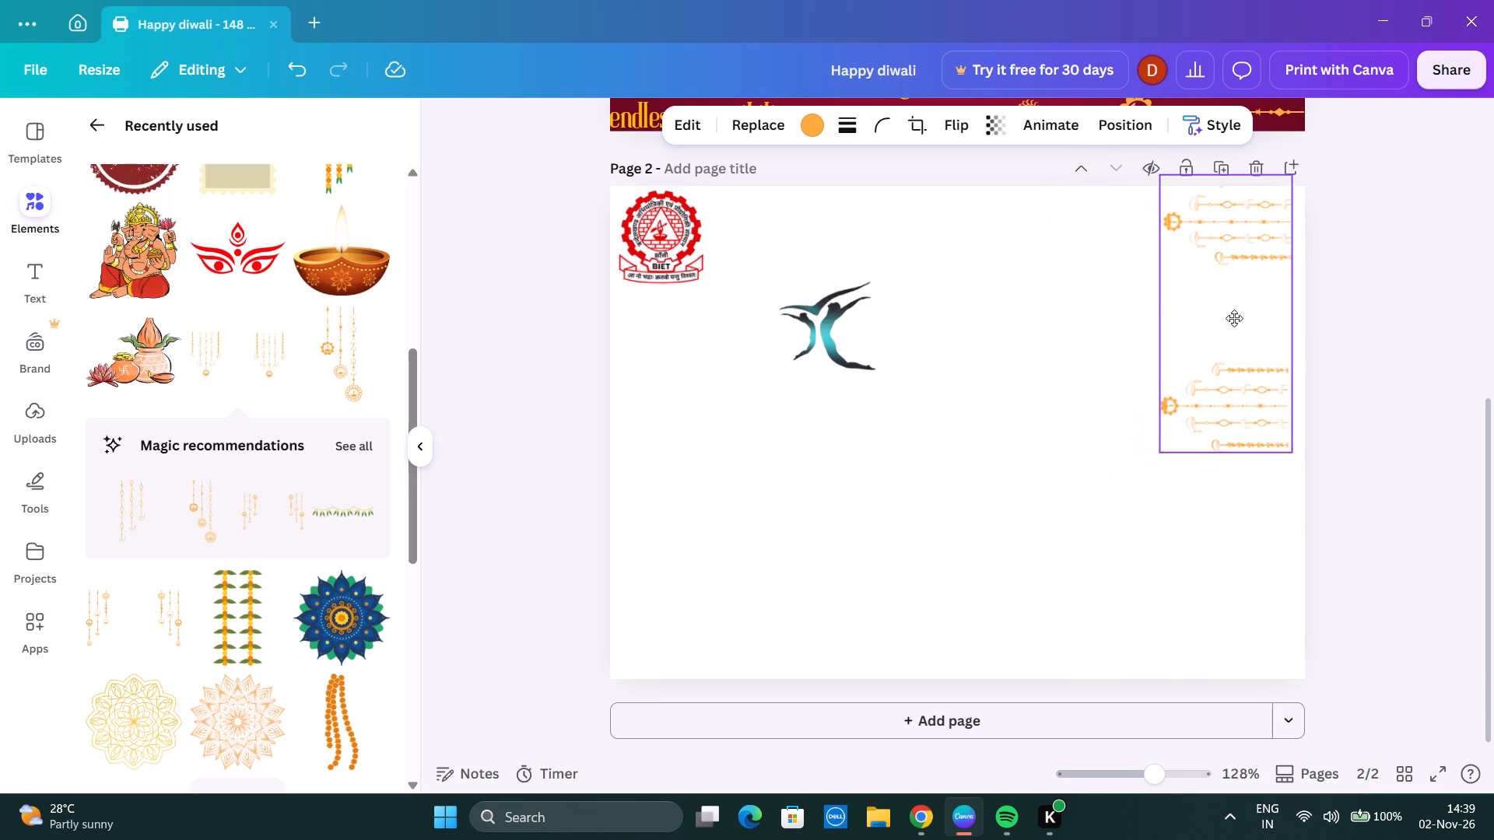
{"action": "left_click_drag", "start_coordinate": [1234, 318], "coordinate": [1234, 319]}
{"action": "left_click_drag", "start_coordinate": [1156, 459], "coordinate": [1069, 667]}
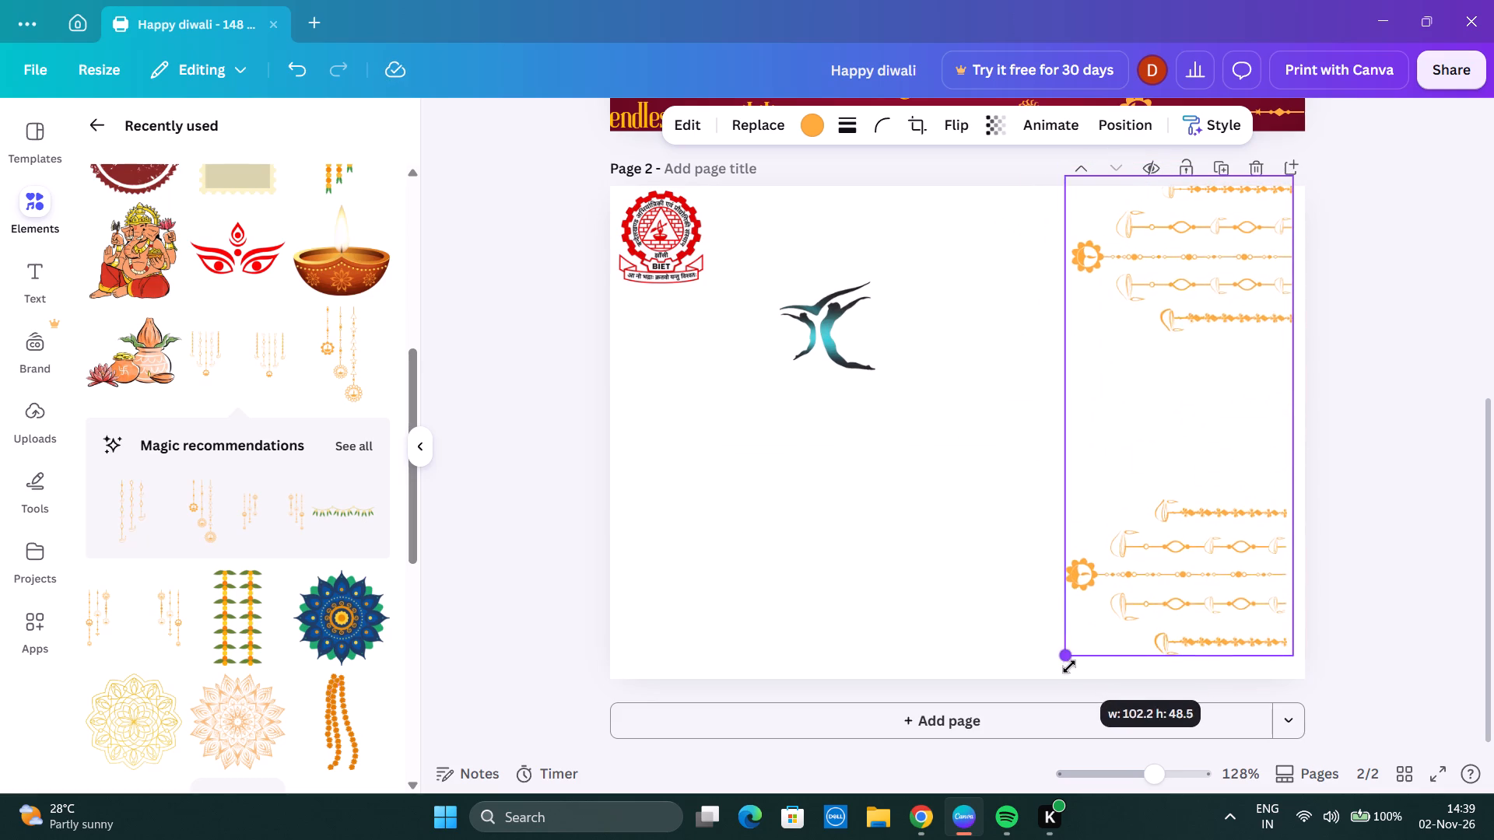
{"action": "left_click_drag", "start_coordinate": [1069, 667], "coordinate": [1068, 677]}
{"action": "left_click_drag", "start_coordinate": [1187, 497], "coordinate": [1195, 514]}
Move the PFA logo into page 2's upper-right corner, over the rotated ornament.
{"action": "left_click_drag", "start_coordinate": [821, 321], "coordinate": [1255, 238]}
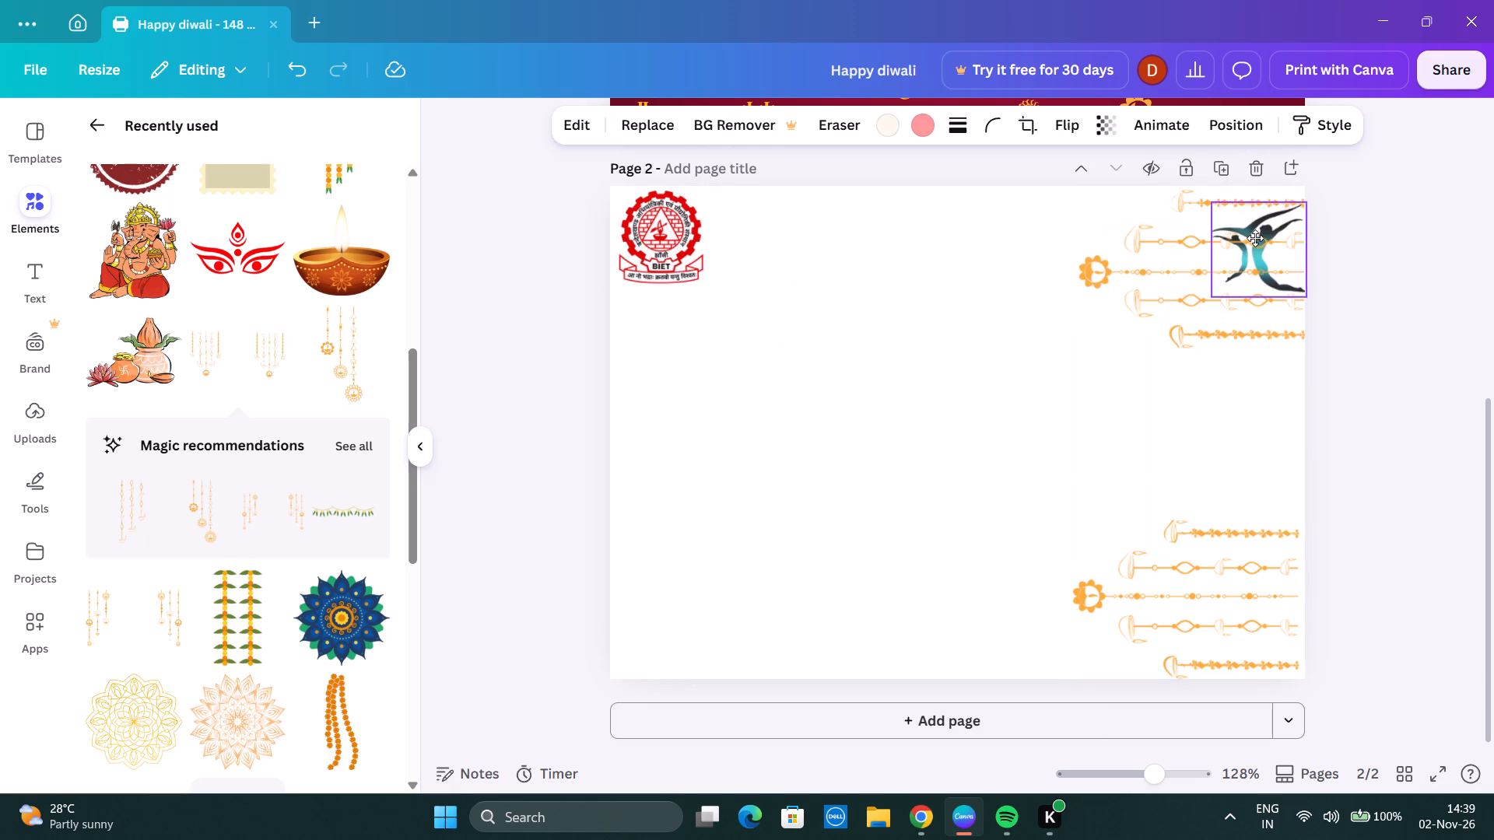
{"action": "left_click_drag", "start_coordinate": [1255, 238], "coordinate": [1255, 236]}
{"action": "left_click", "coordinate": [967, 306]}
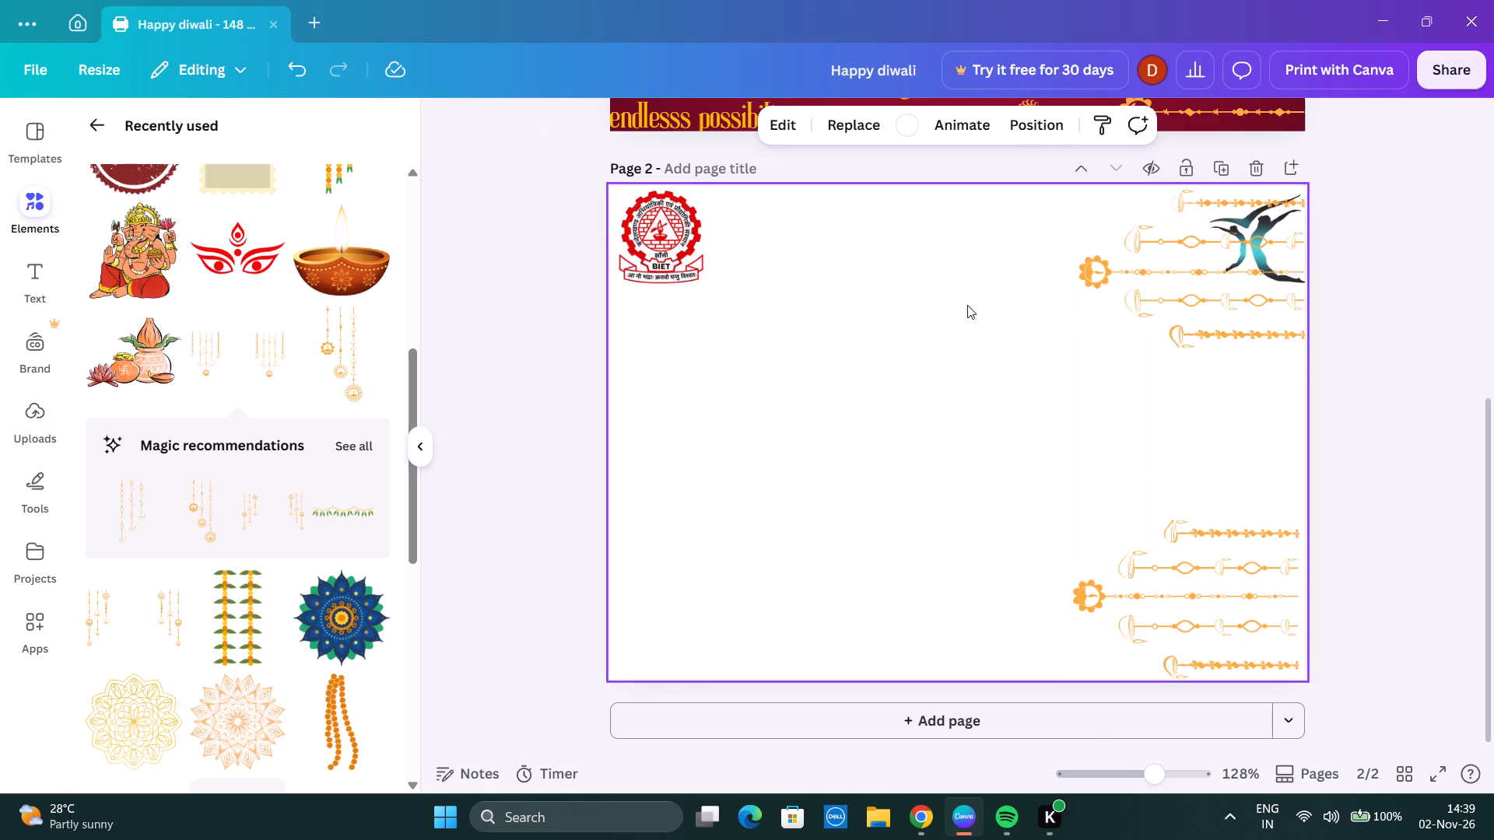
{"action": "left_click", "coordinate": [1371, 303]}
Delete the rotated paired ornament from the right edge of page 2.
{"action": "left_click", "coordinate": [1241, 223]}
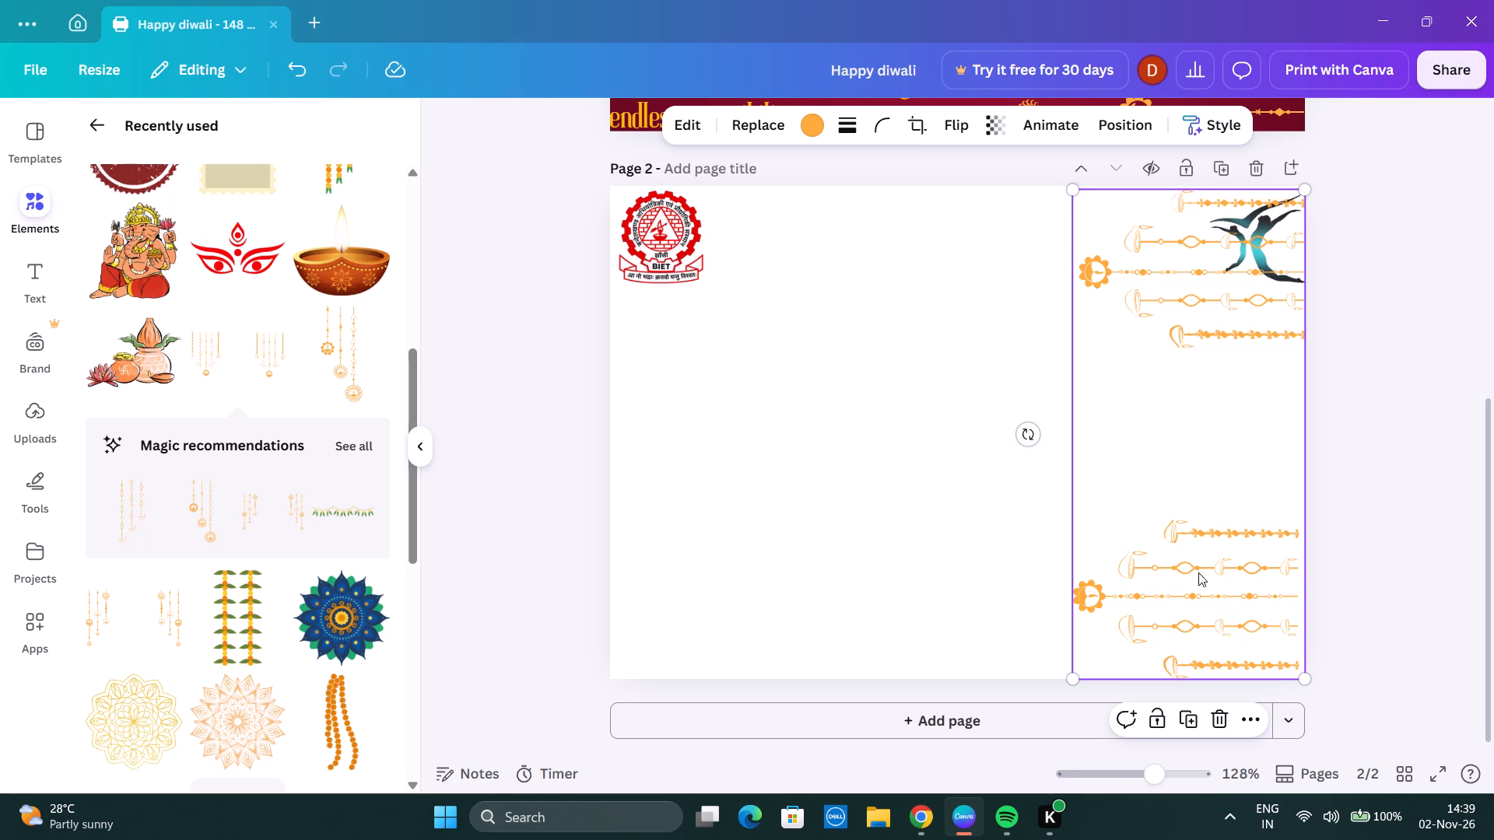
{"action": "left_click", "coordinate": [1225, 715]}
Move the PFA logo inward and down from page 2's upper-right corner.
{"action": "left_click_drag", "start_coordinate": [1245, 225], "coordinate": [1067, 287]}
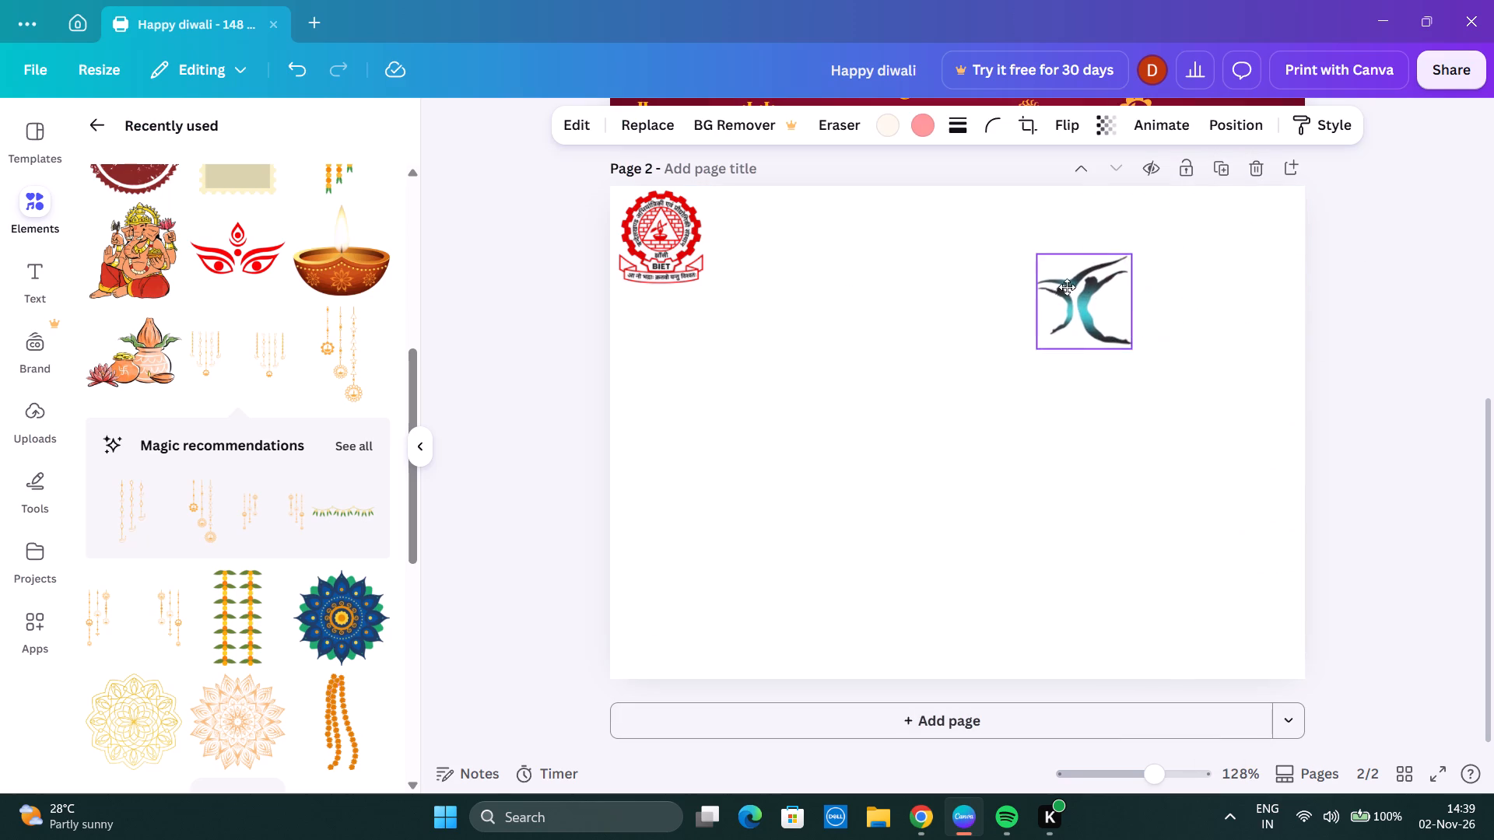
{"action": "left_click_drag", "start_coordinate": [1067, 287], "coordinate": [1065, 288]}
Add the triple hanging ornament from the recently used elements and place it in page 2's upper-right corner.
{"action": "left_click", "coordinate": [342, 362]}
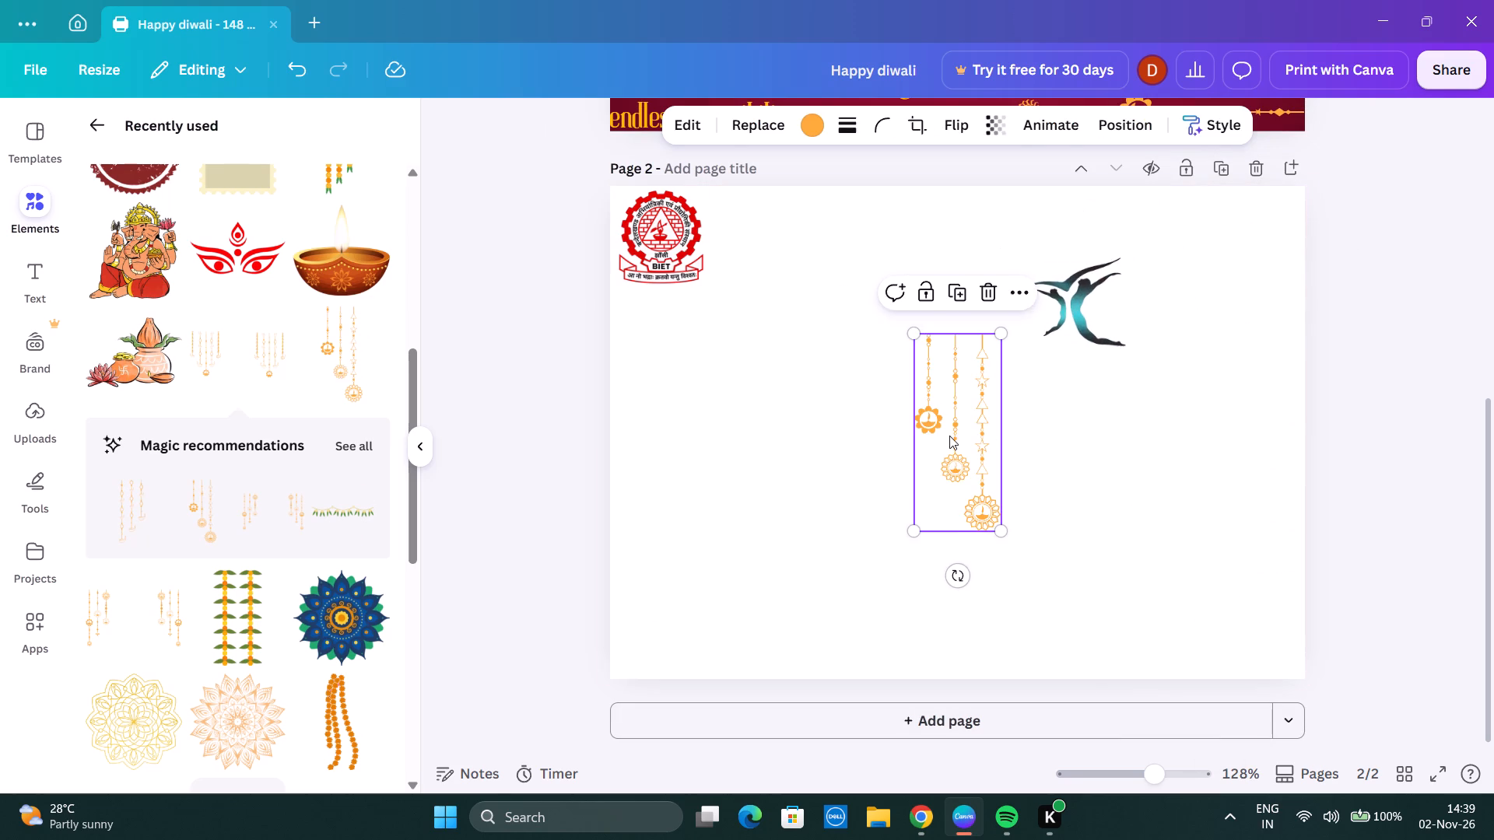
{"action": "left_click_drag", "start_coordinate": [949, 436], "coordinate": [1255, 291]}
Move the PFA logo into page 2's upper-right corner, overlapping the triple hanging ornament.
{"action": "left_click", "coordinate": [1101, 307]}
{"action": "left_click_drag", "start_coordinate": [1081, 306], "coordinate": [1254, 235]}
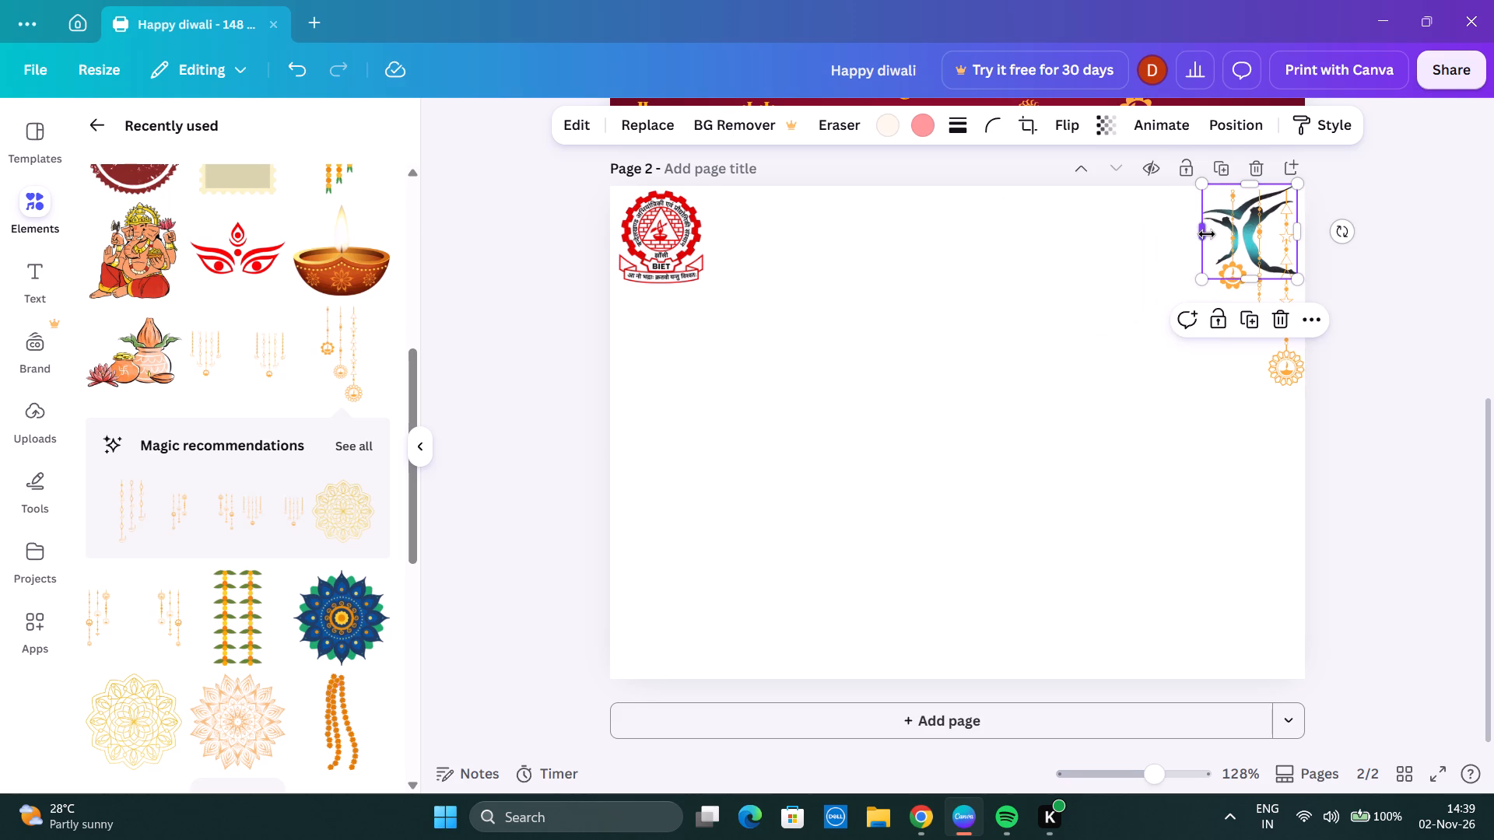
Bring the PFA logo to the front of page 2's layers, above the triple hanging ornament.
{"action": "key", "text": "alt+1"}
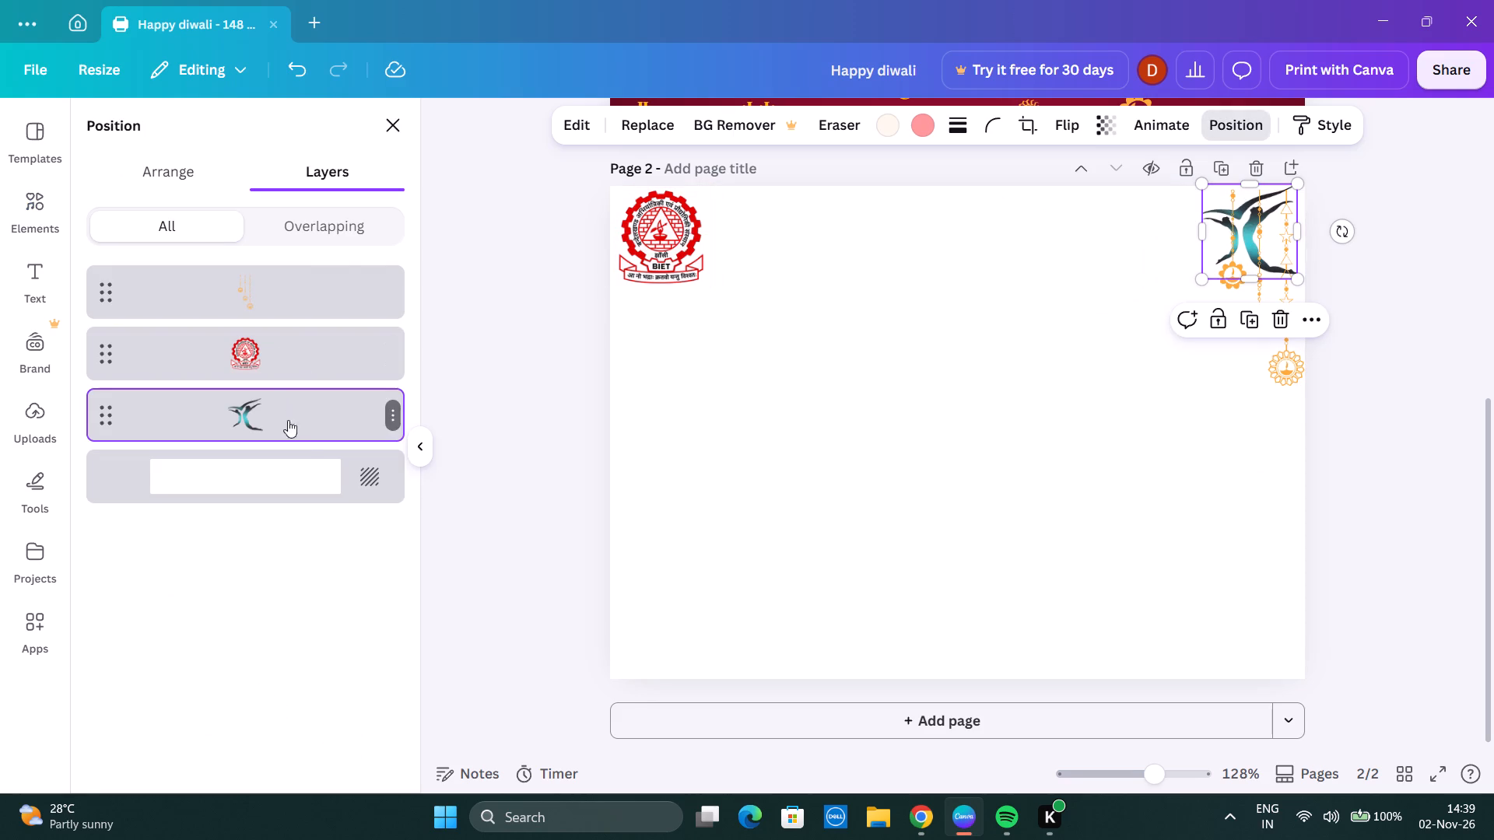
{"action": "left_click_drag", "start_coordinate": [314, 411], "coordinate": [330, 265]}
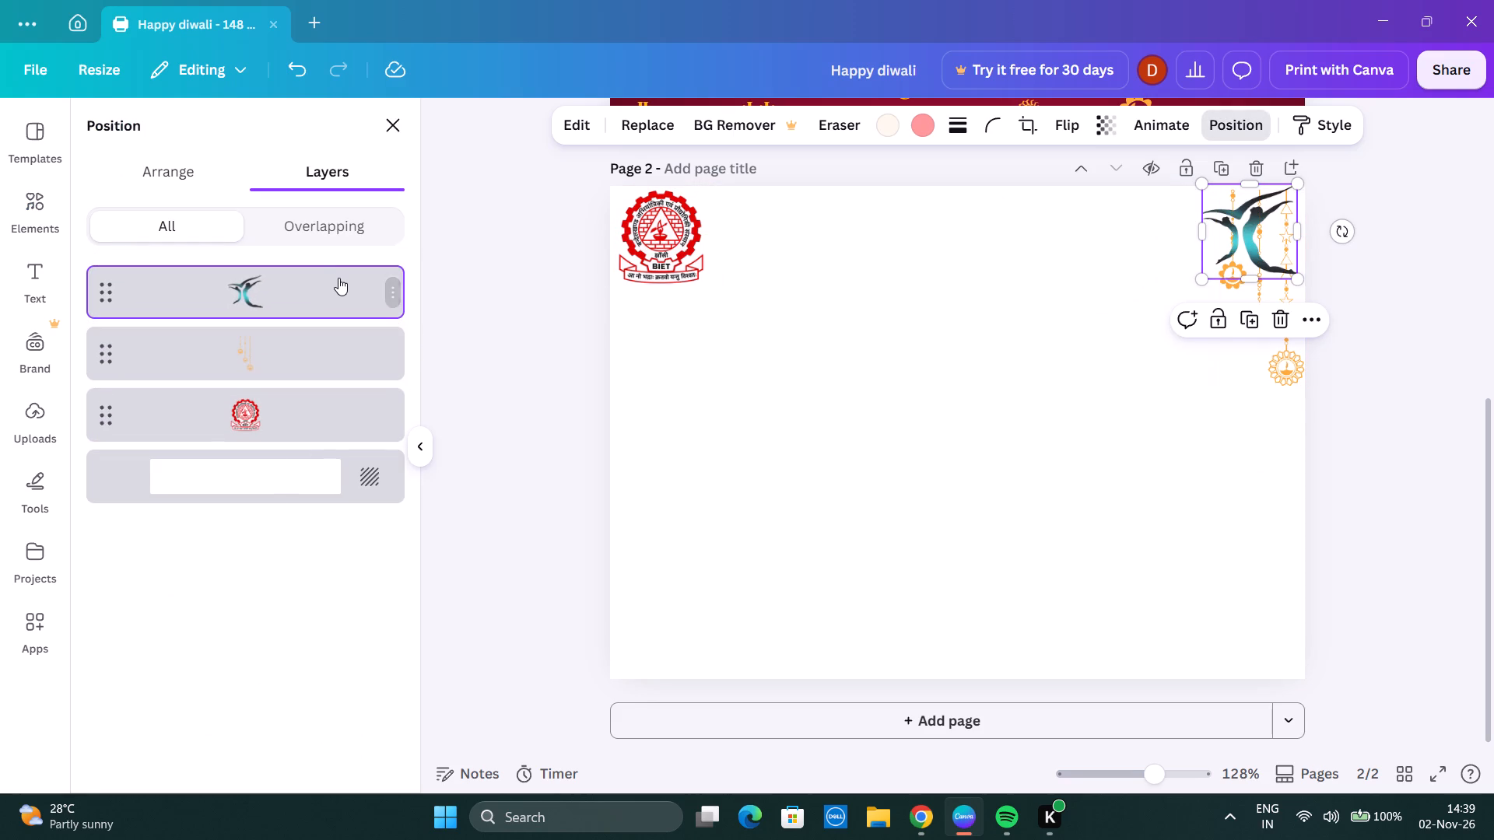
{"action": "left_click", "coordinate": [460, 351]}
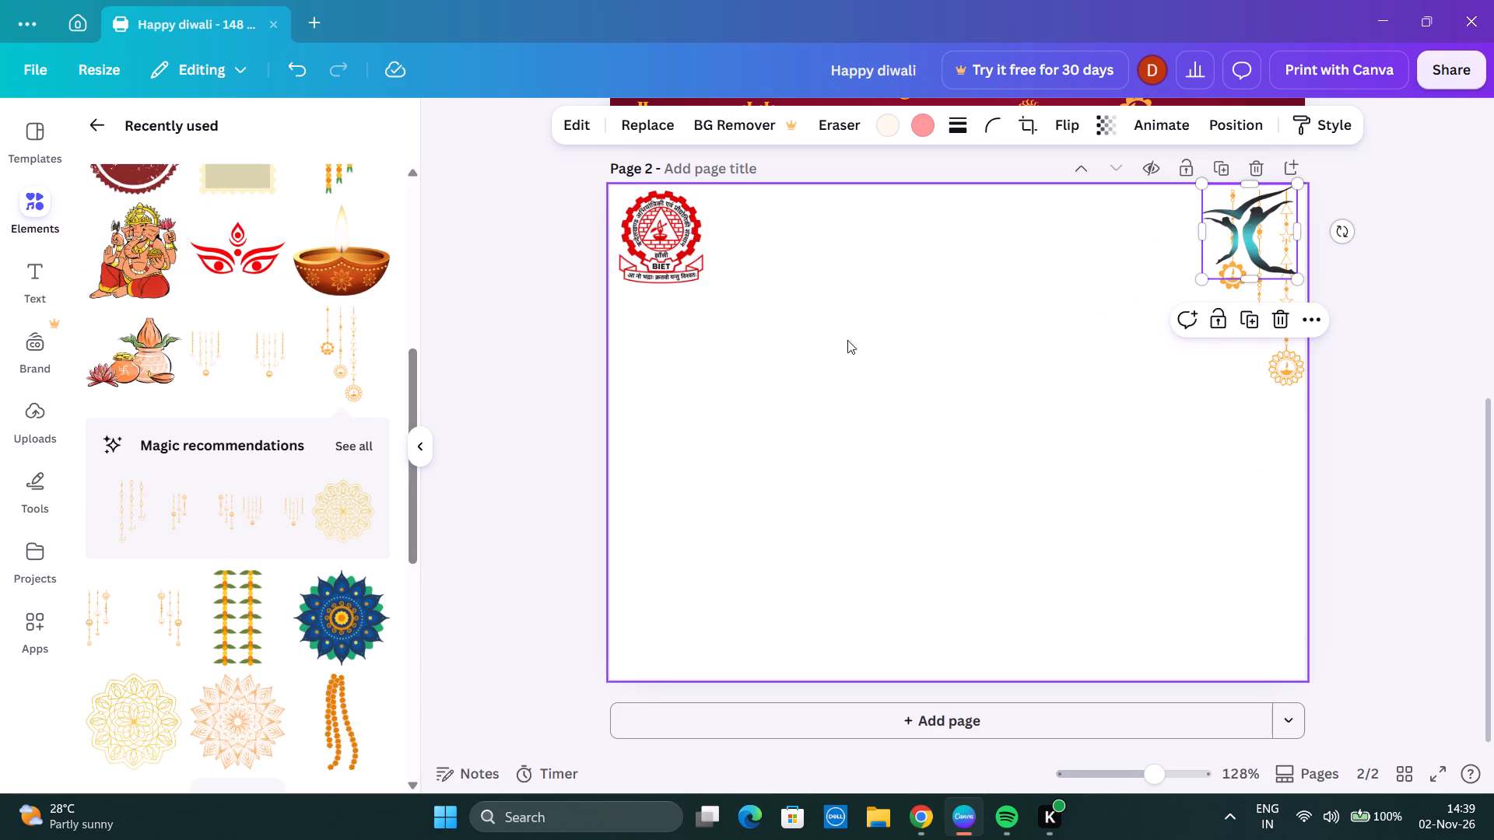
{"action": "left_click", "coordinate": [506, 297]}
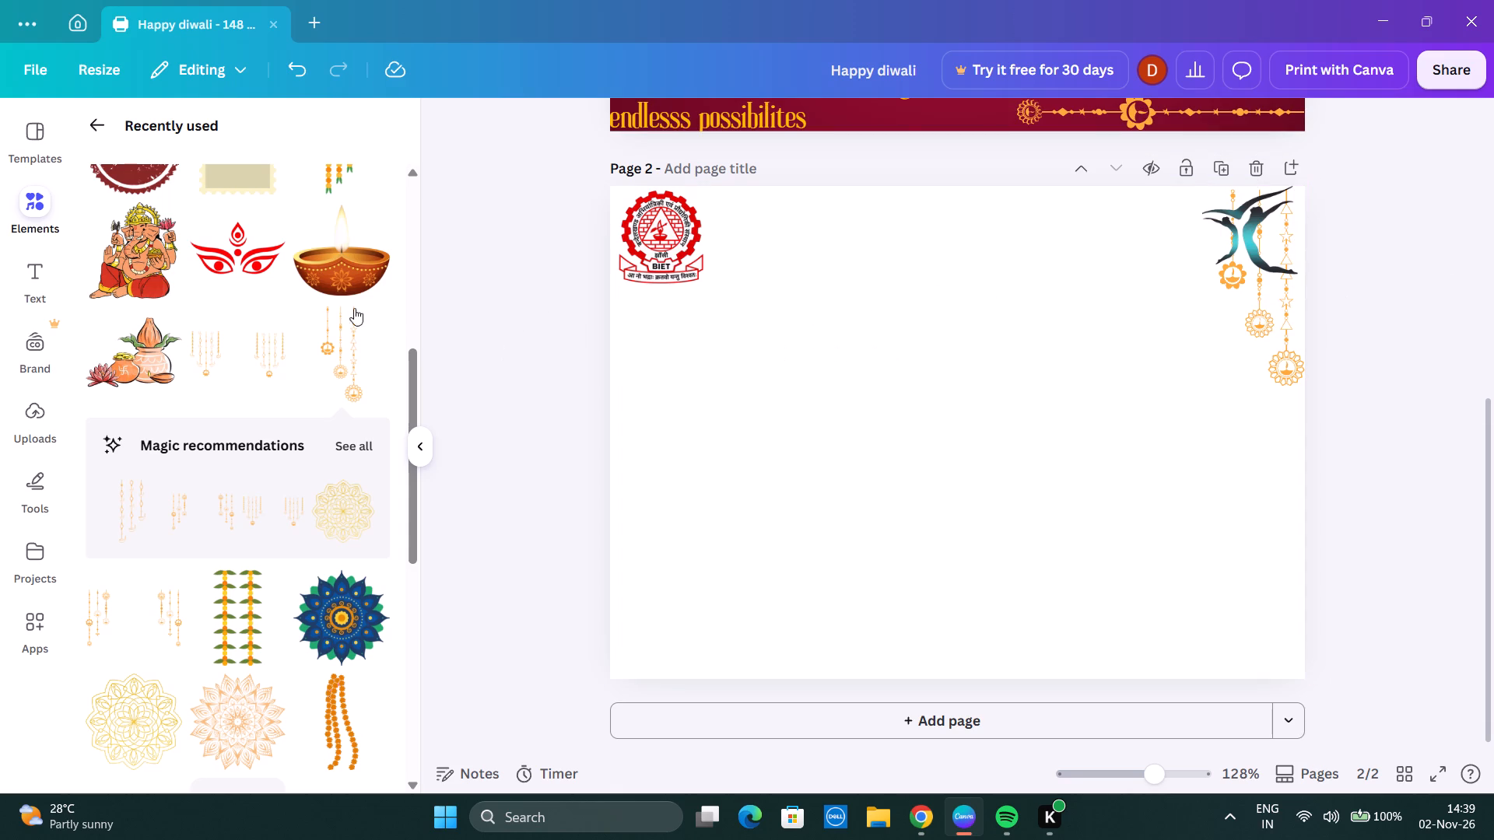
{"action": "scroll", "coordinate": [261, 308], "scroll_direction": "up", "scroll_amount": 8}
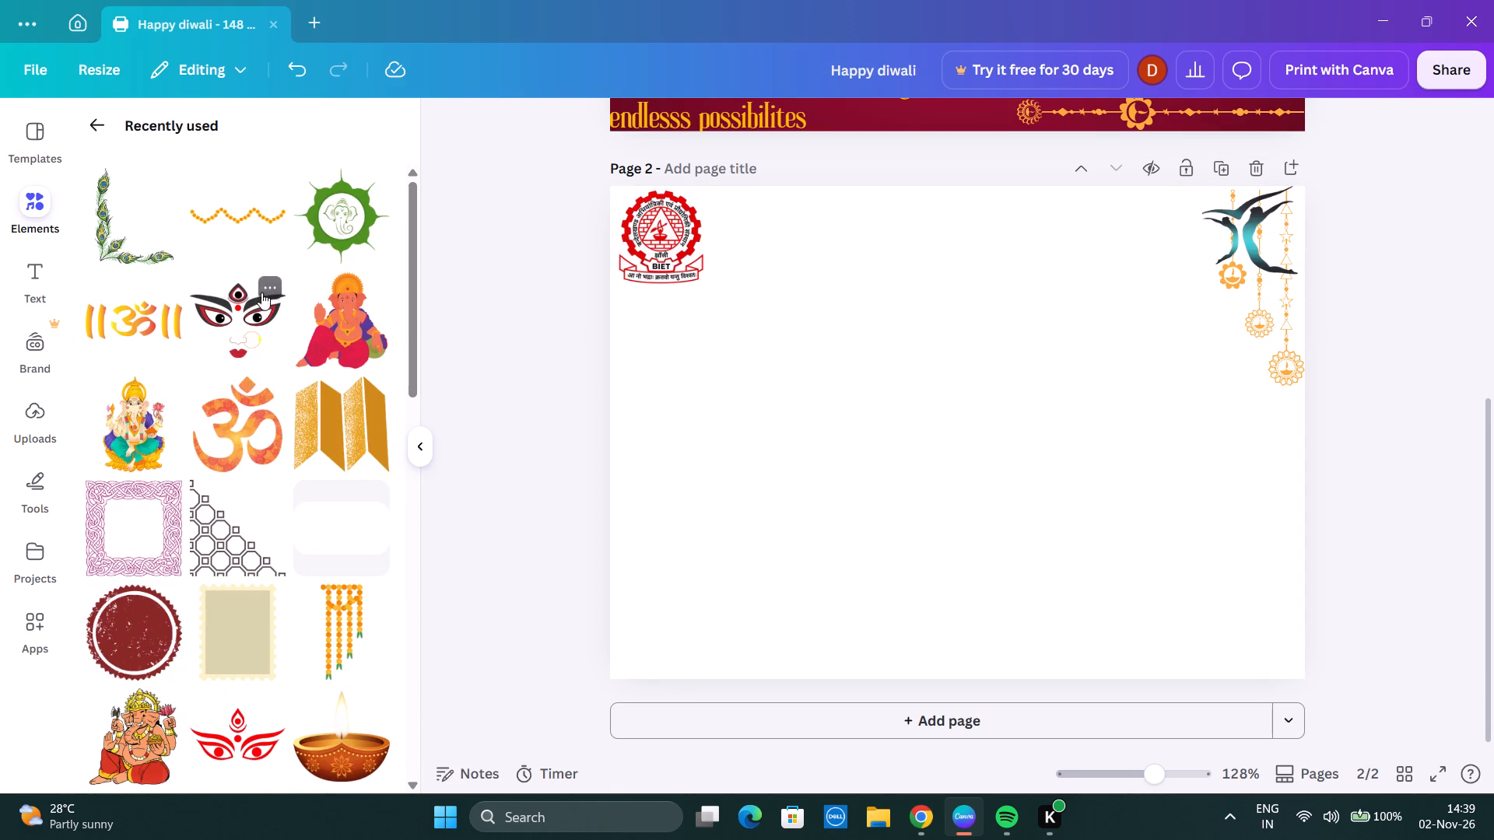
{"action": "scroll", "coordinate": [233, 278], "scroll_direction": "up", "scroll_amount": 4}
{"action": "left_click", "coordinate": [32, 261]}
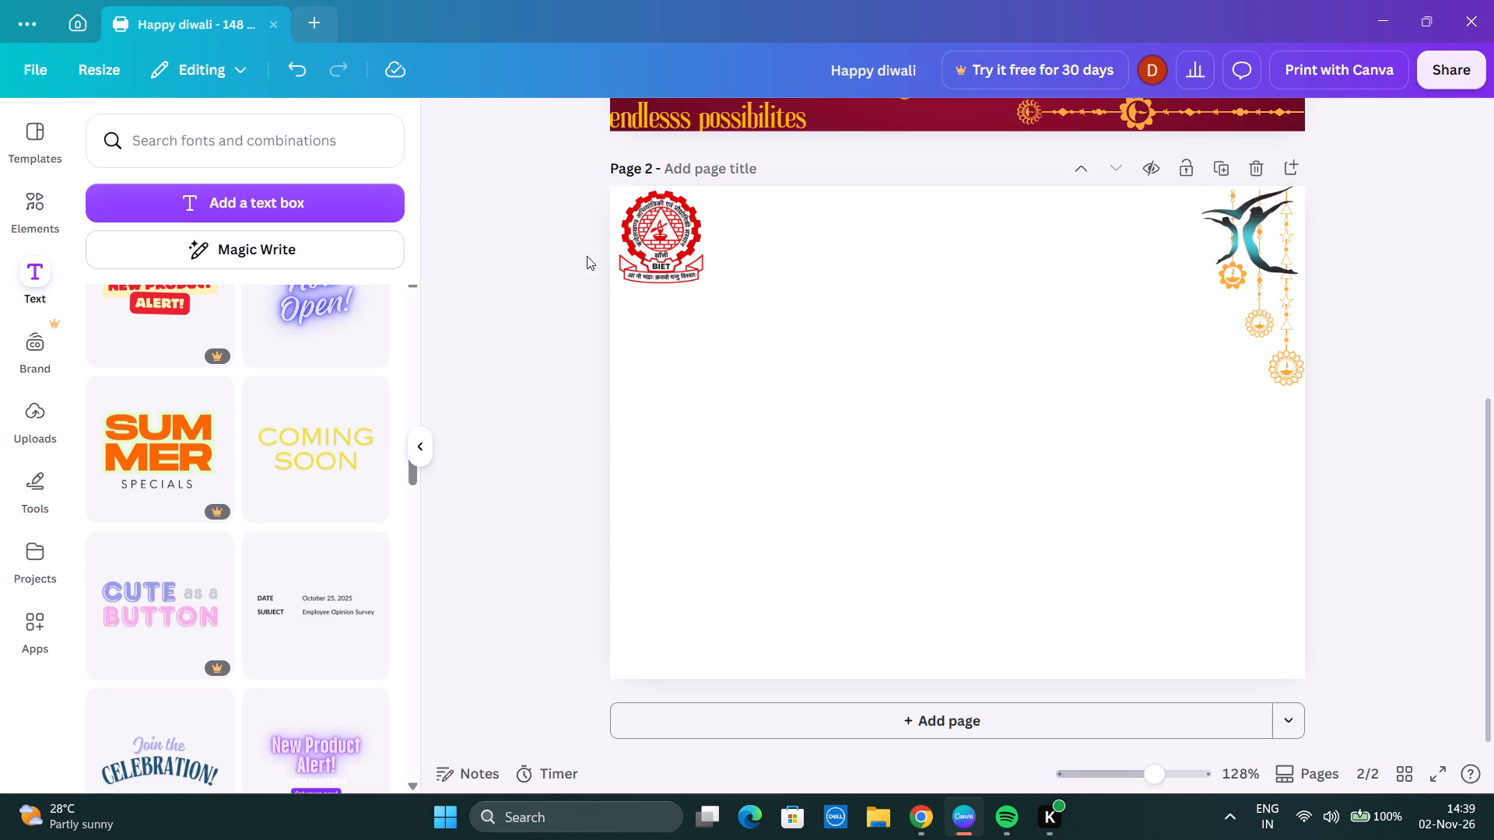
Shrink the BIET emblem slightly in page 2's upper-left corner.
{"action": "left_click", "coordinate": [649, 236]}
{"action": "left_click_drag", "start_coordinate": [710, 282], "coordinate": [696, 266]}
Copy the SHUBH DEEPAWALI heading from page 1 and paste it onto page 2.
{"action": "scroll", "coordinate": [574, 288], "scroll_direction": "up", "scroll_amount": 2}
{"action": "scroll", "coordinate": [573, 288], "scroll_direction": "down", "scroll_amount": 3}
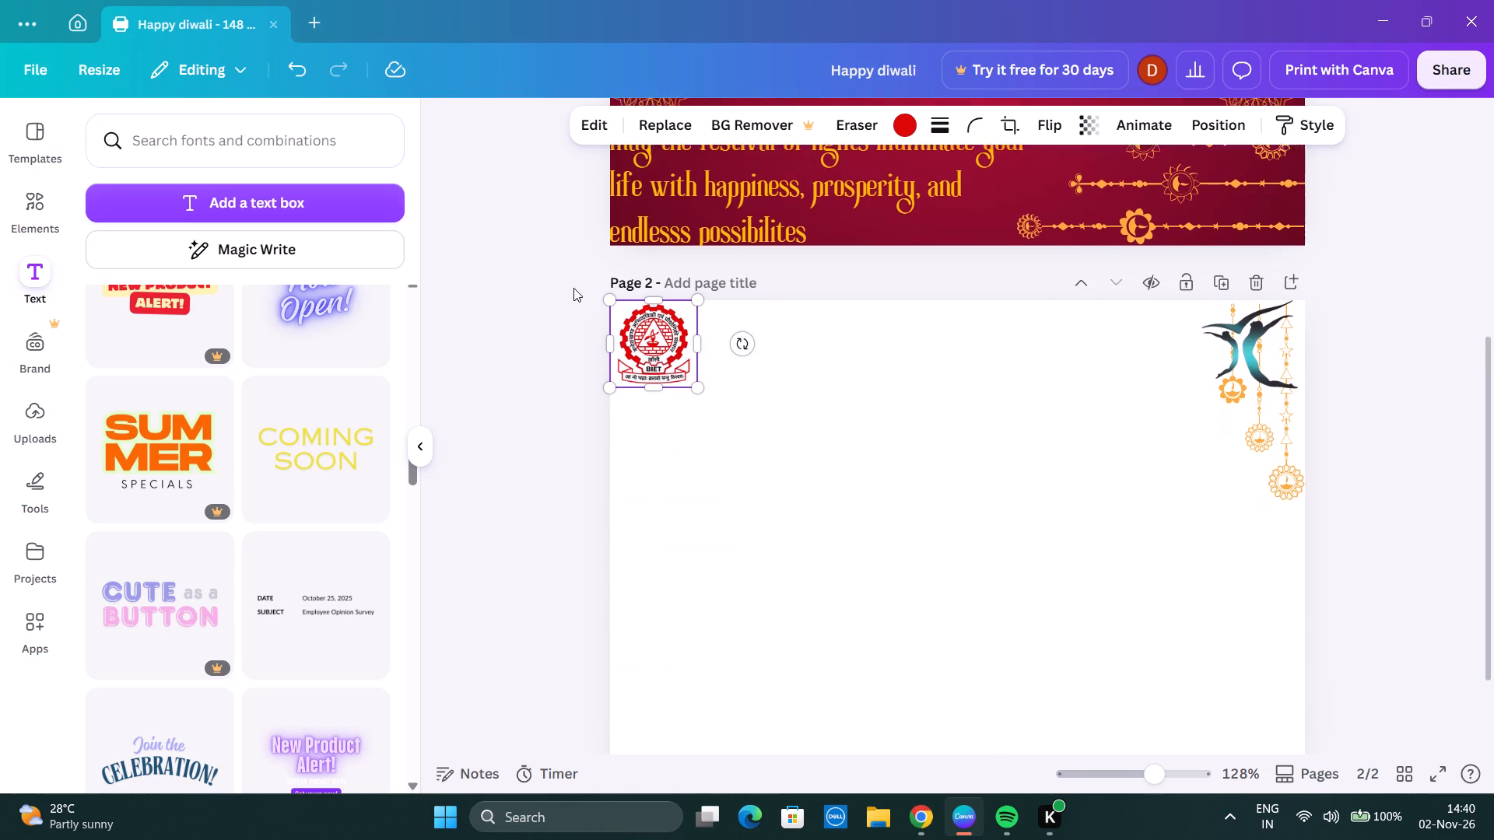
{"action": "scroll", "coordinate": [573, 288], "scroll_direction": "up", "scroll_amount": 1}
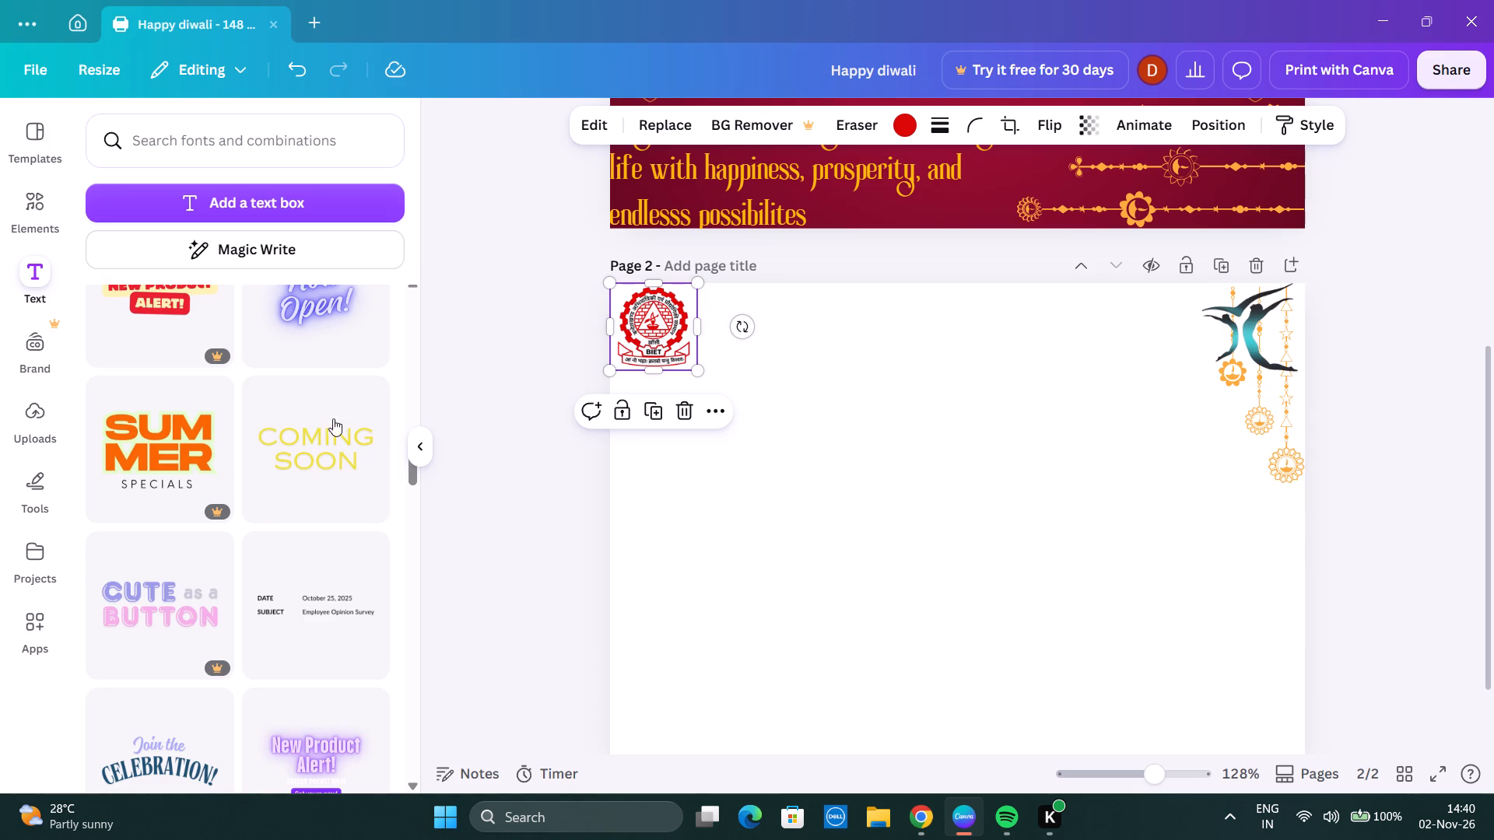
{"action": "scroll", "coordinate": [164, 398], "scroll_direction": "up", "scroll_amount": 20}
{"action": "scroll", "coordinate": [164, 398], "scroll_direction": "up", "scroll_amount": 8}
{"action": "scroll", "coordinate": [248, 355], "scroll_direction": "down", "scroll_amount": 7}
{"action": "scroll", "coordinate": [248, 365], "scroll_direction": "up", "scroll_amount": 10}
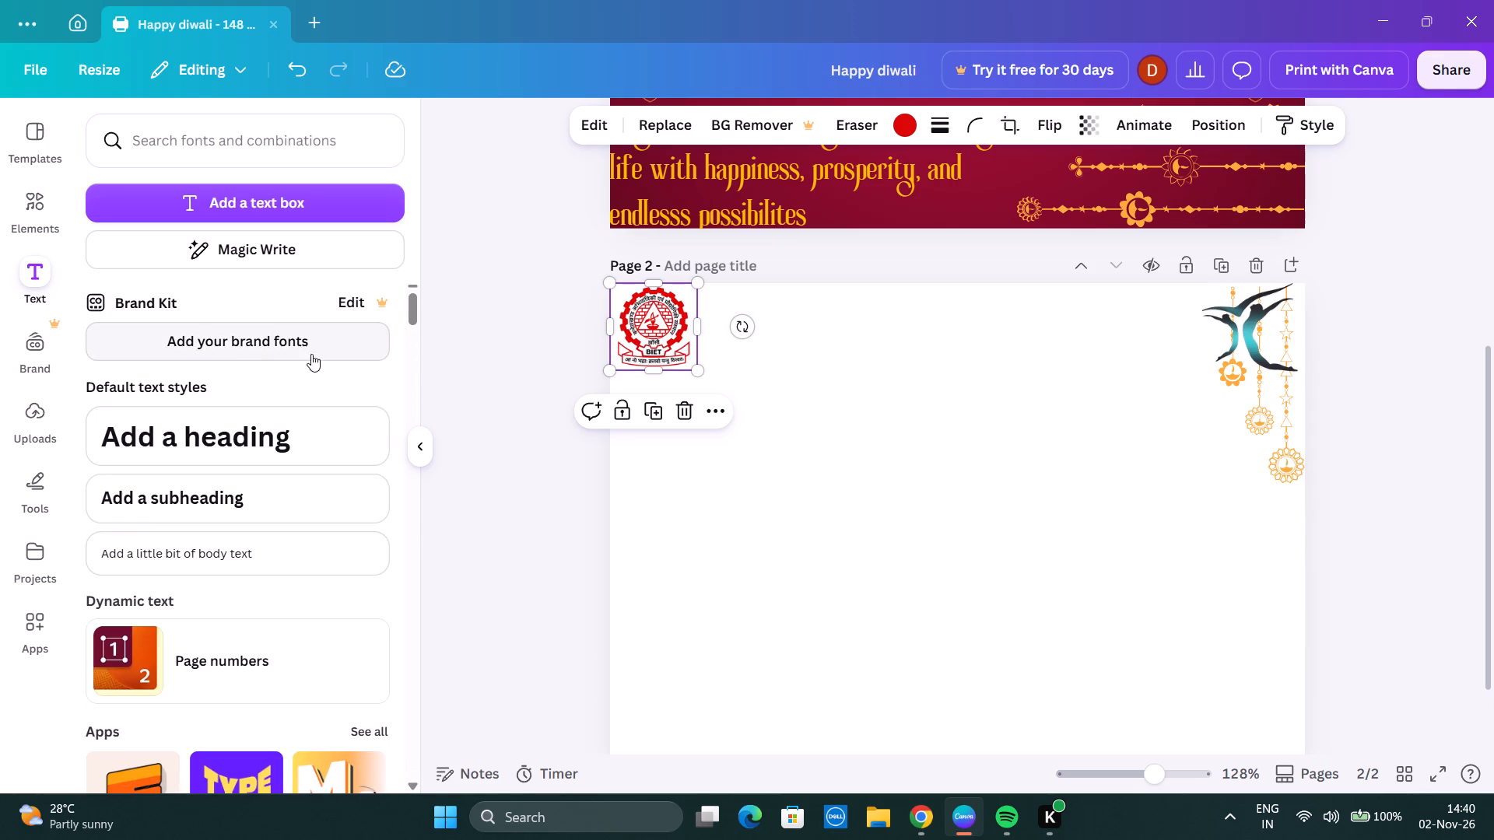
{"action": "scroll", "coordinate": [681, 338], "scroll_direction": "up", "scroll_amount": 4}
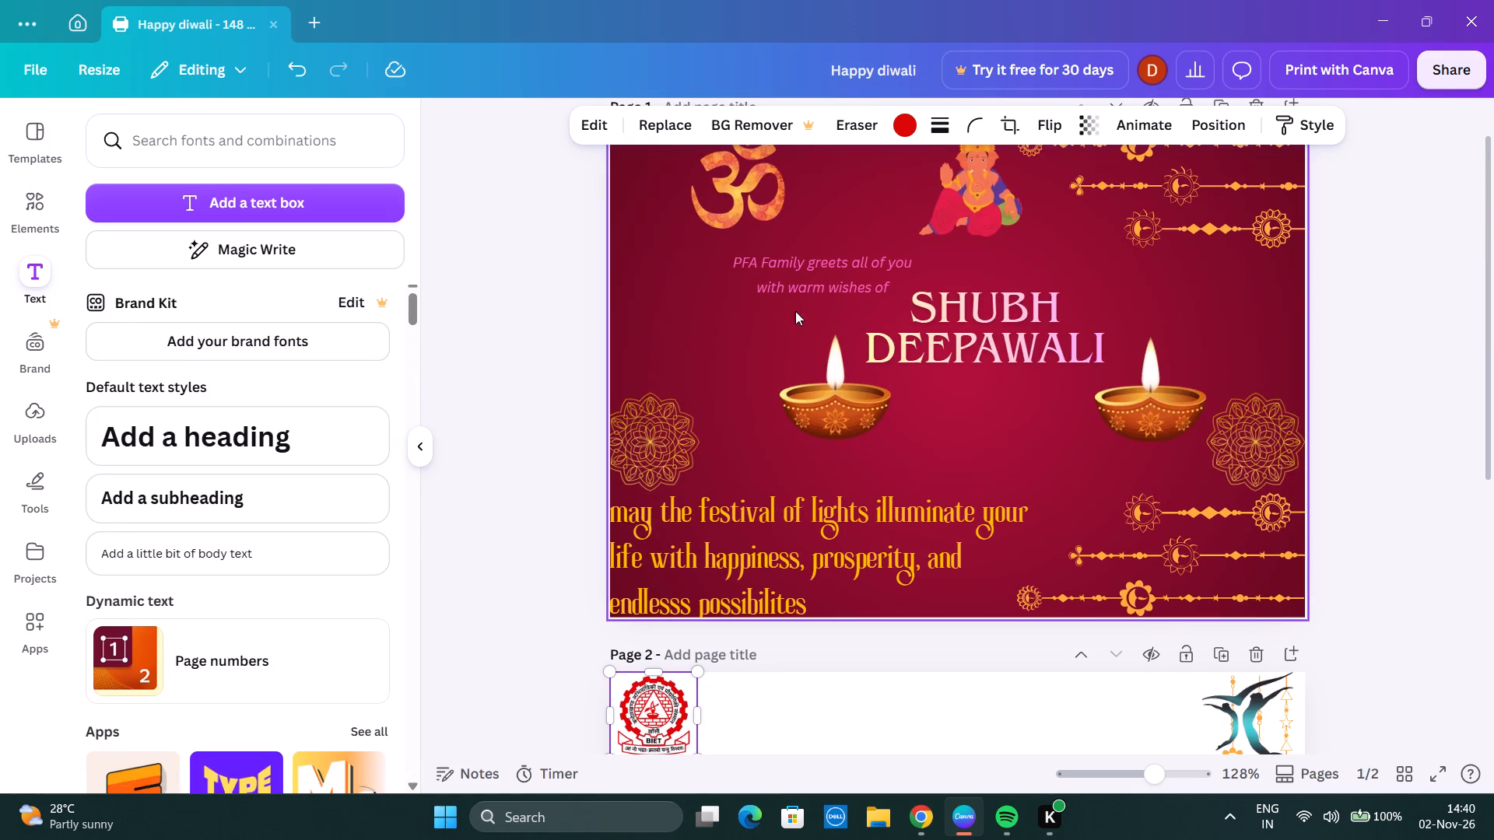
{"action": "left_click", "coordinate": [1036, 327]}
{"action": "left_click", "coordinate": [1044, 240]}
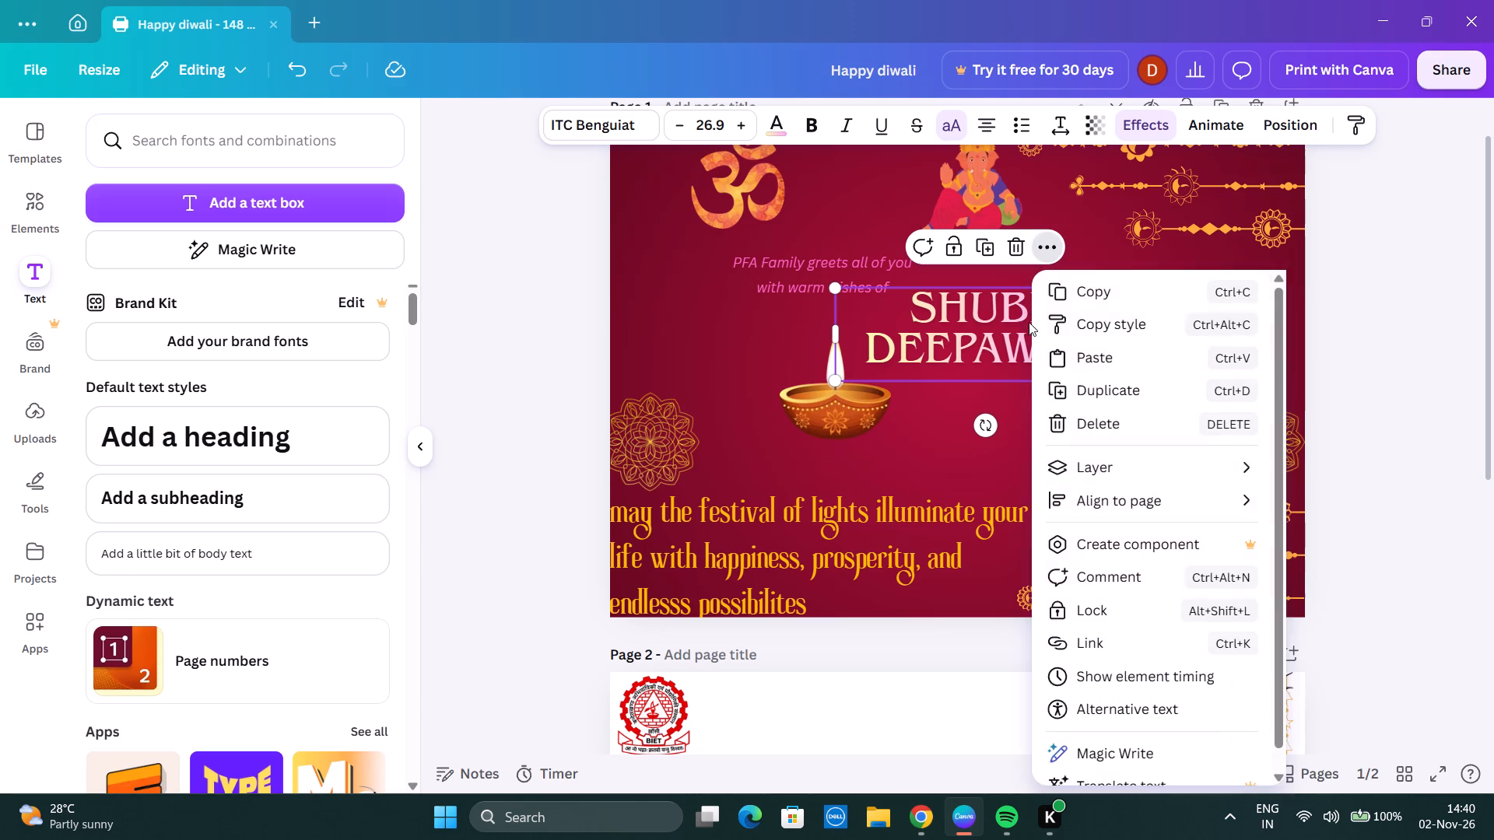
{"action": "left_click", "coordinate": [1128, 286]}
{"action": "scroll", "coordinate": [997, 447], "scroll_direction": "down", "scroll_amount": 4}
{"action": "left_click", "coordinate": [862, 295]}
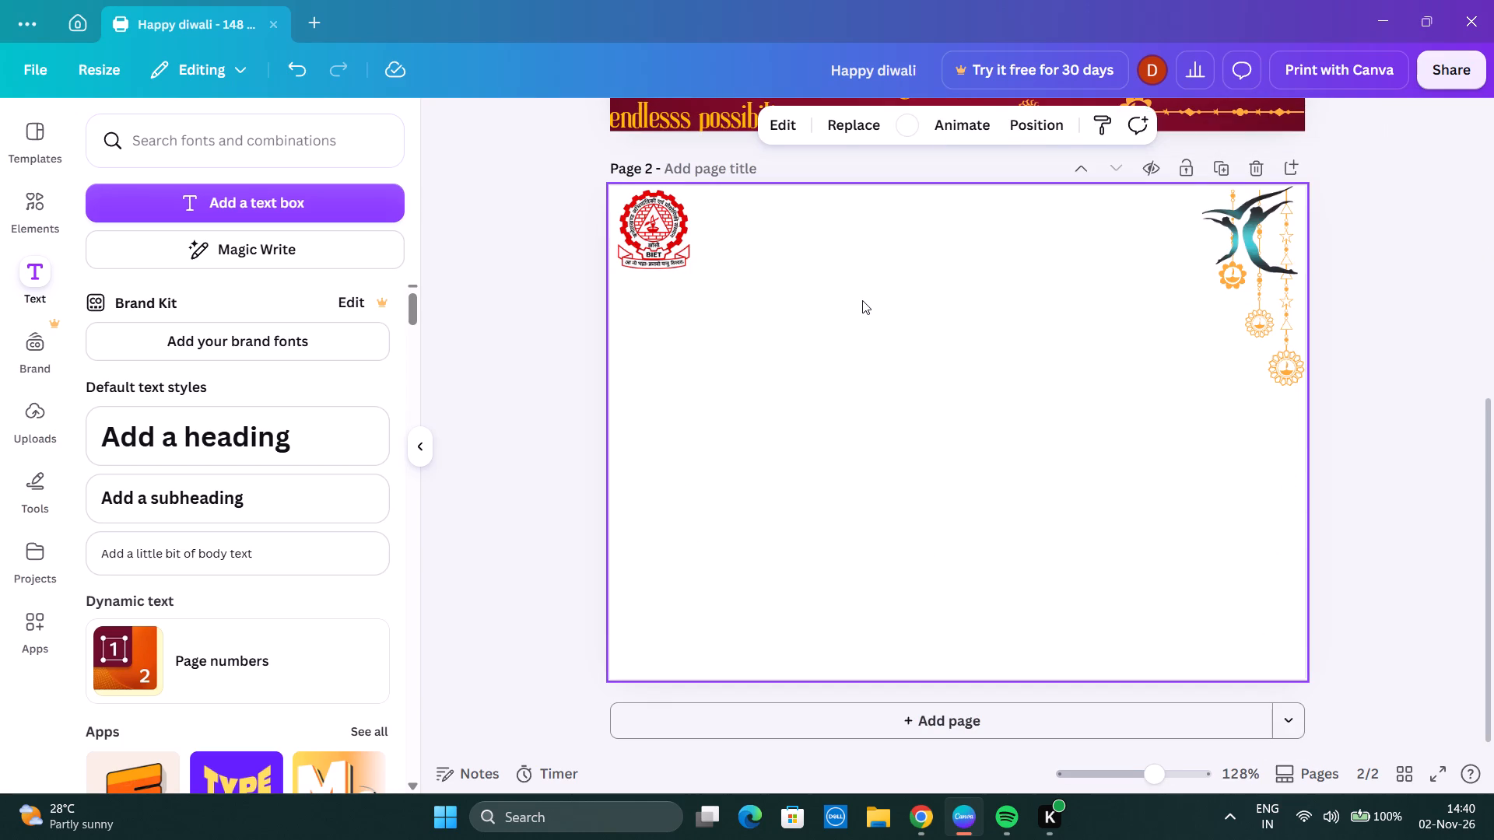
{"action": "key", "text": "ctrl+v"}
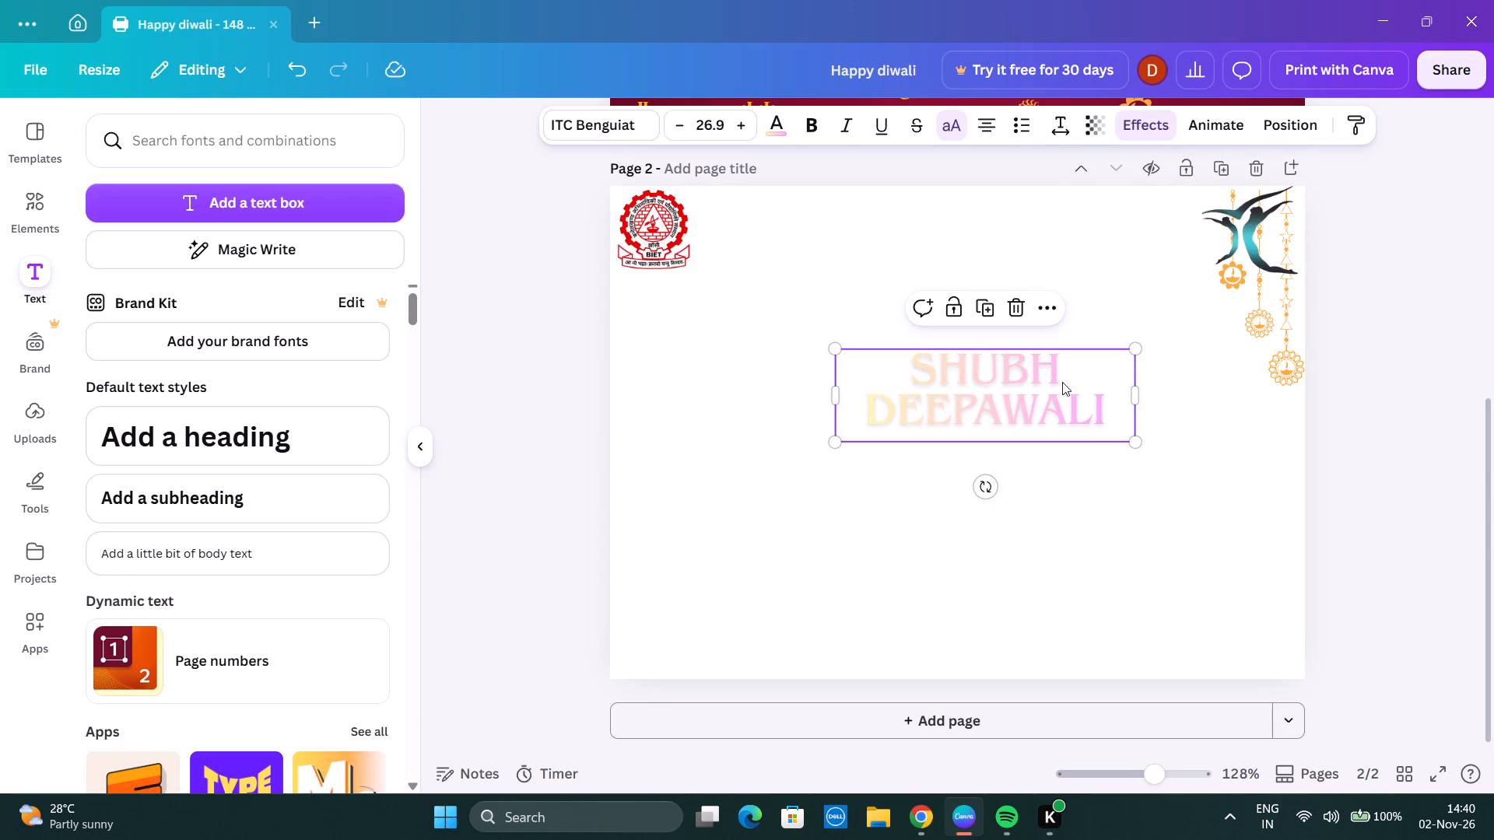
Replace the pasted heading's text with "photography and fine arts sub-council".
{"action": "left_click", "coordinate": [1100, 406]}
{"action": "key", "text": "BackSpace"}
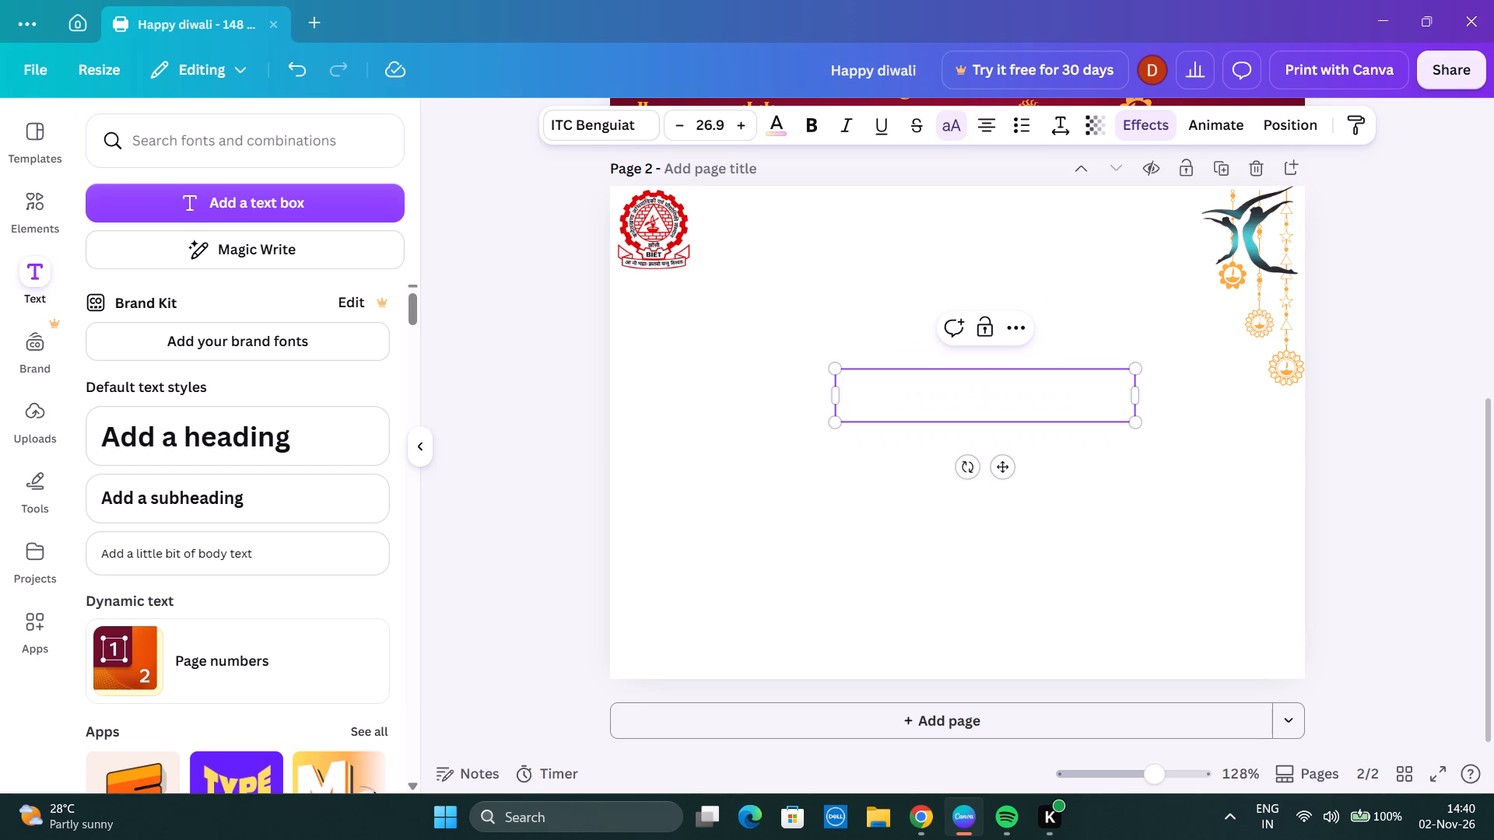
{"action": "type", "text": "pho"}
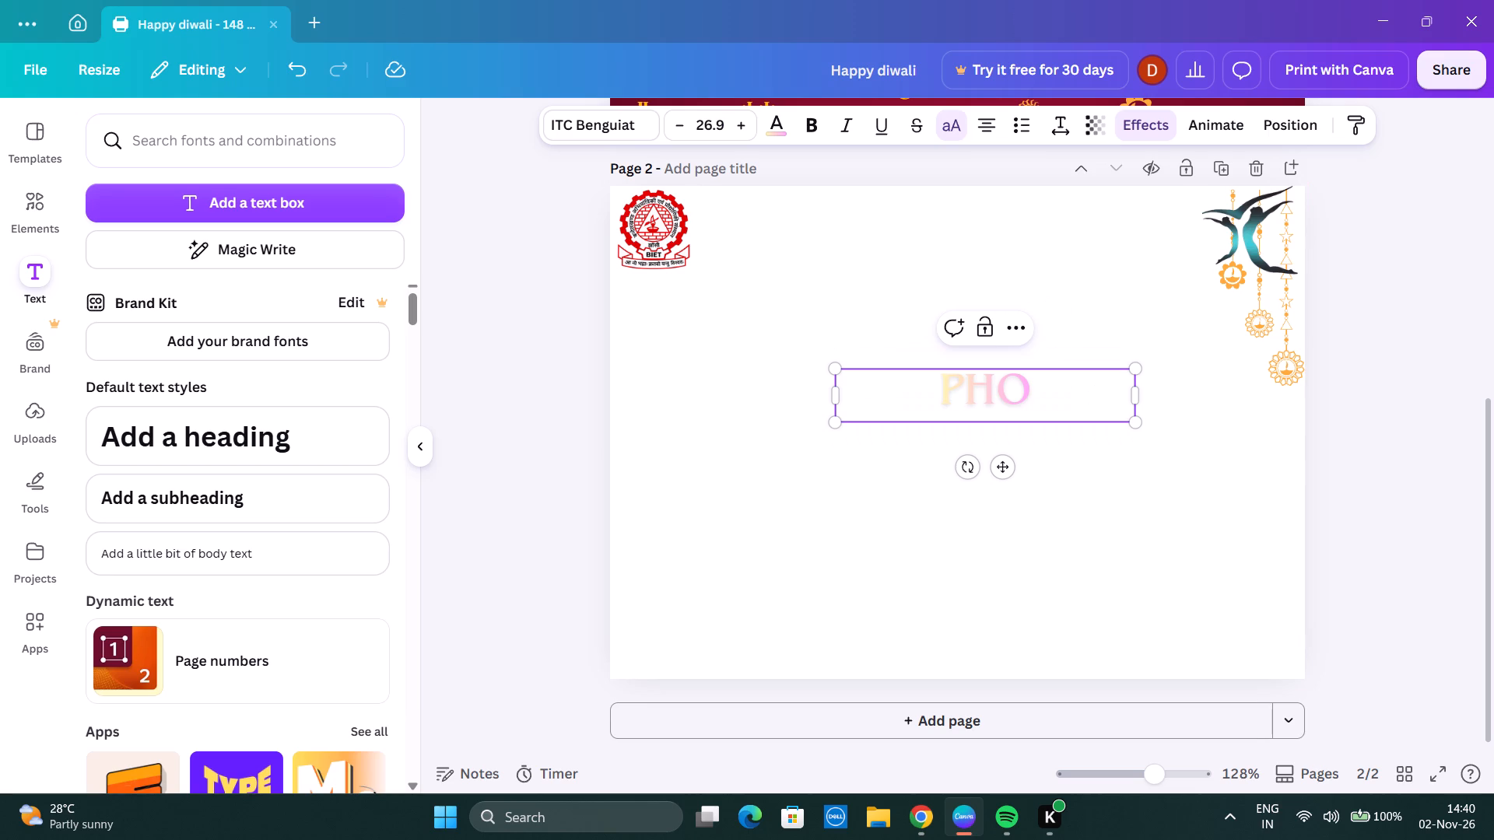
{"action": "key", "text": "t"}
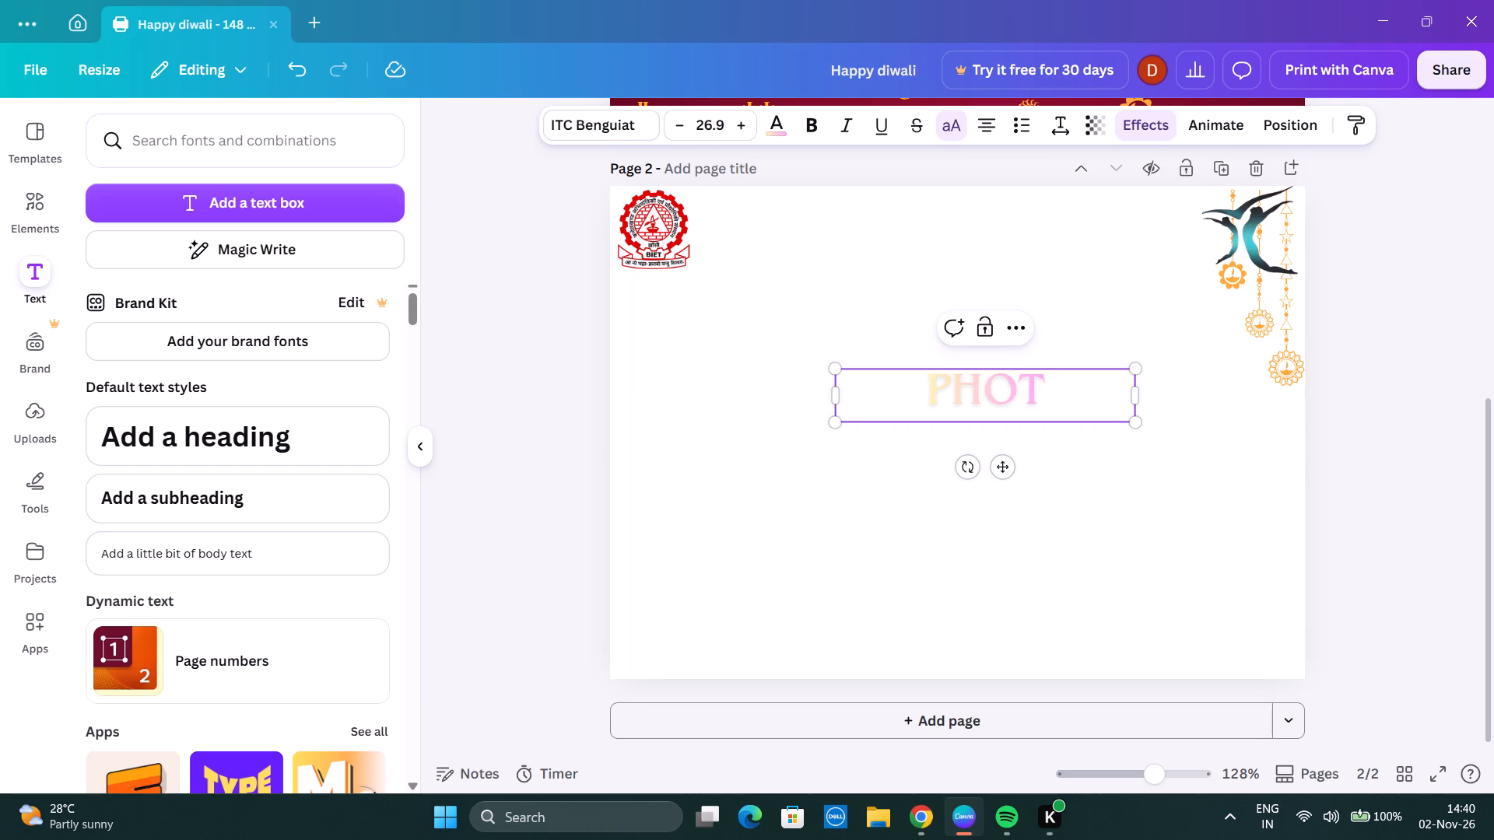
{"action": "type", "text": "ogra"}
{"action": "type", "text": "phy and"}
{"action": "key", "text": "space"}
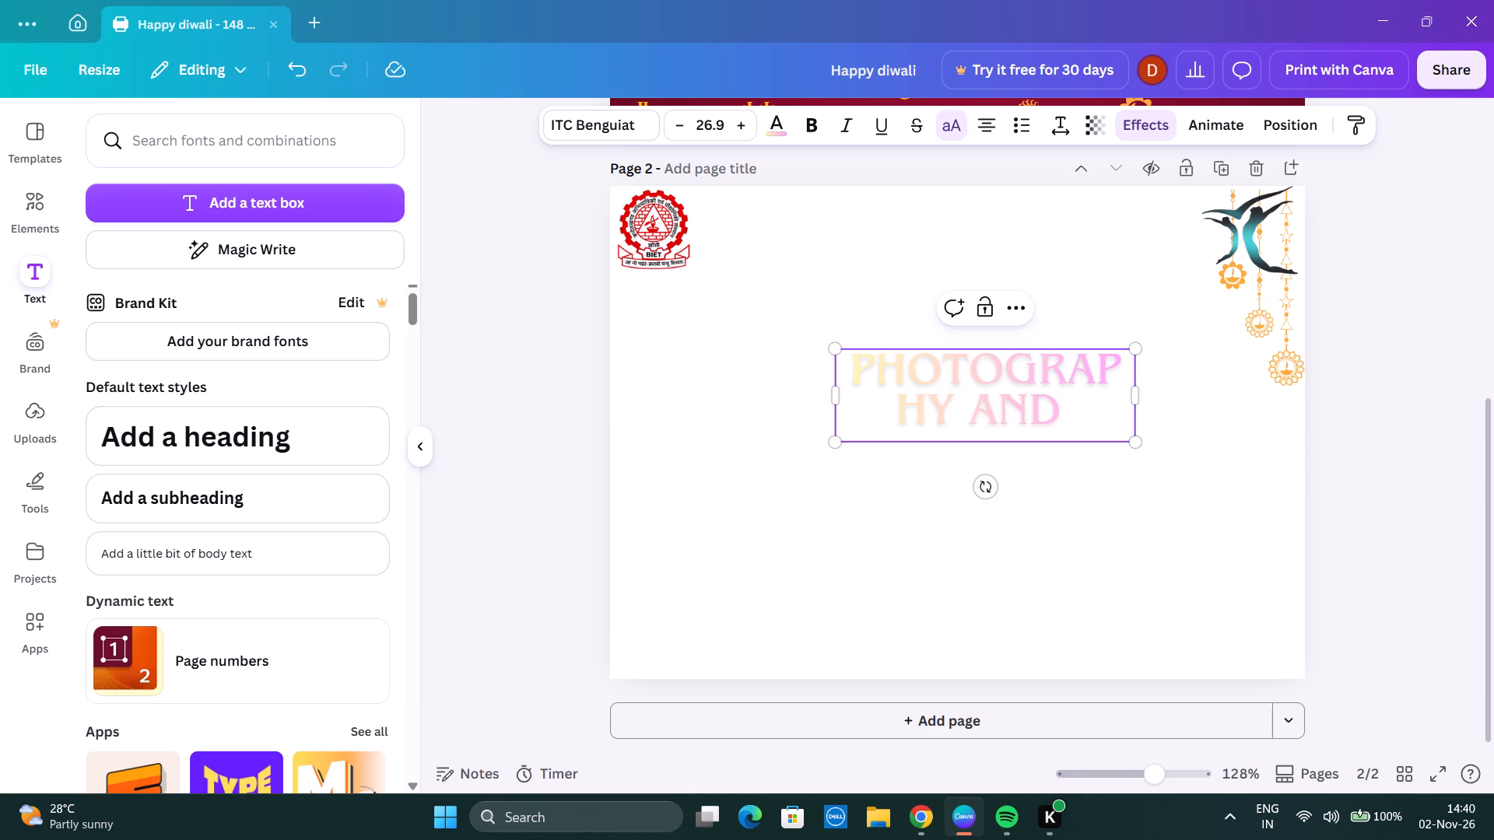
{"action": "type", "text": "fine art"}
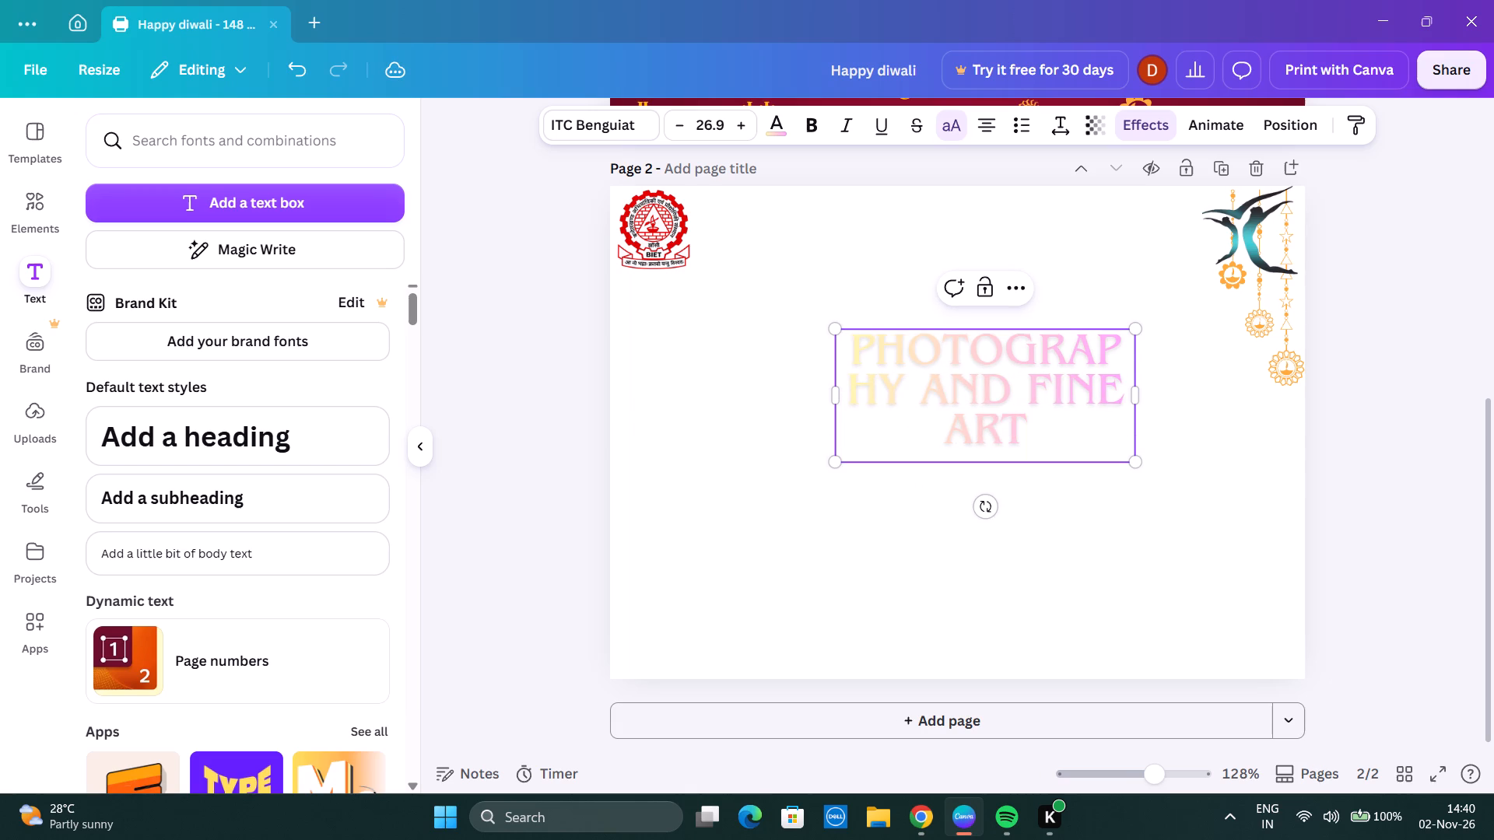
{"action": "type", "text": "s sub"}
{"action": "type", "text": "-coun"}
{"action": "type", "text": "cil"}
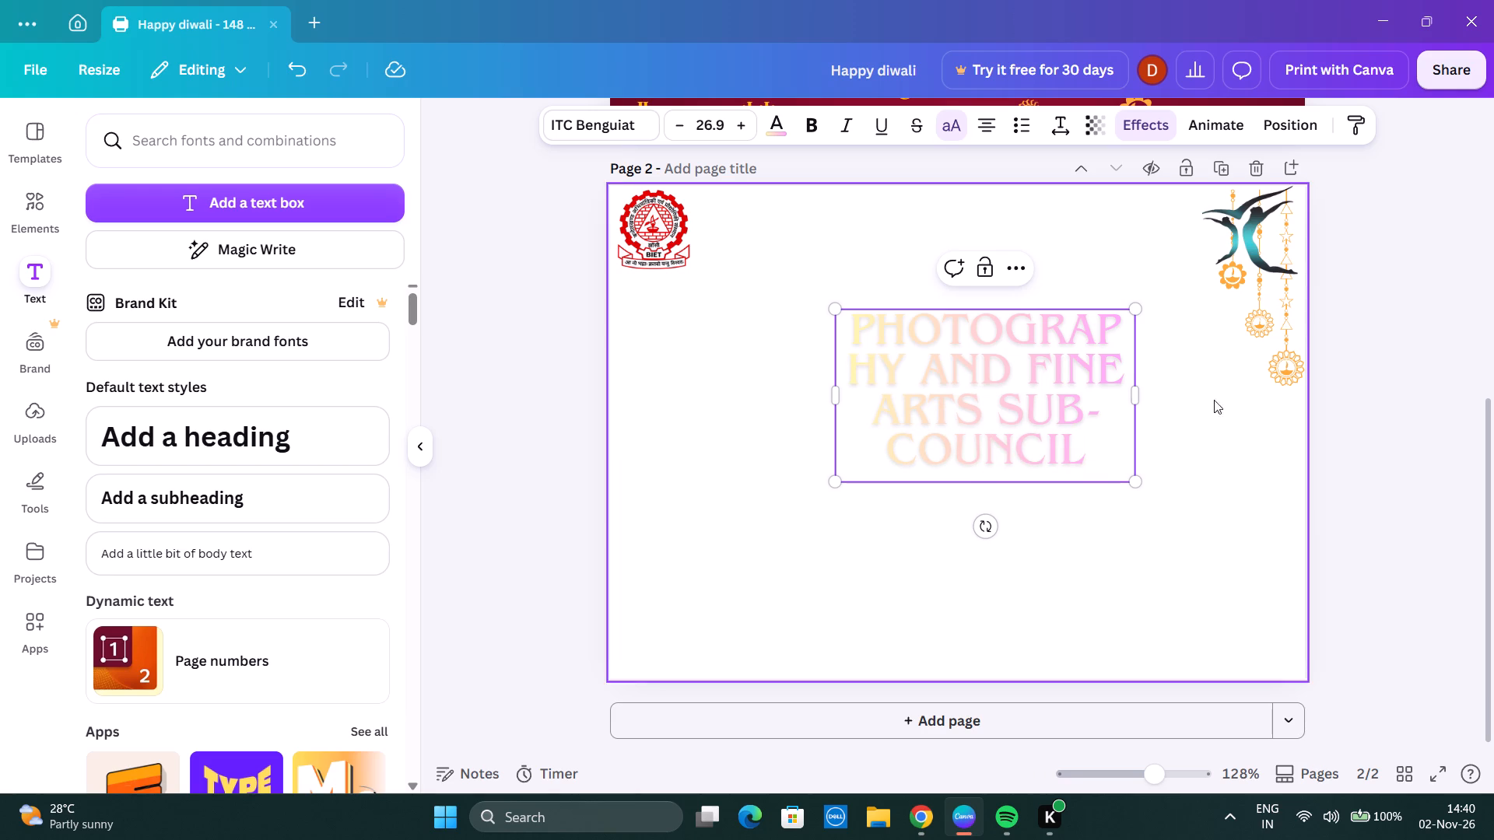
Reposition the text below the BIET emblem, scaling it down to size 11.3 and widening its box so it fits on one line.
{"action": "left_click_drag", "start_coordinate": [1136, 403], "coordinate": [1270, 396]}
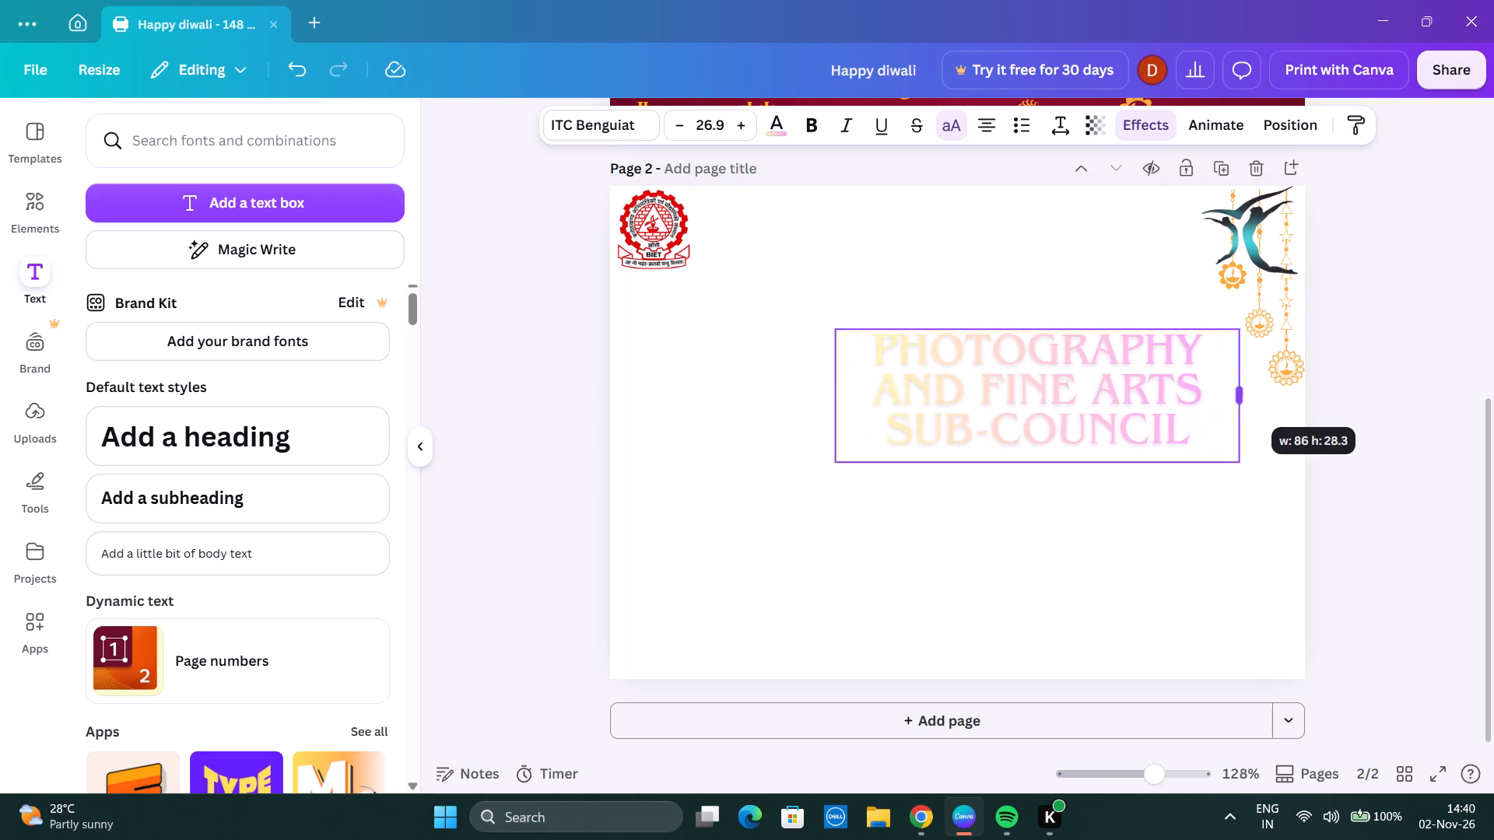
{"action": "left_click_drag", "start_coordinate": [1270, 396], "coordinate": [1287, 399]}
{"action": "left_click_drag", "start_coordinate": [1068, 394], "coordinate": [939, 373]}
{"action": "left_click", "coordinate": [730, 390]}
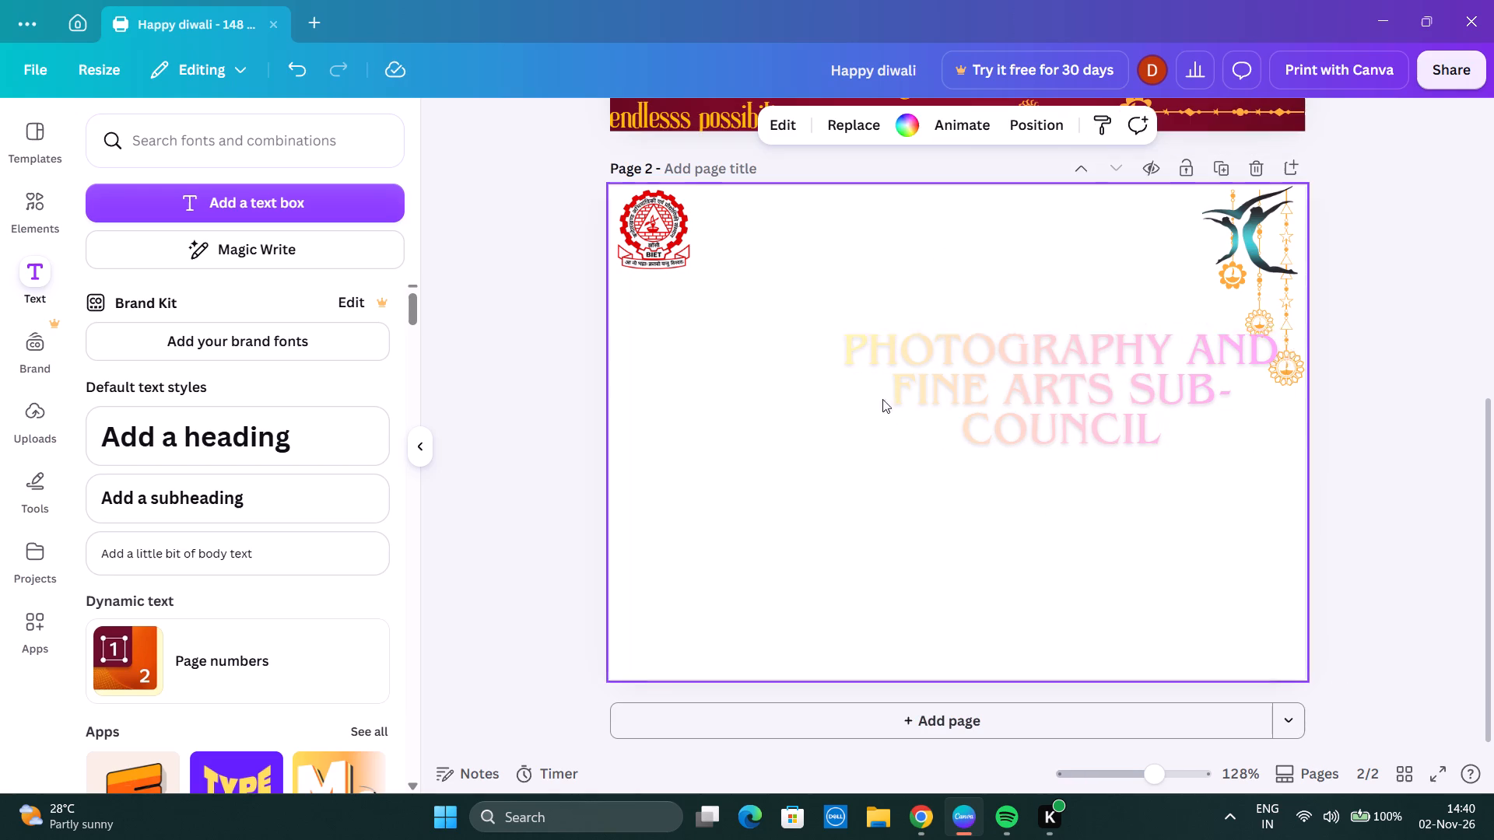
{"action": "left_click_drag", "start_coordinate": [1233, 447], "coordinate": [1040, 393]}
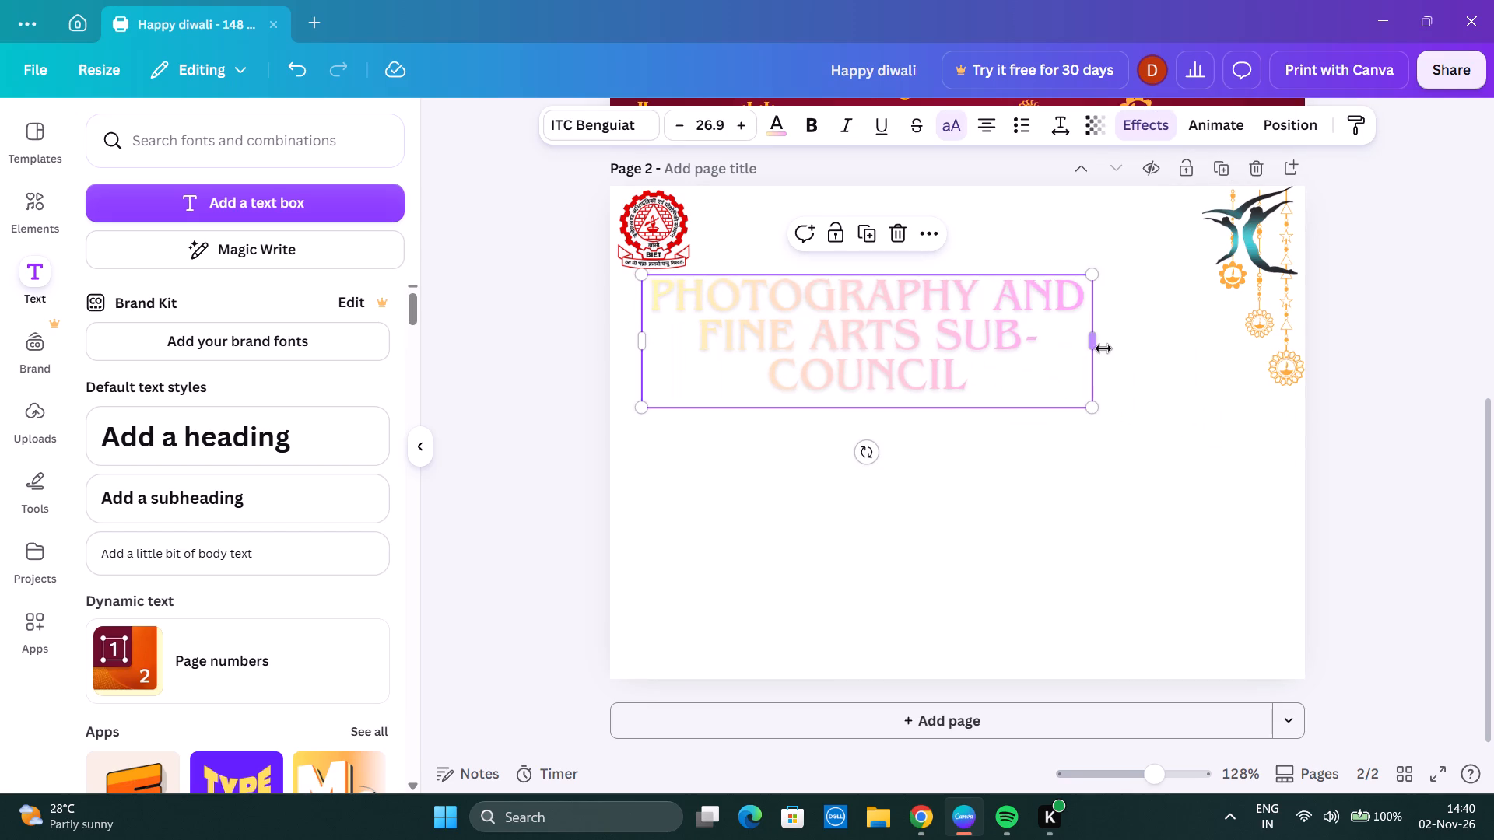
{"action": "left_click_drag", "start_coordinate": [1094, 346], "coordinate": [1221, 338]}
{"action": "left_click_drag", "start_coordinate": [1219, 393], "coordinate": [1103, 315]}
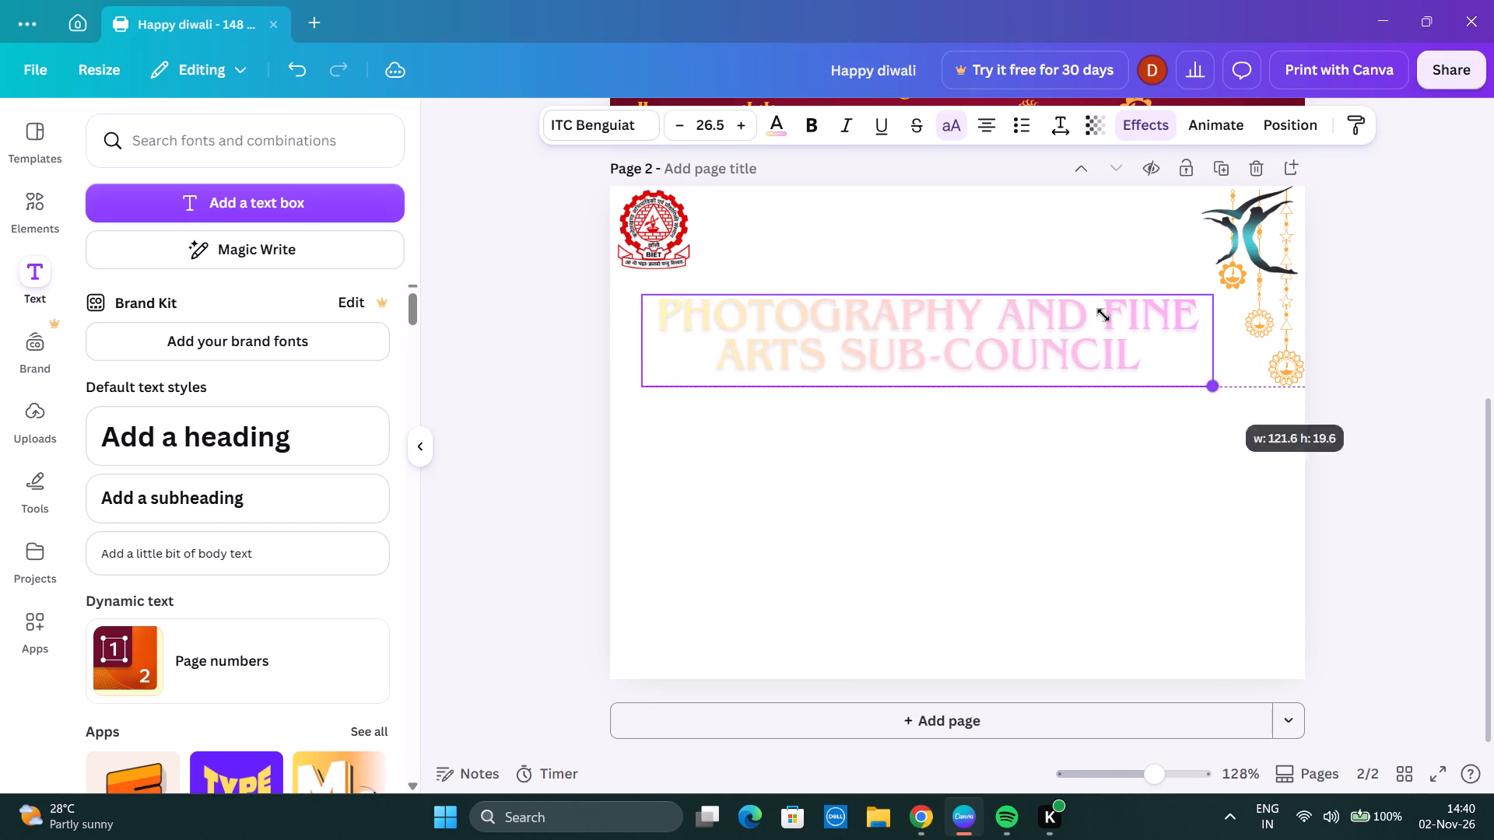
{"action": "left_click_drag", "start_coordinate": [1103, 315], "coordinate": [1029, 280]}
{"action": "left_click_drag", "start_coordinate": [1019, 324], "coordinate": [1168, 324]}
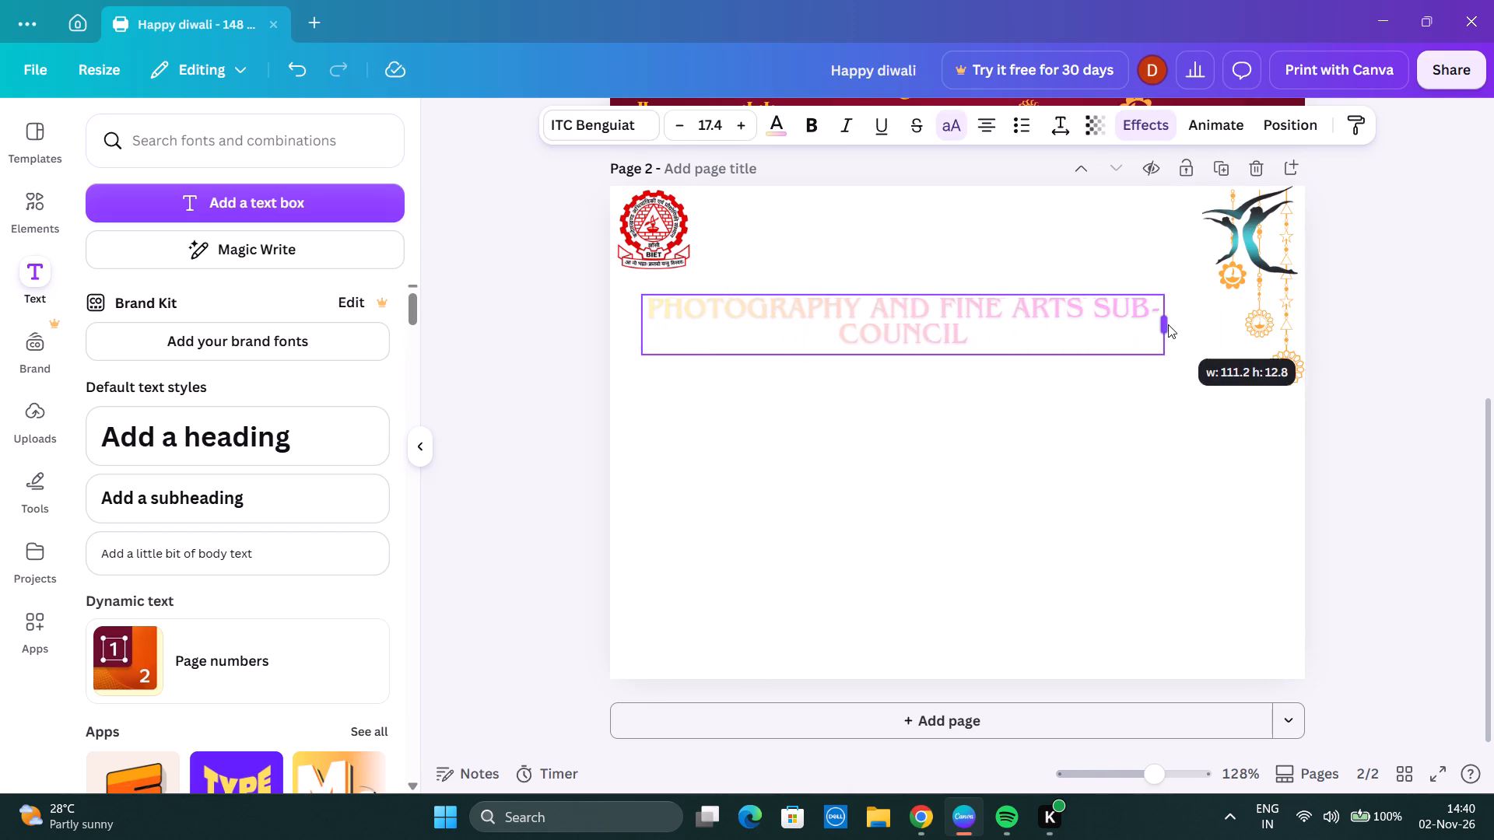
{"action": "left_click_drag", "start_coordinate": [1168, 324], "coordinate": [1236, 324]}
{"action": "left_click_drag", "start_coordinate": [1233, 354], "coordinate": [1031, 282]}
{"action": "left_click_drag", "start_coordinate": [1036, 317], "coordinate": [1124, 313]}
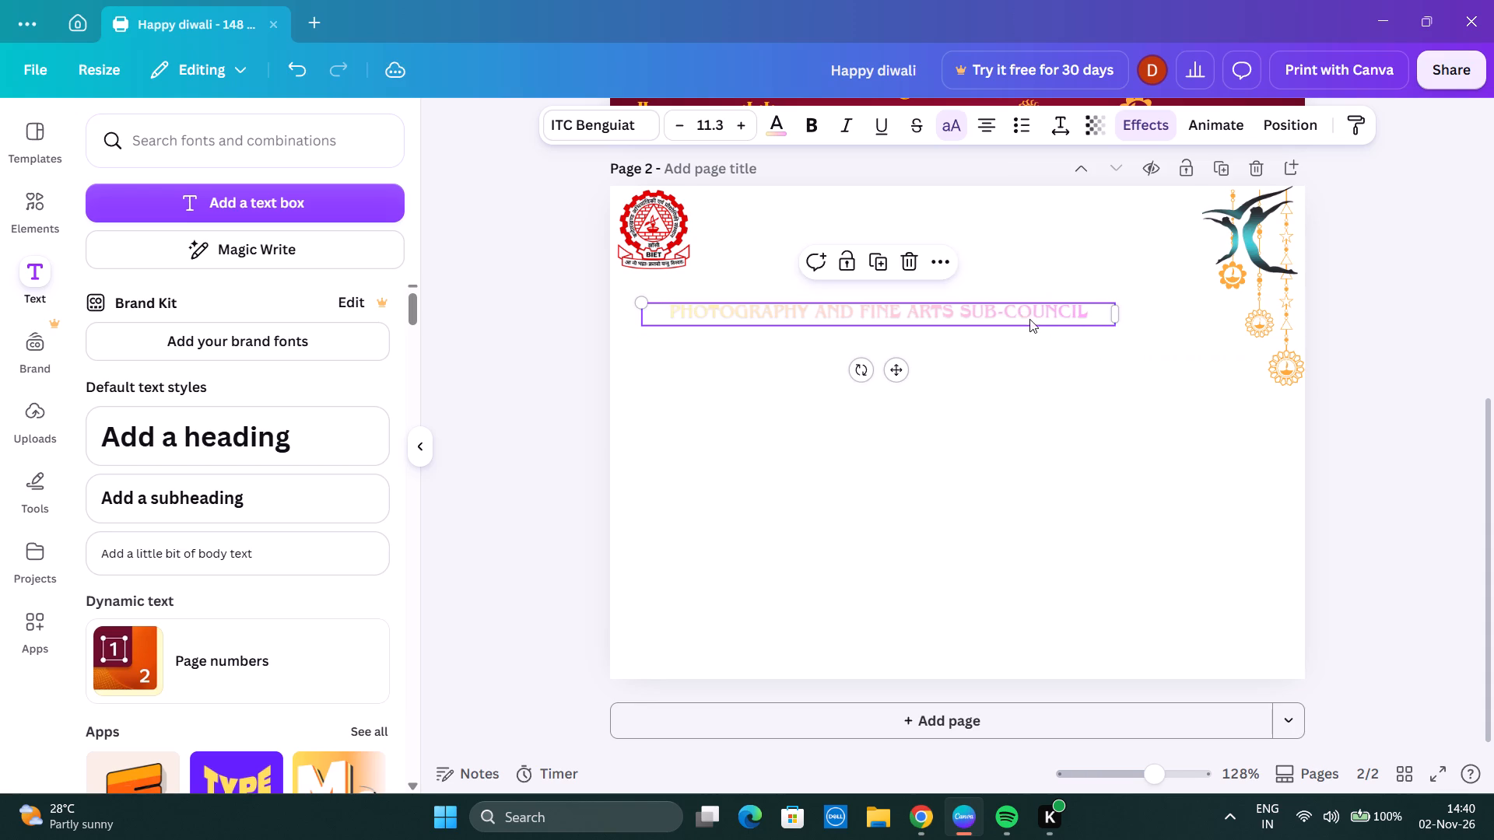
Recolour the sub-council text with the default yellow-to-orange gradient after trying solid amber and maroon.
{"action": "left_click", "coordinate": [781, 124]}
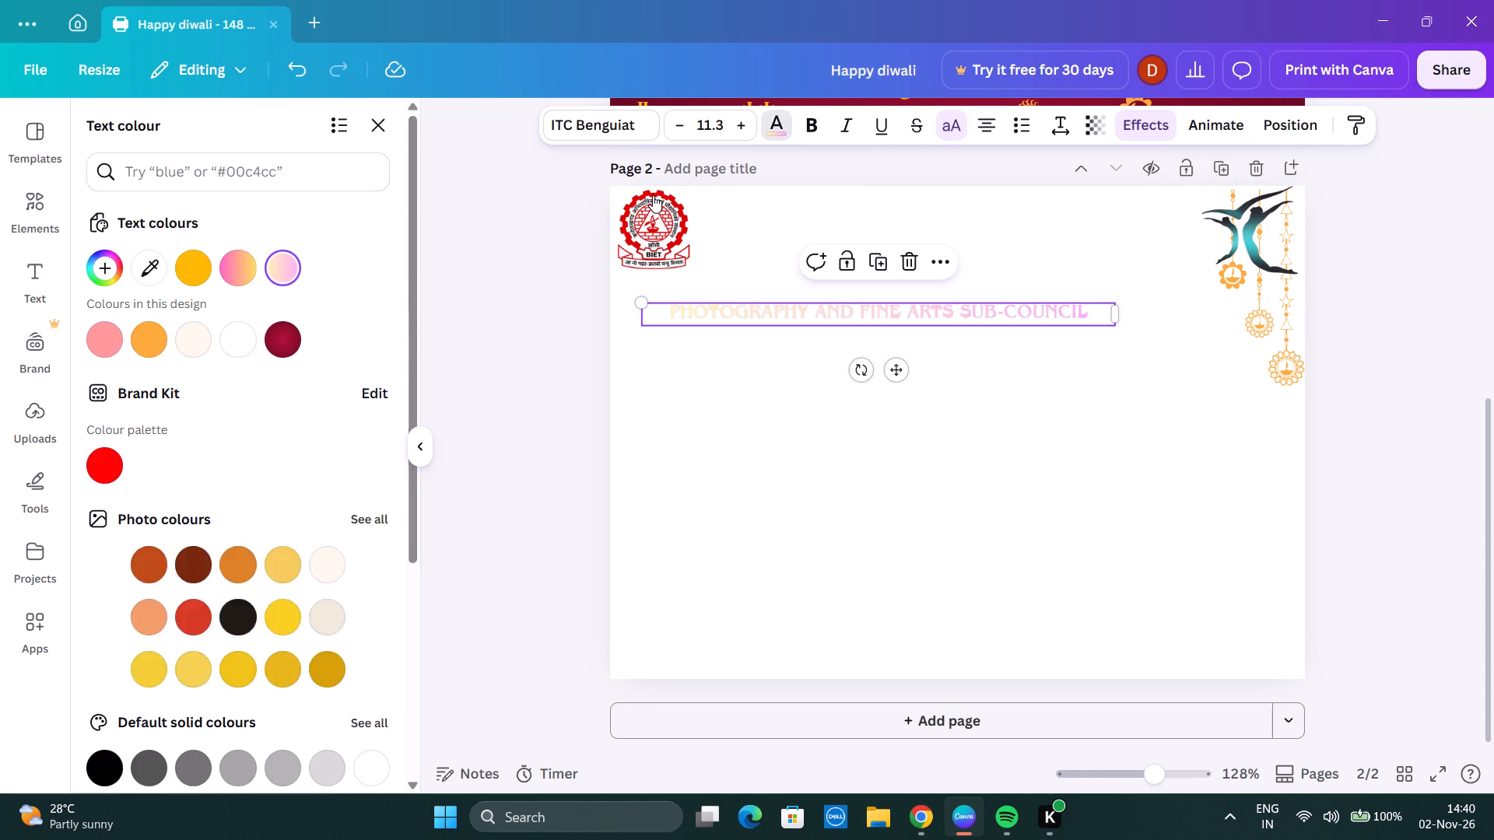
{"action": "left_click", "coordinate": [195, 265]}
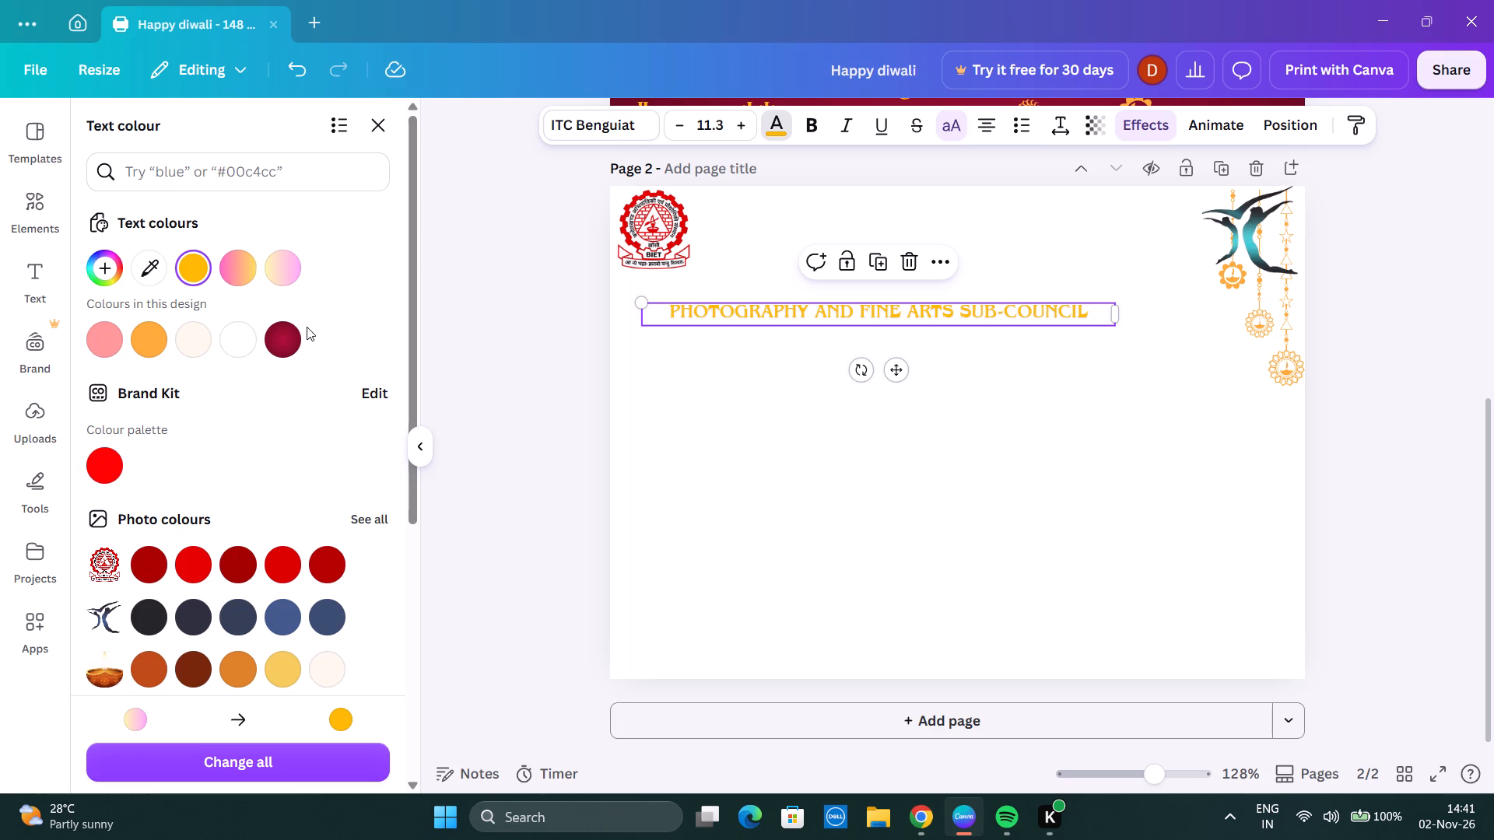
{"action": "left_click", "coordinate": [289, 336]}
{"action": "left_click", "coordinate": [195, 269]}
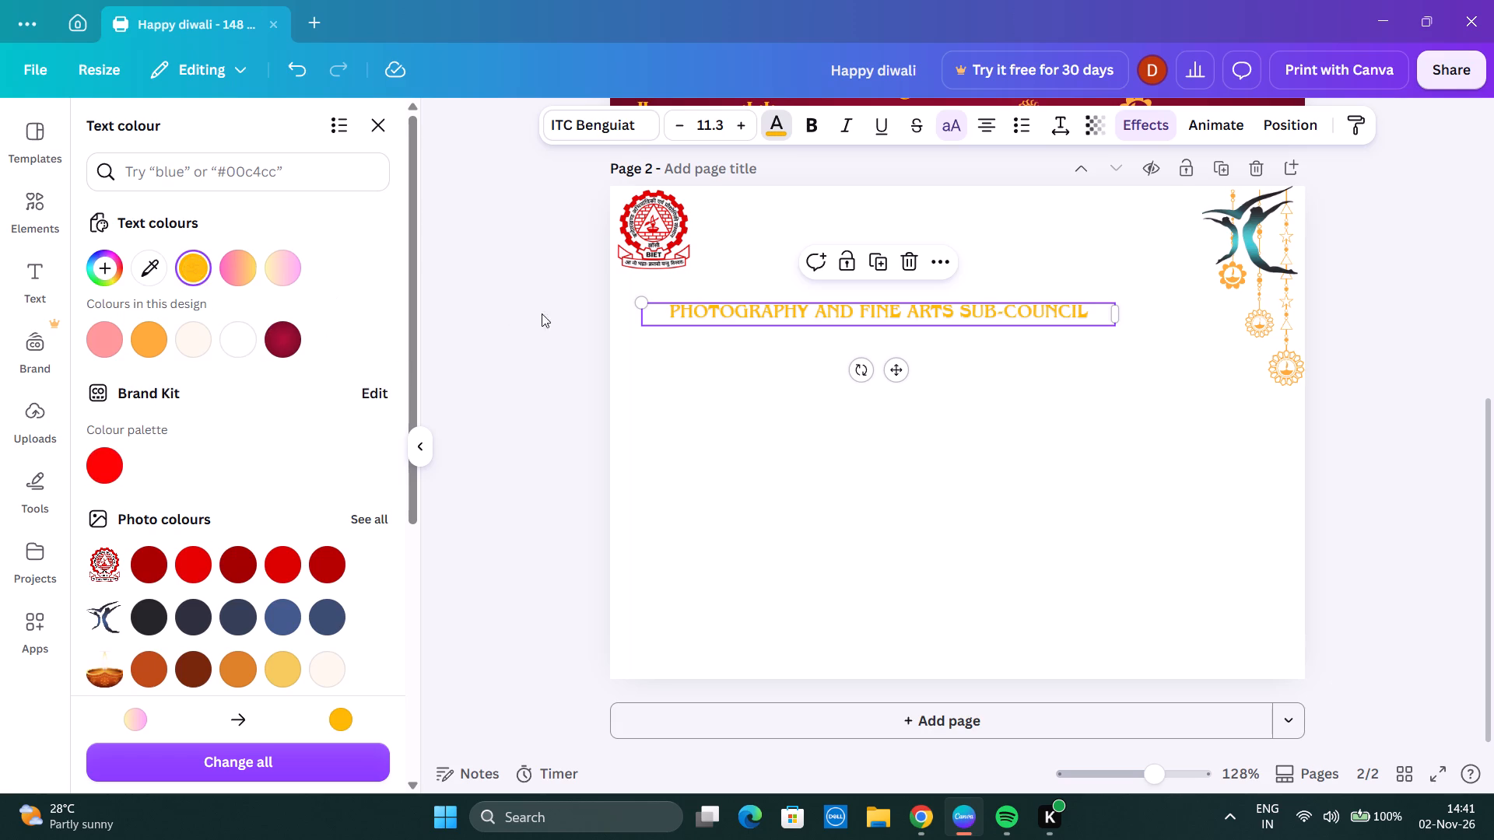
{"action": "scroll", "coordinate": [306, 589], "scroll_direction": "down", "scroll_amount": 2}
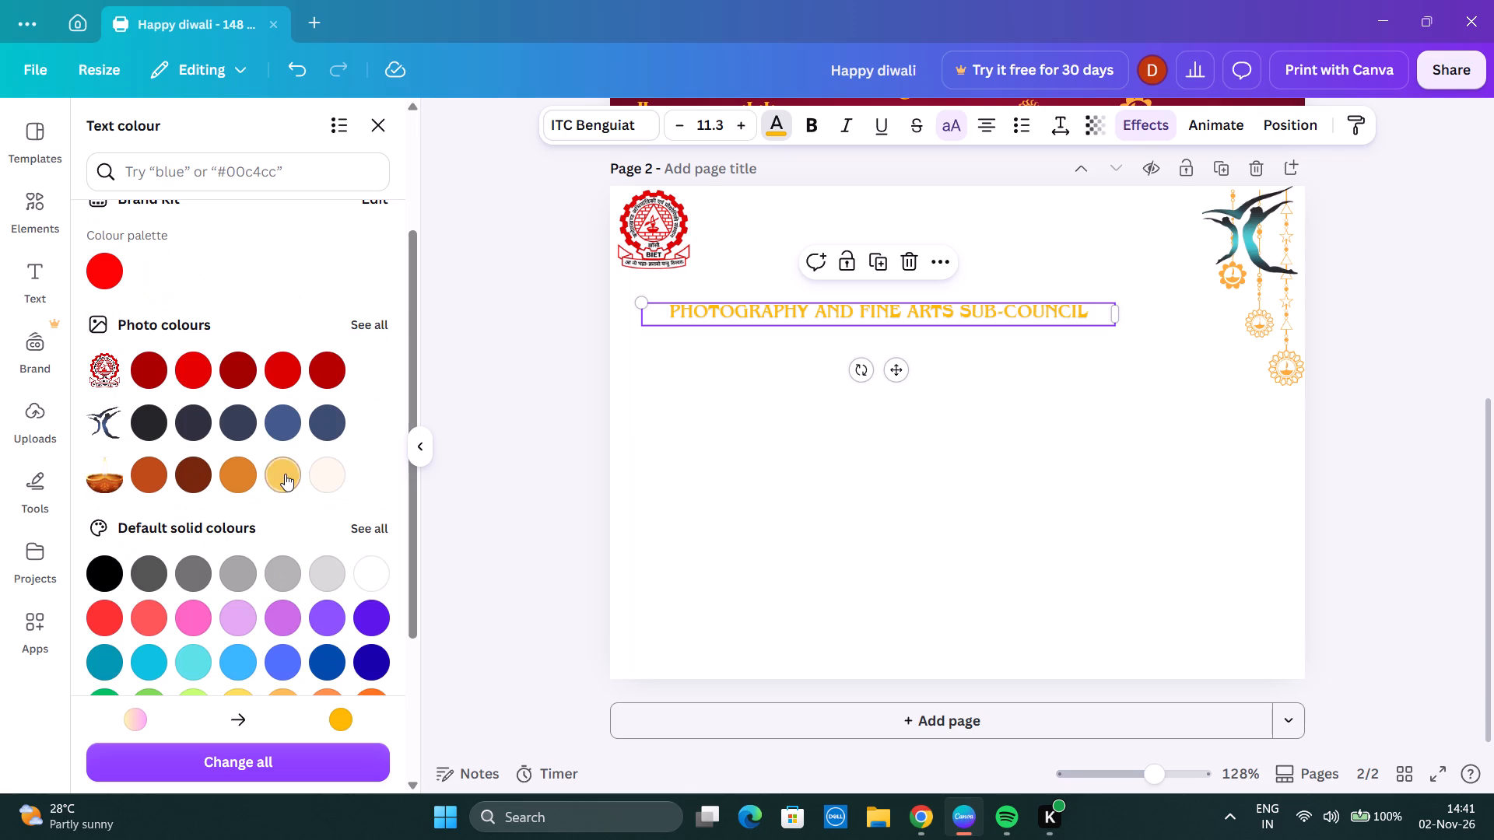
{"action": "scroll", "coordinate": [330, 557], "scroll_direction": "down", "scroll_amount": 2}
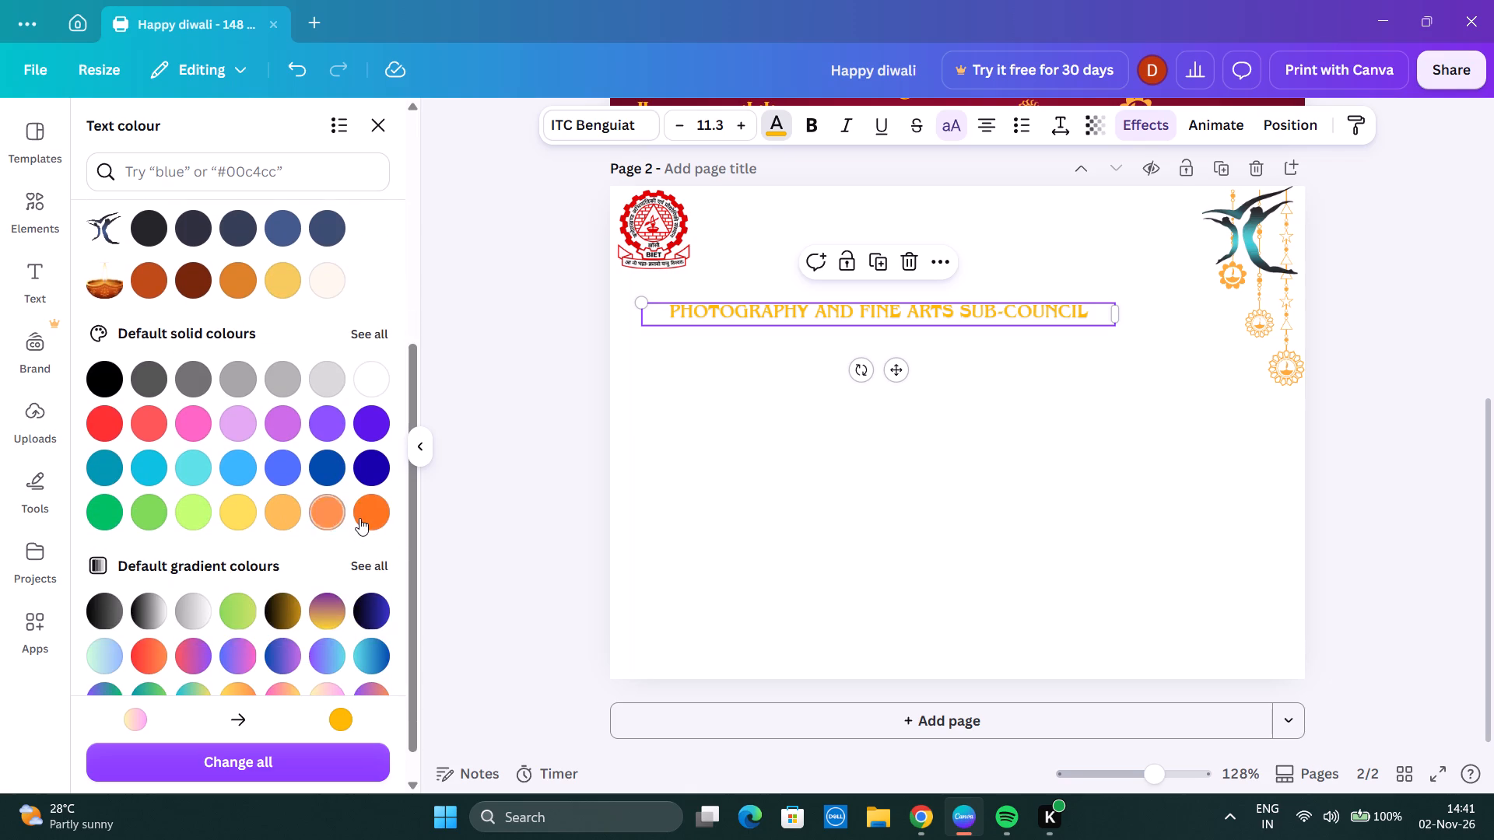
{"action": "scroll", "coordinate": [308, 527], "scroll_direction": "down", "scroll_amount": 3}
{"action": "left_click", "coordinate": [243, 667]}
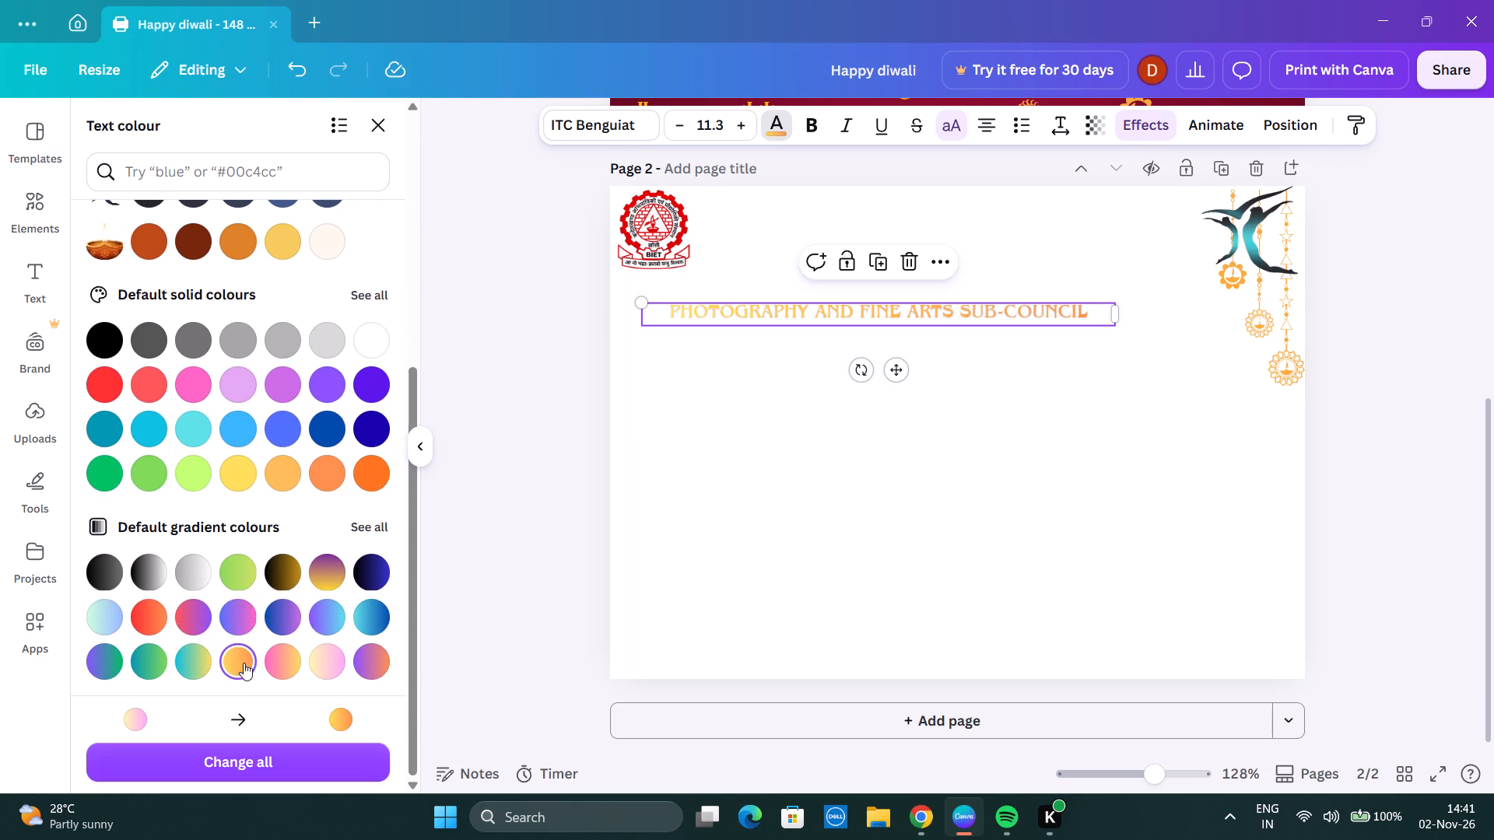
Enlarge the sub-council heading to size 13.5 on one line and fit it between the BIET emblem and dancer logo along page 2's top edge.
{"action": "left_click_drag", "start_coordinate": [905, 373], "coordinate": [949, 299]}
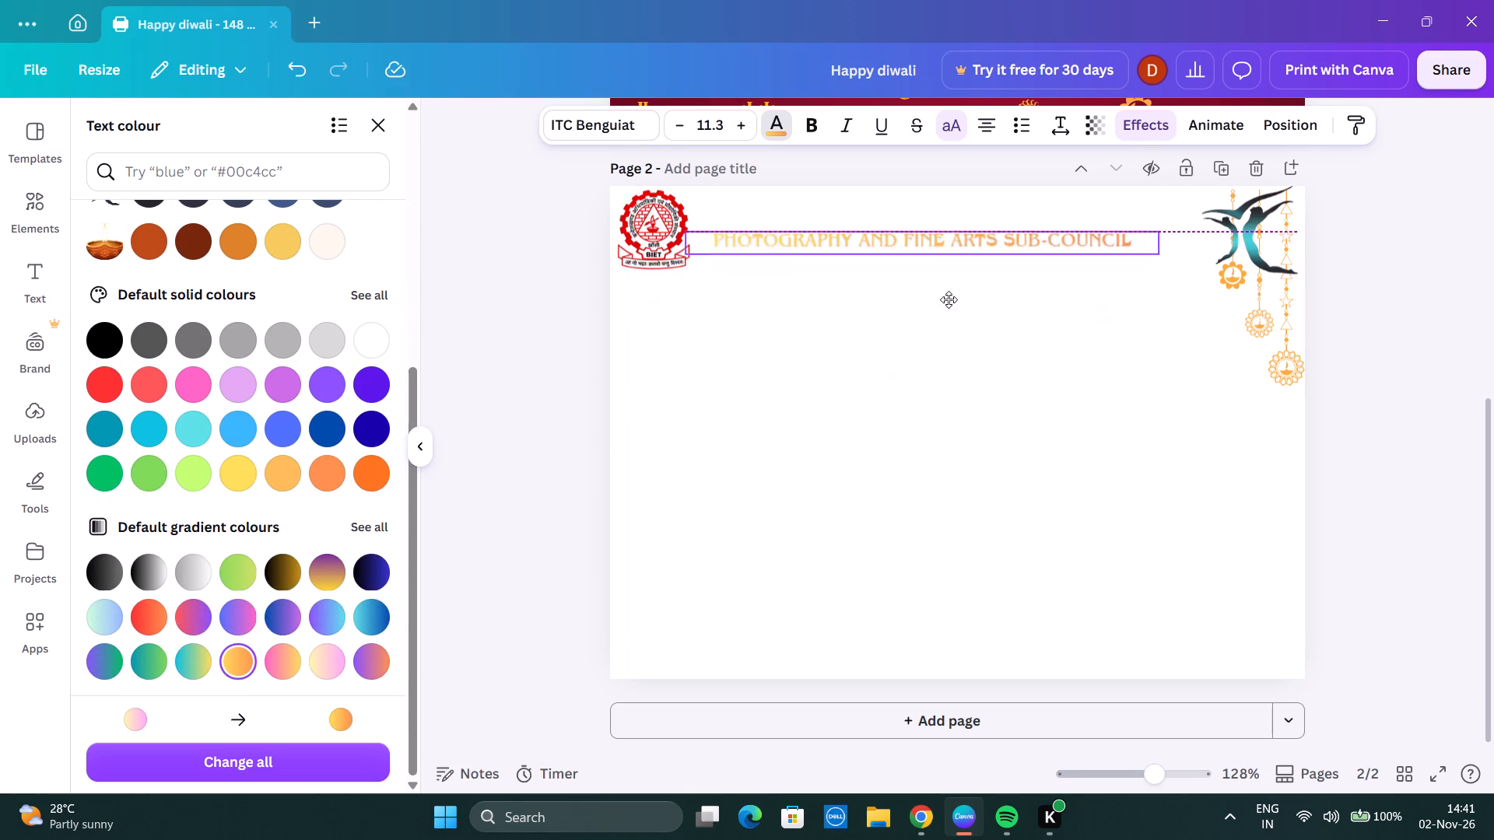
{"action": "left_click_drag", "start_coordinate": [949, 299], "coordinate": [949, 292]}
{"action": "left_click_drag", "start_coordinate": [1166, 229], "coordinate": [1171, 236]}
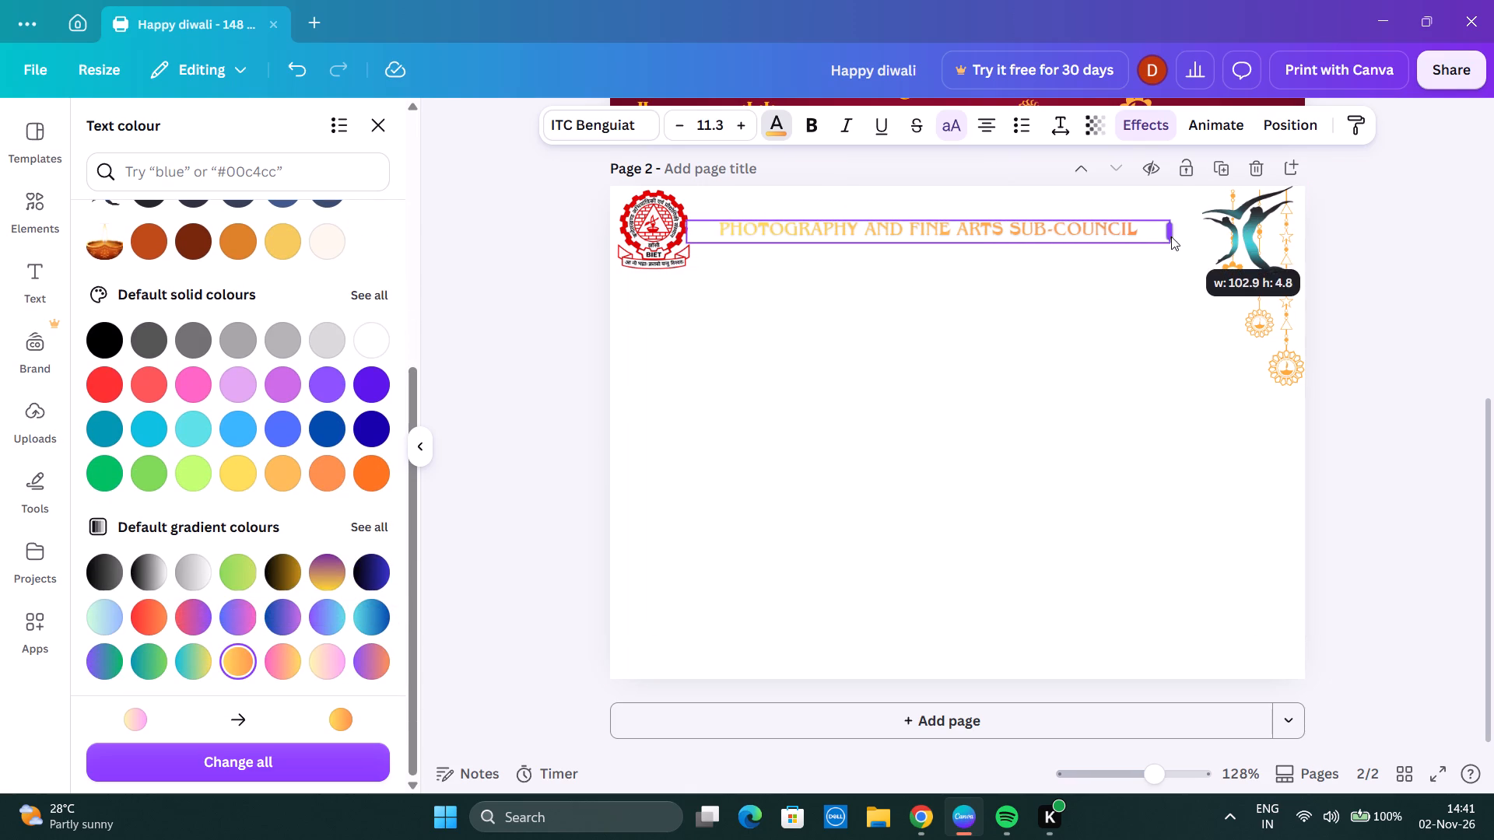
{"action": "left_click_drag", "start_coordinate": [1171, 236], "coordinate": [1074, 241]}
{"action": "left_click_drag", "start_coordinate": [1067, 252], "coordinate": [1135, 287]}
{"action": "left_click_drag", "start_coordinate": [1139, 230], "coordinate": [1166, 230]}
{"action": "left_click_drag", "start_coordinate": [1037, 233], "coordinate": [949, 245]}
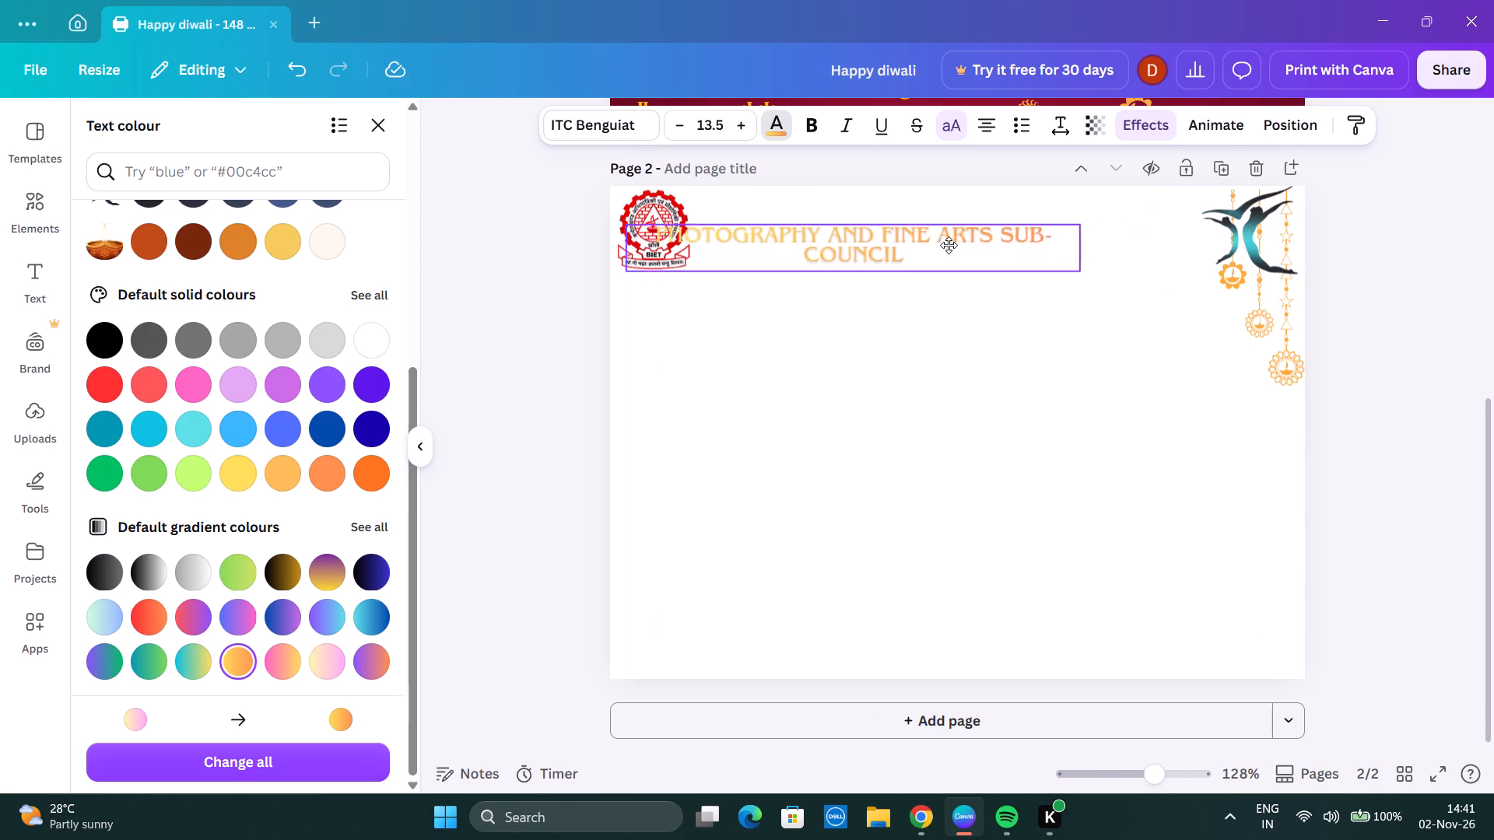
{"action": "left_click_drag", "start_coordinate": [949, 245], "coordinate": [992, 219]}
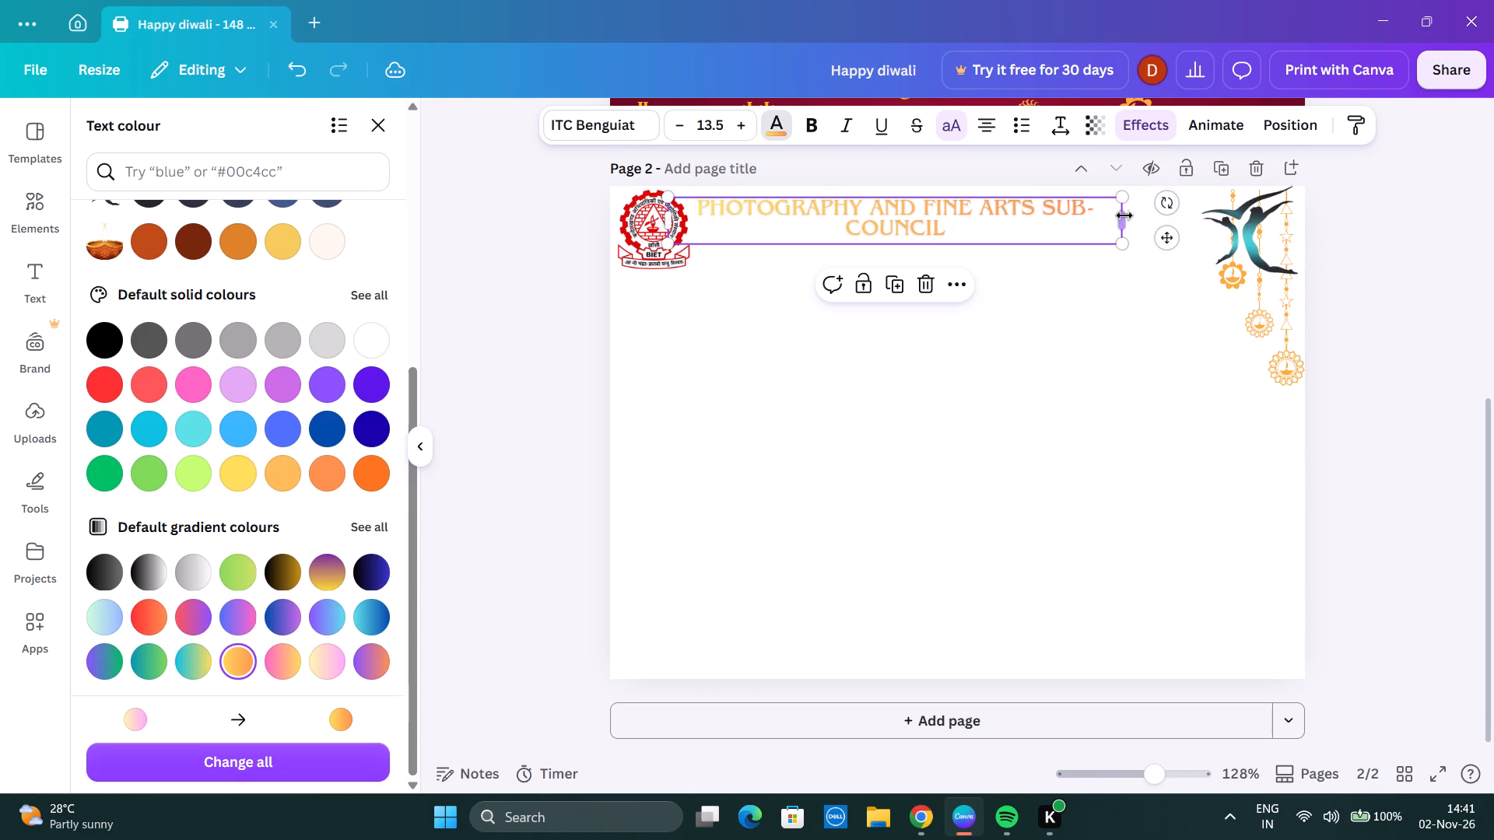
{"action": "left_click_drag", "start_coordinate": [1124, 215], "coordinate": [1182, 212]}
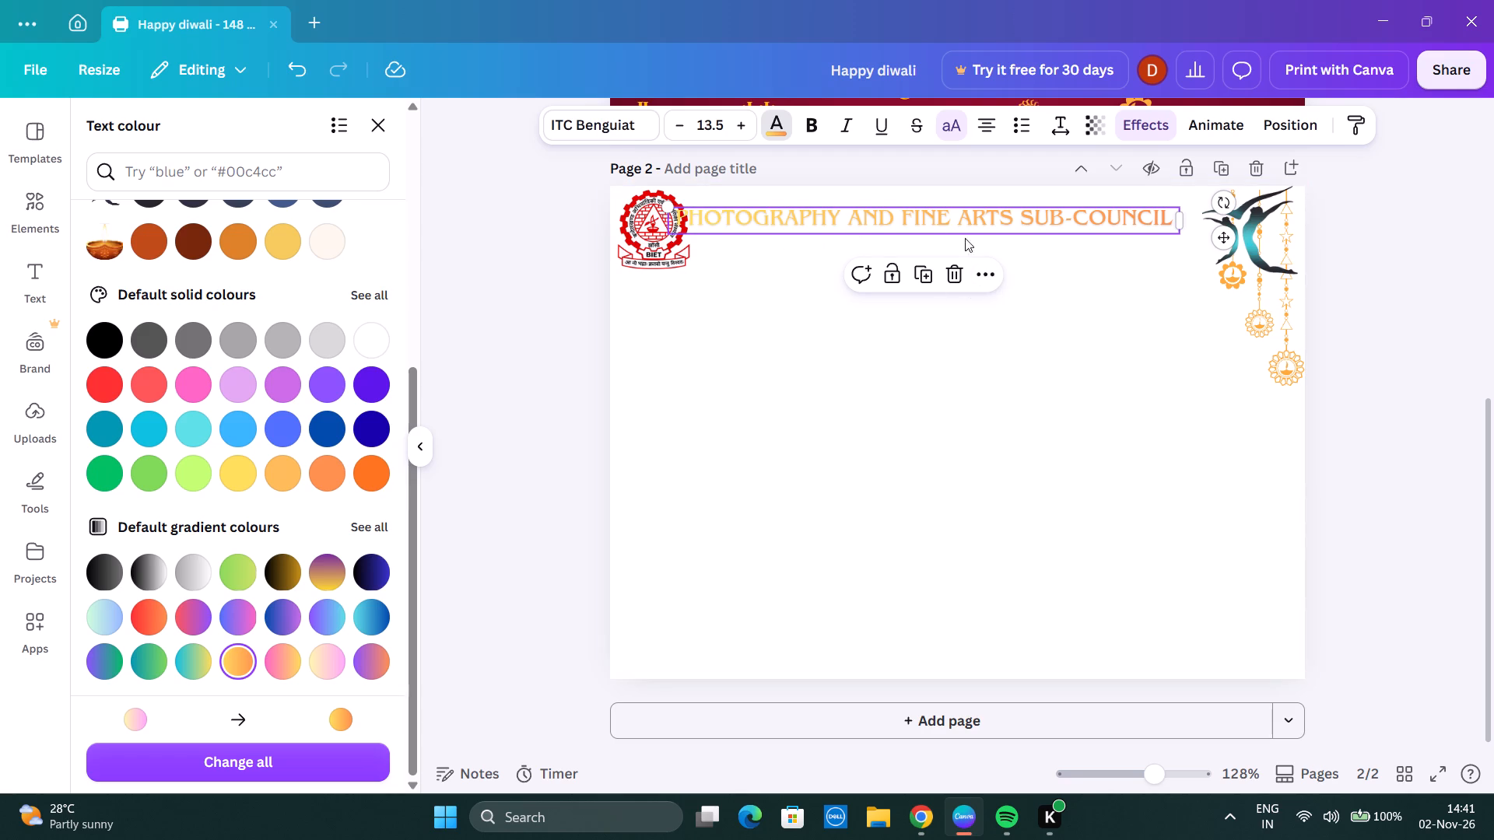
{"action": "left_click", "coordinate": [1130, 270]}
{"action": "left_click_drag", "start_coordinate": [1019, 219], "coordinate": [1043, 214]}
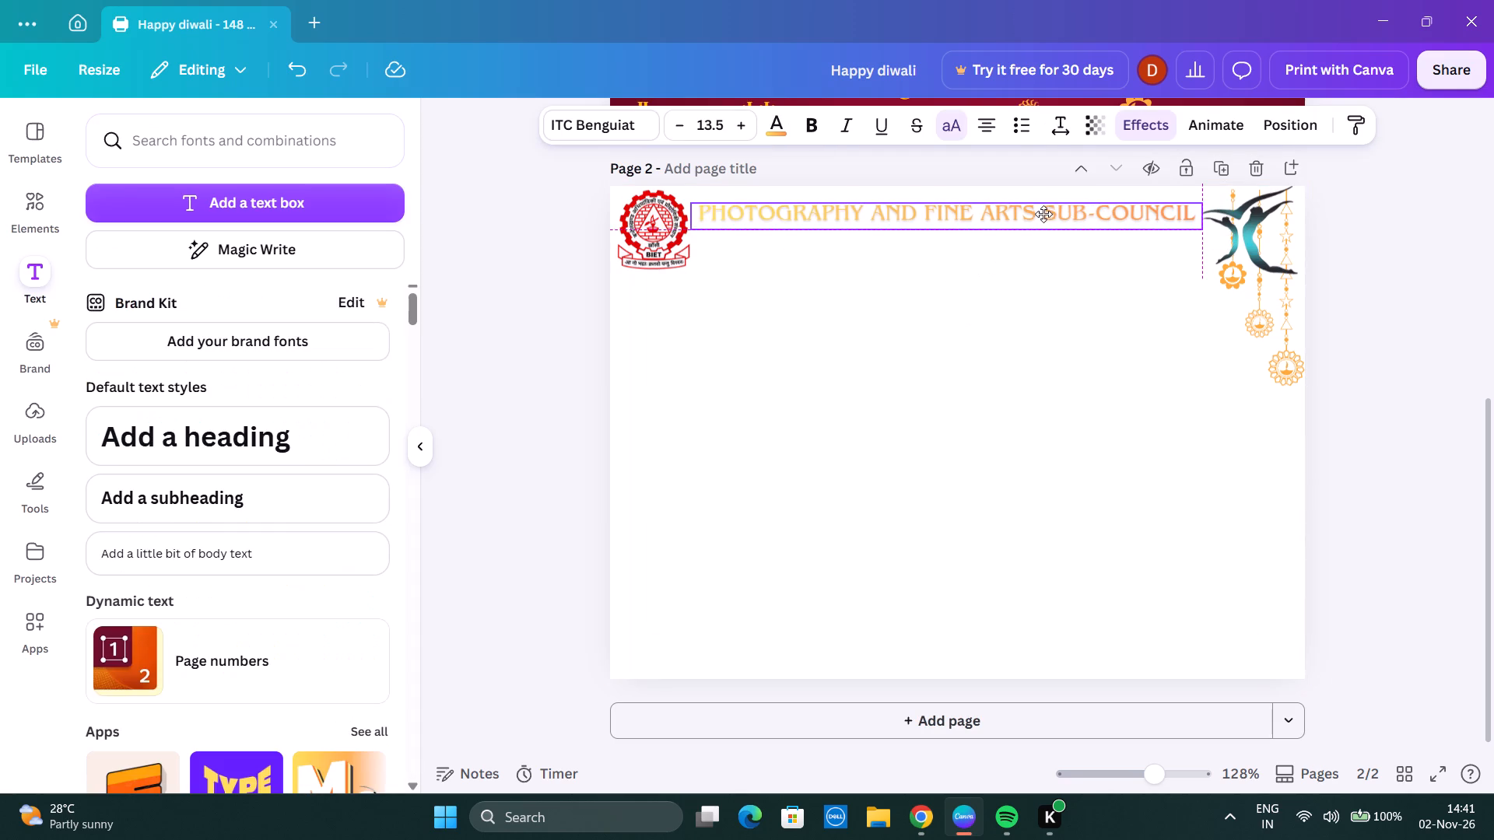
{"action": "left_click_drag", "start_coordinate": [1043, 214], "coordinate": [1043, 205]}
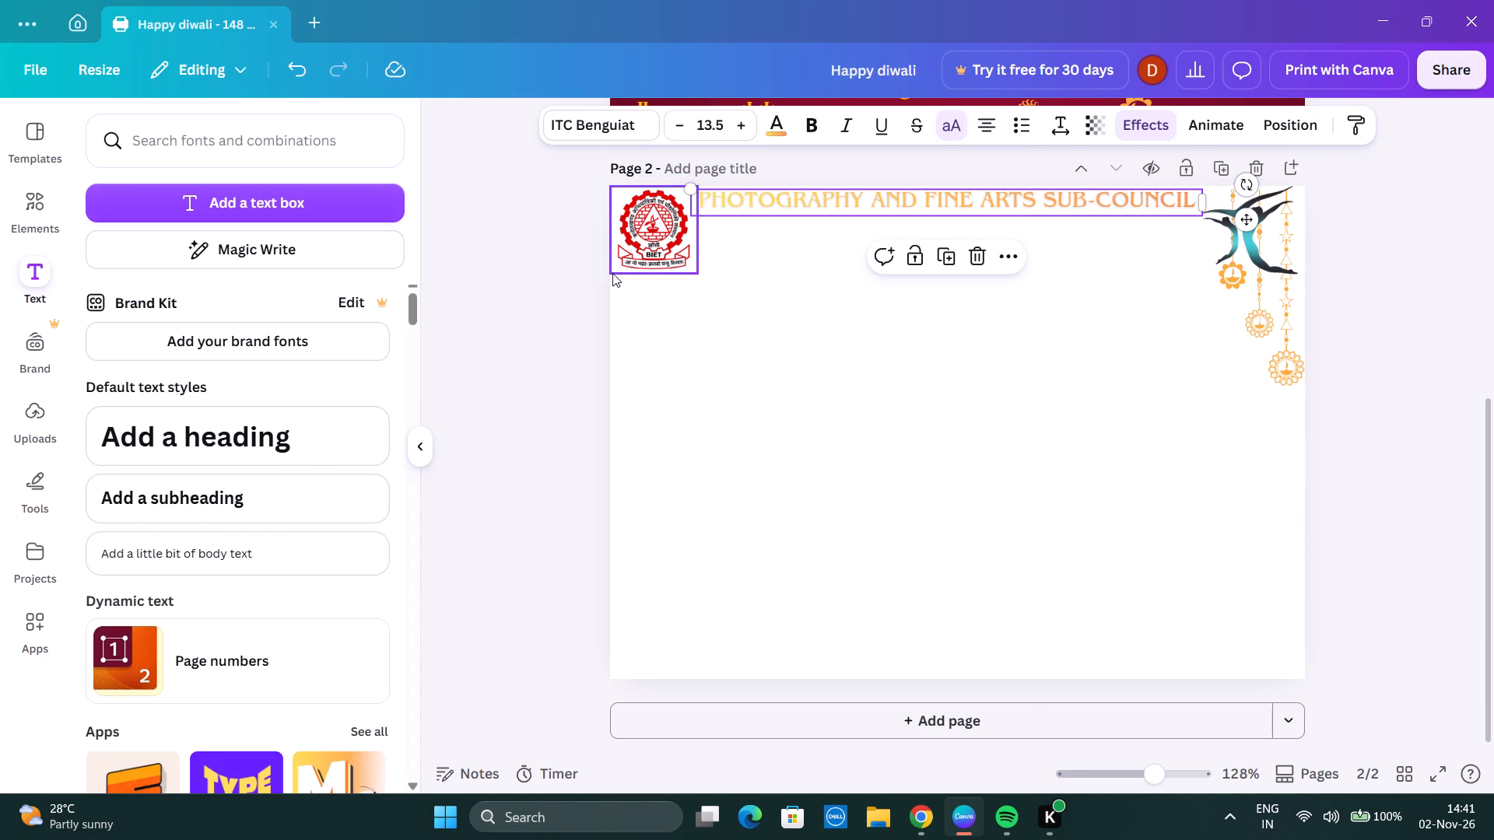
{"action": "left_click", "coordinate": [559, 276]}
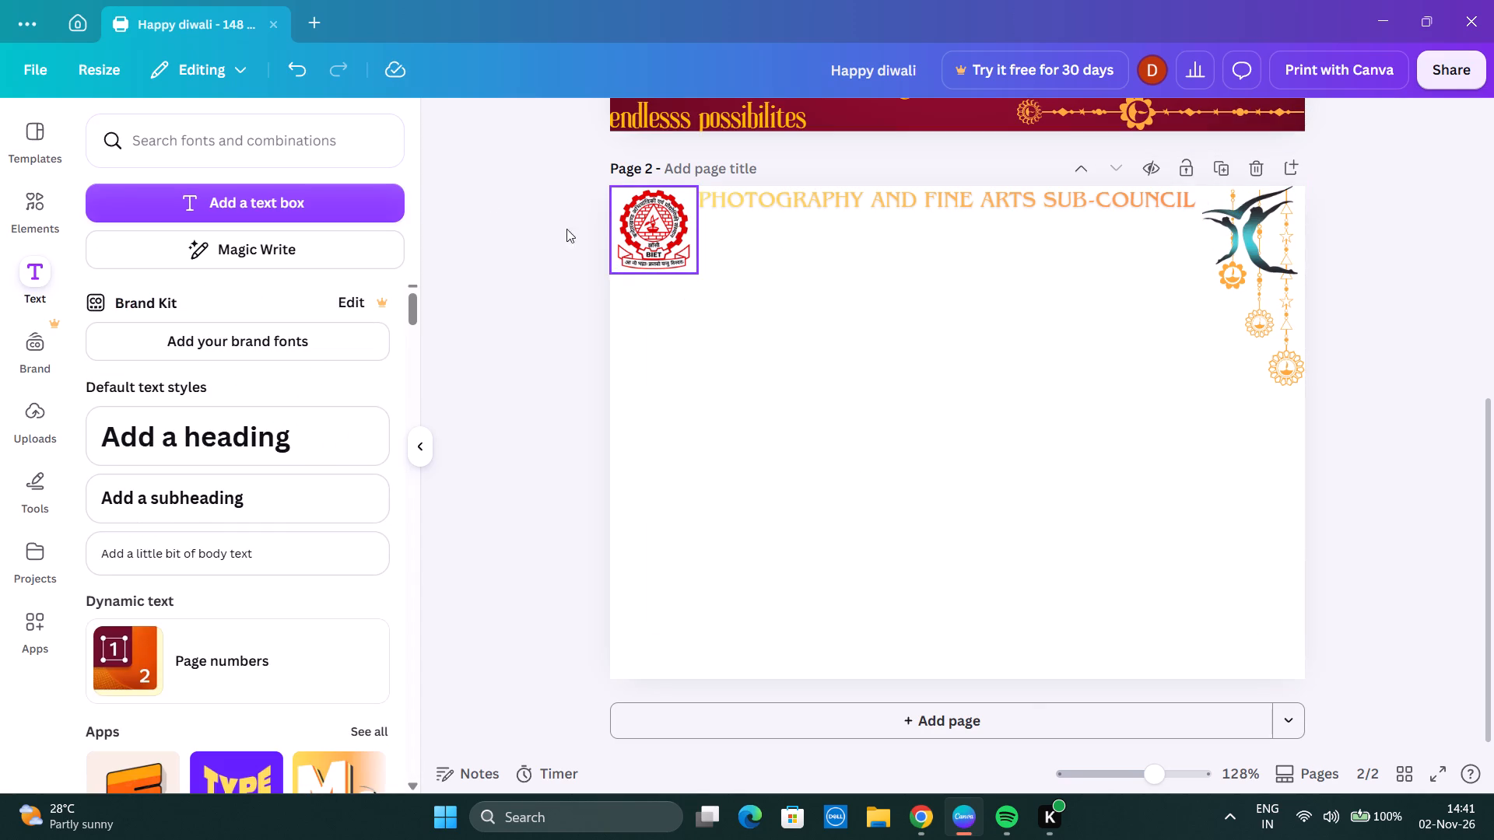
Copy the "PFA Family greets all of you with warm wishes of" text from page 1 and paste it onto page 2.
{"action": "scroll", "coordinate": [639, 338], "scroll_direction": "up", "scroll_amount": 6}
{"action": "scroll", "coordinate": [661, 336], "scroll_direction": "down", "scroll_amount": 3}
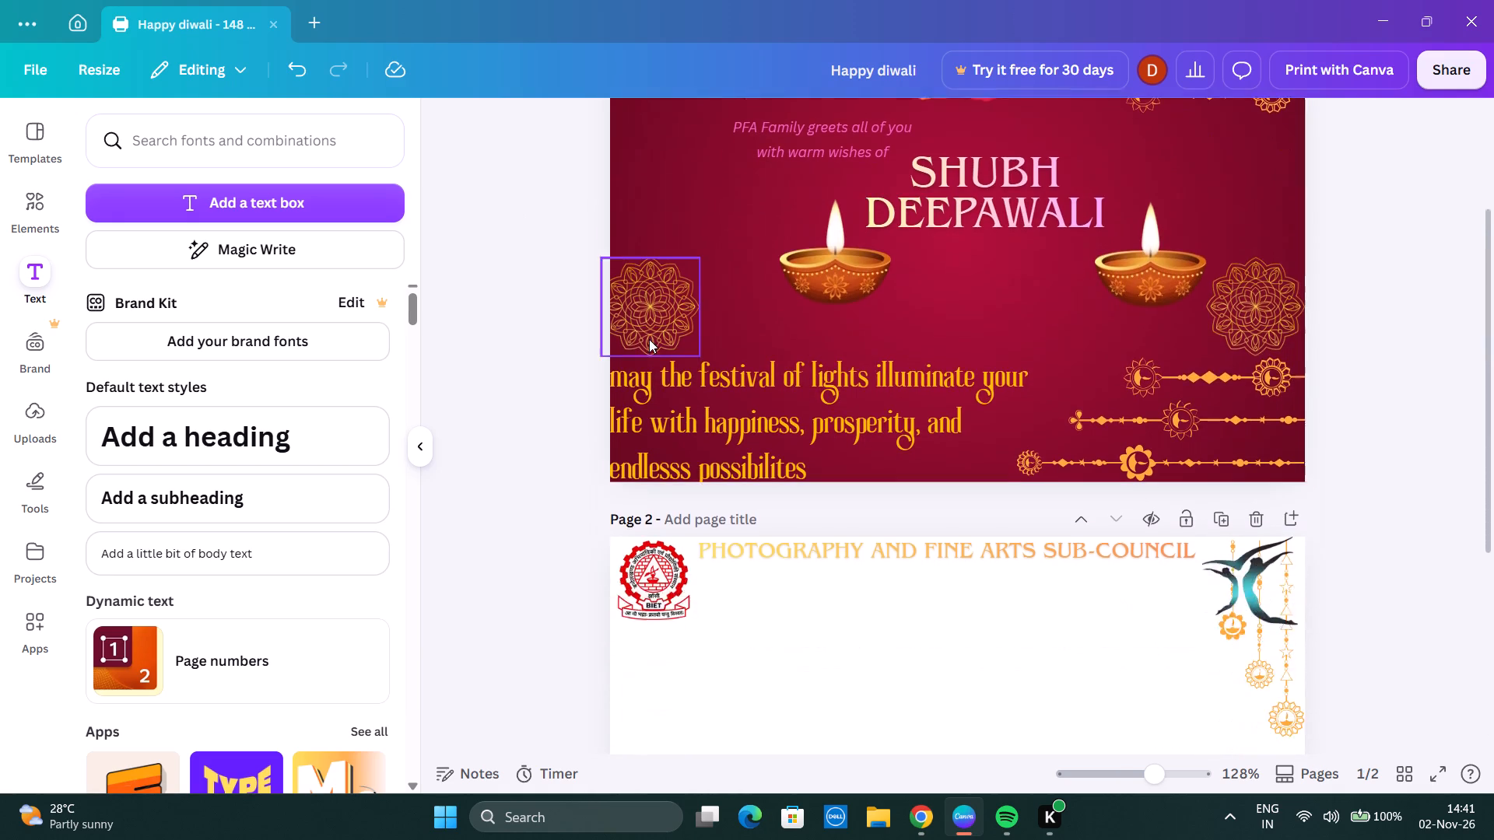
{"action": "scroll", "coordinate": [649, 339], "scroll_direction": "down", "scroll_amount": 1}
{"action": "scroll", "coordinate": [517, 277], "scroll_direction": "up", "scroll_amount": 3}
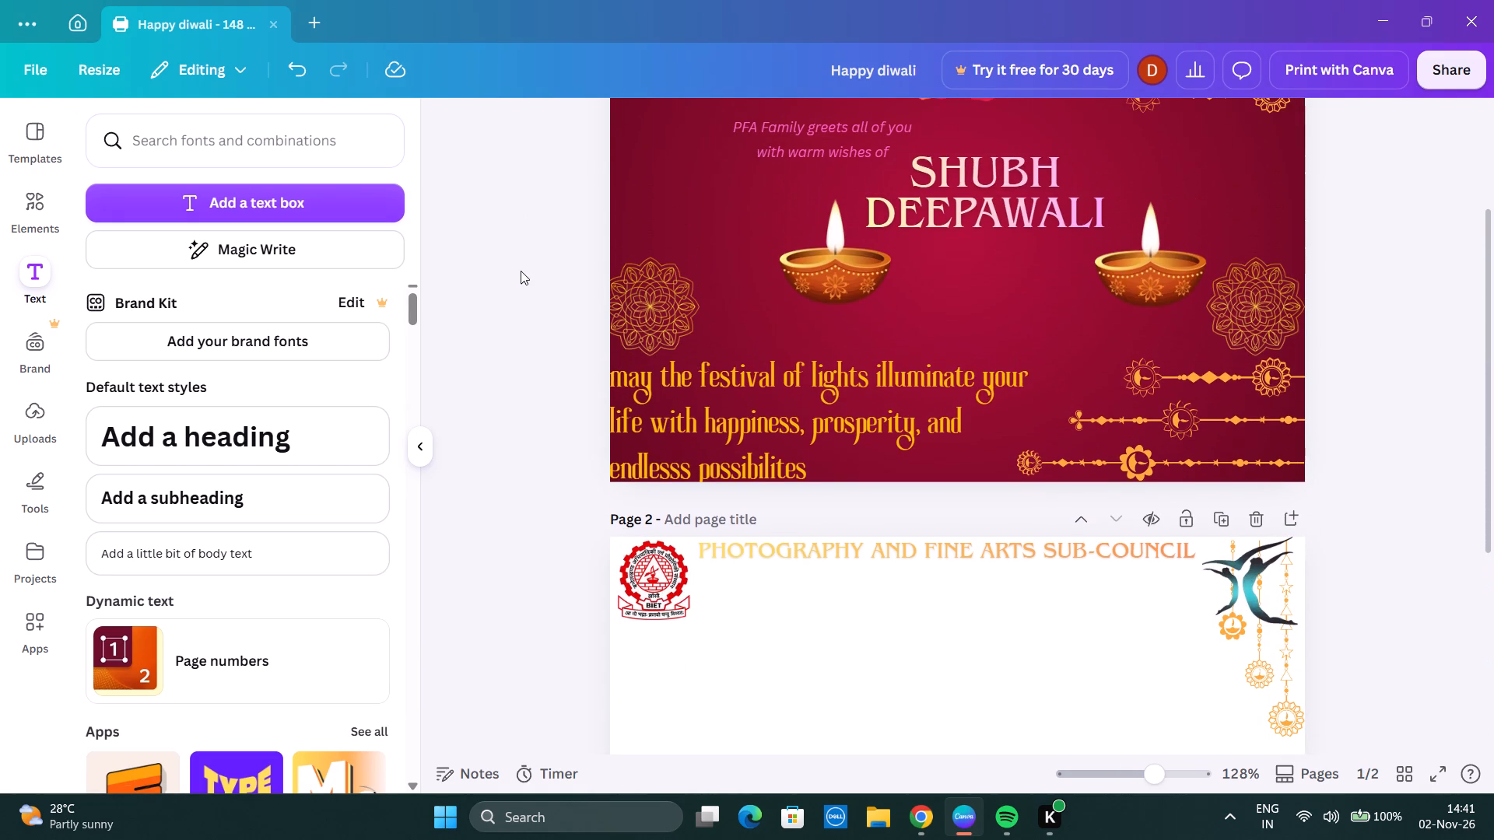
{"action": "left_click", "coordinate": [796, 138]}
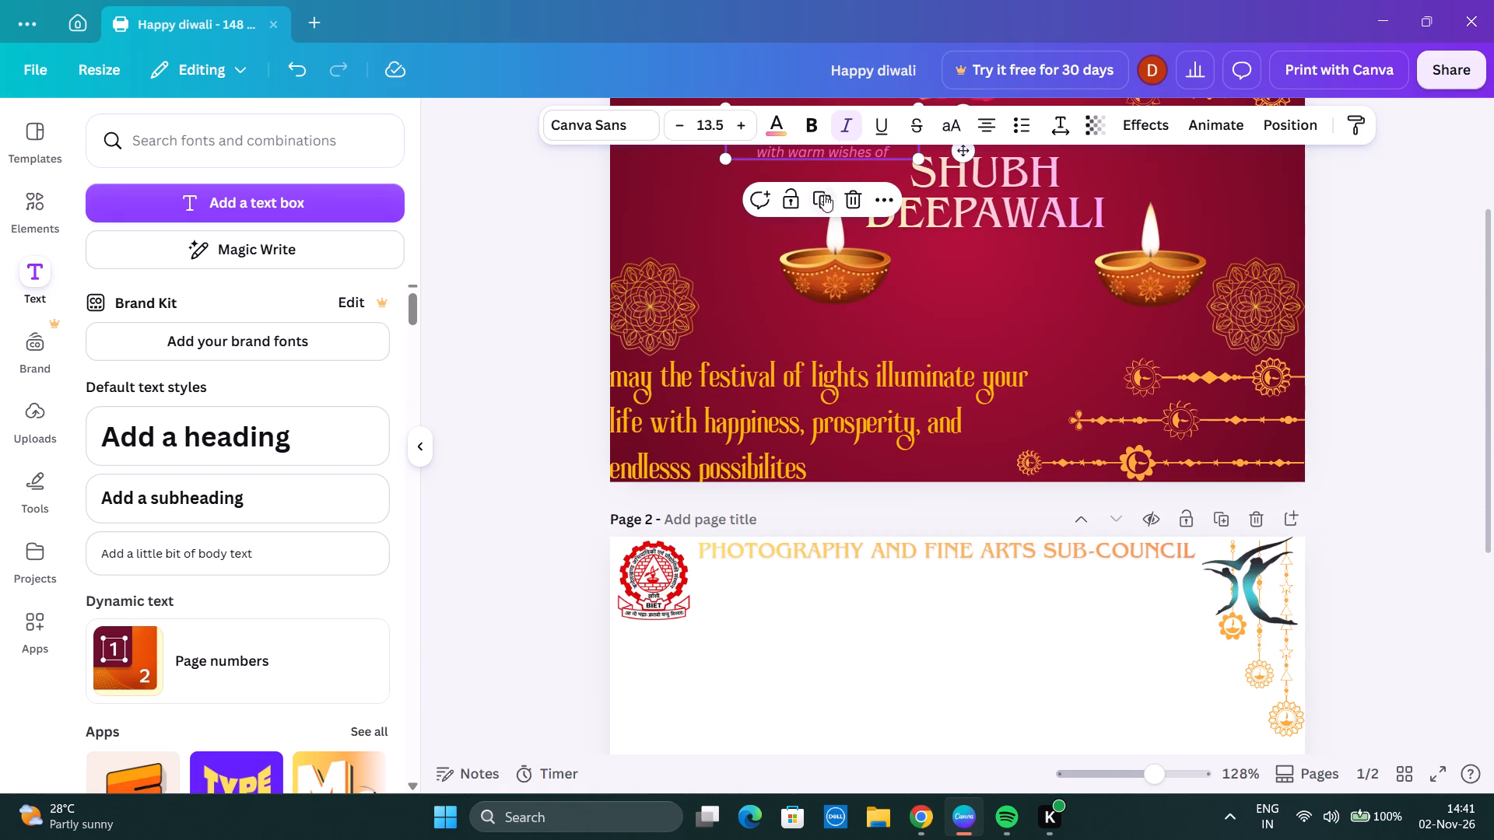
{"action": "scroll", "coordinate": [399, 292], "scroll_direction": "up", "scroll_amount": 2}
{"action": "left_click", "coordinate": [875, 195]}
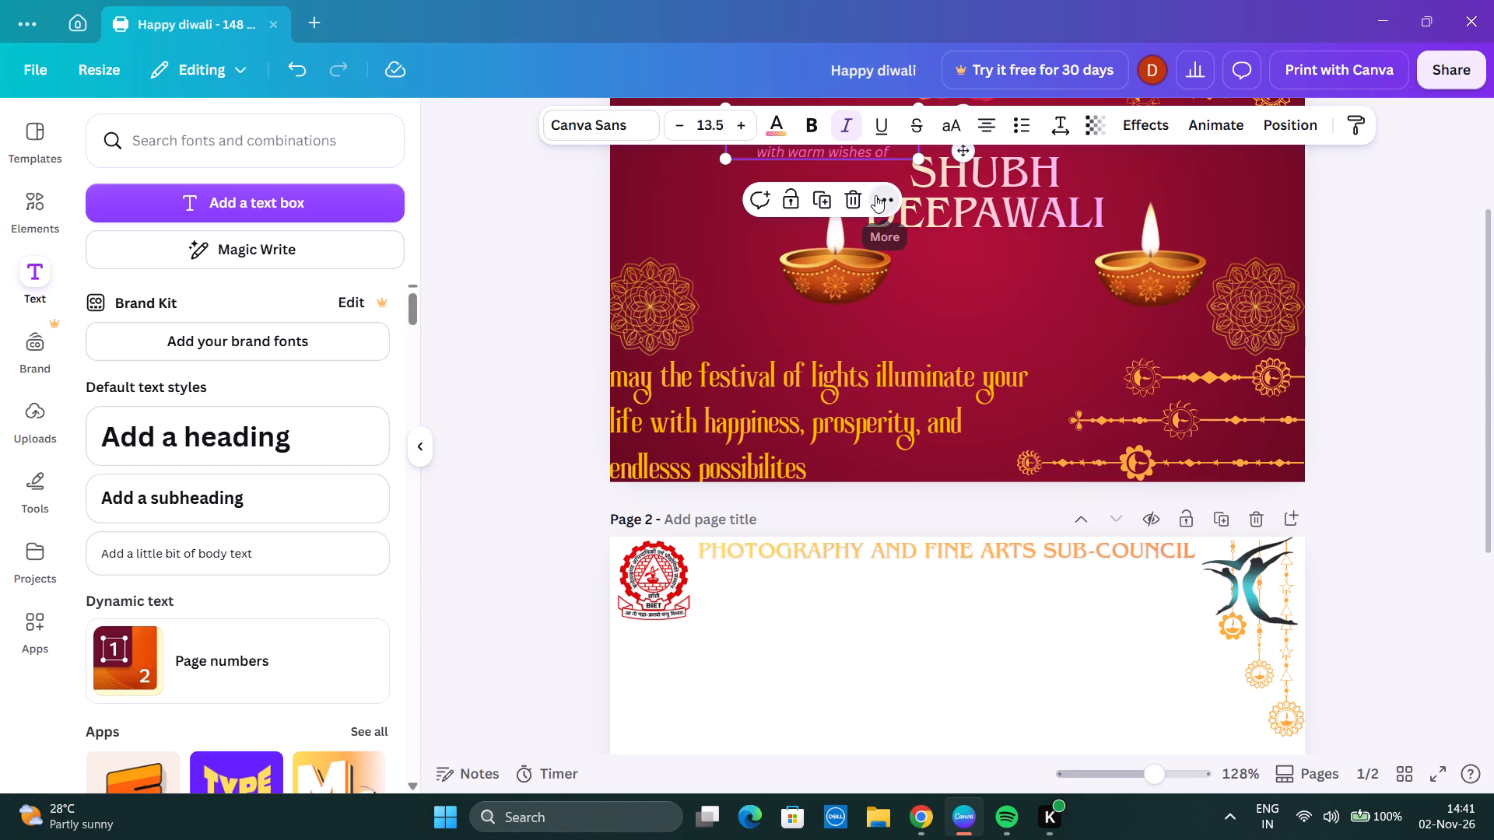
{"action": "left_click", "coordinate": [959, 248]}
{"action": "scroll", "coordinate": [858, 445], "scroll_direction": "down", "scroll_amount": 3}
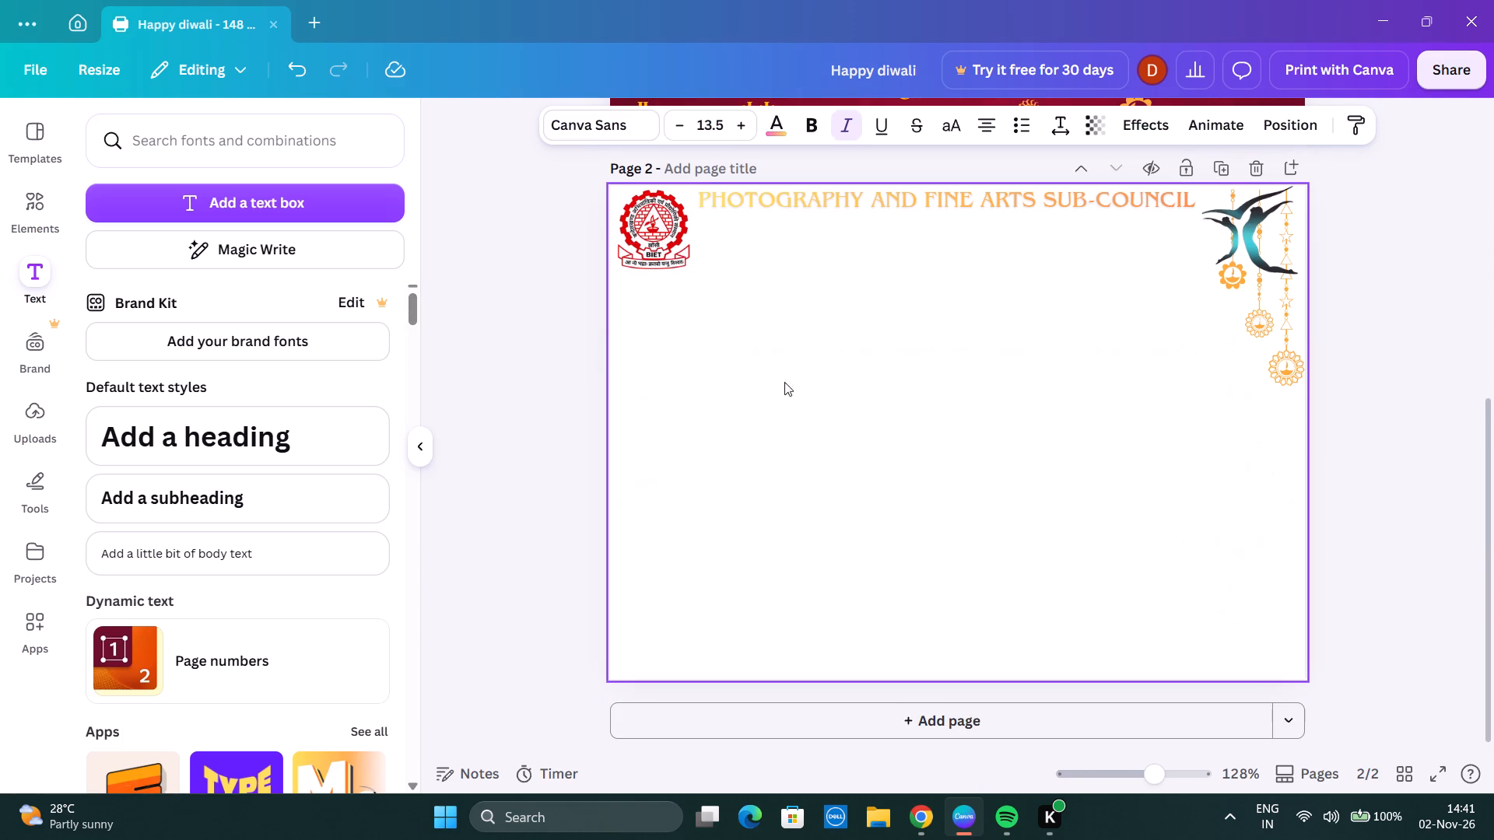
{"action": "left_click", "coordinate": [808, 342]}
{"action": "key", "text": "ctrl+v"}
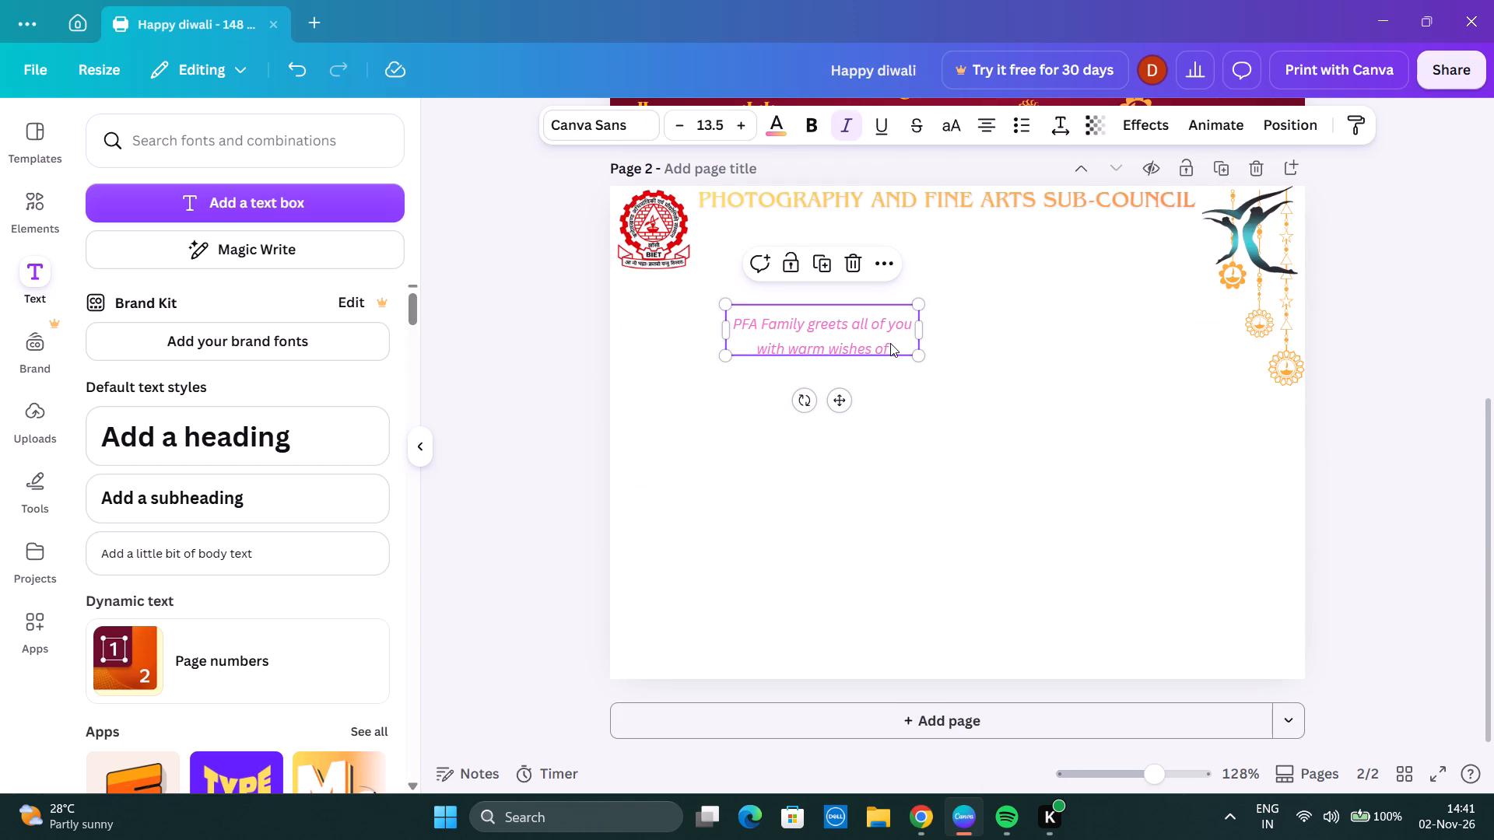
Replace the pasted greeting's text on page 2 with "greets all of you".
{"action": "left_click", "coordinate": [890, 343]}
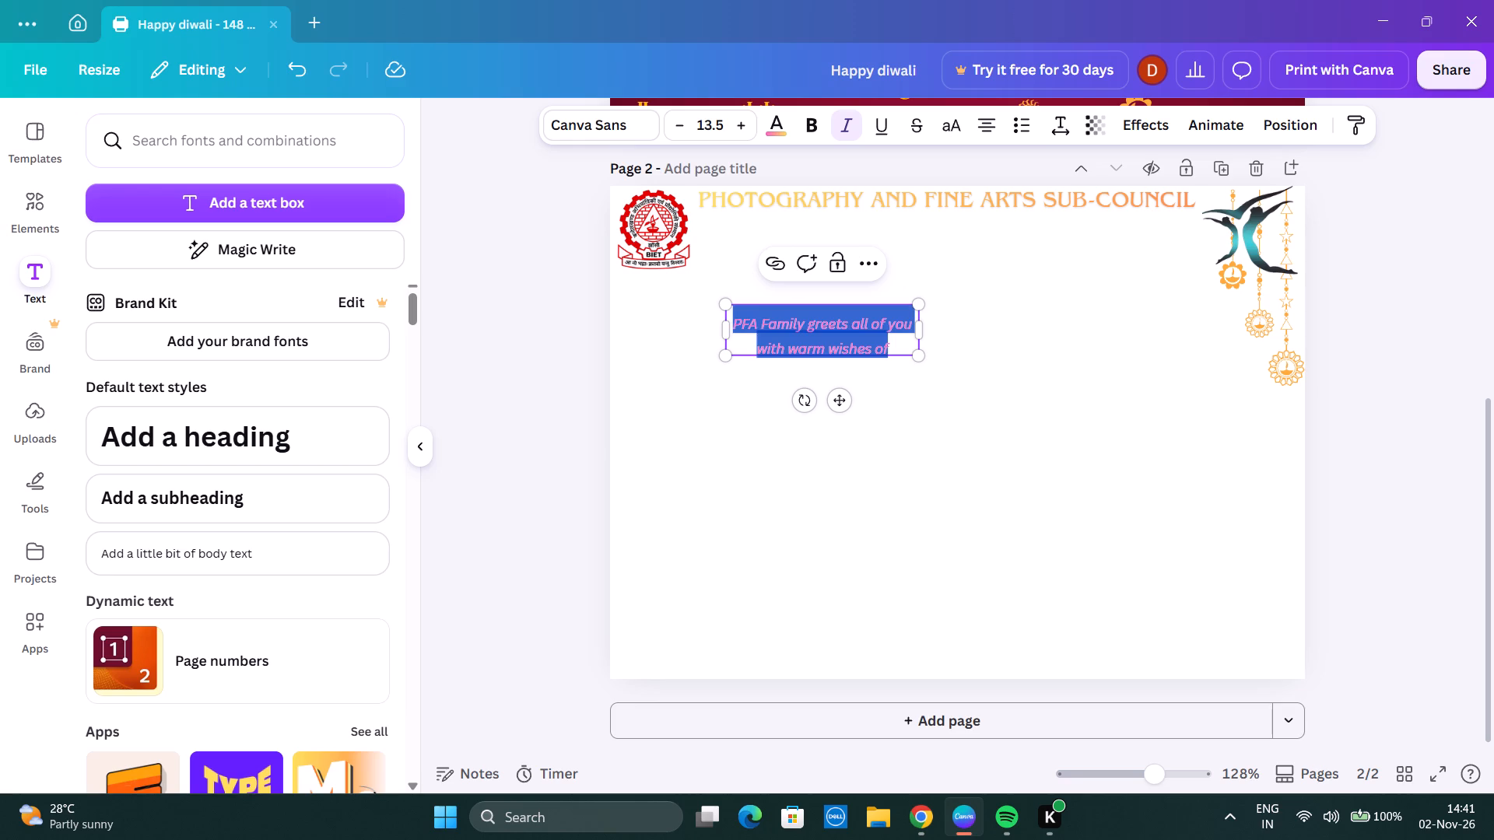
{"action": "key", "text": "BackSpace"}
{"action": "type", "text": "grt"}
{"action": "key", "text": "BackSpace"}
{"action": "type", "text": "eey"}
{"action": "key", "text": "BackSpace"}
{"action": "type", "text": "ts"}
{"action": "key", "text": "space"}
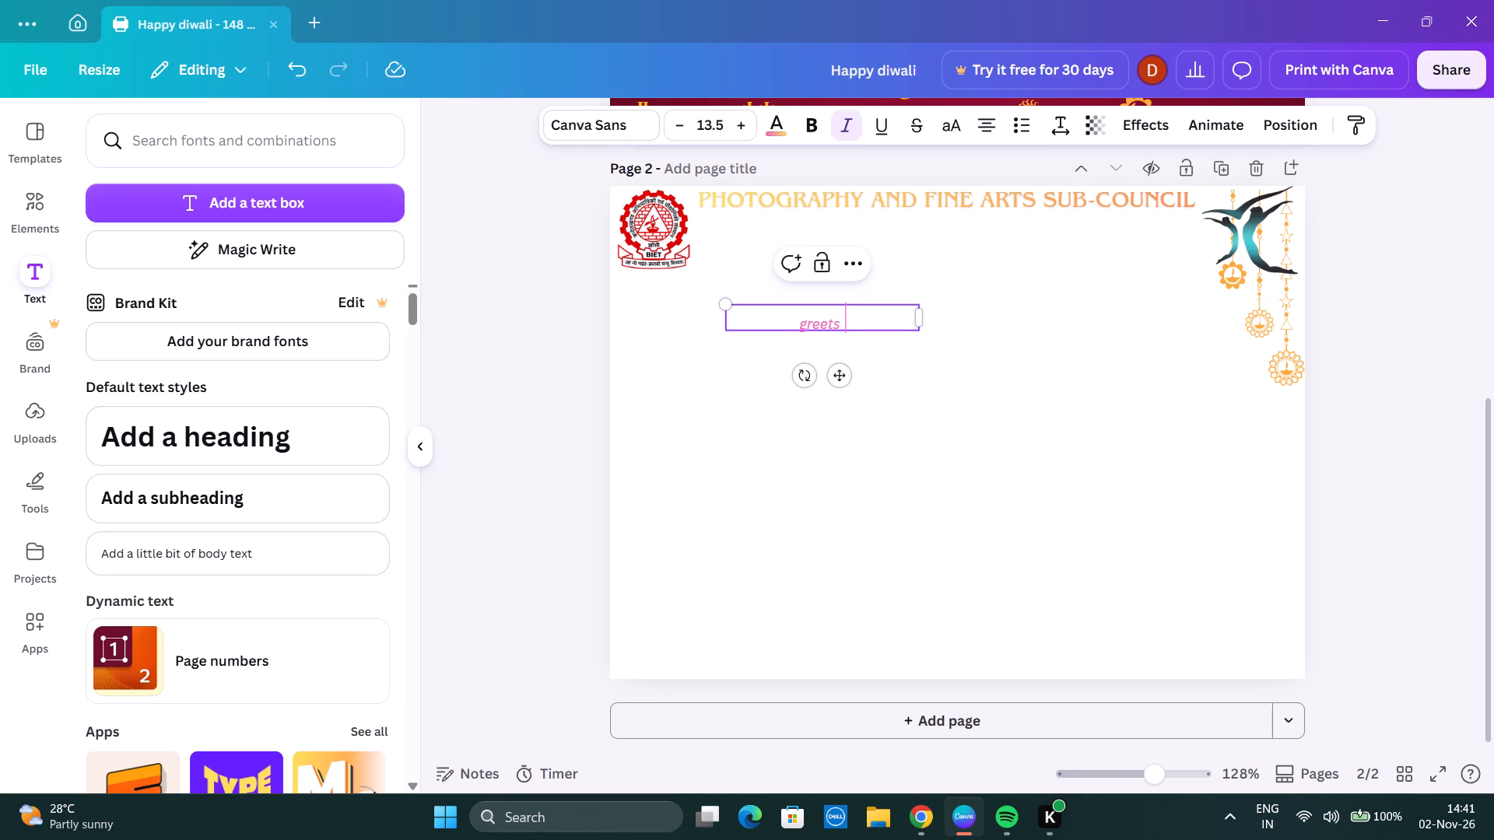
{"action": "type", "text": "all"}
{"action": "key", "text": "space"}
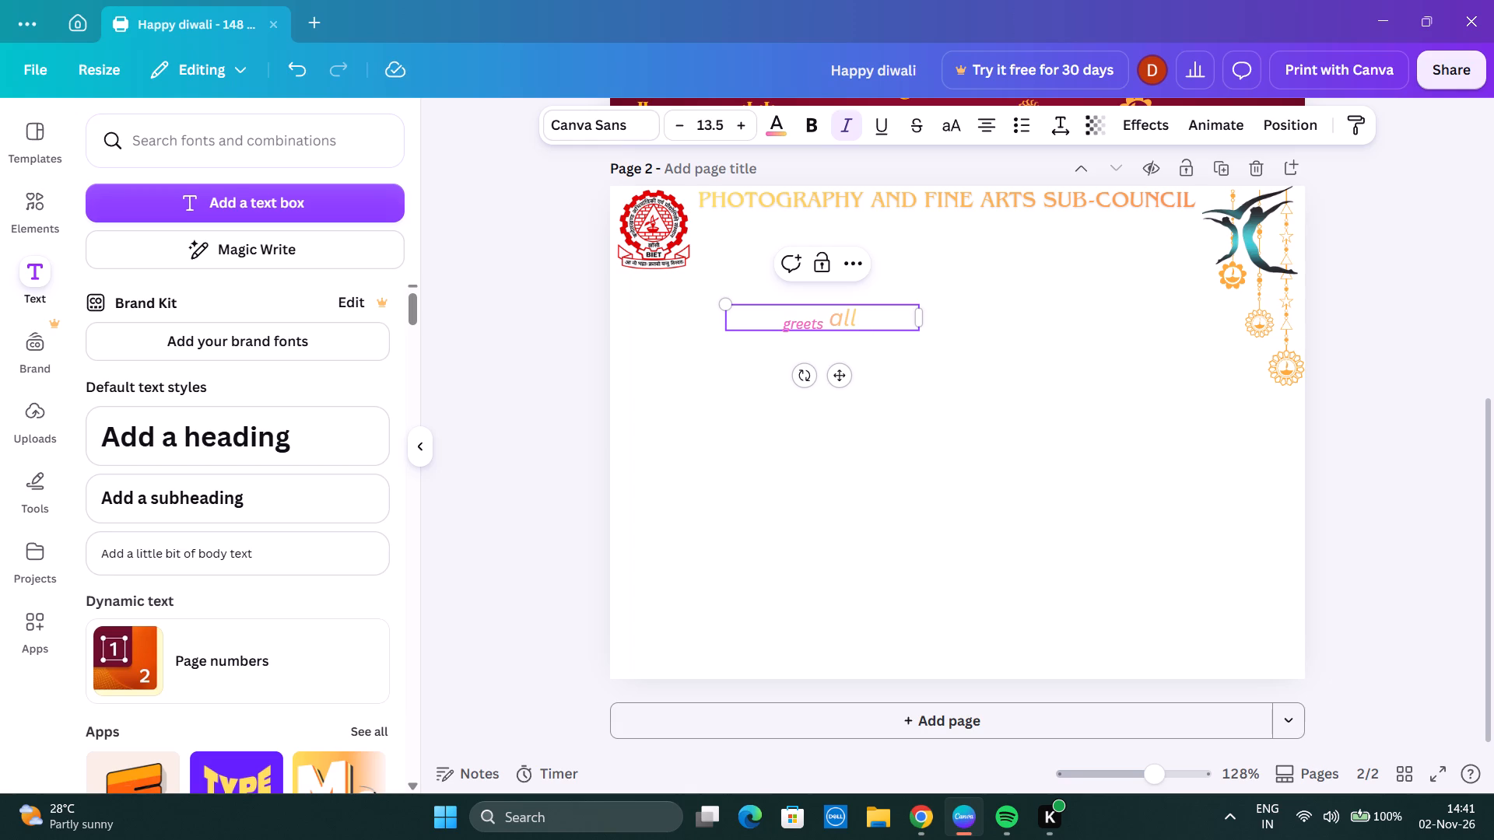
{"action": "type", "text": "of"}
{"action": "key", "text": "space"}
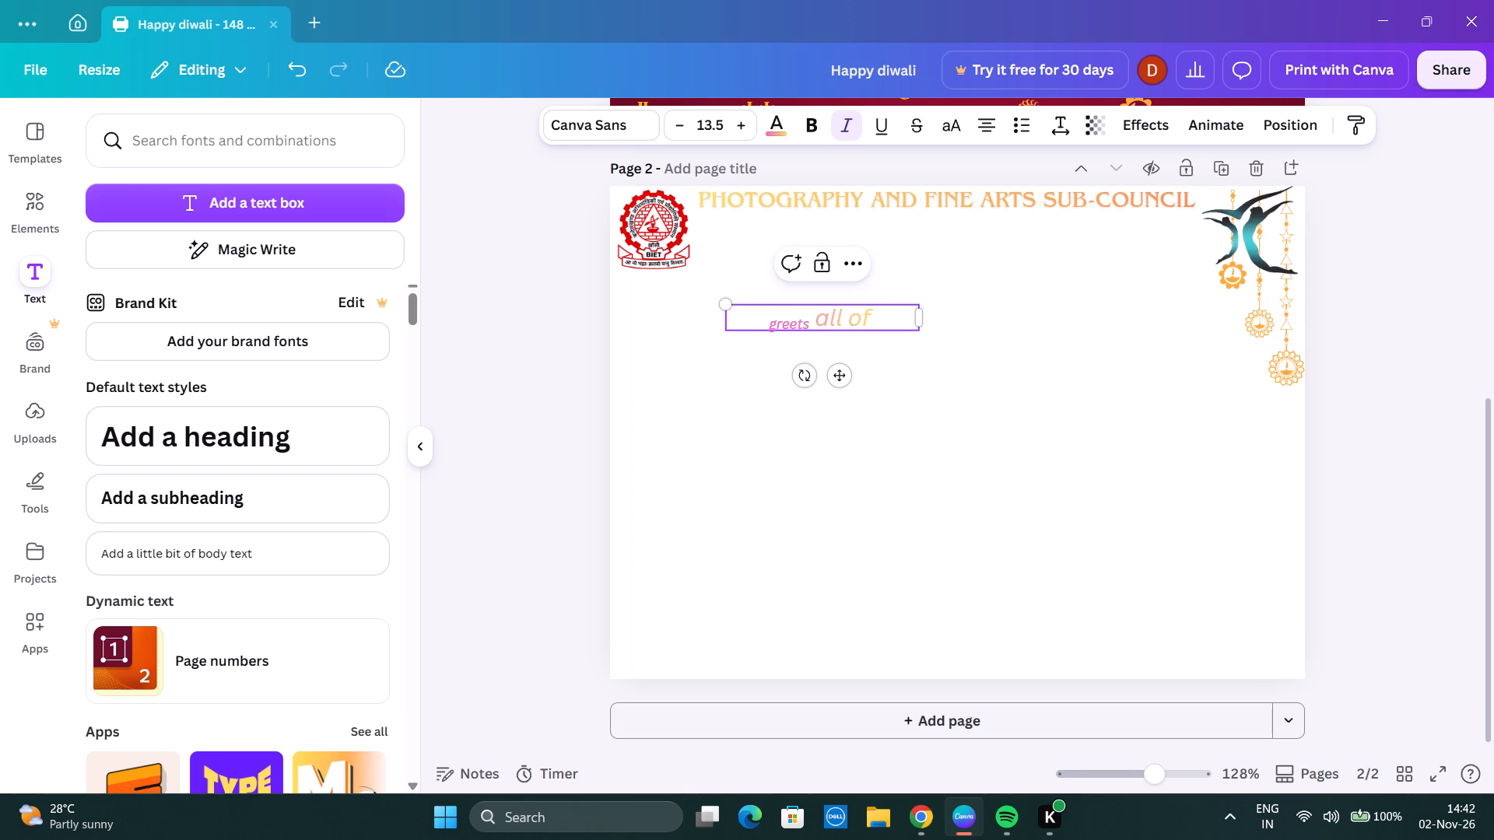
{"action": "type", "text": "you"}
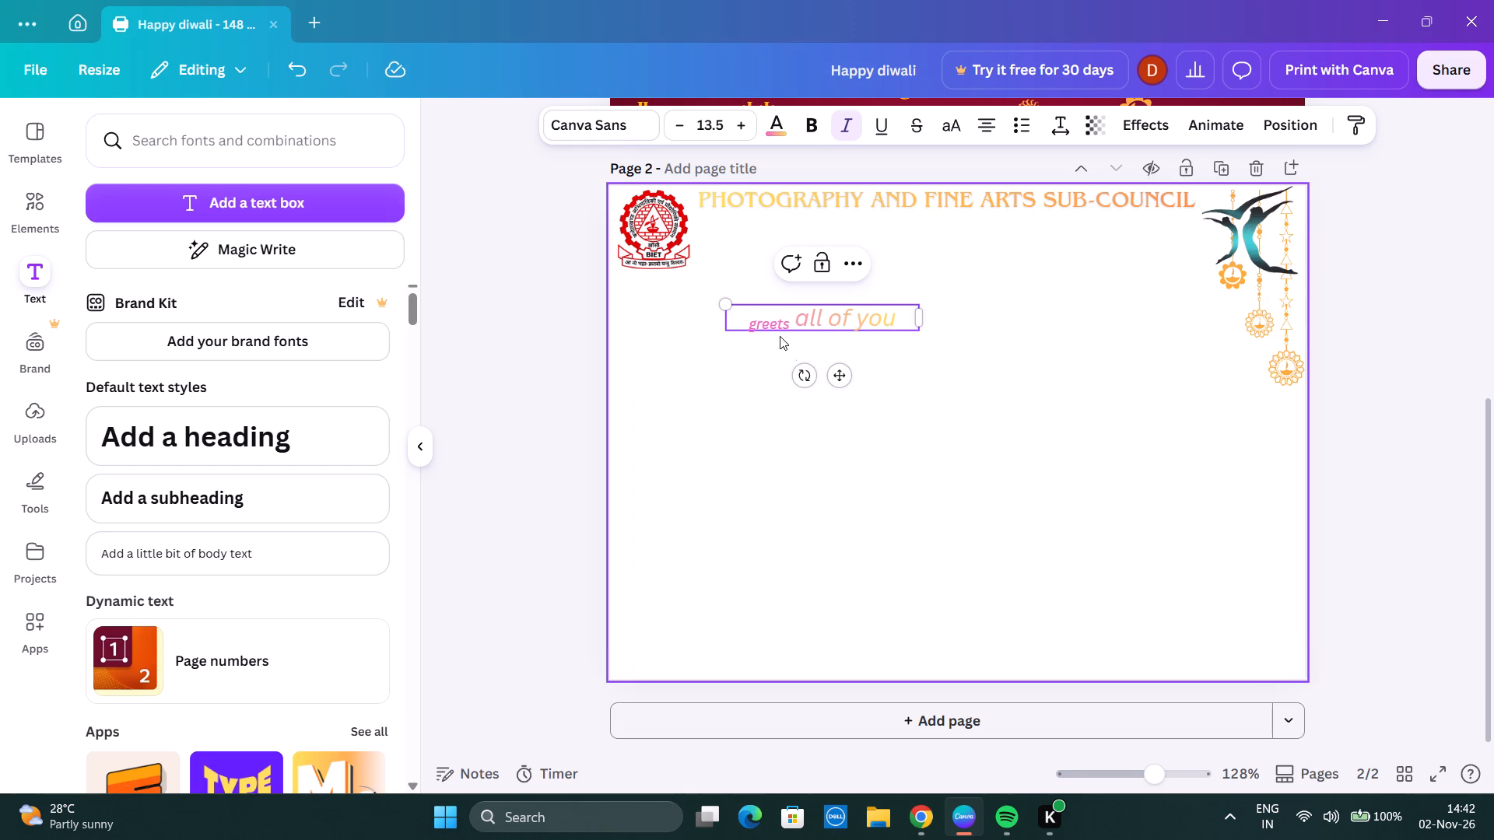
Delete and re-enter the word "greets" so that its size matches the rest of the line.
{"action": "left_click", "coordinate": [790, 324]}
{"action": "key", "text": "BackSpace"}
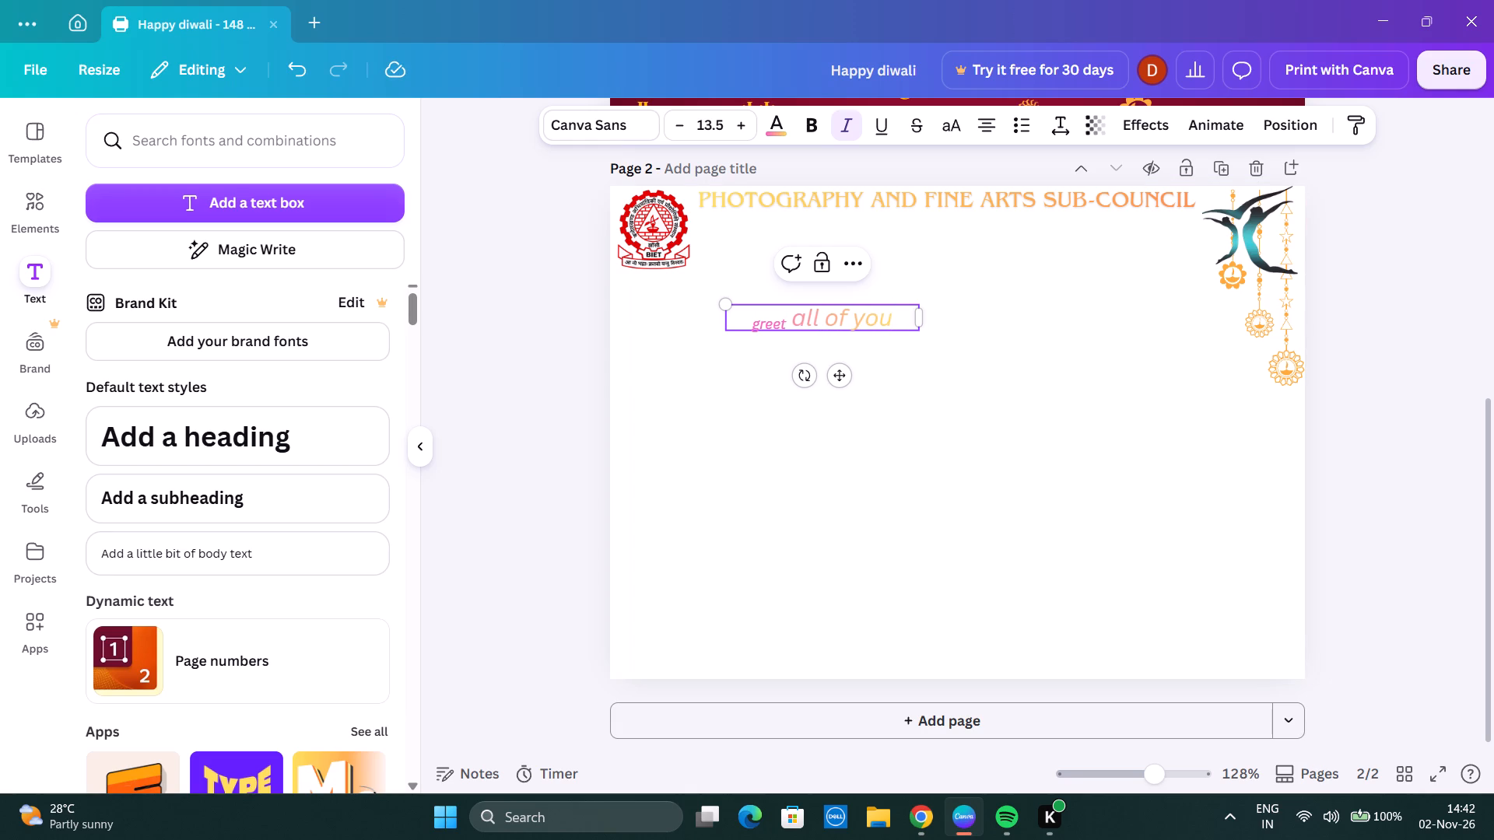
{"action": "key", "text": "BackSpace"}
{"action": "key", "text": "BackSpace"}
{"action": "key", "text": "BackSpace"}
{"action": "key", "text": "BackSpace"}
{"action": "key", "text": "BackSpace"}
{"action": "type", "text": "greets"}
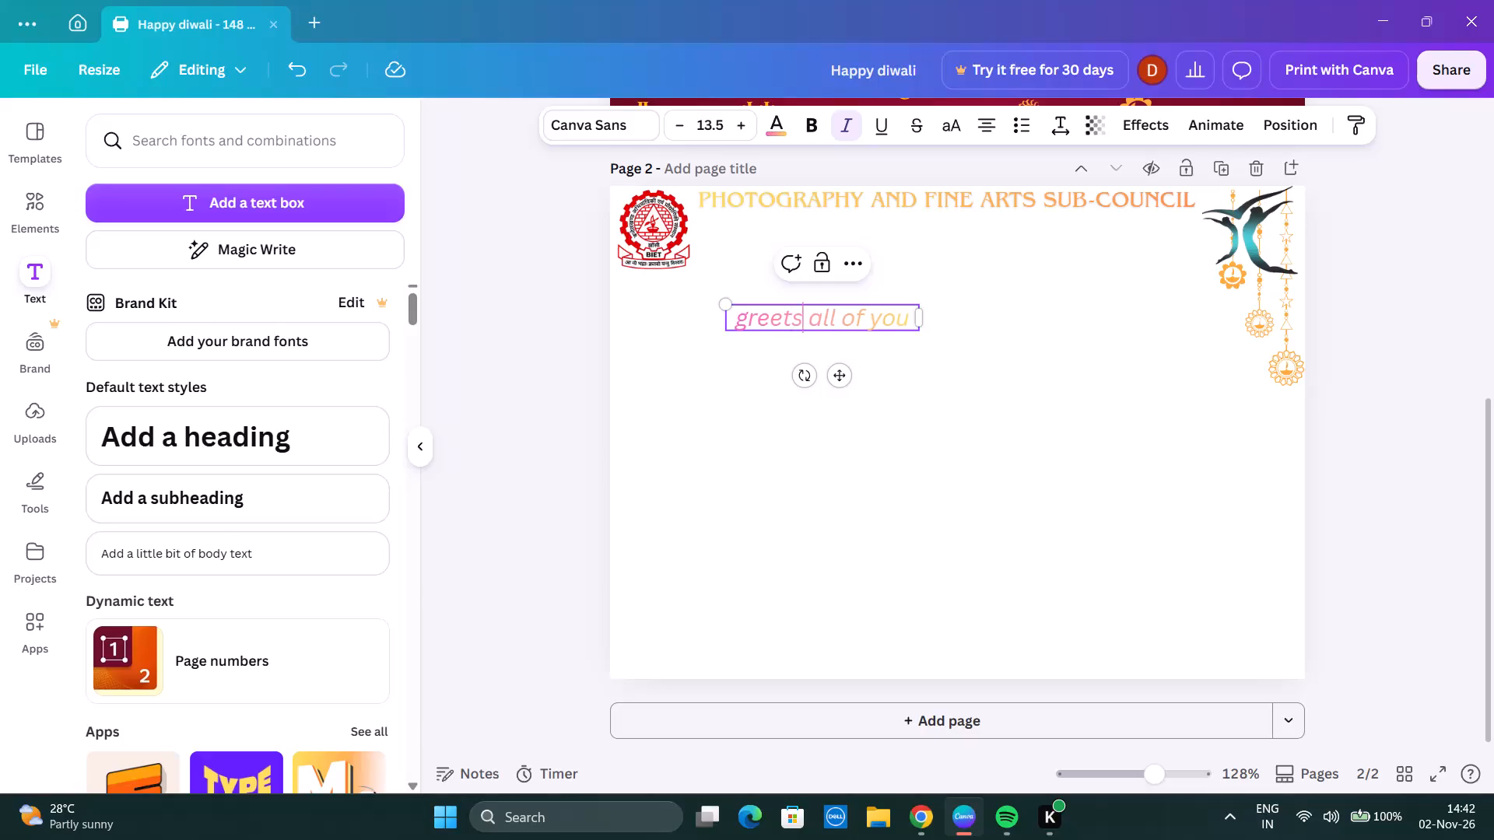
Append "with warm wishes of" to the end of the page 2 greeting line.
{"action": "left_click", "coordinate": [909, 322]}
{"action": "key", "text": "space"}
{"action": "type", "text": "with war"}
{"action": "type", "text": "m wis"}
{"action": "type", "text": "hes of"}
{"action": "key", "text": "space"}
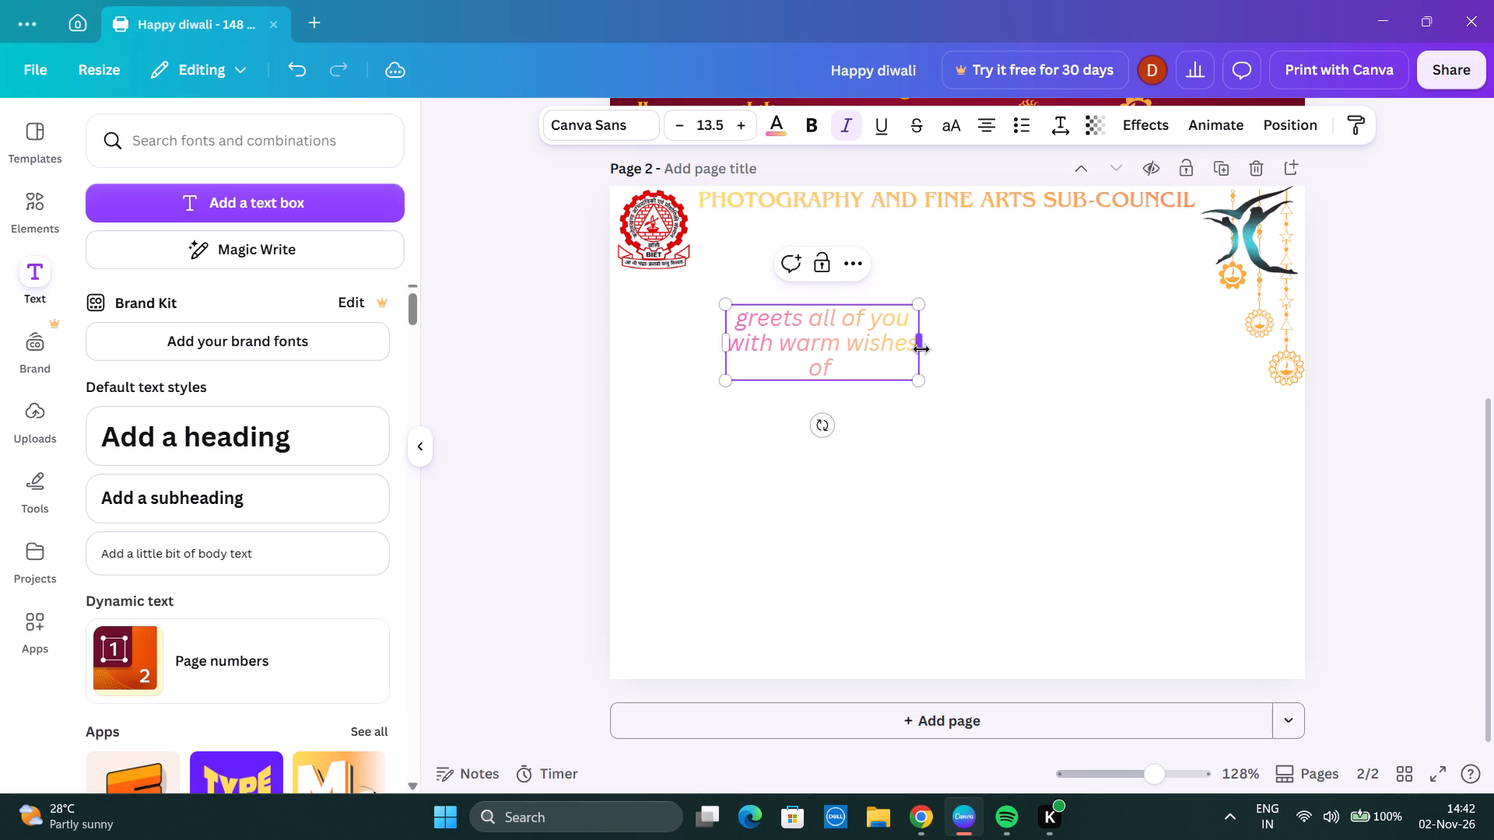
Widen the greeting's box to fit two lines, scale it to size 10.1 and place it under the sub-council heading beside the BIET emblem.
{"action": "left_click_drag", "start_coordinate": [921, 348], "coordinate": [1002, 347]}
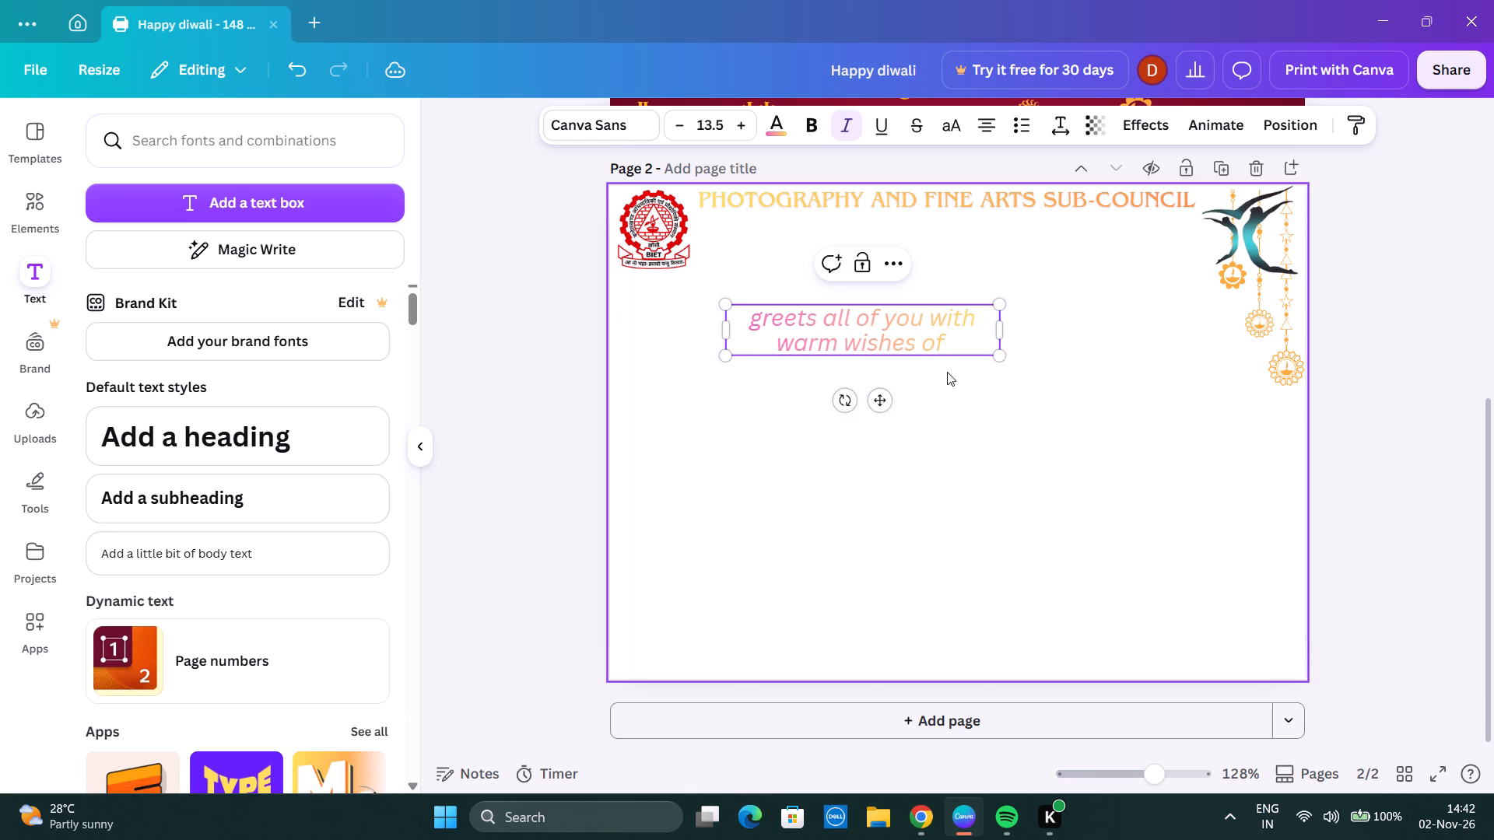
{"action": "left_click_drag", "start_coordinate": [886, 405], "coordinate": [841, 341]}
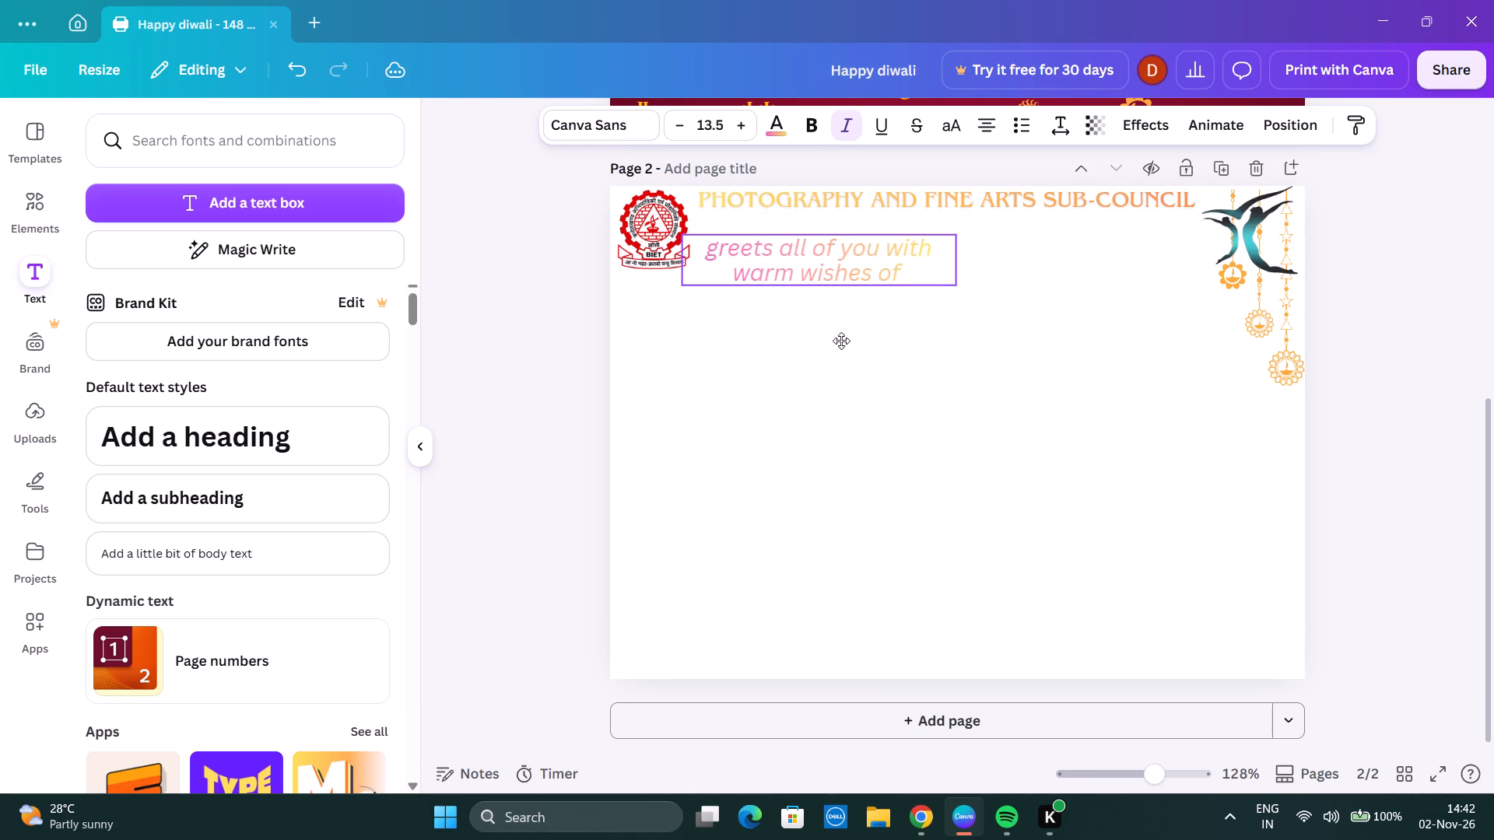
{"action": "left_click_drag", "start_coordinate": [841, 341], "coordinate": [849, 324]}
{"action": "left_click_drag", "start_coordinate": [960, 275], "coordinate": [934, 263]}
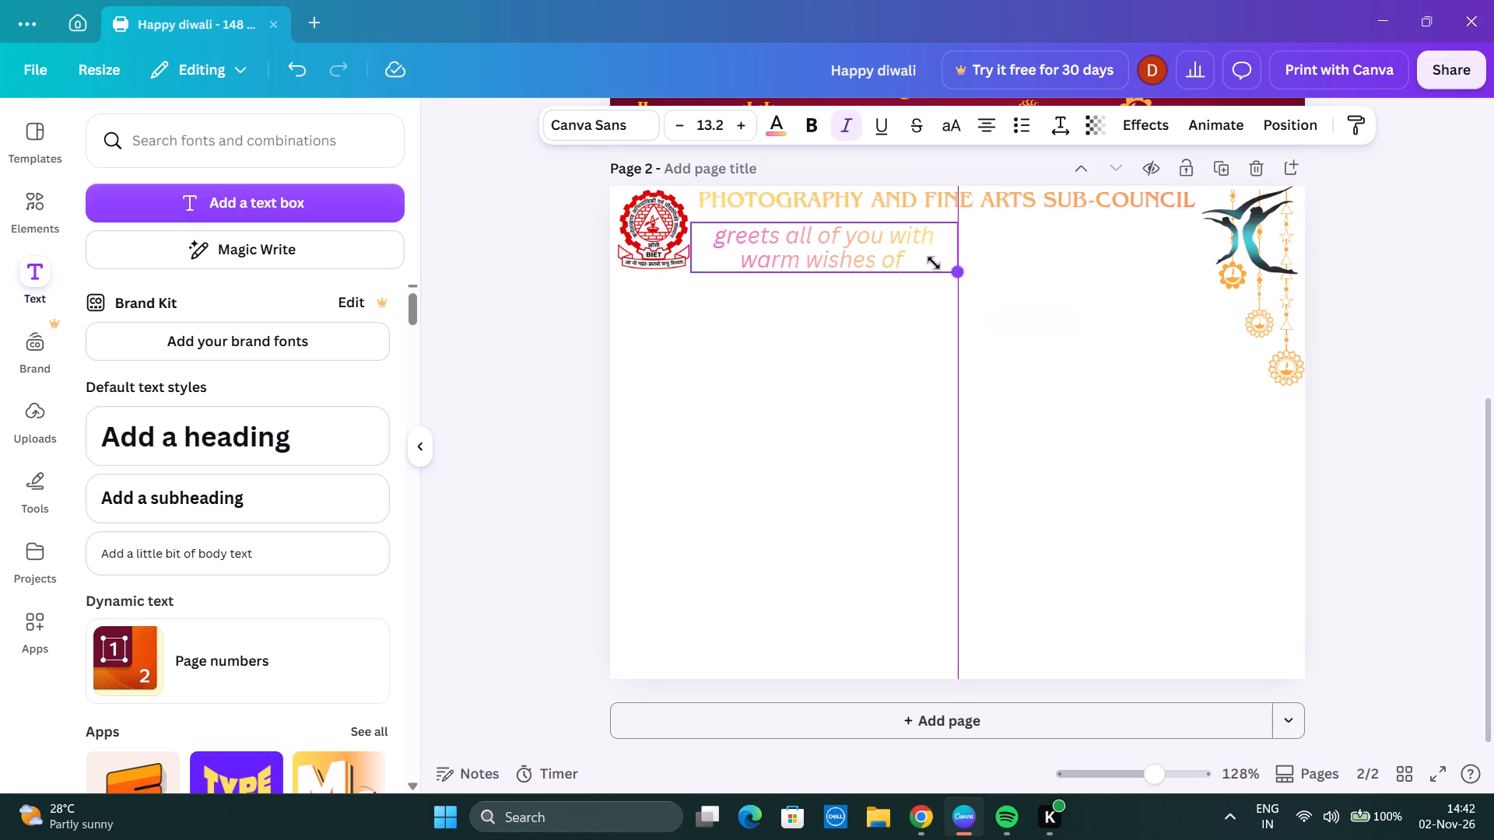
{"action": "left_click_drag", "start_coordinate": [934, 263], "coordinate": [896, 239]}
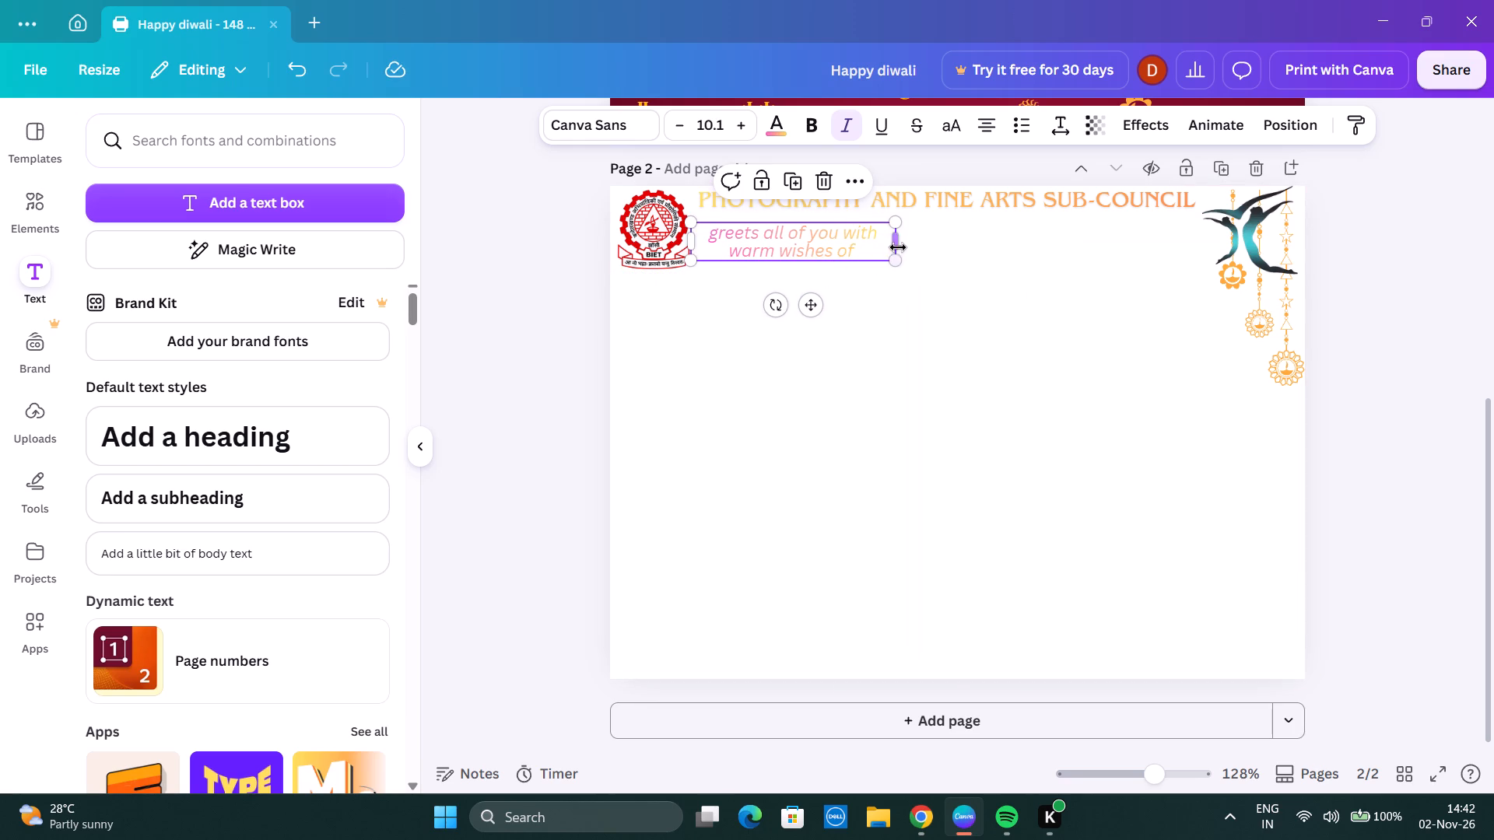
{"action": "left_click", "coordinate": [806, 309]}
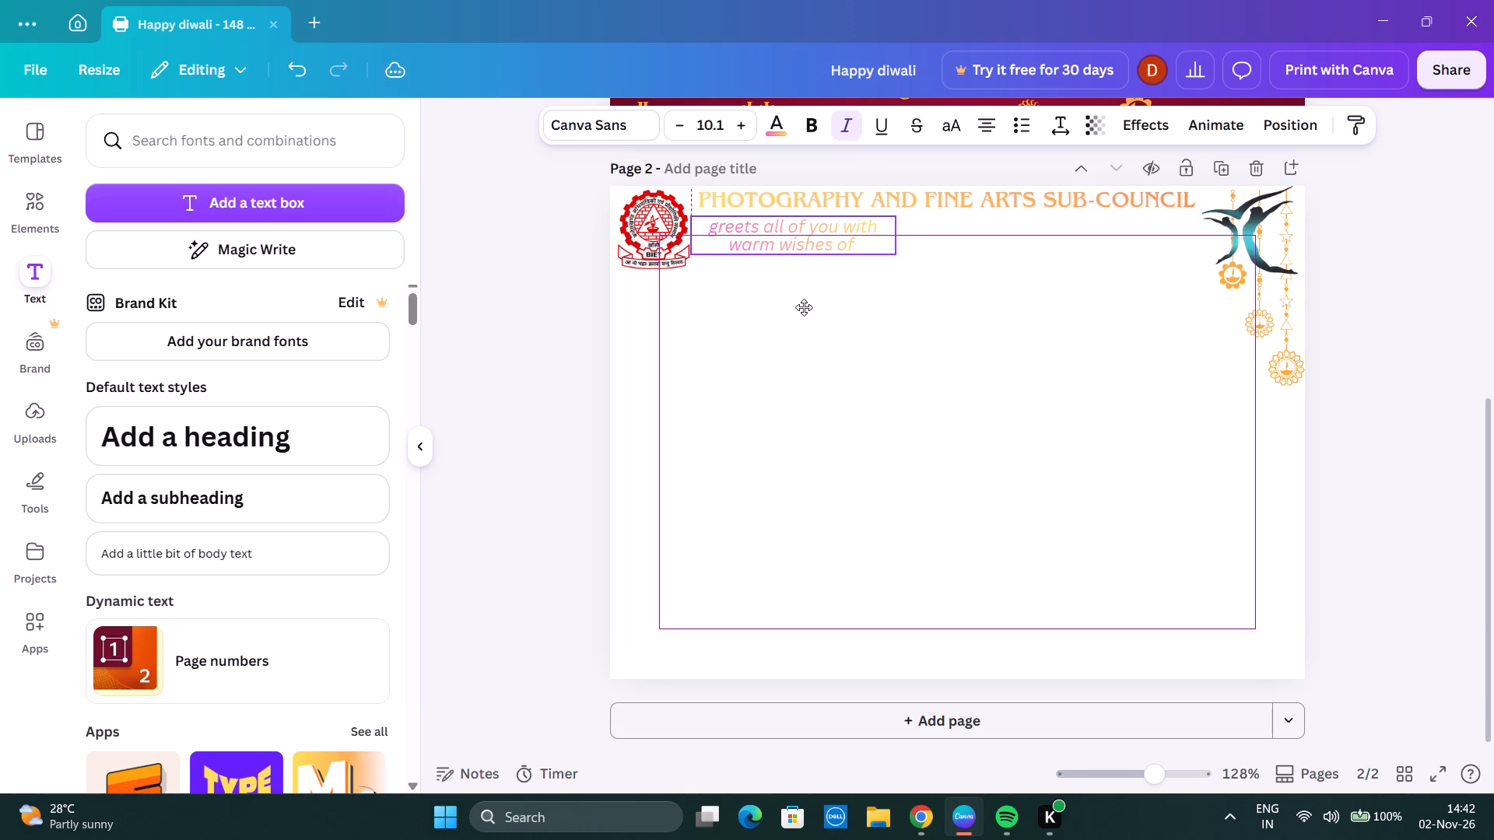
Recolour the whole page 2 greeting with the yellow-to-orange linear gradient #ffde59, #ff914d.
{"action": "left_click", "coordinate": [869, 240]}
{"action": "left_click_drag", "start_coordinate": [862, 240], "coordinate": [850, 240]}
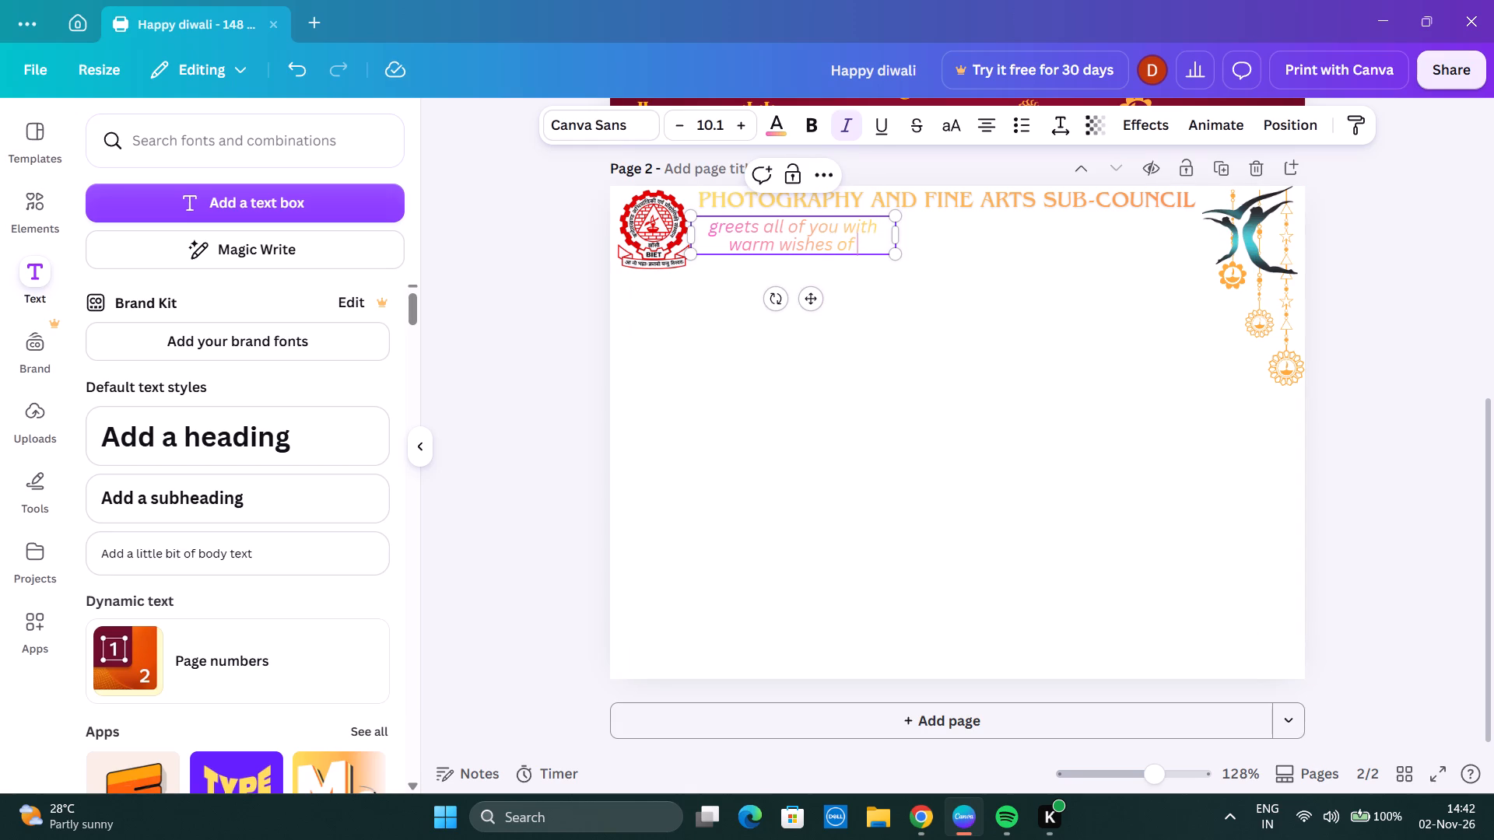
{"action": "left_click_drag", "start_coordinate": [850, 240], "coordinate": [710, 233]}
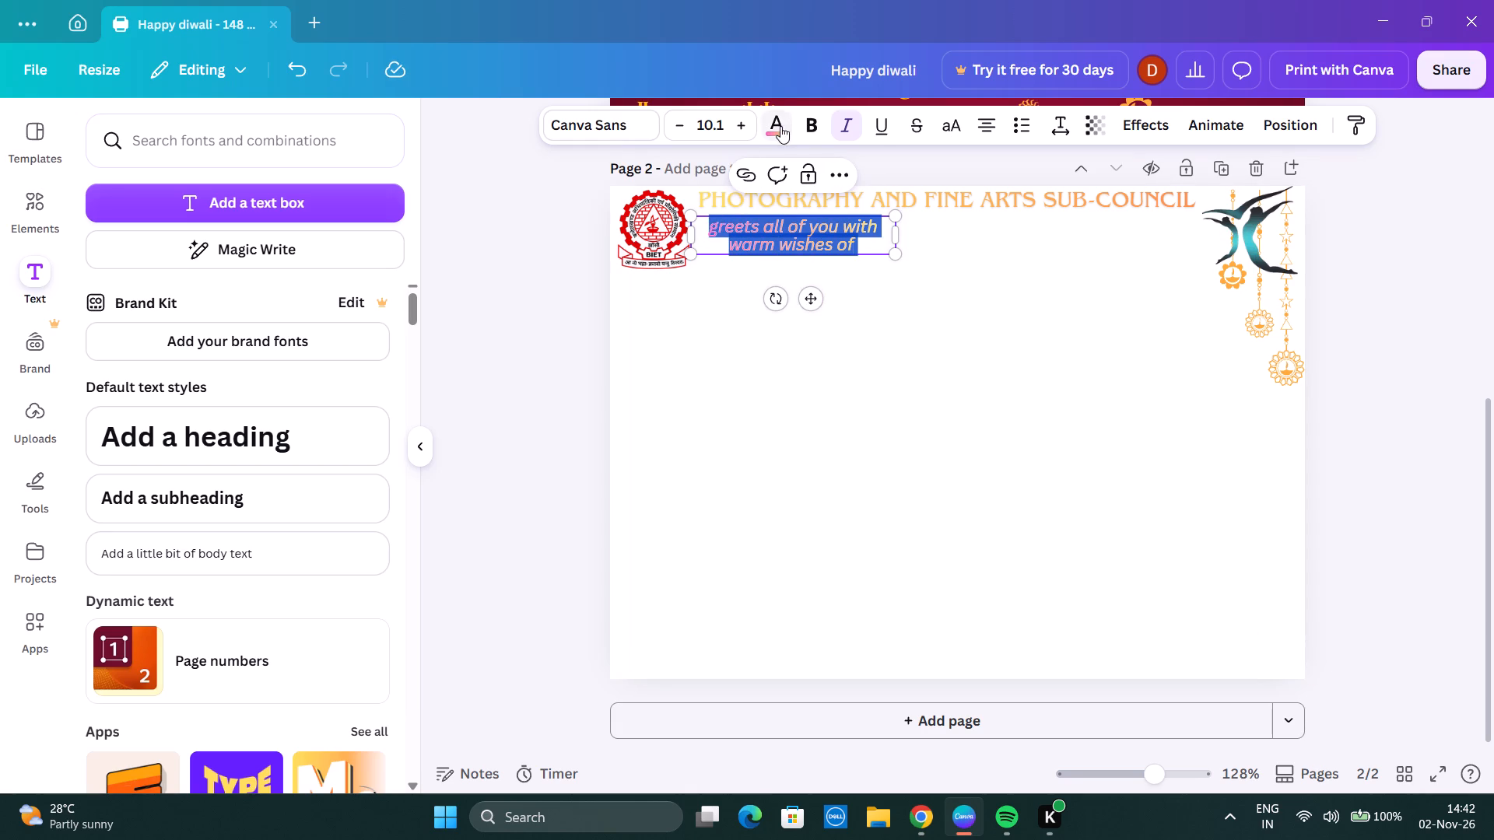
{"action": "left_click", "coordinate": [780, 126]}
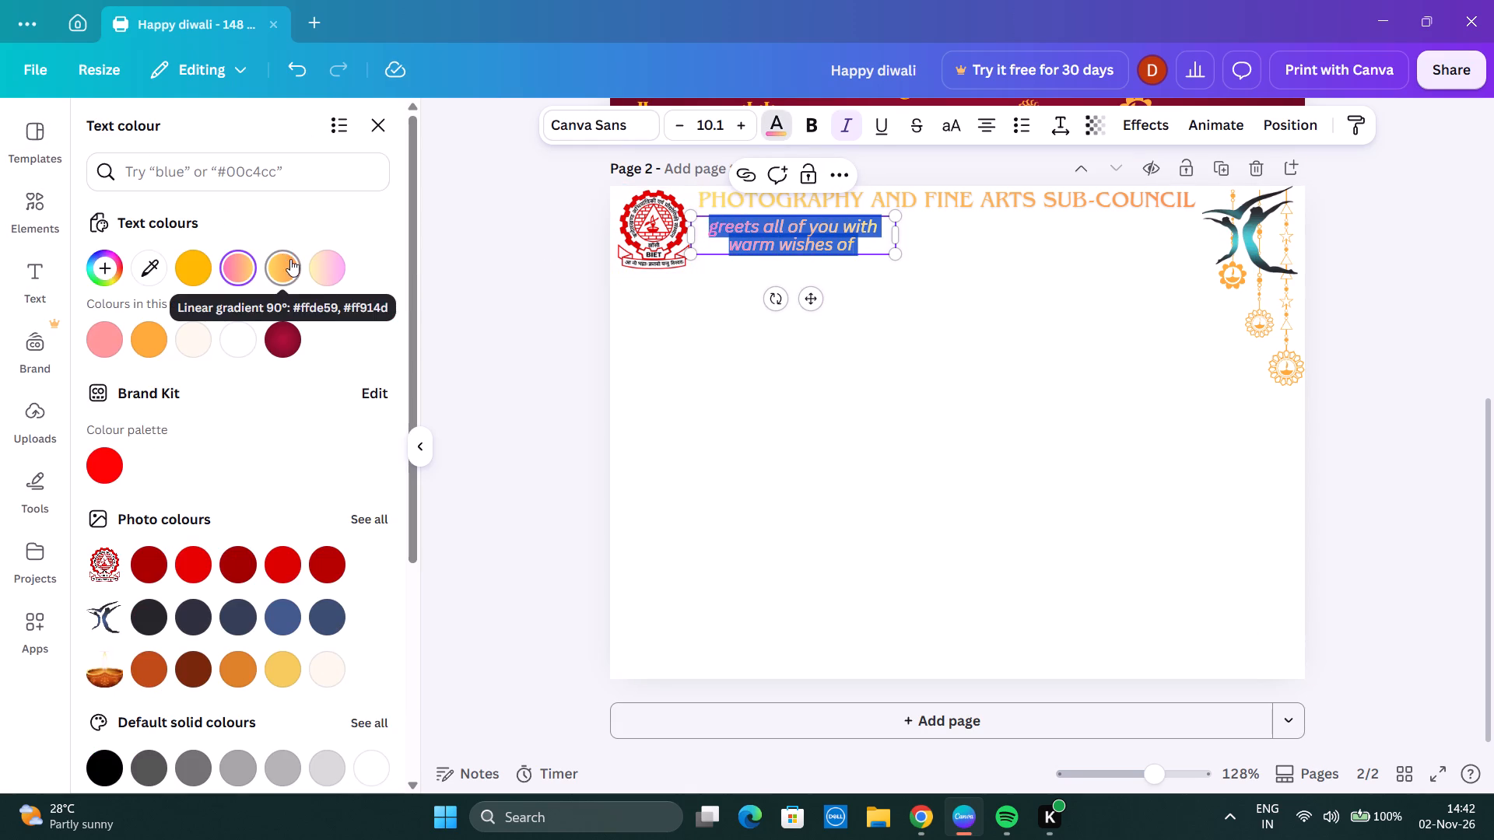
{"action": "left_click", "coordinate": [274, 278]}
{"action": "left_click", "coordinate": [538, 373]}
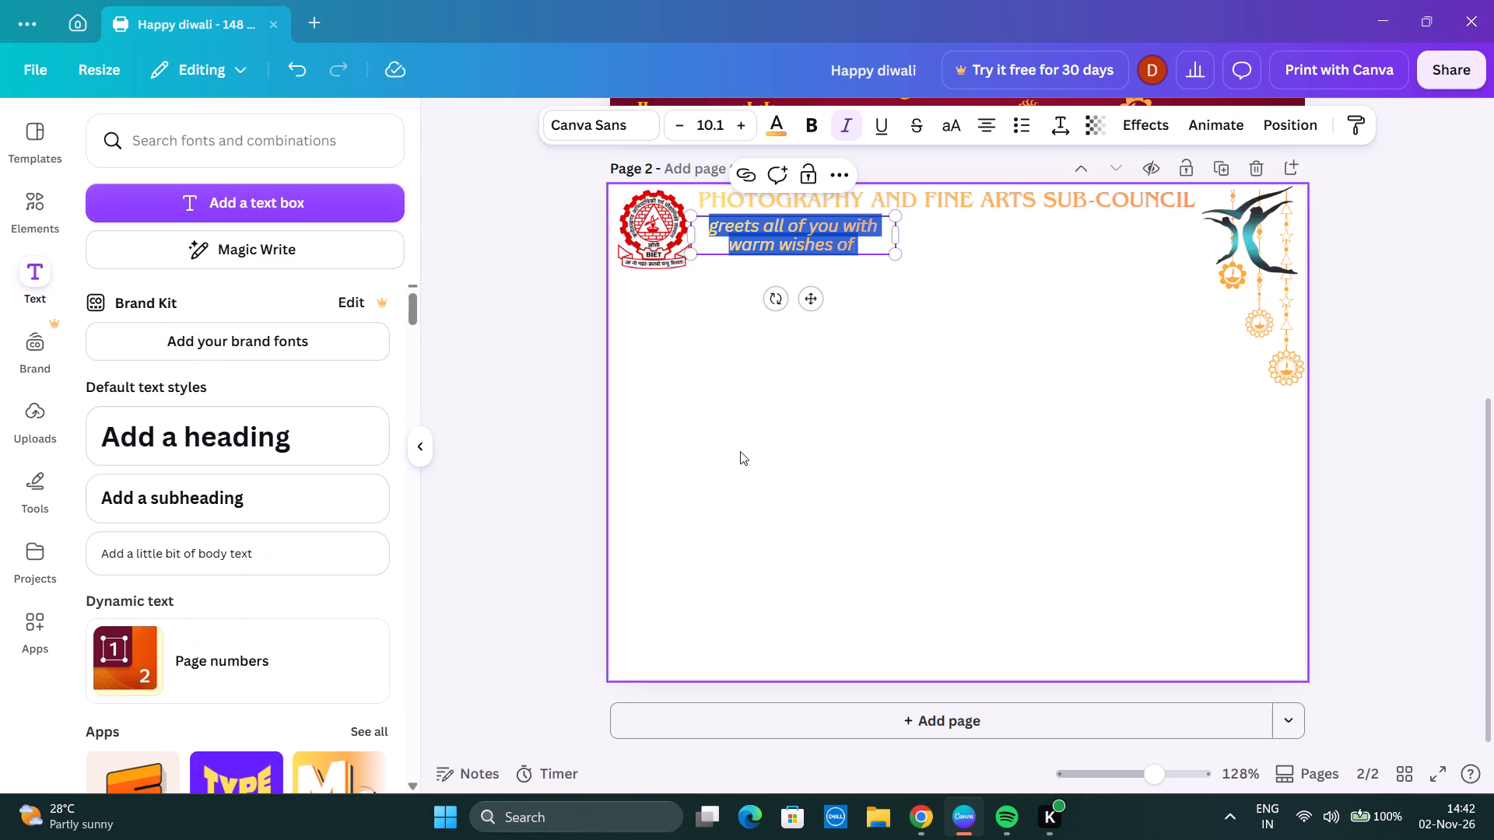
{"action": "left_click", "coordinate": [521, 268]}
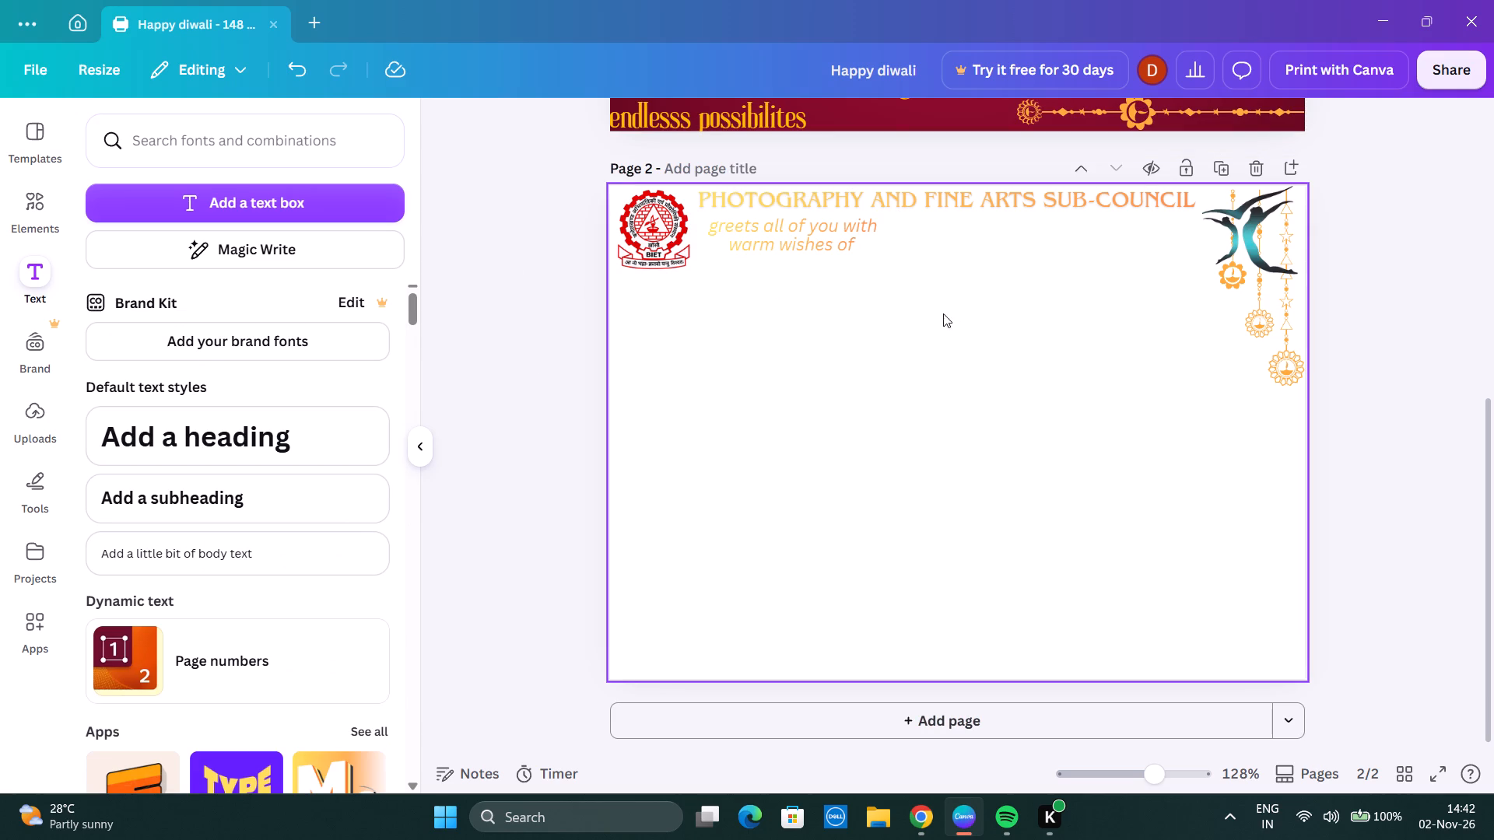
Move the SHUBH DEEPAWALI heading from page 1 onto page 2, just below the sub-council heading and beside the greeting text.
{"action": "scroll", "coordinate": [914, 498], "scroll_direction": "up", "scroll_amount": 4}
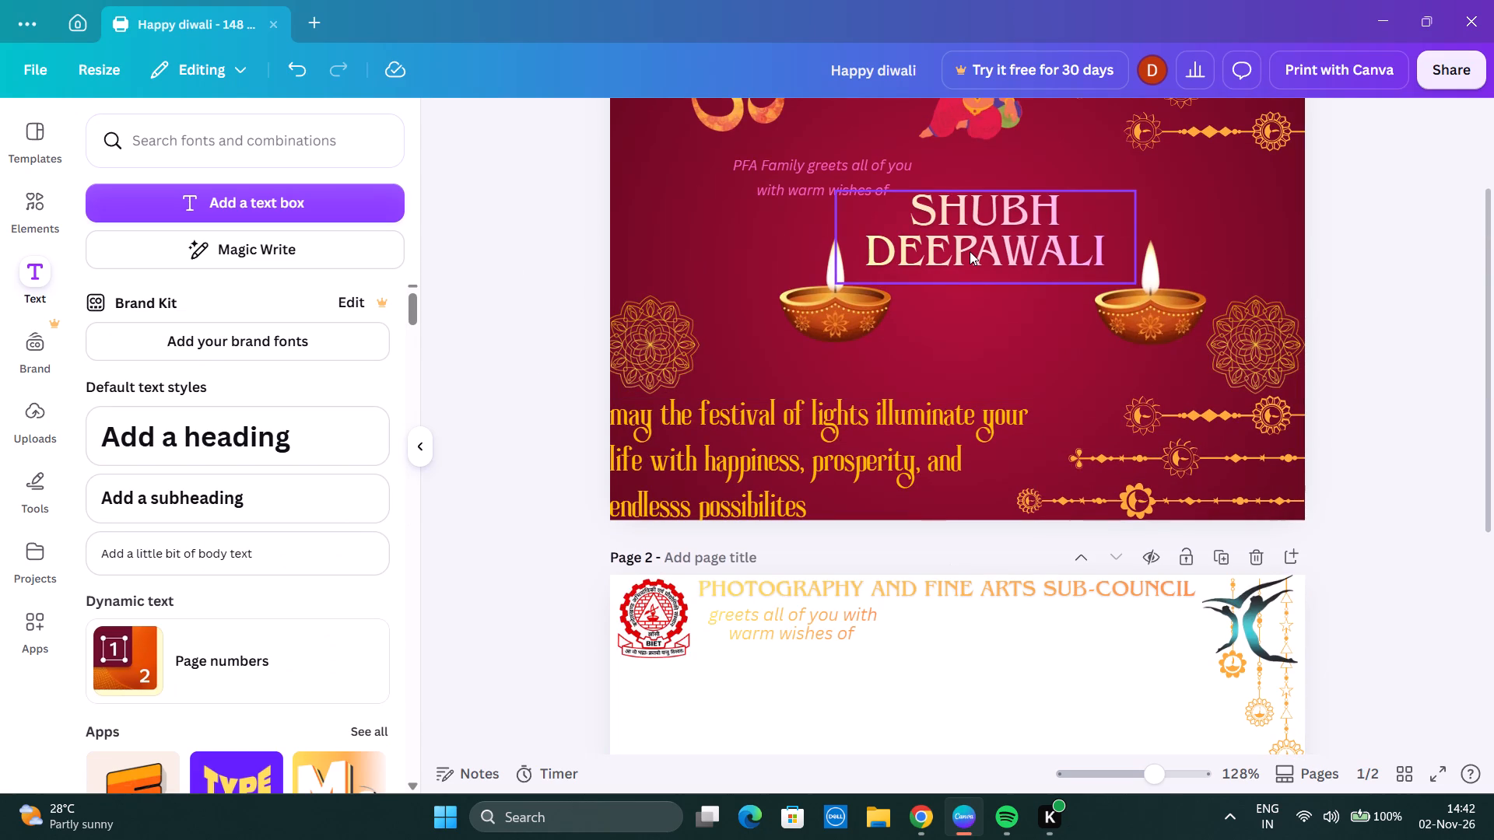
{"action": "left_click", "coordinate": [970, 251]}
{"action": "left_click_drag", "start_coordinate": [973, 239], "coordinate": [992, 695]}
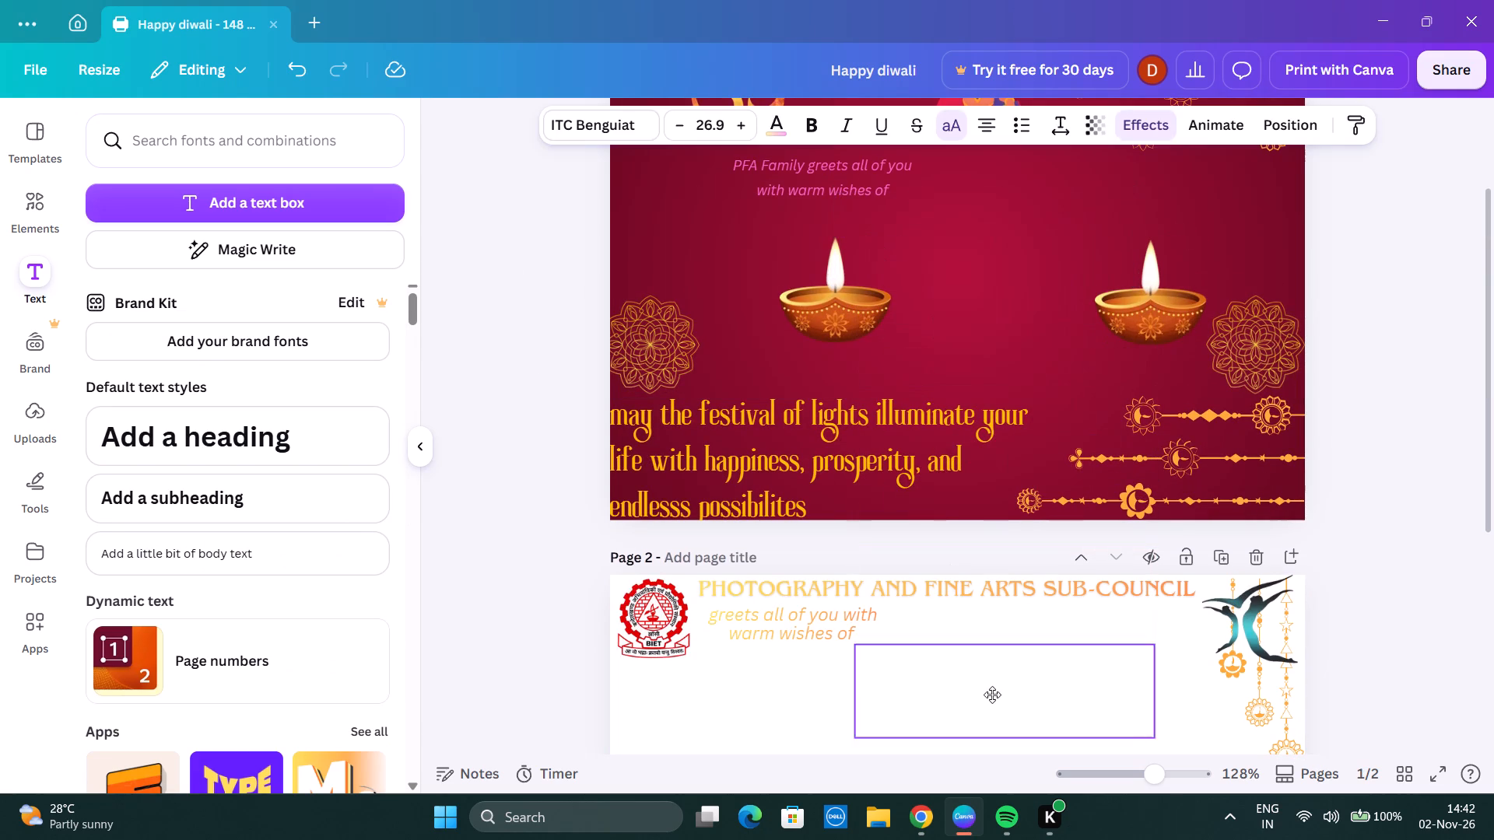
{"action": "left_click_drag", "start_coordinate": [992, 695], "coordinate": [992, 661]}
{"action": "scroll", "coordinate": [540, 438], "scroll_direction": "down", "scroll_amount": 2}
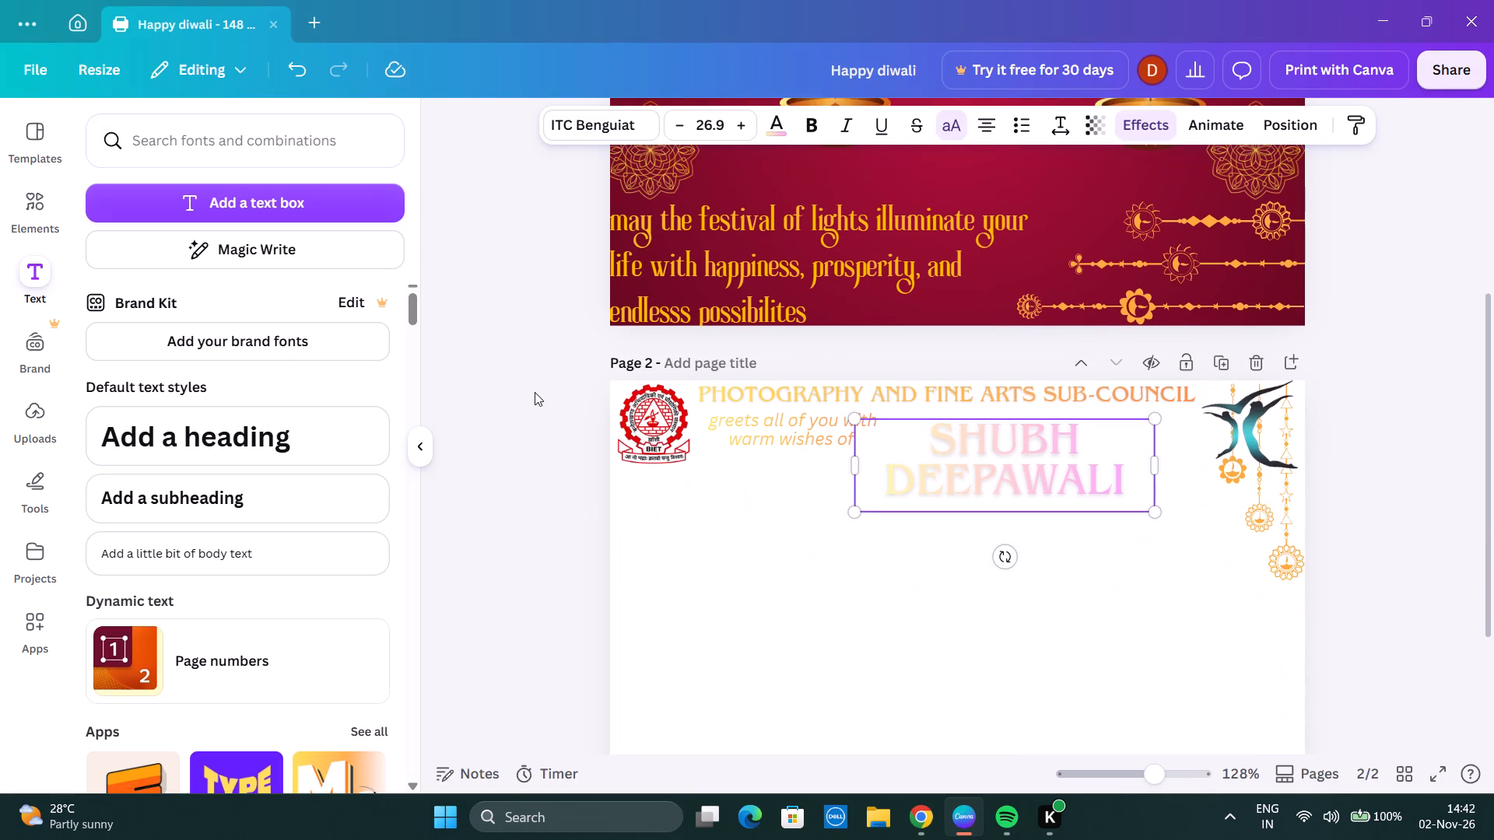
Enlarge the SHUBH DEEPAWALI heading on page 2 to size 31.3 and place it slightly below the sub-council heading, near the greeting.
{"action": "scroll", "coordinate": [542, 383], "scroll_direction": "up", "scroll_amount": 3}
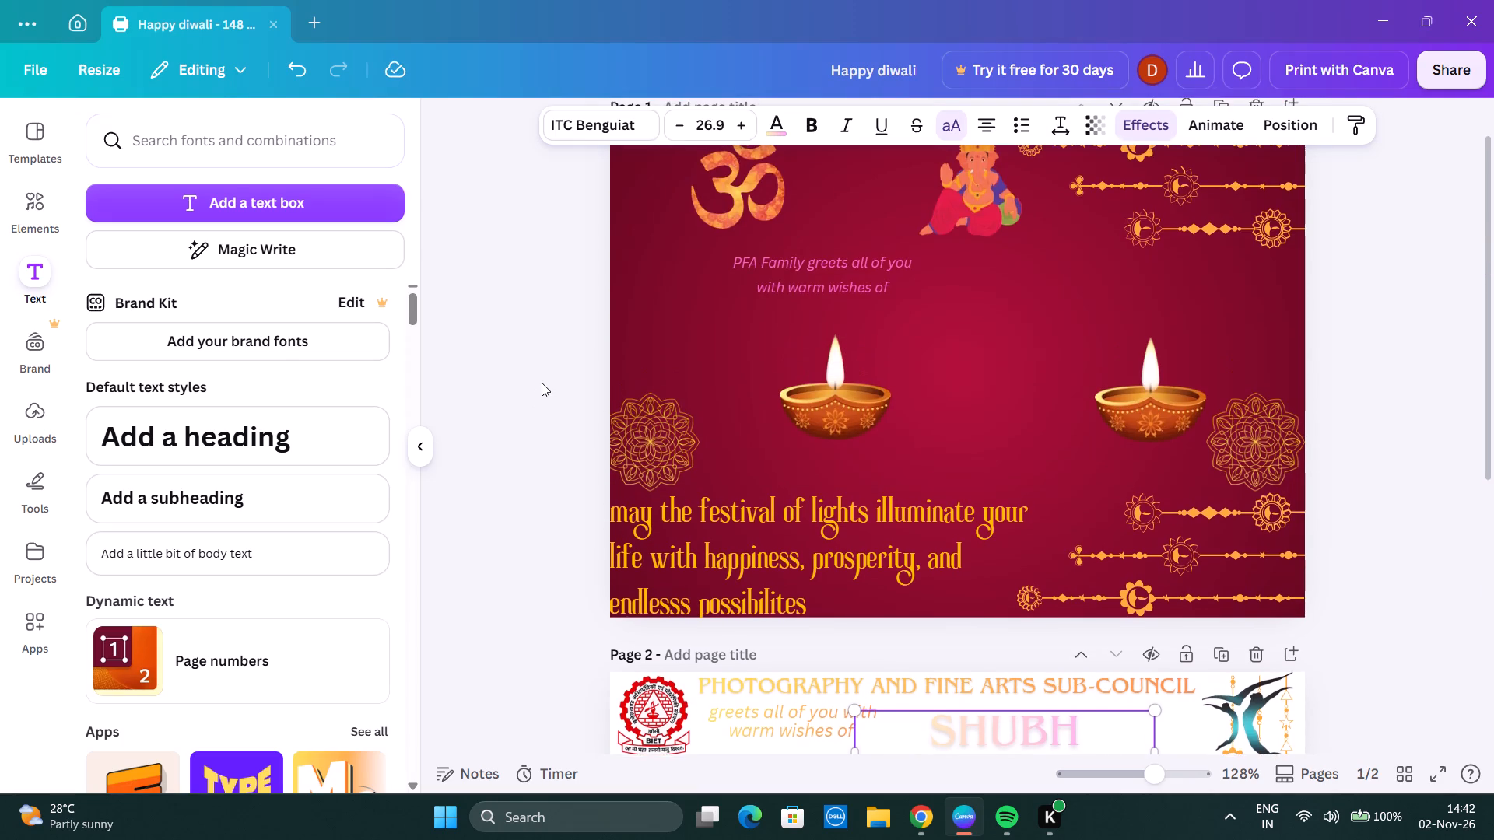
{"action": "scroll", "coordinate": [542, 383], "scroll_direction": "down", "scroll_amount": 2}
{"action": "scroll", "coordinate": [696, 404], "scroll_direction": "down", "scroll_amount": 1}
{"action": "left_click_drag", "start_coordinate": [982, 362], "coordinate": [964, 430]}
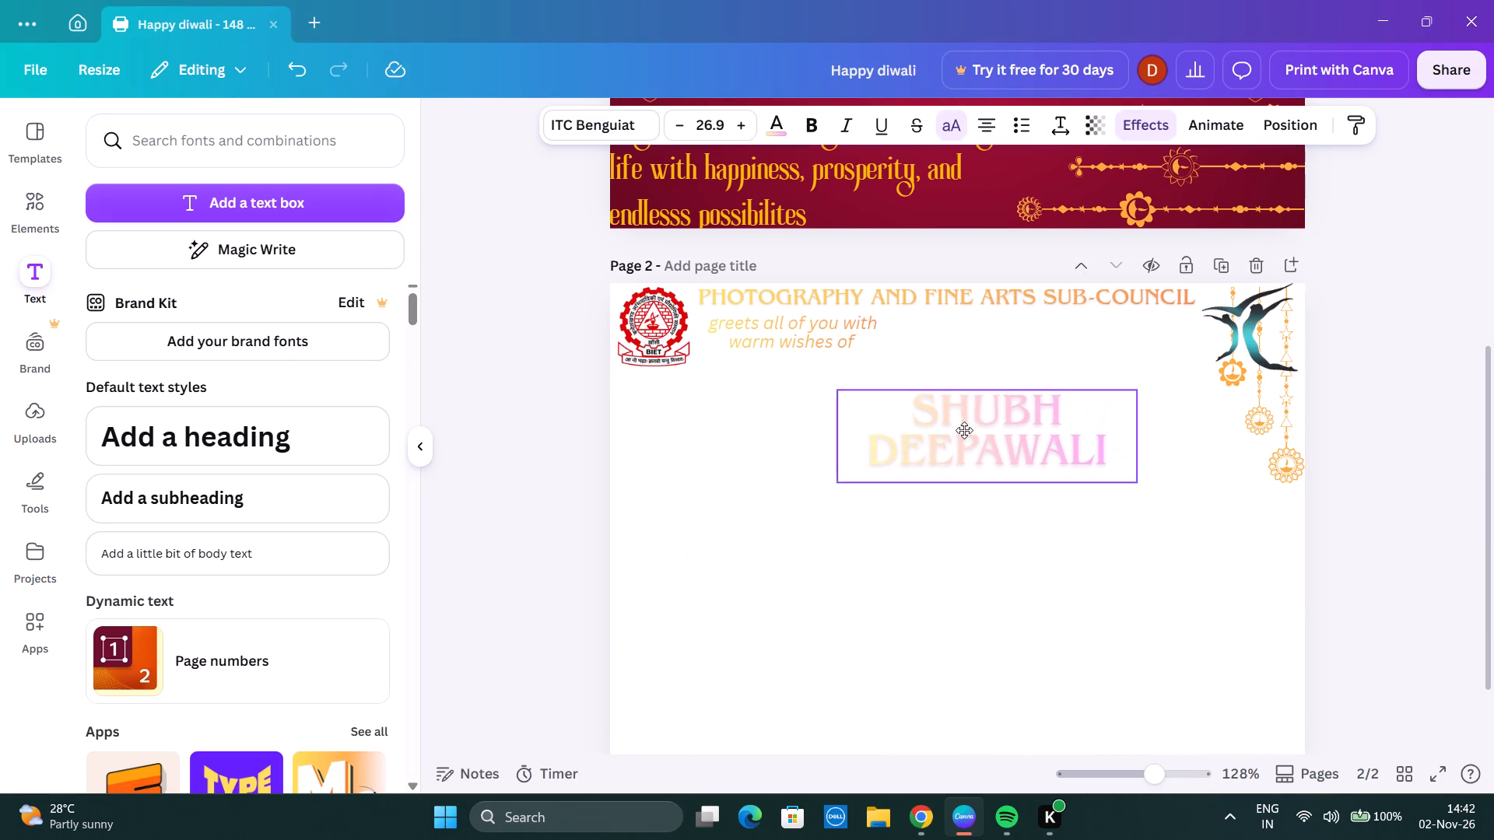
{"action": "left_click_drag", "start_coordinate": [964, 430], "coordinate": [913, 384]}
{"action": "left_click_drag", "start_coordinate": [1081, 439], "coordinate": [1133, 481]}
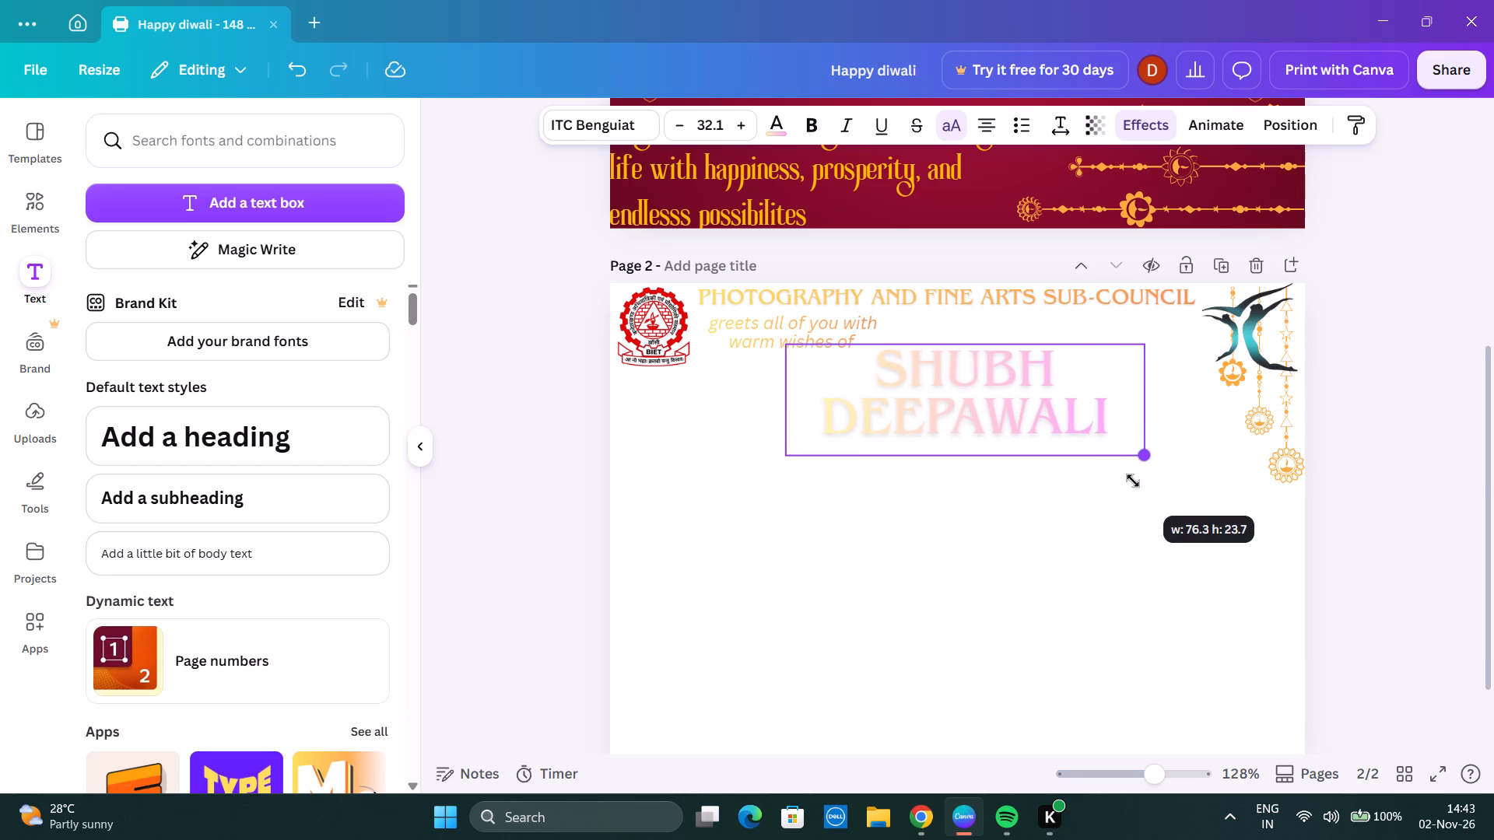
{"action": "left_click_drag", "start_coordinate": [1133, 481], "coordinate": [1113, 445]}
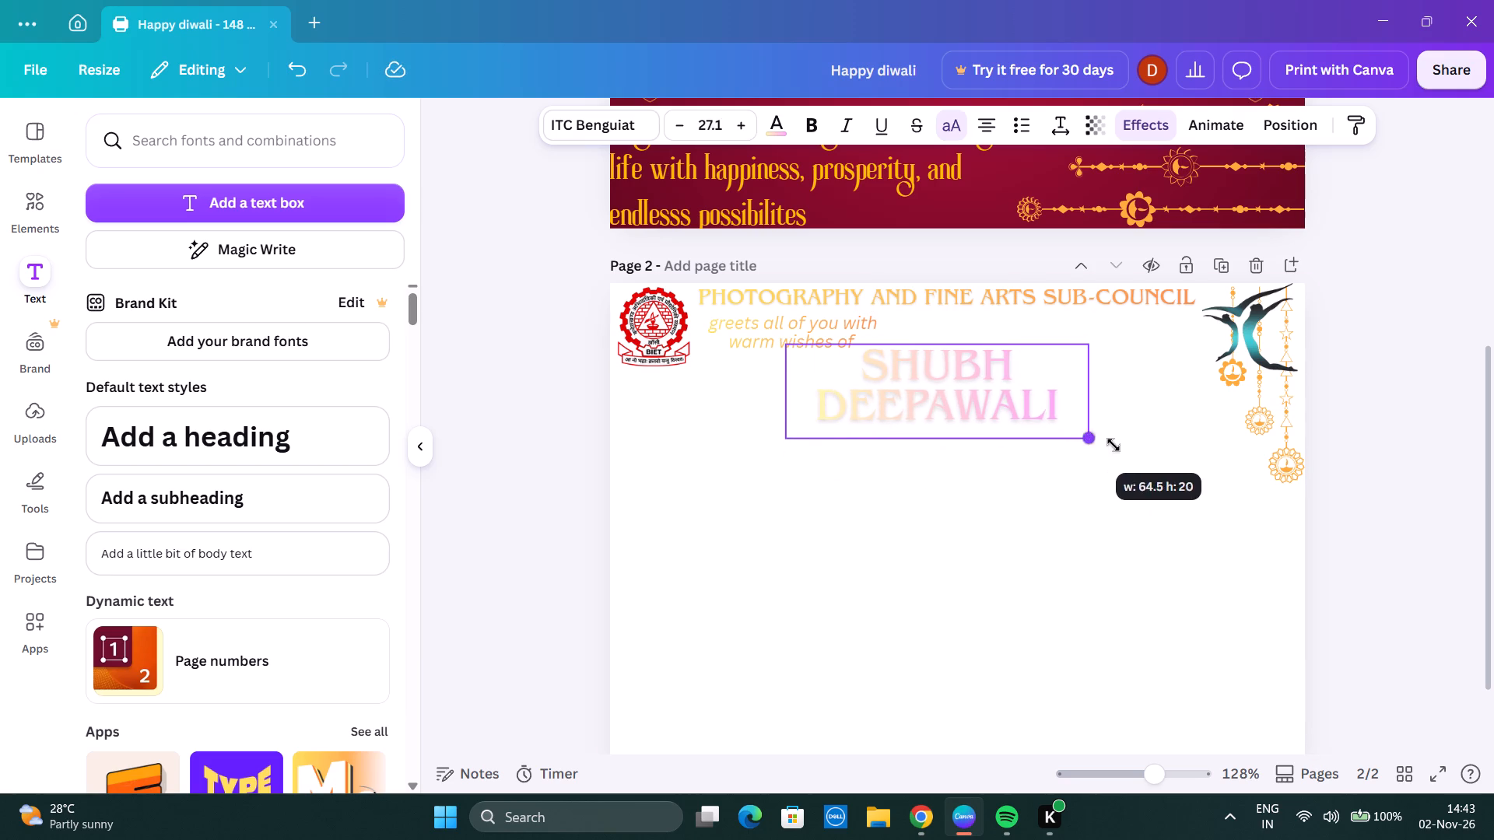
{"action": "left_click_drag", "start_coordinate": [1113, 445], "coordinate": [1133, 449]}
Replace the SHUBH DEEPAWALI text on page 2 with "happy".
{"action": "left_click", "coordinate": [1107, 414]}
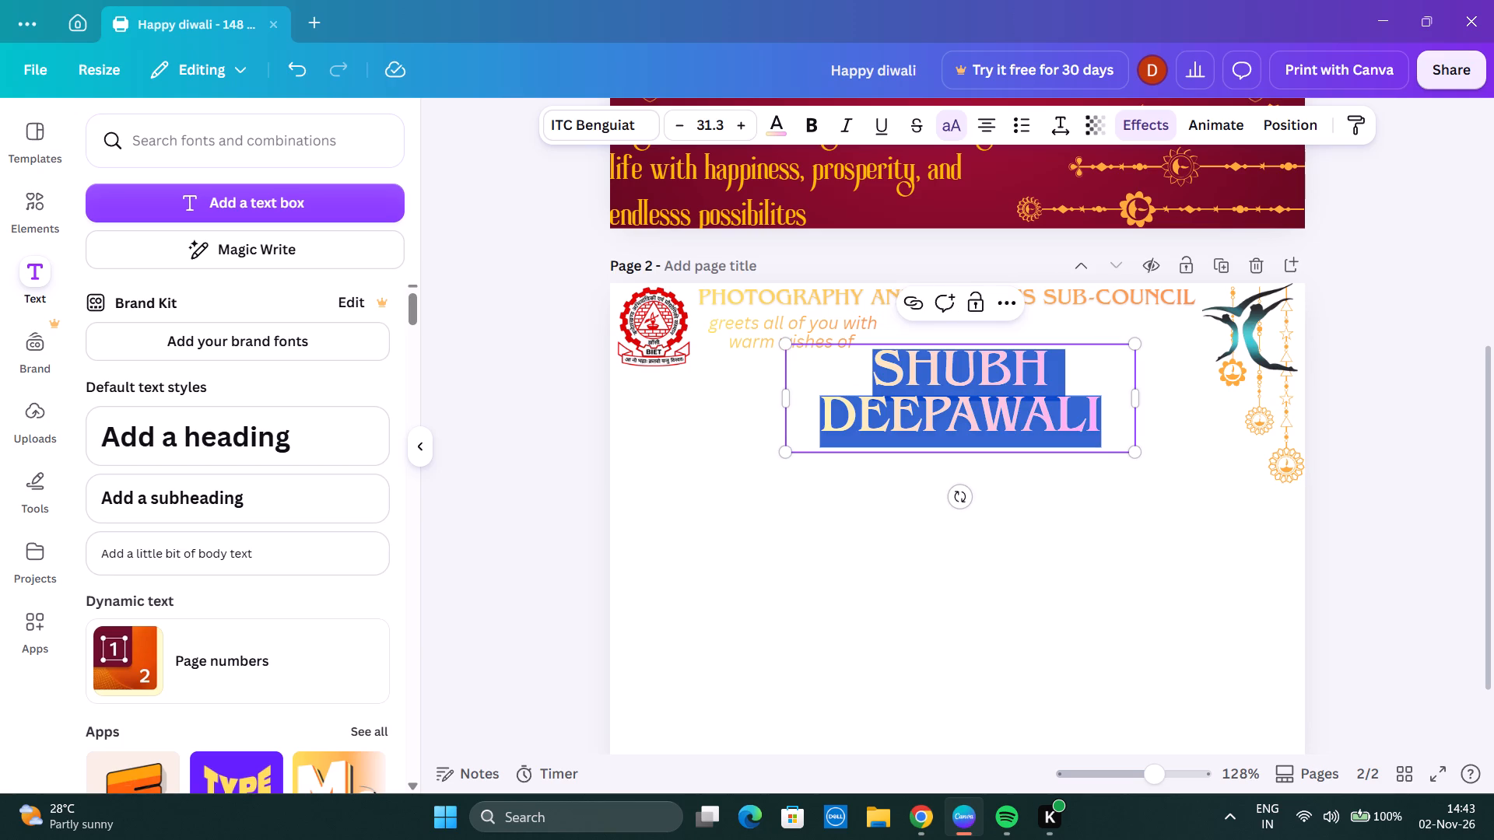
{"action": "key", "text": "BackSpace"}
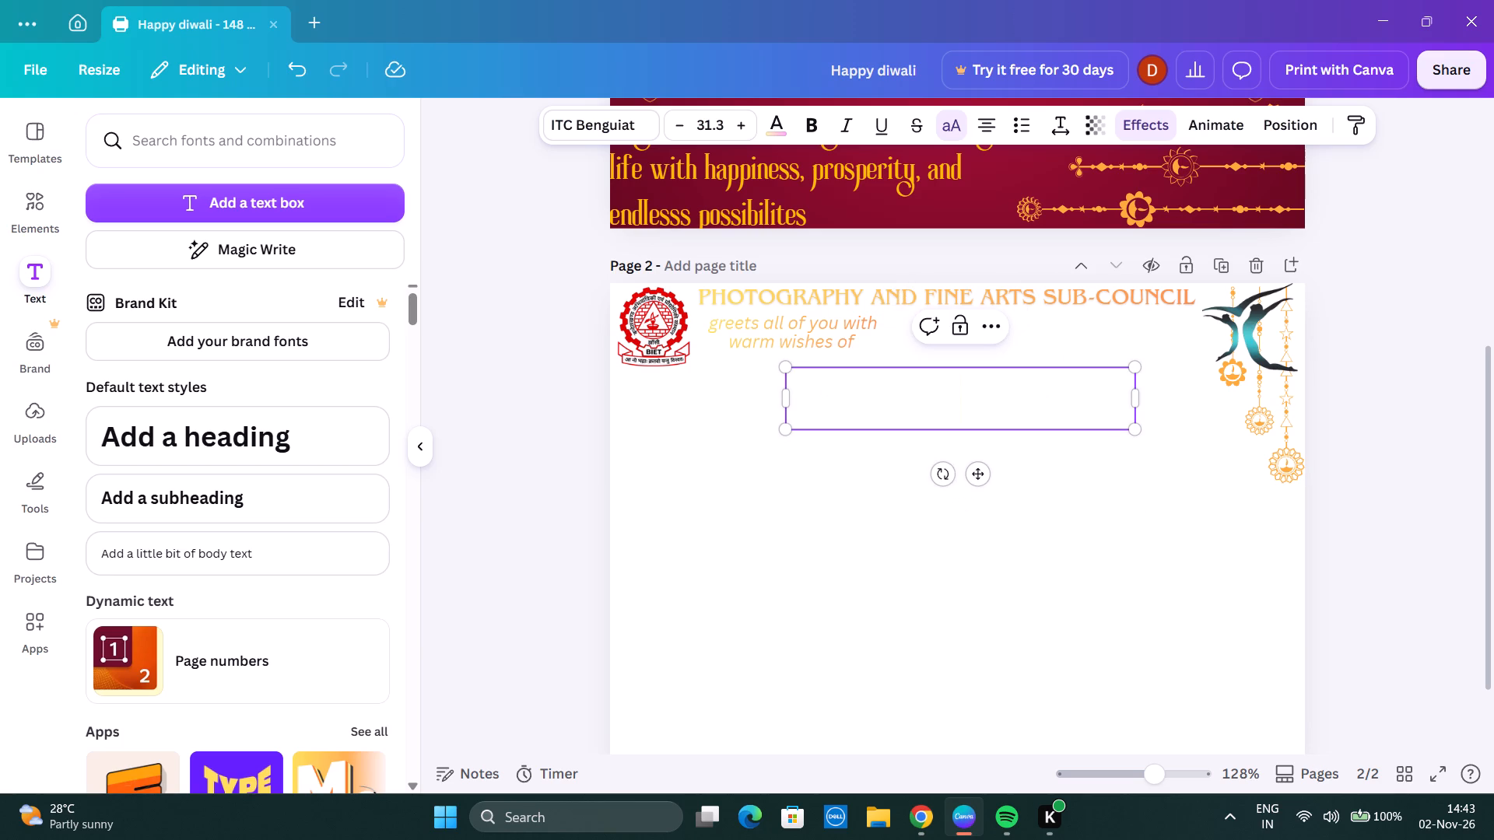
{"action": "type", "text": "happy"}
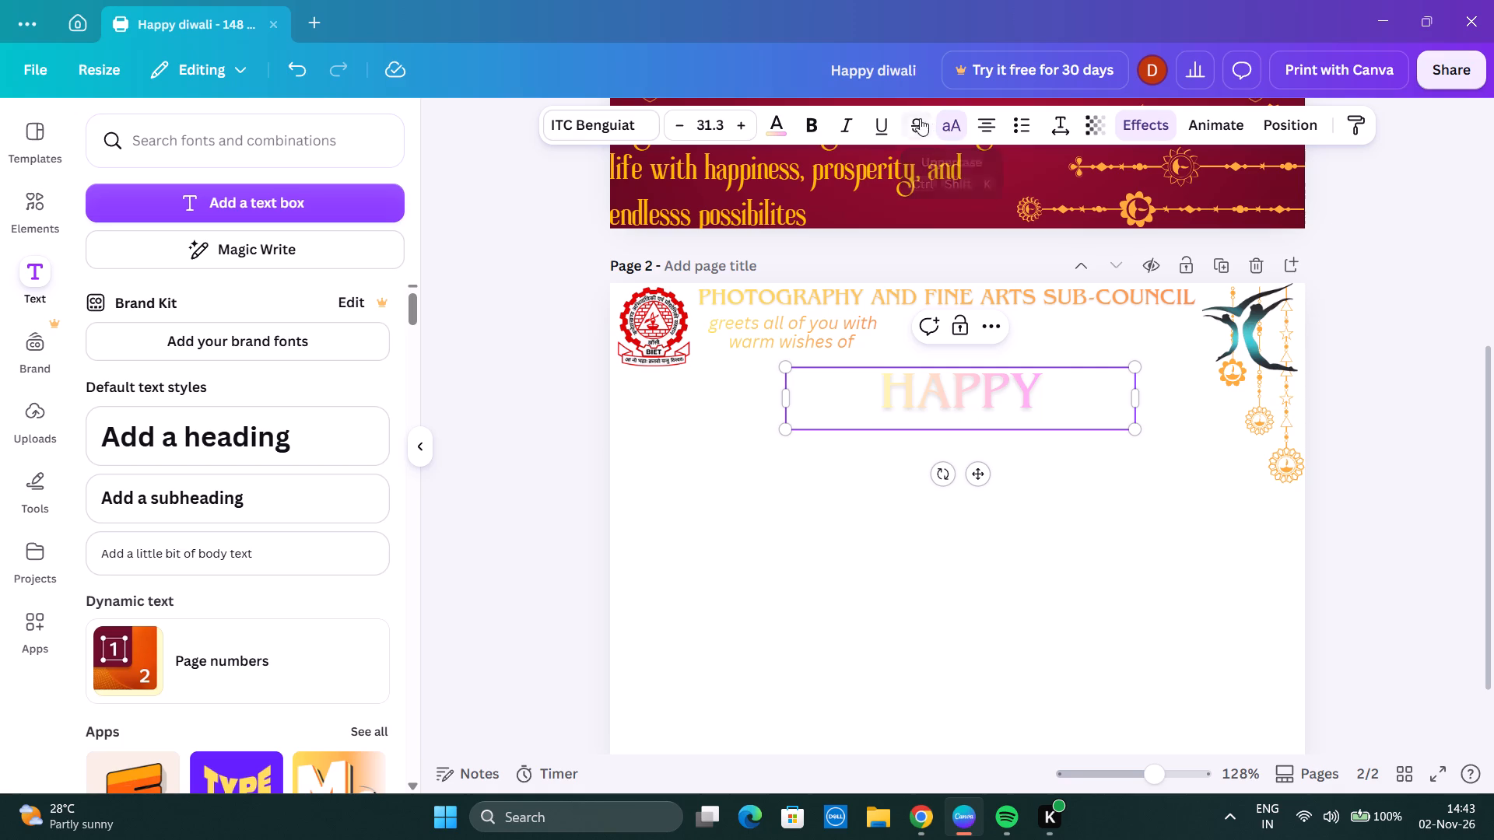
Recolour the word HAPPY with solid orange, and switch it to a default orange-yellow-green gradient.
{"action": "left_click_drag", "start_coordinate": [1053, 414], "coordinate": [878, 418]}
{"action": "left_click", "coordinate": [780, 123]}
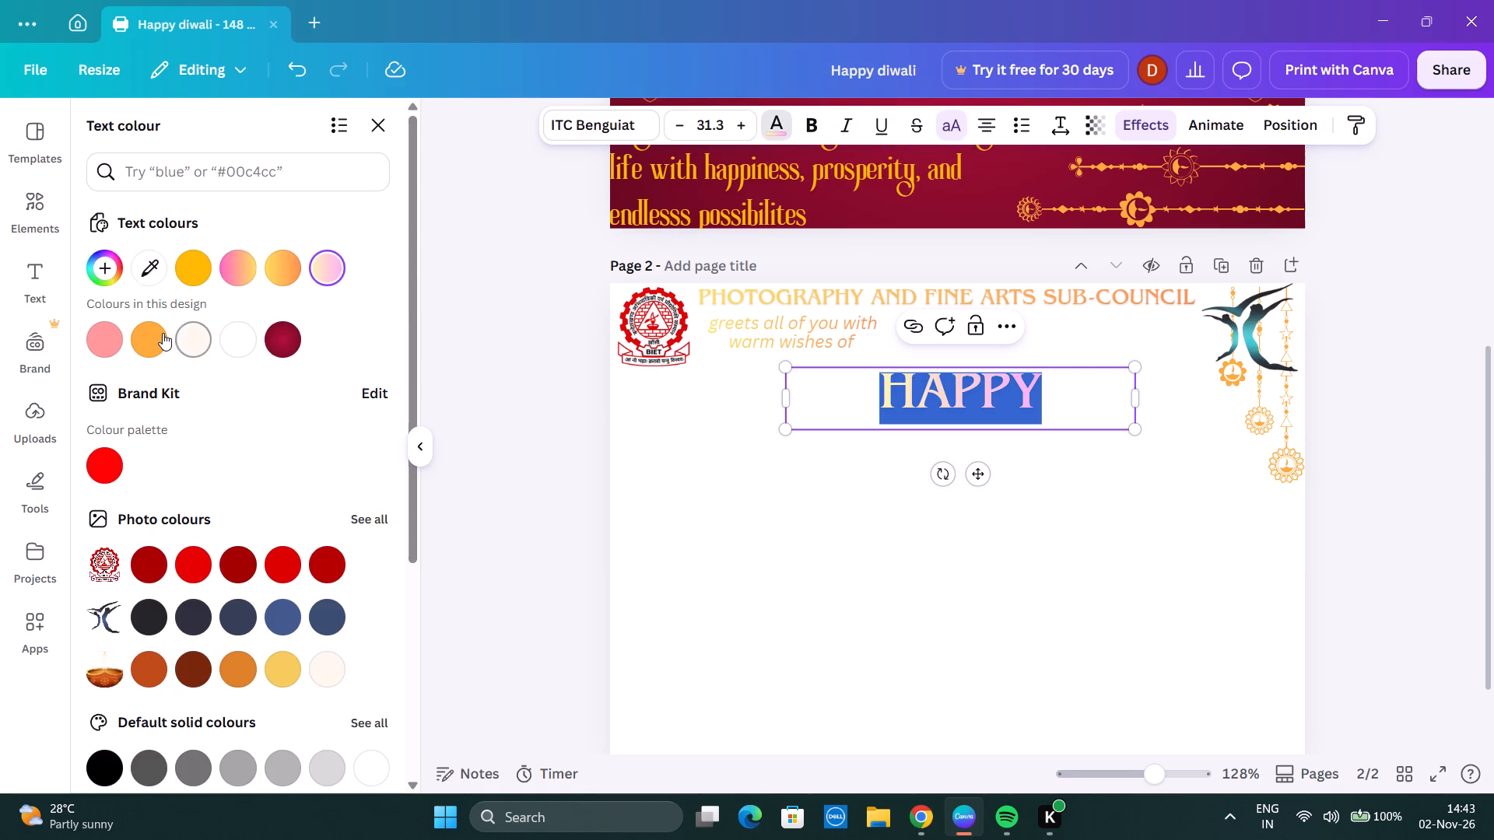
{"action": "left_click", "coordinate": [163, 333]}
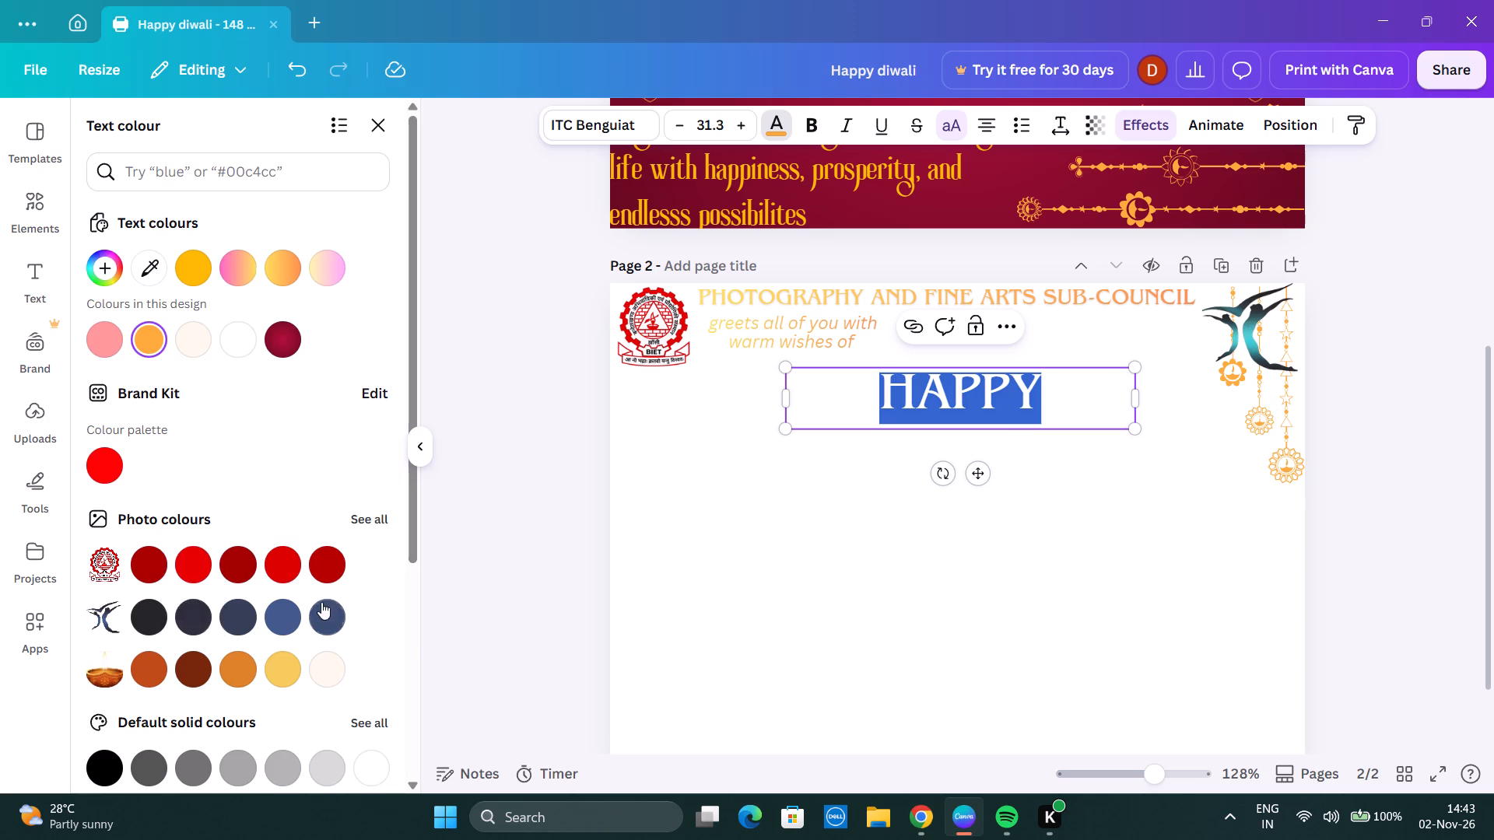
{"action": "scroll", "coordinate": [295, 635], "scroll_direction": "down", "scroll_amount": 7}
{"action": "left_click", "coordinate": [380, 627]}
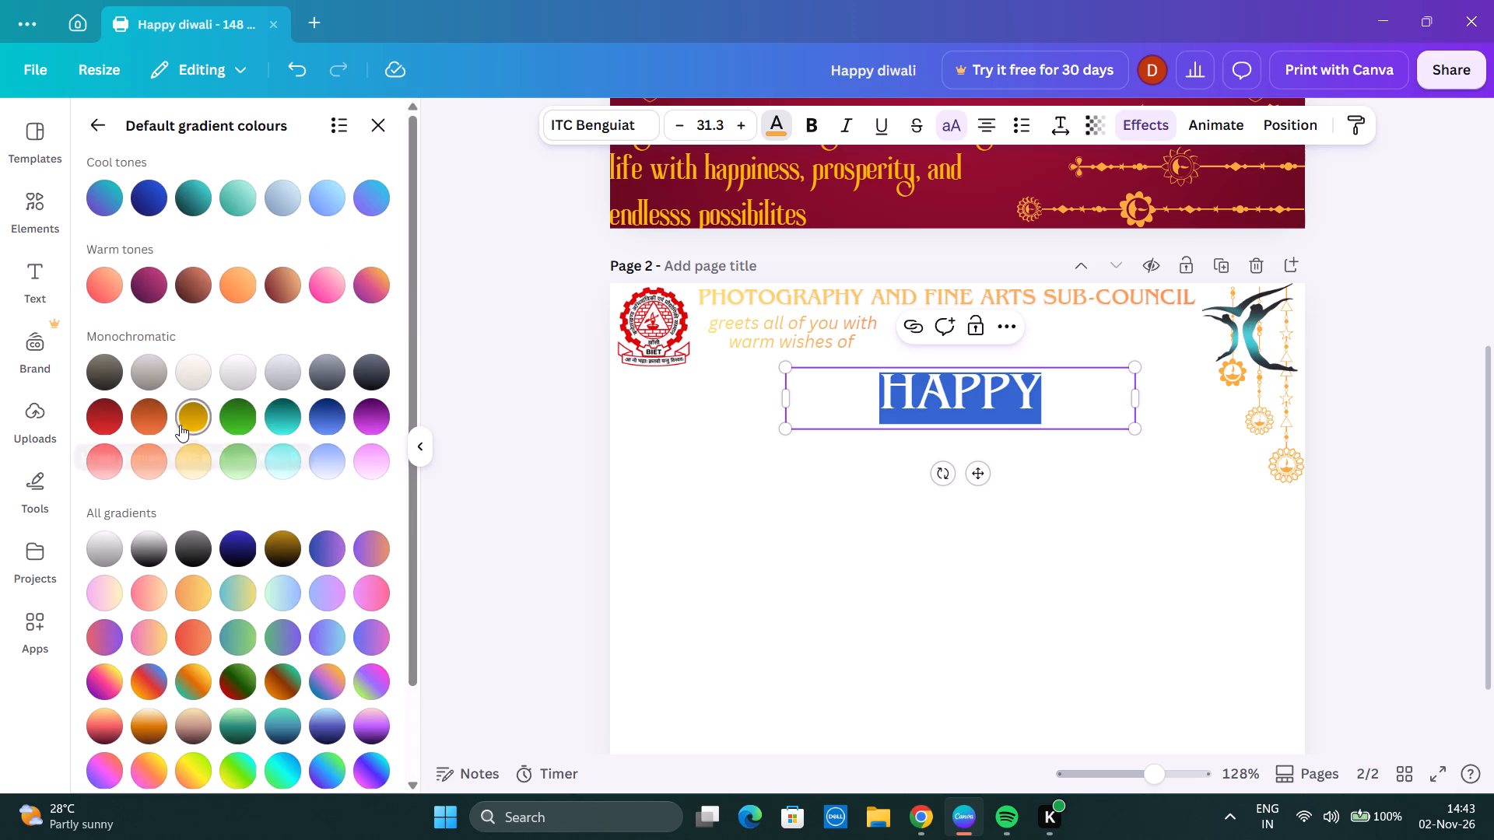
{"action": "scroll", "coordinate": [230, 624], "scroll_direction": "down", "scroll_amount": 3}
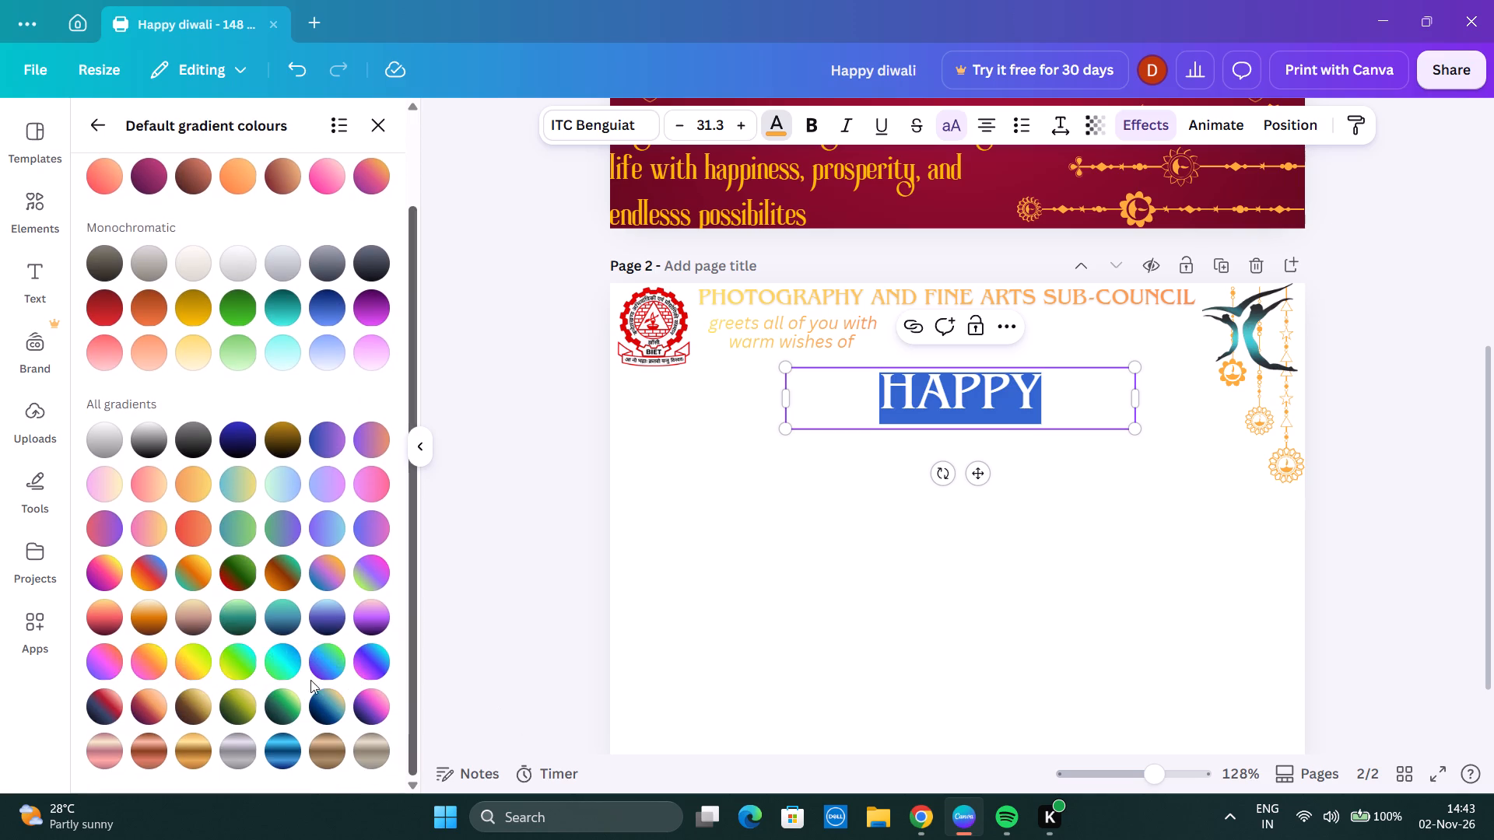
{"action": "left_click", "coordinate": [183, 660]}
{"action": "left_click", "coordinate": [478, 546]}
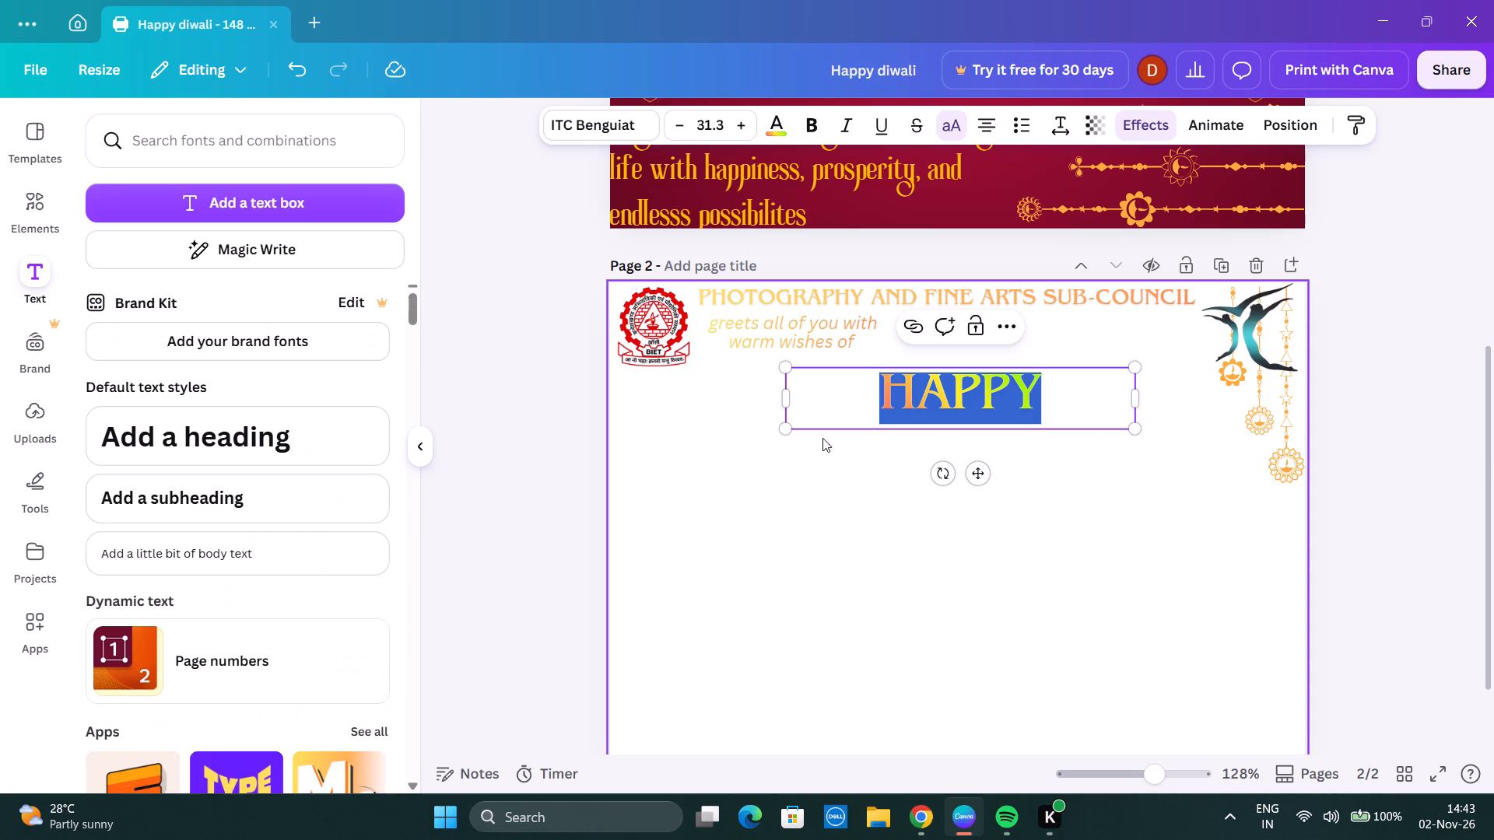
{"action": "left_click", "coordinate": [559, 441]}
Move the HAPPY heading on page 2 up and to the right, closer under the sub-council heading.
{"action": "left_click", "coordinate": [1047, 394]}
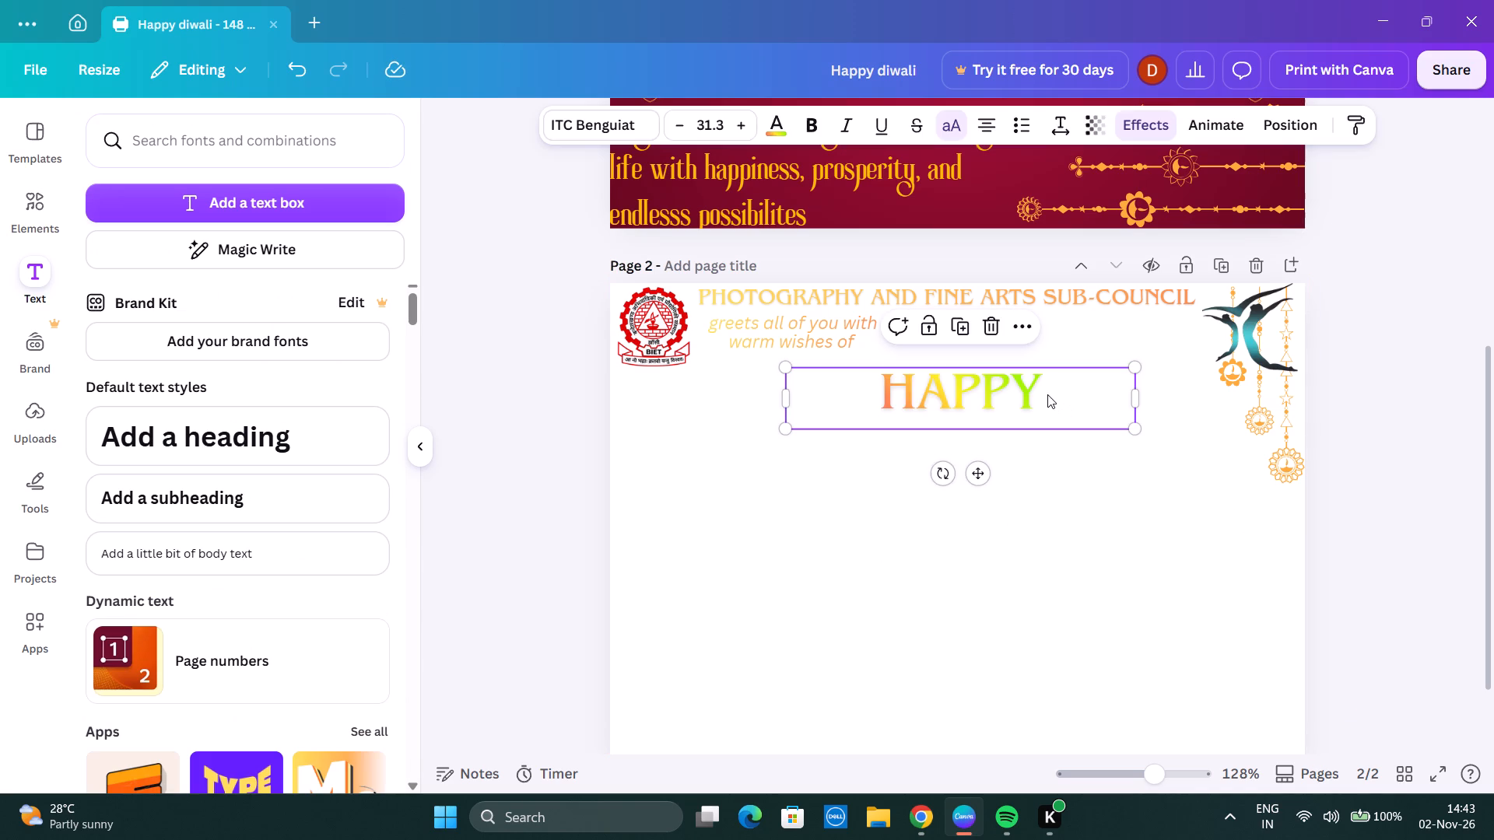
{"action": "left_click_drag", "start_coordinate": [1042, 389], "coordinate": [1071, 363]}
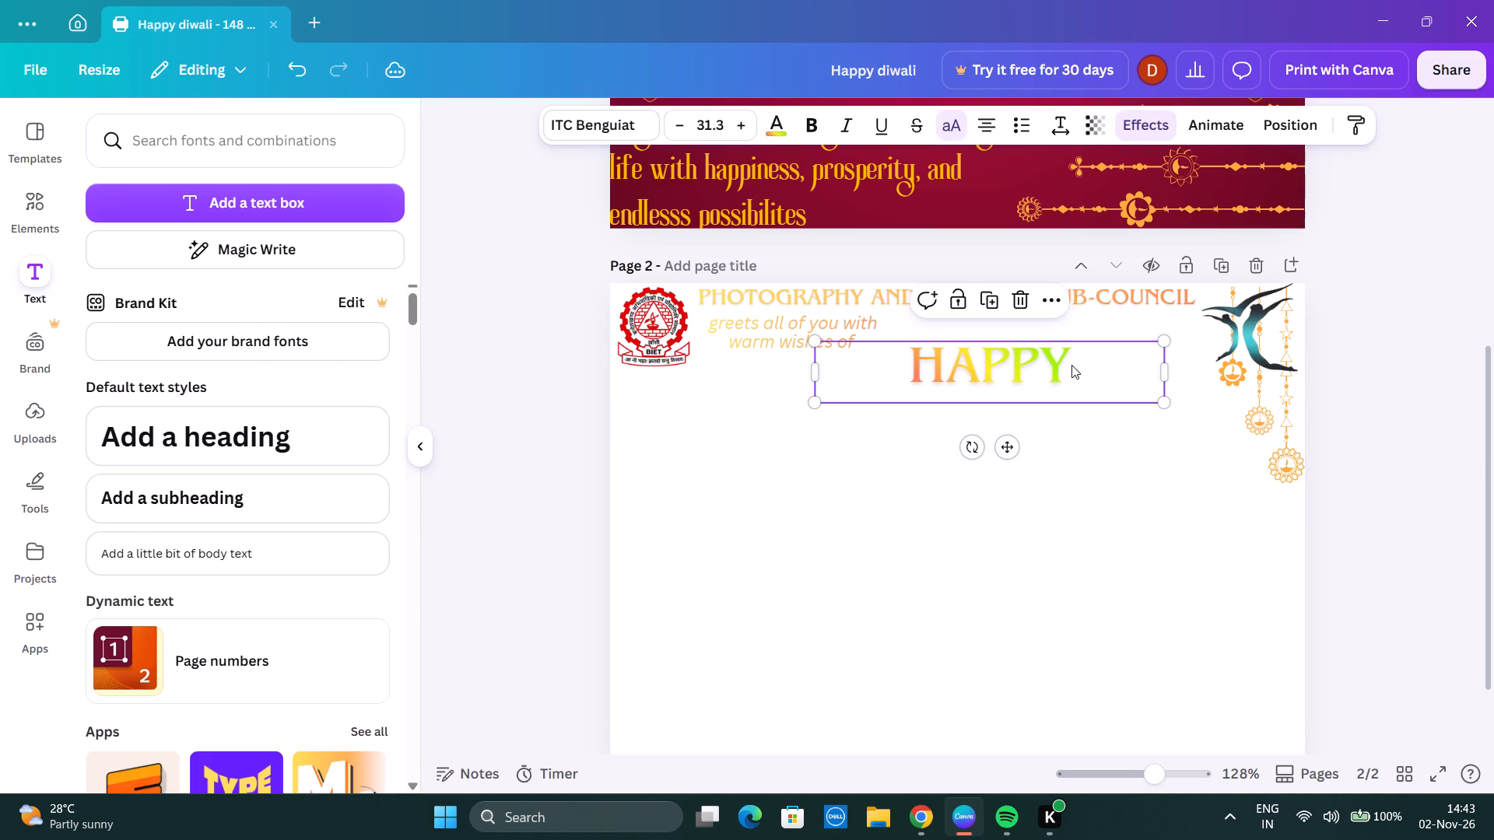
Recolour the word HAPPY on page 2 with a light yellow from the default solid colours.
{"action": "left_click", "coordinate": [1071, 365]}
{"action": "left_click_drag", "start_coordinate": [1071, 365], "coordinate": [885, 363]}
{"action": "left_click", "coordinate": [779, 124]}
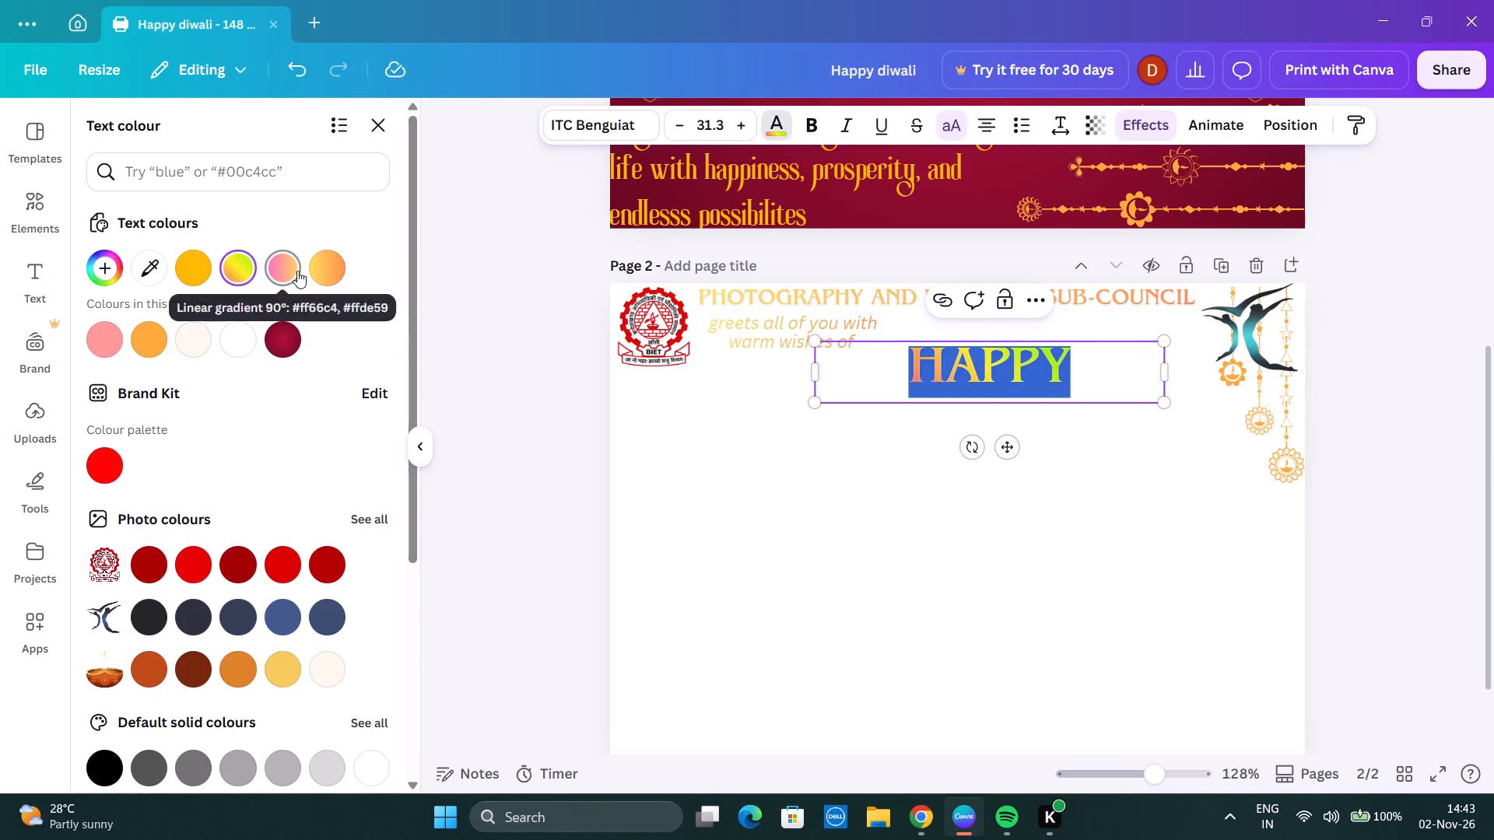
{"action": "scroll", "coordinate": [313, 316], "scroll_direction": "down", "scroll_amount": 3}
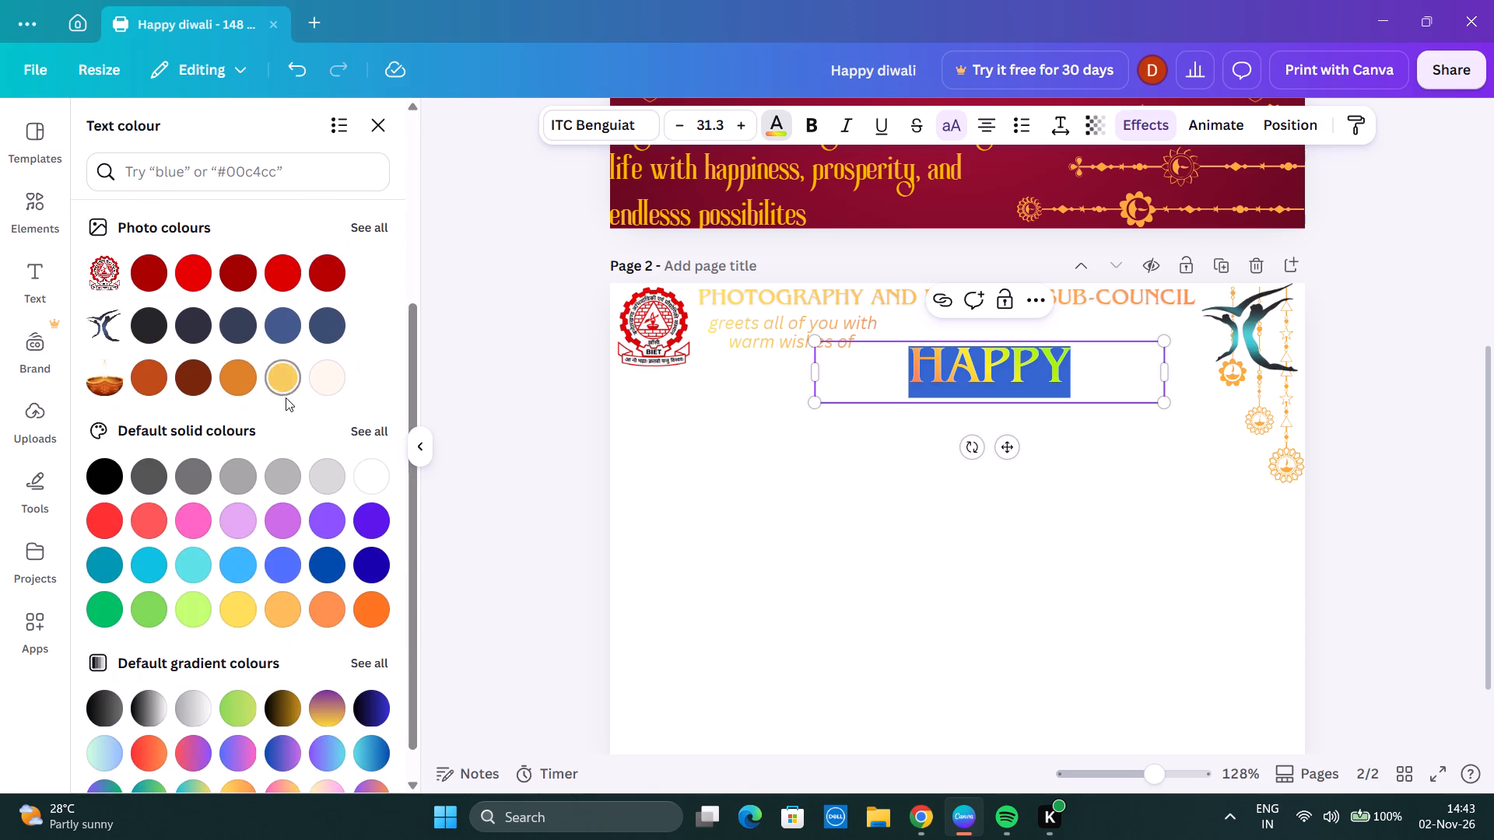
{"action": "left_click", "coordinate": [358, 229]}
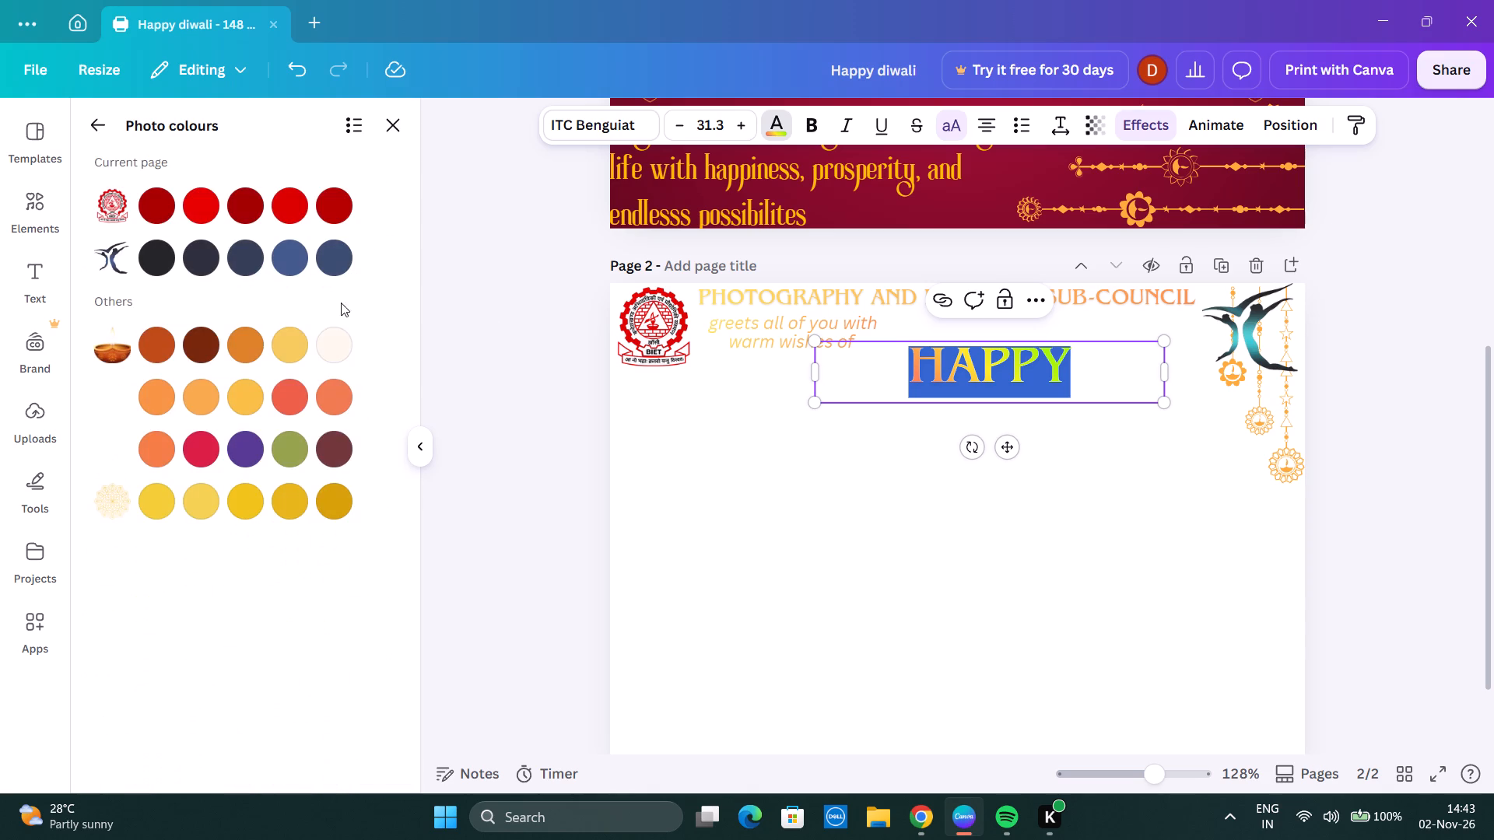
{"action": "left_click", "coordinate": [97, 134]}
{"action": "scroll", "coordinate": [181, 296], "scroll_direction": "down", "scroll_amount": 3}
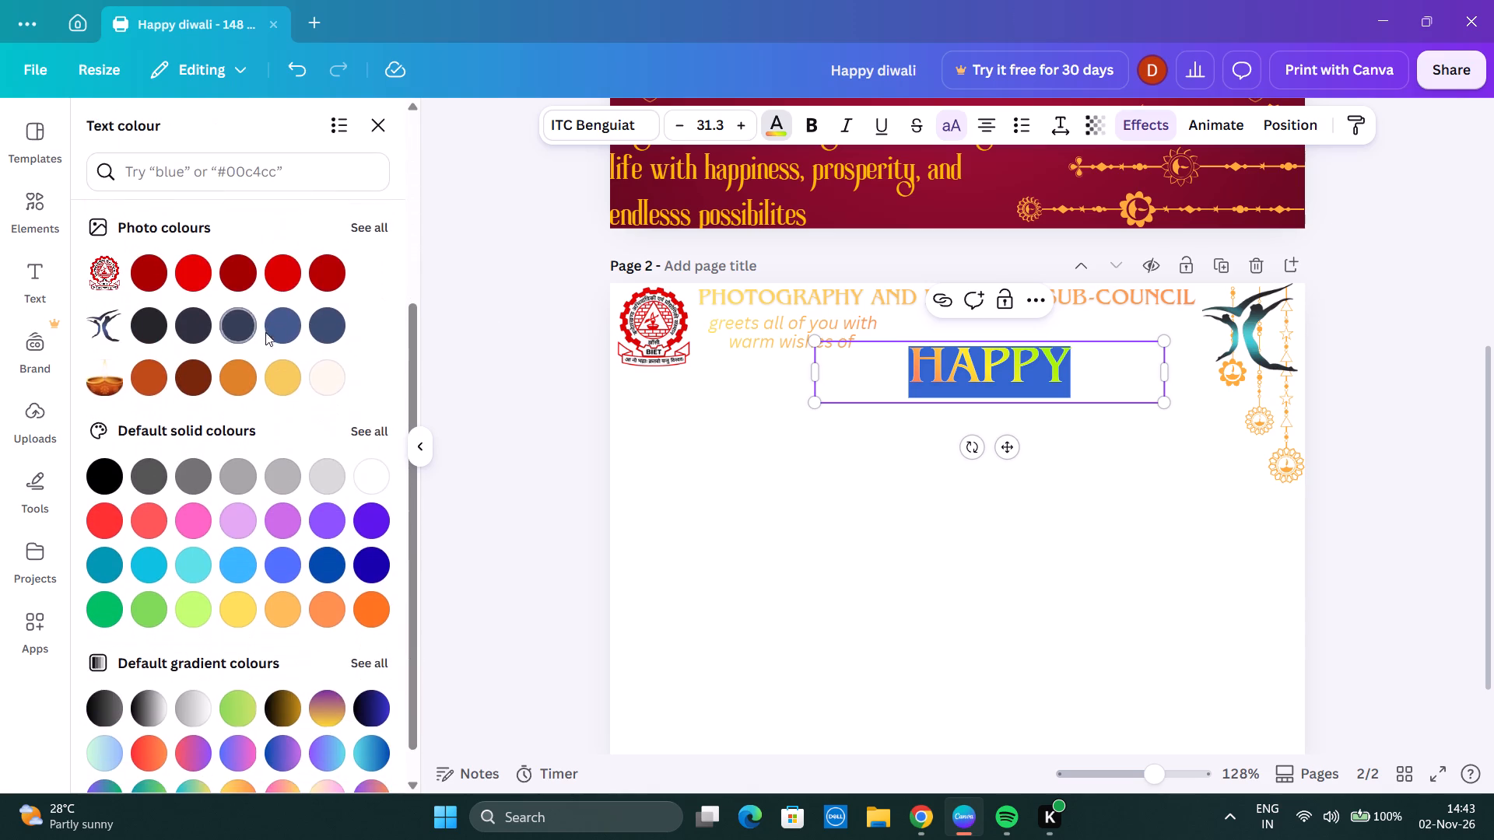
{"action": "left_click", "coordinate": [265, 264]}
{"action": "left_click", "coordinate": [377, 425]}
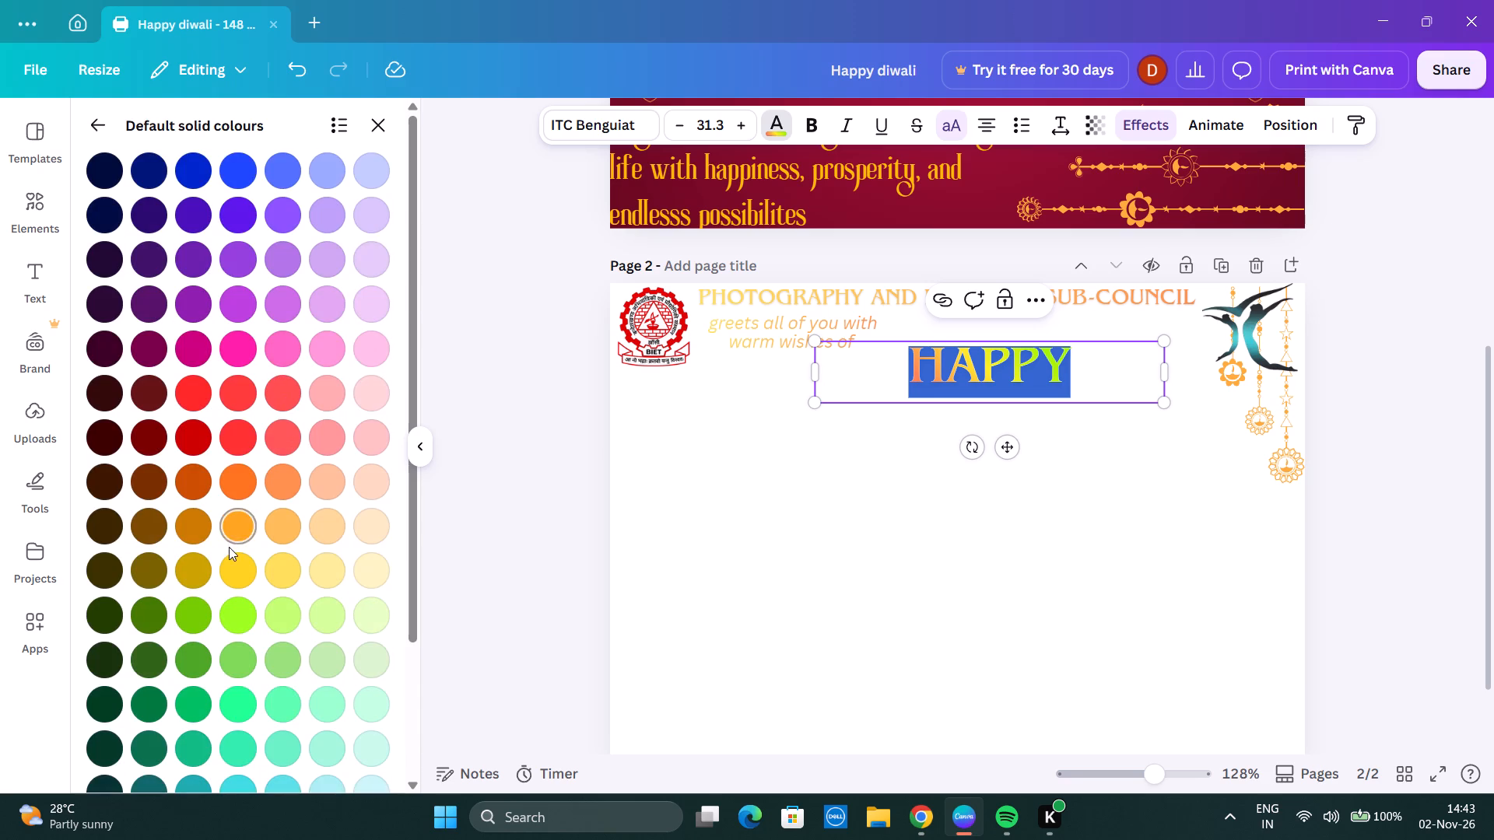
{"action": "left_click", "coordinate": [286, 572]}
{"action": "left_click", "coordinate": [500, 515]}
{"action": "left_click", "coordinate": [559, 505]}
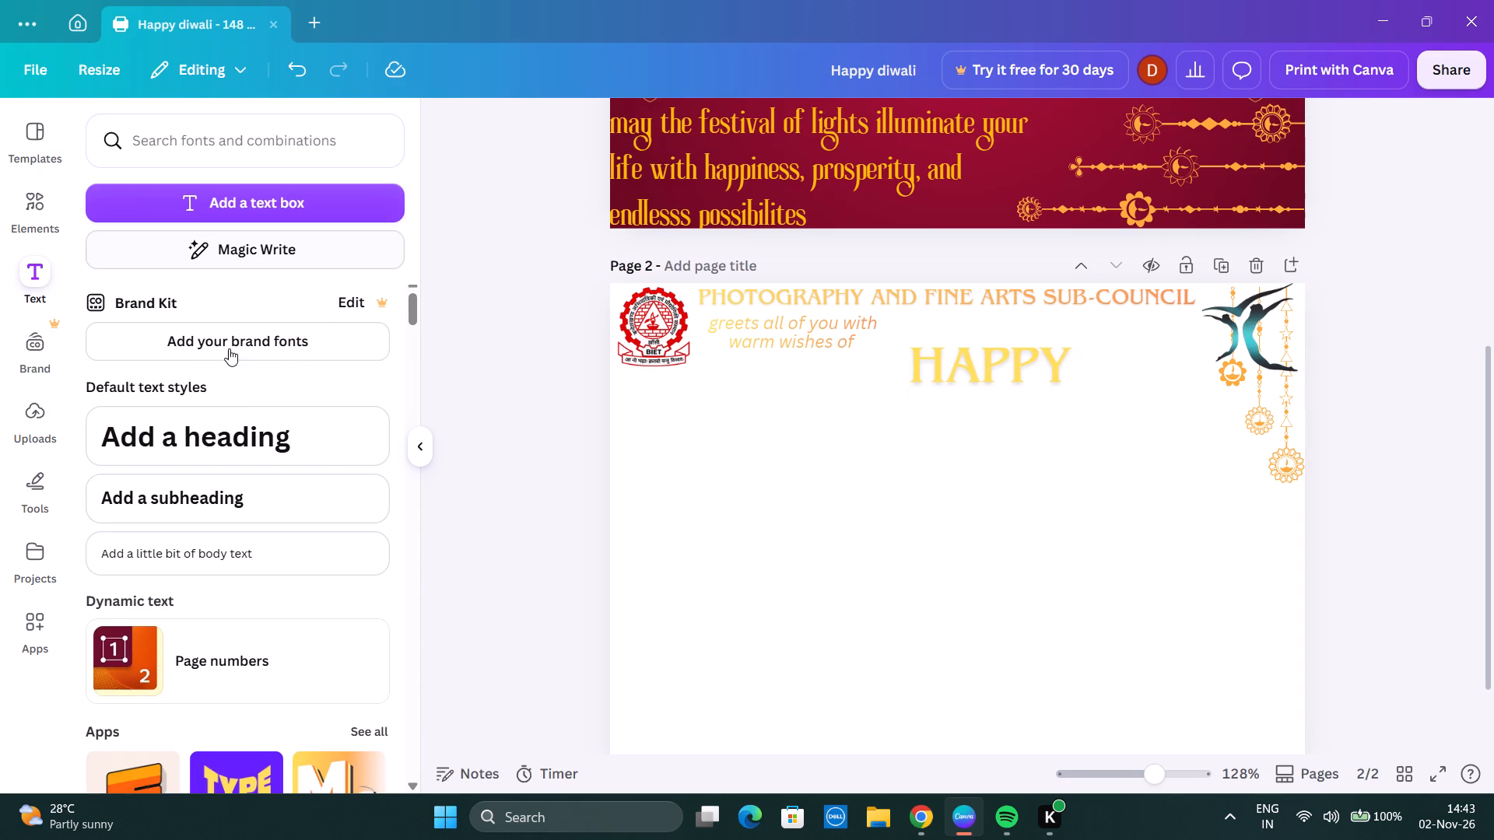
Browse the ready-made font combinations for a decorative text style suited to the Diwali greeting.
{"action": "scroll", "coordinate": [252, 431], "scroll_direction": "down", "scroll_amount": 5}
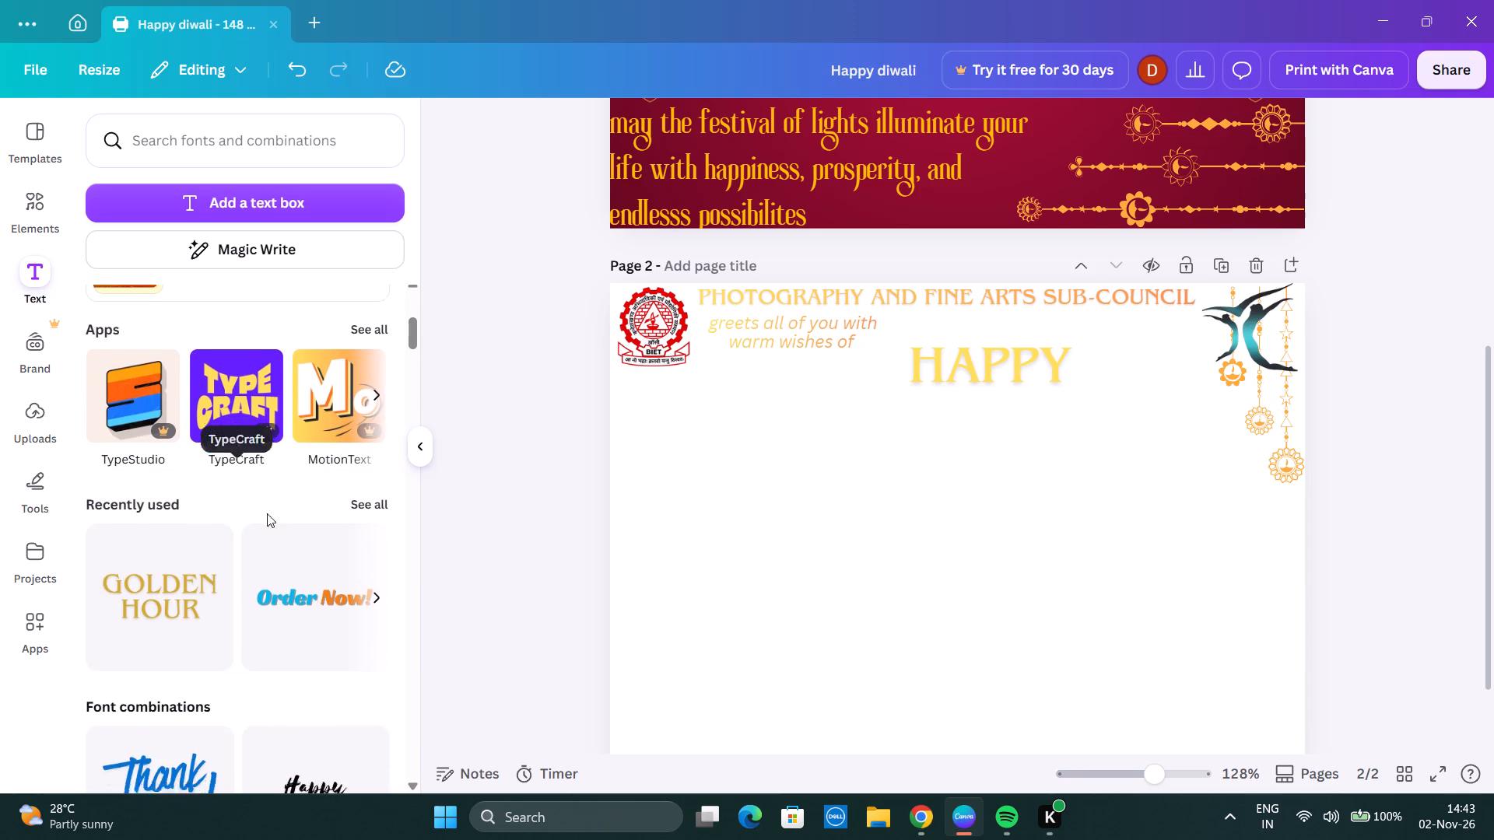
{"action": "scroll", "coordinate": [272, 502], "scroll_direction": "down", "scroll_amount": 8}
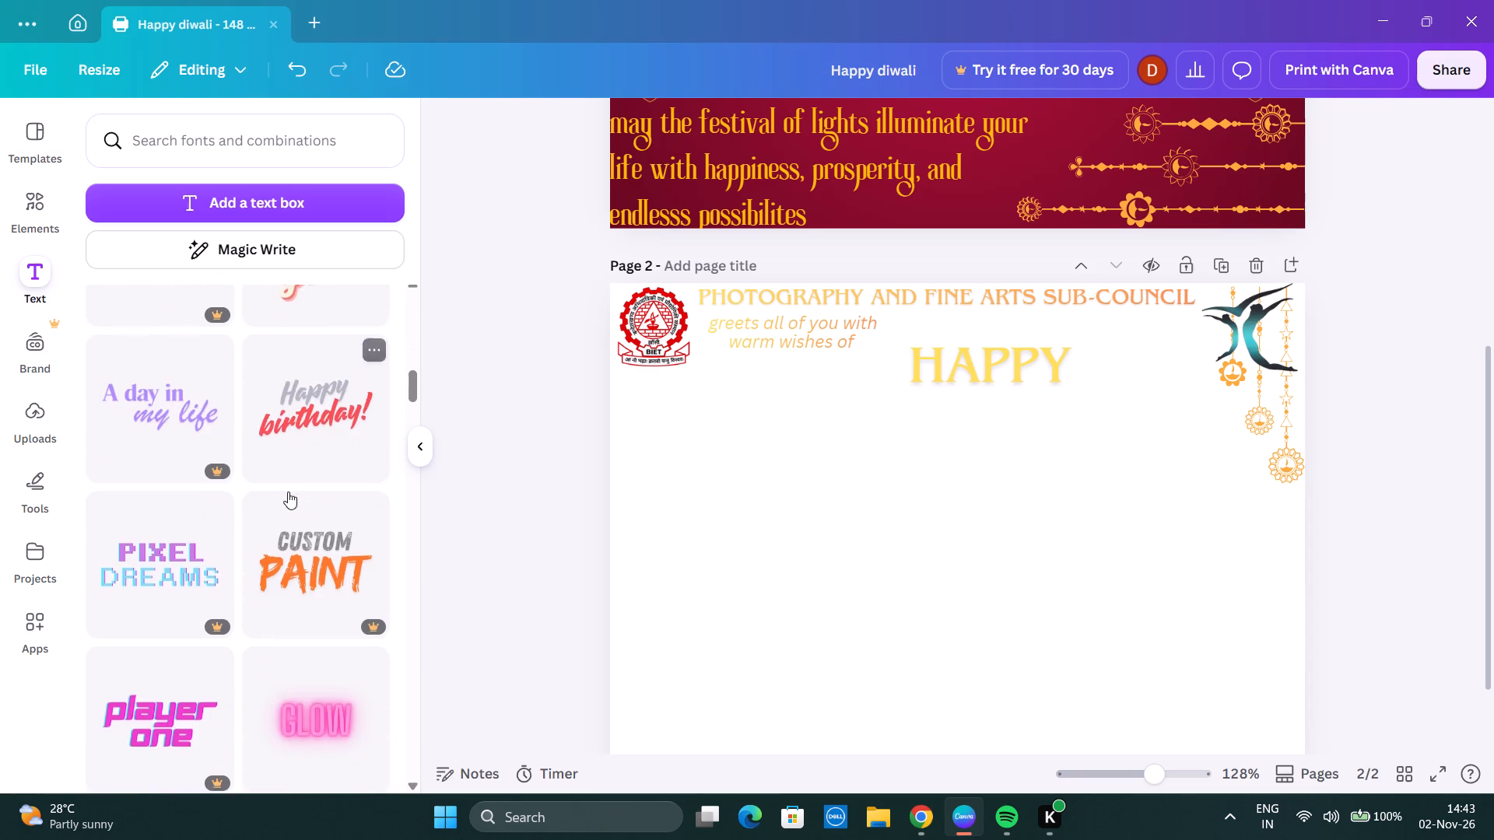
{"action": "scroll", "coordinate": [289, 484], "scroll_direction": "down", "scroll_amount": 3}
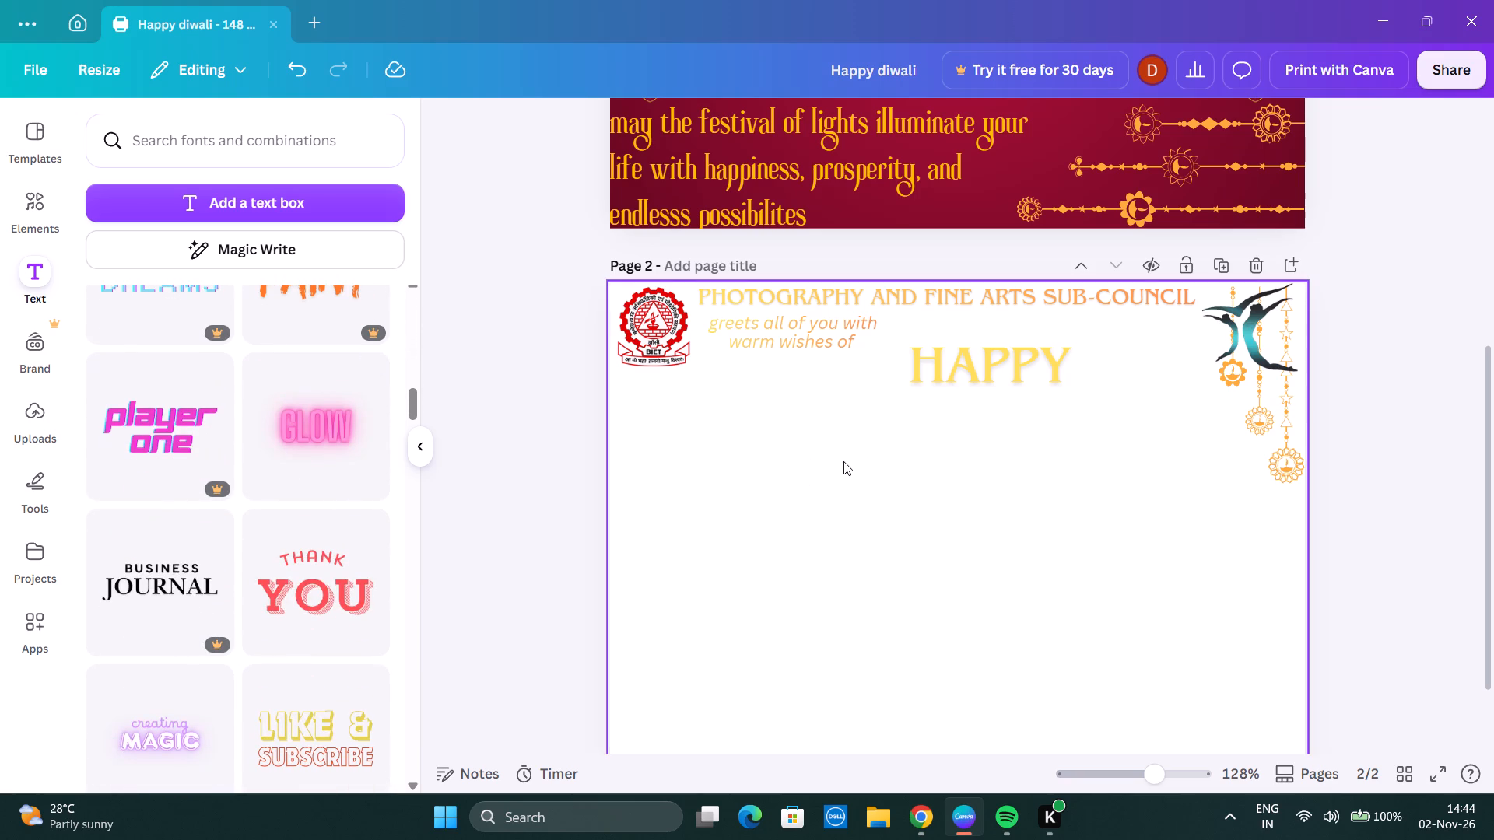
{"action": "scroll", "coordinate": [302, 448], "scroll_direction": "down", "scroll_amount": 8}
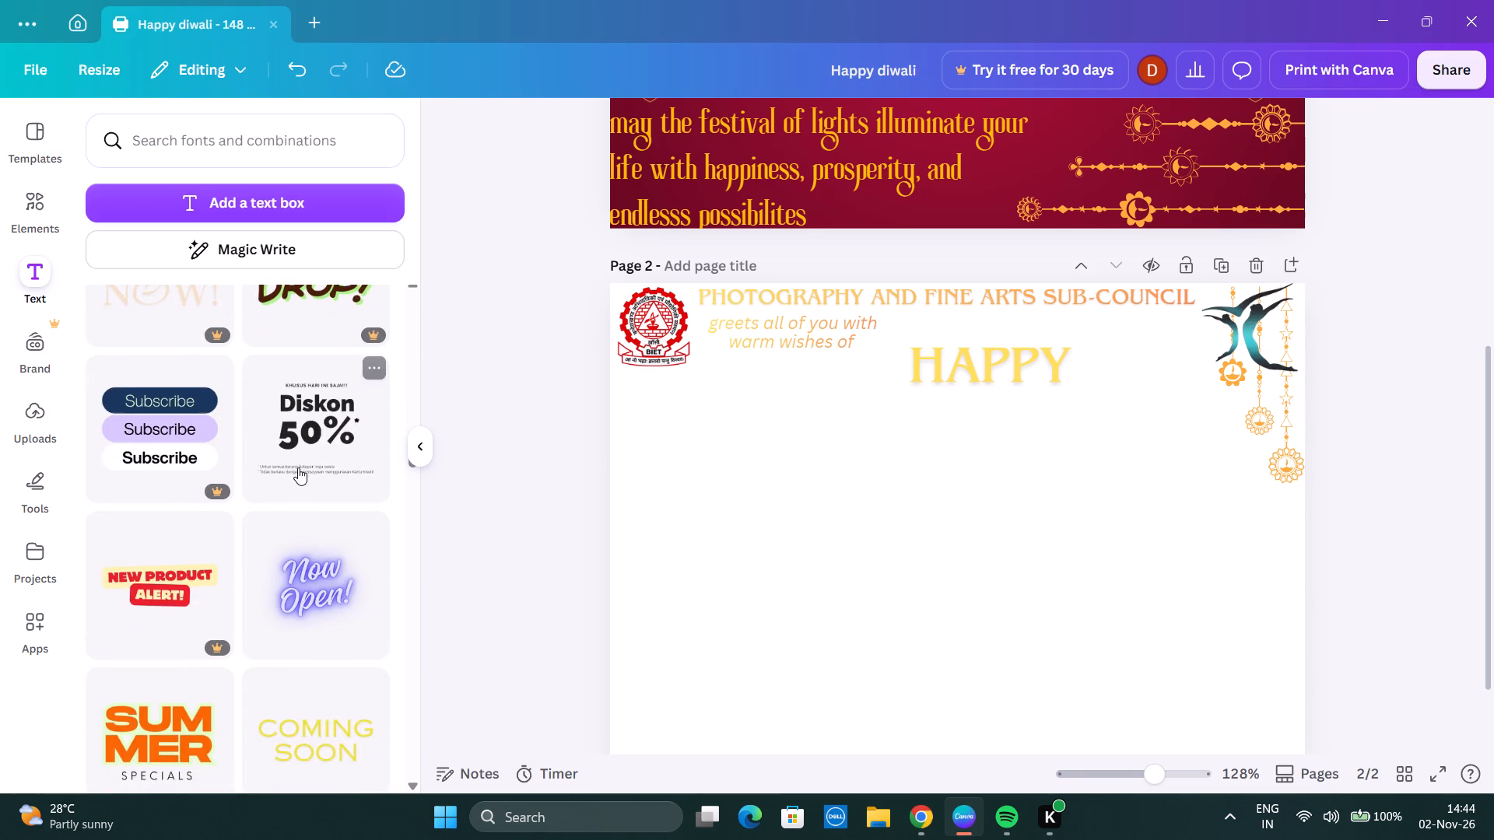
{"action": "scroll", "coordinate": [298, 461], "scroll_direction": "down", "scroll_amount": 7}
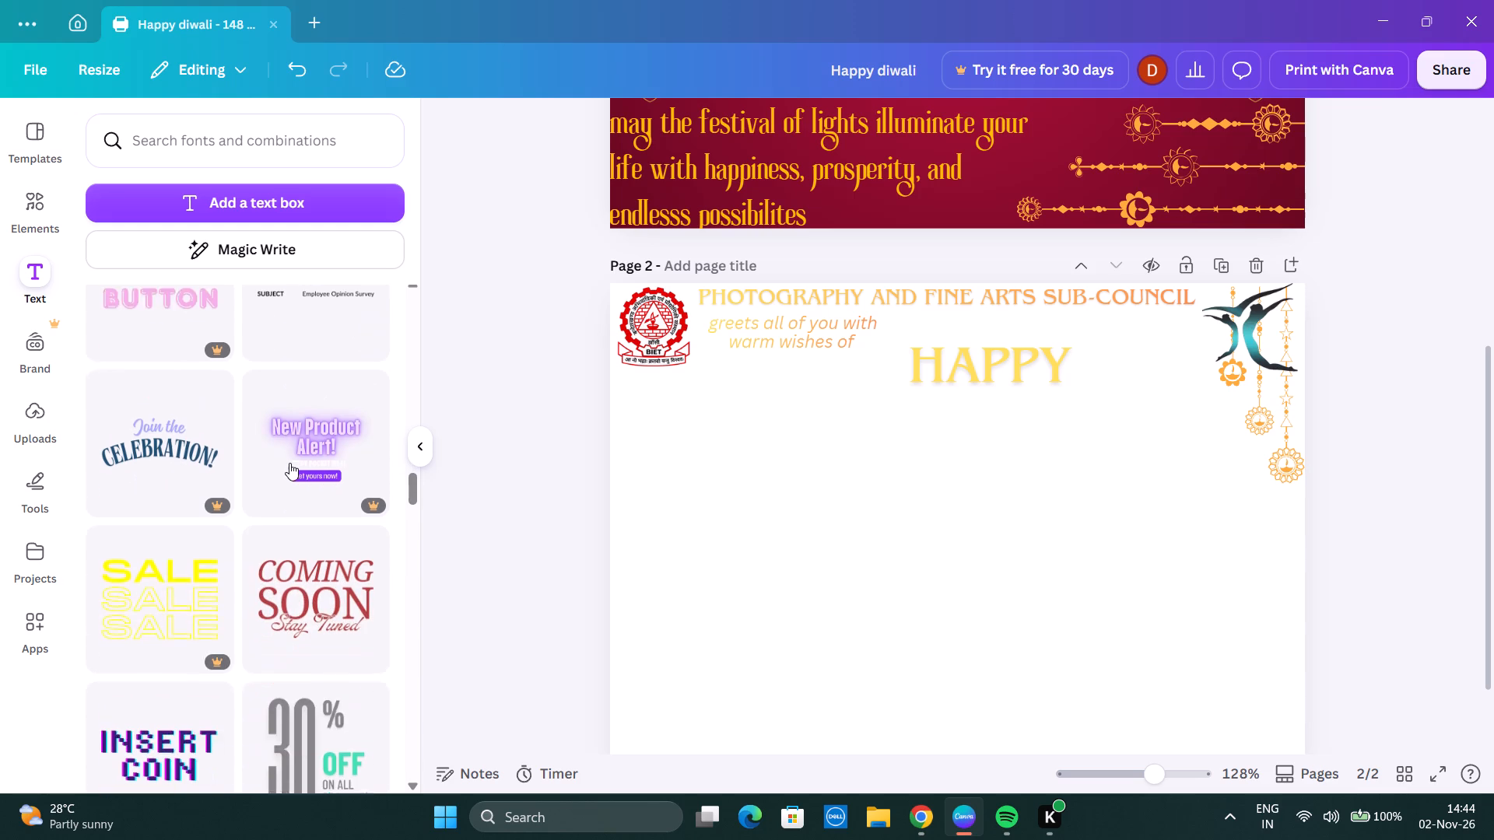
{"action": "scroll", "coordinate": [289, 463], "scroll_direction": "down", "scroll_amount": 7}
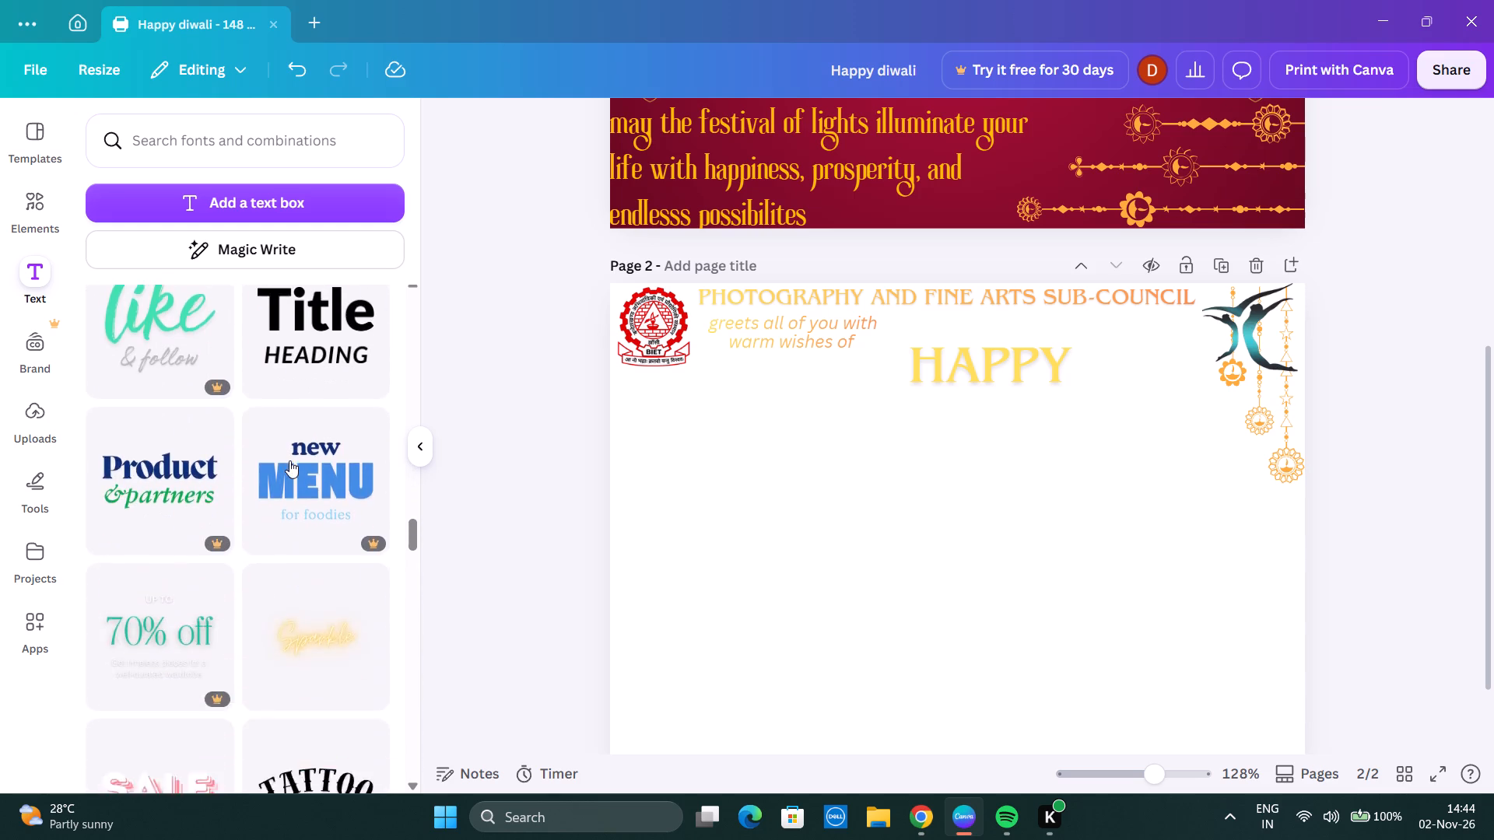
{"action": "scroll", "coordinate": [289, 460], "scroll_direction": "up", "scroll_amount": 3}
{"action": "scroll", "coordinate": [289, 460], "scroll_direction": "down", "scroll_amount": 9}
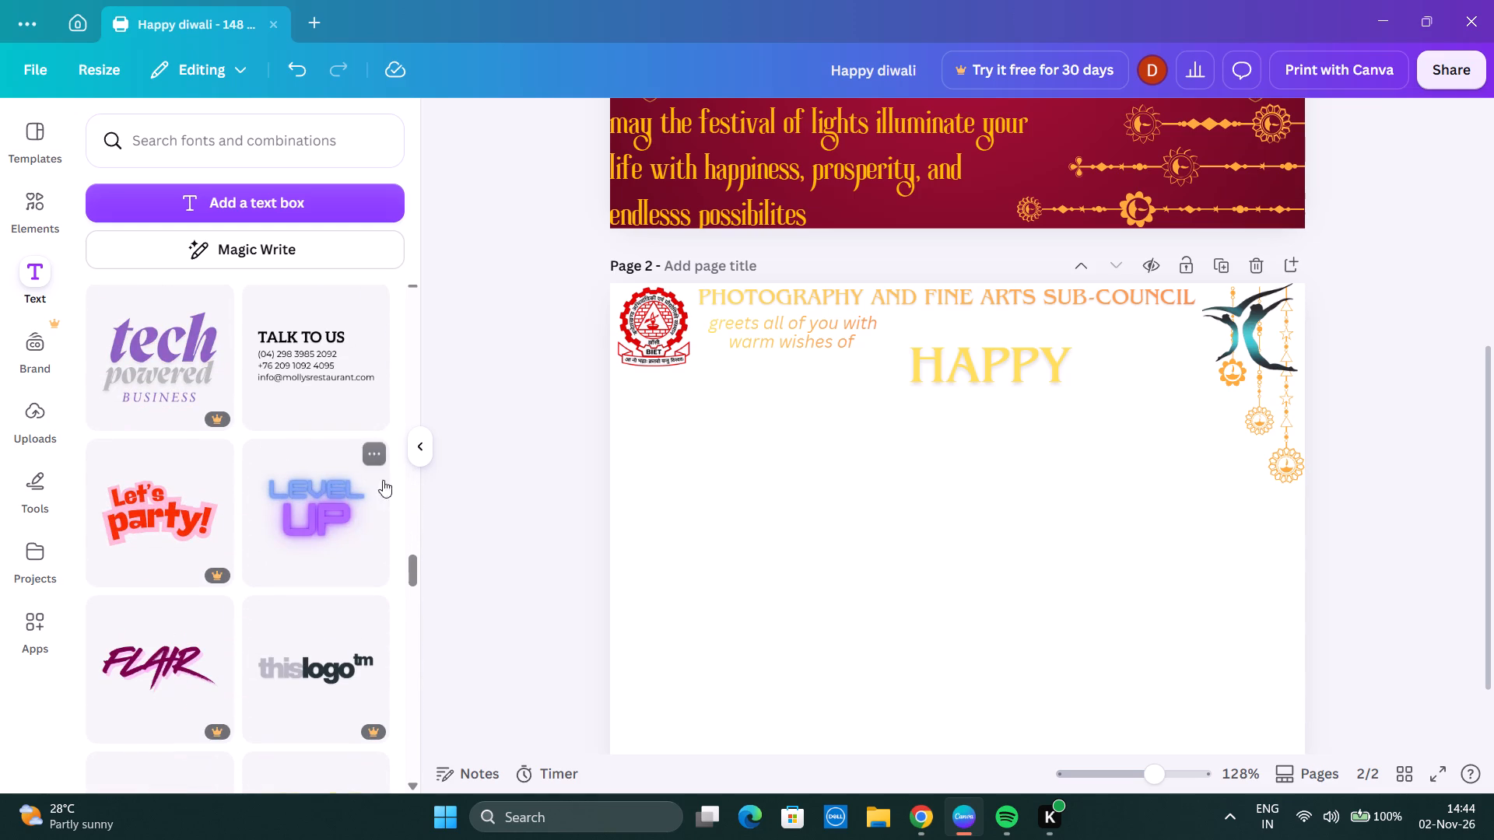
{"action": "scroll", "coordinate": [487, 516], "scroll_direction": "down", "scroll_amount": 4}
{"action": "scroll", "coordinate": [665, 449], "scroll_direction": "up", "scroll_amount": 2}
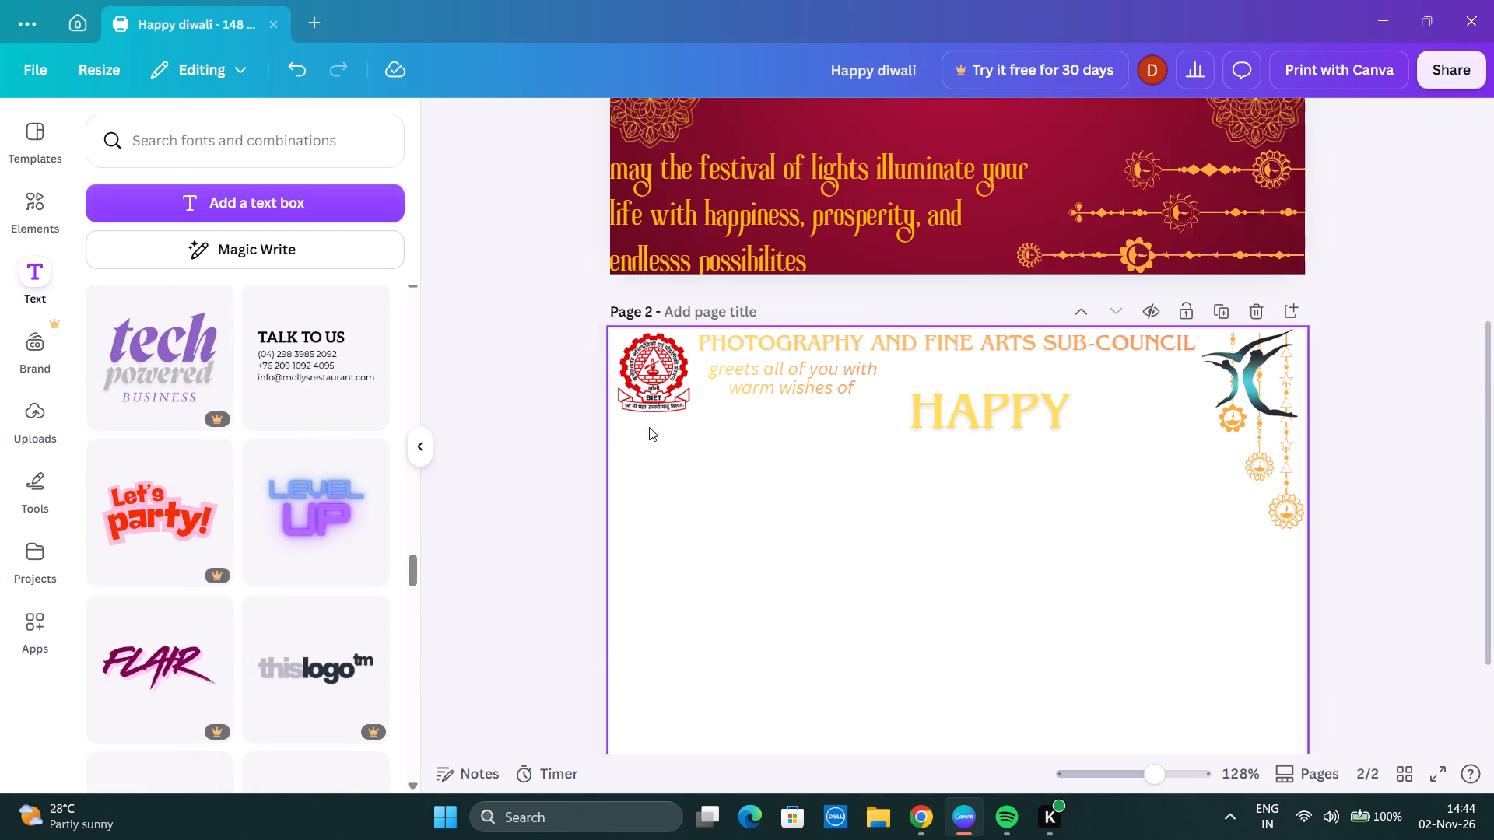
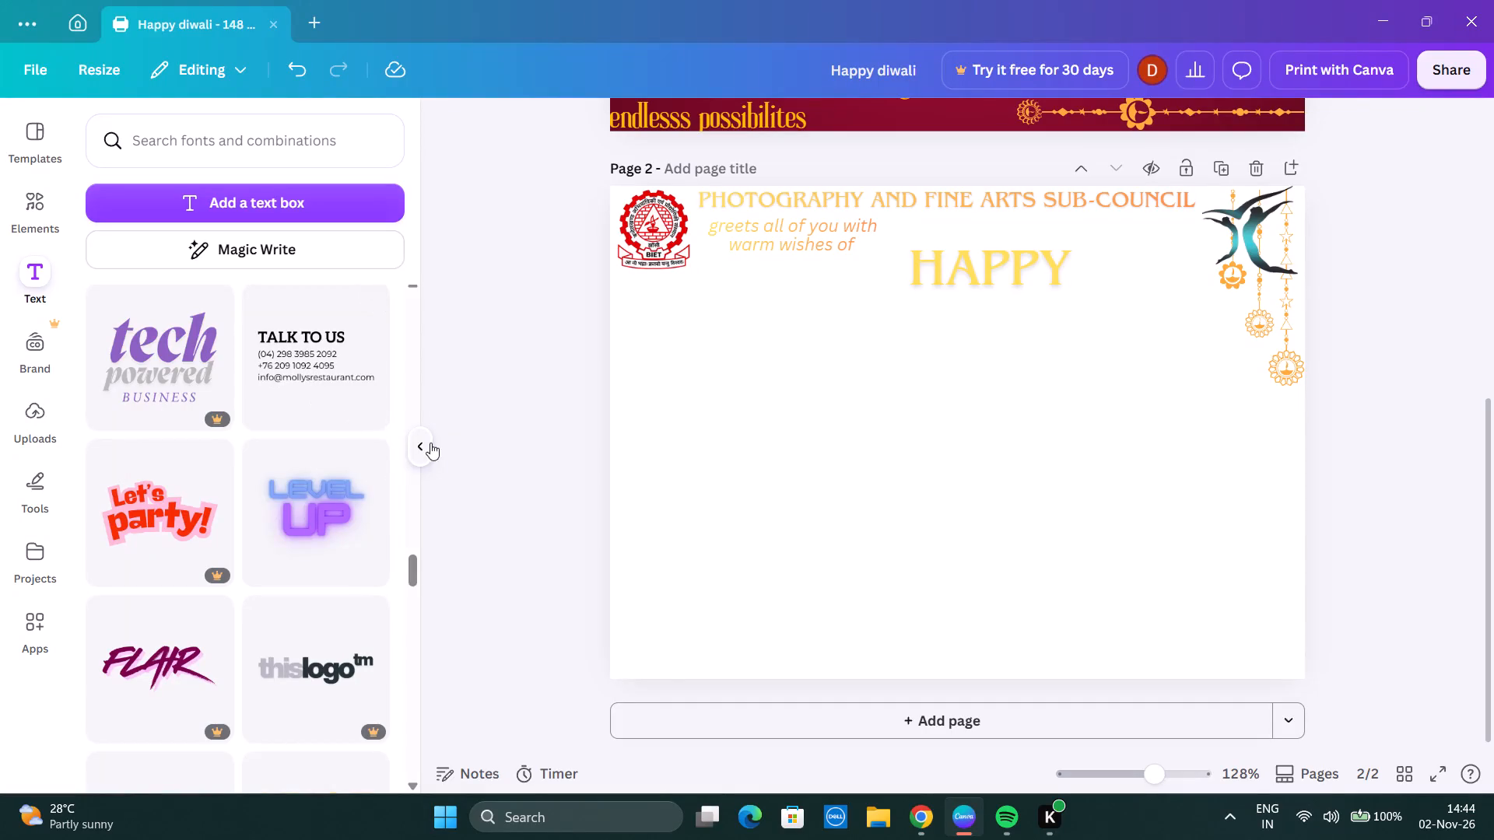
Browse further through the ready-made font combinations for a decorative style for the word Diwali.
{"action": "left_click", "coordinate": [108, 355]}
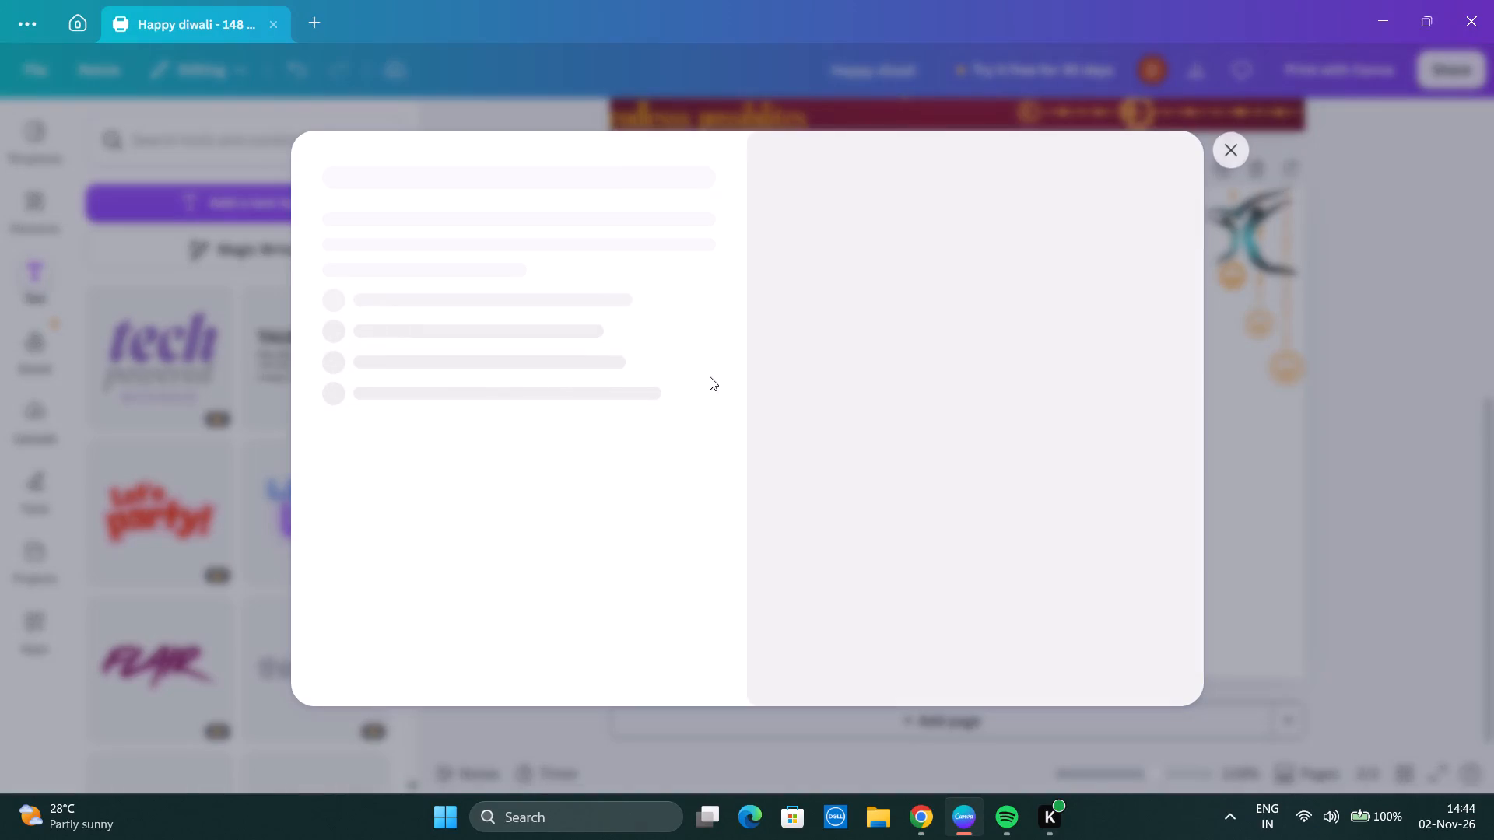
{"action": "left_click", "coordinate": [1226, 147]}
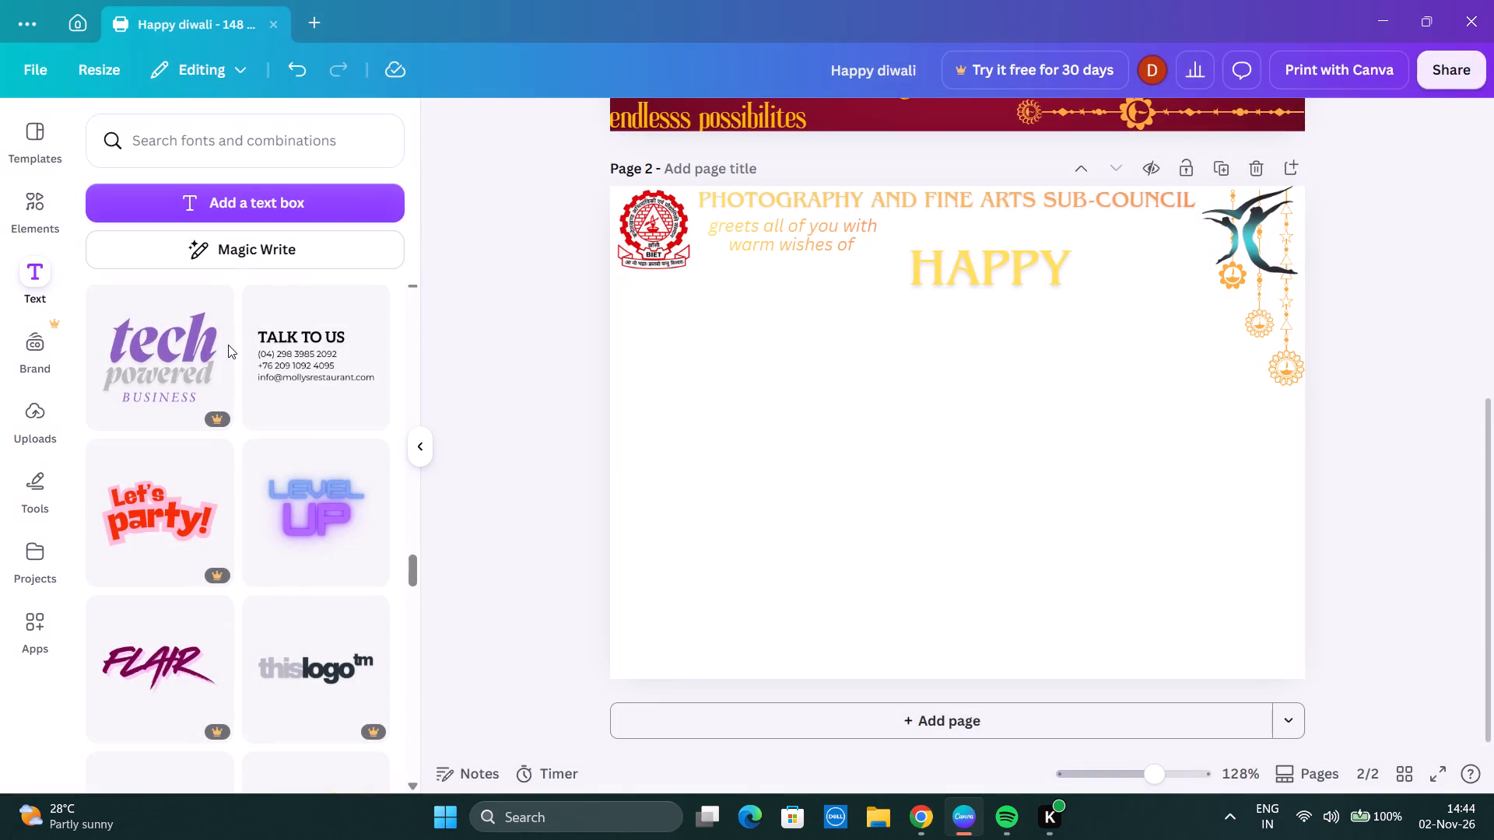
{"action": "scroll", "coordinate": [245, 414], "scroll_direction": "down", "scroll_amount": 4}
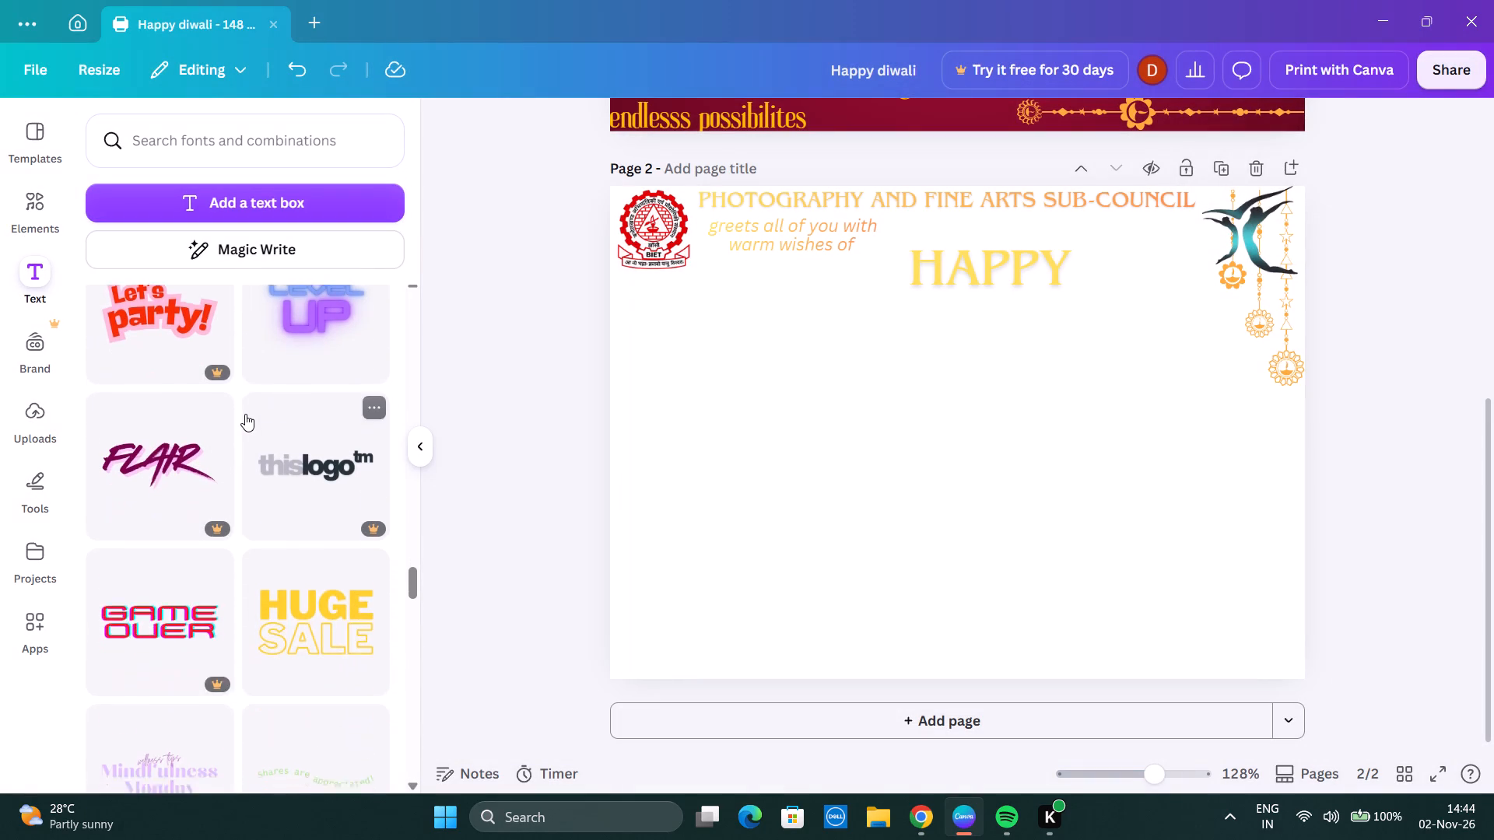
{"action": "scroll", "coordinate": [245, 414], "scroll_direction": "down", "scroll_amount": 5}
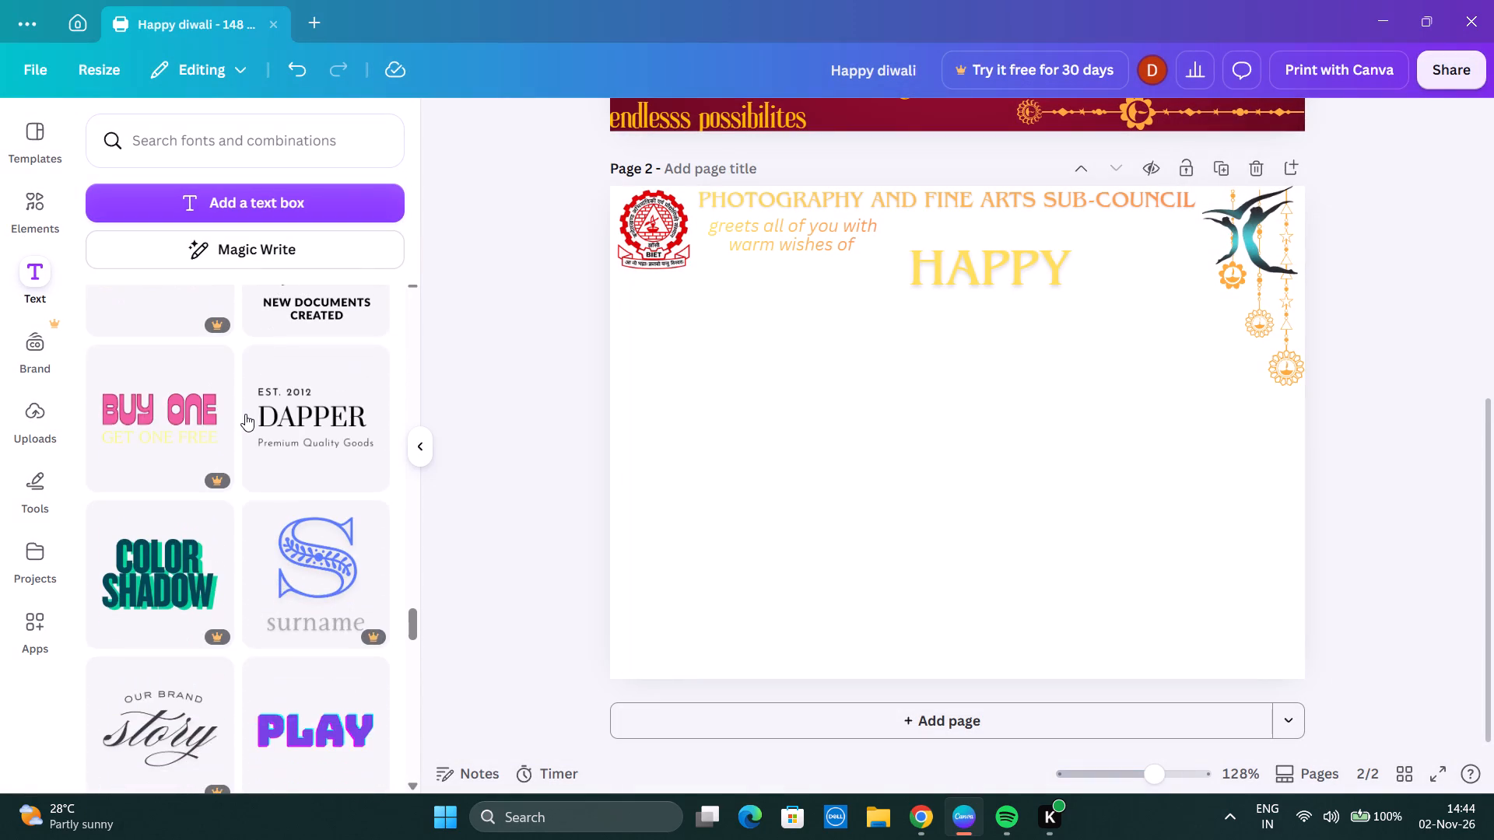
{"action": "scroll", "coordinate": [245, 415], "scroll_direction": "down", "scroll_amount": 2}
{"action": "scroll", "coordinate": [195, 504], "scroll_direction": "down", "scroll_amount": 3}
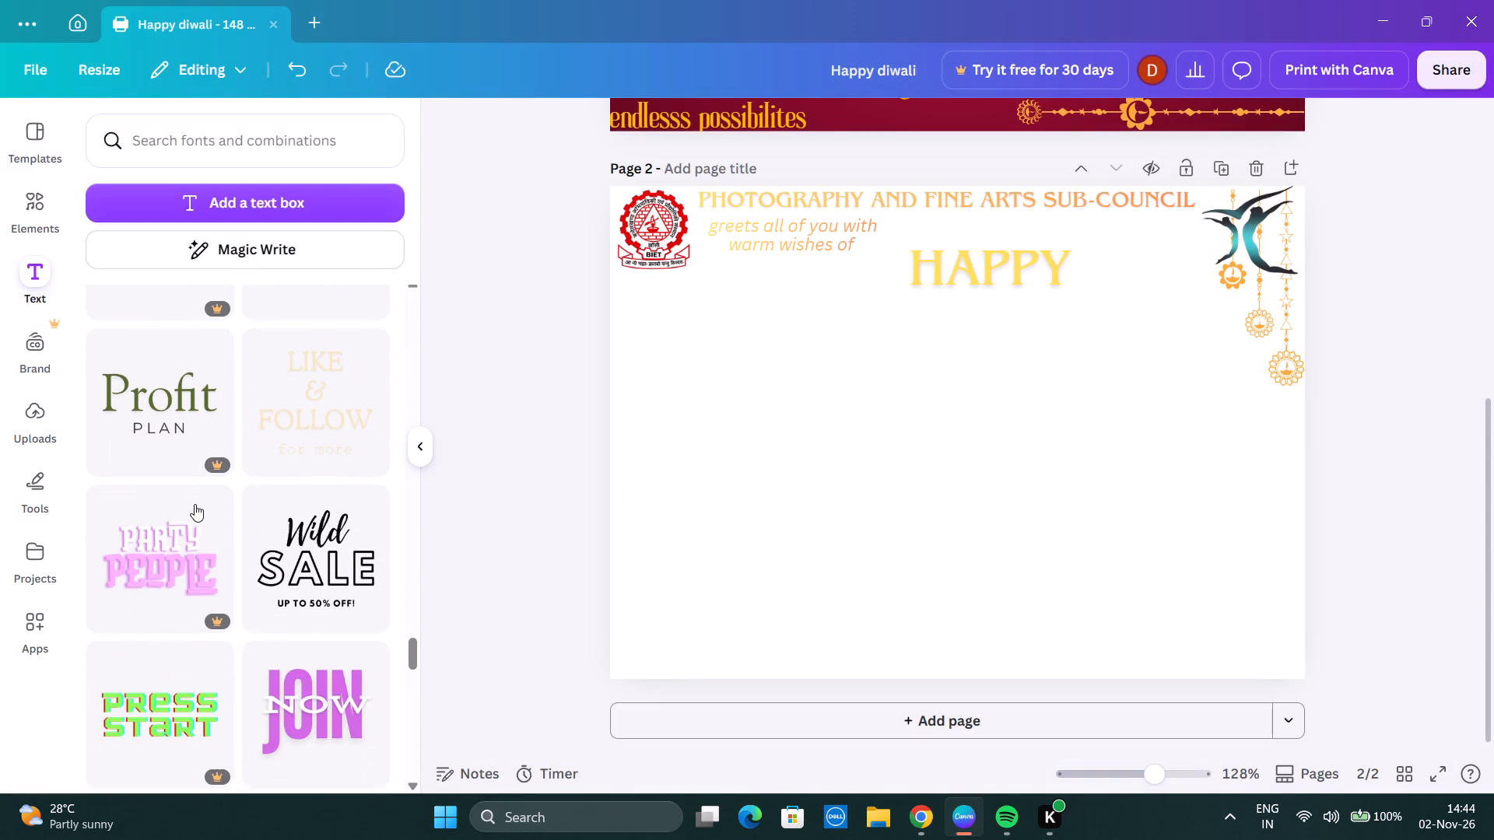
{"action": "scroll", "coordinate": [195, 504], "scroll_direction": "down", "scroll_amount": 5}
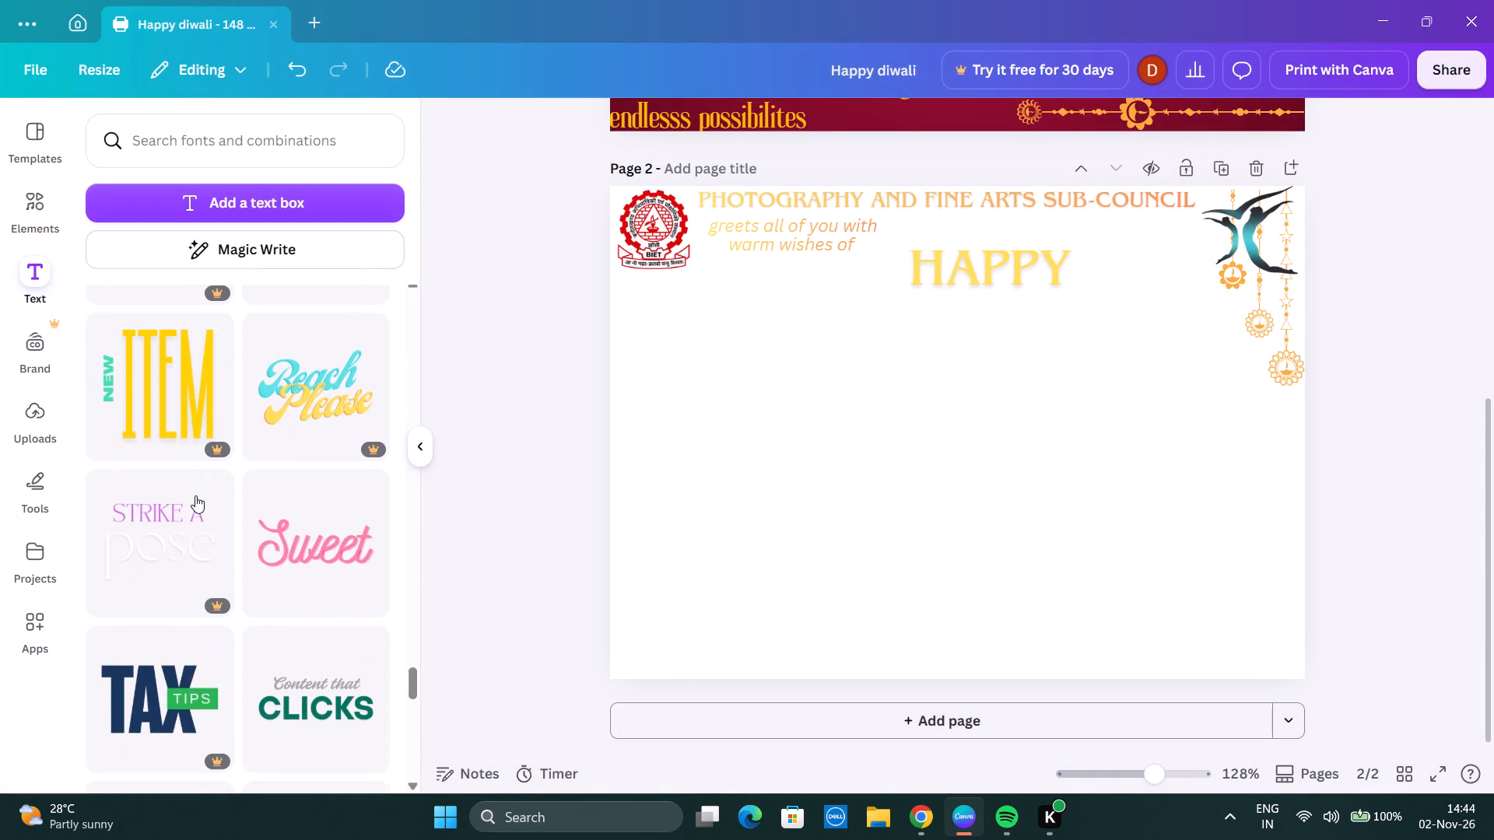
{"action": "scroll", "coordinate": [195, 495], "scroll_direction": "down", "scroll_amount": 4}
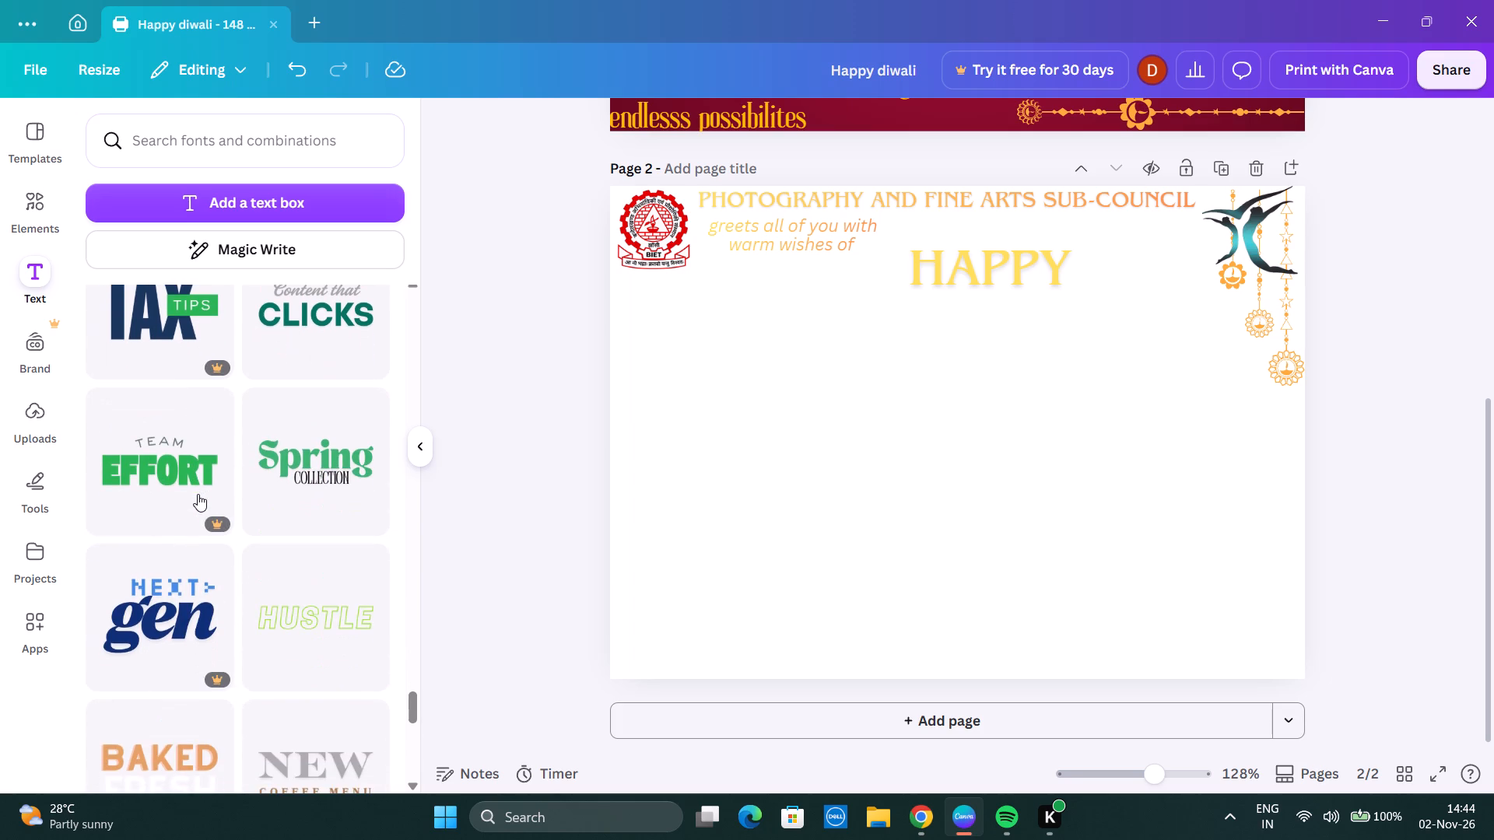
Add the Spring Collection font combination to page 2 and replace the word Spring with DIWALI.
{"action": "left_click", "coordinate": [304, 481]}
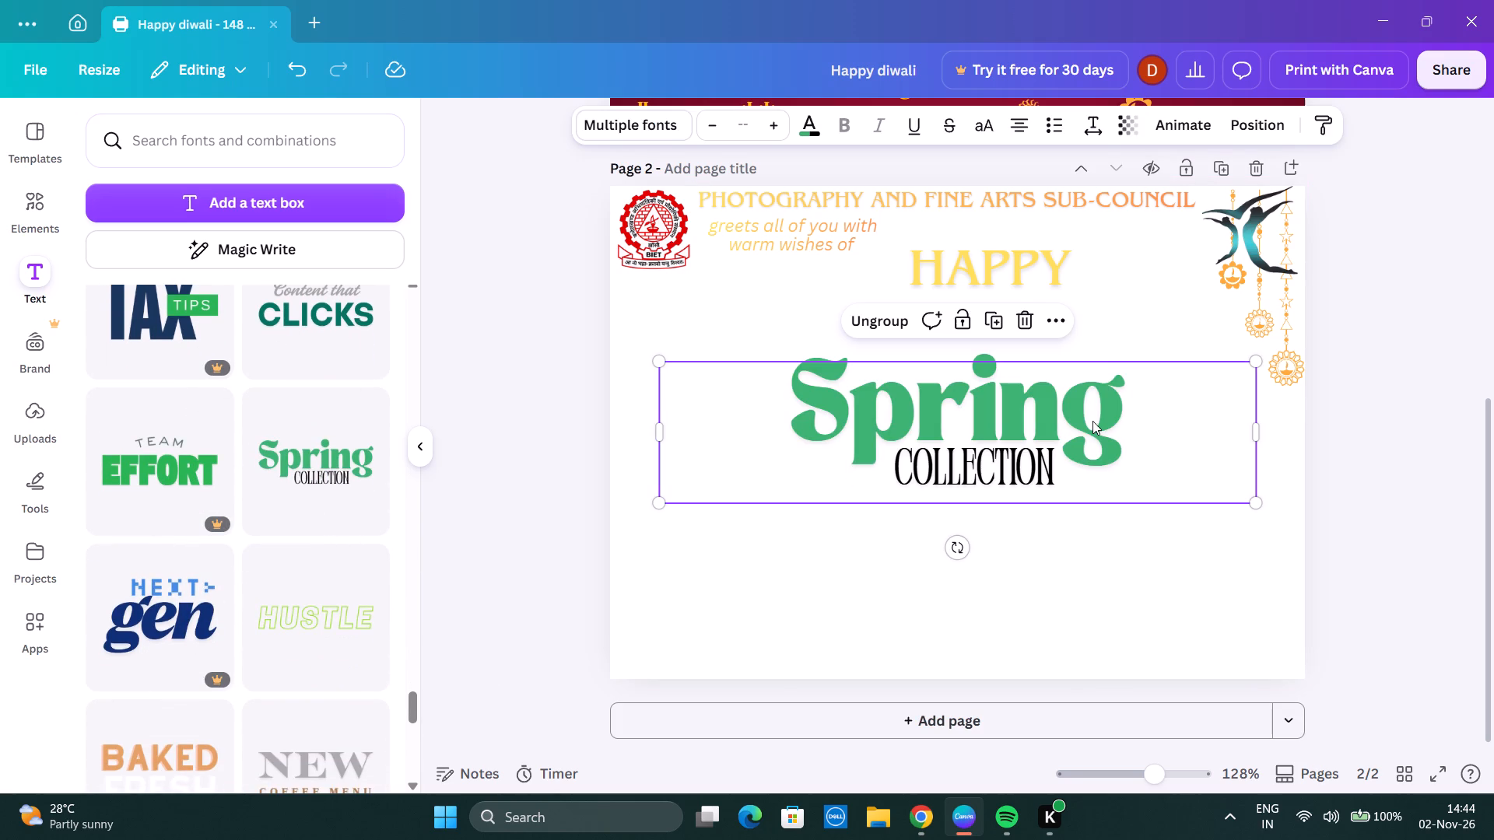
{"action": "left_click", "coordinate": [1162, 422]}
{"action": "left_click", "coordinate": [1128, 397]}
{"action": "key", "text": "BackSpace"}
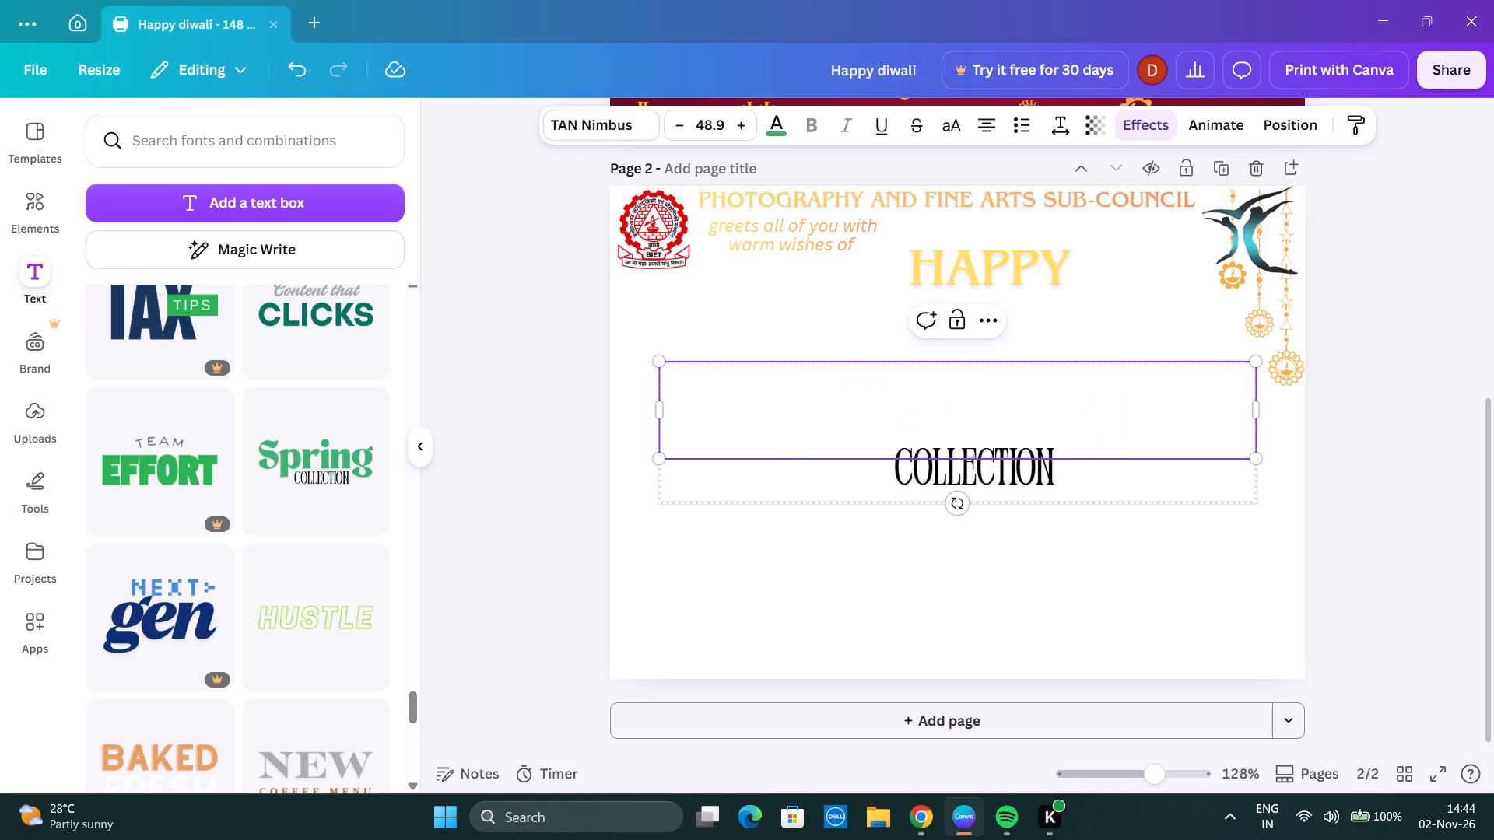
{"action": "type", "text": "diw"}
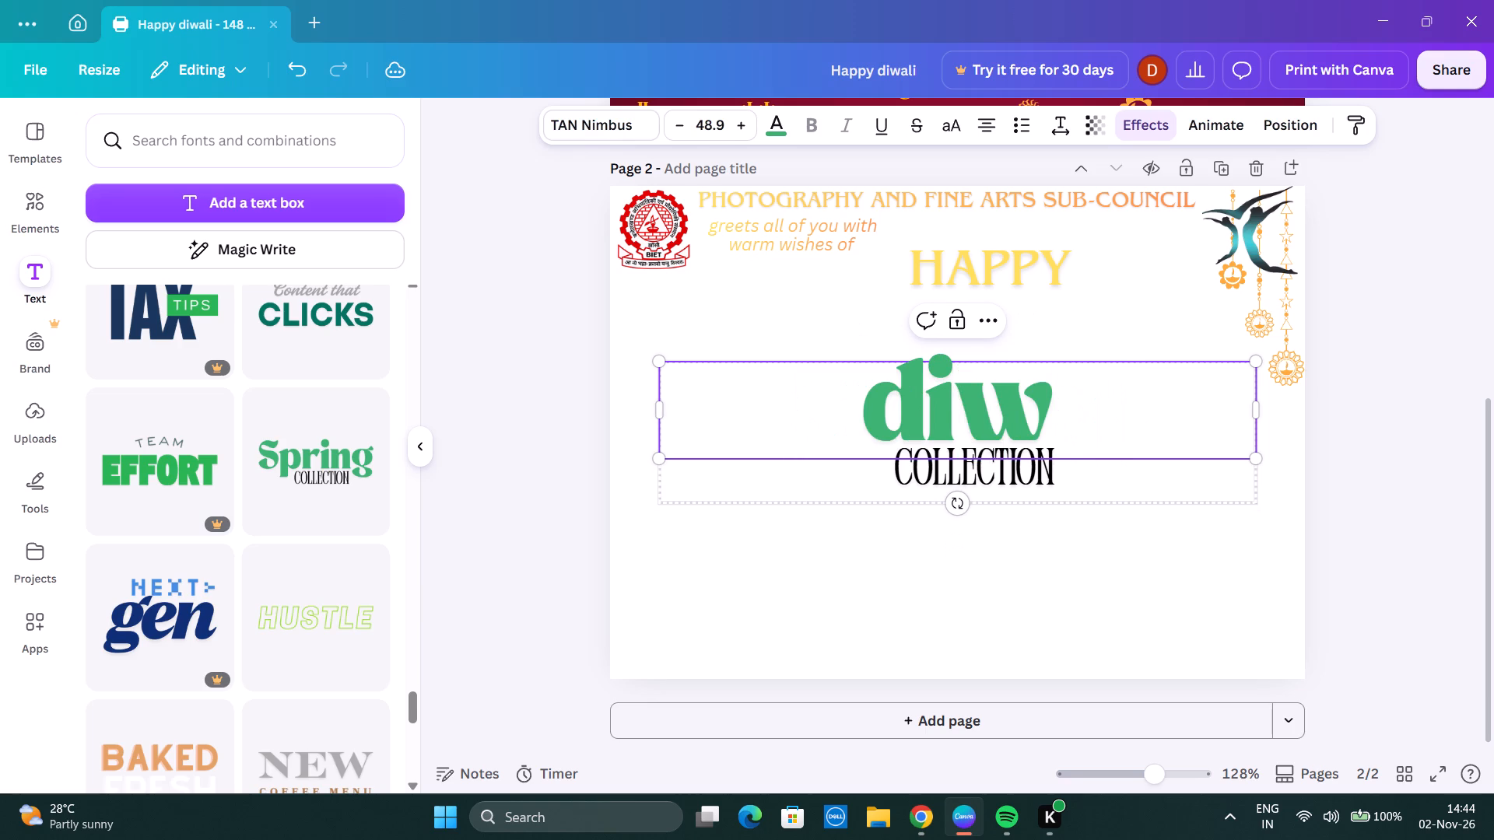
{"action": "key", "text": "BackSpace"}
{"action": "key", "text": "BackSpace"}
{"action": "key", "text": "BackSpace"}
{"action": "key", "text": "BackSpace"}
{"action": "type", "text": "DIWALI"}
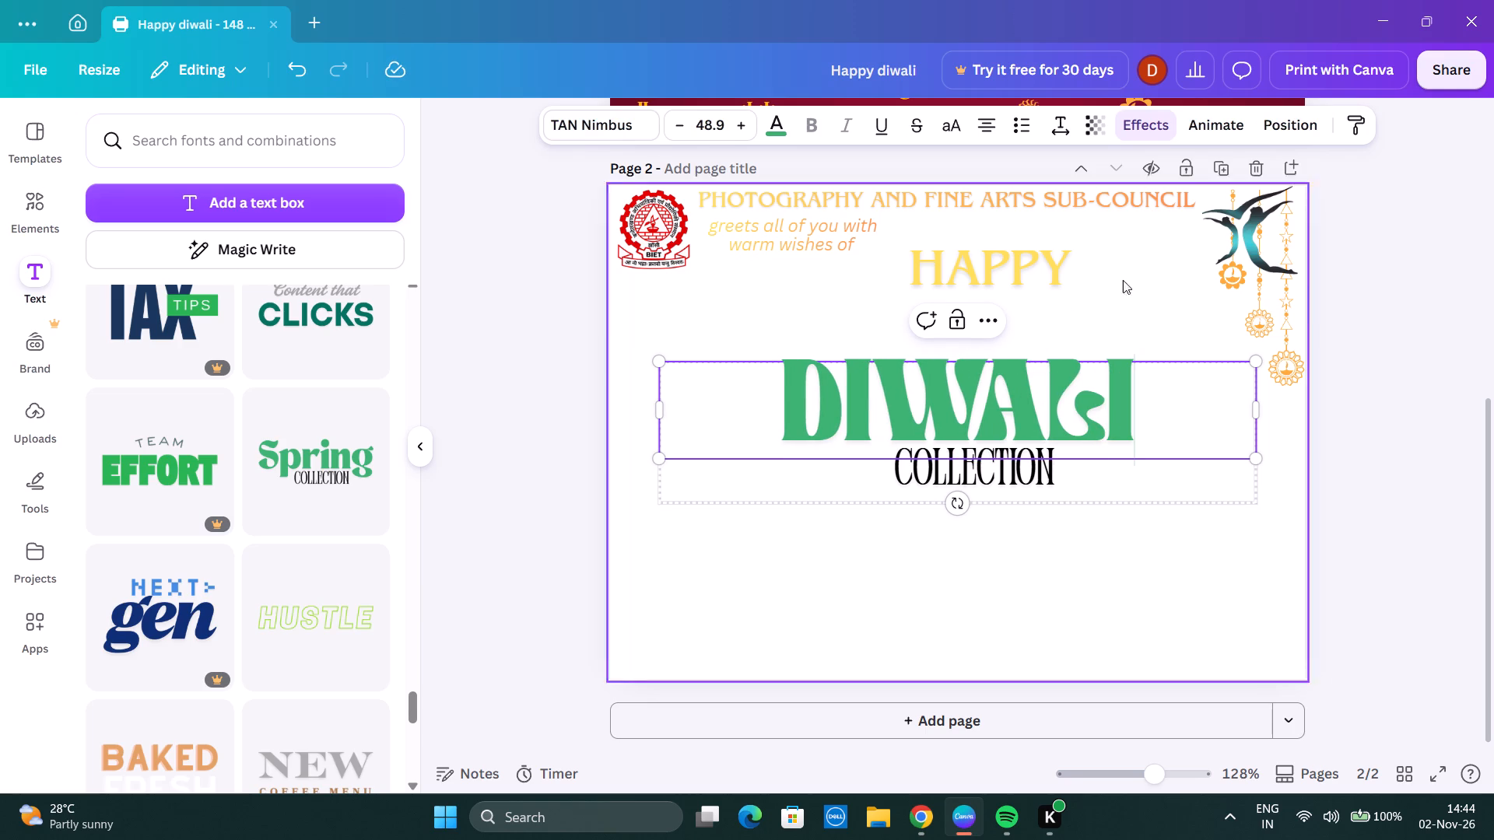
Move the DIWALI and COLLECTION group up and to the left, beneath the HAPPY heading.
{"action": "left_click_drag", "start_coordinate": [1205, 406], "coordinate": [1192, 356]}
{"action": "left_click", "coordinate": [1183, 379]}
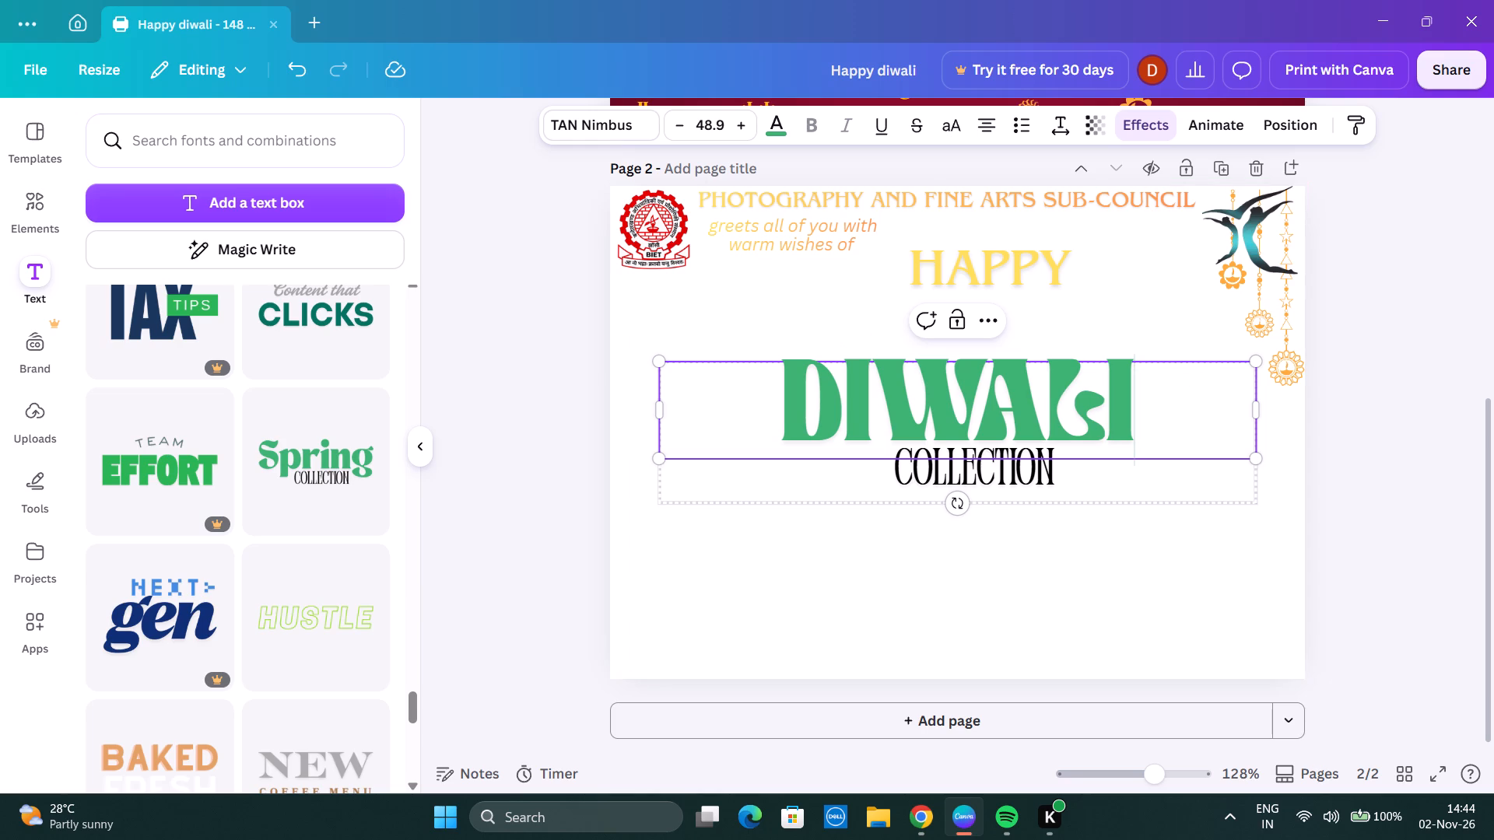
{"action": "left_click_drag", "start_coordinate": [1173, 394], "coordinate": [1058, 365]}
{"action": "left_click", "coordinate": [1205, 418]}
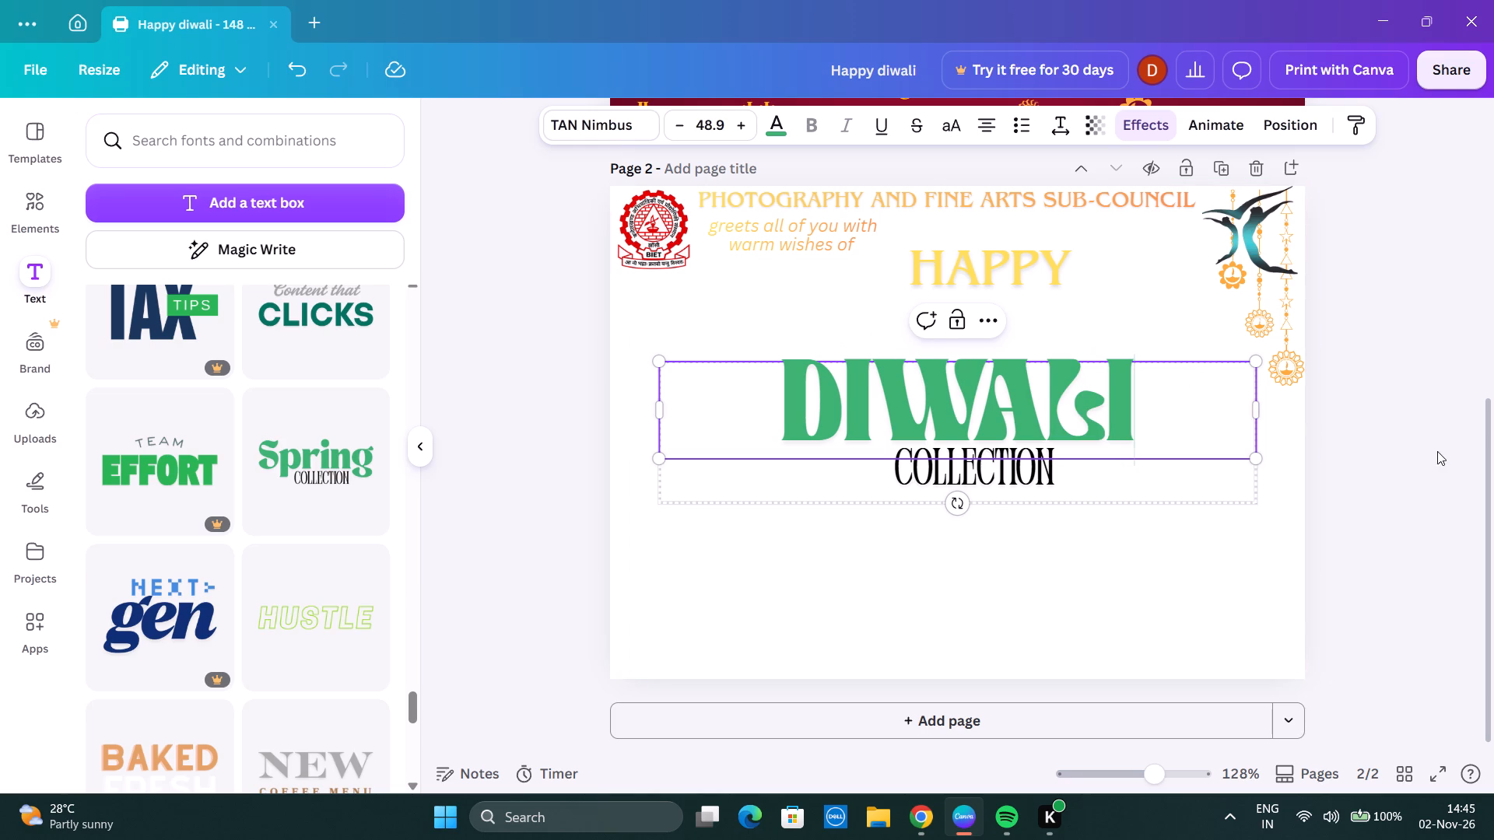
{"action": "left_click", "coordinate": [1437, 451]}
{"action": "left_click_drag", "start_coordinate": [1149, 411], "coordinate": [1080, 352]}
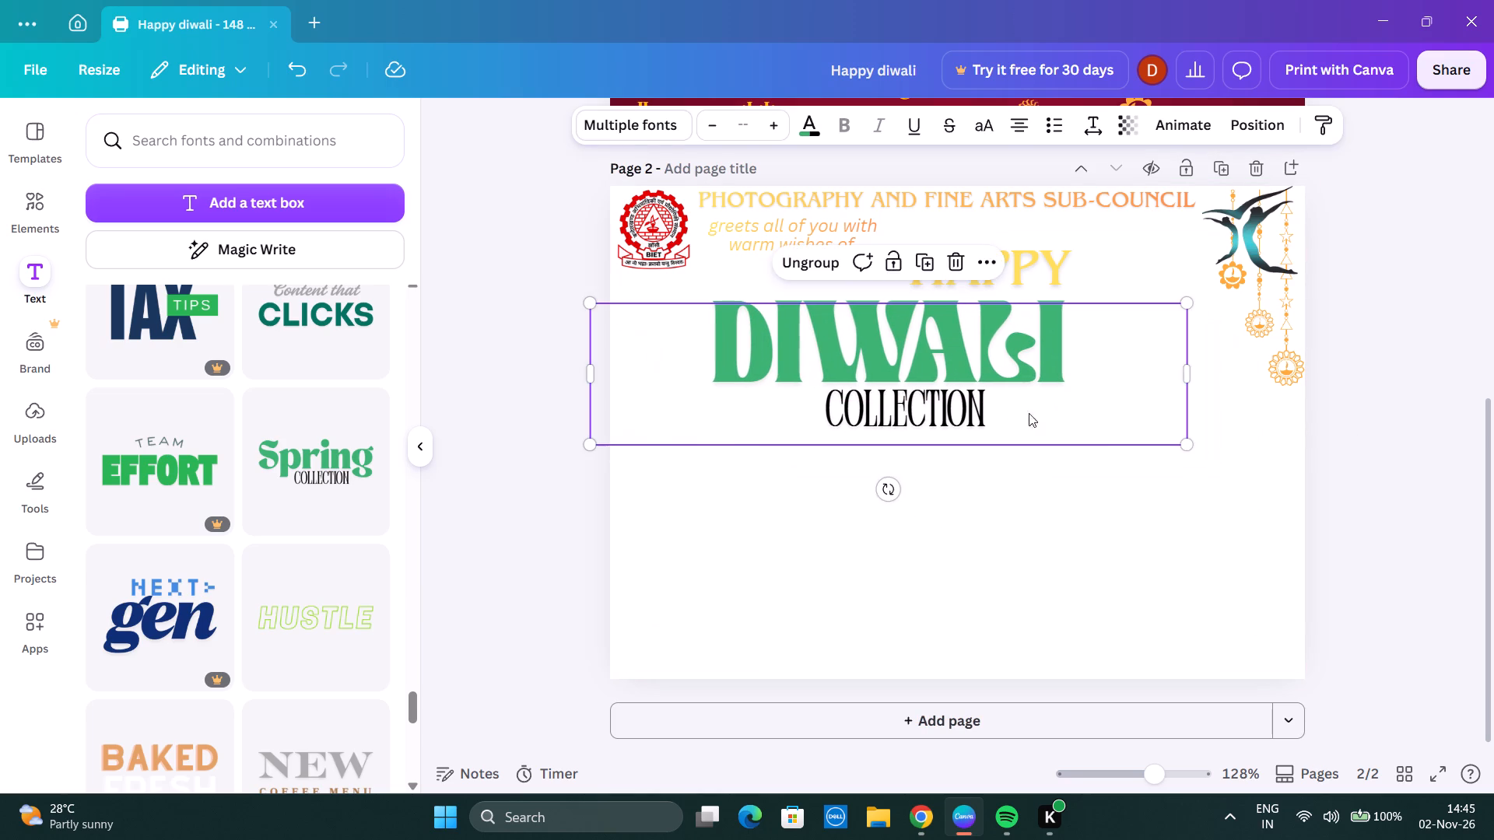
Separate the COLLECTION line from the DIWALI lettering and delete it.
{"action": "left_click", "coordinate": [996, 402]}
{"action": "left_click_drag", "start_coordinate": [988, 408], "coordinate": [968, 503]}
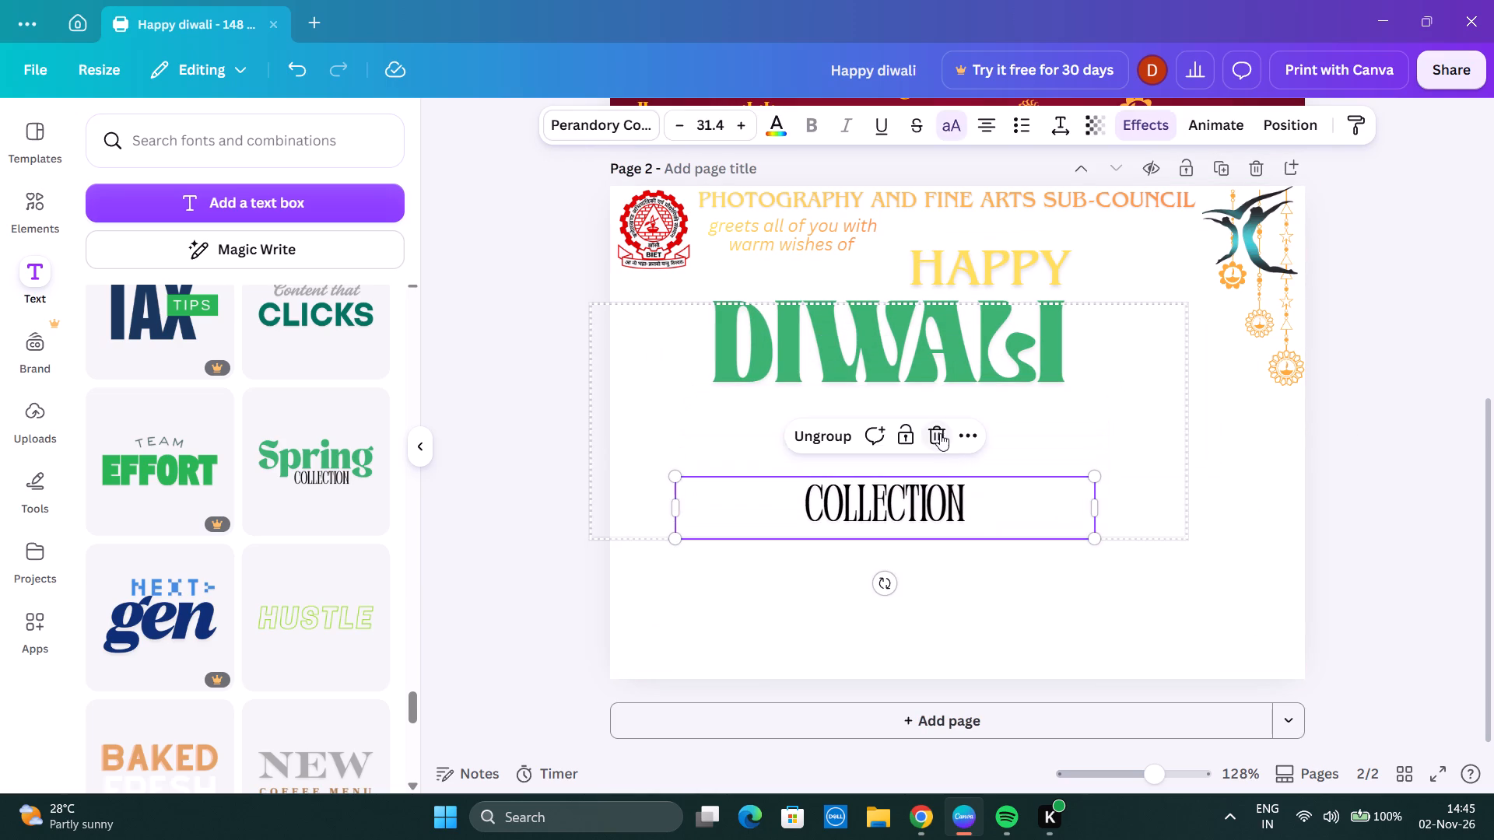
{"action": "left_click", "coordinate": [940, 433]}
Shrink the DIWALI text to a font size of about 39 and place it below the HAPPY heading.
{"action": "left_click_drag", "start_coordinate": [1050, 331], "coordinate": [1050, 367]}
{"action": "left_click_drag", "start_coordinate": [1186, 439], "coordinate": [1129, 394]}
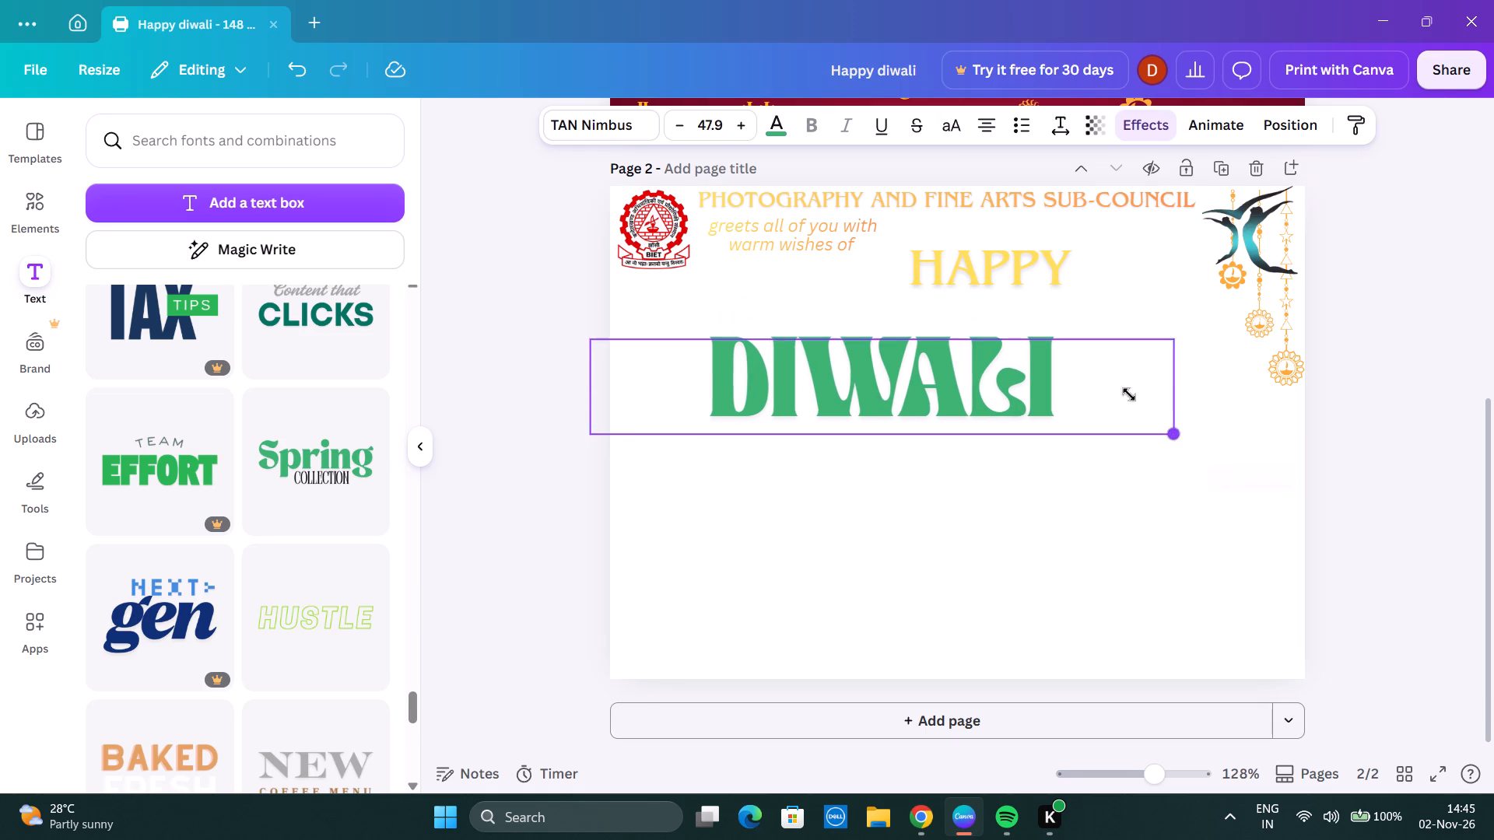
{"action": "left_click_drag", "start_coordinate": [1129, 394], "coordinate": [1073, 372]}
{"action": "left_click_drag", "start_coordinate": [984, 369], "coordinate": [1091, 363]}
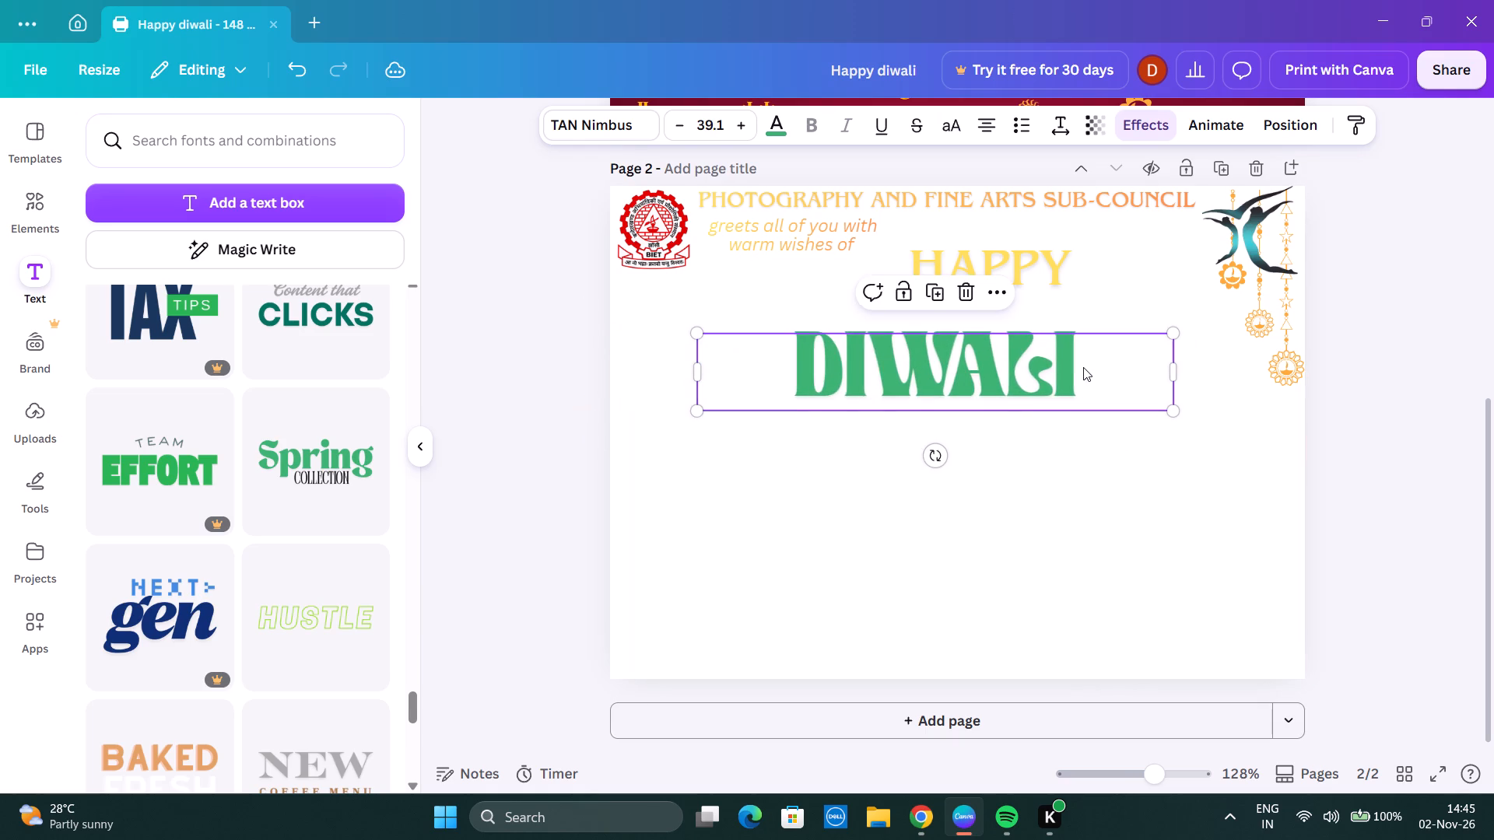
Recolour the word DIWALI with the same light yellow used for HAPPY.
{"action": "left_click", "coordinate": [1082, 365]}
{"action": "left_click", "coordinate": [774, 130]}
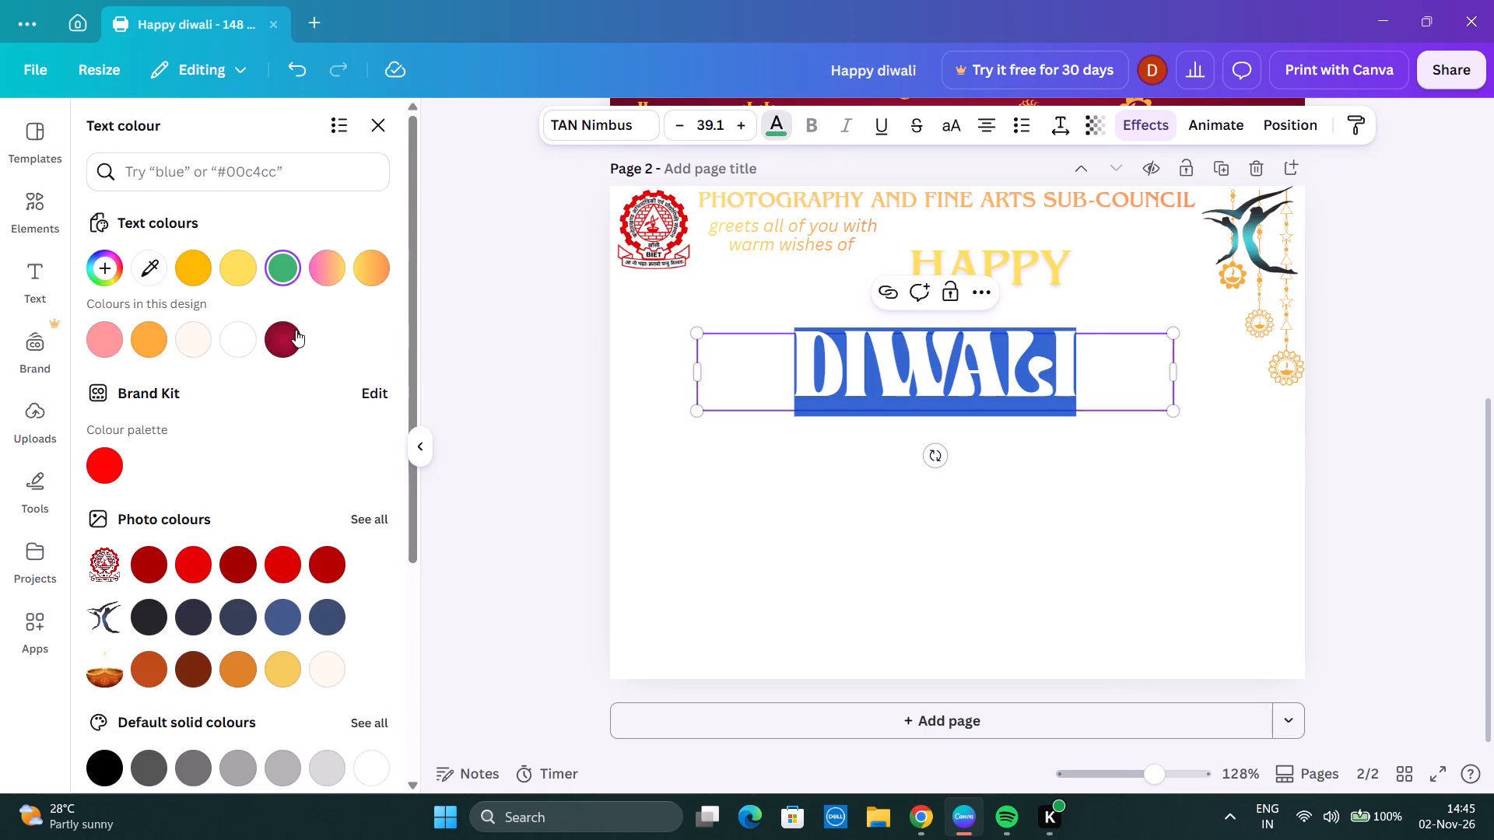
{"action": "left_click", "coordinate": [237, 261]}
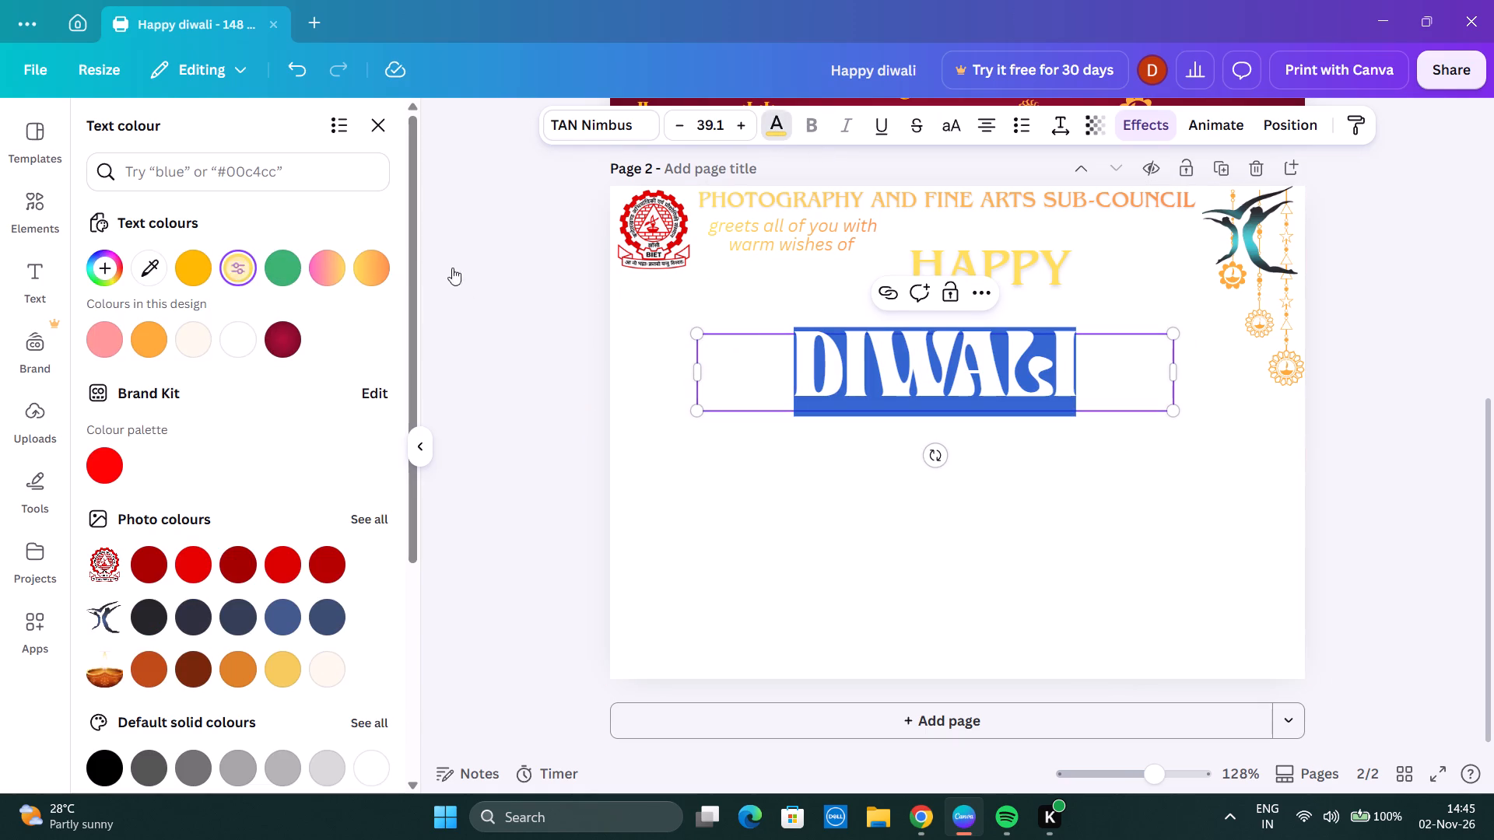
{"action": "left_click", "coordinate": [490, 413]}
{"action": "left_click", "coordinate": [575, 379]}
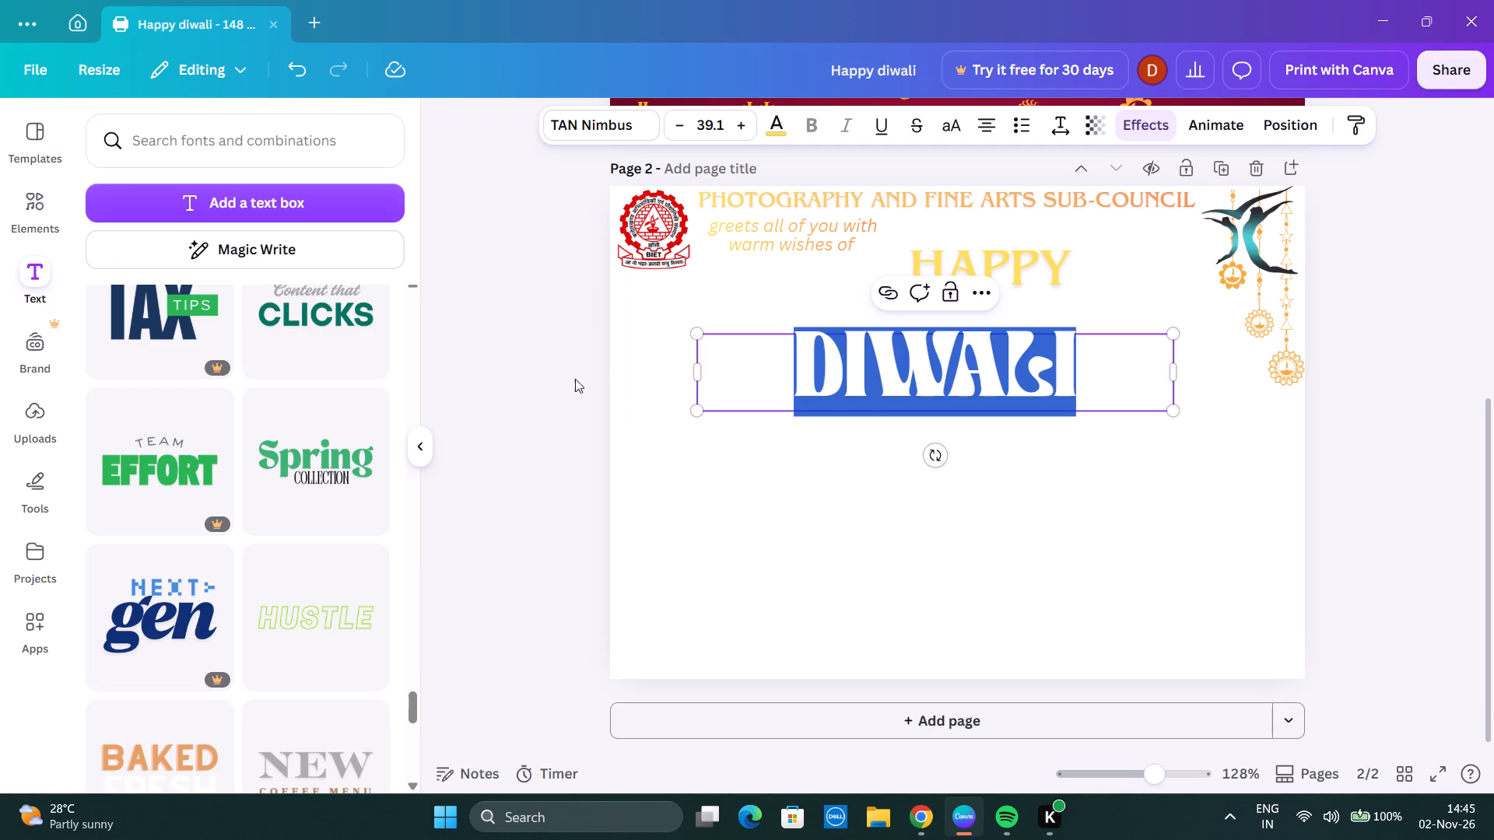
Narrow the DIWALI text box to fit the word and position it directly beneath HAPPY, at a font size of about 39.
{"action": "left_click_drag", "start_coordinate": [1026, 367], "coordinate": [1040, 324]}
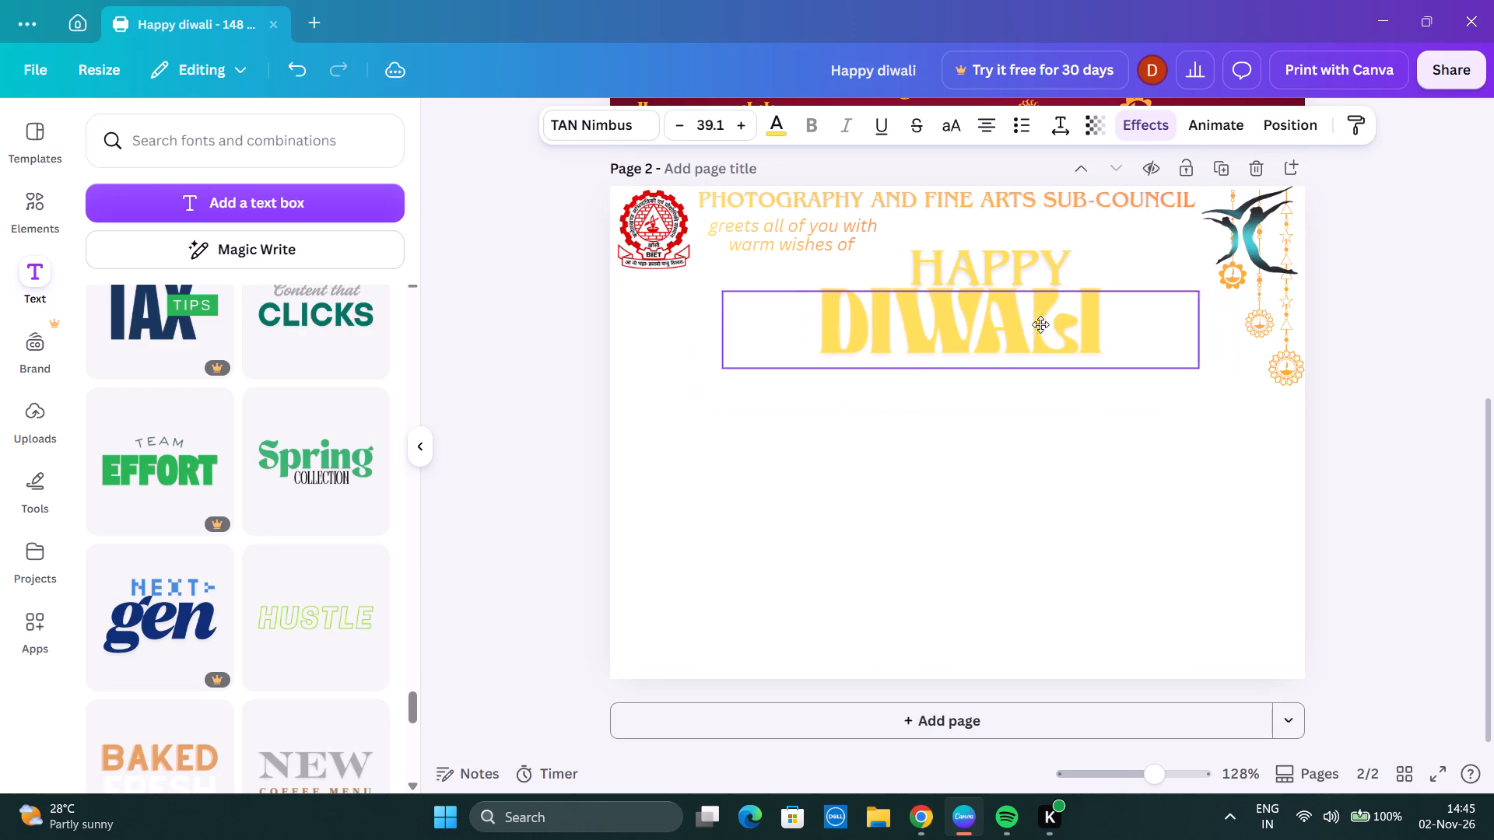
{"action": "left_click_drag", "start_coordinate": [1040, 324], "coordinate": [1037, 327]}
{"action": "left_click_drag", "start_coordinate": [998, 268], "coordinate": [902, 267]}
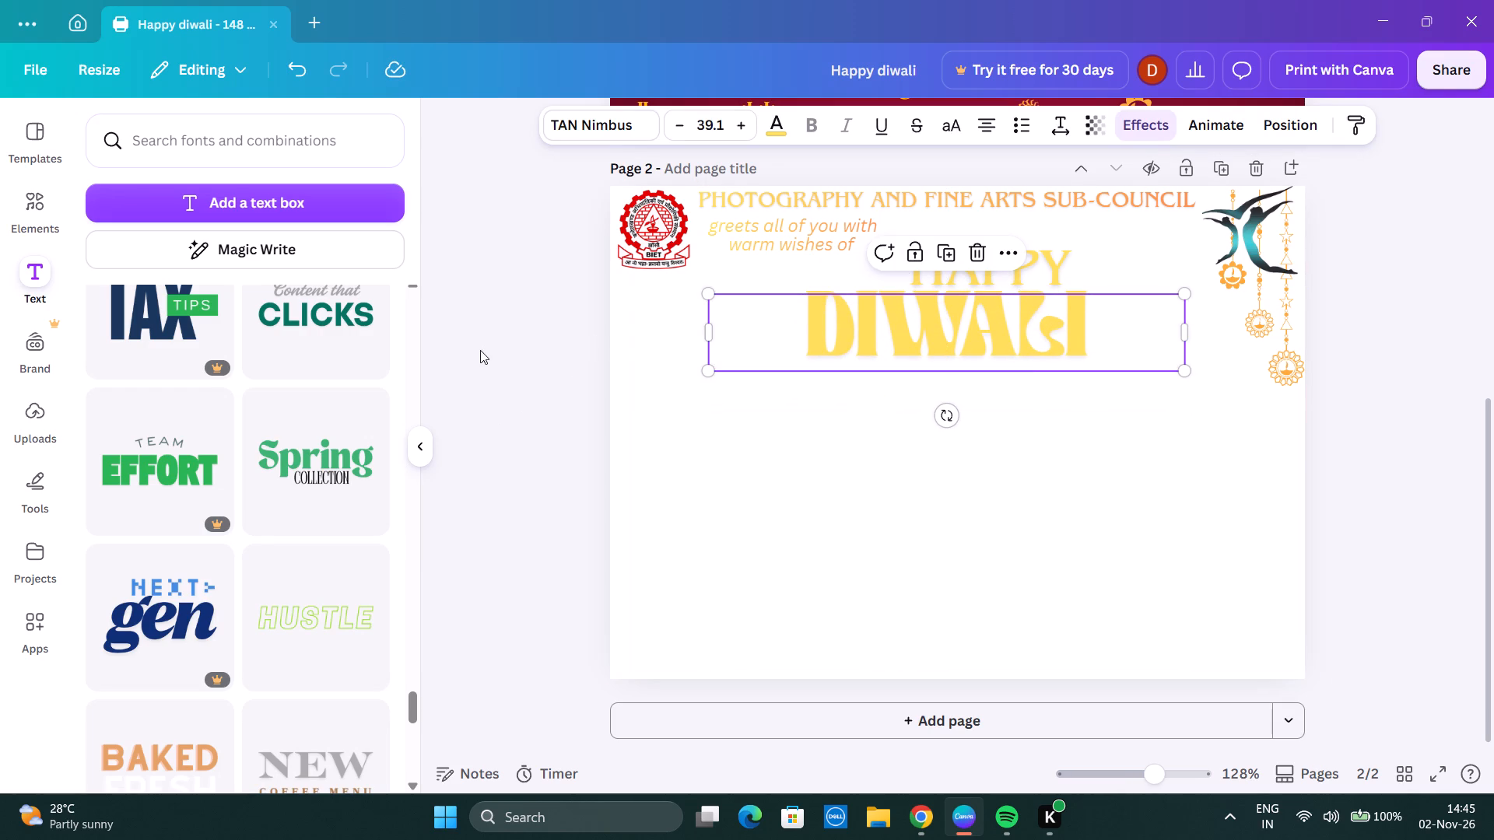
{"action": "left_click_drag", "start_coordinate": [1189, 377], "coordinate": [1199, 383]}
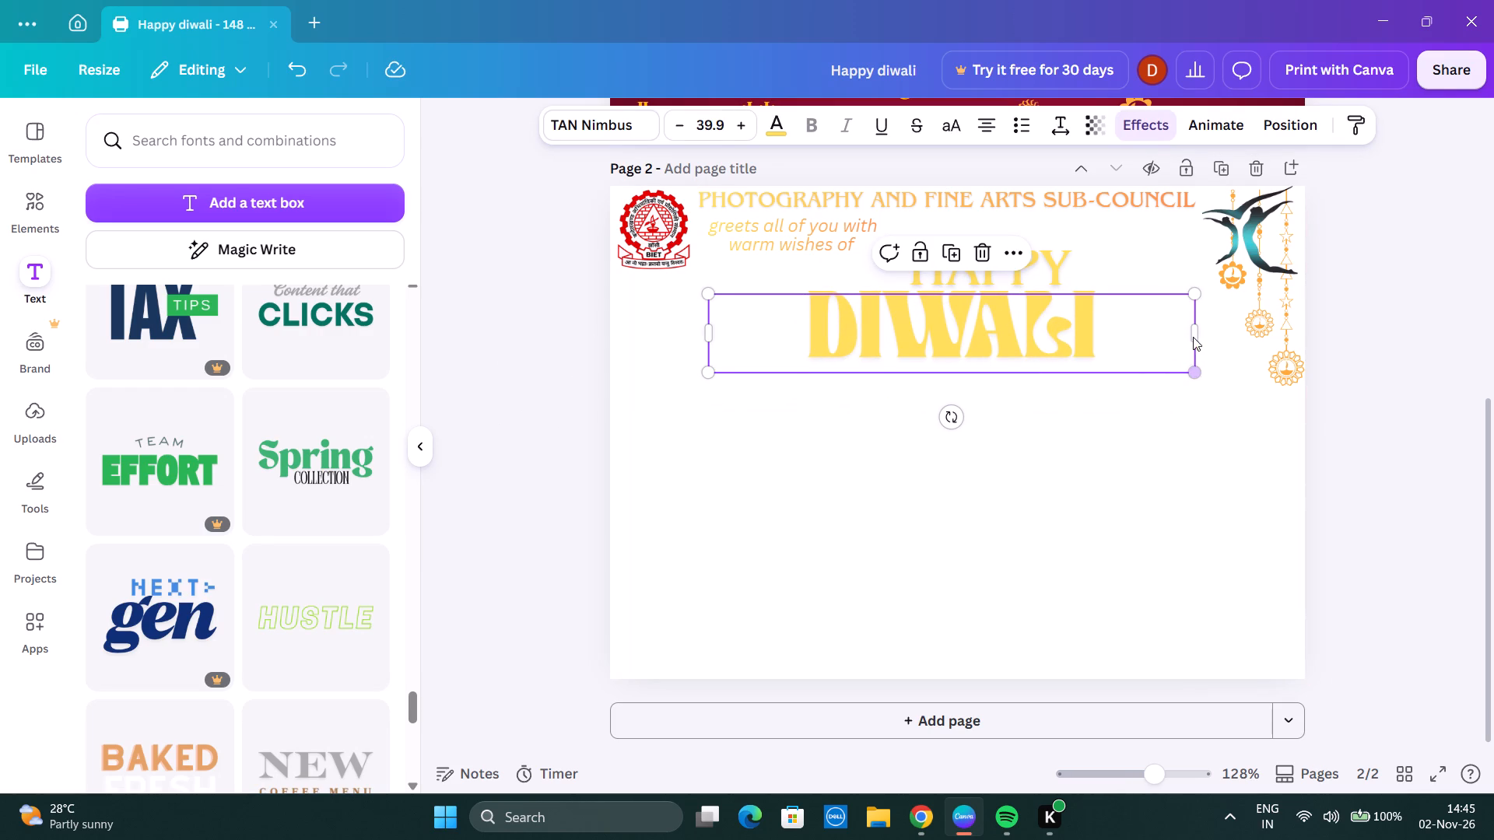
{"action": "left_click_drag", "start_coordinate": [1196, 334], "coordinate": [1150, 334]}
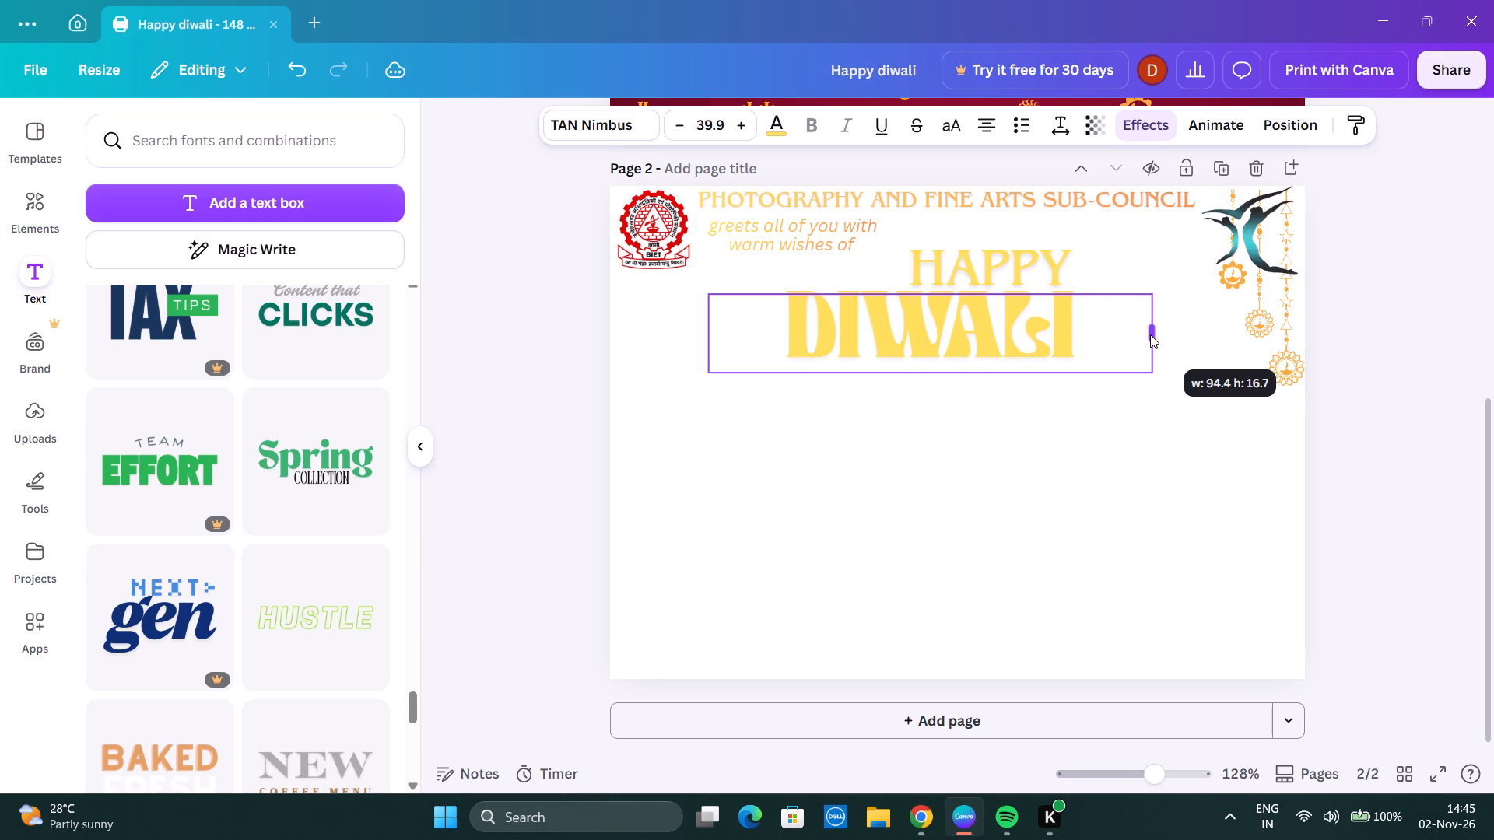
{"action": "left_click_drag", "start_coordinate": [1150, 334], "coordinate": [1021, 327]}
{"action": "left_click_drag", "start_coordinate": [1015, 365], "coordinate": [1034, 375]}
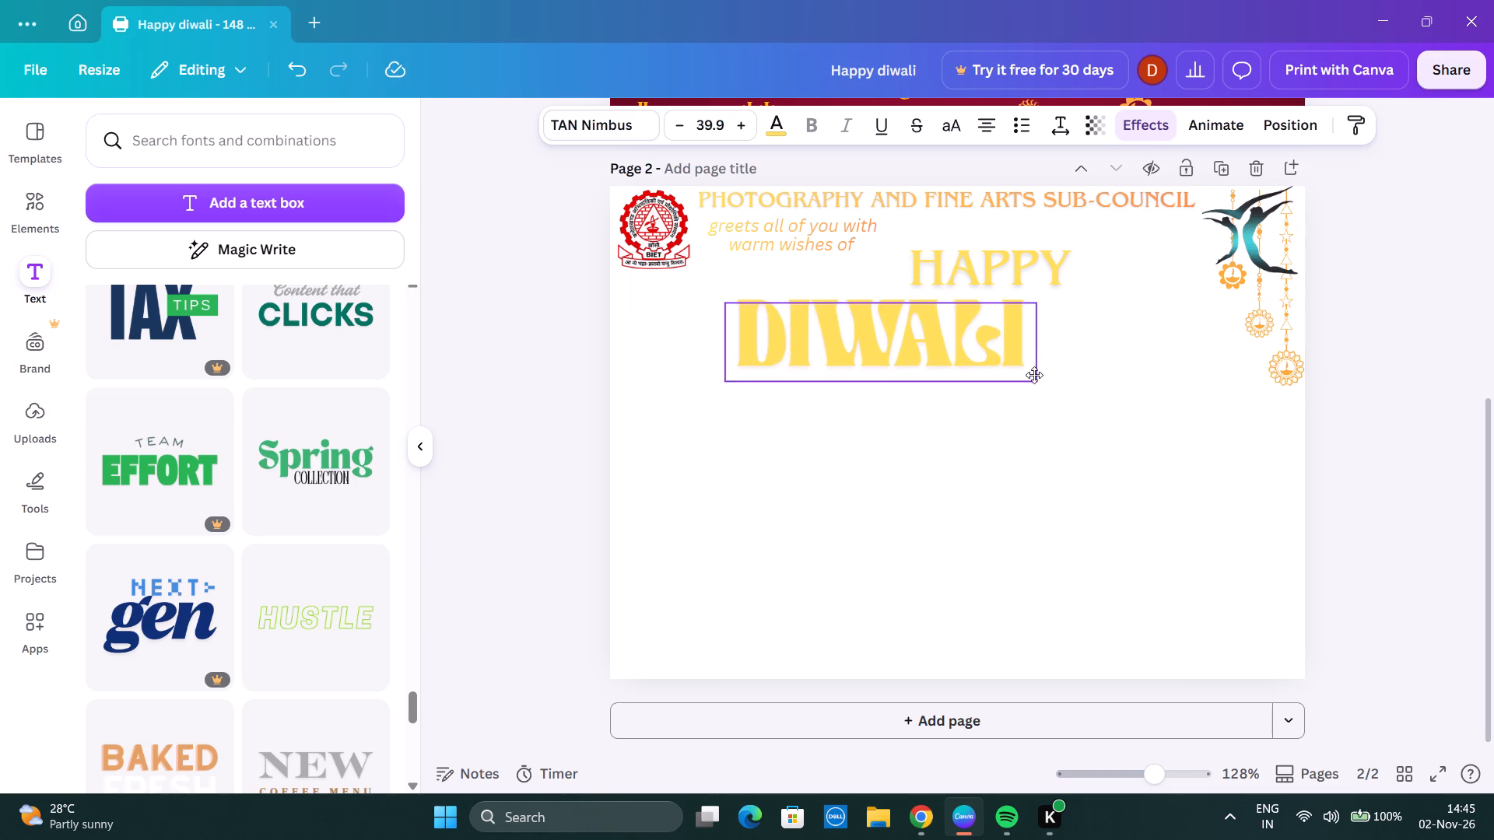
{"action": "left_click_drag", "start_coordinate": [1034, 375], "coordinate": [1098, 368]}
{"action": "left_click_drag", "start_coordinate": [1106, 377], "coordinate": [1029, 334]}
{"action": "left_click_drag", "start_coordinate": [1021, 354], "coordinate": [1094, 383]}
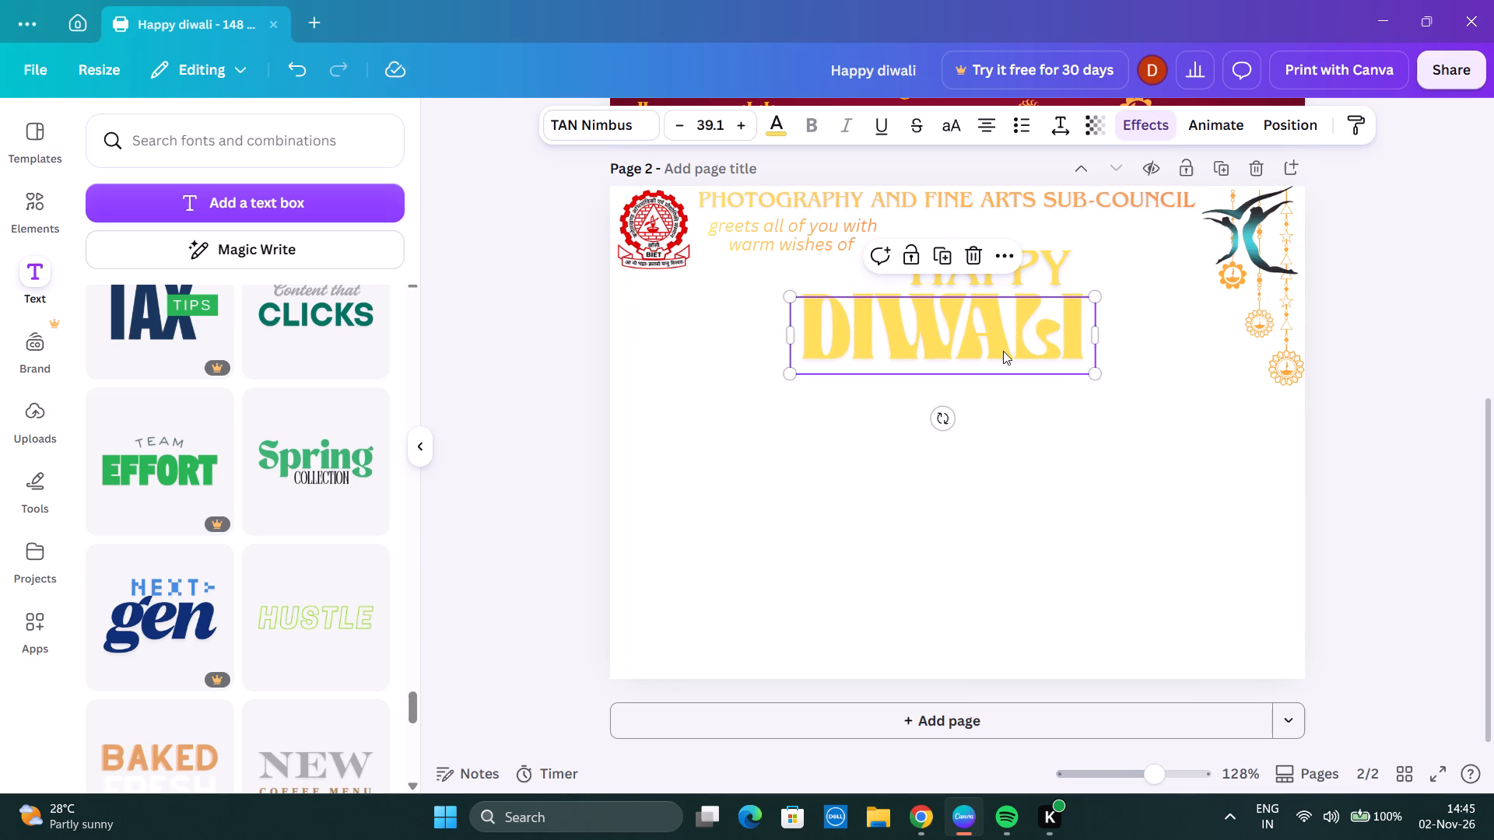
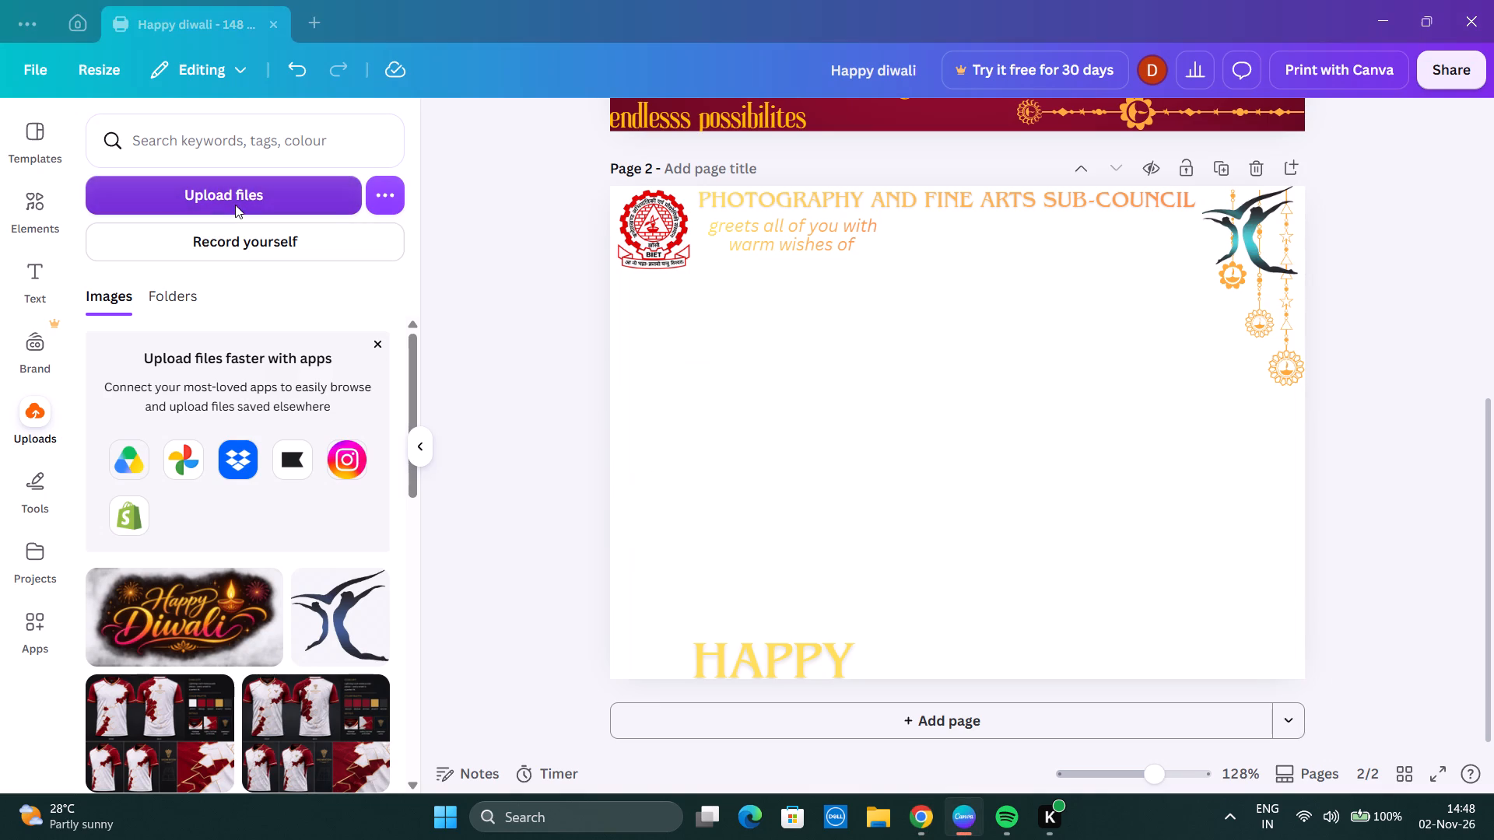
{"action": "left_click", "coordinate": [310, 162]}
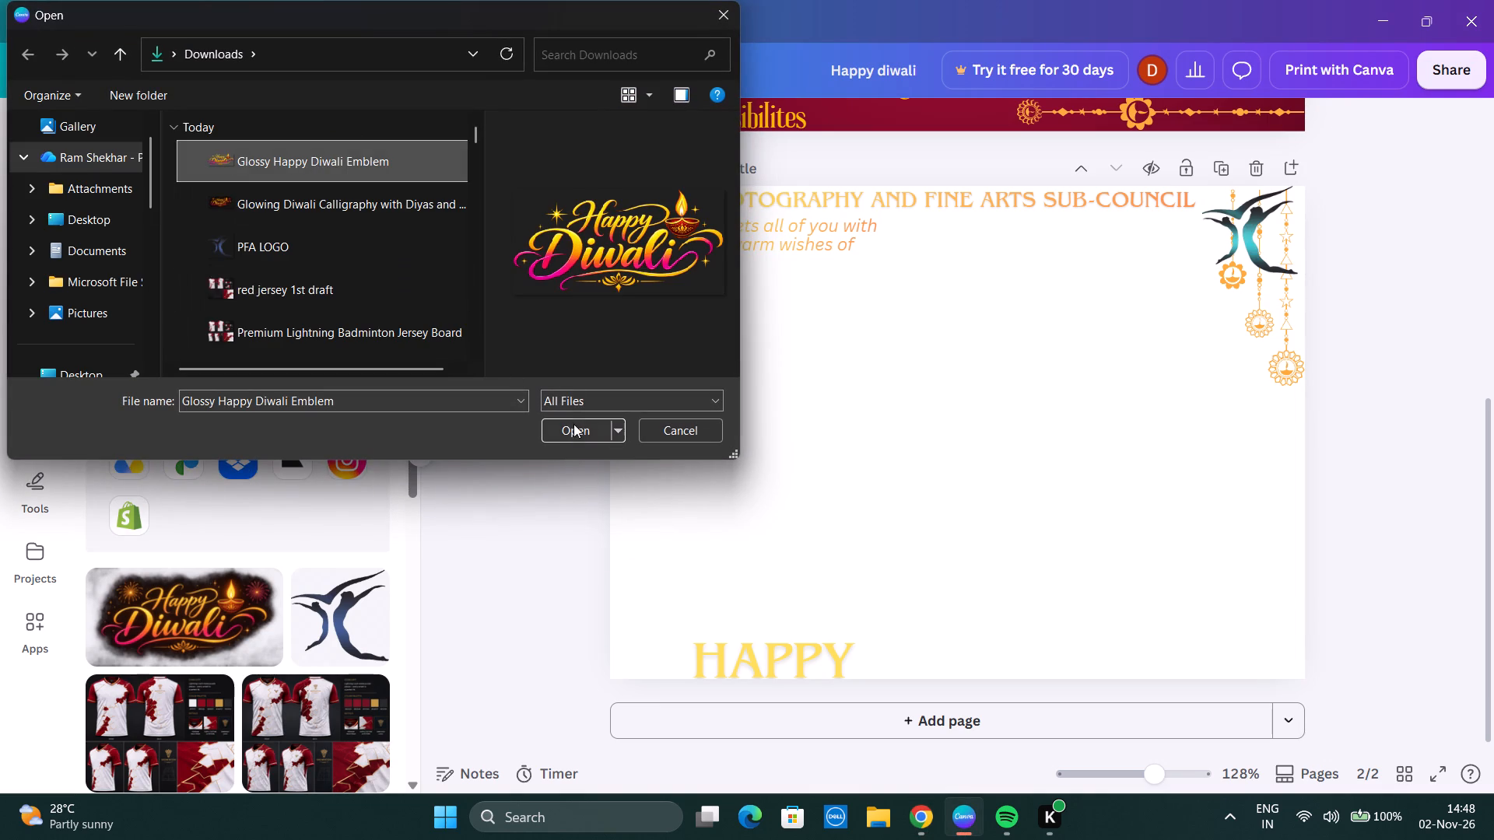
{"action": "left_click", "coordinate": [575, 430]}
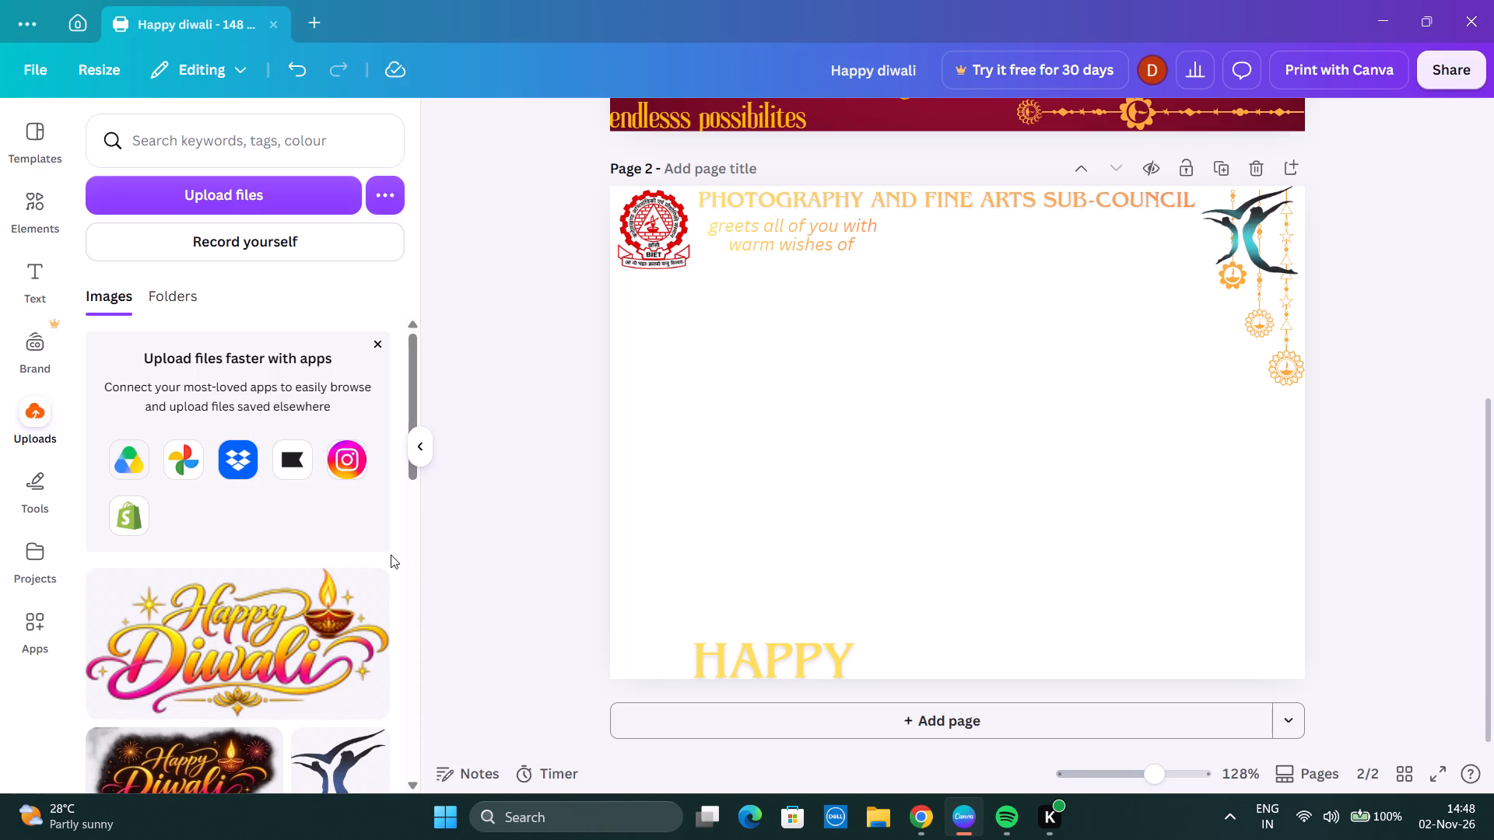
Place the transparent Happy Diwali emblem on page 2, shrink it to about 71 mm wide and position it below the heading.
{"action": "left_click", "coordinate": [301, 636]}
{"action": "left_click_drag", "start_coordinate": [1019, 443], "coordinate": [1028, 351]}
{"action": "left_click_drag", "start_coordinate": [1212, 463], "coordinate": [1103, 404]}
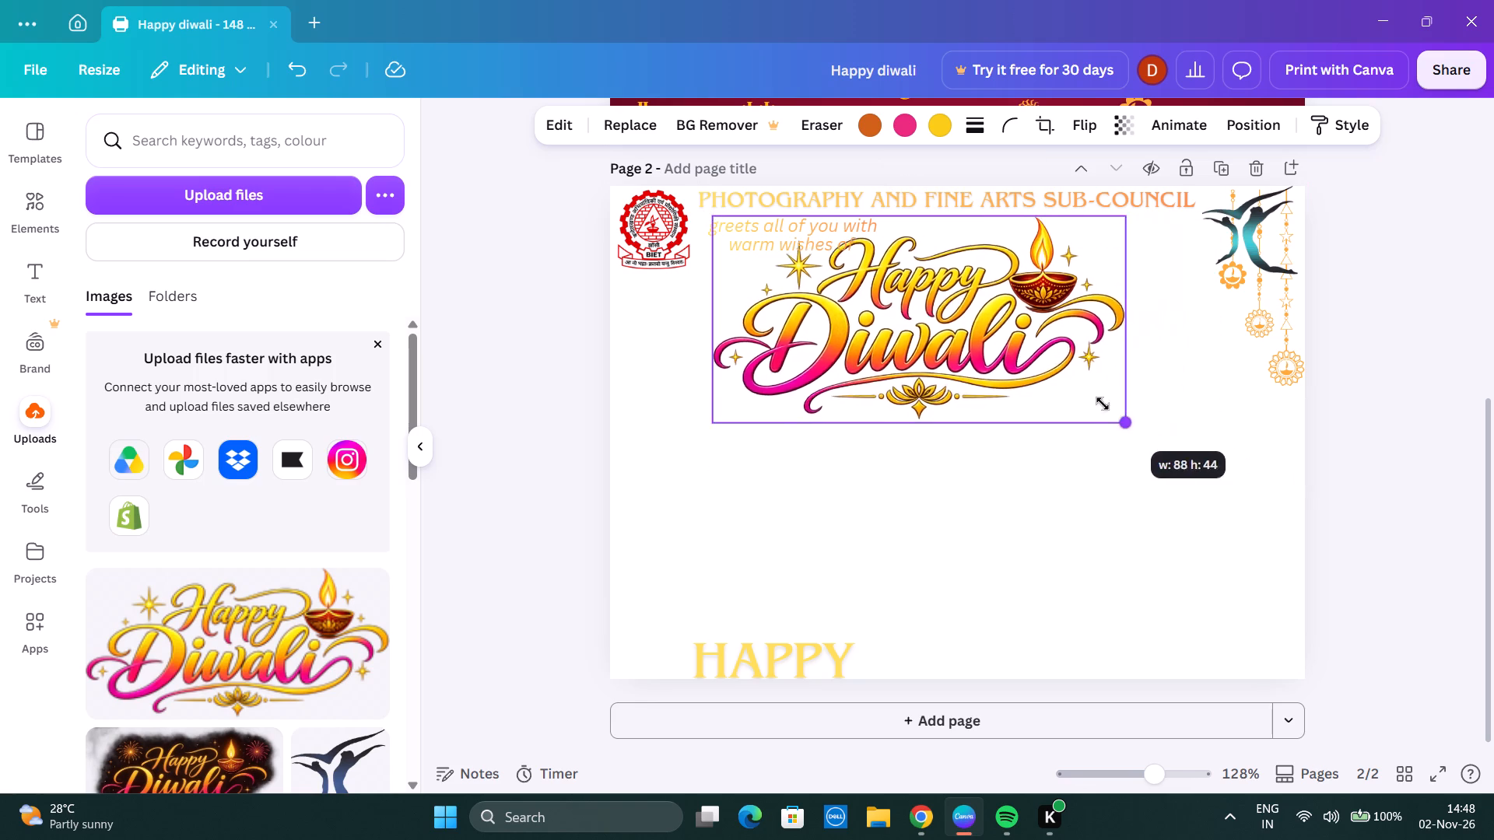
{"action": "left_click_drag", "start_coordinate": [1103, 404], "coordinate": [1040, 380]}
{"action": "left_click_drag", "start_coordinate": [934, 313], "coordinate": [973, 334]}
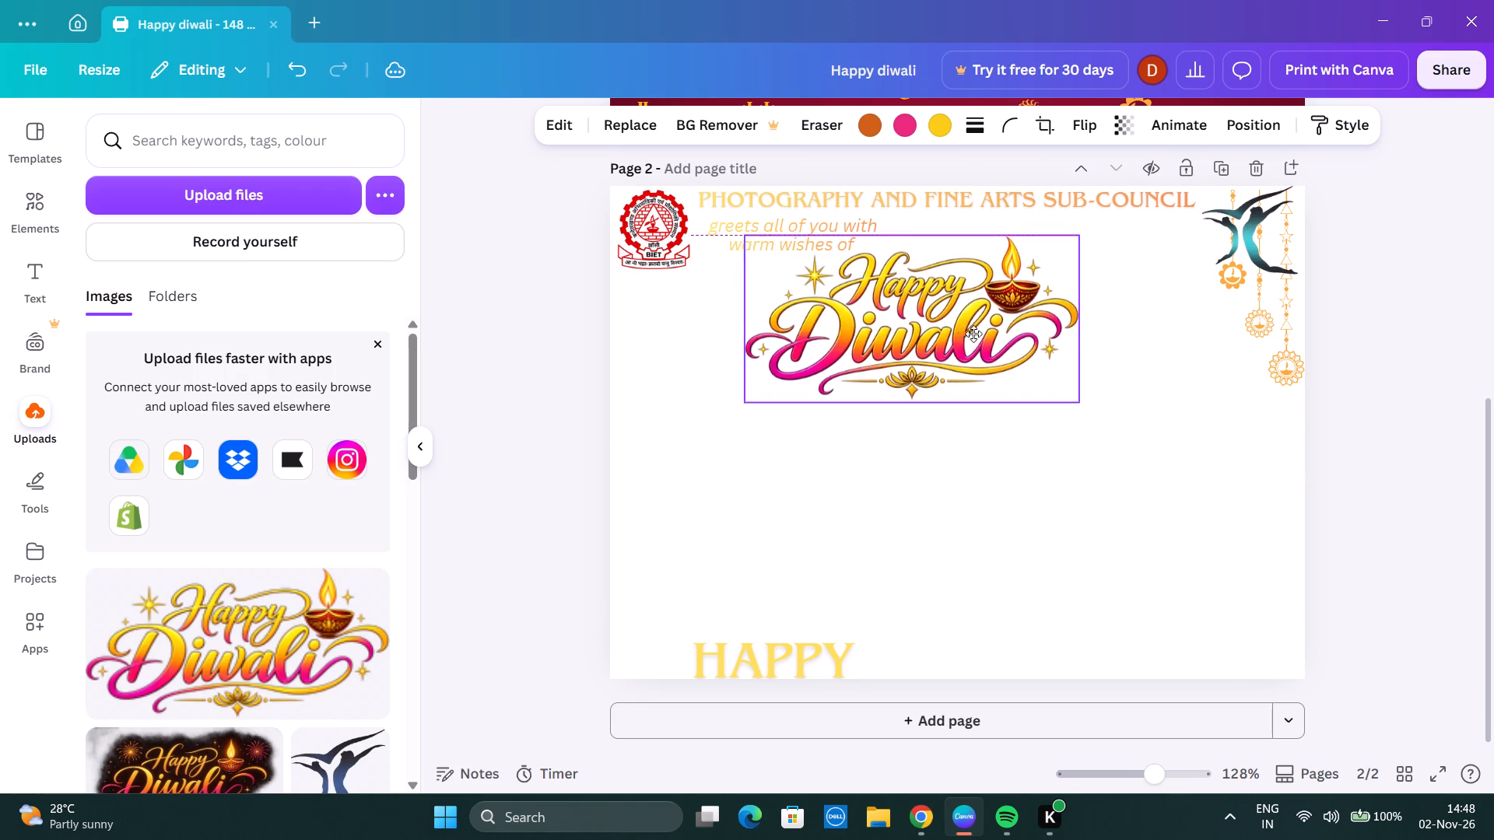
{"action": "left_click_drag", "start_coordinate": [973, 334], "coordinate": [1022, 320]}
{"action": "left_click", "coordinate": [549, 426]}
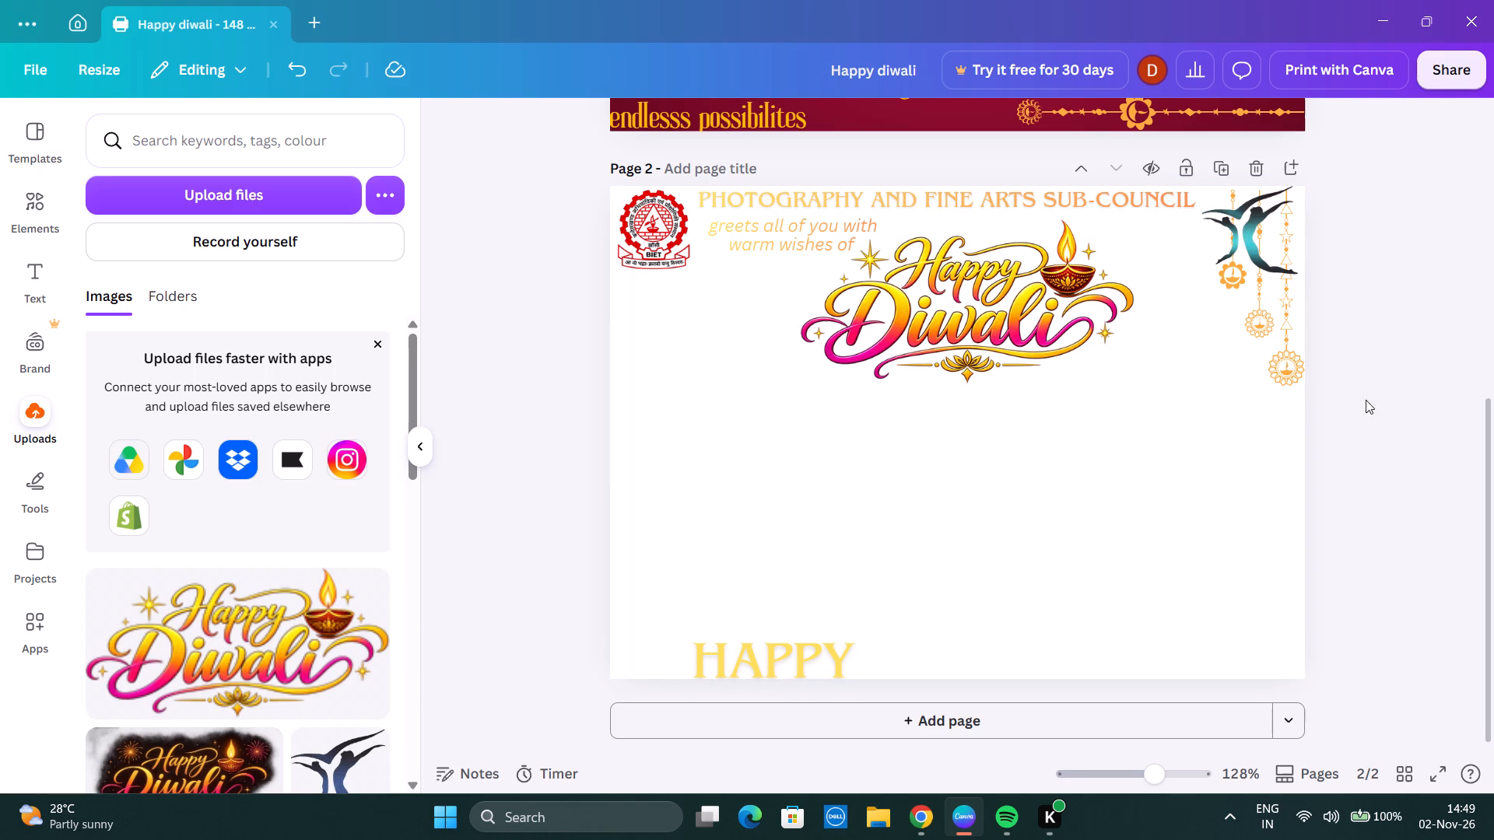
Delete the yellow HAPPY text from the bottom edge of page 2.
{"action": "left_click", "coordinate": [807, 659]}
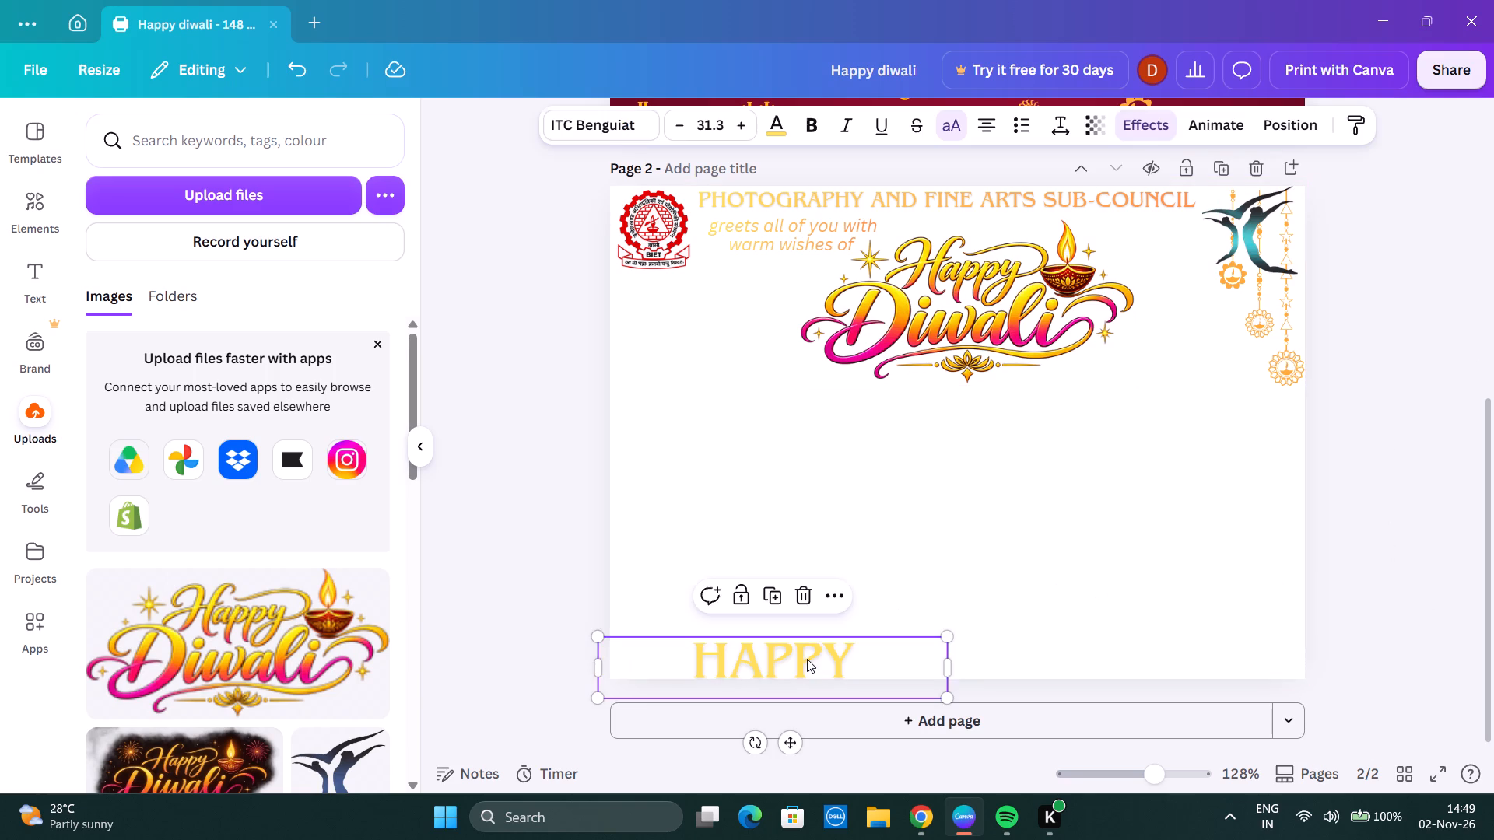
{"action": "left_click", "coordinate": [799, 590]}
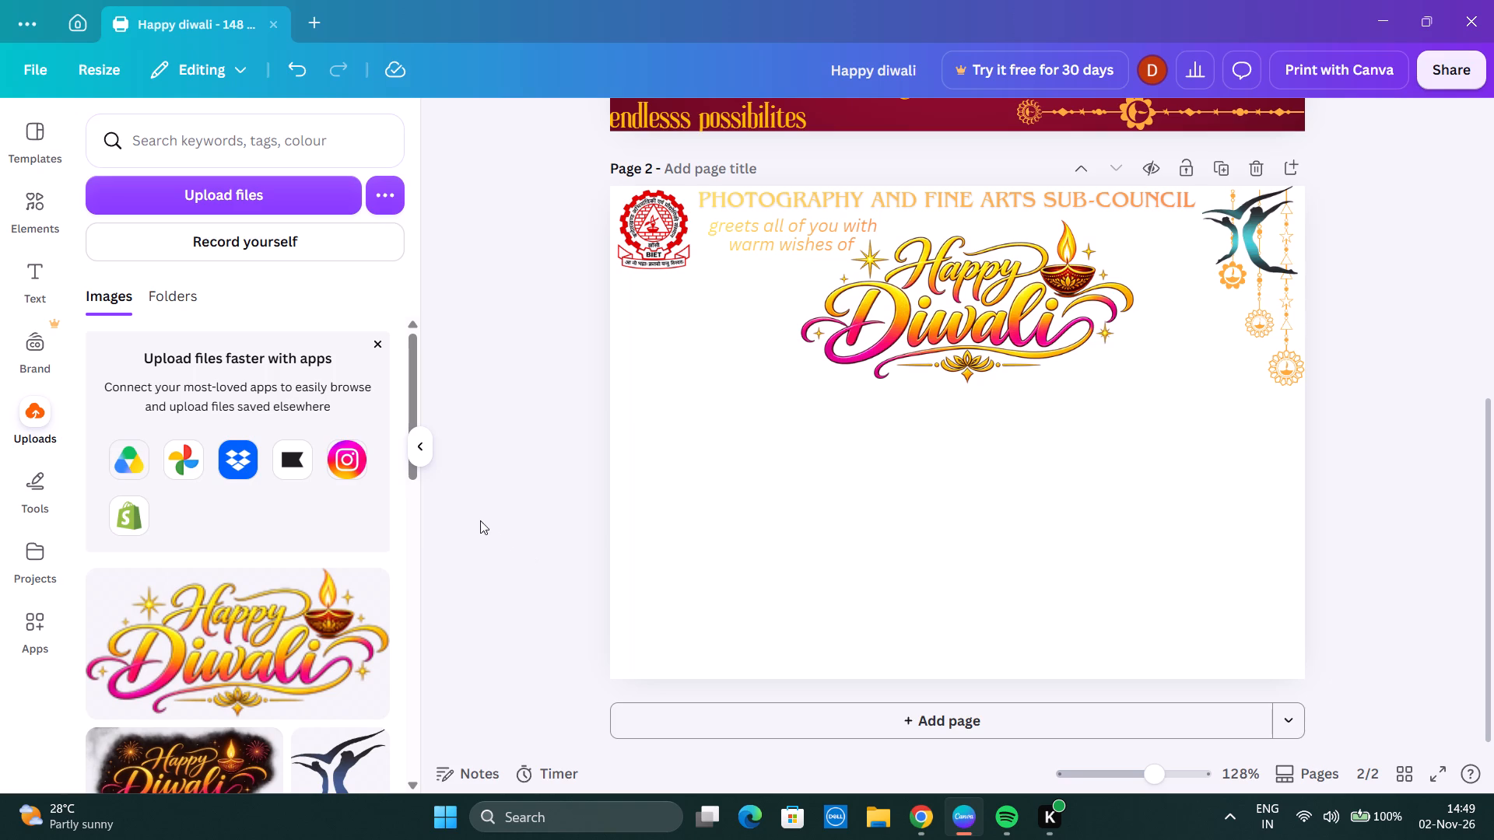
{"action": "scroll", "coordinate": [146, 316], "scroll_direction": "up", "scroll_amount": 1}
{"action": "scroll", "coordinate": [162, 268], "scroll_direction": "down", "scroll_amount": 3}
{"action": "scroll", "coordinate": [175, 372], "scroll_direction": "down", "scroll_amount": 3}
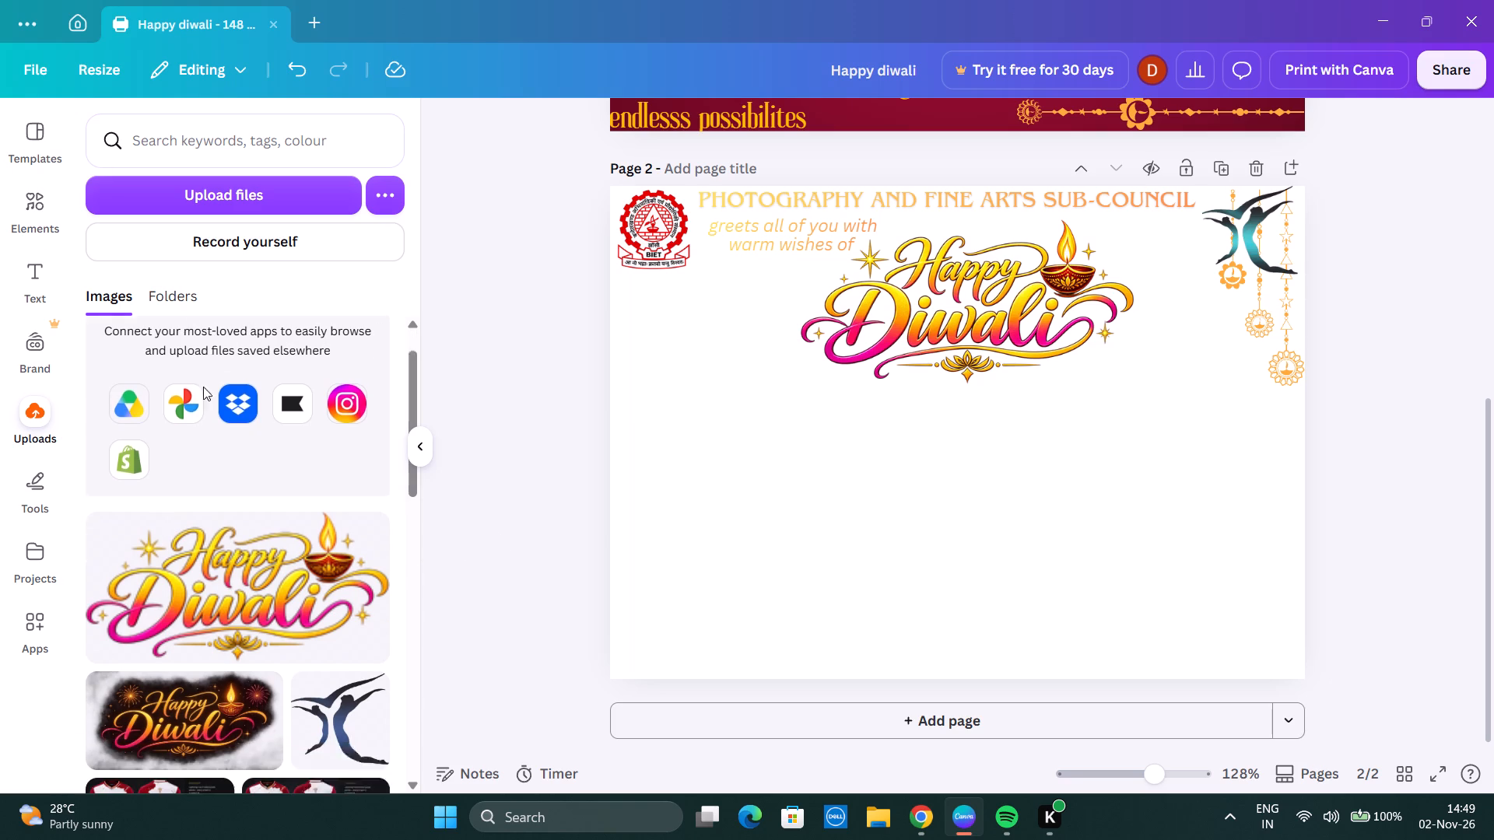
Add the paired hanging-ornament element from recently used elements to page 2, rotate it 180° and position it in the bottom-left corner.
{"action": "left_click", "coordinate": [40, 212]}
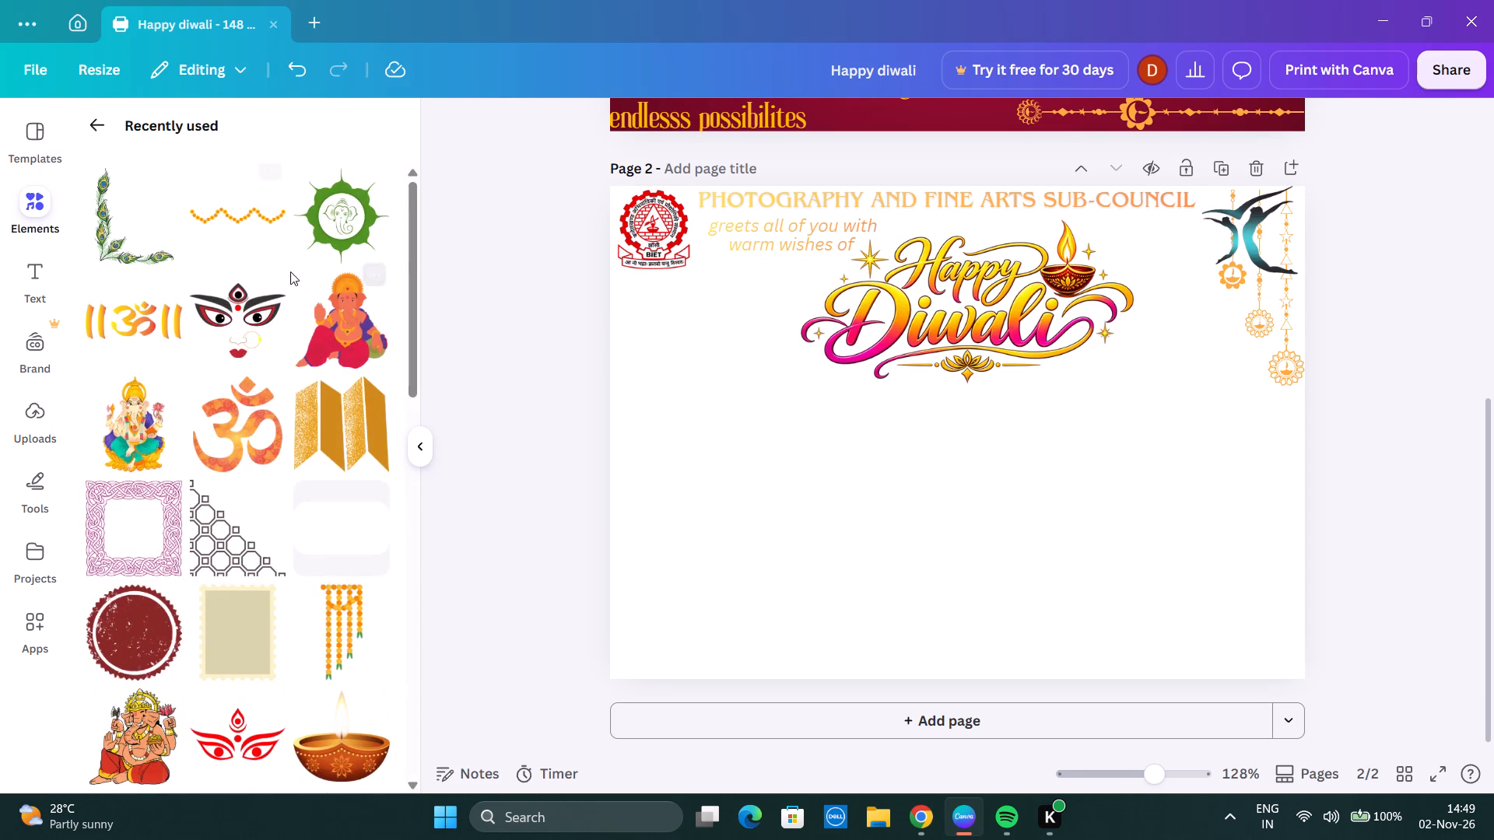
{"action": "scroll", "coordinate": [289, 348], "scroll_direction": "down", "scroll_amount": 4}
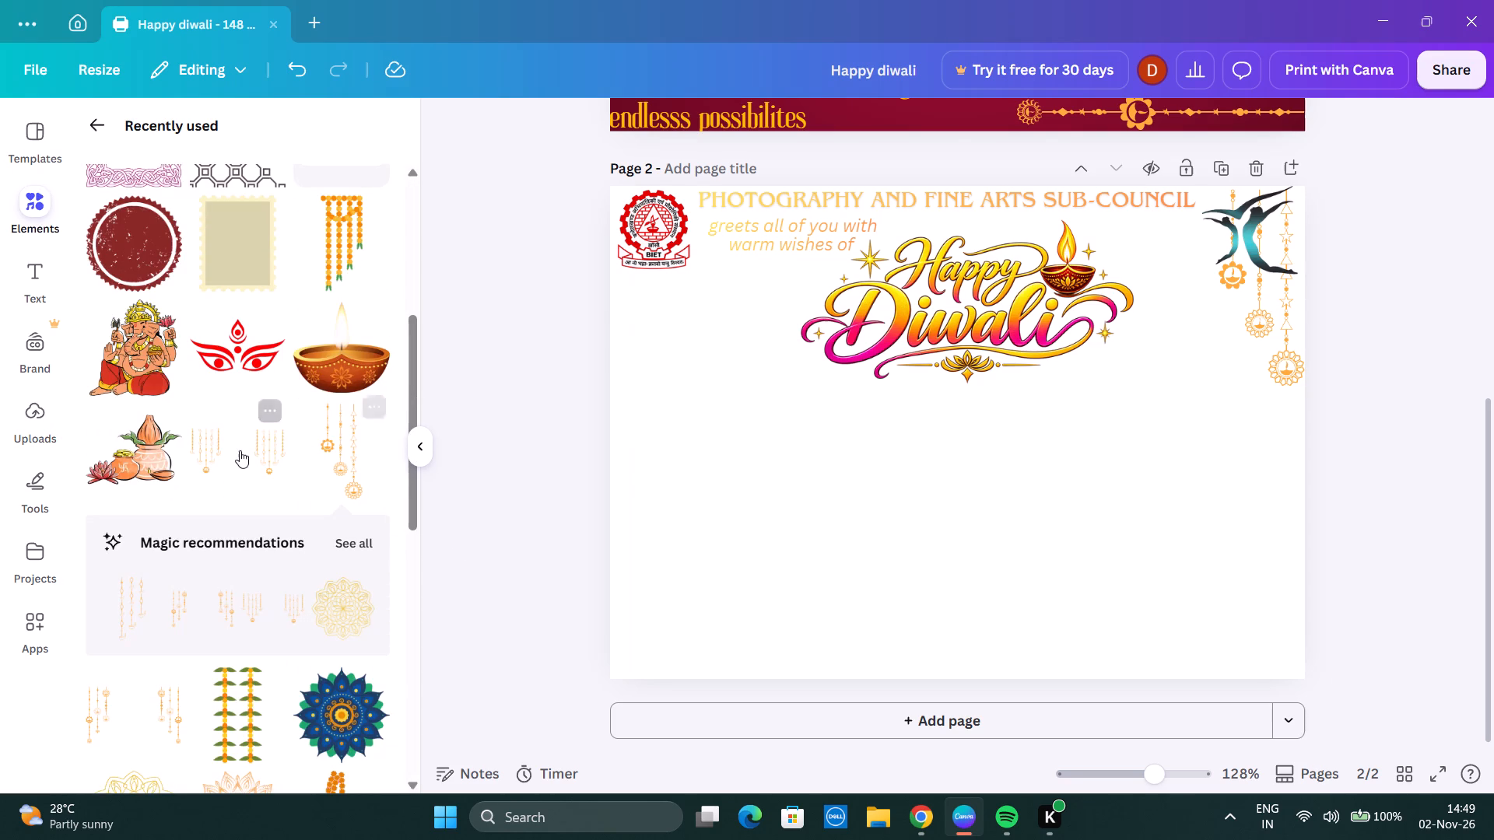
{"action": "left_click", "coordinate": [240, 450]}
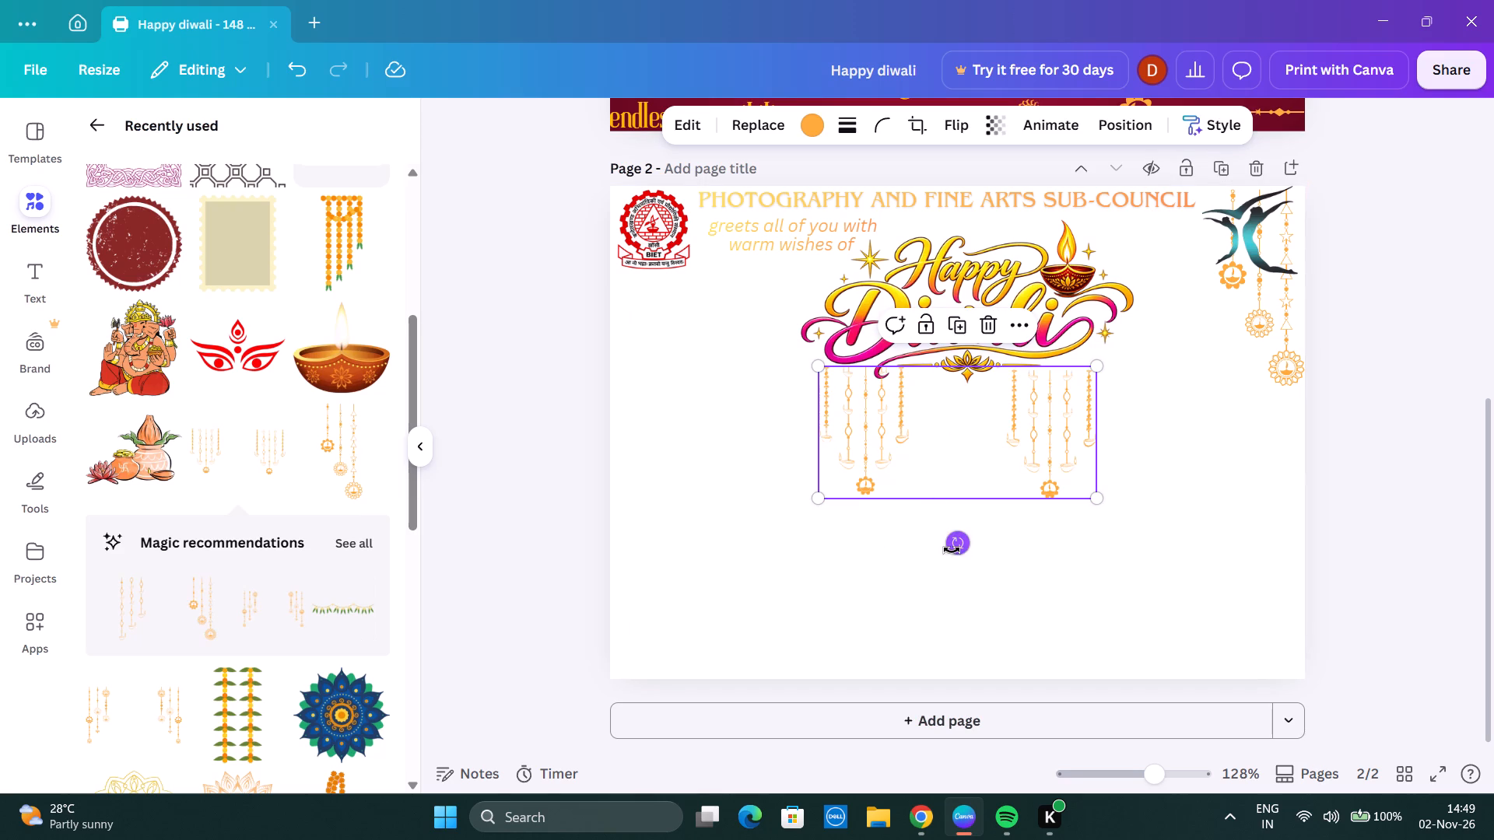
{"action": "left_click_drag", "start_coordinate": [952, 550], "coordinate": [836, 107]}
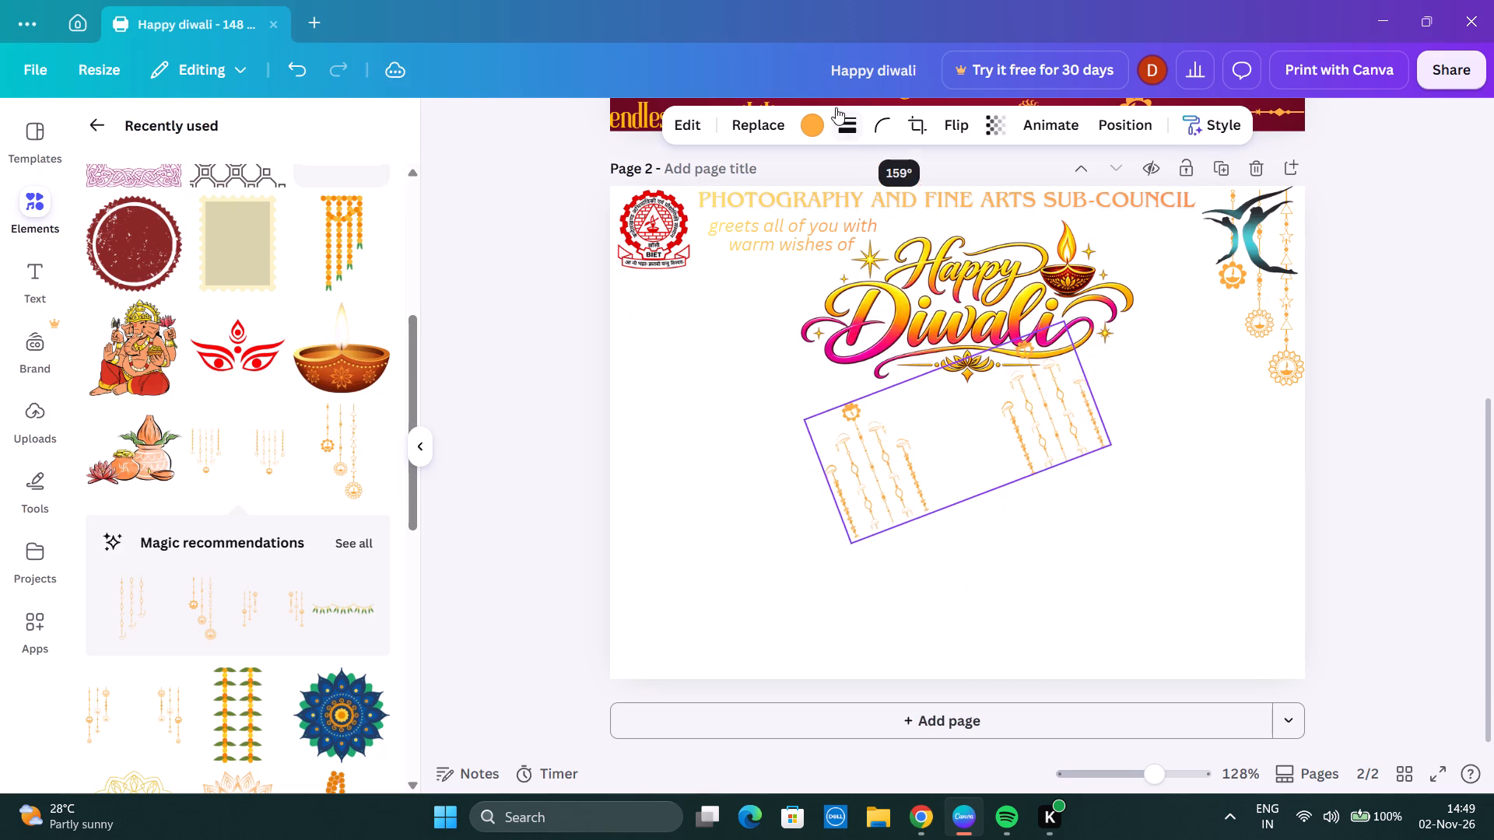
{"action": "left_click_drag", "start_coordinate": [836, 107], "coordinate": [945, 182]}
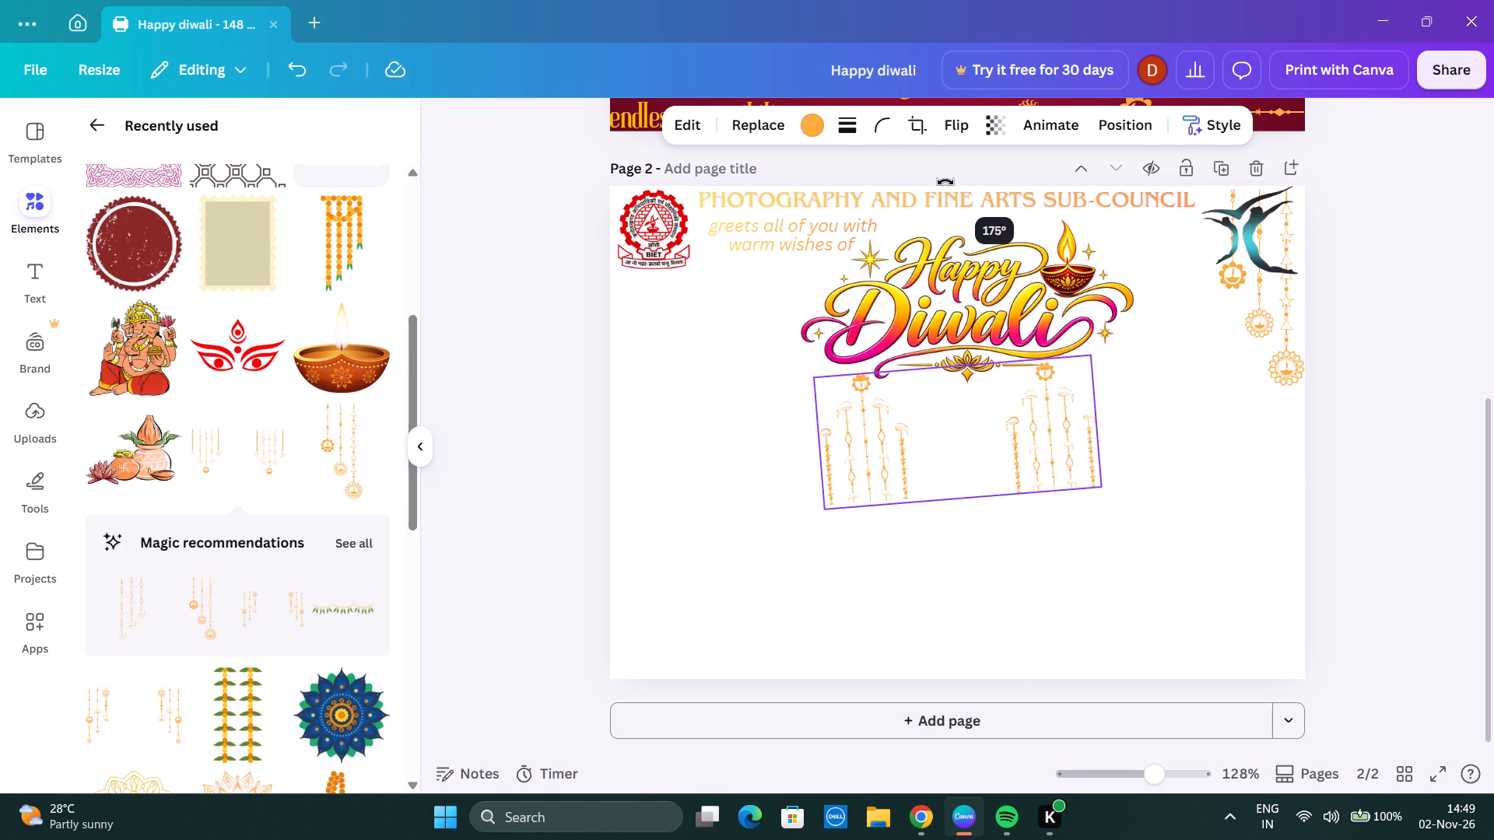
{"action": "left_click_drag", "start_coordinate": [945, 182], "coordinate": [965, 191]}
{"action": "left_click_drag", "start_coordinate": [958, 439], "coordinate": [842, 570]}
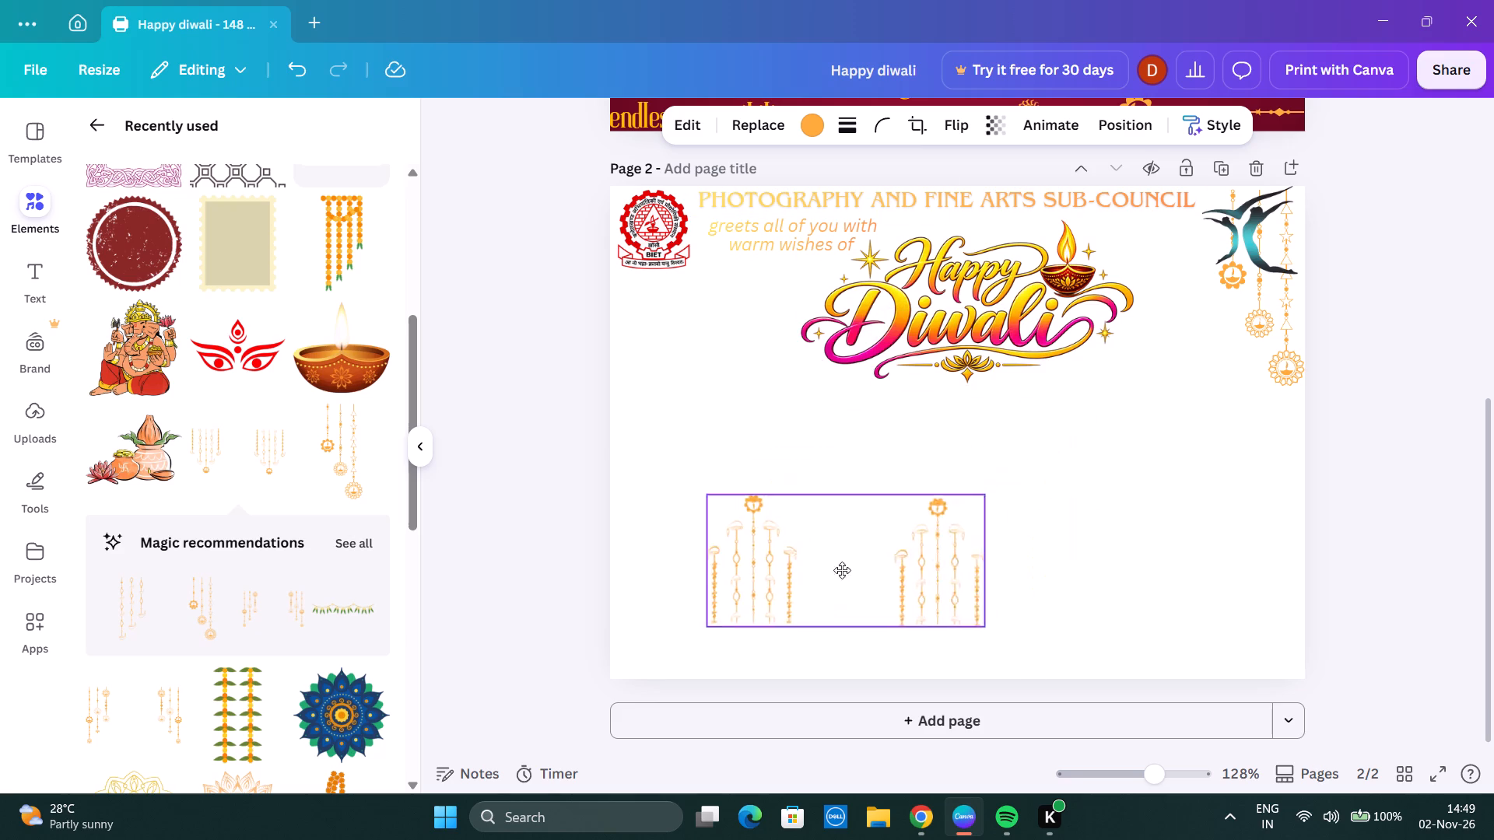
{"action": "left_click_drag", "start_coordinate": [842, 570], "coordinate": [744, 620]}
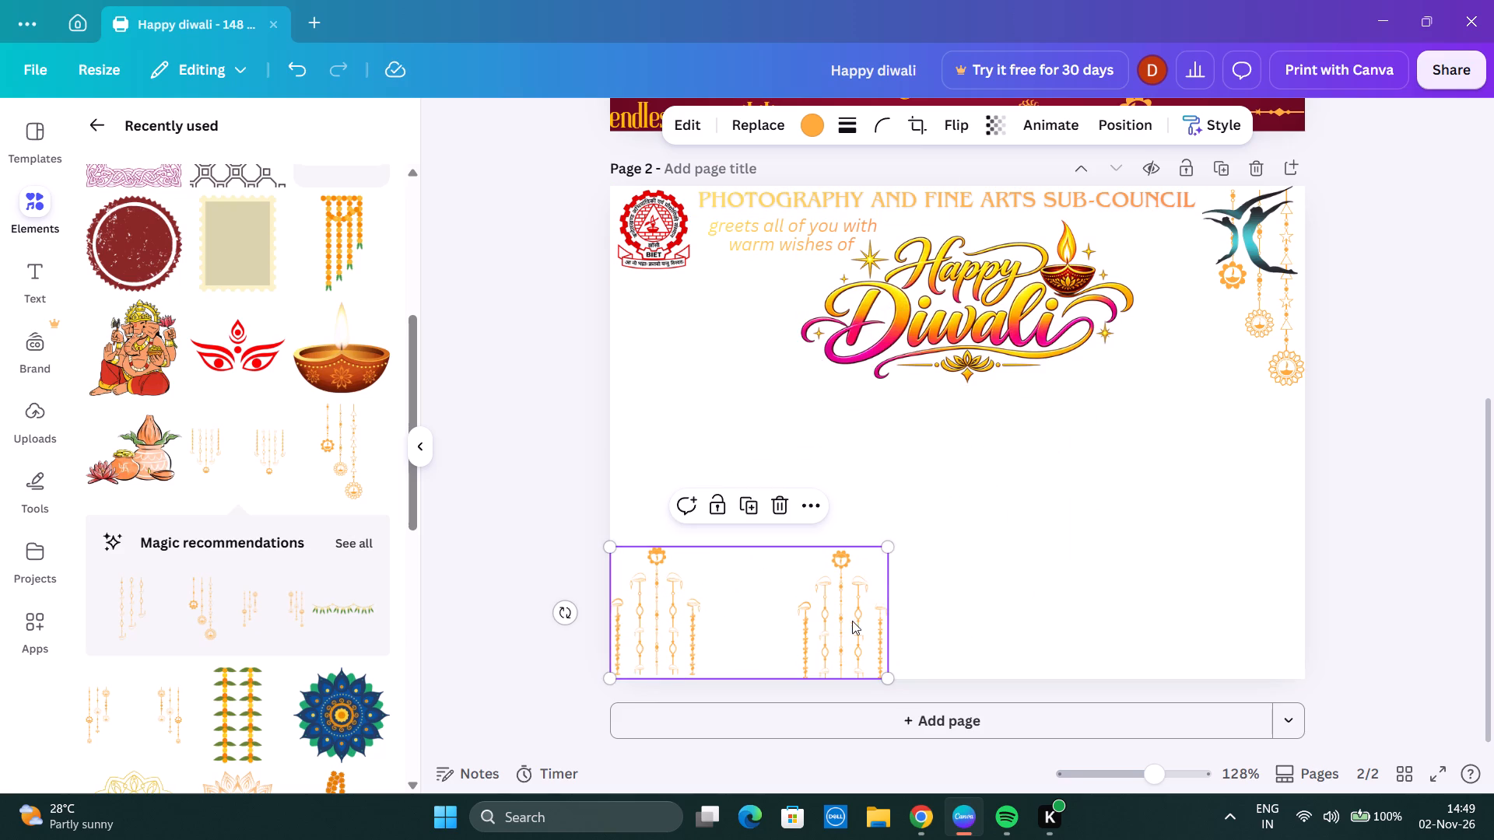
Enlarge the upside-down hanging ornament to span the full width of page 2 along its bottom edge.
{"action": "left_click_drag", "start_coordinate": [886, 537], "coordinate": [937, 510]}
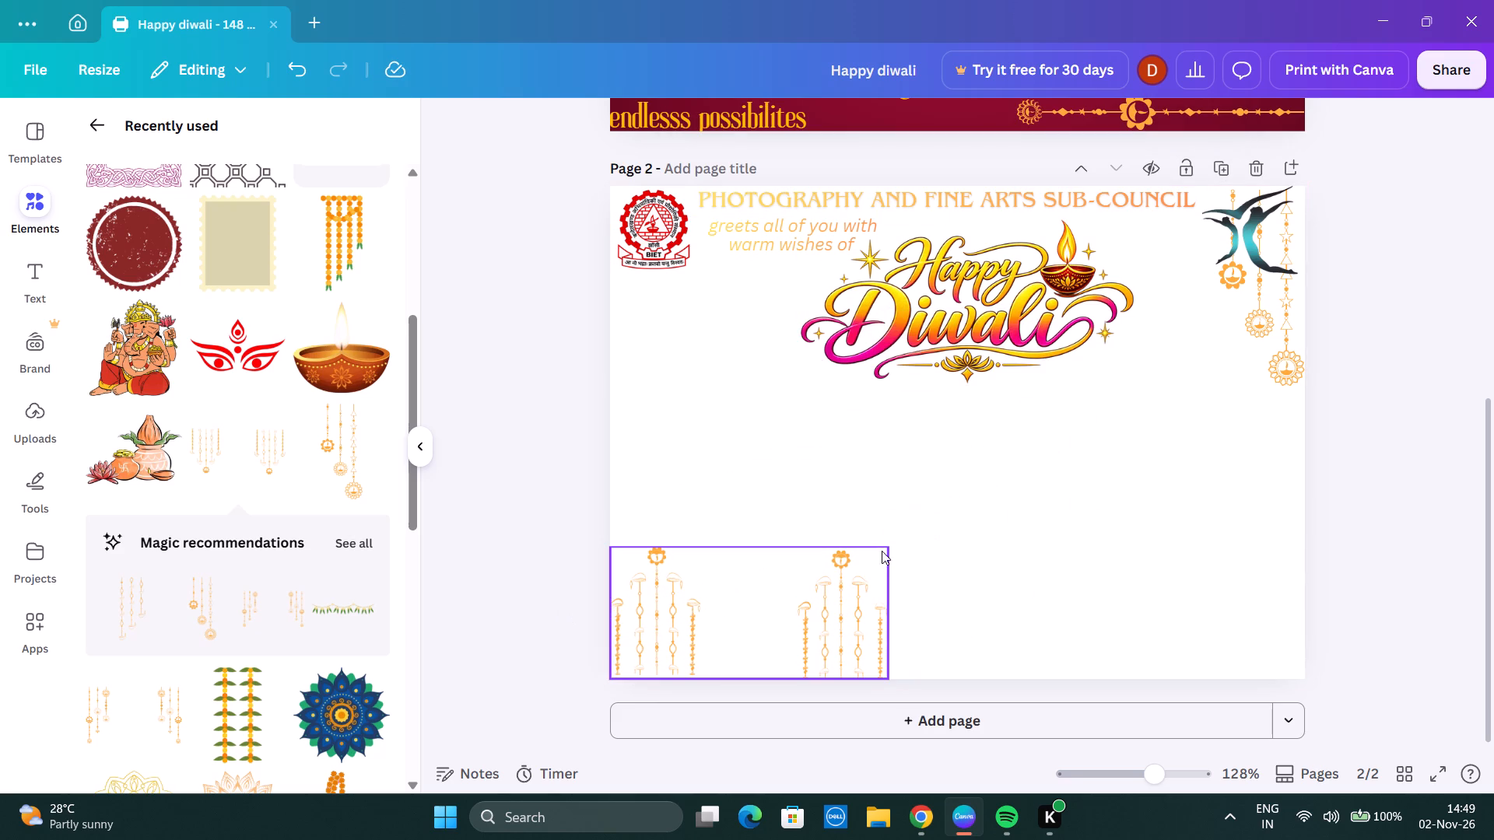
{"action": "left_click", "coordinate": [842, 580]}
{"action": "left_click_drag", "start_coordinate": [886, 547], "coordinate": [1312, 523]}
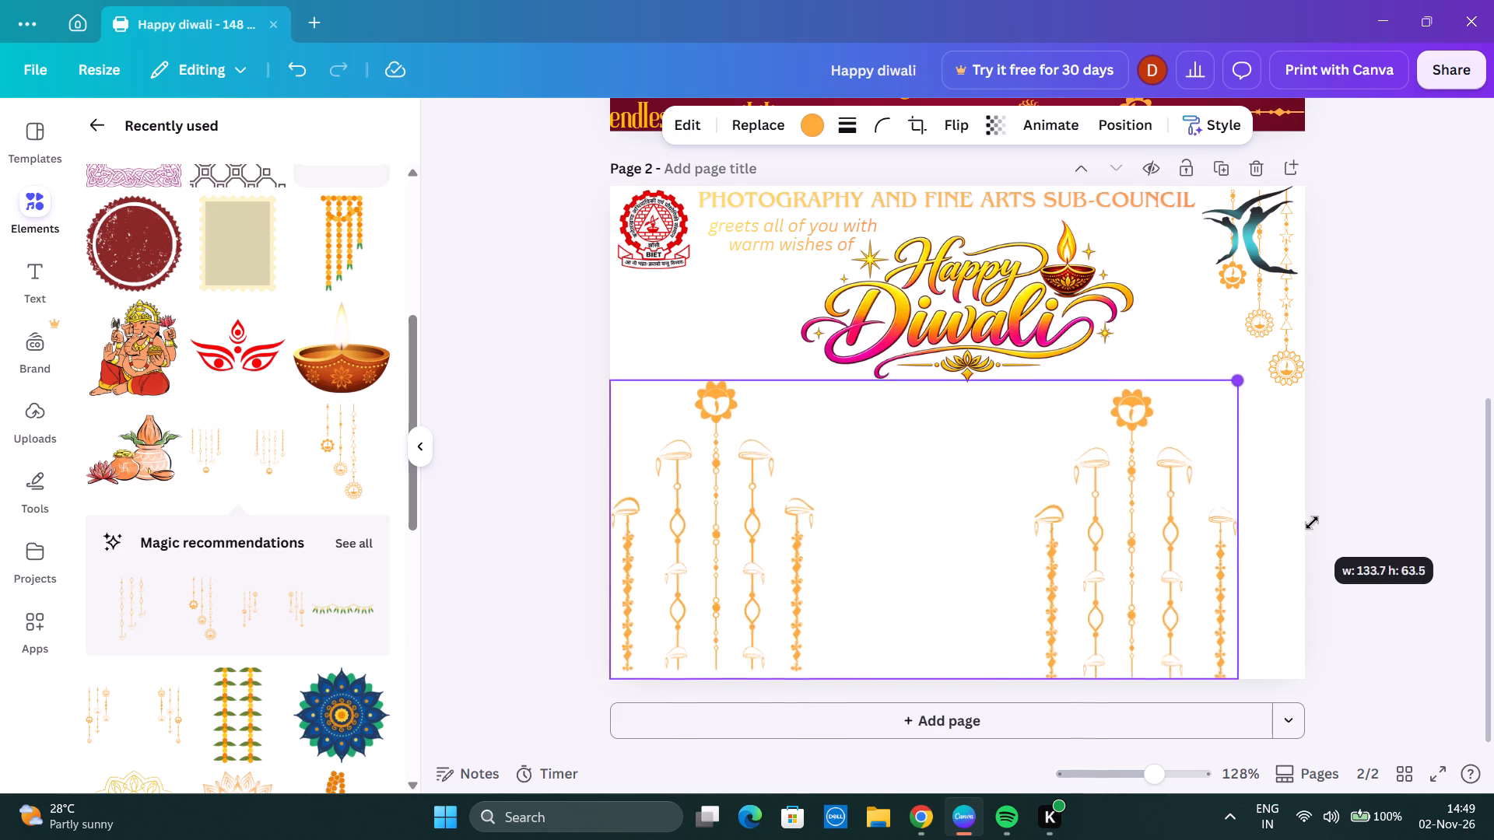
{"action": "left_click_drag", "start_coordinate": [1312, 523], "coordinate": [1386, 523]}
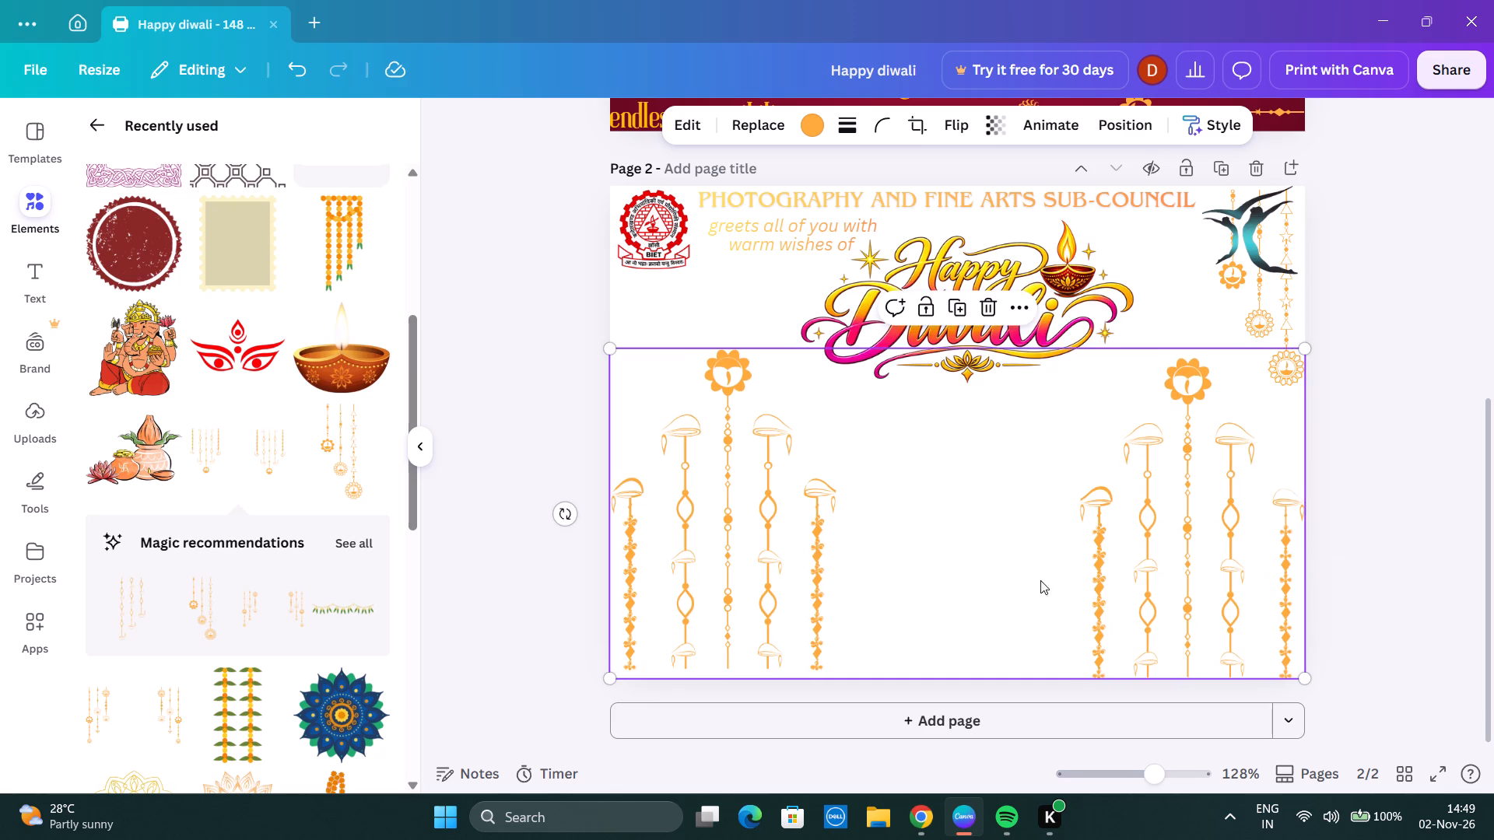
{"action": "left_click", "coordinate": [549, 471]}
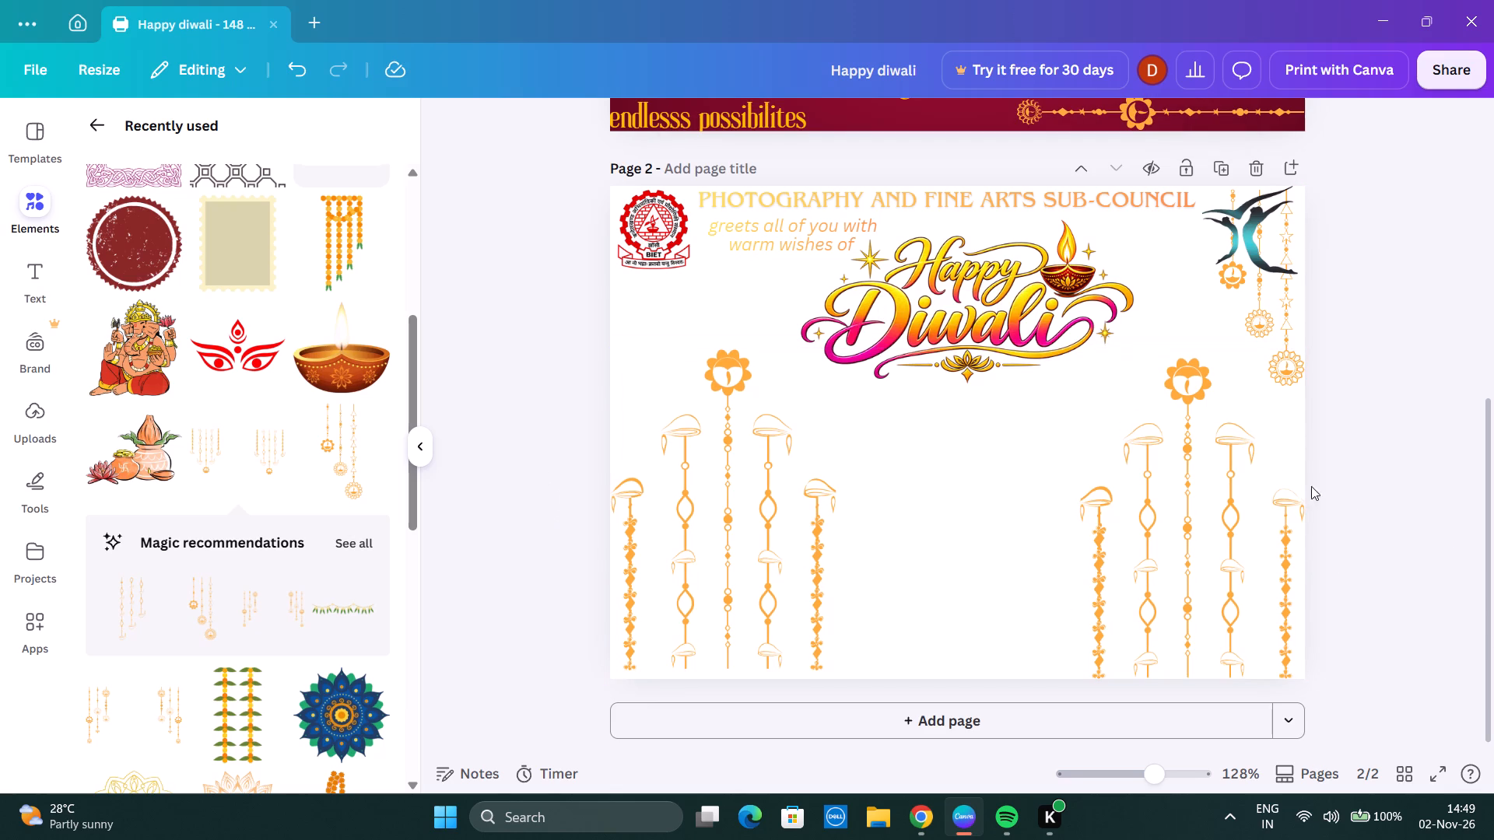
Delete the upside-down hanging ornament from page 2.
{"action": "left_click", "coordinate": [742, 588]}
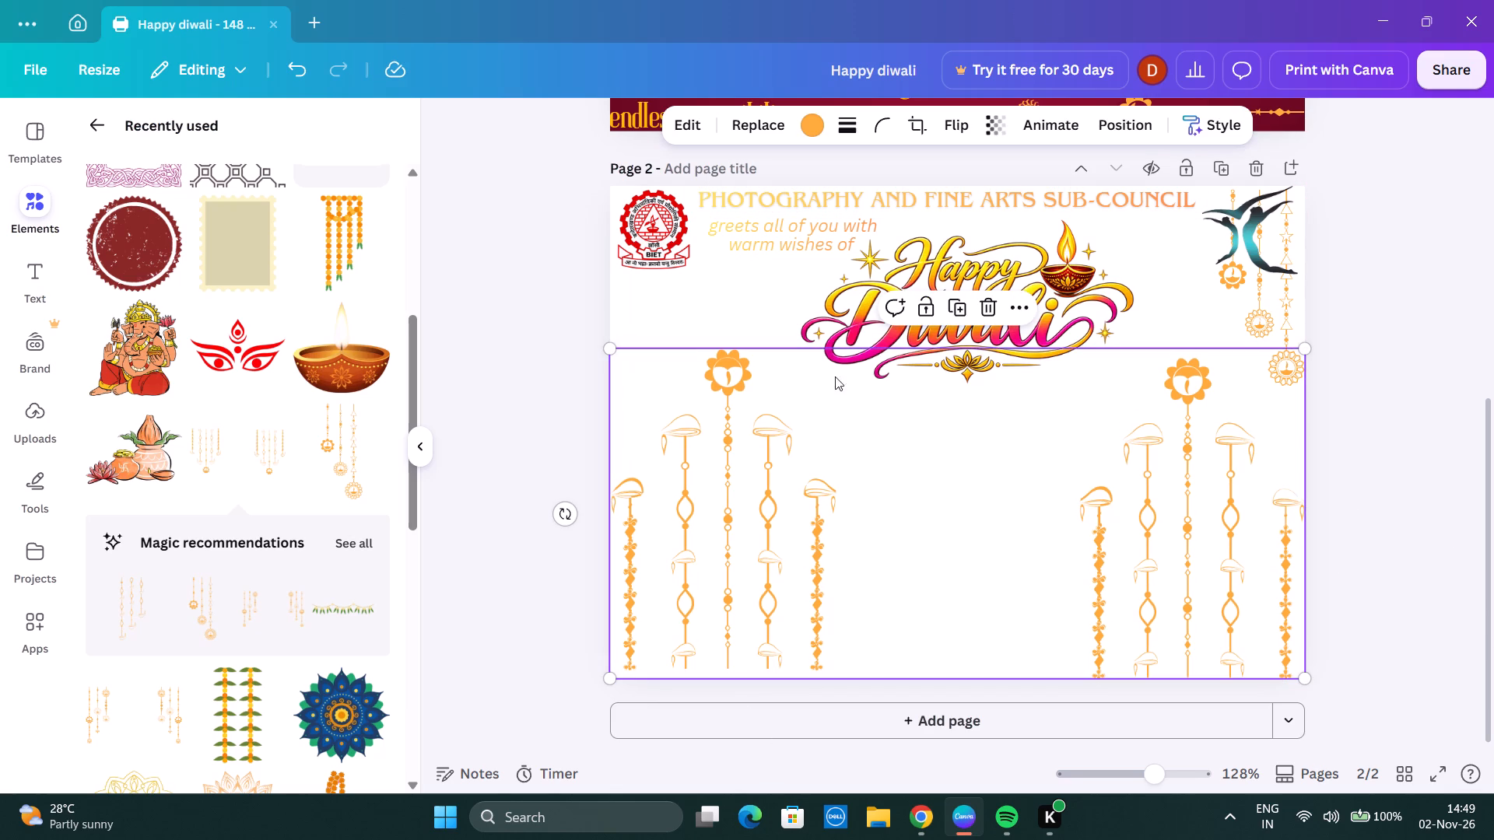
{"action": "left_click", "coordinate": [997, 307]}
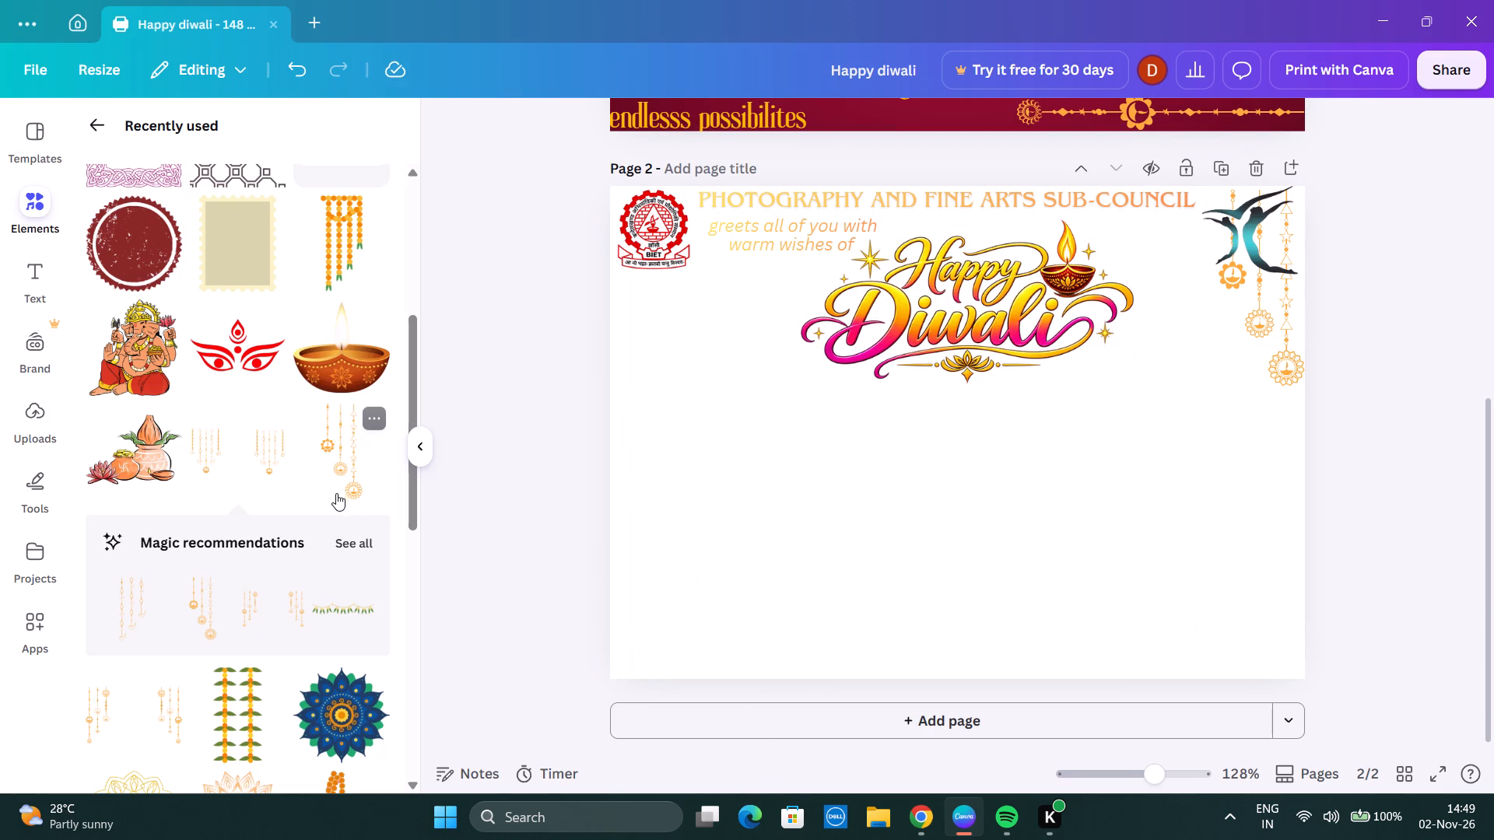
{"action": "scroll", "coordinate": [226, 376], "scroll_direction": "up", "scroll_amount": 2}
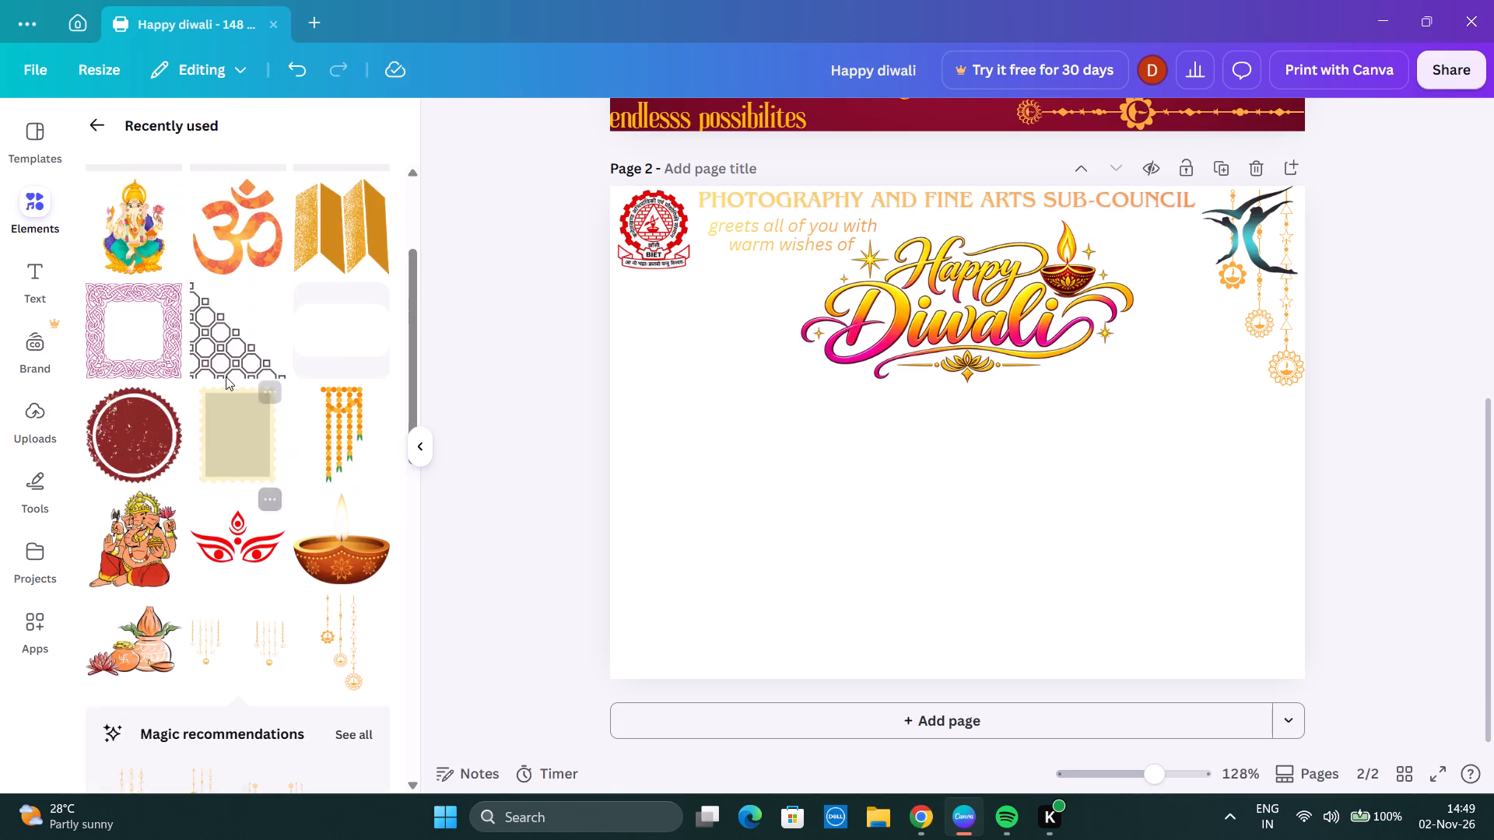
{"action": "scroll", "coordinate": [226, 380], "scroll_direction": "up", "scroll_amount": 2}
Move the Happy Diwali emblem slightly lower on page 2, away from the heading.
{"action": "left_click_drag", "start_coordinate": [939, 314], "coordinate": [944, 324]}
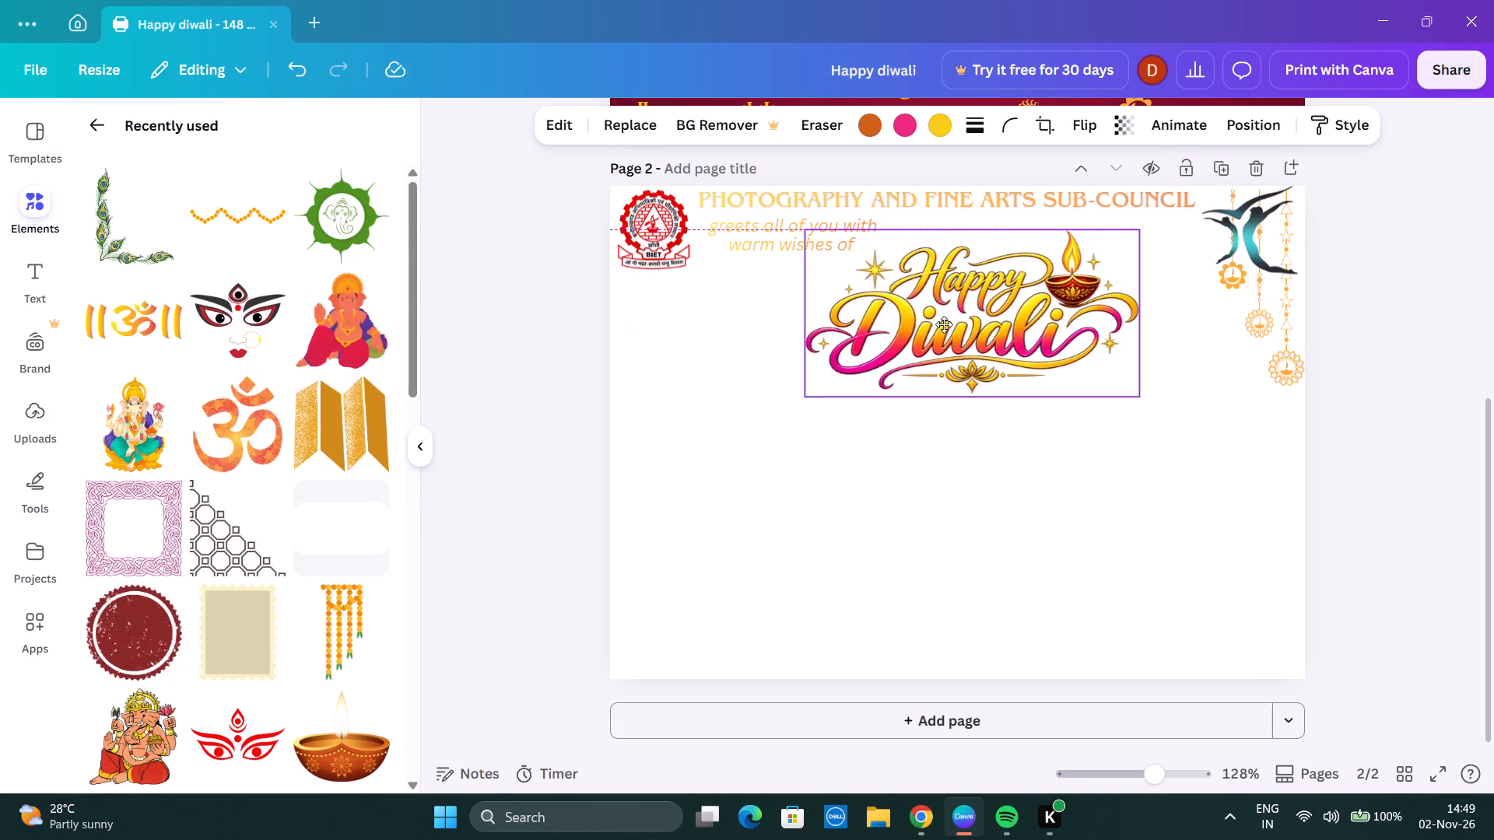
{"action": "left_click_drag", "start_coordinate": [944, 324], "coordinate": [945, 331]}
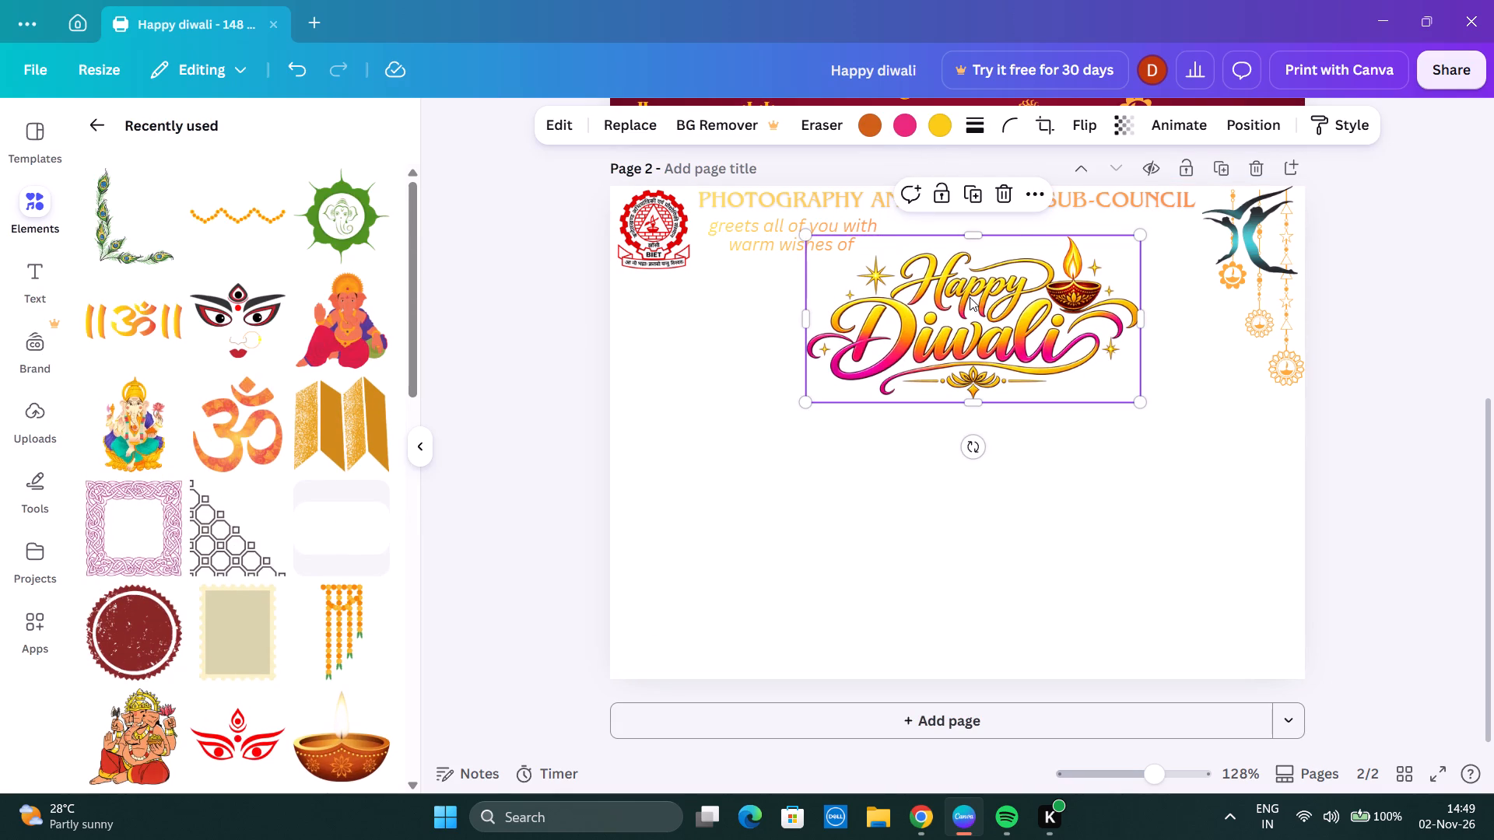
{"action": "left_click", "coordinate": [717, 408]}
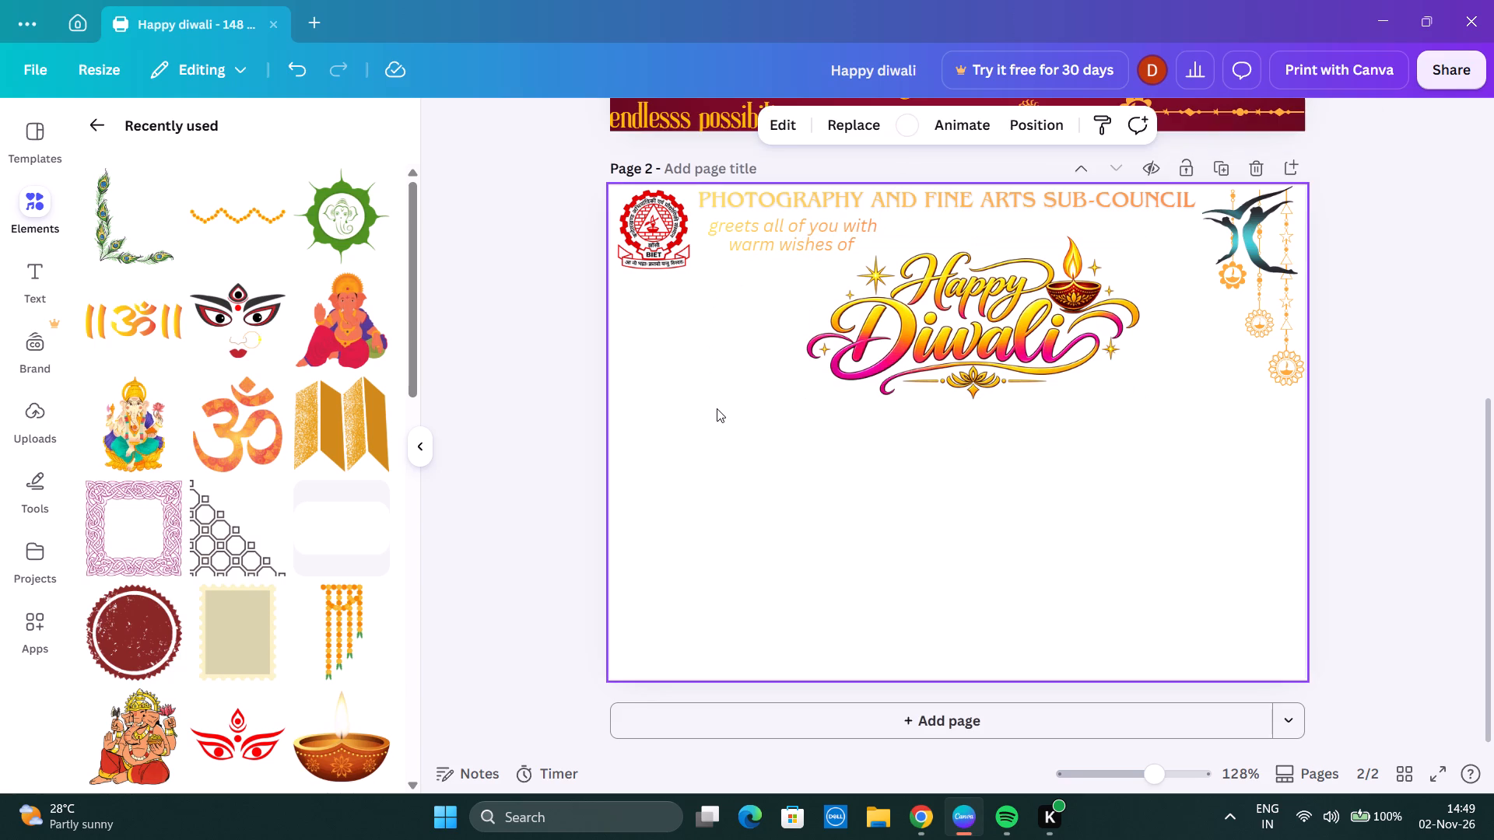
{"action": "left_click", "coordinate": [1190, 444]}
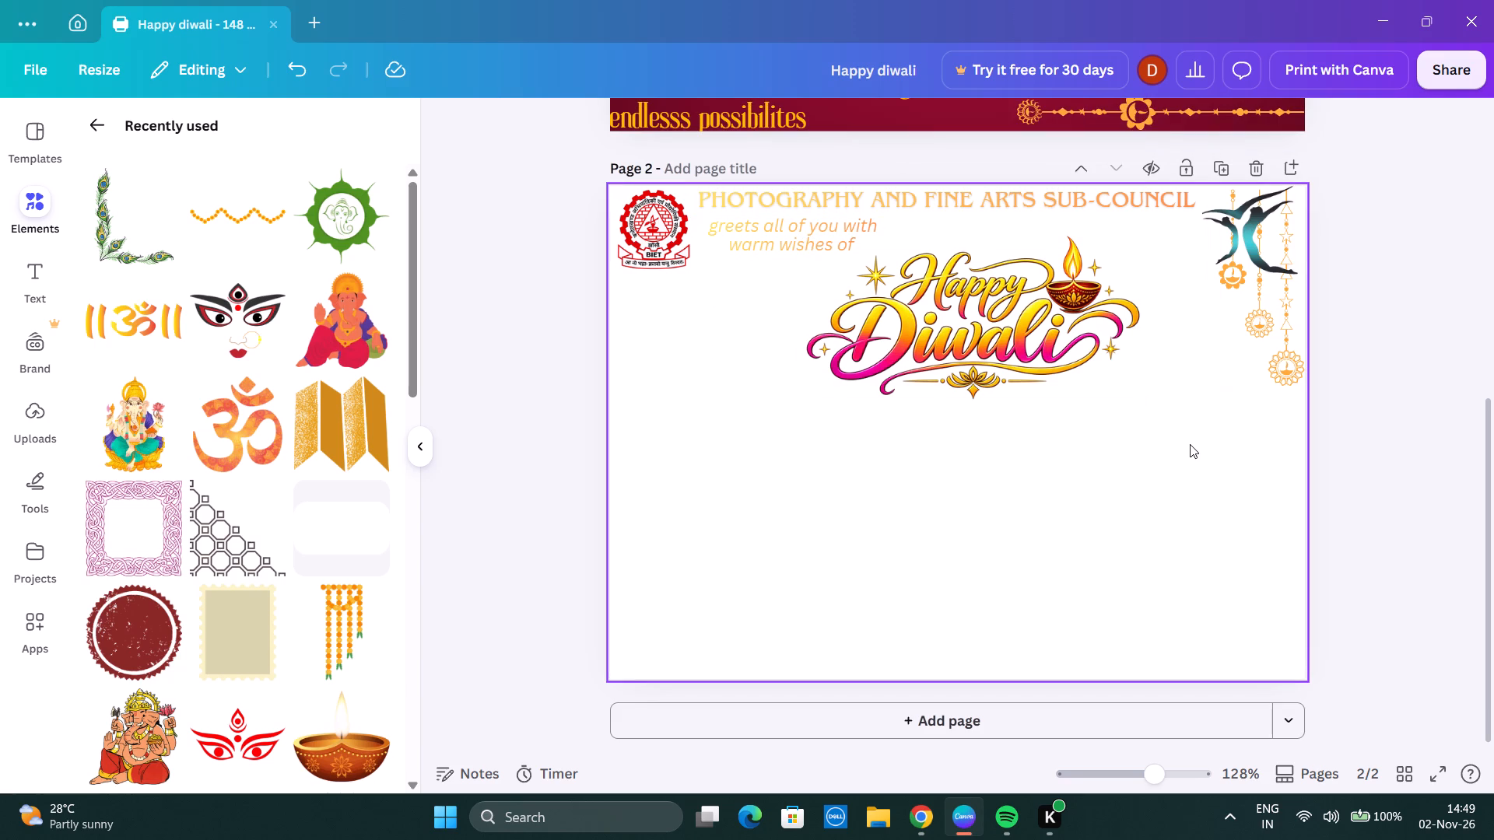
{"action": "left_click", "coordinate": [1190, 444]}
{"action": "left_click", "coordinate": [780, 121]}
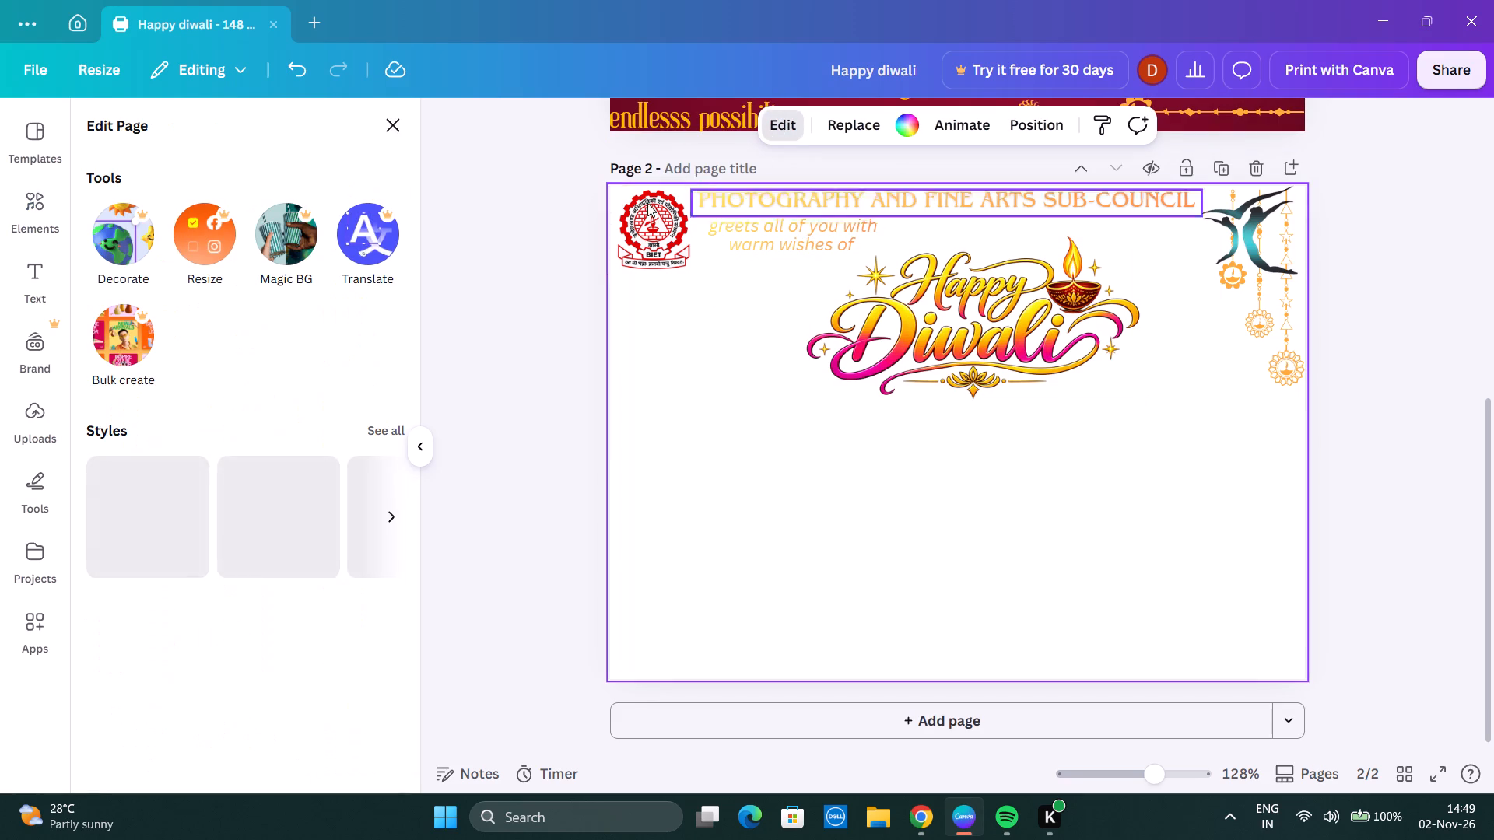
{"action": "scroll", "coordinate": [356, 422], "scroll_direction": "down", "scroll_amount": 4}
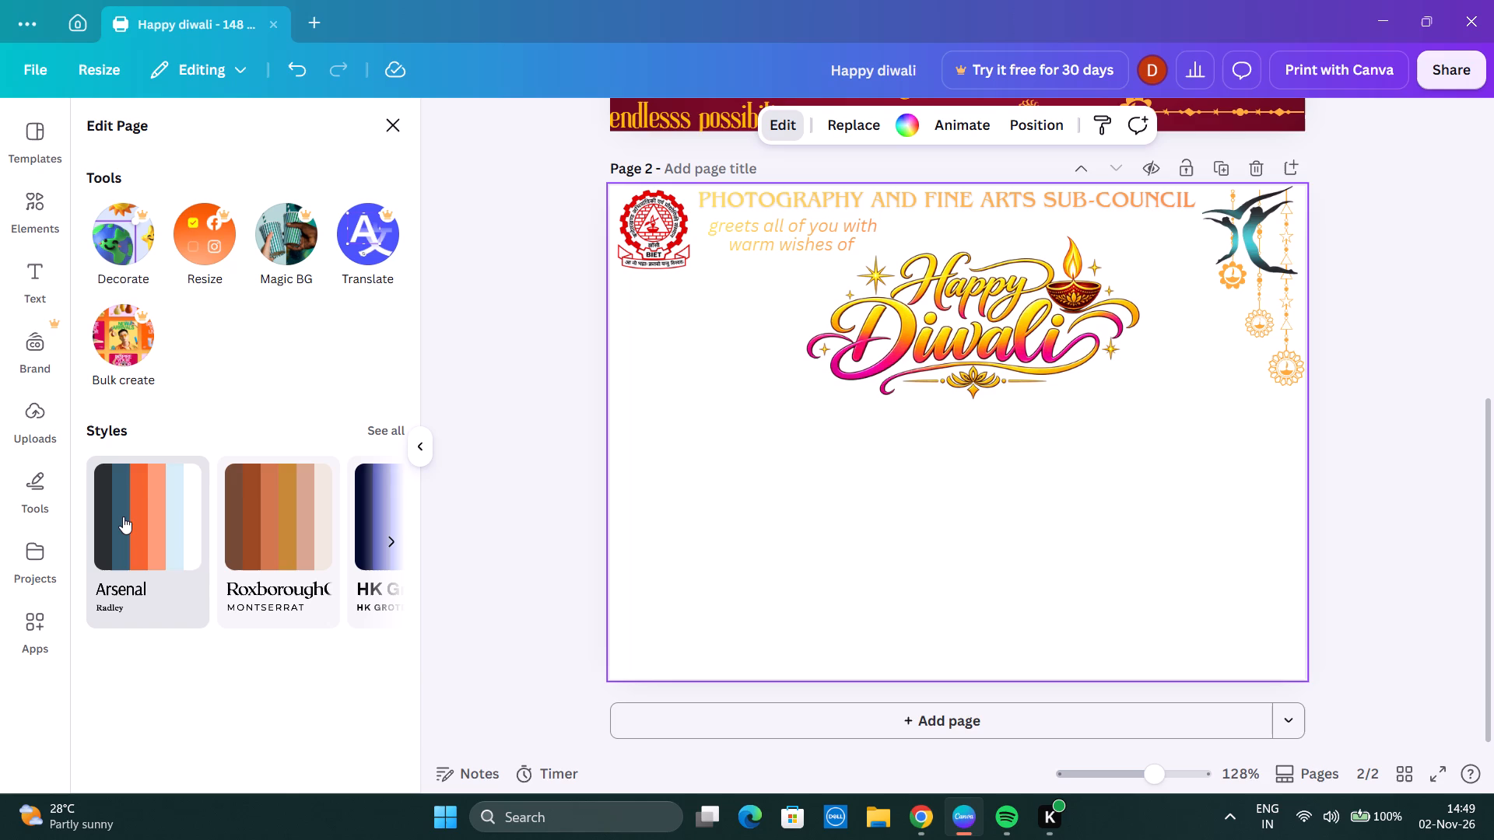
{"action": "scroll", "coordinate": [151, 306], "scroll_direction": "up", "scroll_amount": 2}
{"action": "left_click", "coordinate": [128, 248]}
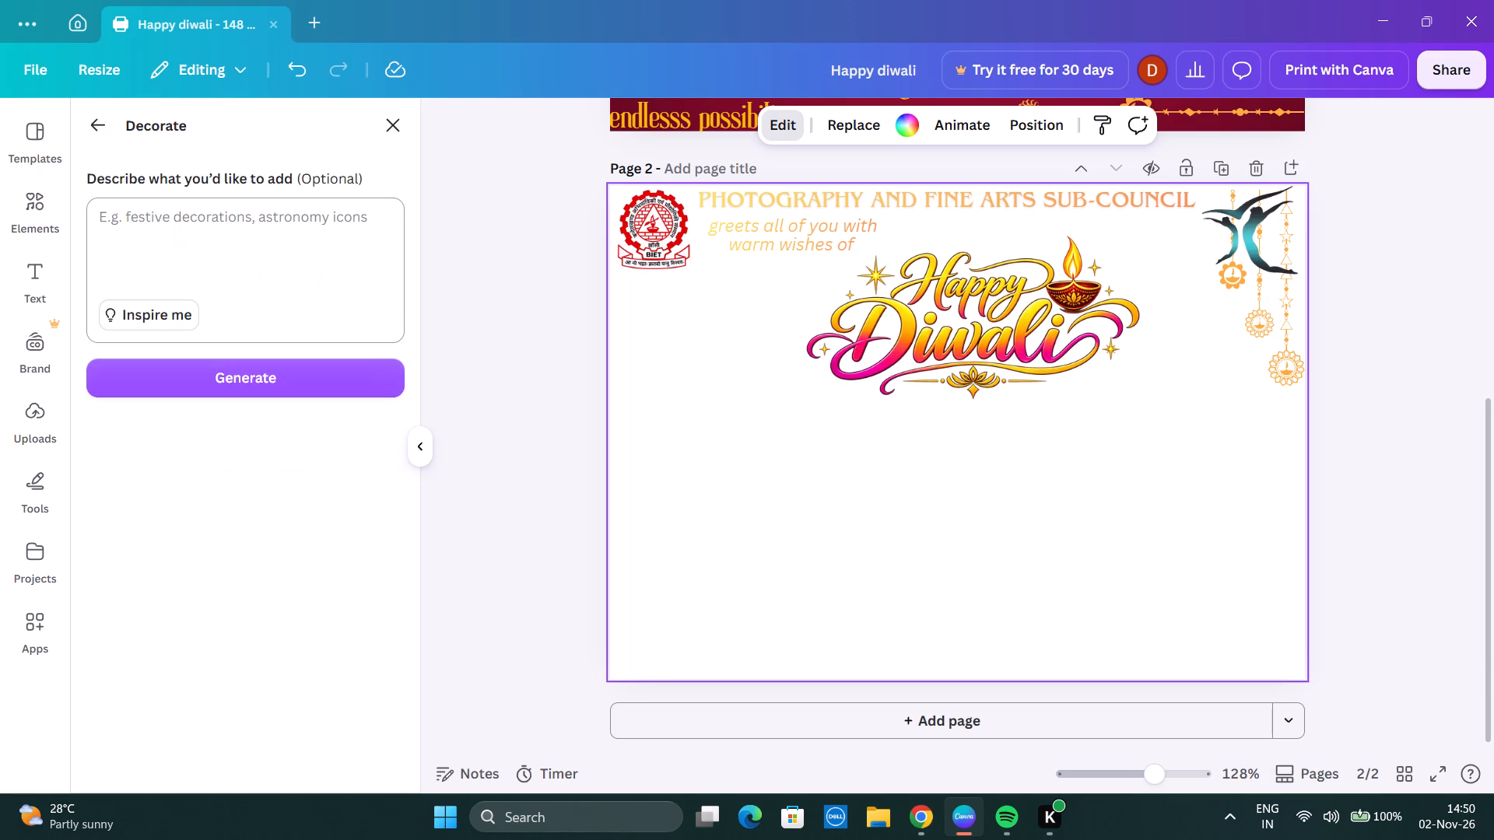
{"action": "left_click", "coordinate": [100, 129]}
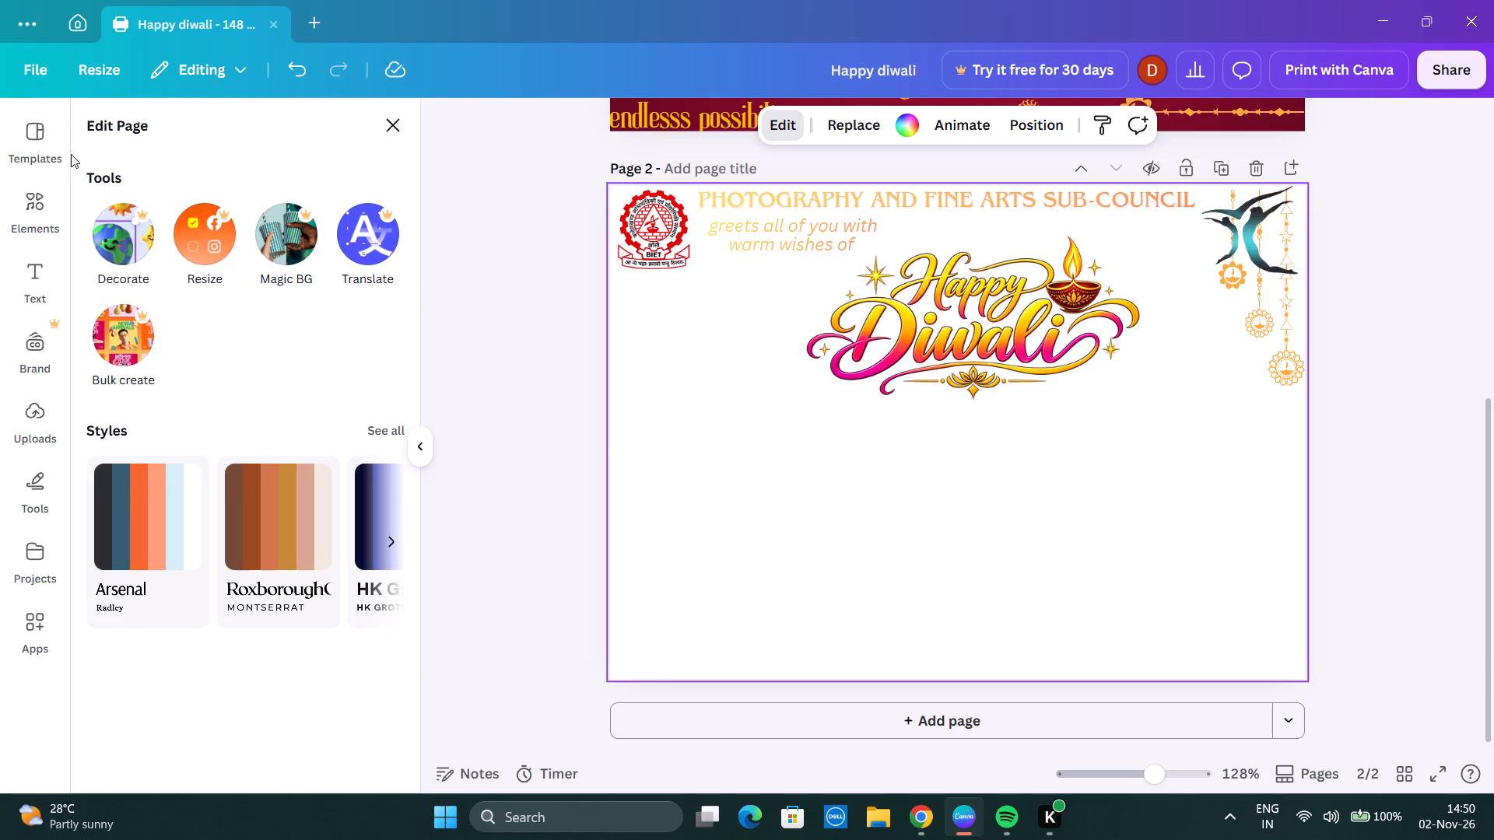
Set the page 2 background to the maroon gradient already used on page 1.
{"action": "left_click", "coordinate": [907, 118]}
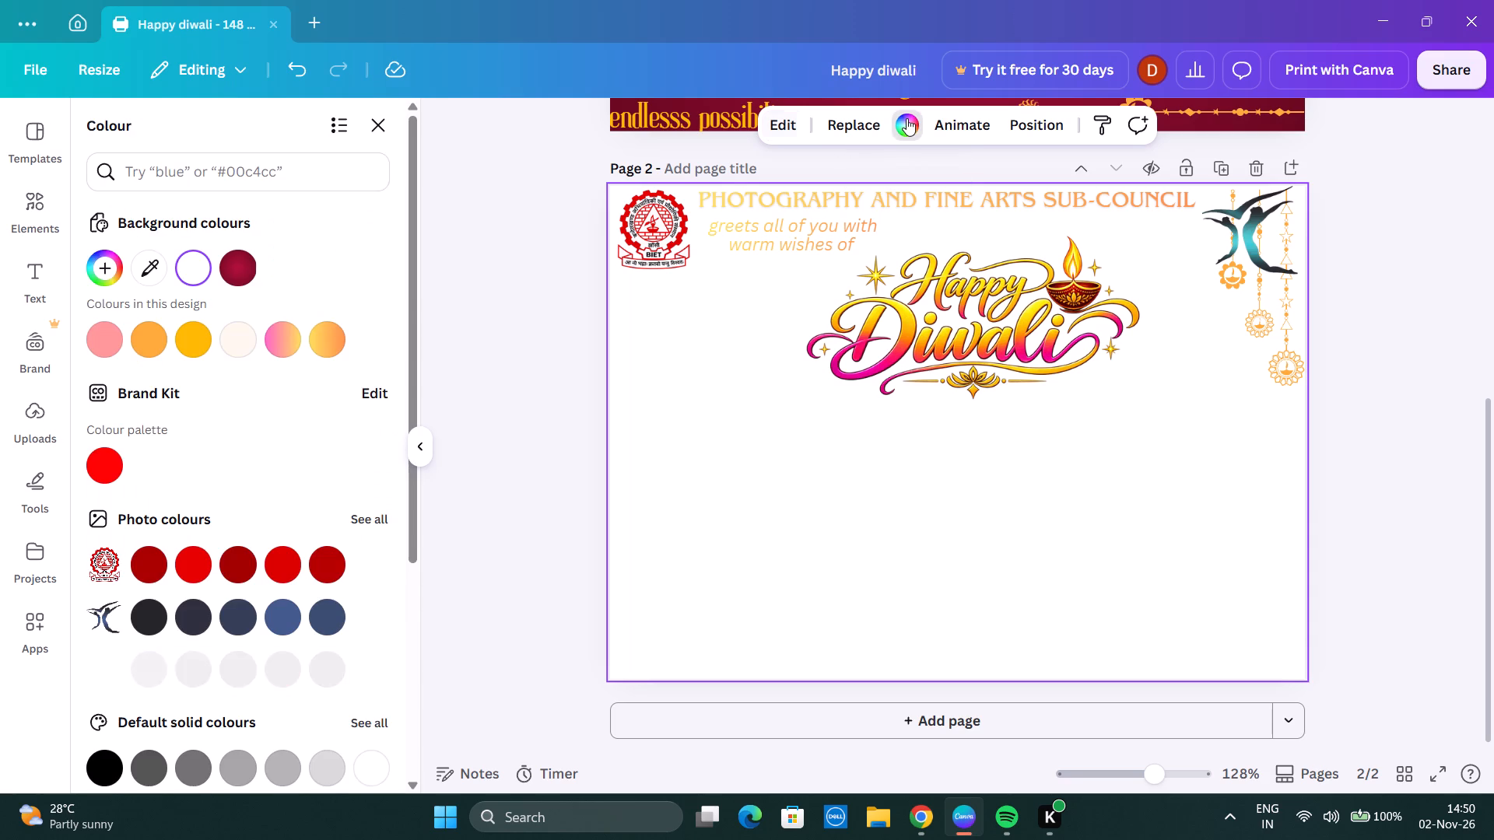
{"action": "left_click", "coordinate": [229, 278]}
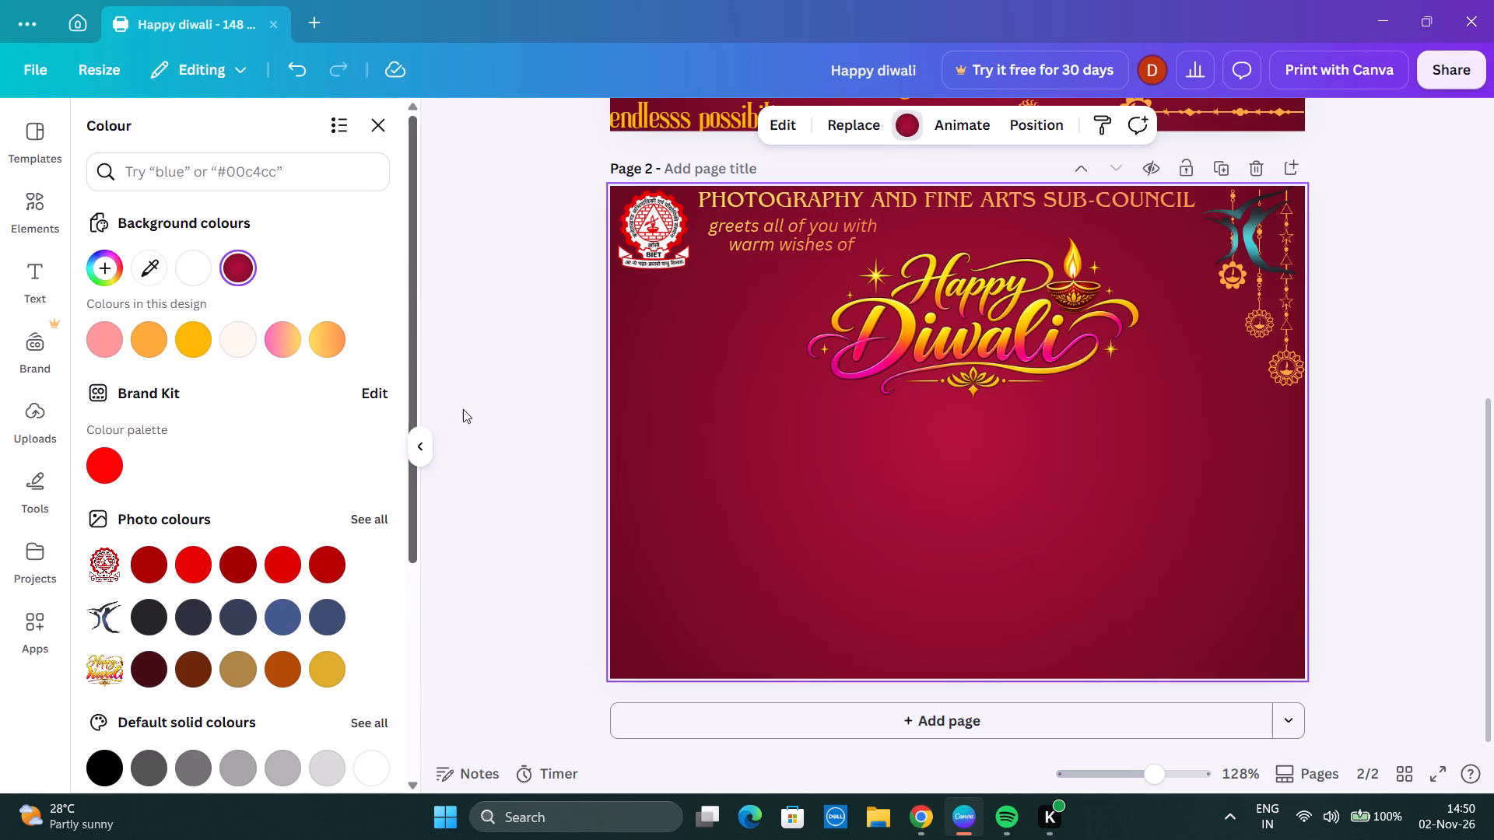
{"action": "left_click", "coordinate": [517, 249]}
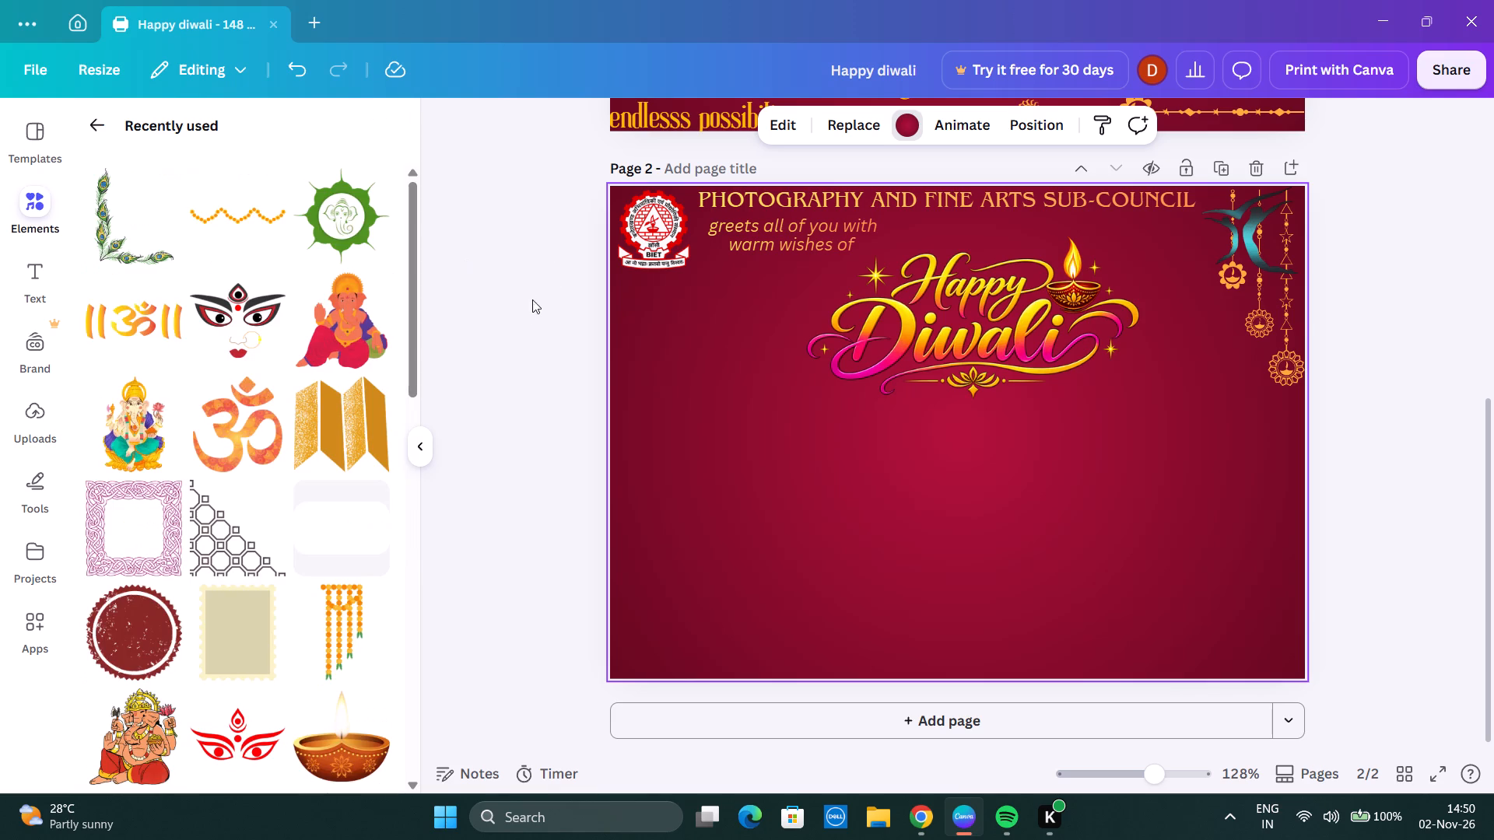
Compare the decorations and layout of page 1 with the maroon page 2.
{"action": "scroll", "coordinate": [506, 295], "scroll_direction": "up", "scroll_amount": 3}
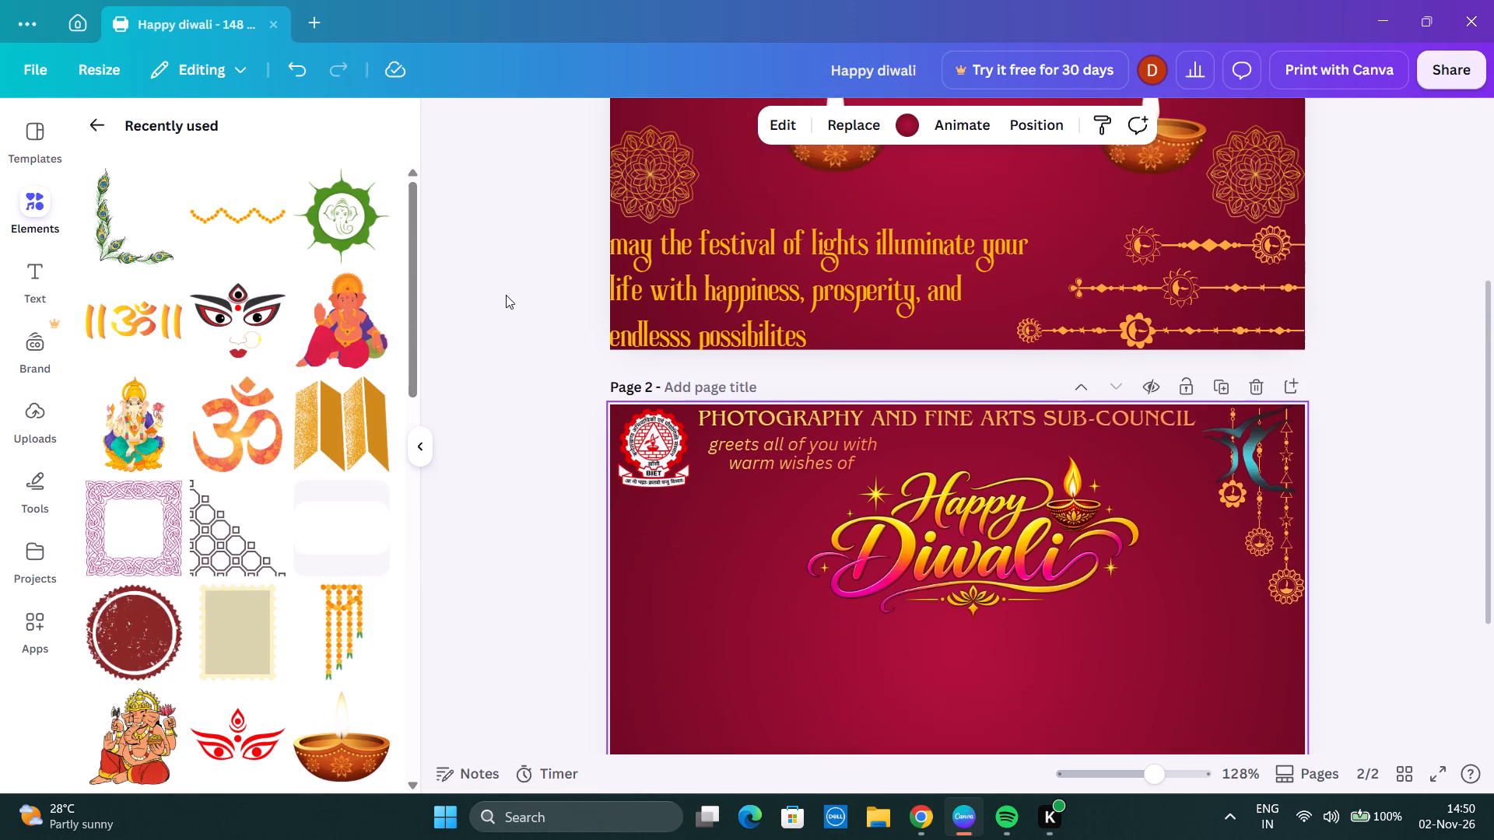
{"action": "scroll", "coordinate": [506, 295], "scroll_direction": "down", "scroll_amount": 2}
{"action": "scroll", "coordinate": [507, 292], "scroll_direction": "up", "scroll_amount": 1}
{"action": "scroll", "coordinate": [507, 292], "scroll_direction": "down", "scroll_amount": 1}
{"action": "scroll", "coordinate": [507, 292], "scroll_direction": "up", "scroll_amount": 2}
{"action": "scroll", "coordinate": [507, 292], "scroll_direction": "down", "scroll_amount": 1}
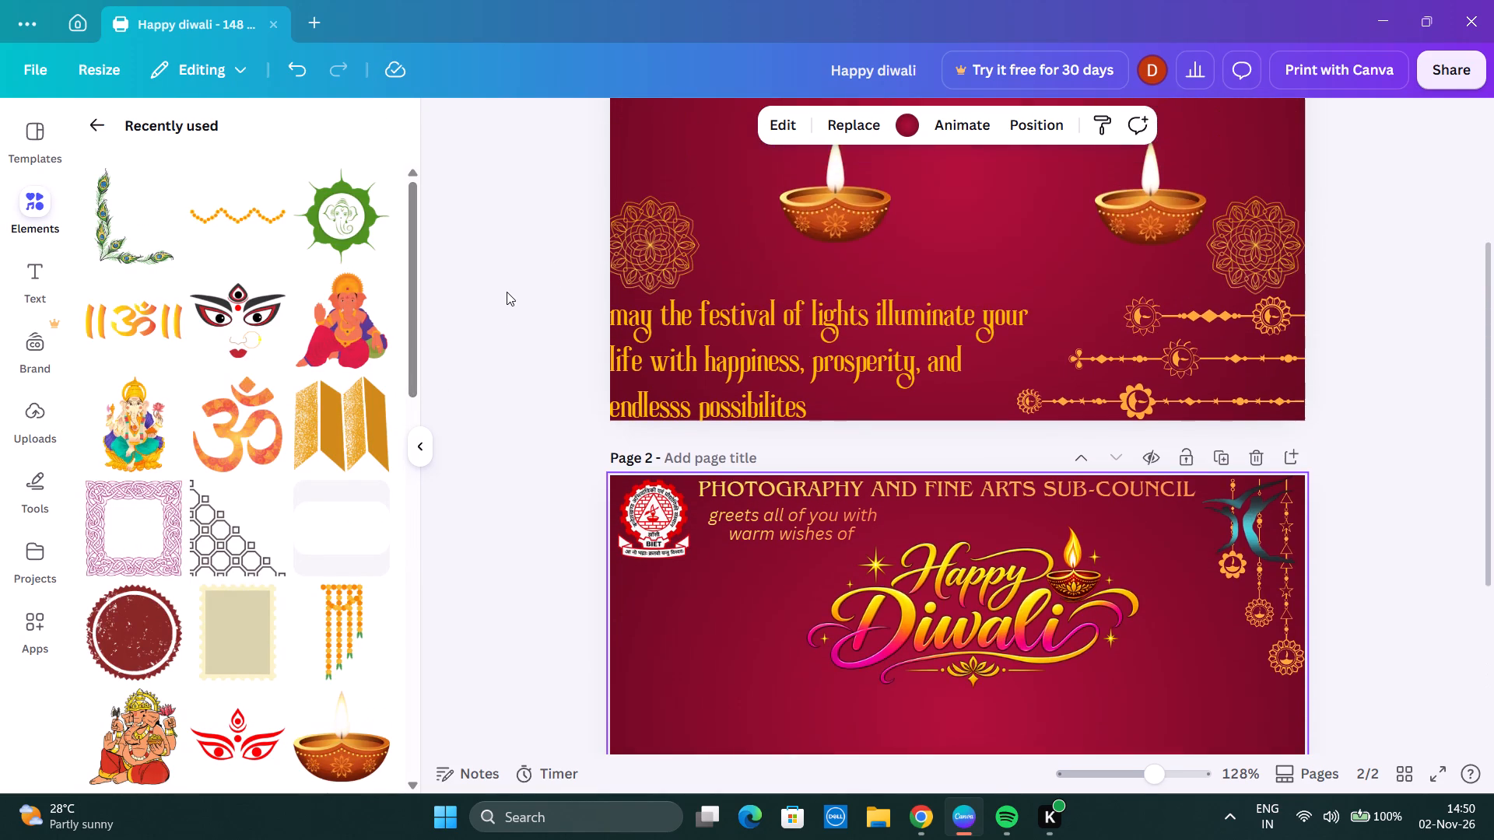
{"action": "scroll", "coordinate": [507, 292], "scroll_direction": "down", "scroll_amount": 1}
{"action": "scroll", "coordinate": [507, 292], "scroll_direction": "up", "scroll_amount": 3}
{"action": "scroll", "coordinate": [507, 290], "scroll_direction": "down", "scroll_amount": 2}
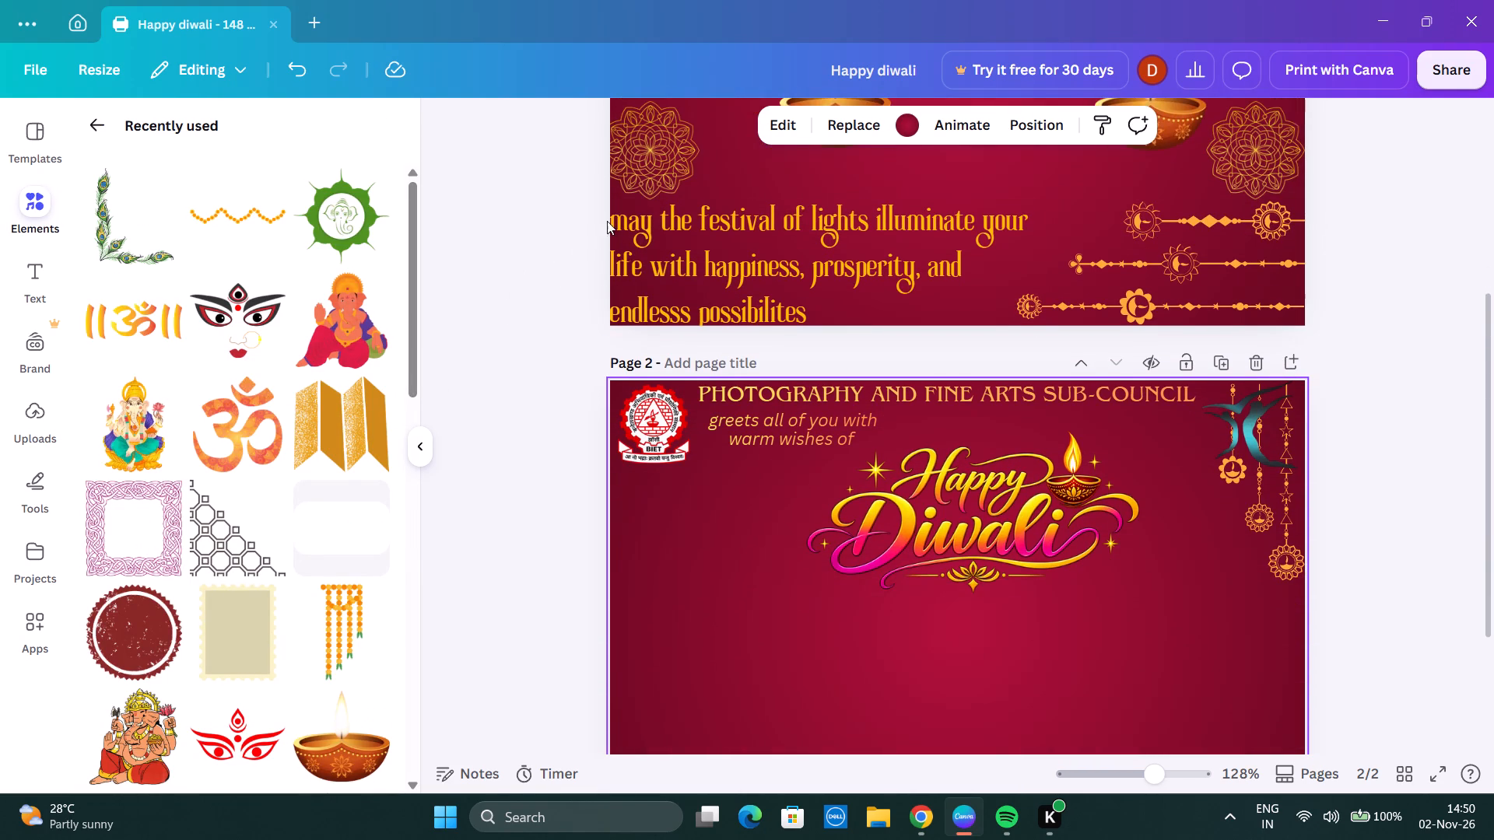
Move the left gold mandala from page 1 to page 2, overlapping the upper-left part of the Happy Diwali emblem.
{"action": "left_click_drag", "start_coordinate": [650, 170], "coordinate": [878, 495]}
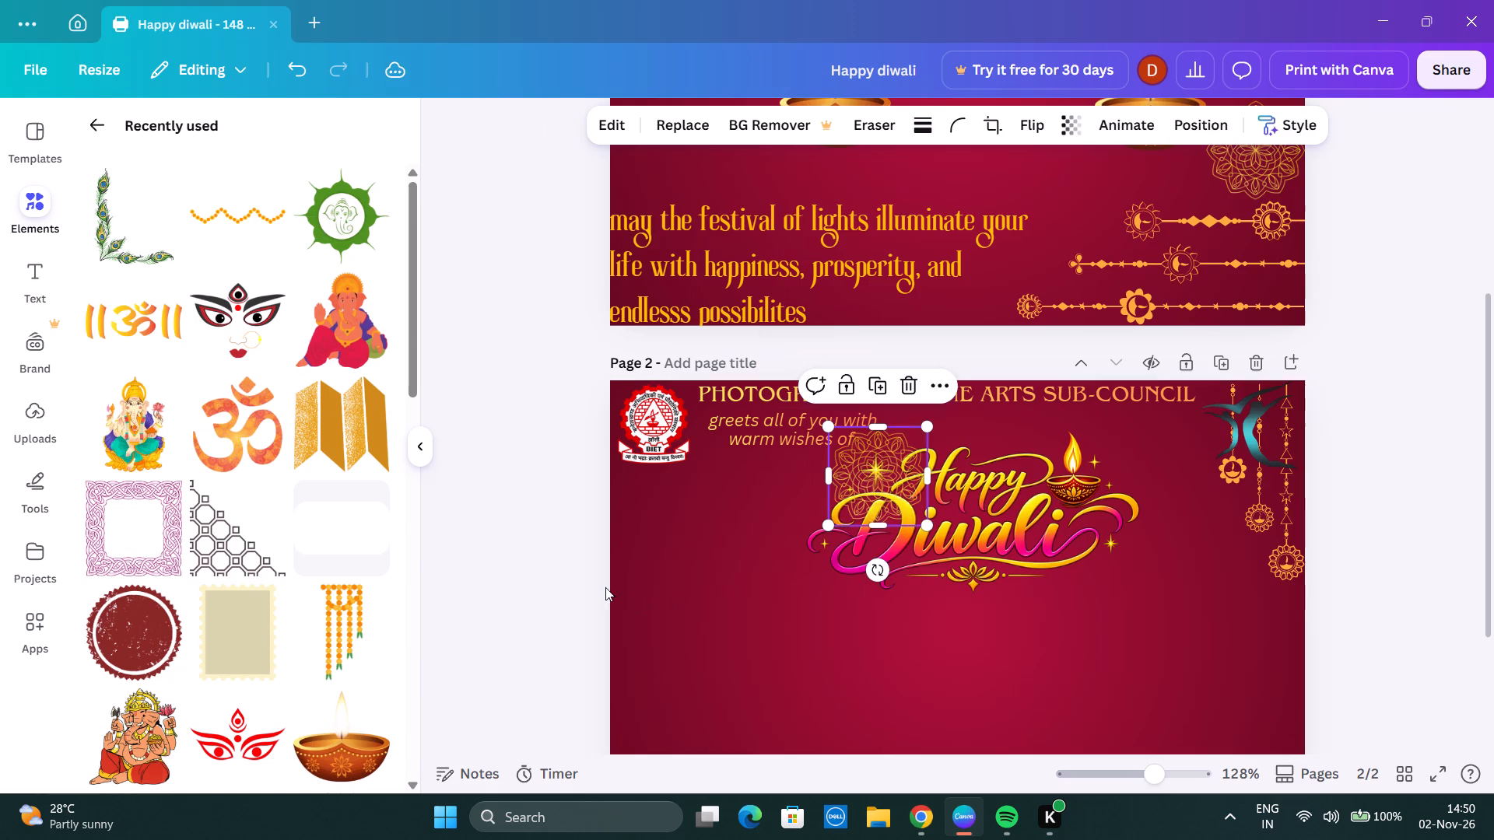
{"action": "left_click_drag", "start_coordinate": [891, 462], "coordinate": [888, 455]}
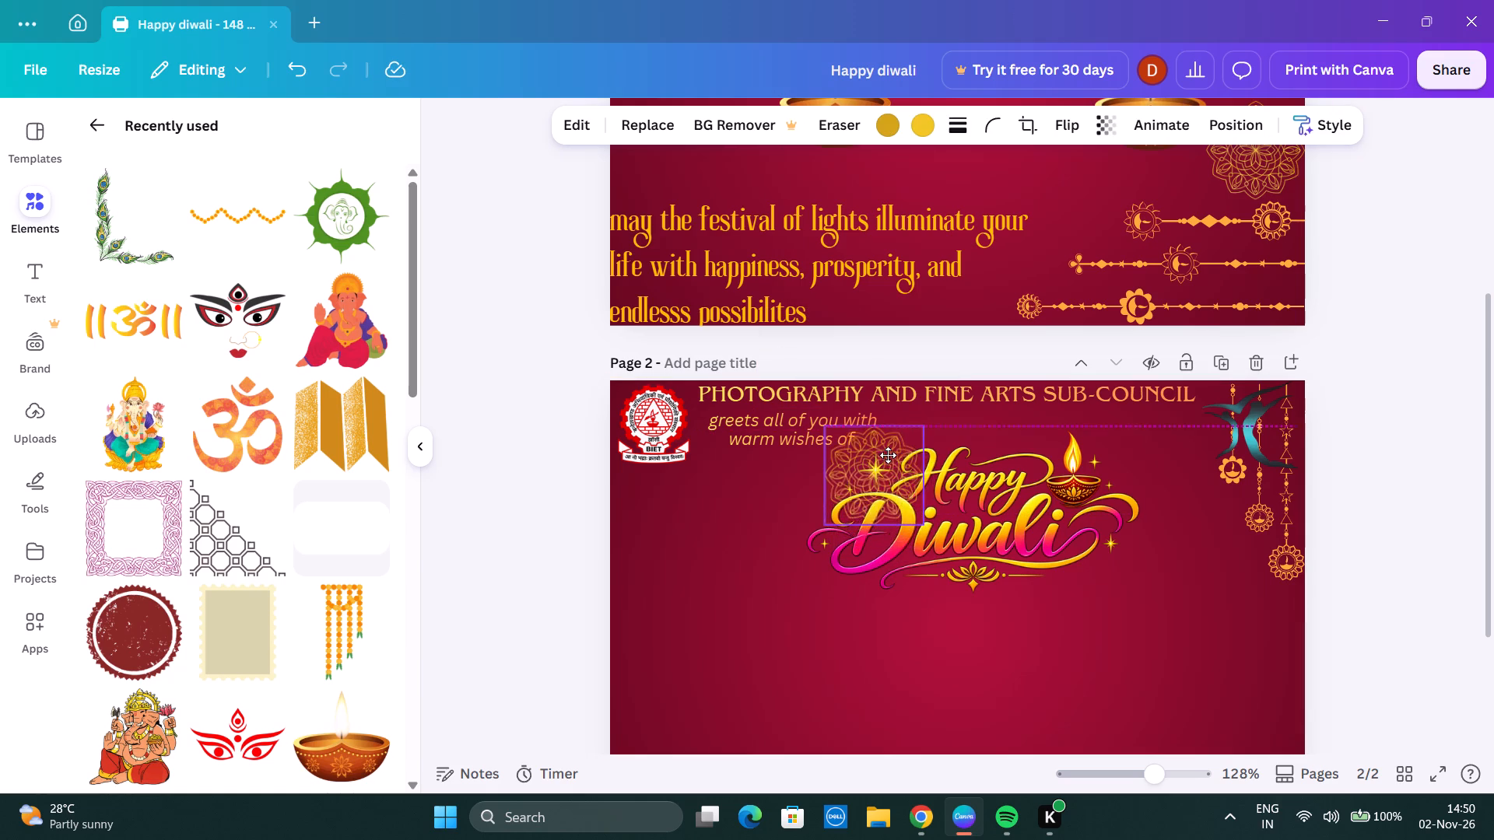
{"action": "left_click_drag", "start_coordinate": [888, 455], "coordinate": [888, 450]}
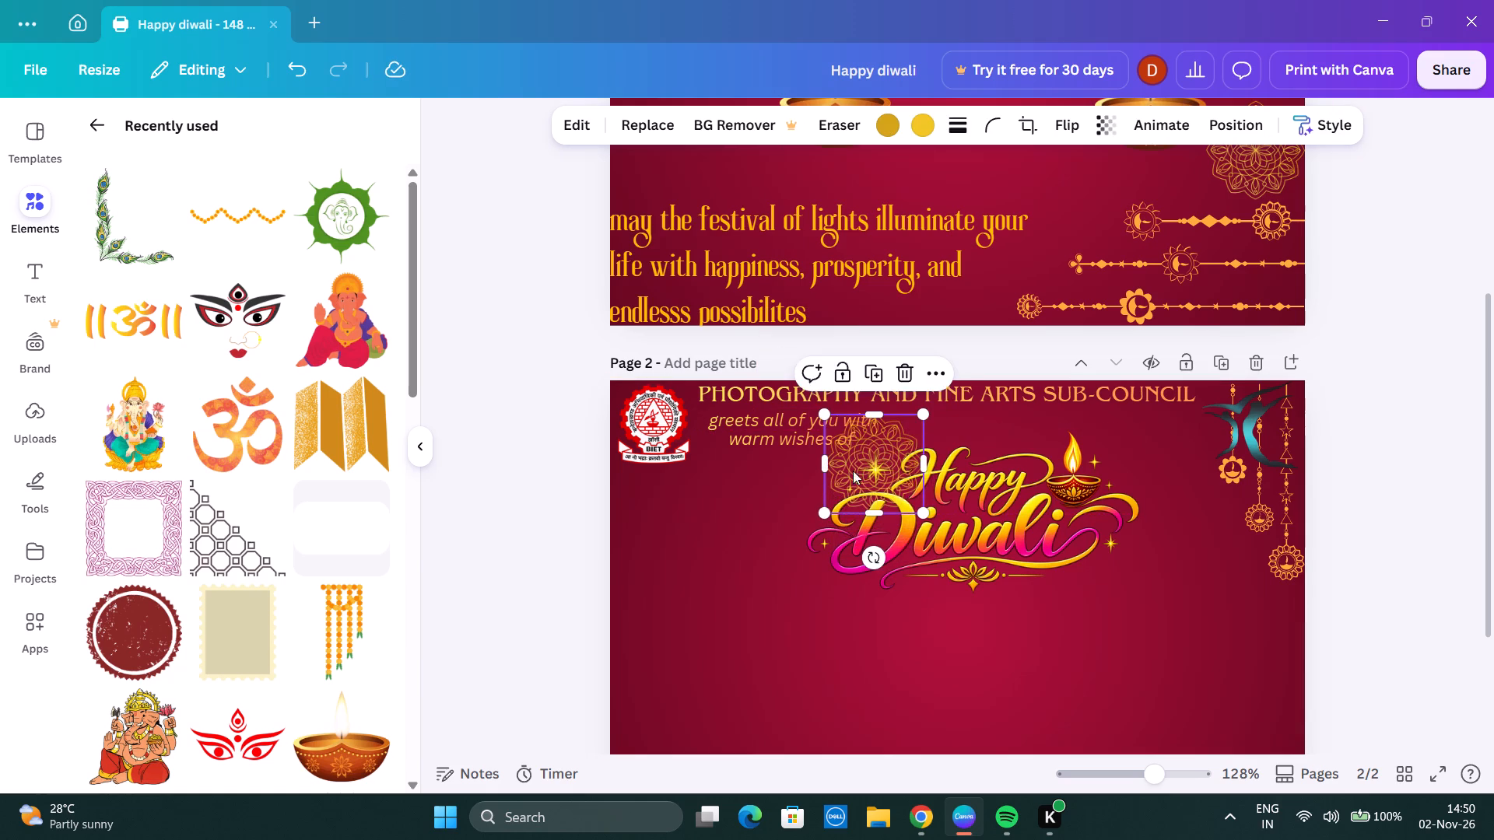
Move the right gold mandala from page 1 to page 2, overlapping the lower-right end of the Happy Diwali emblem.
{"action": "scroll", "coordinate": [815, 467], "scroll_direction": "up", "scroll_amount": 2}
{"action": "left_click_drag", "start_coordinate": [1247, 343], "coordinate": [1131, 616]}
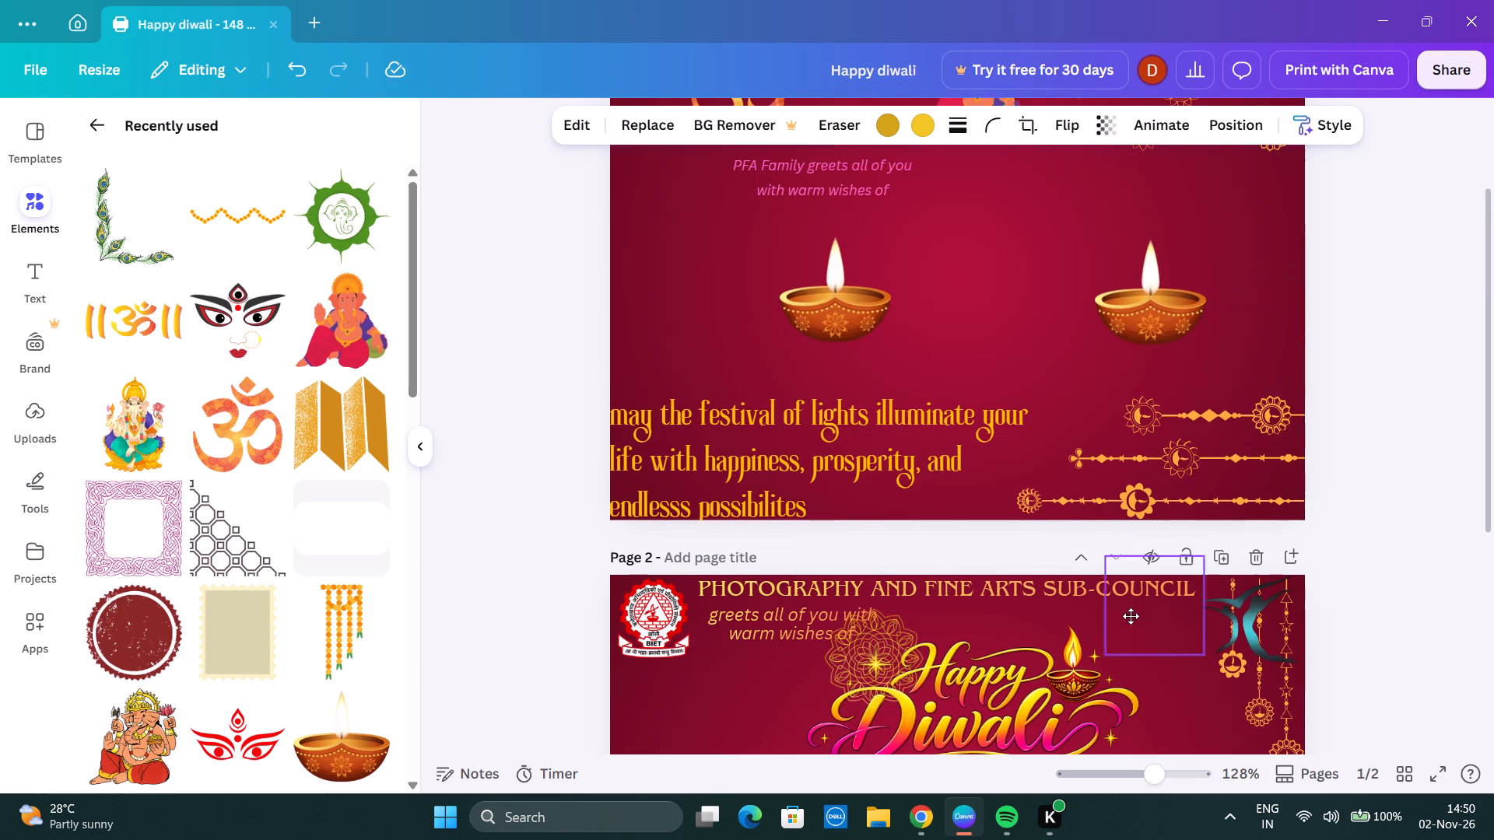
{"action": "left_click_drag", "start_coordinate": [1131, 616], "coordinate": [1105, 554]}
{"action": "scroll", "coordinate": [1128, 618], "scroll_direction": "down", "scroll_amount": 2}
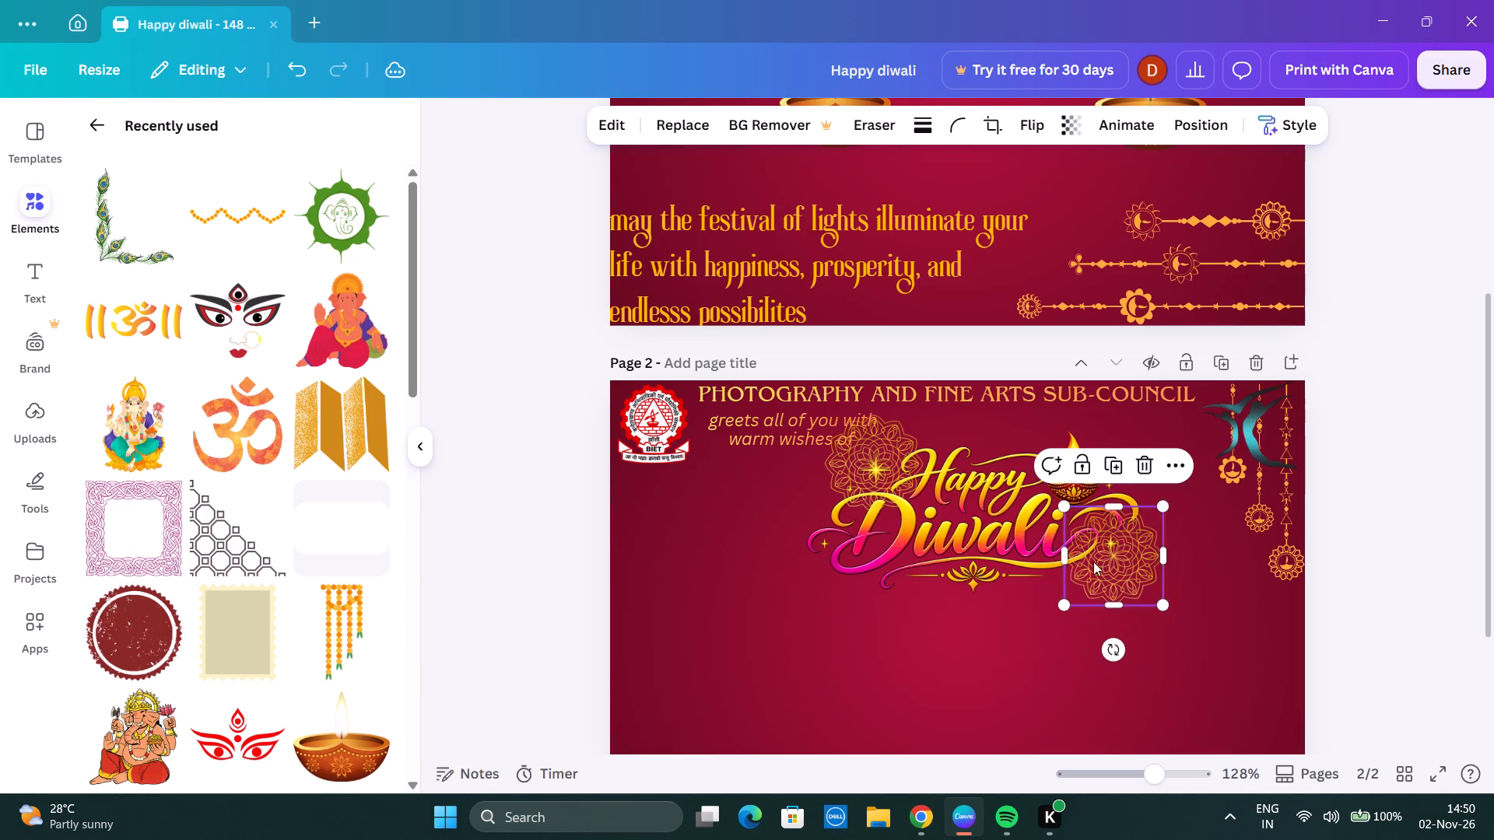
{"action": "left_click", "coordinate": [445, 528]}
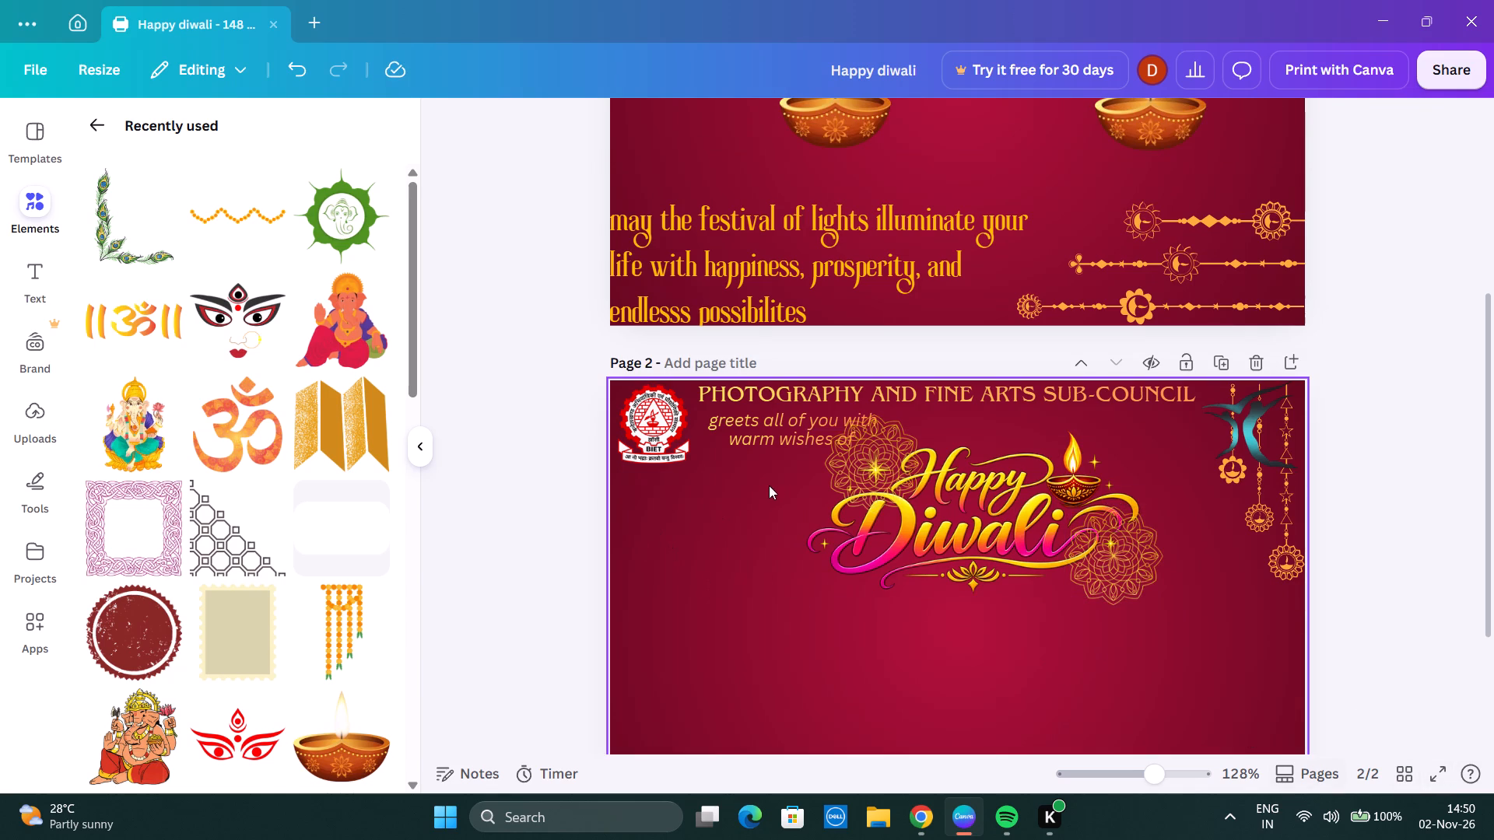
Move the Happy Diwali emblem lower on page 2, clear of the greeting text.
{"action": "left_click_drag", "start_coordinate": [995, 569], "coordinate": [1000, 631]}
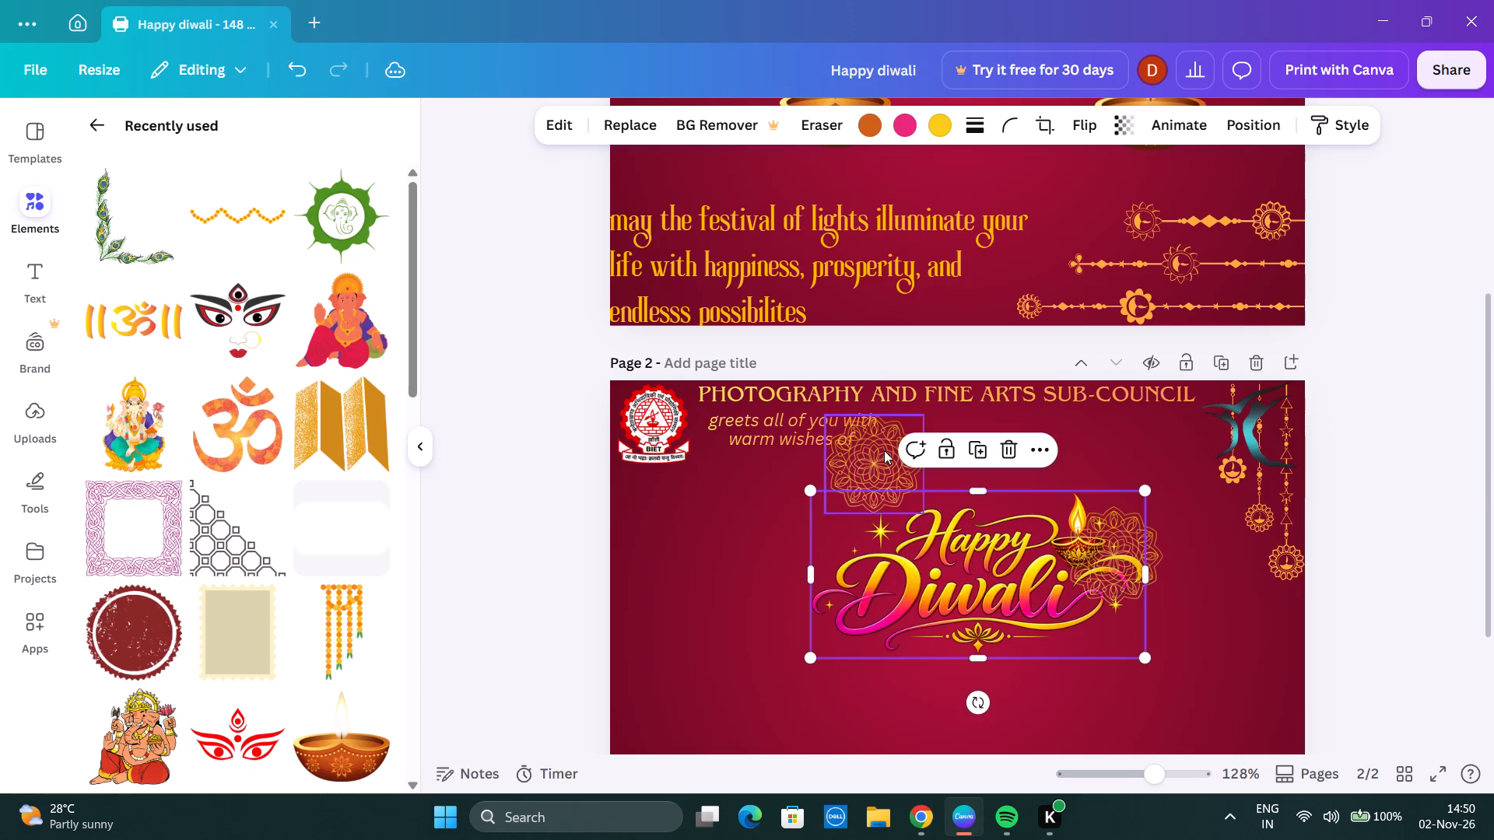
Lower the upper-left mandala and raise the Happy Diwali emblem so the mandala sits behind the start of "Happy" on page 2.
{"action": "left_click_drag", "start_coordinate": [884, 450], "coordinate": [882, 481]}
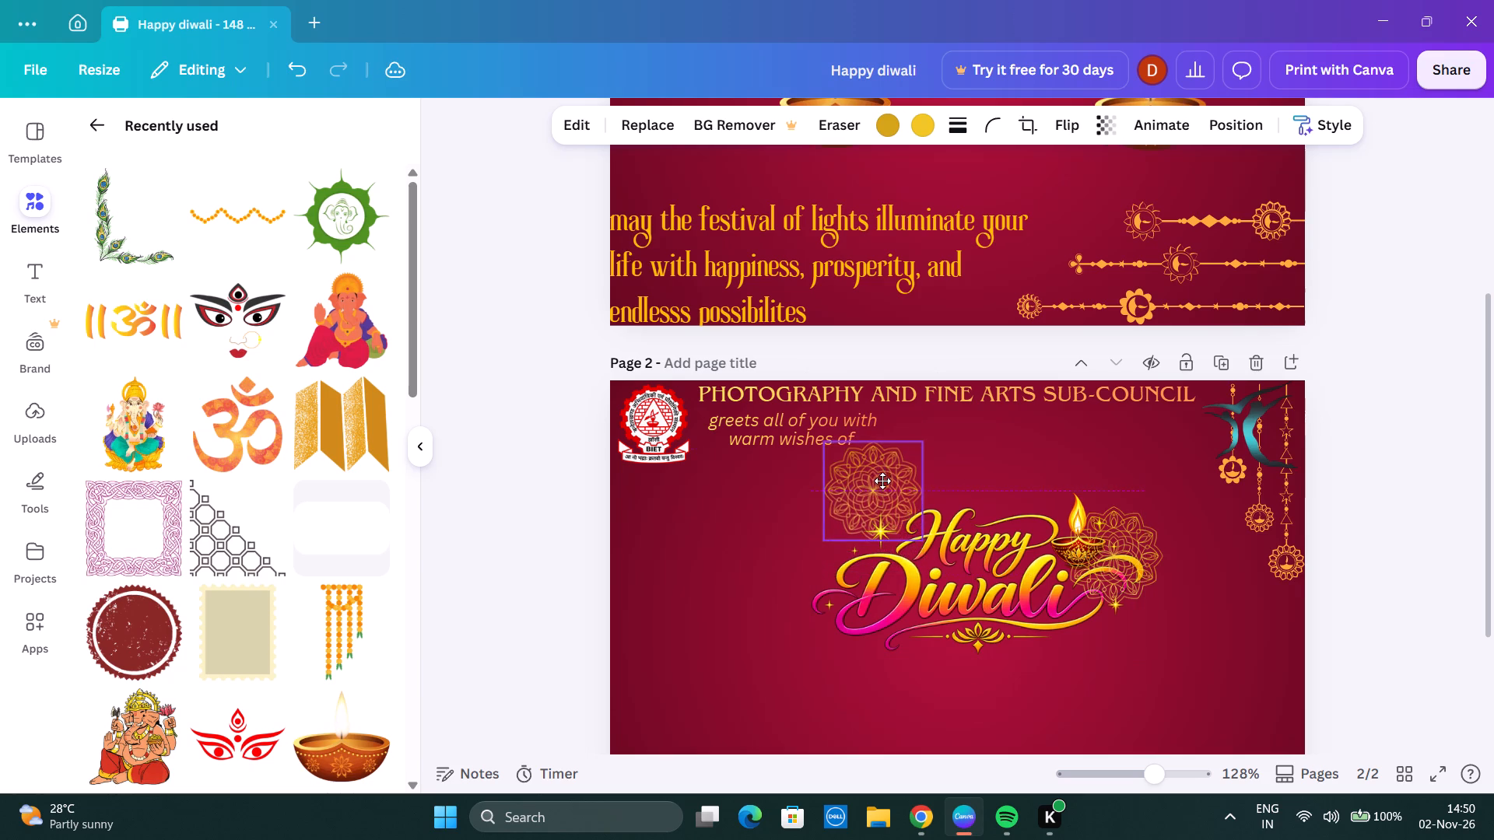
{"action": "left_click_drag", "start_coordinate": [882, 481], "coordinate": [882, 483]}
{"action": "left_click_drag", "start_coordinate": [953, 587], "coordinate": [949, 558]}
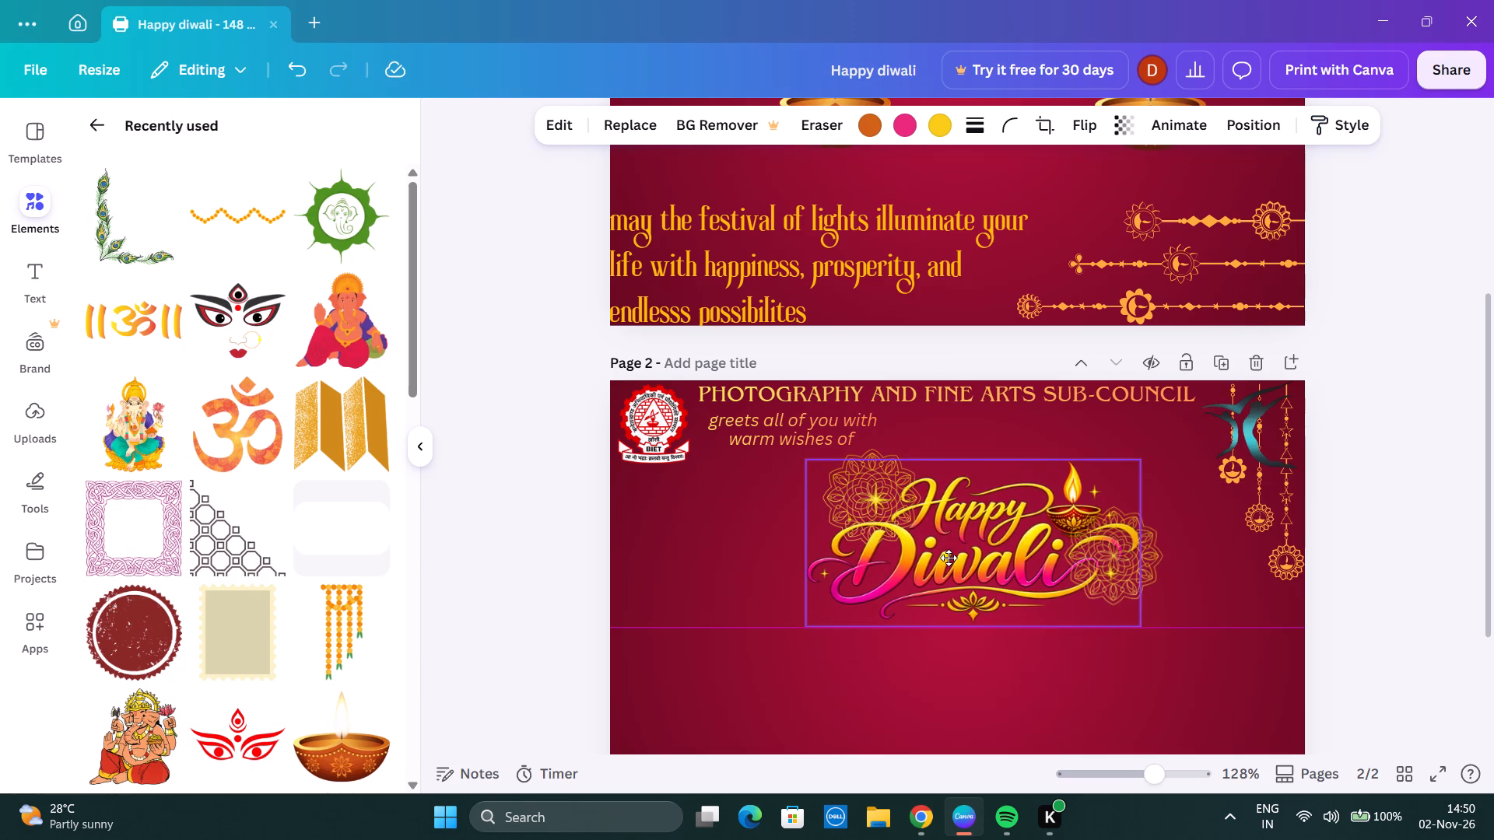
{"action": "left_click_drag", "start_coordinate": [949, 558], "coordinate": [946, 559]}
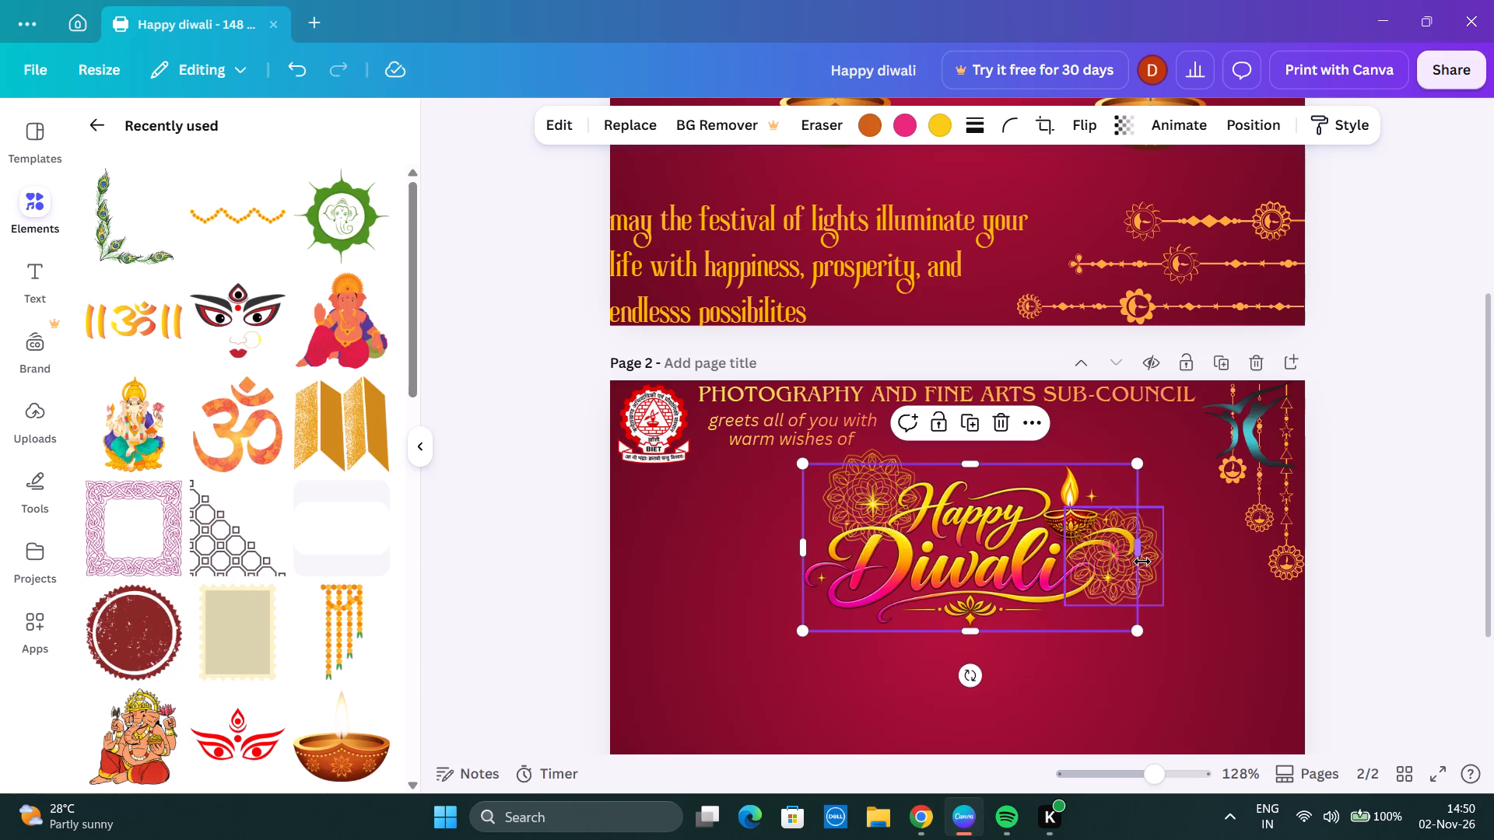
Trim the emblem's right edge slightly and shift the lower-right mandala down and inward over the end of "Diwali".
{"action": "left_click_drag", "start_coordinate": [1142, 561], "coordinate": [1130, 604]}
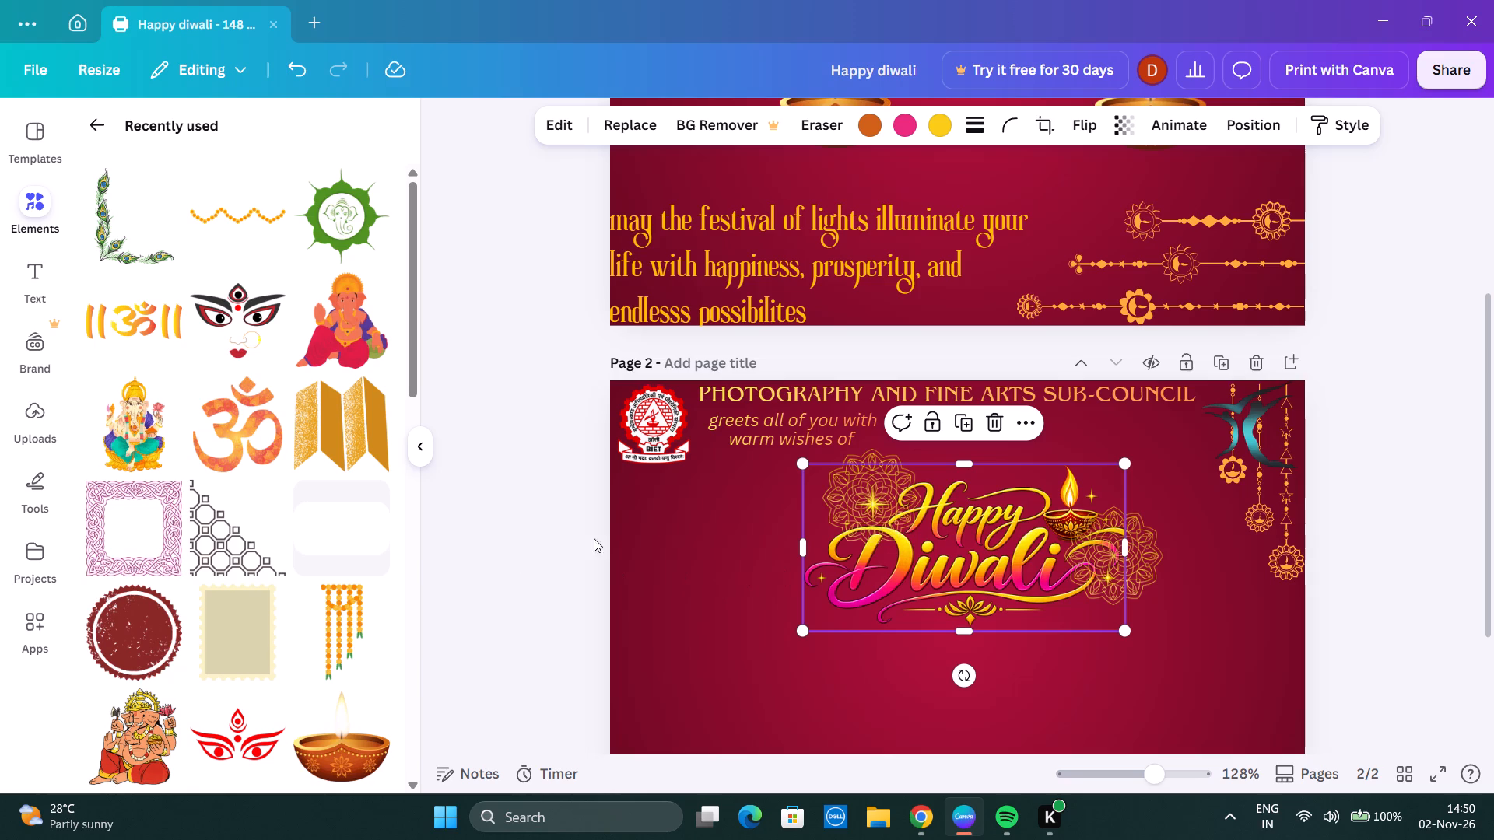
{"action": "left_click", "coordinate": [549, 516]}
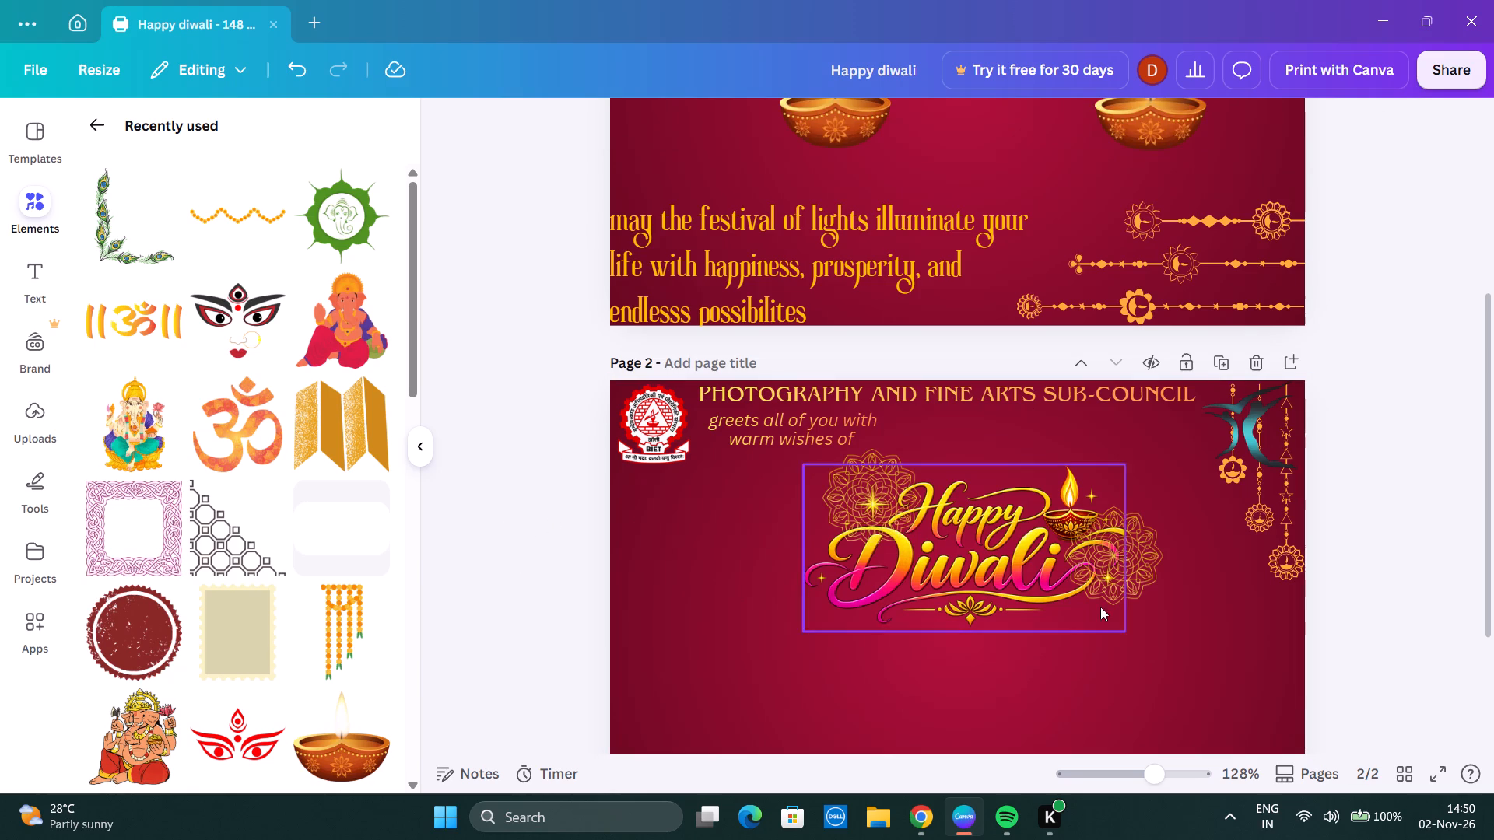
{"action": "left_click_drag", "start_coordinate": [1129, 555], "coordinate": [1127, 586]}
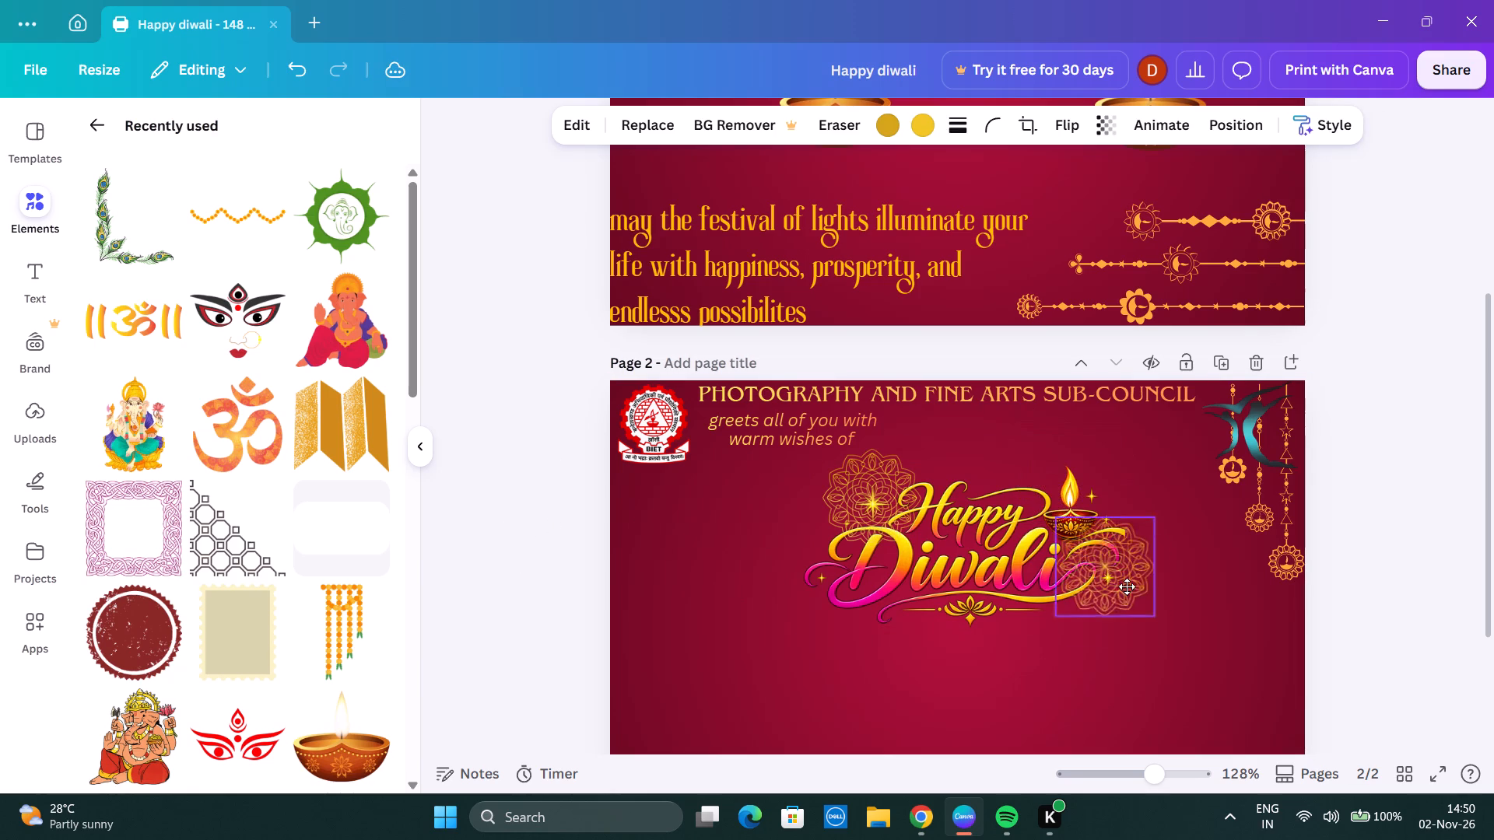
{"action": "left_click_drag", "start_coordinate": [1127, 586], "coordinate": [1116, 582]}
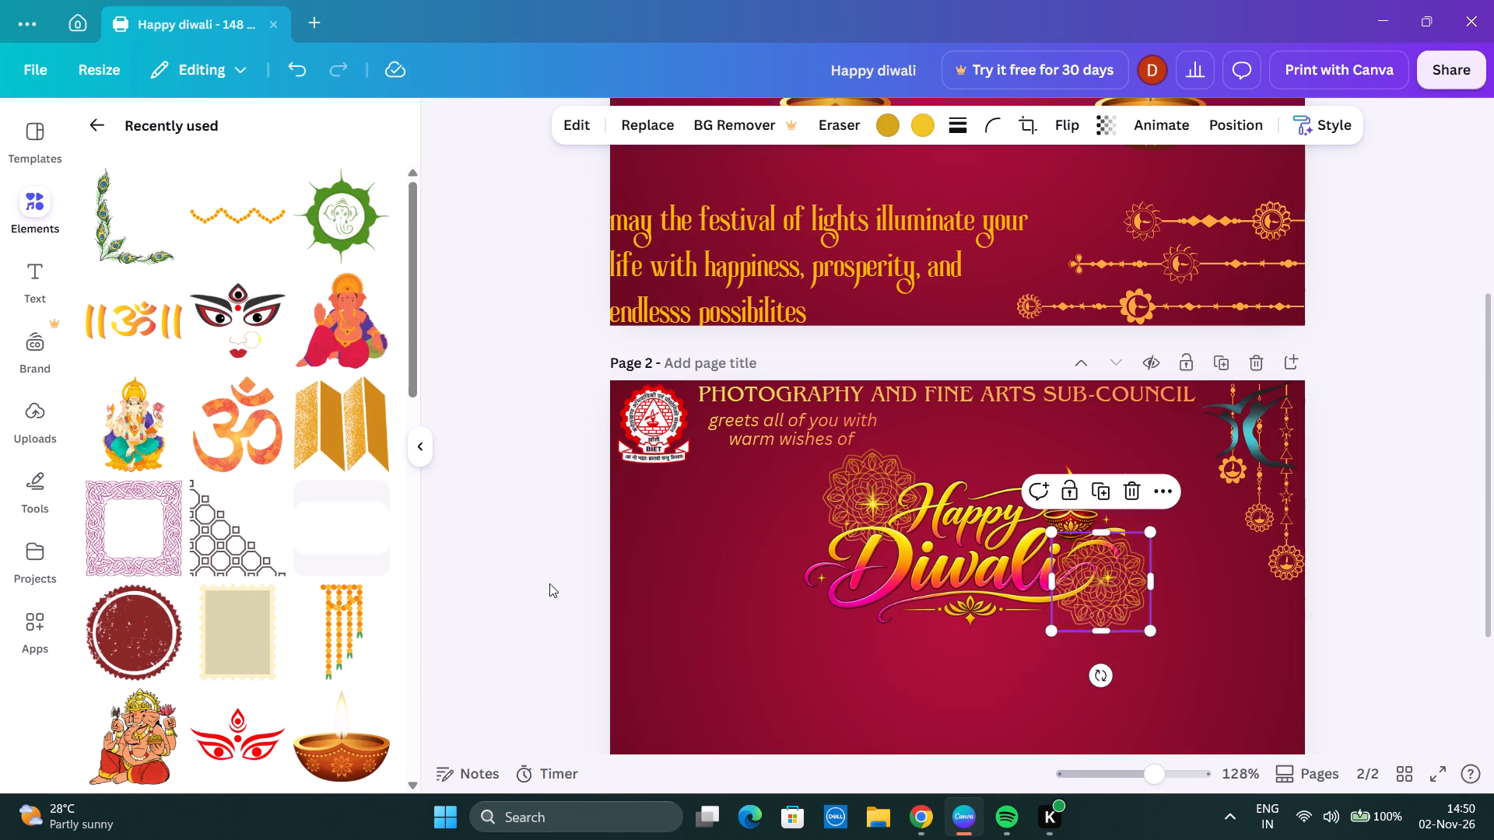
{"action": "left_click", "coordinate": [551, 546]}
Add the orange Om symbol from the recently used elements to page 2, slightly reduced, beside the logo and hanging ornaments at upper right.
{"action": "scroll", "coordinate": [552, 542], "scroll_direction": "down", "scroll_amount": 2}
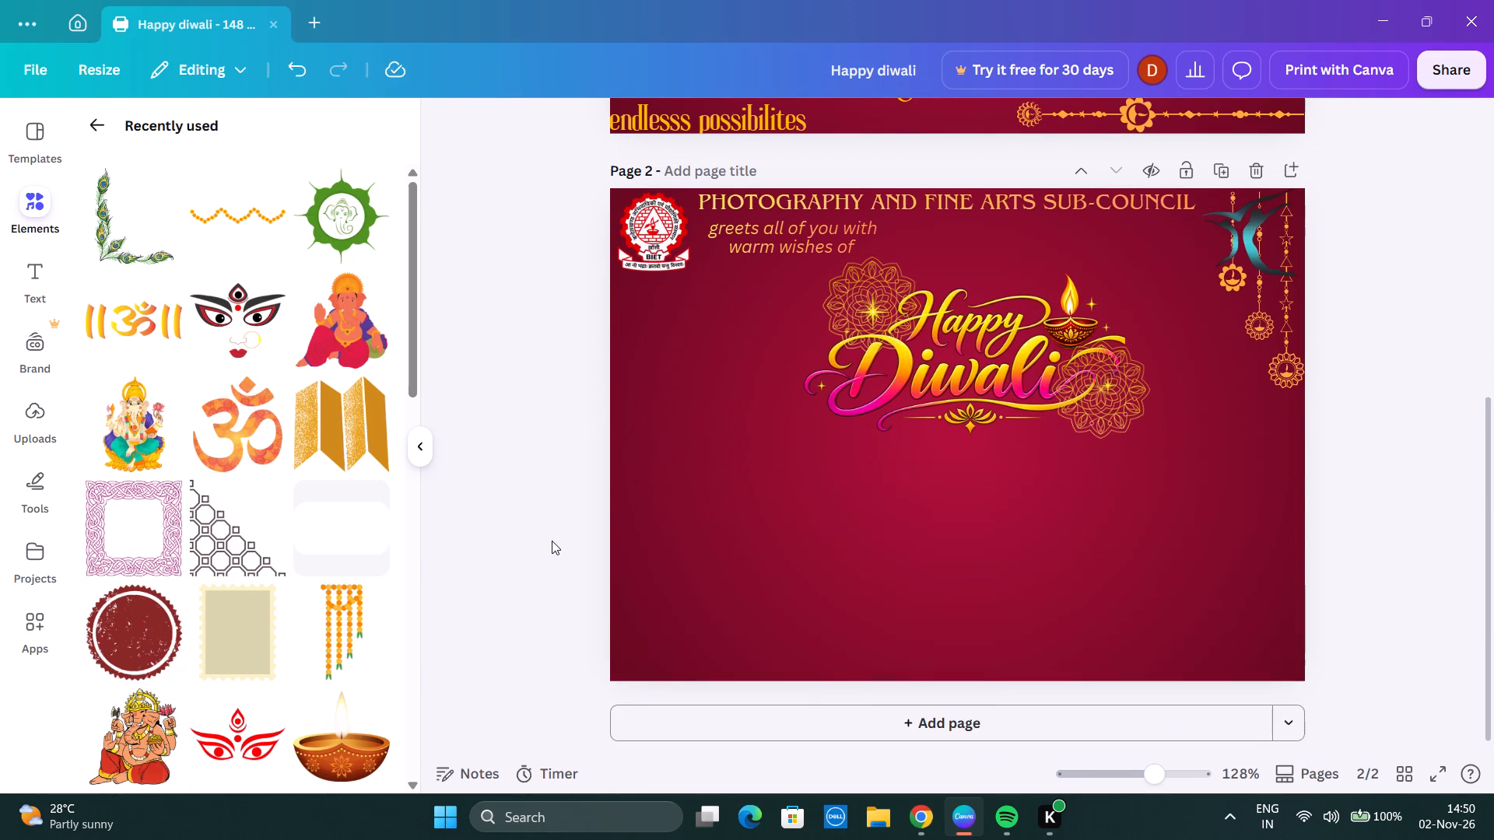
{"action": "scroll", "coordinate": [552, 530], "scroll_direction": "up", "scroll_amount": 2}
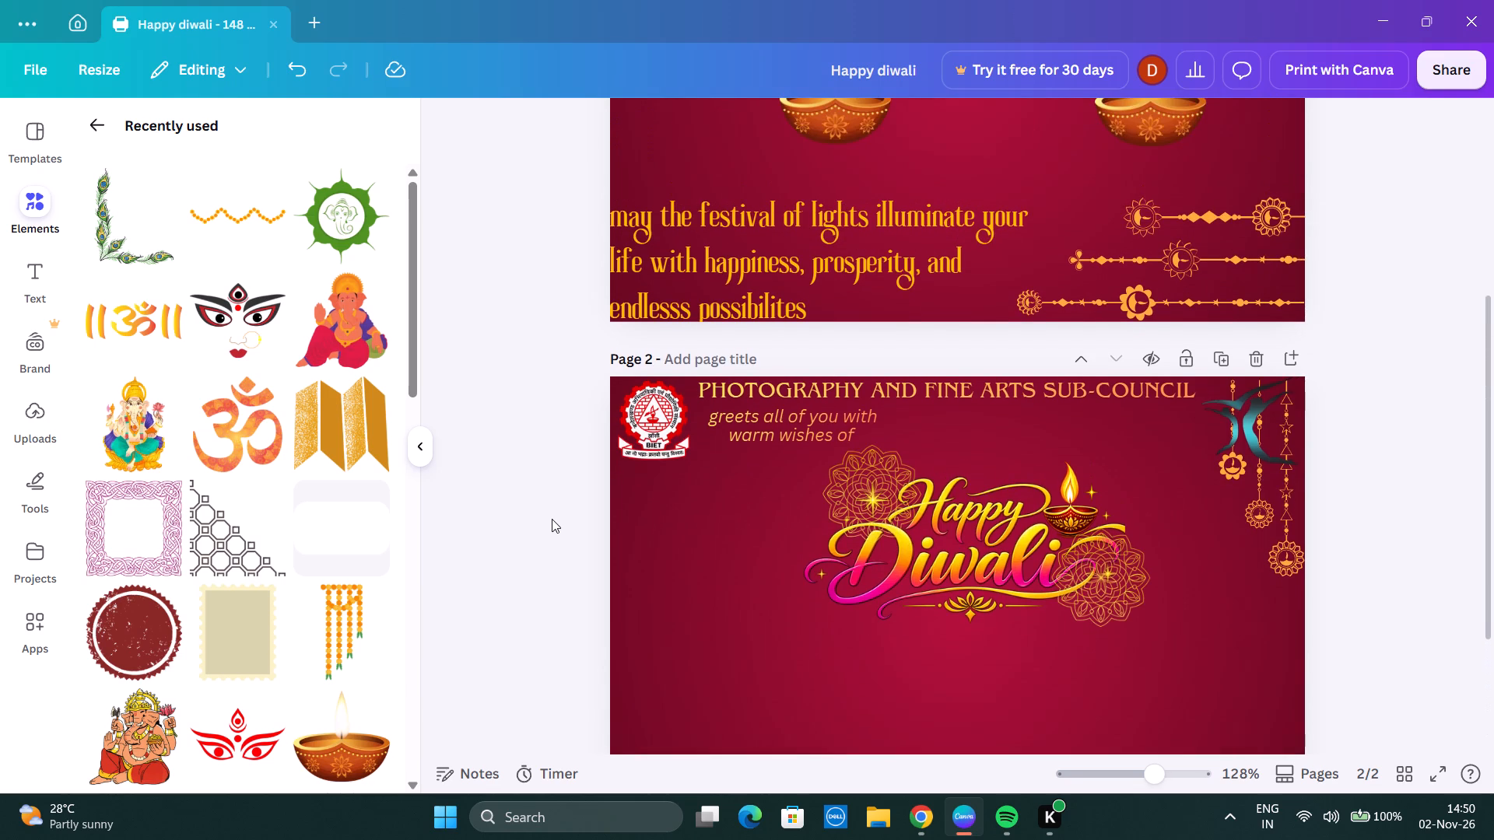
{"action": "scroll", "coordinate": [552, 519], "scroll_direction": "up", "scroll_amount": 1}
{"action": "scroll", "coordinate": [552, 516], "scroll_direction": "down", "scroll_amount": 2}
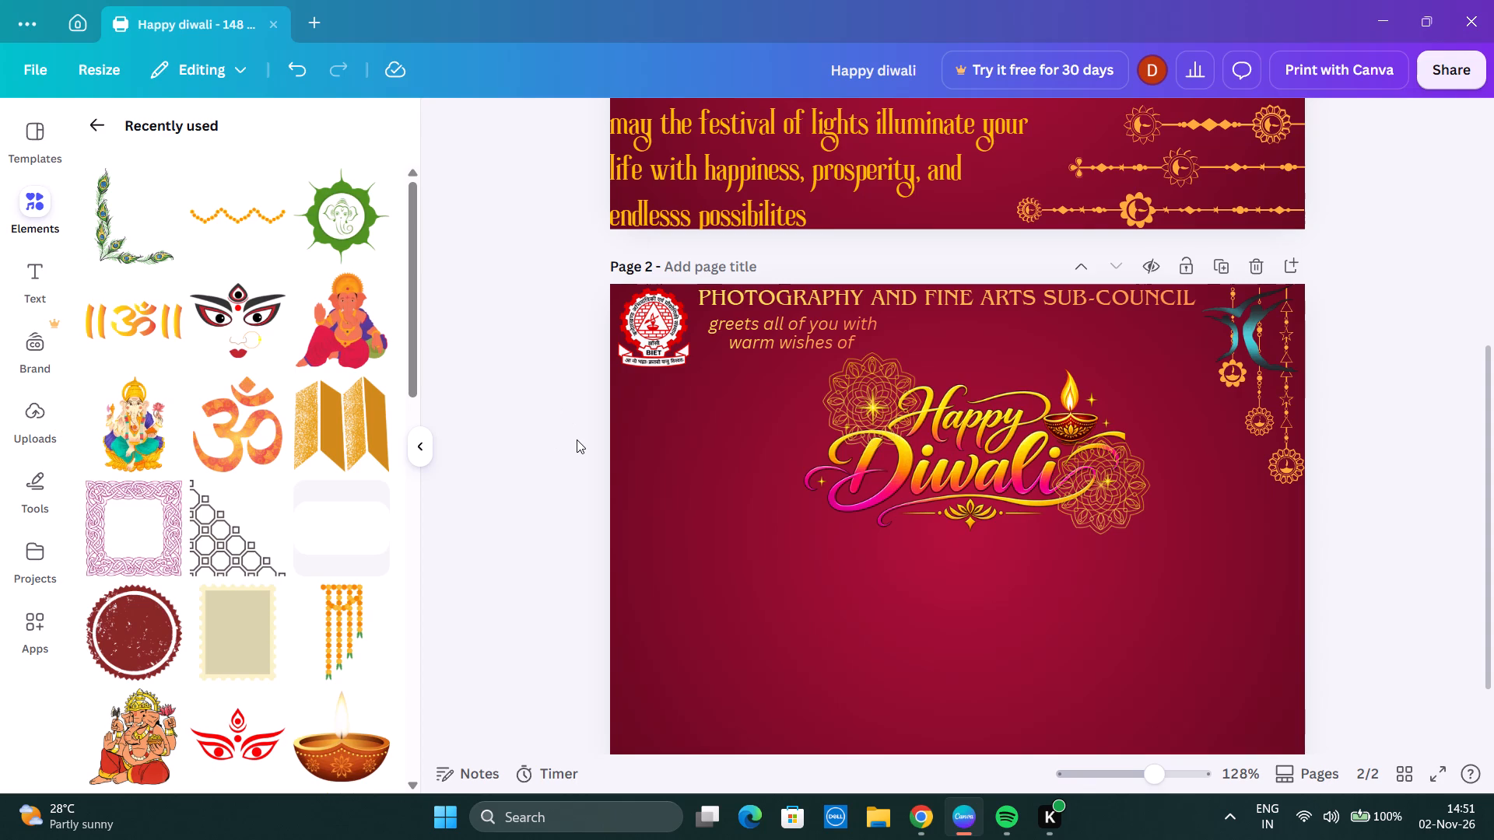
{"action": "scroll", "coordinate": [349, 415], "scroll_direction": "up", "scroll_amount": 1}
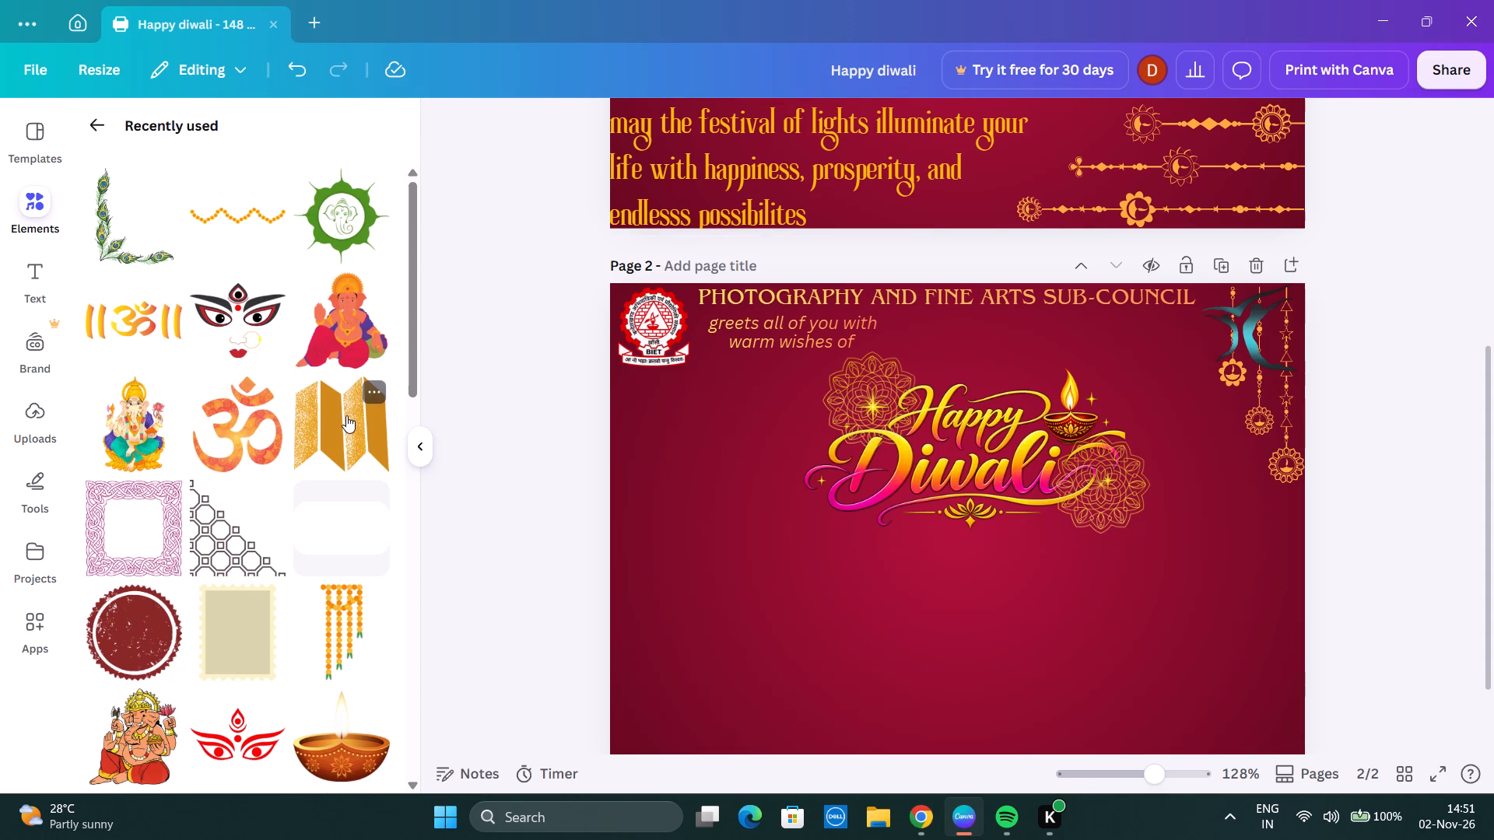
{"action": "left_click", "coordinate": [233, 418]}
{"action": "left_click_drag", "start_coordinate": [956, 560], "coordinate": [1060, 513]}
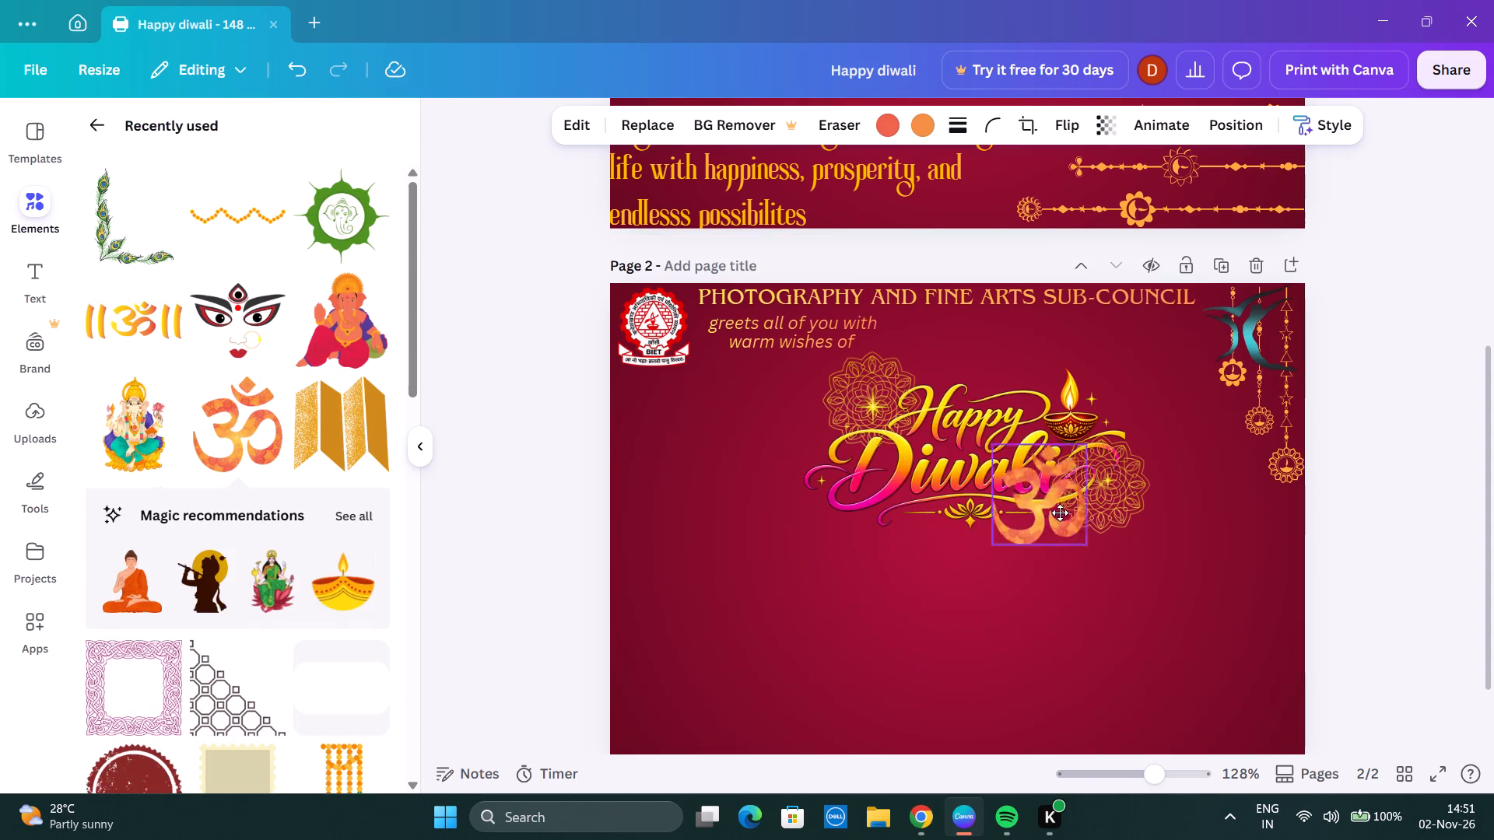
{"action": "left_click_drag", "start_coordinate": [1060, 513], "coordinate": [1162, 392]}
{"action": "left_click_drag", "start_coordinate": [1212, 418], "coordinate": [1195, 399]}
{"action": "left_click_drag", "start_coordinate": [1163, 359], "coordinate": [1171, 368]}
{"action": "left_click", "coordinate": [551, 409]}
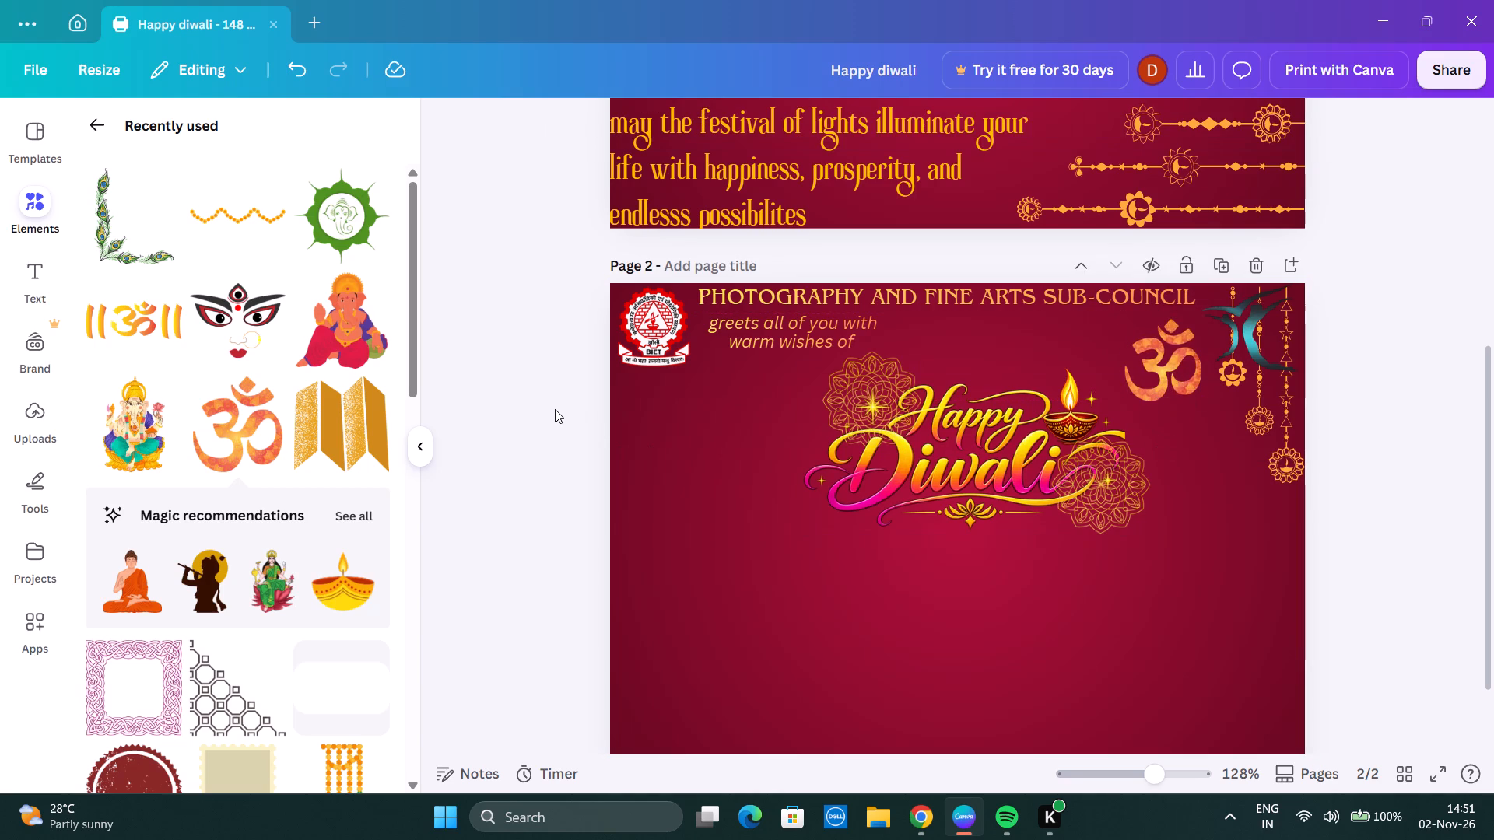
Move the "may the festival of lights illuminate your life" text from page 1 to the lower-left corner of page 2.
{"action": "scroll", "coordinate": [559, 402], "scroll_direction": "up", "scroll_amount": 1}
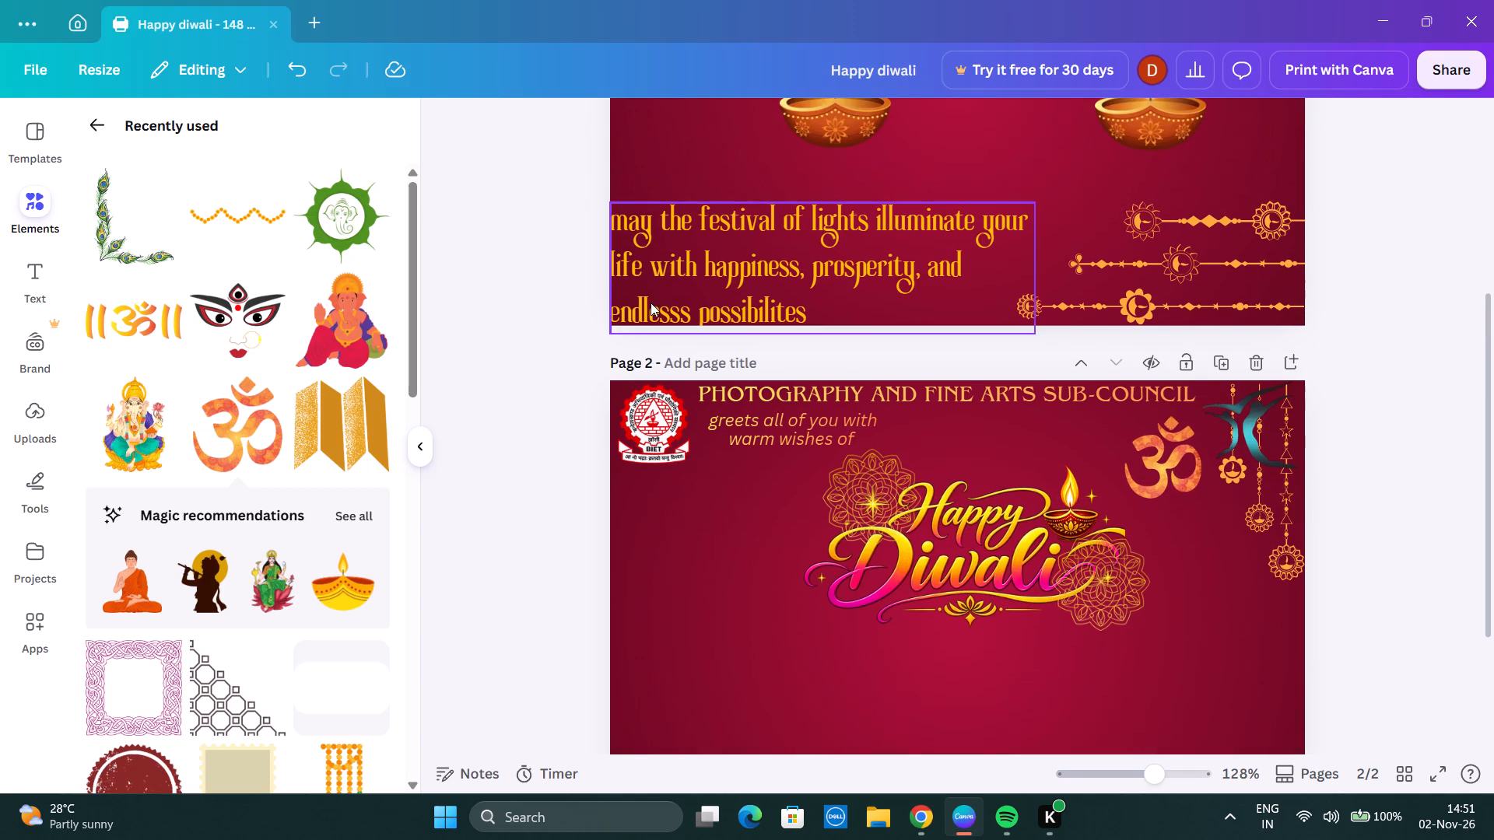
{"action": "left_click_drag", "start_coordinate": [751, 230], "coordinate": [759, 574]}
{"action": "scroll", "coordinate": [755, 647], "scroll_direction": "down", "scroll_amount": 2}
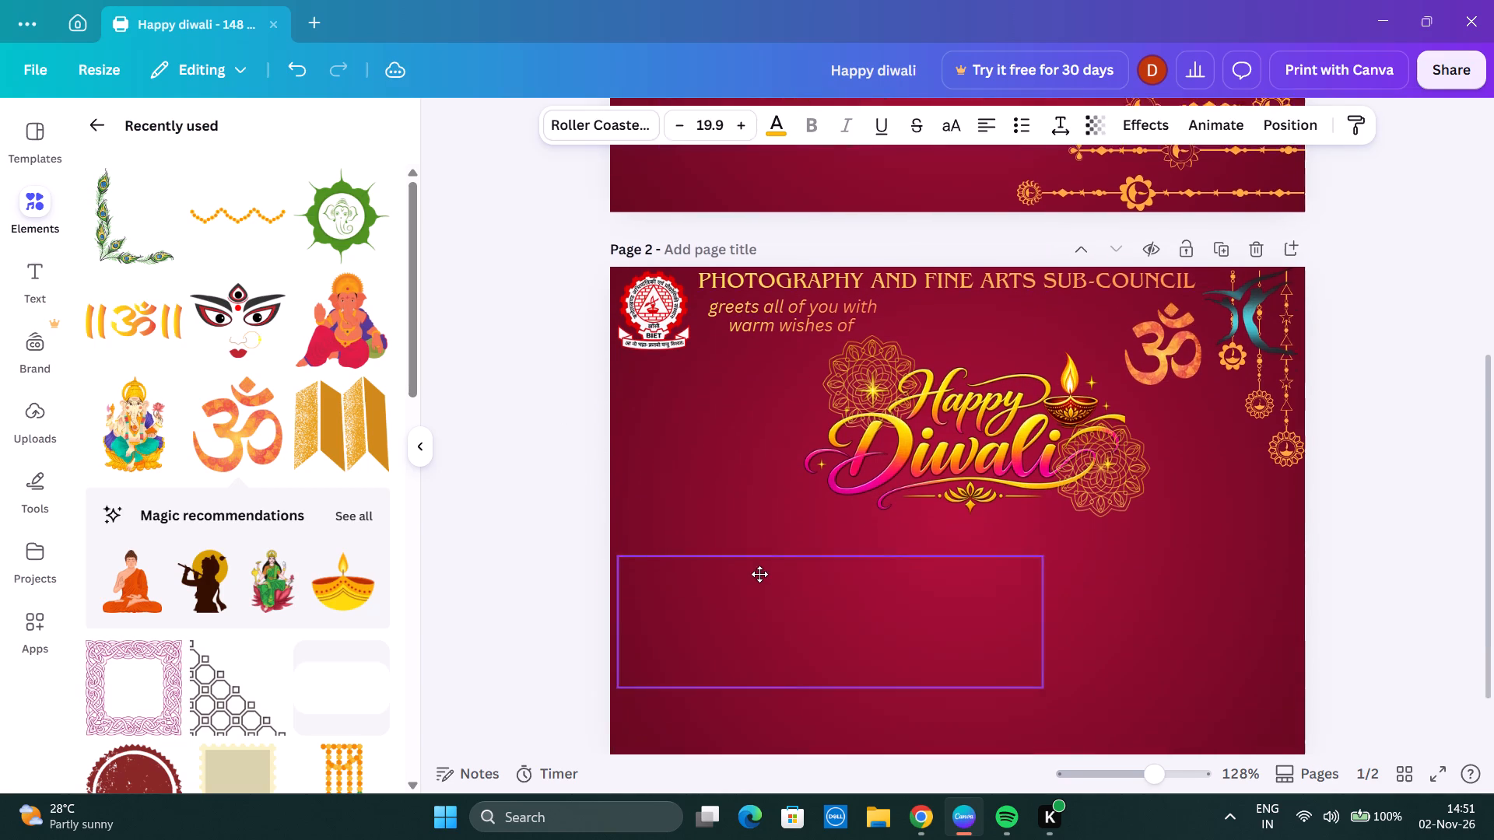
{"action": "scroll", "coordinate": [759, 574], "scroll_direction": "down", "scroll_amount": 2}
{"action": "left_click_drag", "start_coordinate": [759, 574], "coordinate": [748, 571]}
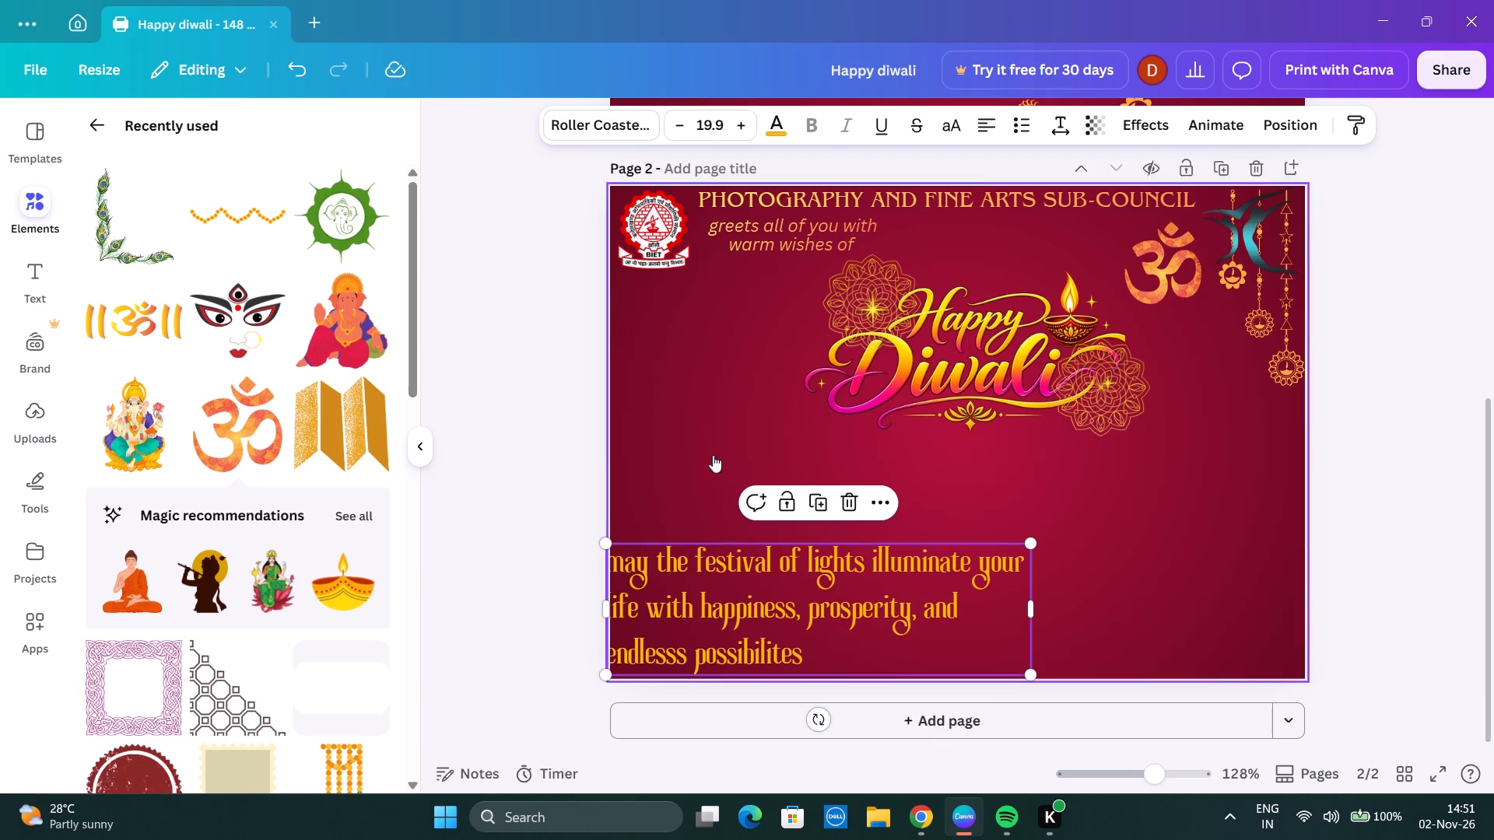
{"action": "left_click", "coordinate": [528, 414]}
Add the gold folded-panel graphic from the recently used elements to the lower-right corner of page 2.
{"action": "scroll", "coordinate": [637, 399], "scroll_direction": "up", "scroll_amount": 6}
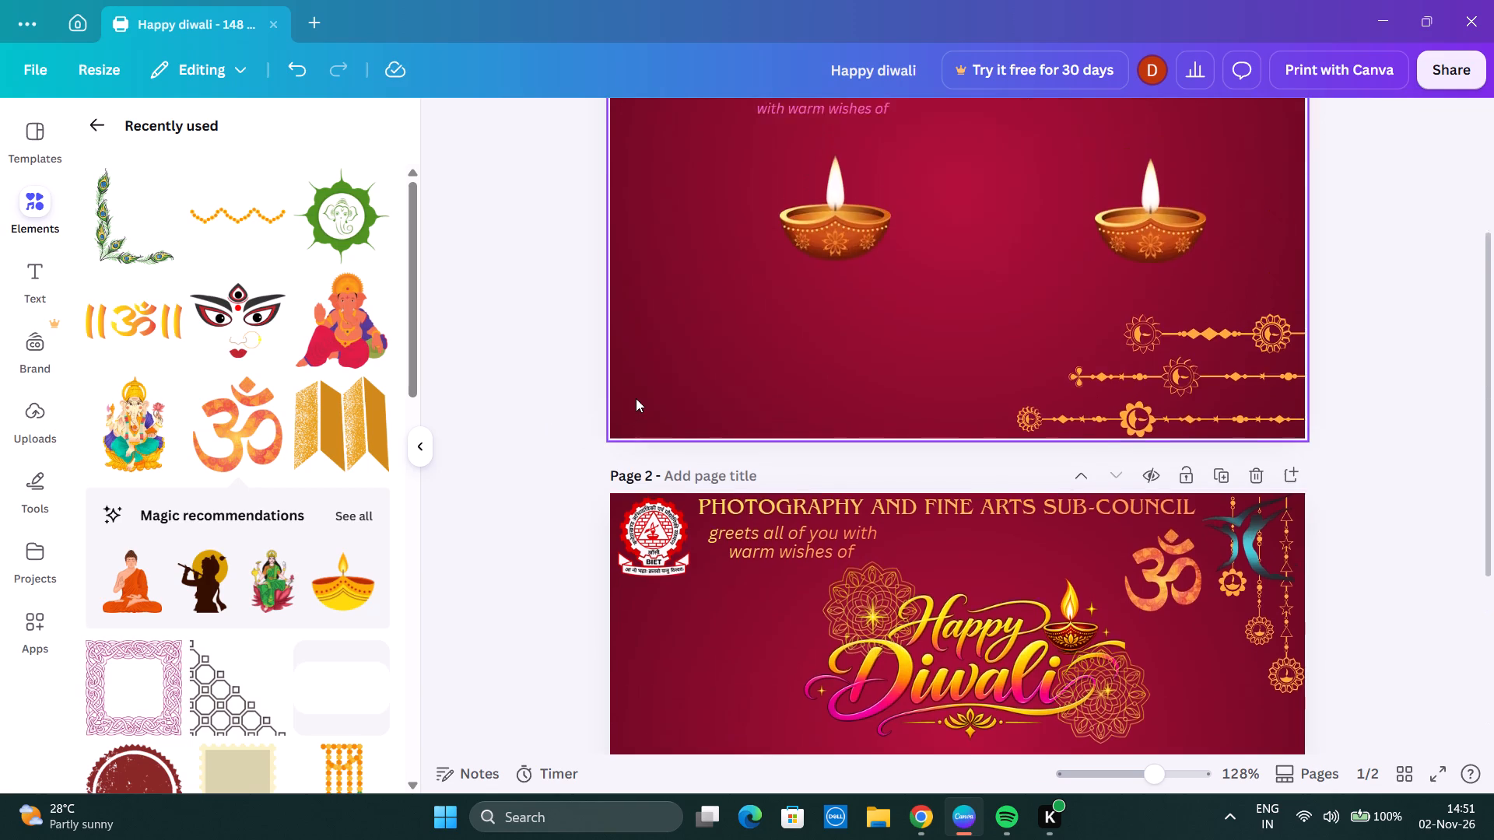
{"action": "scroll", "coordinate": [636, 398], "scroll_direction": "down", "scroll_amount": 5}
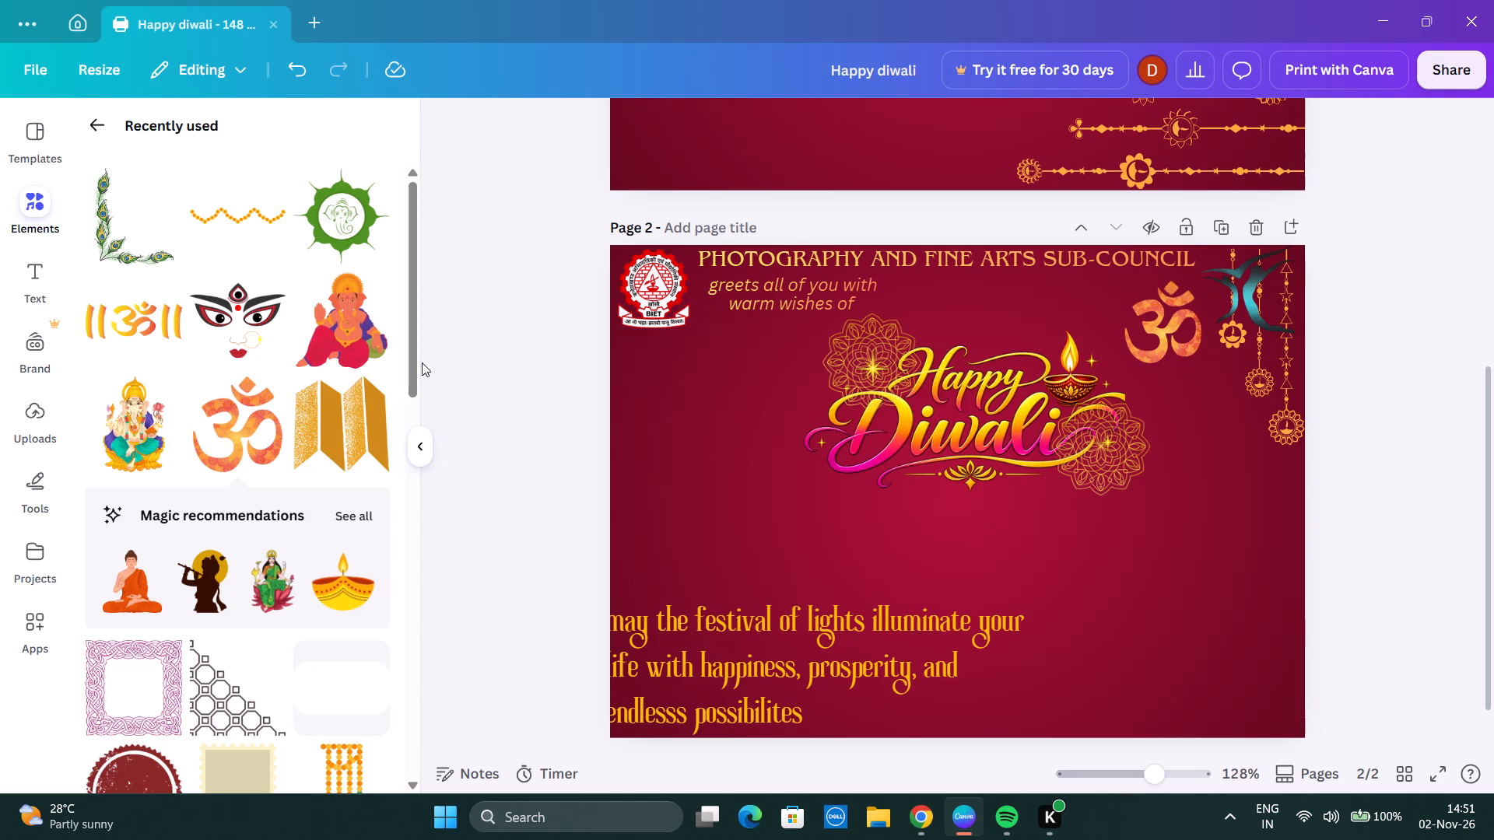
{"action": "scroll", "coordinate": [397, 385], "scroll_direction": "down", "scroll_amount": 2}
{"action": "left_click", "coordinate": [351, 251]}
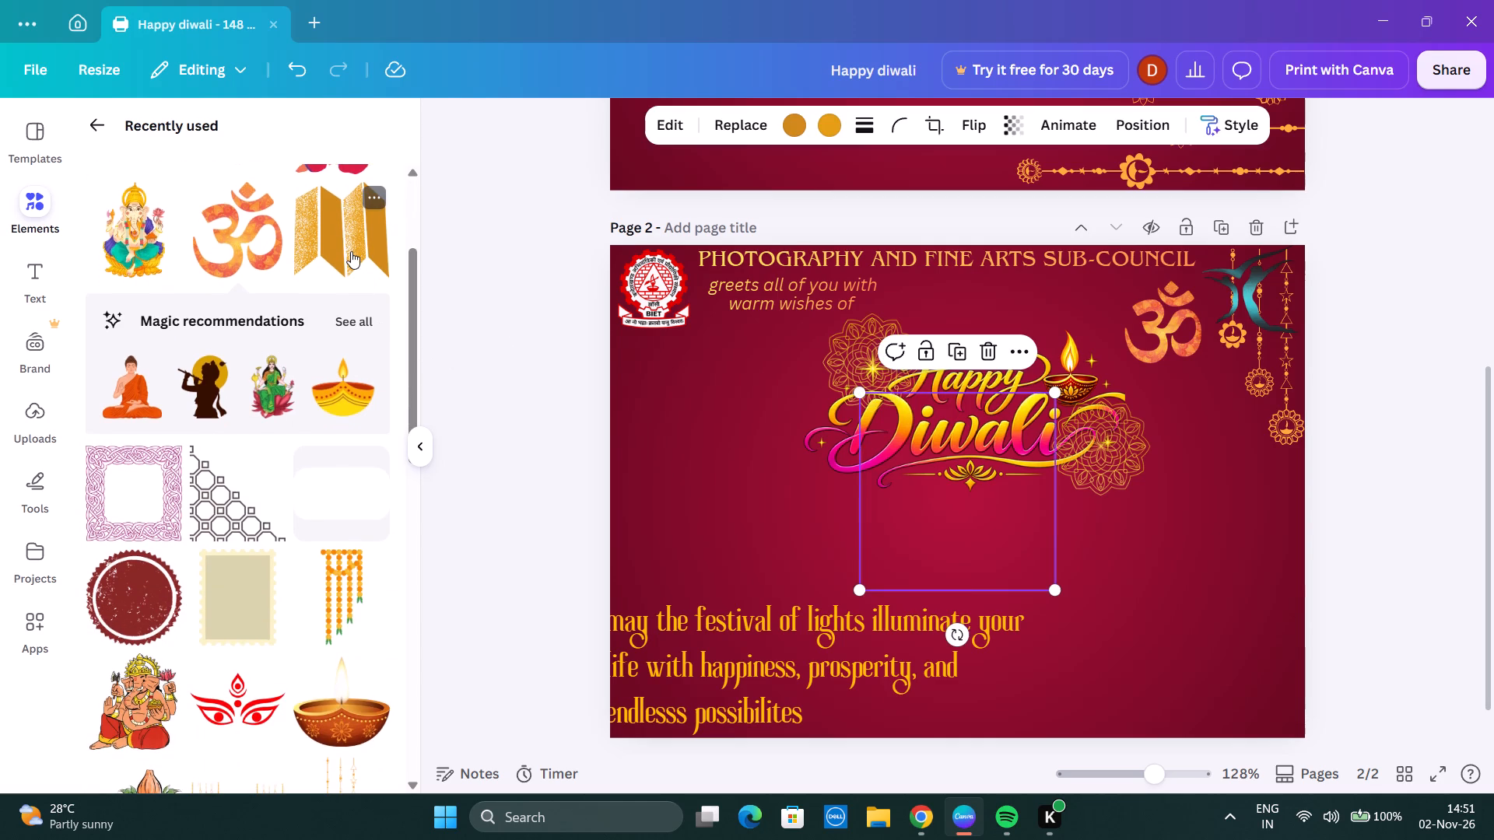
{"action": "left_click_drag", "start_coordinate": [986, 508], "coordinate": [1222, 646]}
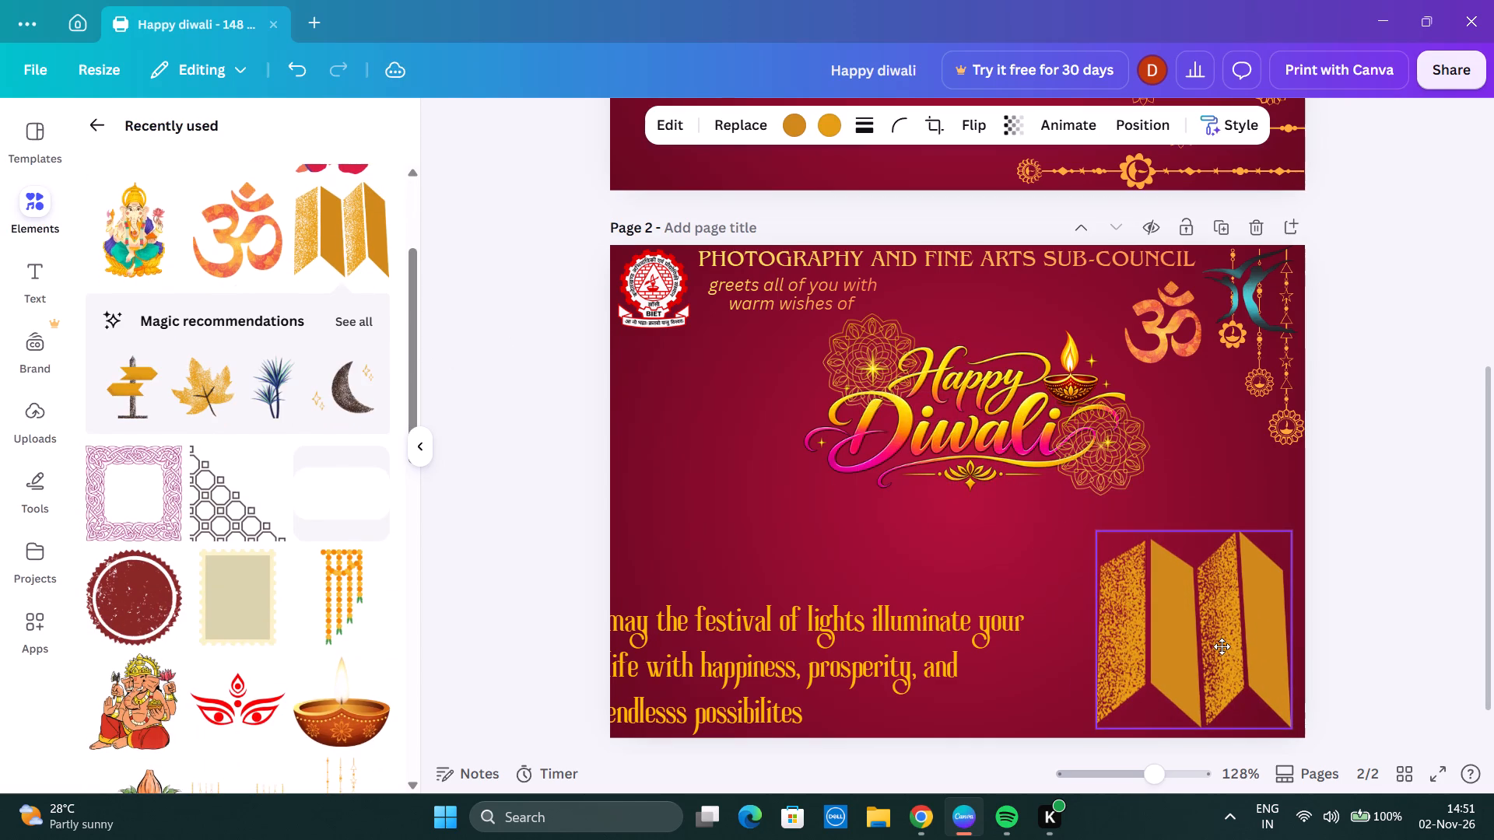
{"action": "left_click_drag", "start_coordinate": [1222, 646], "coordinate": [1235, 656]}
Move the seated Ganesha figure from page 1 onto the gold folded-panel graphic on page 2.
{"action": "scroll", "coordinate": [613, 345], "scroll_direction": "up", "scroll_amount": 3}
{"action": "scroll", "coordinate": [1071, 326], "scroll_direction": "up", "scroll_amount": 3}
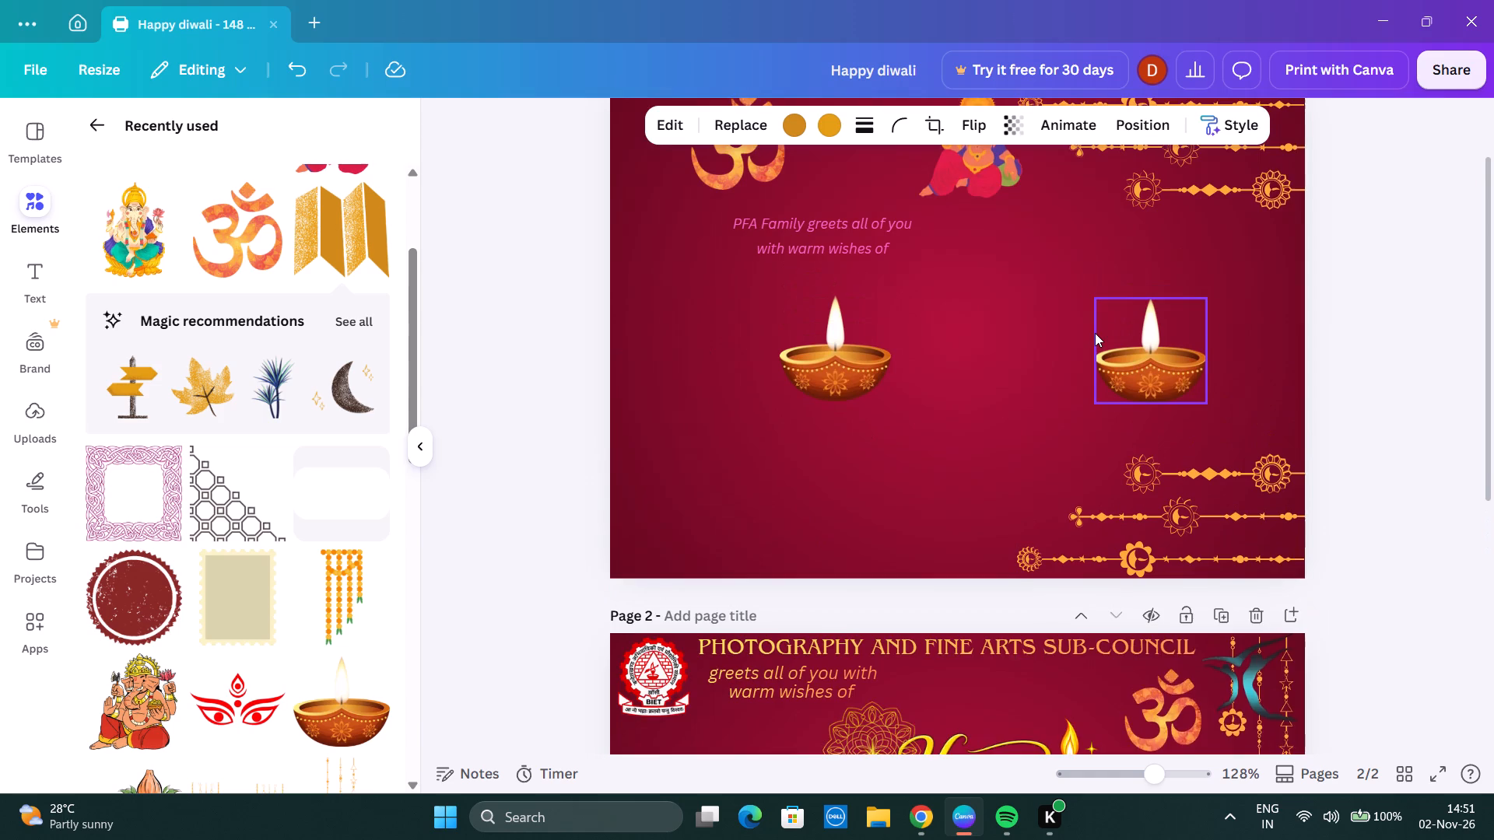
{"action": "scroll", "coordinate": [1095, 333], "scroll_direction": "up", "scroll_amount": 1}
{"action": "left_click_drag", "start_coordinate": [959, 259], "coordinate": [1194, 507]}
{"action": "scroll", "coordinate": [972, 295], "scroll_direction": "down", "scroll_amount": 6}
{"action": "scroll", "coordinate": [1183, 478], "scroll_direction": "down", "scroll_amount": 2}
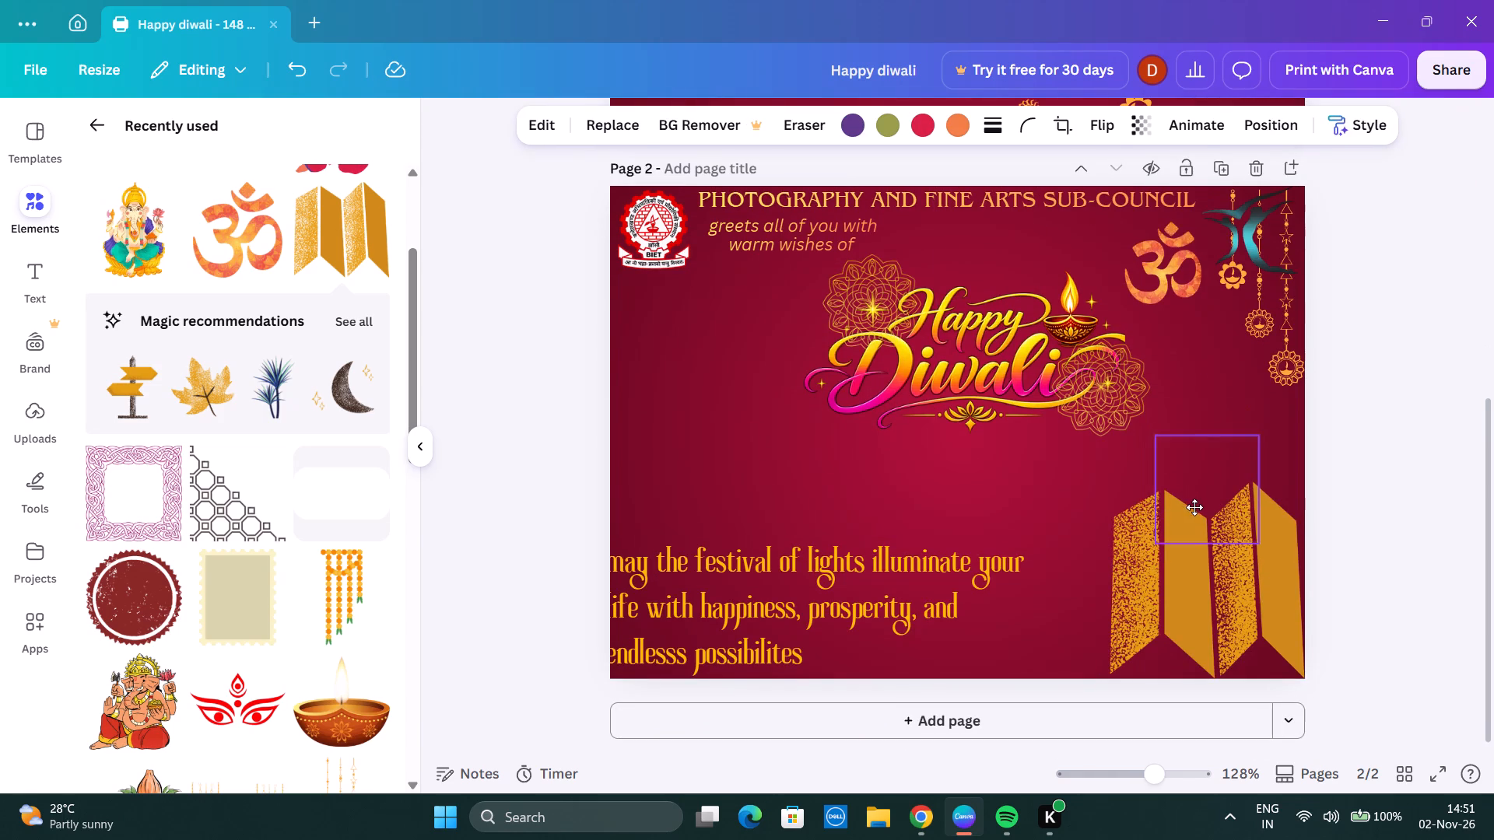
{"action": "left_click_drag", "start_coordinate": [1194, 507], "coordinate": [1196, 550]}
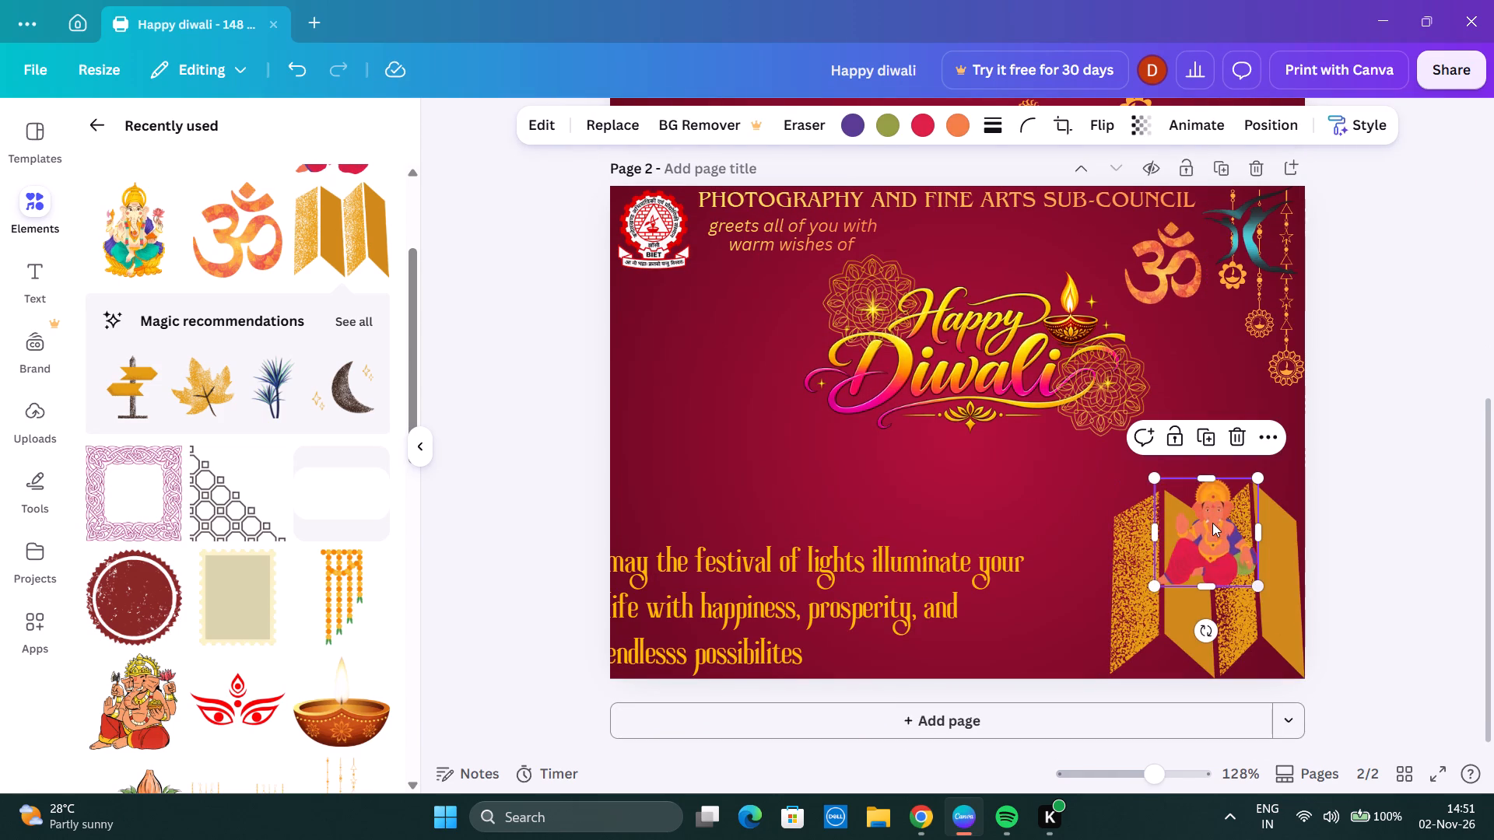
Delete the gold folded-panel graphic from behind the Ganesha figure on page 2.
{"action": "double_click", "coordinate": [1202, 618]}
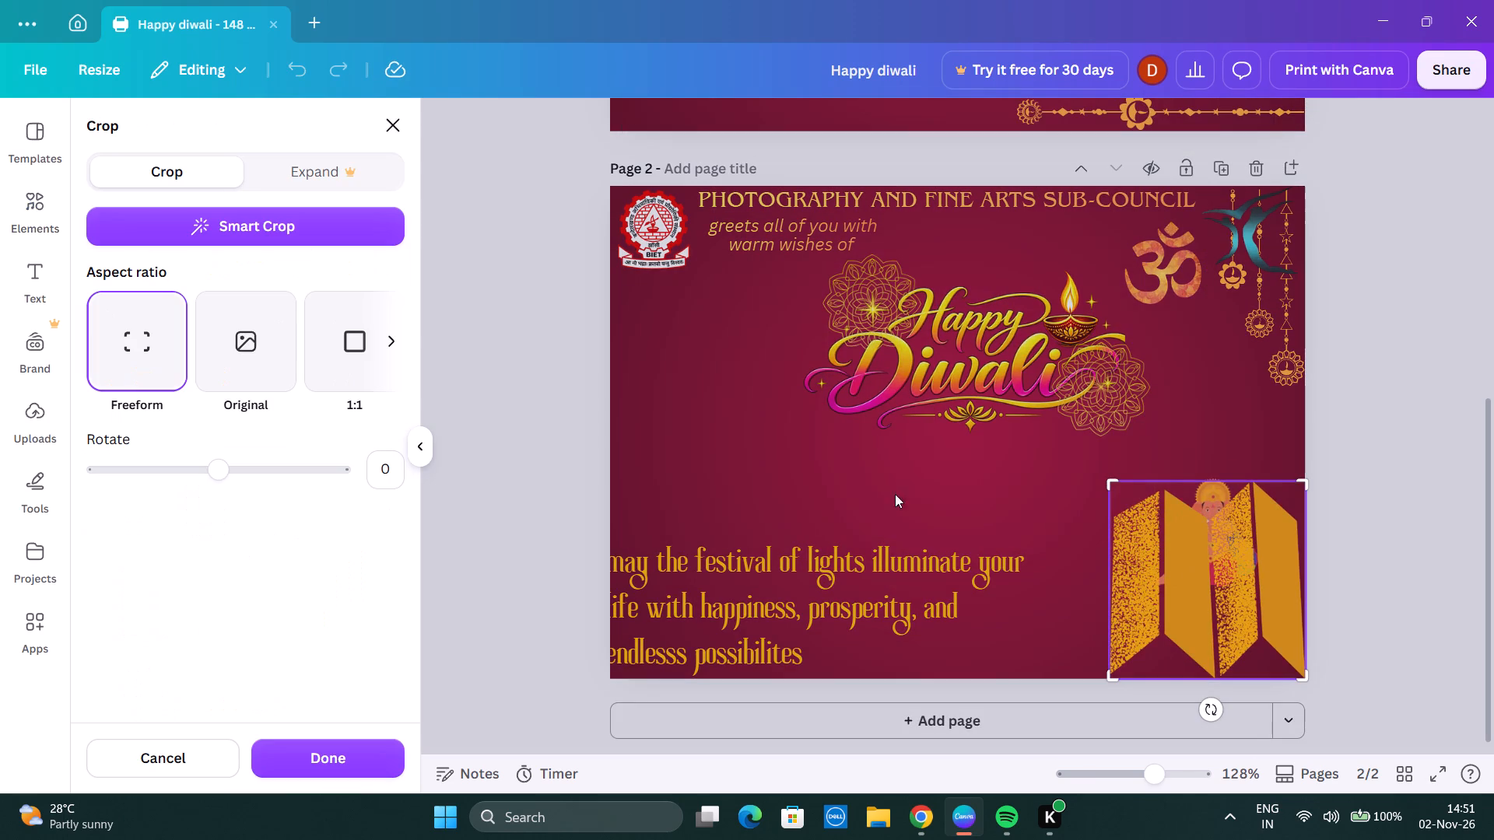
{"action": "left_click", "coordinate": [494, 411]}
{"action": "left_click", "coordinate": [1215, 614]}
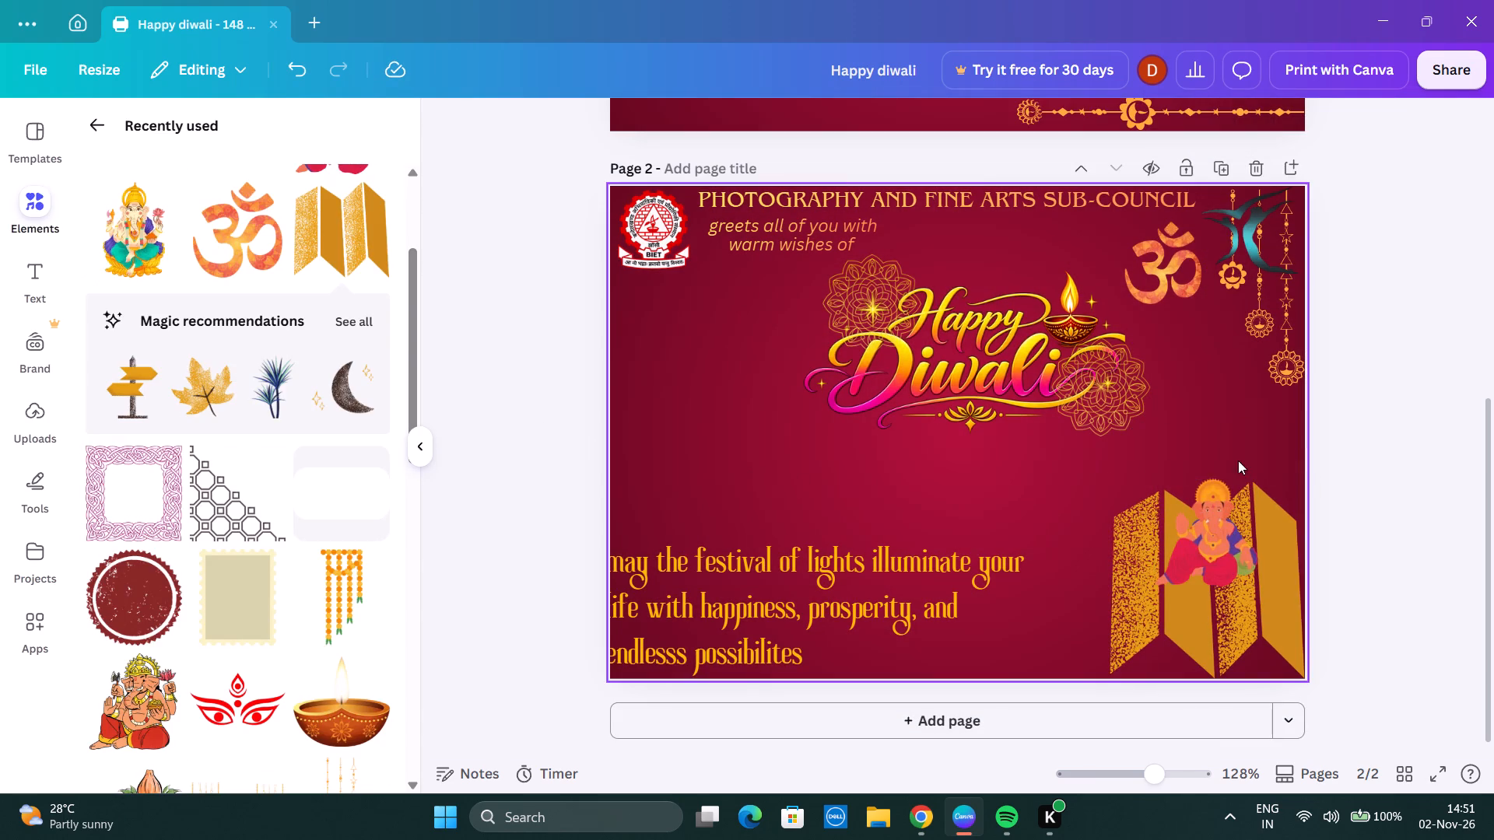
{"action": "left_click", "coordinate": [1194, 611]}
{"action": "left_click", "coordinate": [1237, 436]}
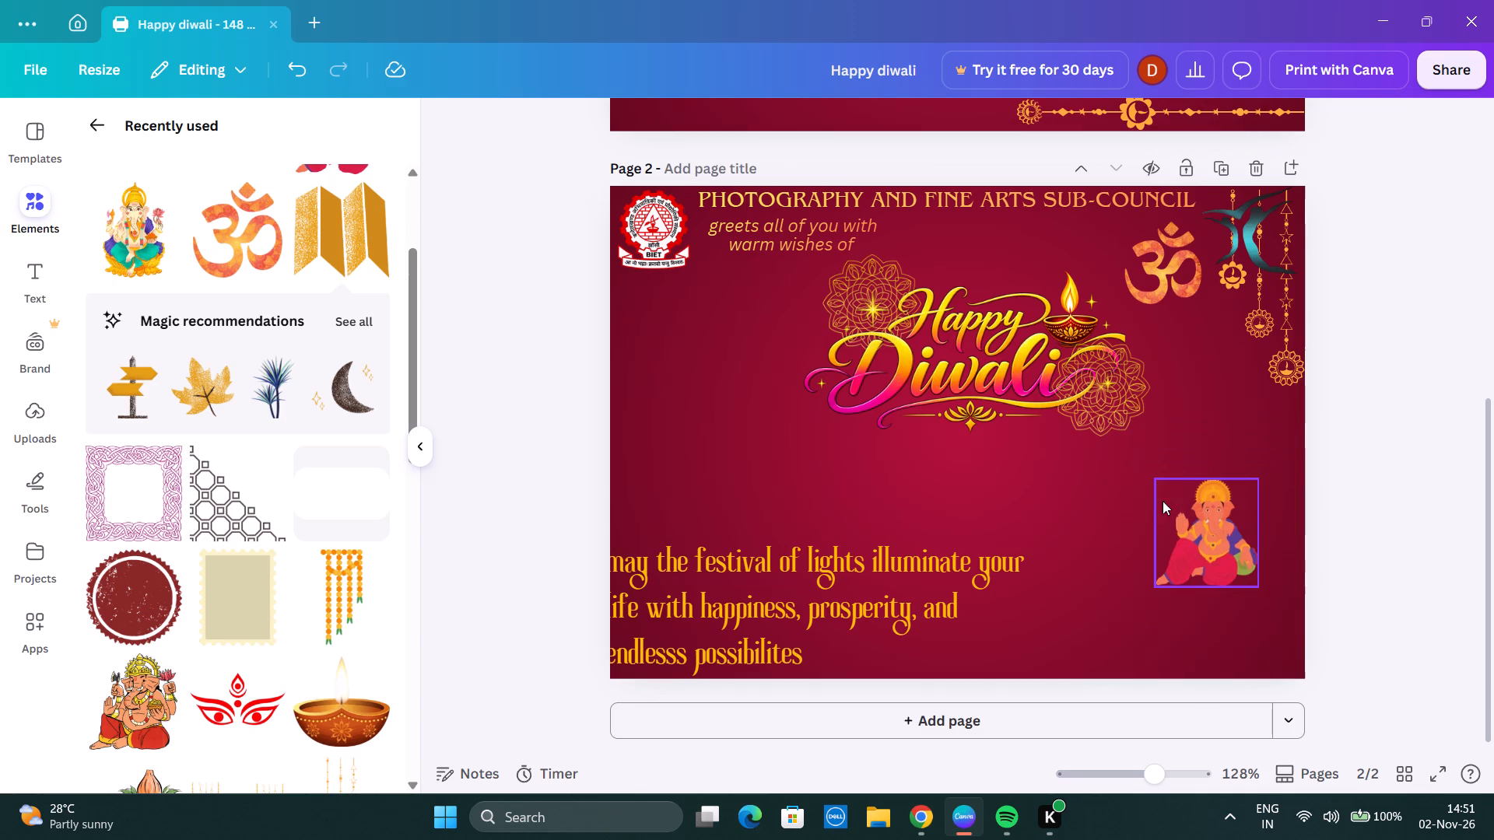
Move the seated Ganesha figure across page 2 and off the page past its left edge.
{"action": "left_click_drag", "start_coordinate": [1187, 531], "coordinate": [780, 479]}
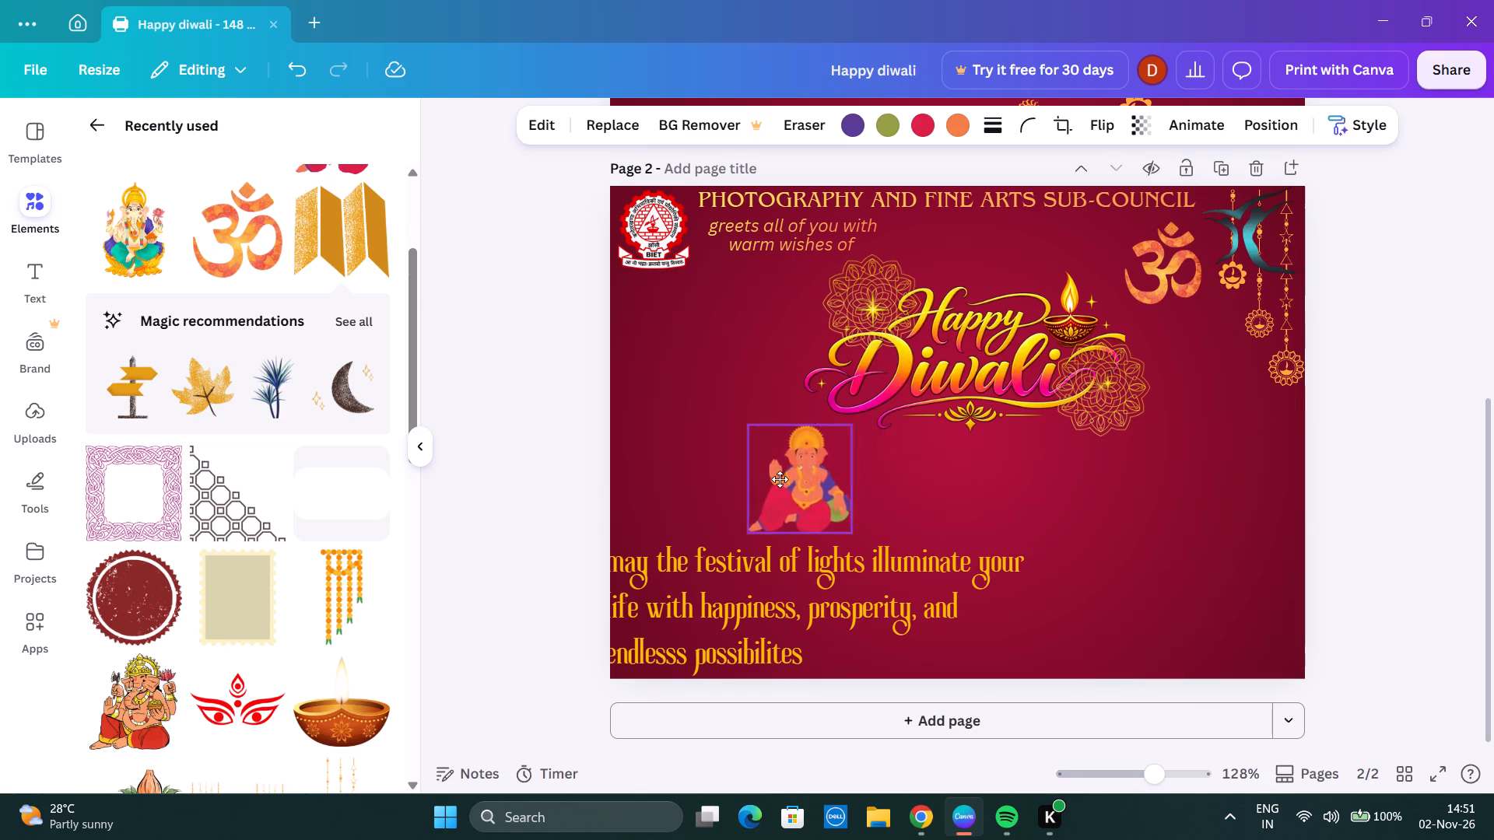
{"action": "left_click_drag", "start_coordinate": [780, 479], "coordinate": [648, 496]}
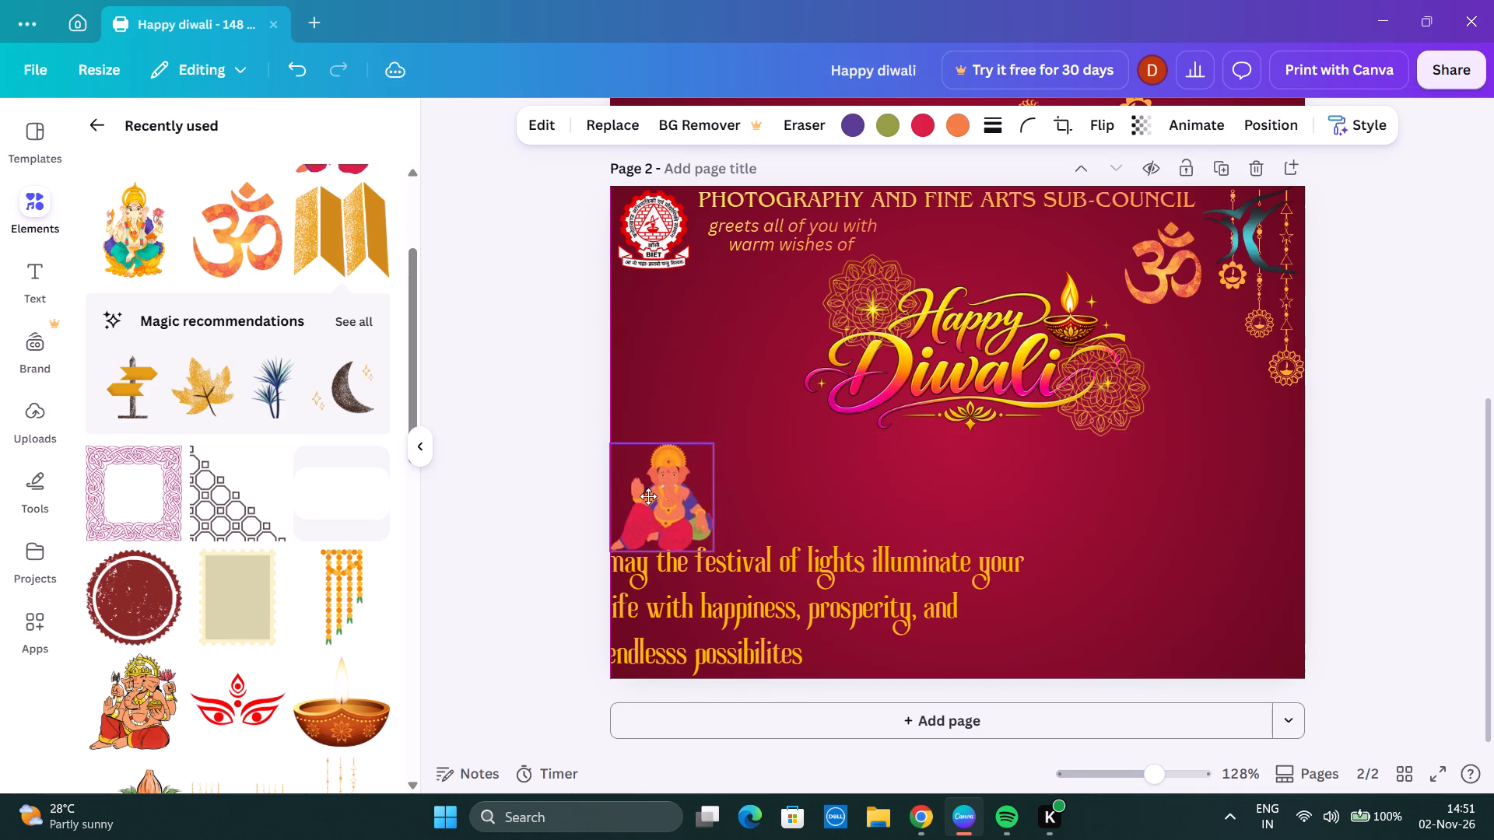
{"action": "left_click_drag", "start_coordinate": [648, 496], "coordinate": [514, 408]}
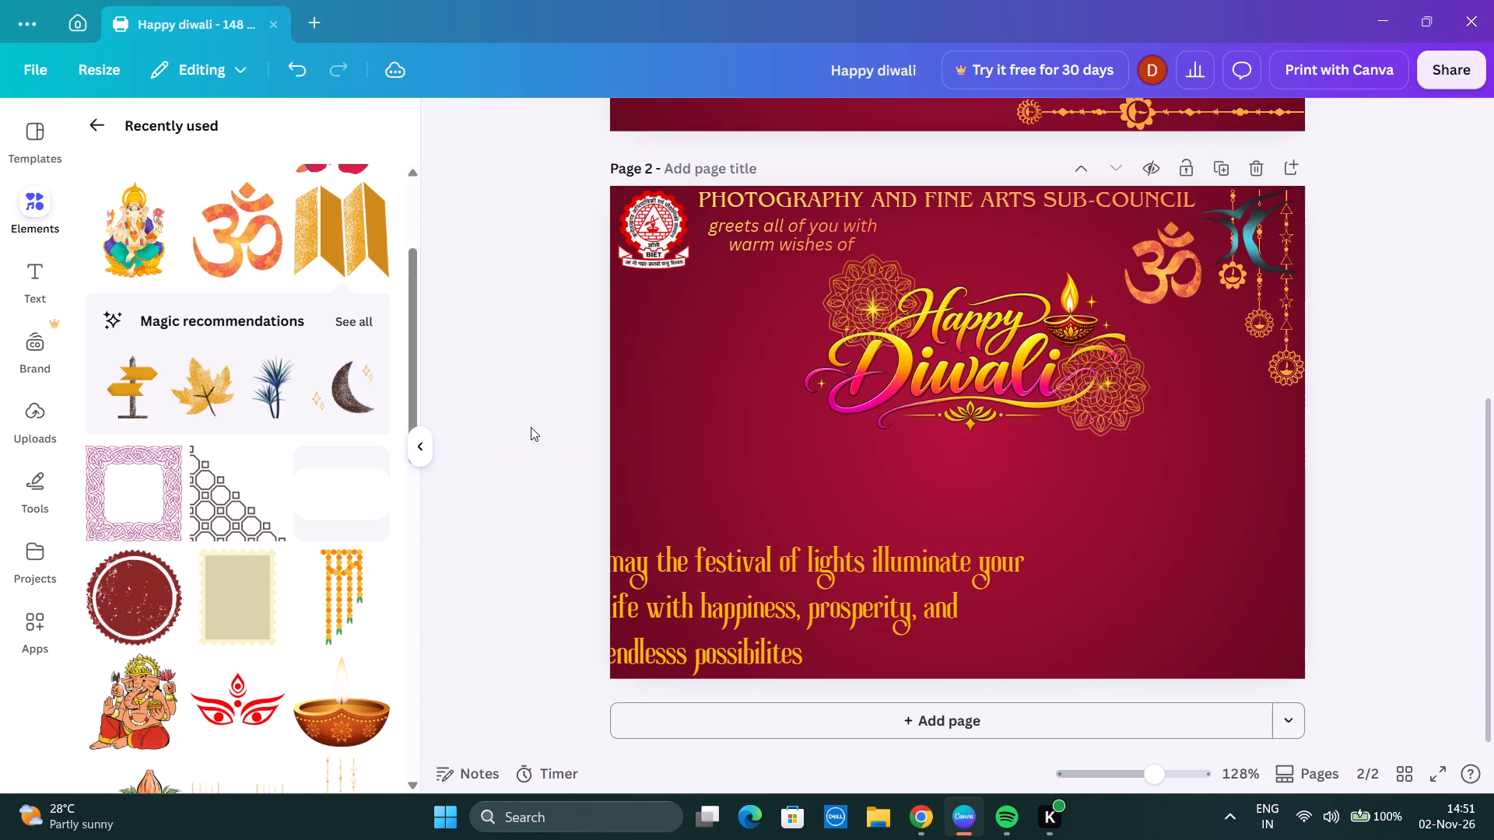
{"action": "left_click_drag", "start_coordinate": [538, 410], "coordinate": [663, 453]}
{"action": "left_click", "coordinate": [514, 384]}
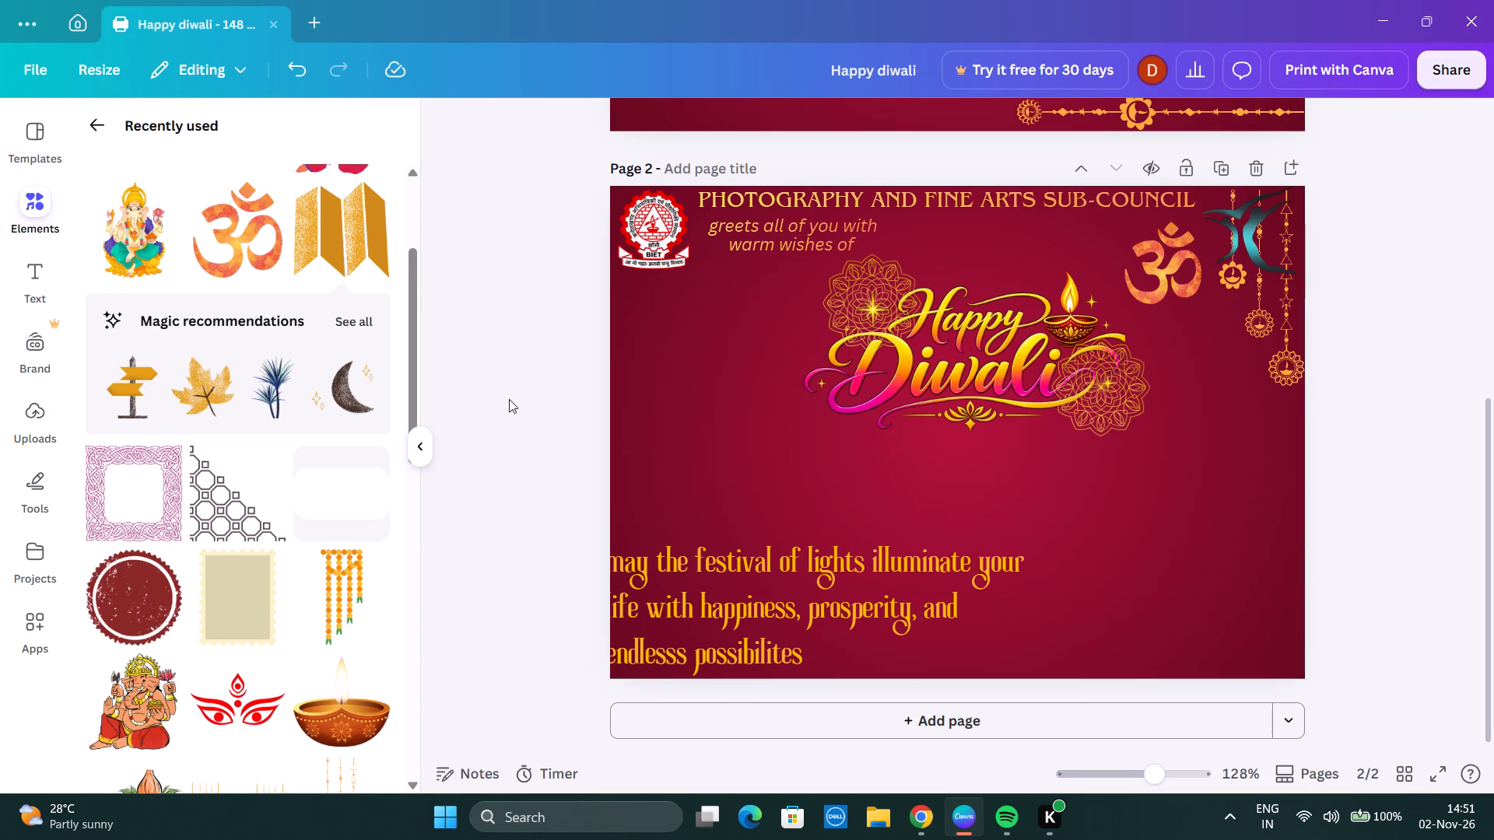
Shift the festival greeting text fully inside page 2's left edge and widen its box so "life" fits on the first line.
{"action": "scroll", "coordinate": [499, 411], "scroll_direction": "up", "scroll_amount": 8}
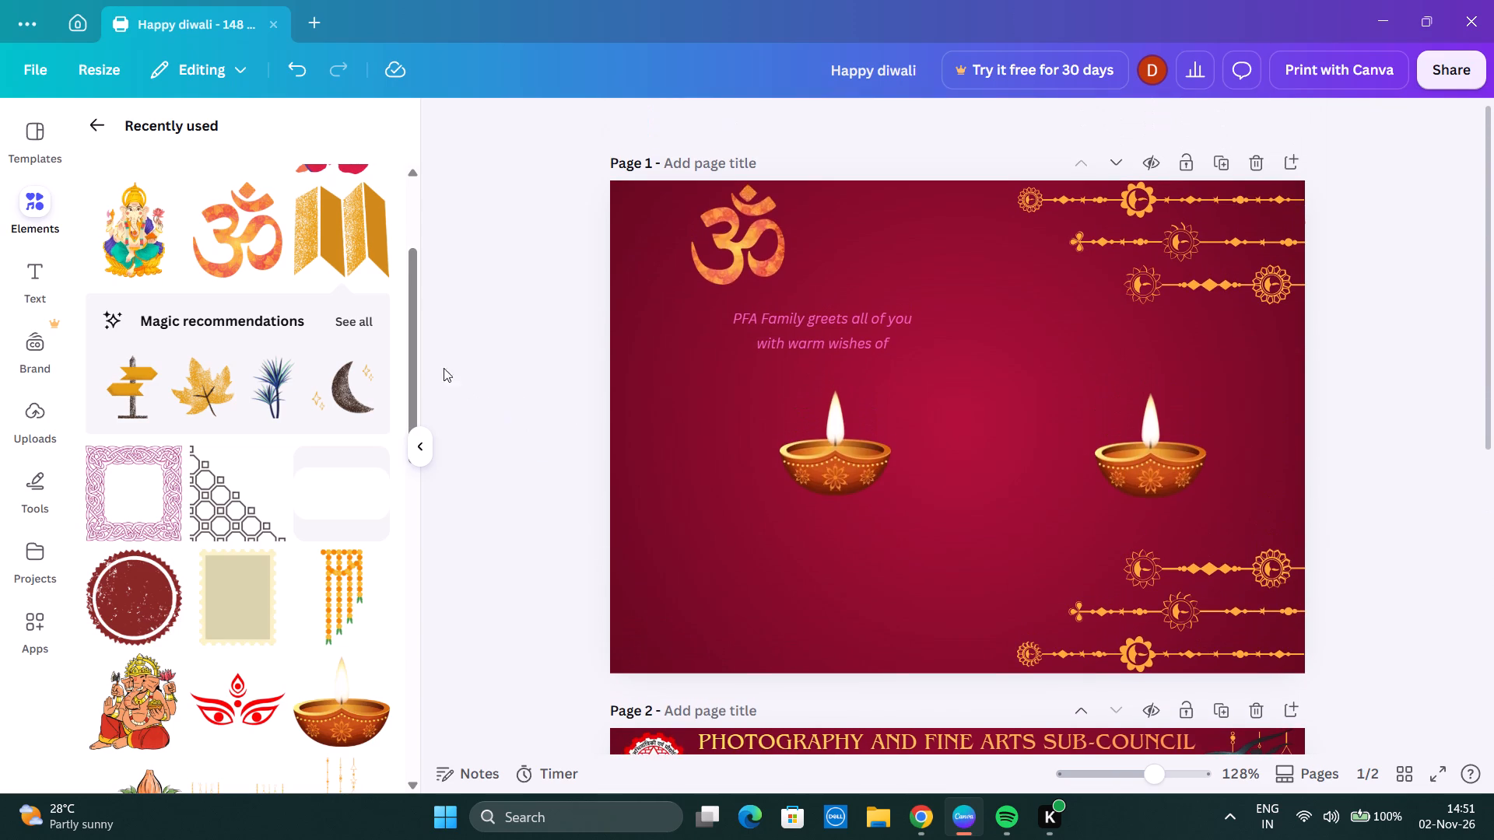
{"action": "scroll", "coordinate": [322, 323], "scroll_direction": "up", "scroll_amount": 2}
{"action": "scroll", "coordinate": [329, 336], "scroll_direction": "down", "scroll_amount": 3}
{"action": "scroll", "coordinate": [828, 390], "scroll_direction": "down", "scroll_amount": 6}
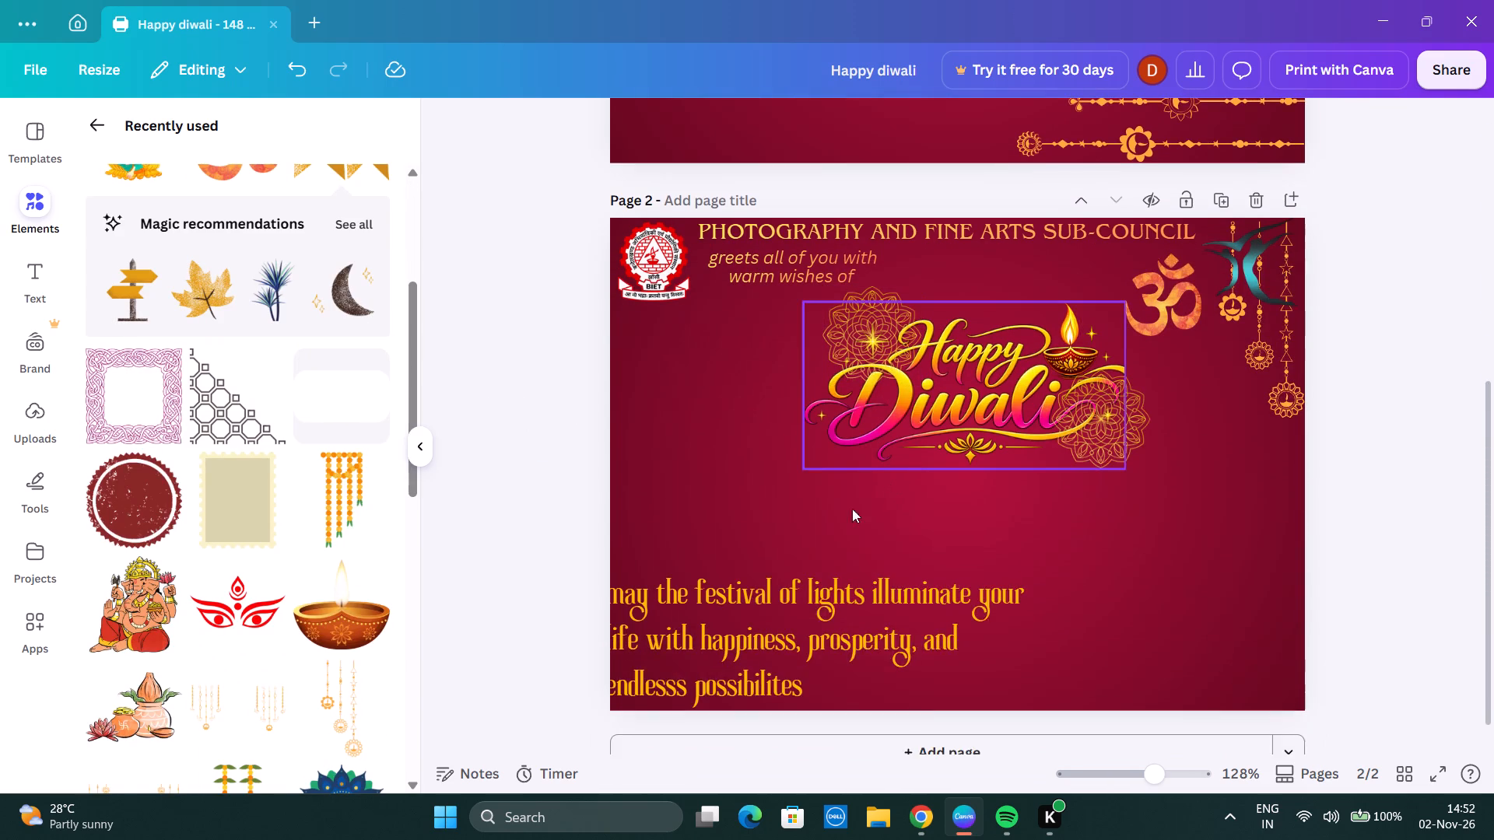
{"action": "left_click", "coordinate": [813, 567]}
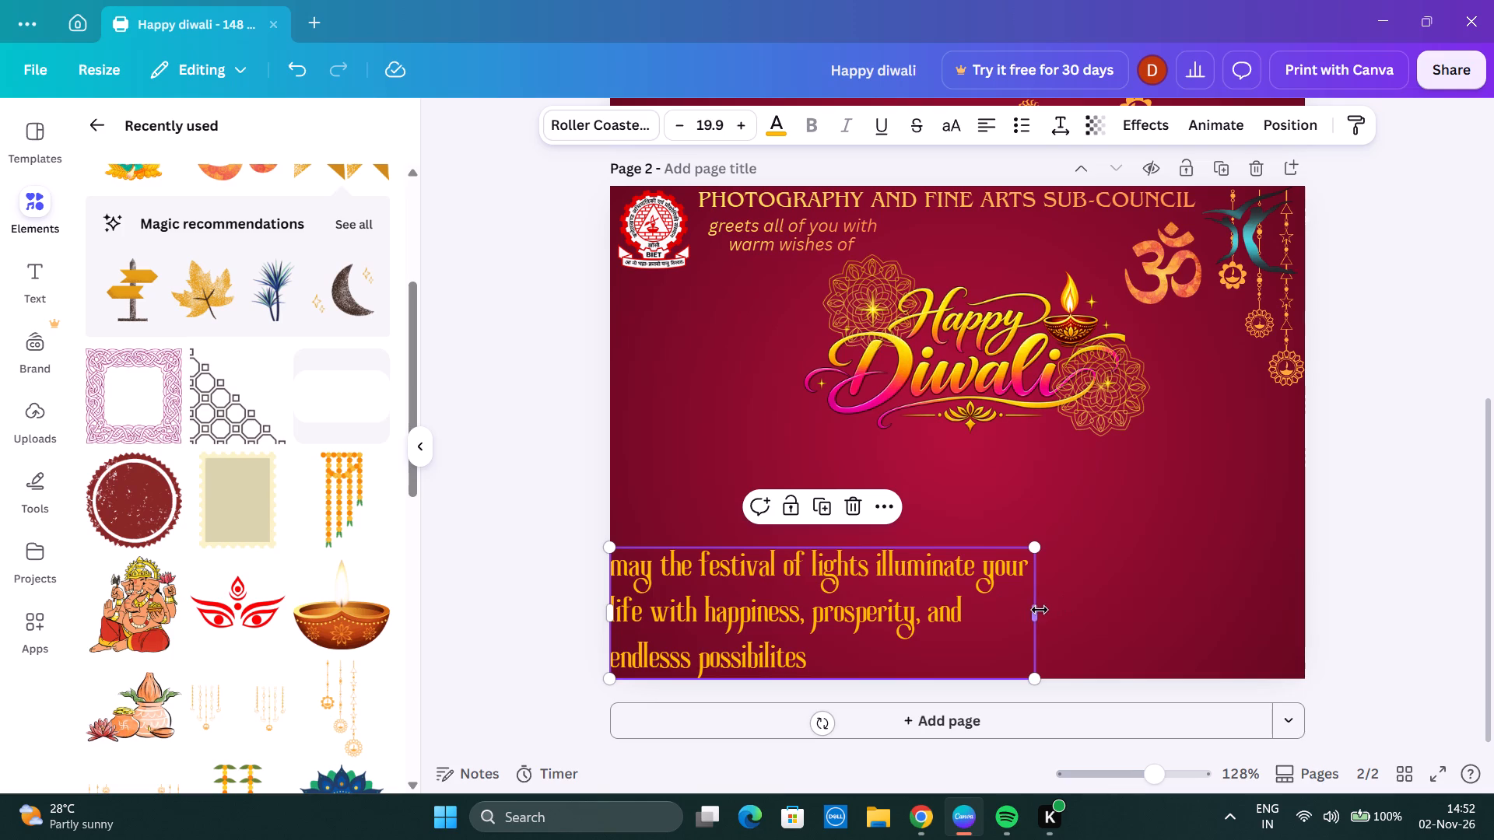
{"action": "left_click_drag", "start_coordinate": [1040, 610], "coordinate": [1098, 613]}
{"action": "left_click", "coordinate": [528, 406]}
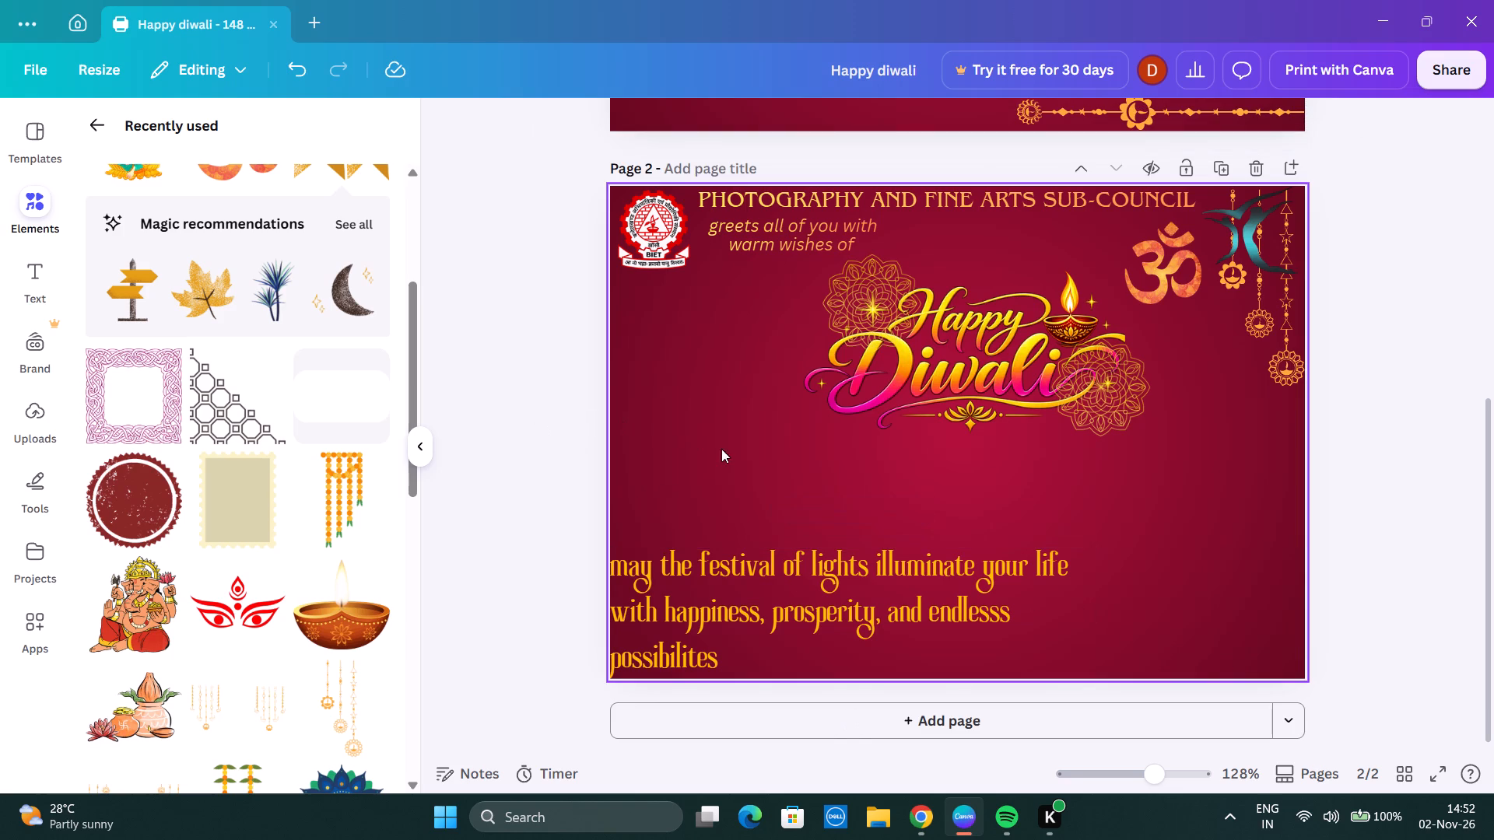
Look through the recently used elements for another decoration for page 2.
{"action": "scroll", "coordinate": [181, 373], "scroll_direction": "up", "scroll_amount": 5}
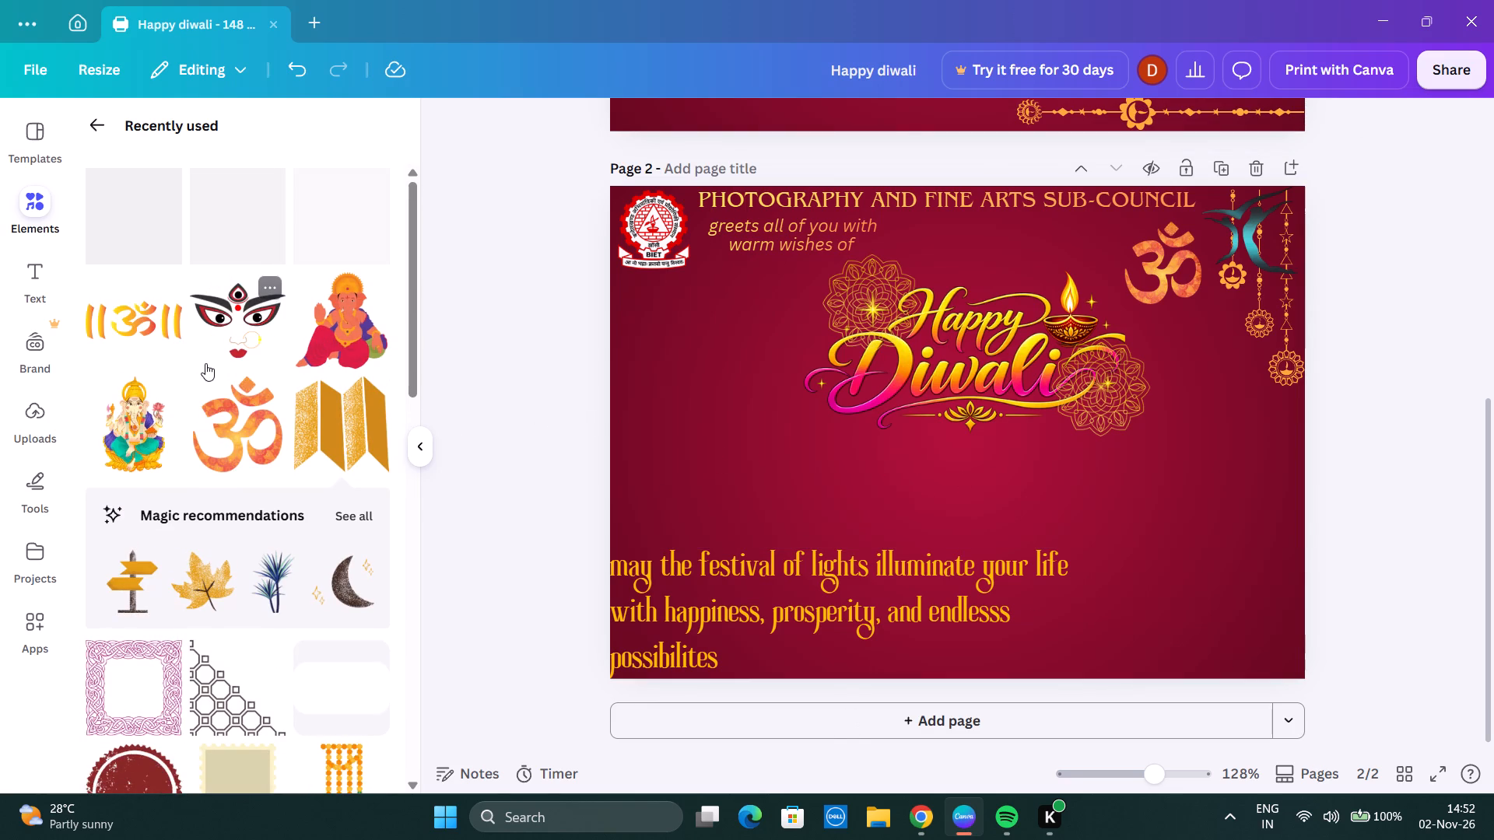
{"action": "scroll", "coordinate": [205, 363], "scroll_direction": "up", "scroll_amount": 4}
{"action": "scroll", "coordinate": [220, 360], "scroll_direction": "down", "scroll_amount": 3}
{"action": "scroll", "coordinate": [236, 359], "scroll_direction": "up", "scroll_amount": 3}
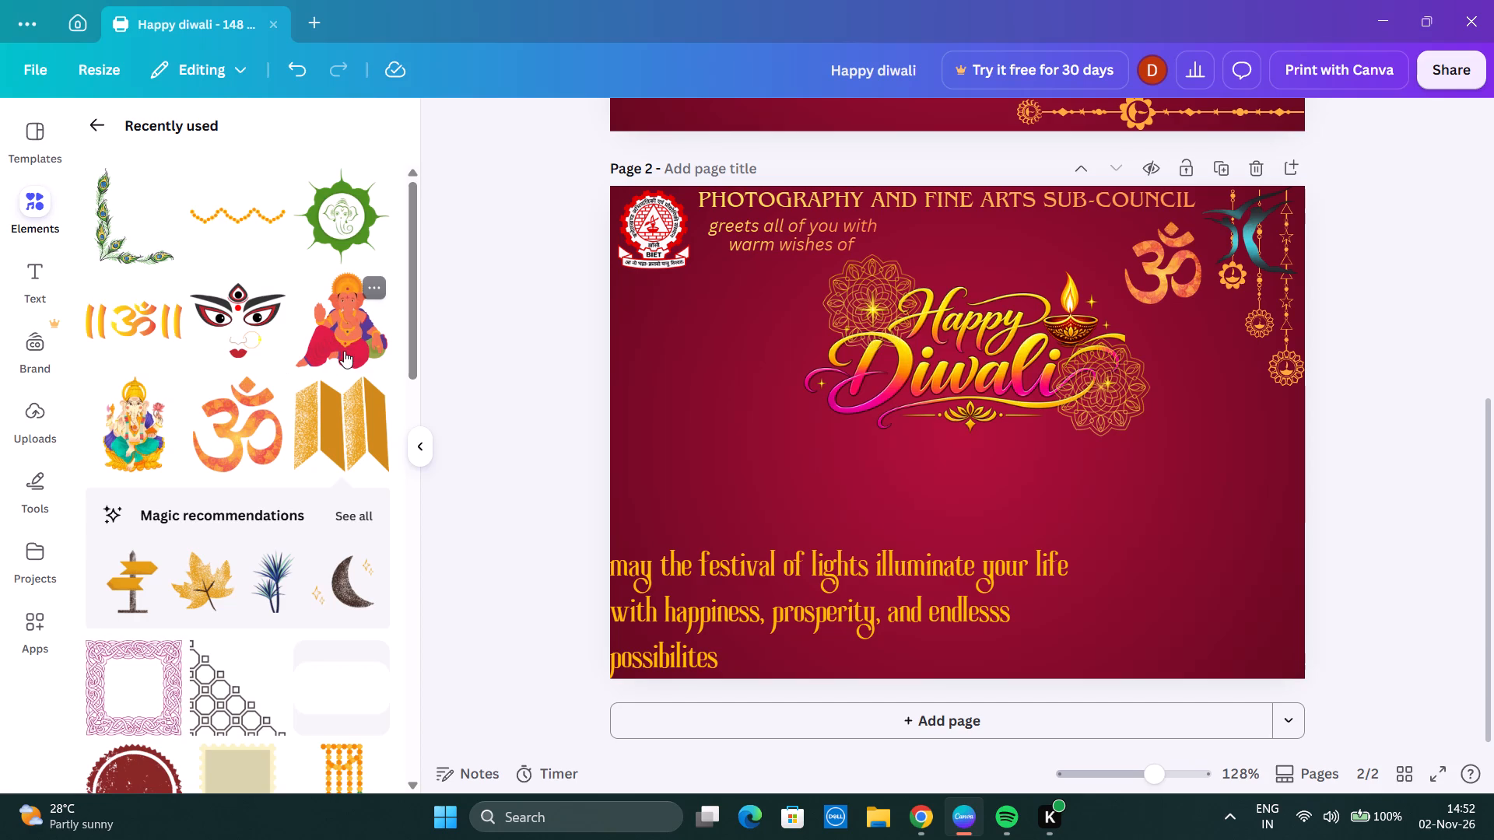
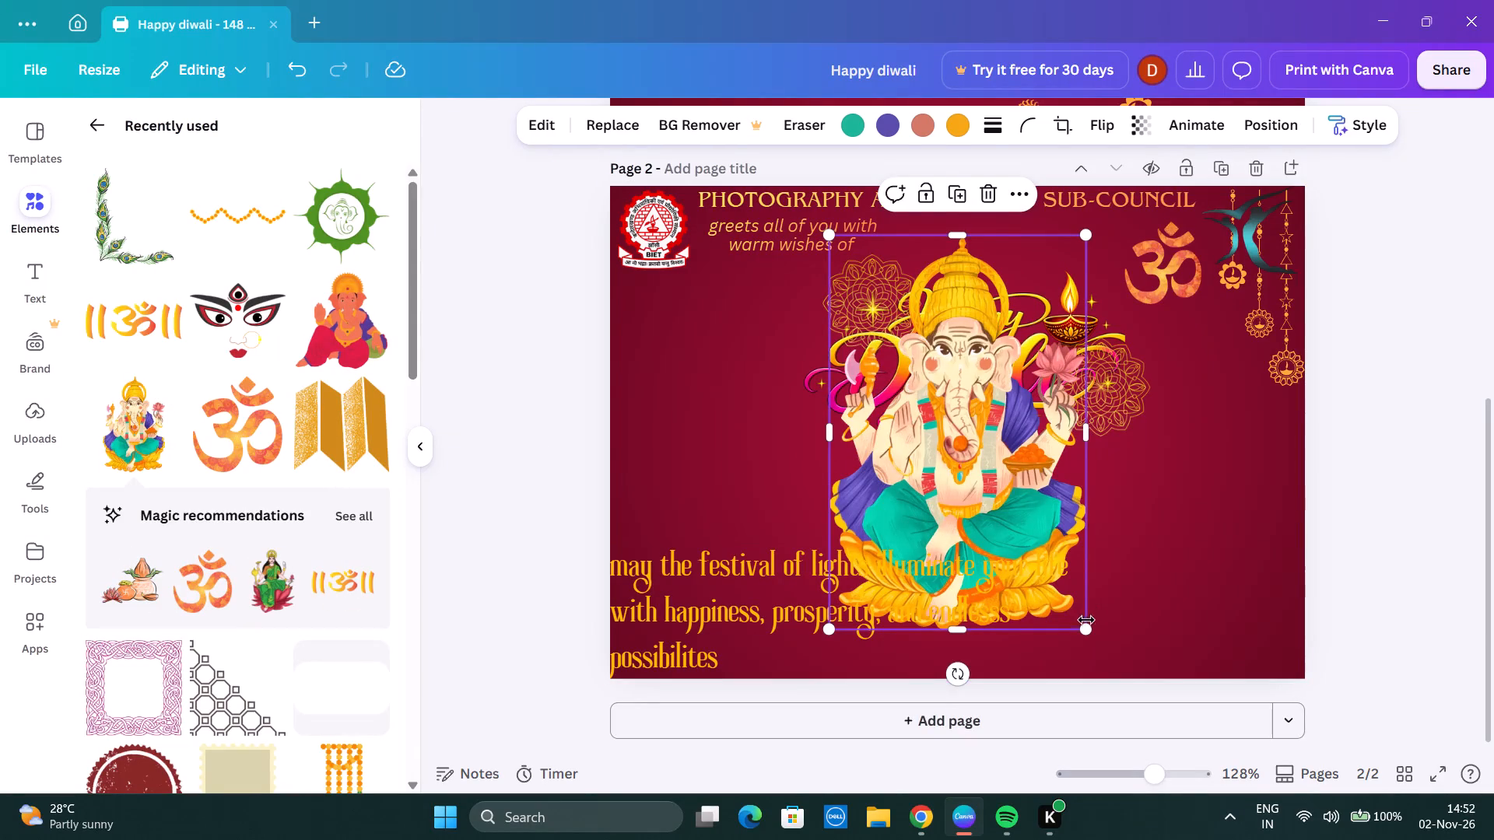
Shrink the Ganesha illustration on page 2 and place it in the page's lower-right corner.
{"action": "left_click_drag", "start_coordinate": [1083, 624], "coordinate": [952, 401]}
{"action": "left_click_drag", "start_coordinate": [872, 324], "coordinate": [1099, 478]}
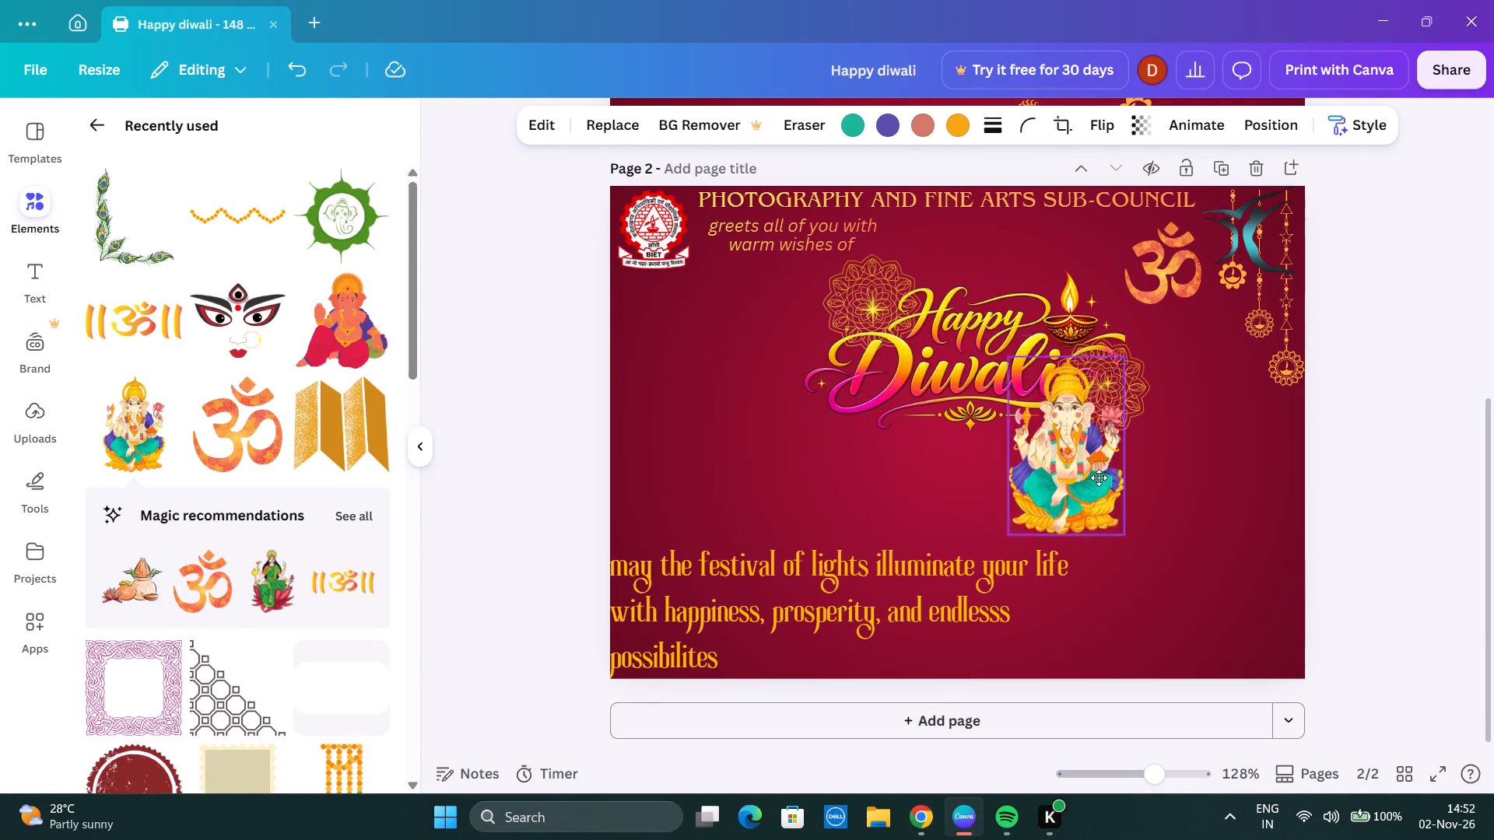
{"action": "left_click_drag", "start_coordinate": [1099, 478], "coordinate": [1229, 579]}
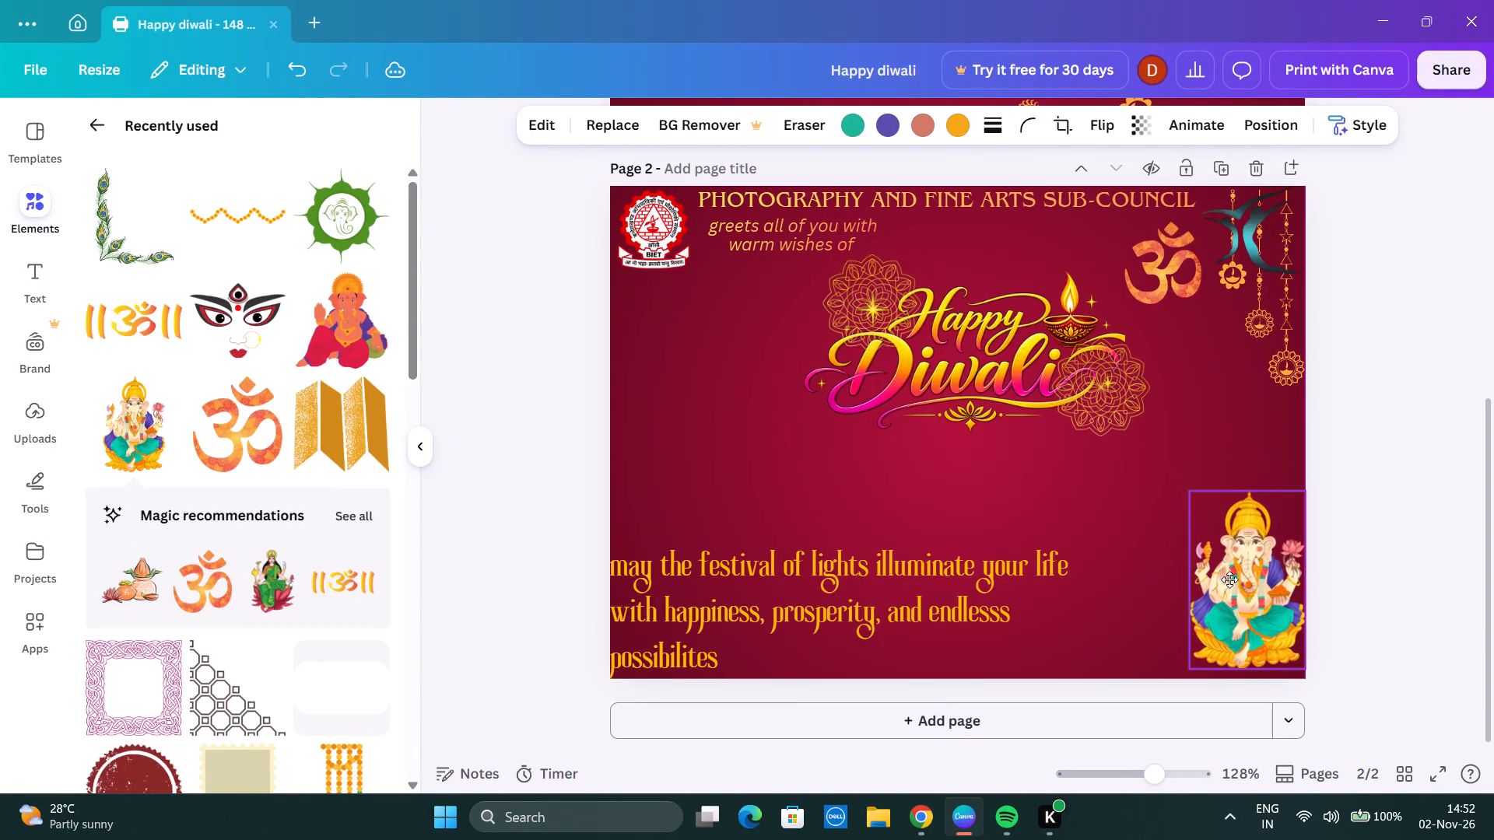
{"action": "left_click_drag", "start_coordinate": [1229, 579], "coordinate": [1214, 581]}
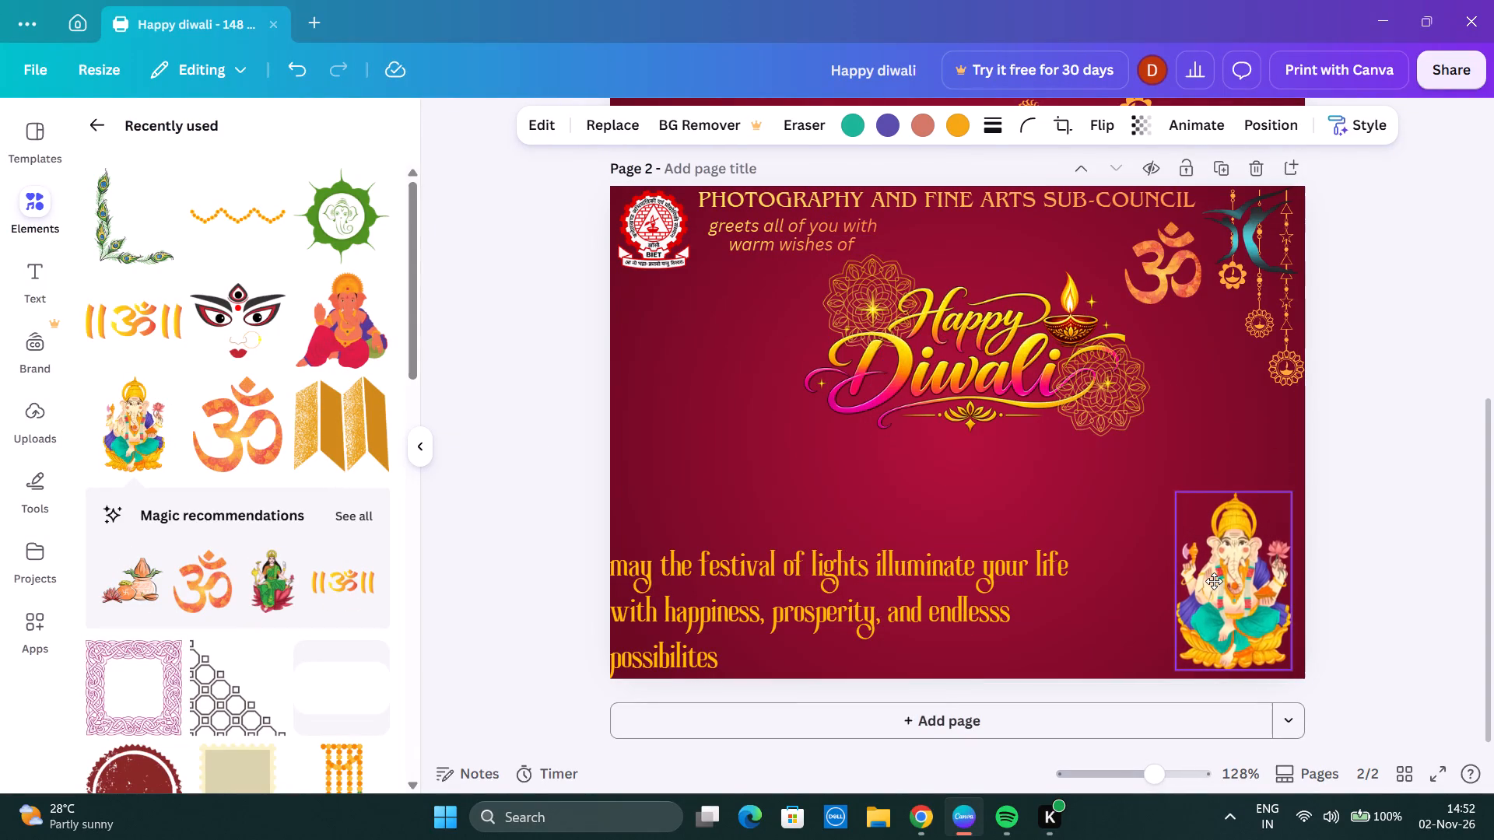
{"action": "left_click_drag", "start_coordinate": [1214, 581], "coordinate": [1217, 583]}
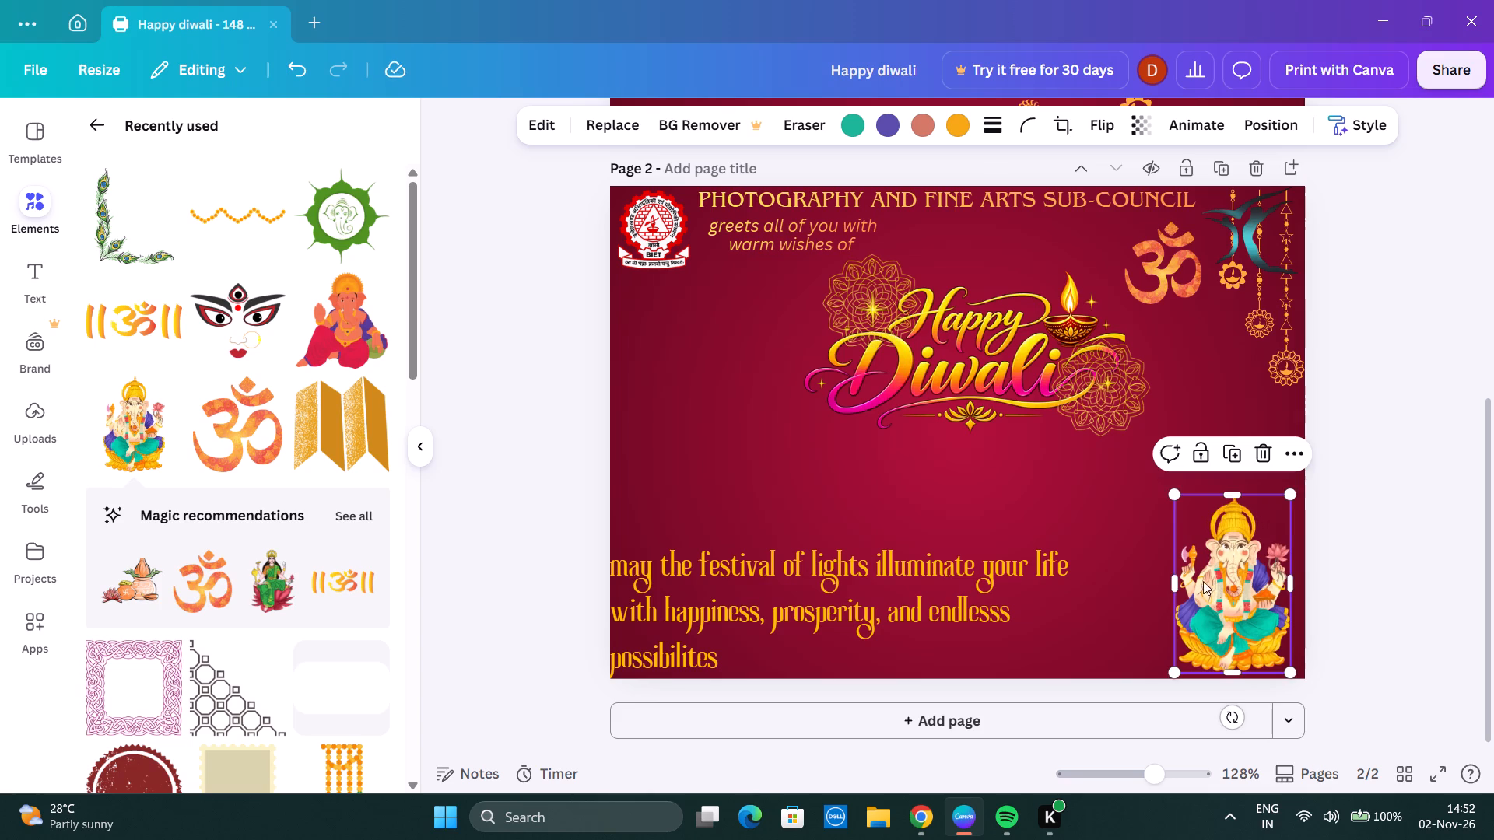
{"action": "left_click", "coordinate": [485, 446]}
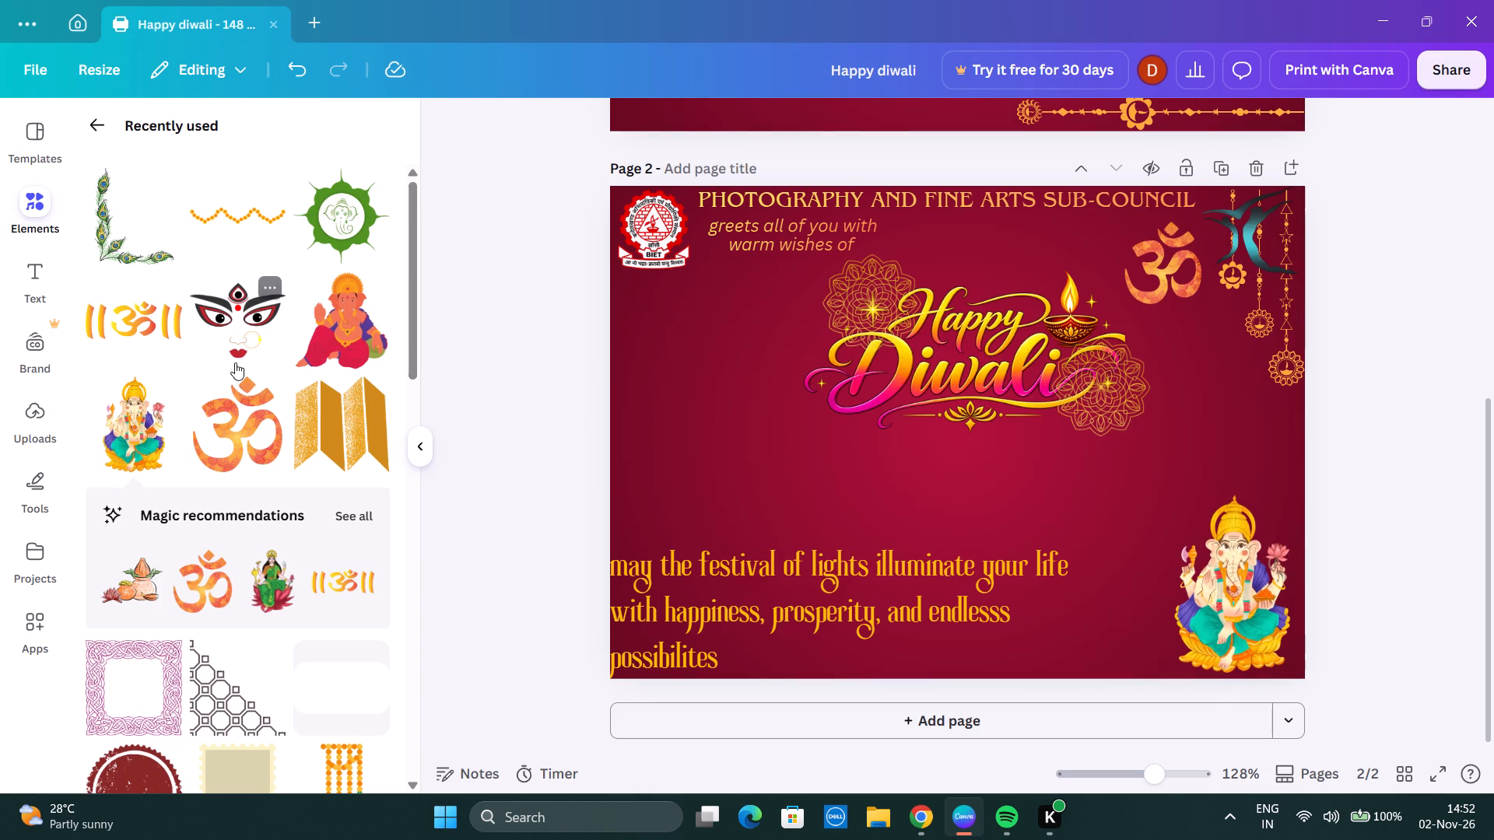
Add the octagonal lattice corner pattern from the recently used elements and place it in page 2's lower-left corner.
{"action": "scroll", "coordinate": [235, 362], "scroll_direction": "up", "scroll_amount": 2}
{"action": "scroll", "coordinate": [235, 362], "scroll_direction": "down", "scroll_amount": 4}
{"action": "scroll", "coordinate": [234, 362], "scroll_direction": "up", "scroll_amount": 1}
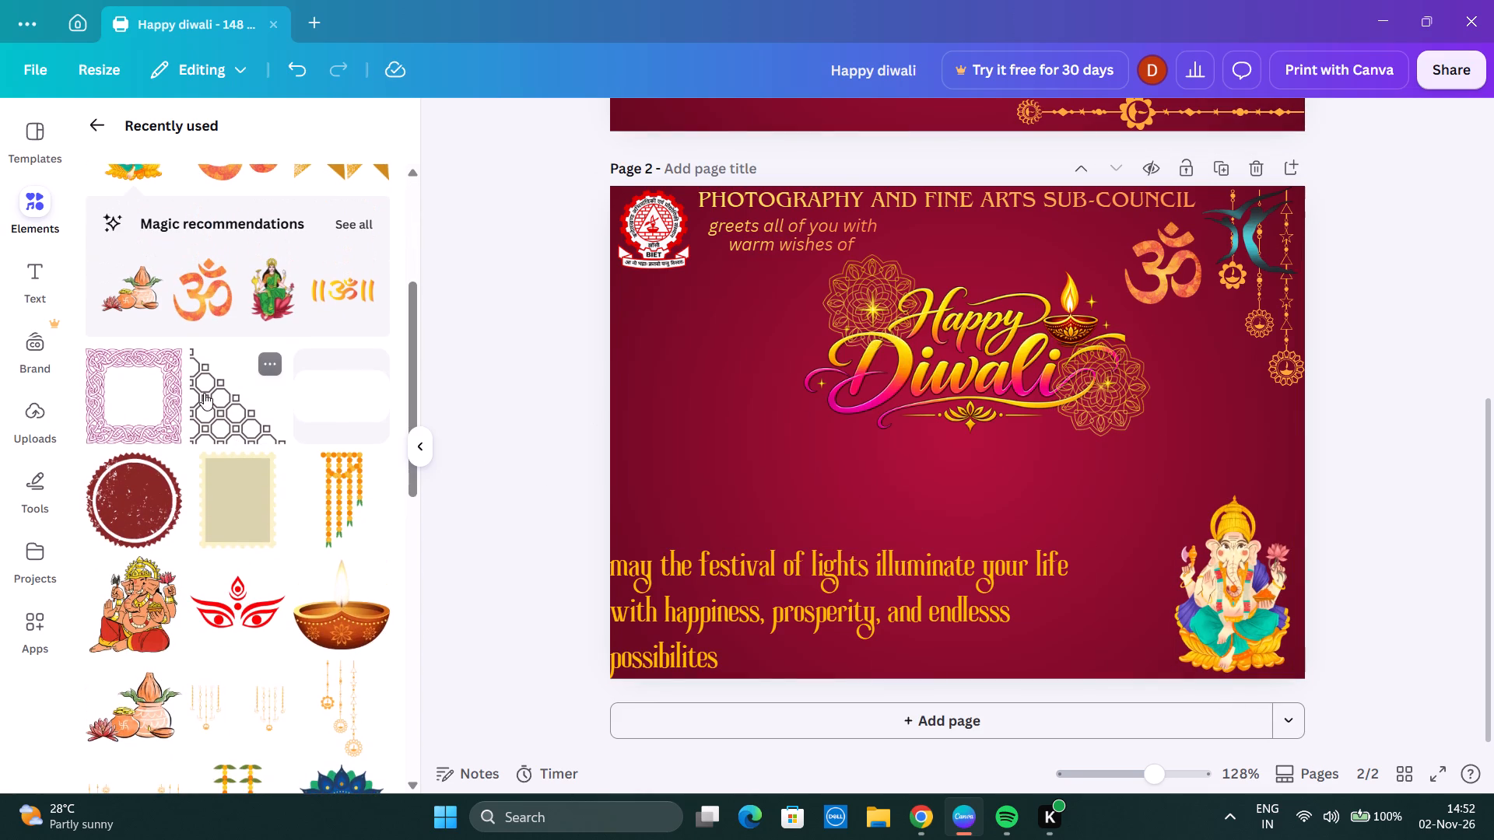
{"action": "left_click", "coordinate": [203, 403]}
{"action": "left_click_drag", "start_coordinate": [965, 484], "coordinate": [762, 602]}
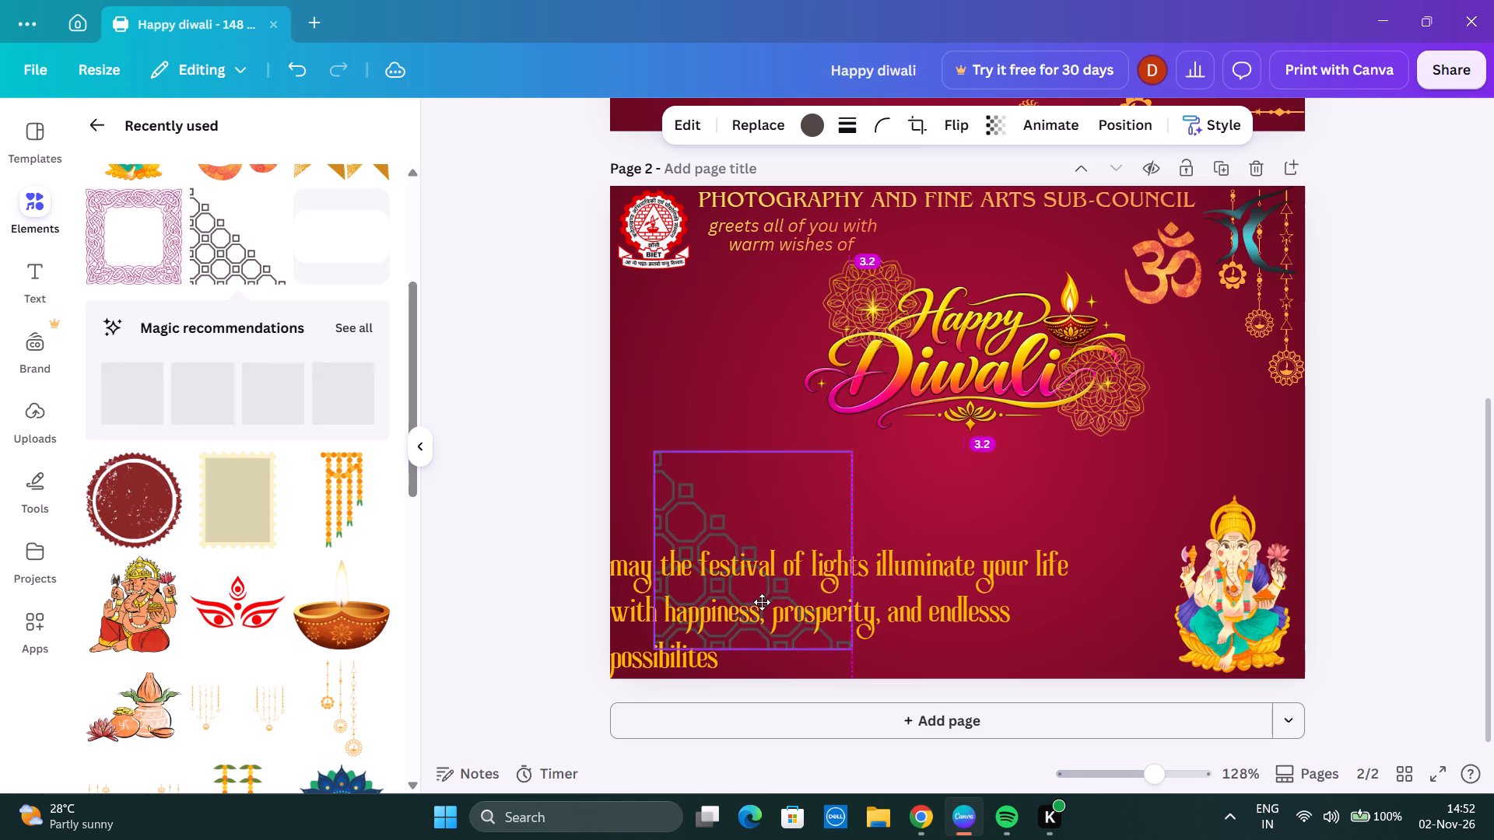
{"action": "left_click_drag", "start_coordinate": [762, 602], "coordinate": [725, 632]}
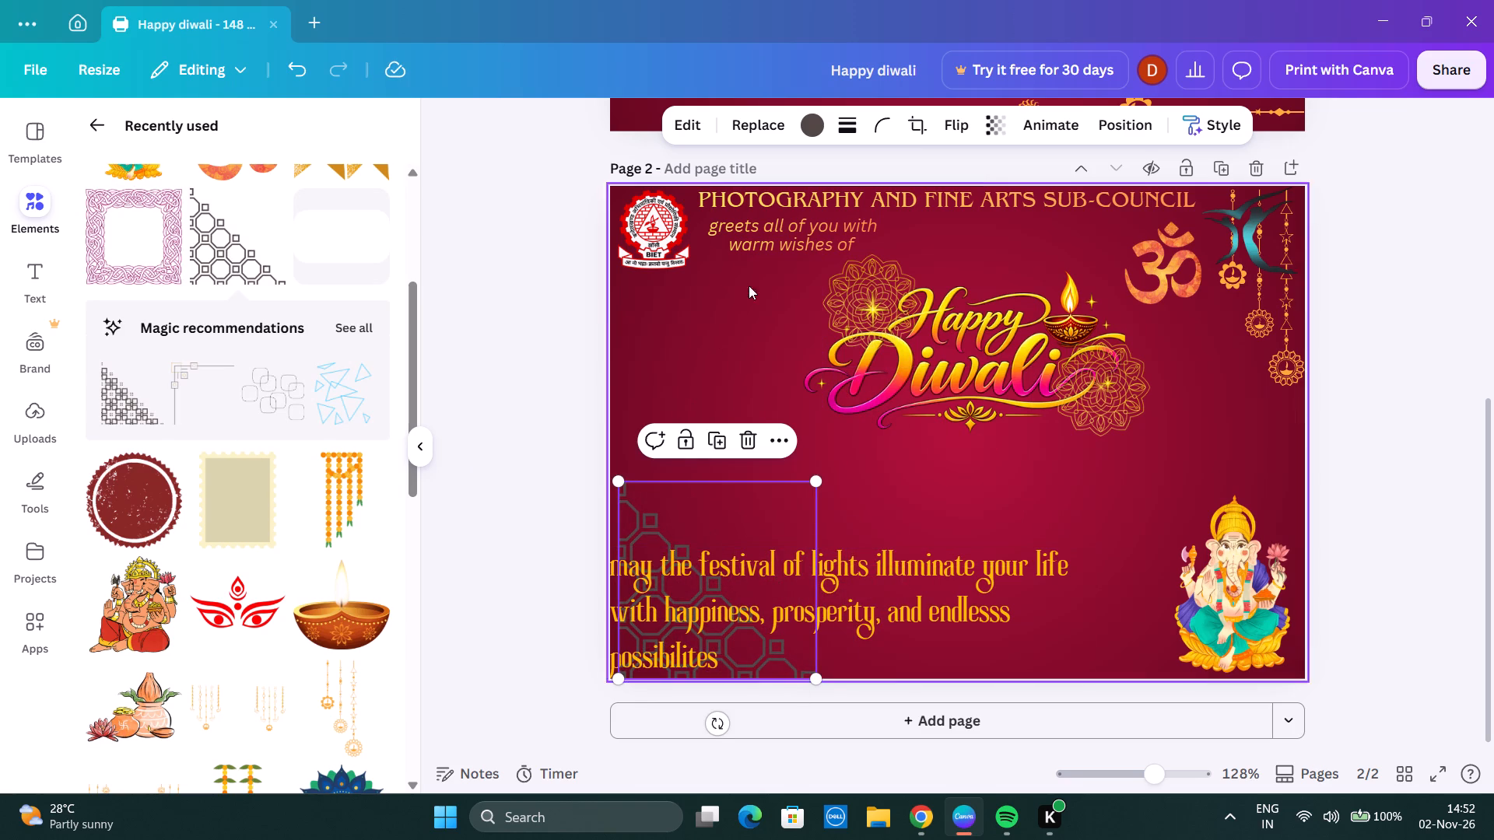
Recolour the lattice pattern with the golden yellow from the Happy Diwali artwork's photo colours.
{"action": "left_click", "coordinate": [812, 123]}
{"action": "left_click", "coordinate": [177, 334]}
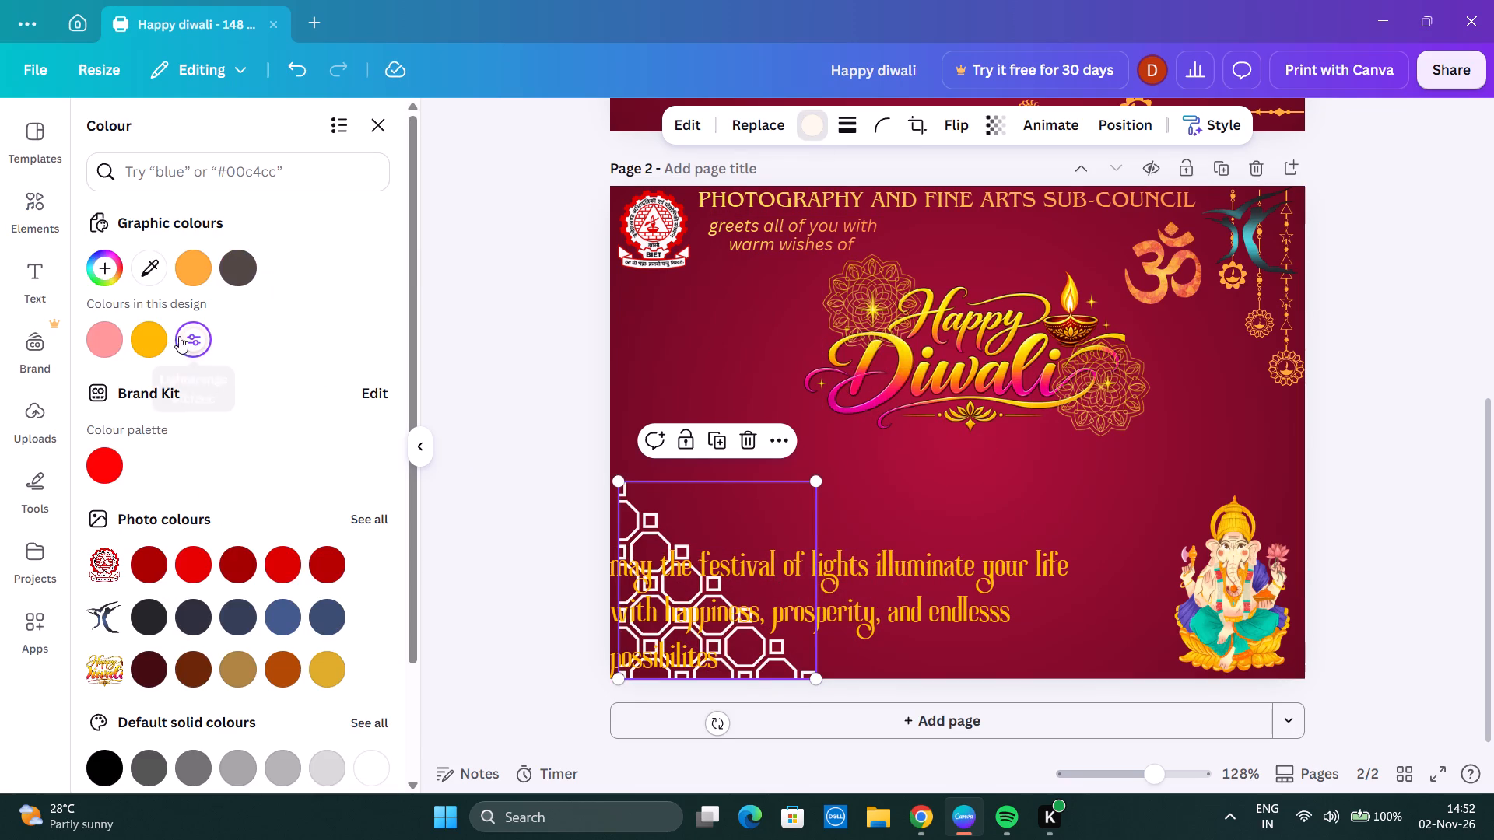
{"action": "left_click", "coordinate": [332, 663]}
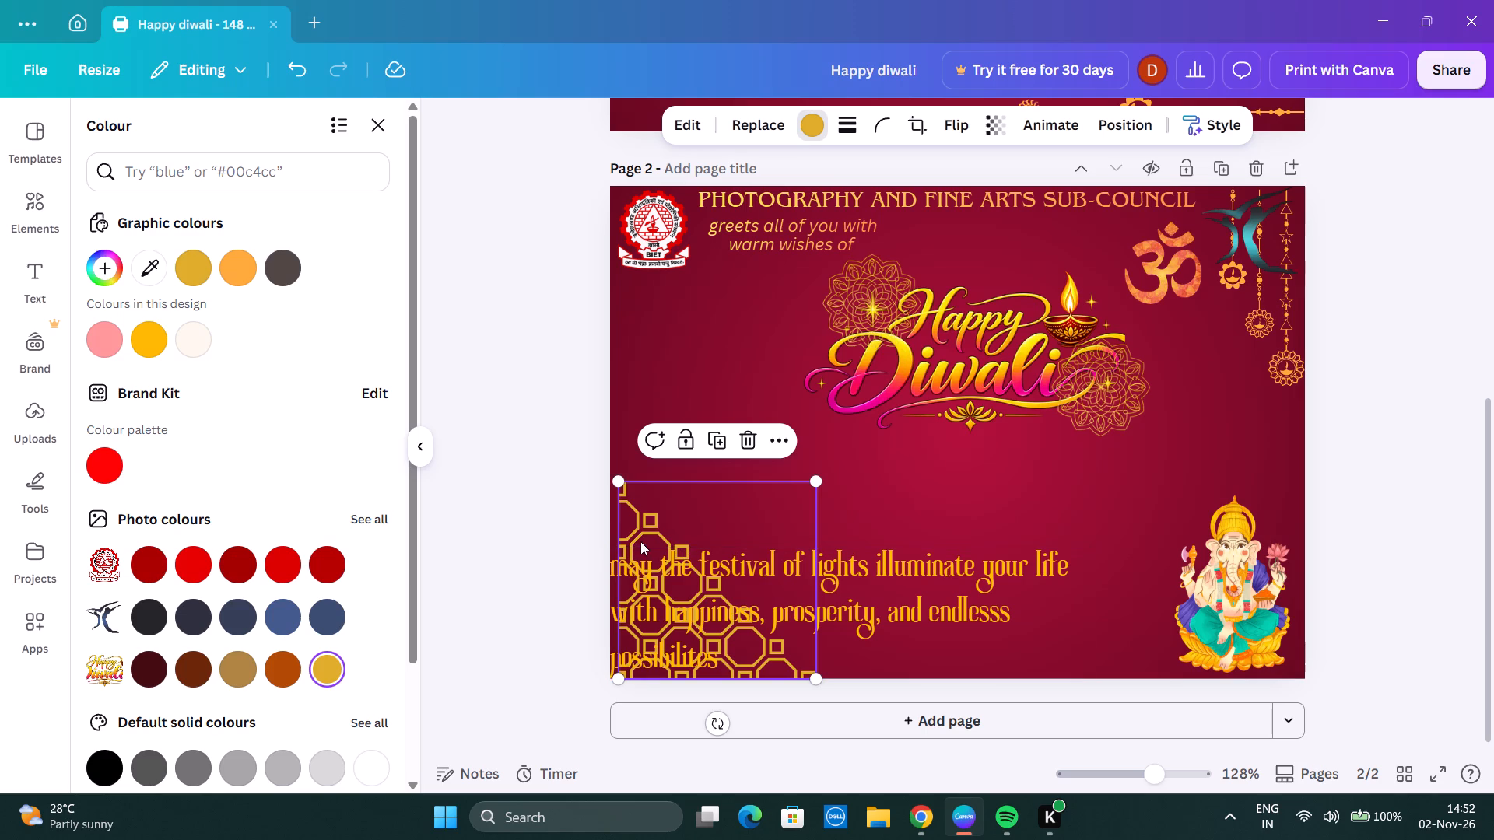
Rotate the lattice pattern a quarter turn and place it against the page's left edge, below the college logo.
{"action": "left_click_drag", "start_coordinate": [640, 534], "coordinate": [650, 357]}
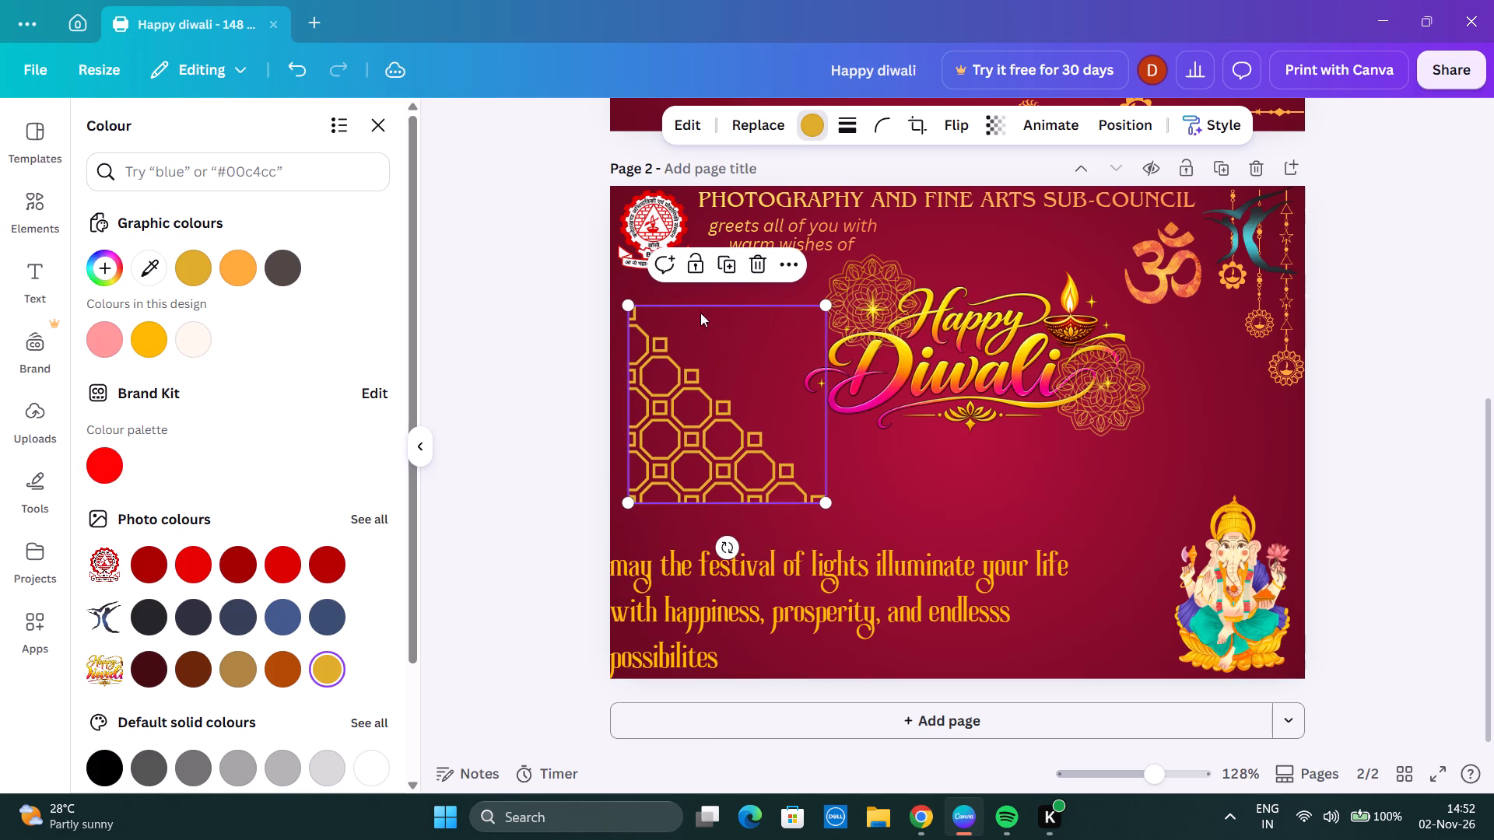
{"action": "left_click_drag", "start_coordinate": [724, 542], "coordinate": [610, 372]}
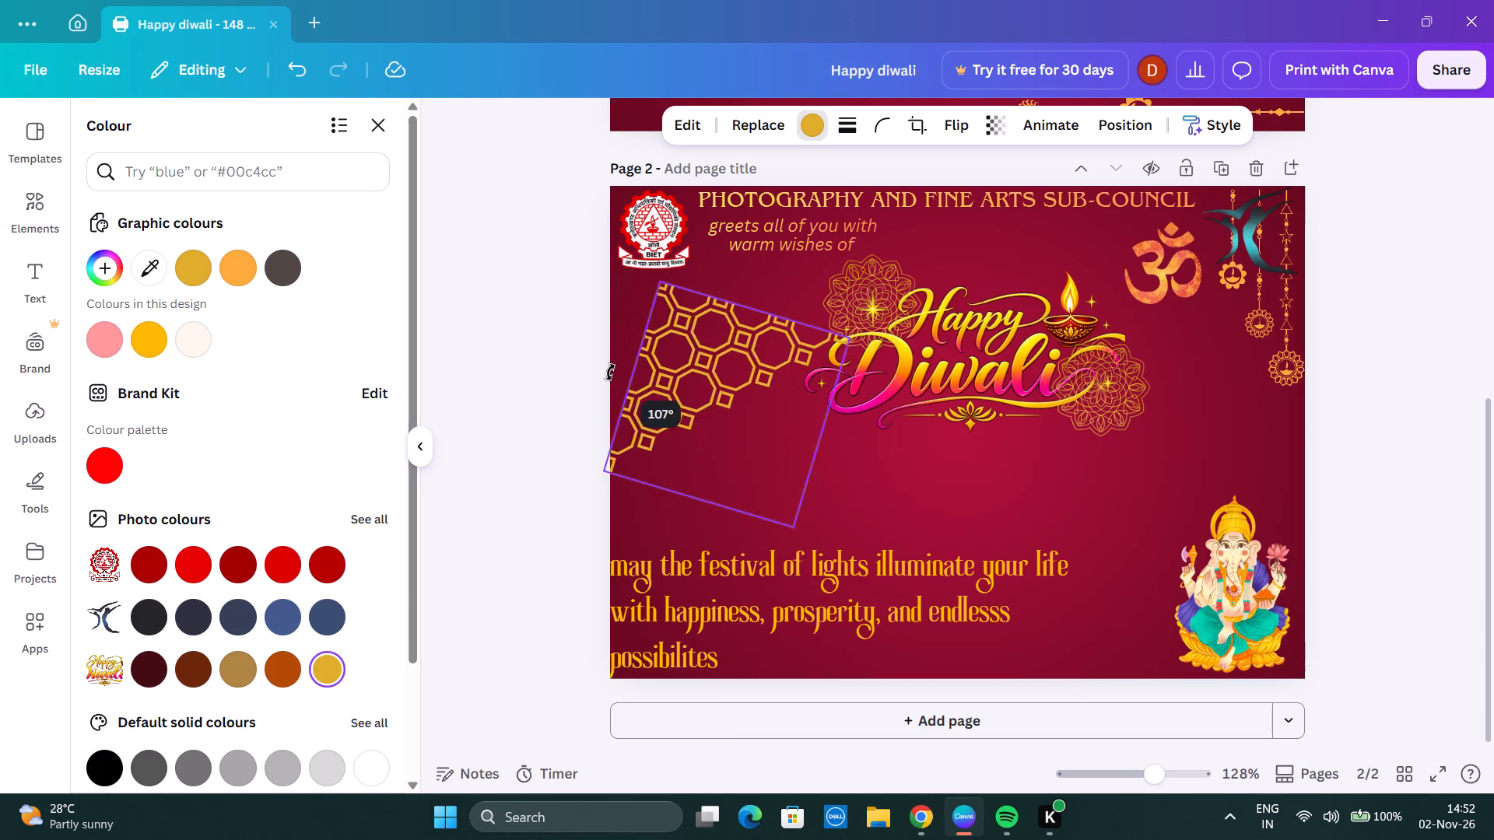
{"action": "left_click_drag", "start_coordinate": [610, 372], "coordinate": [601, 389]}
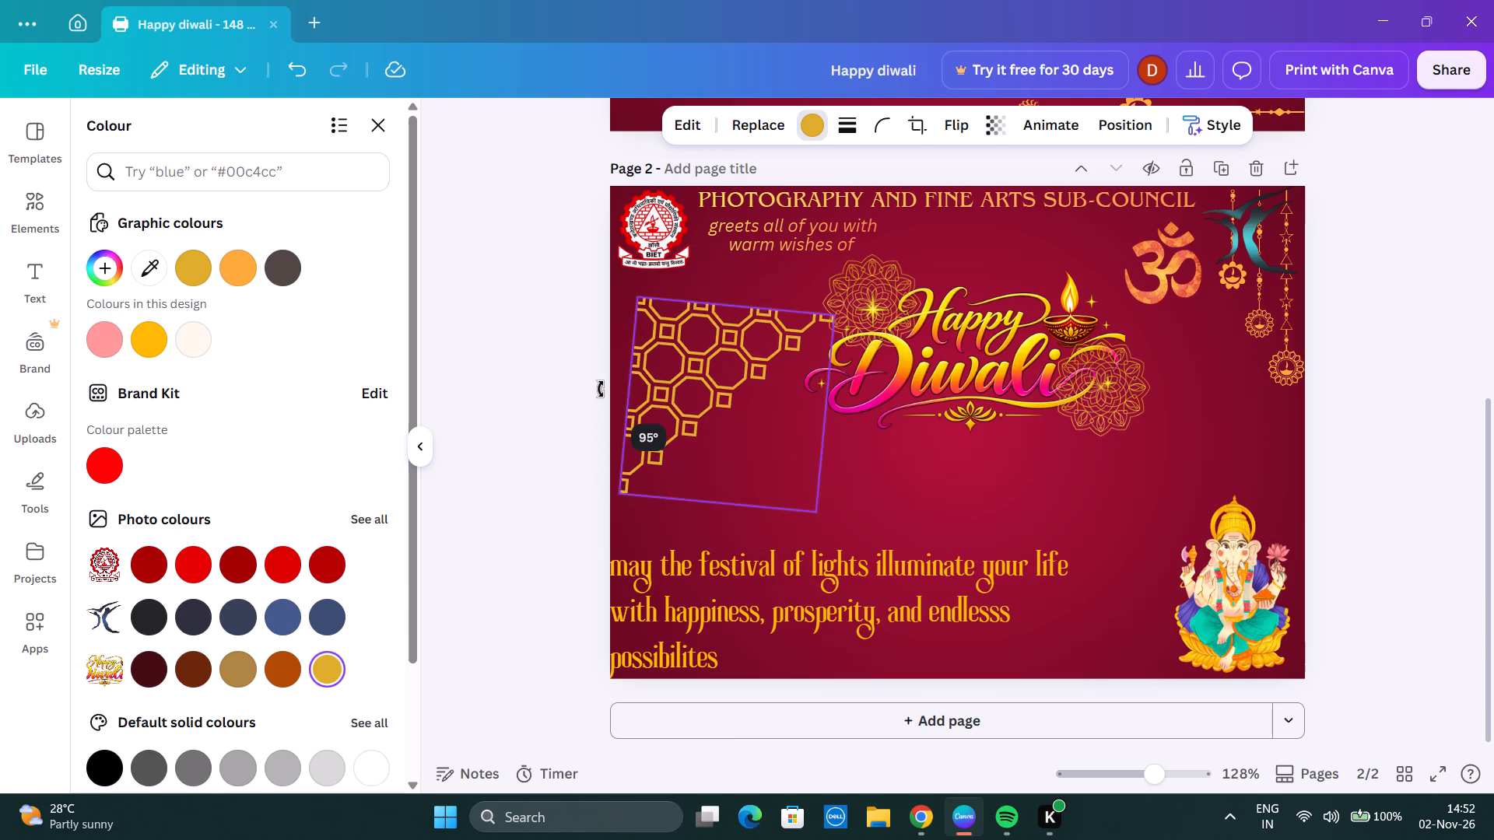
{"action": "left_click_drag", "start_coordinate": [601, 389], "coordinate": [602, 403]}
{"action": "left_click_drag", "start_coordinate": [752, 445], "coordinate": [723, 320]}
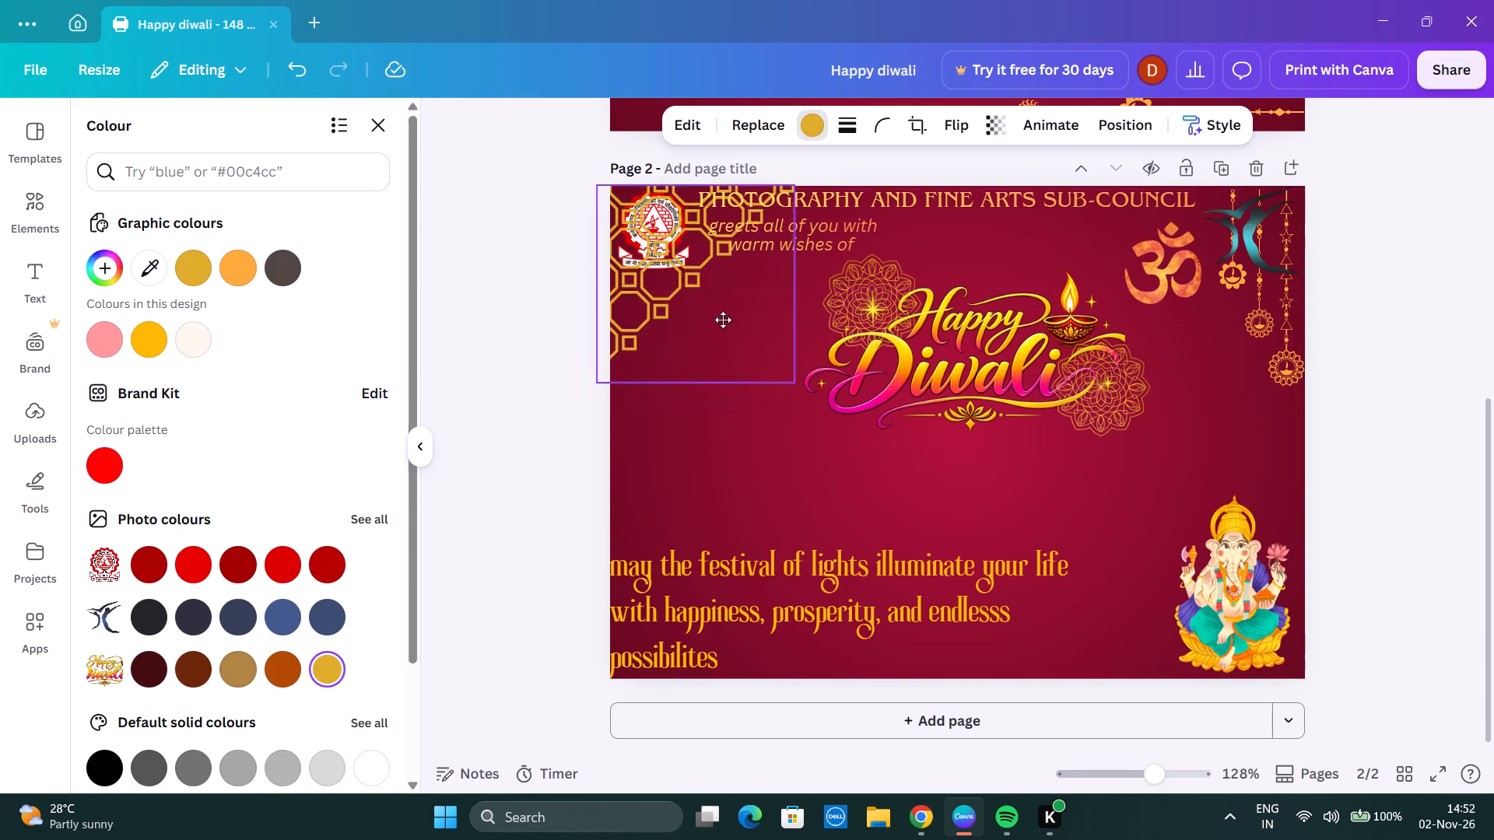
{"action": "left_click_drag", "start_coordinate": [723, 320], "coordinate": [832, 449]}
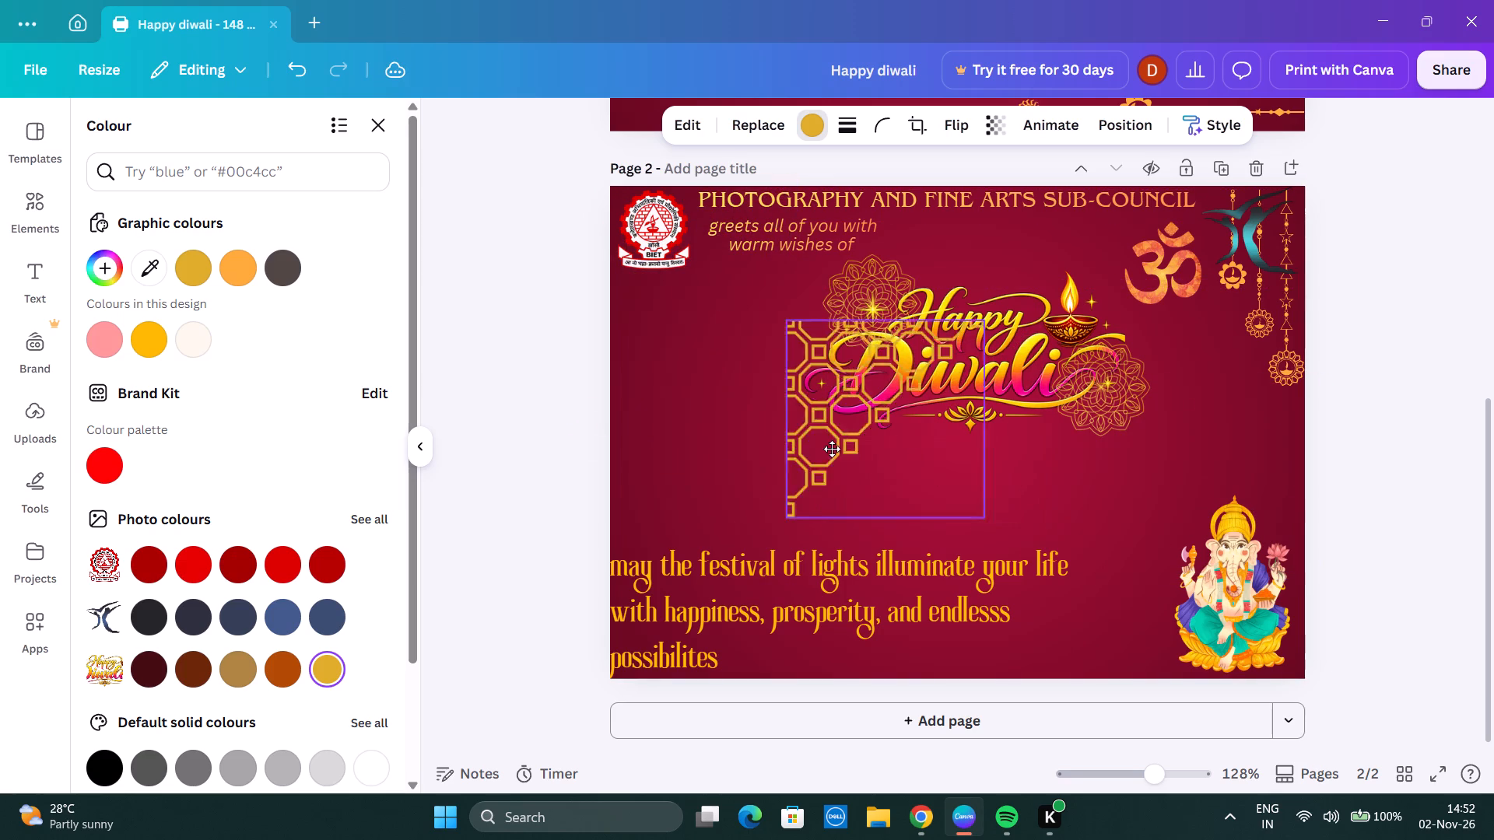
{"action": "left_click_drag", "start_coordinate": [832, 449], "coordinate": [735, 420]}
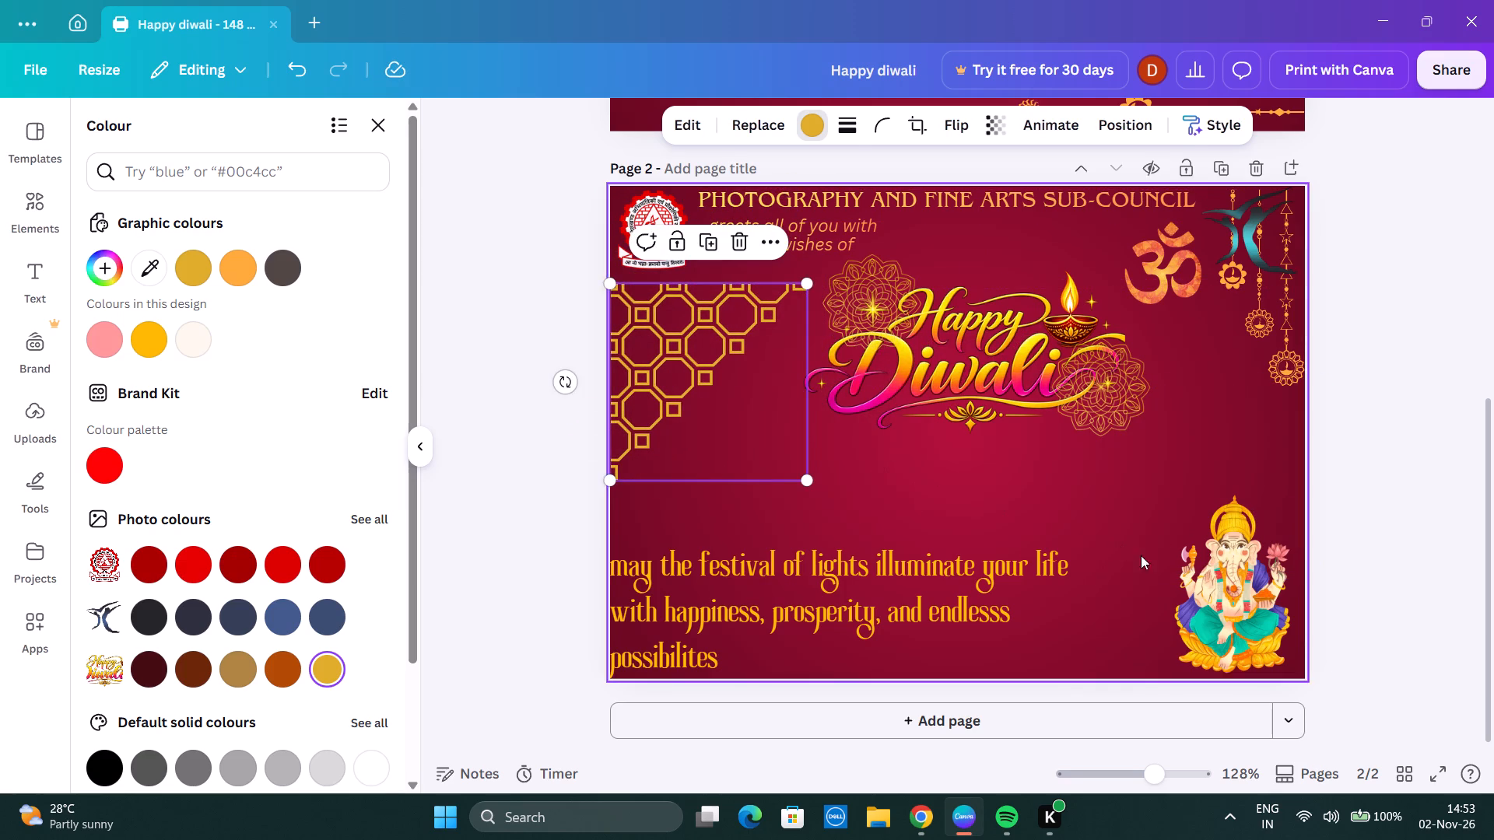
Move the Ganesha illustration beside the left lattice pattern, above the festival message, and make it smaller.
{"action": "left_click_drag", "start_coordinate": [1258, 590], "coordinate": [784, 447]}
{"action": "left_click", "coordinate": [524, 505]}
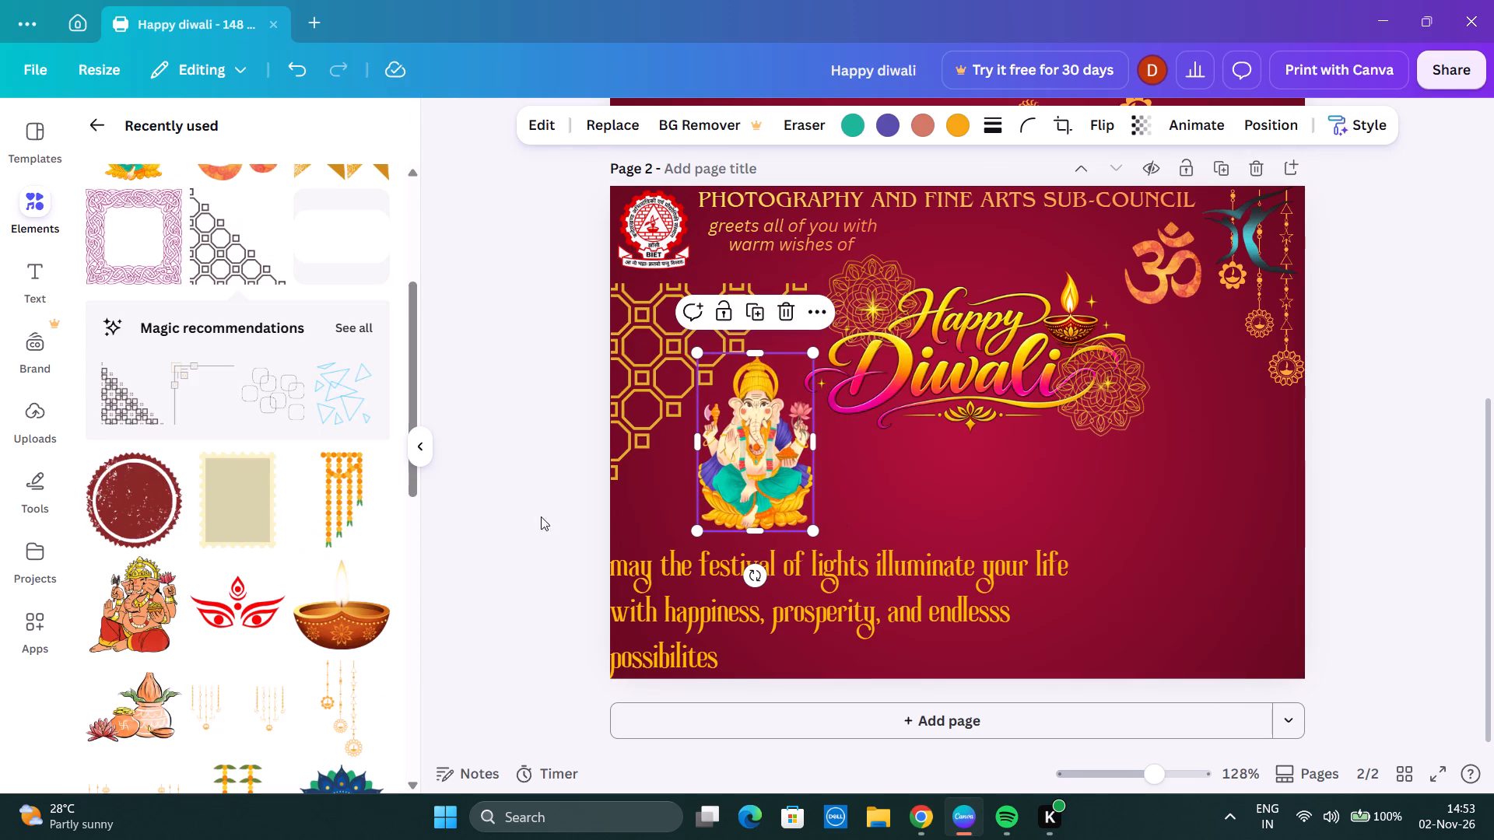
{"action": "left_click", "coordinate": [539, 470]}
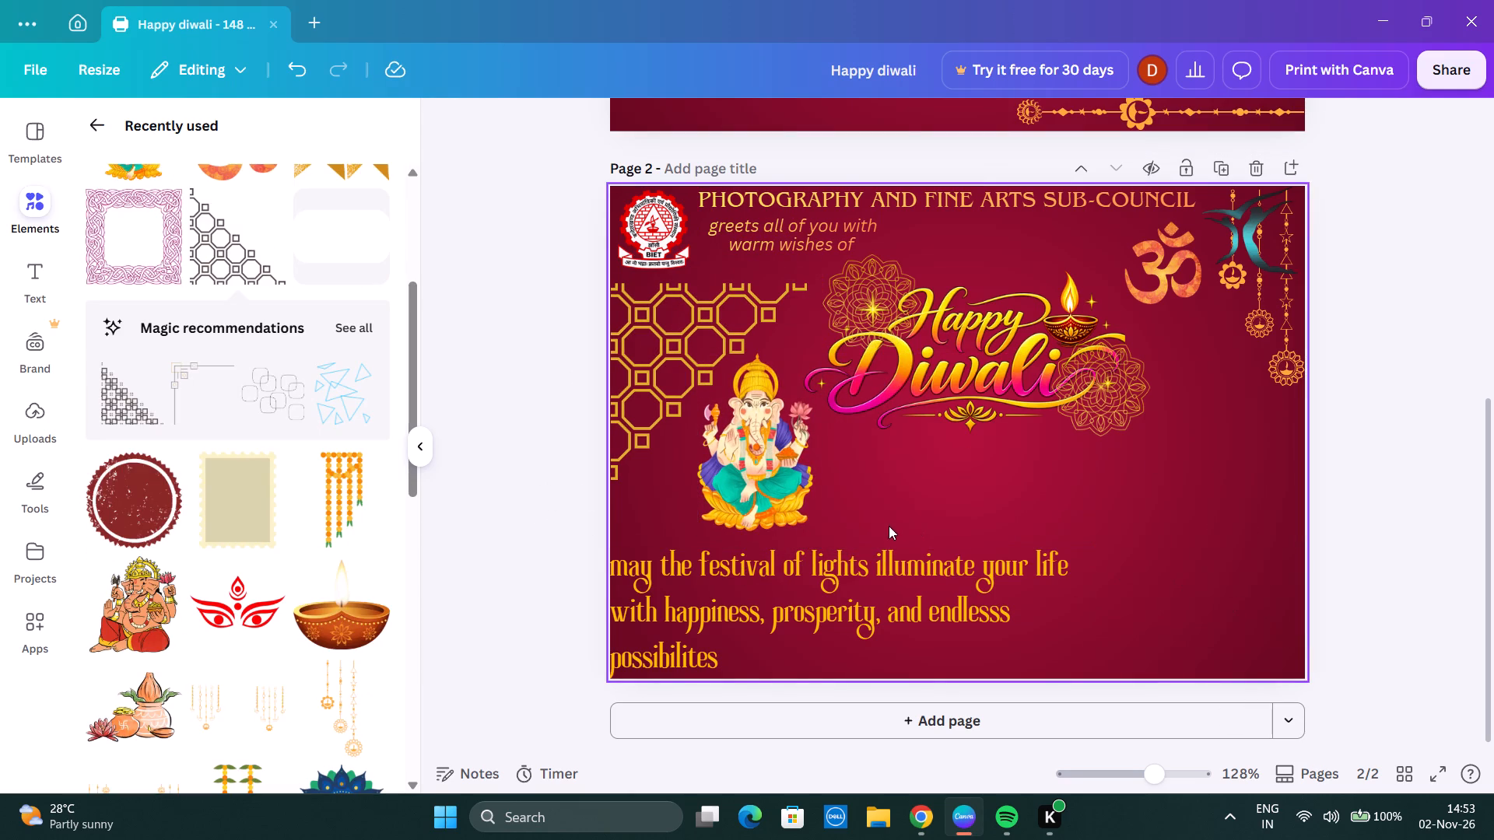
{"action": "left_click", "coordinate": [775, 487]}
{"action": "left_click_drag", "start_coordinate": [811, 530], "coordinate": [773, 472]}
{"action": "left_click_drag", "start_coordinate": [738, 438], "coordinate": [753, 492]}
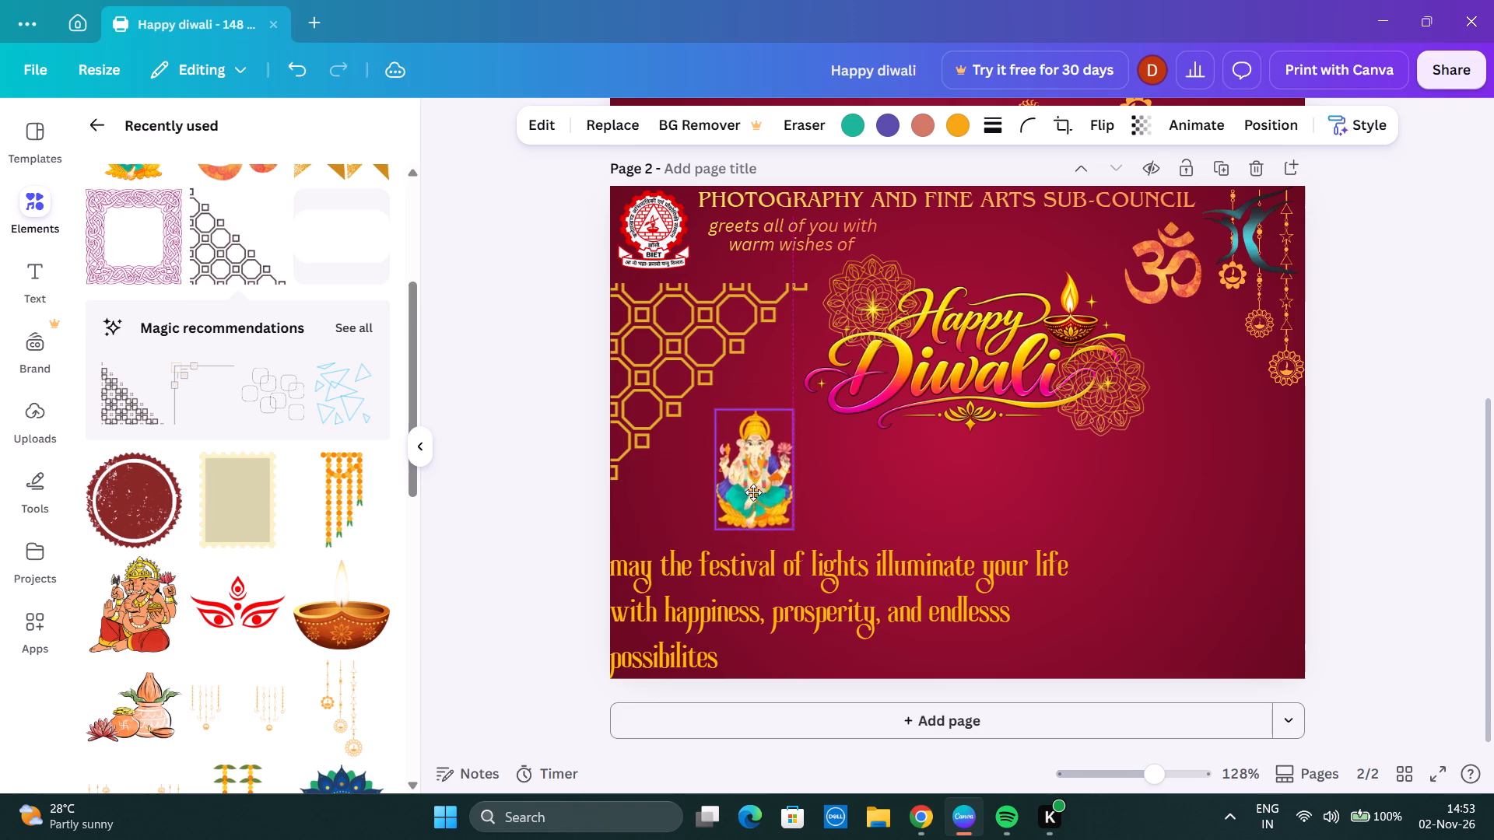
{"action": "left_click_drag", "start_coordinate": [753, 492], "coordinate": [752, 491]}
{"action": "left_click", "coordinate": [788, 464]}
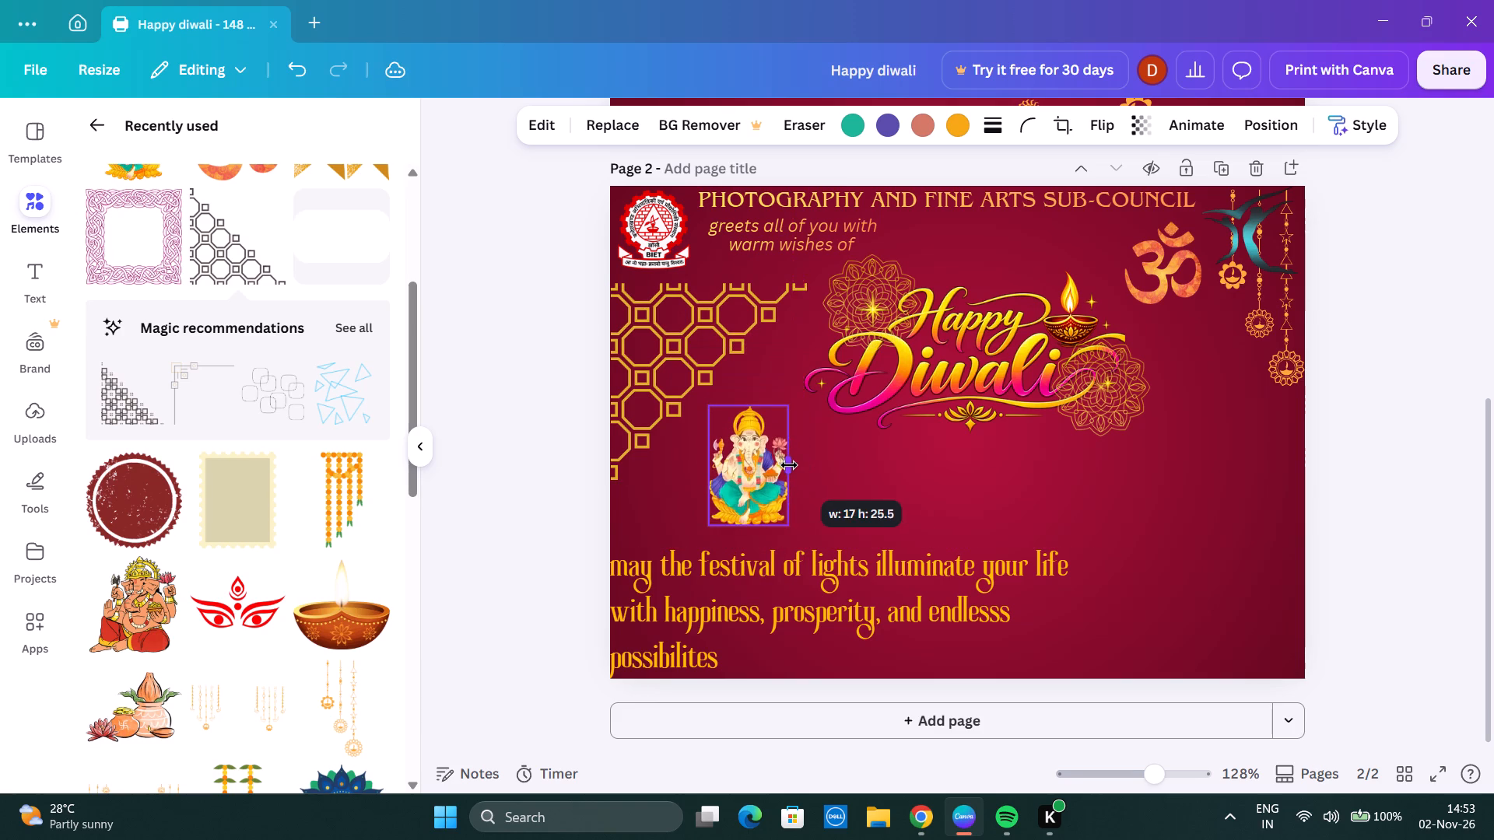
{"action": "left_click", "coordinate": [707, 408]}
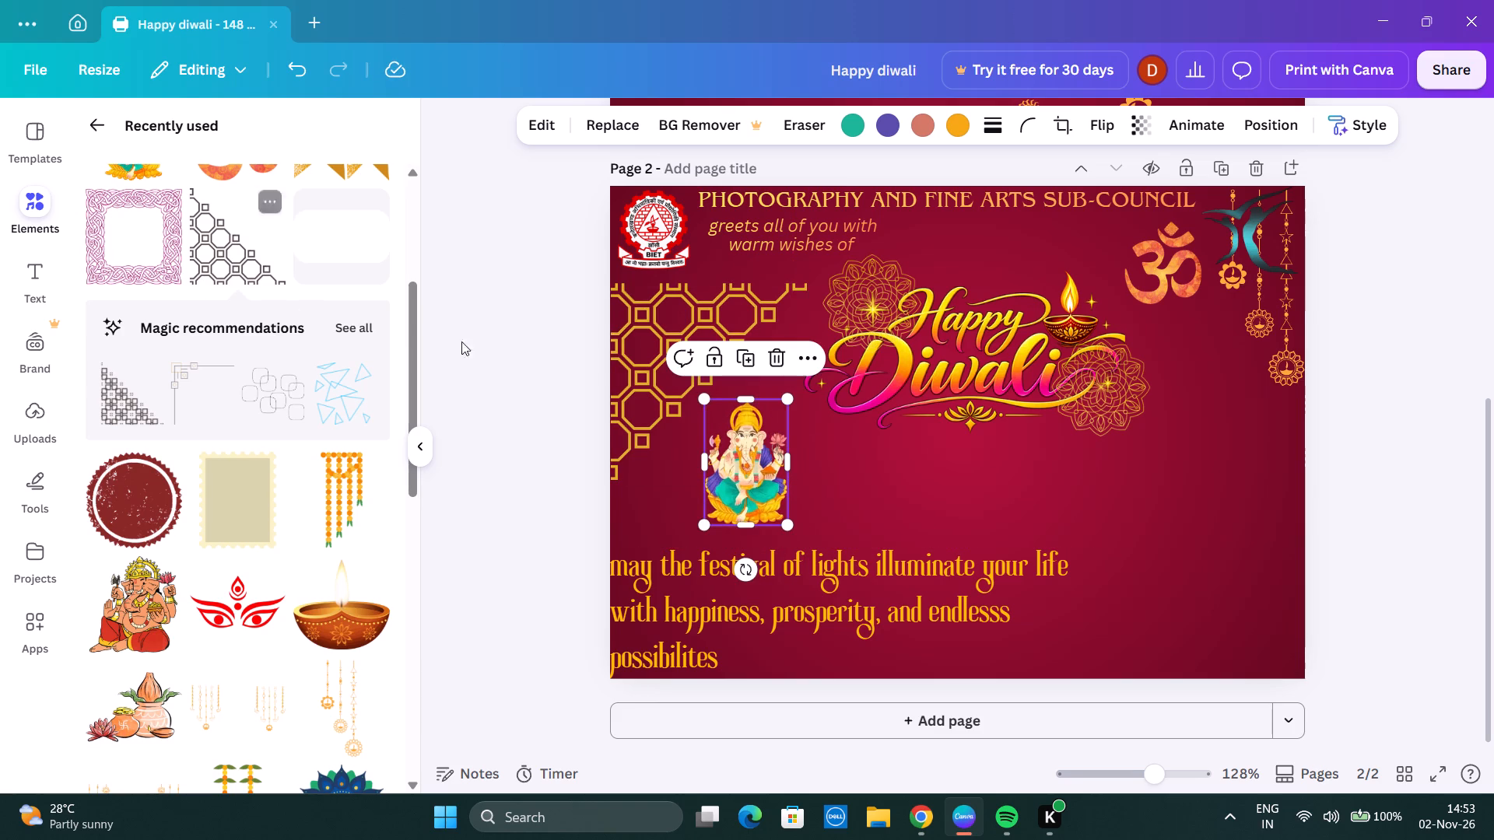
Duplicate the golden lattice pattern and move the copy to the lower-right area of page 2.
{"action": "left_click", "coordinate": [667, 364]}
{"action": "left_click", "coordinate": [638, 364]}
{"action": "left_click", "coordinate": [771, 241]}
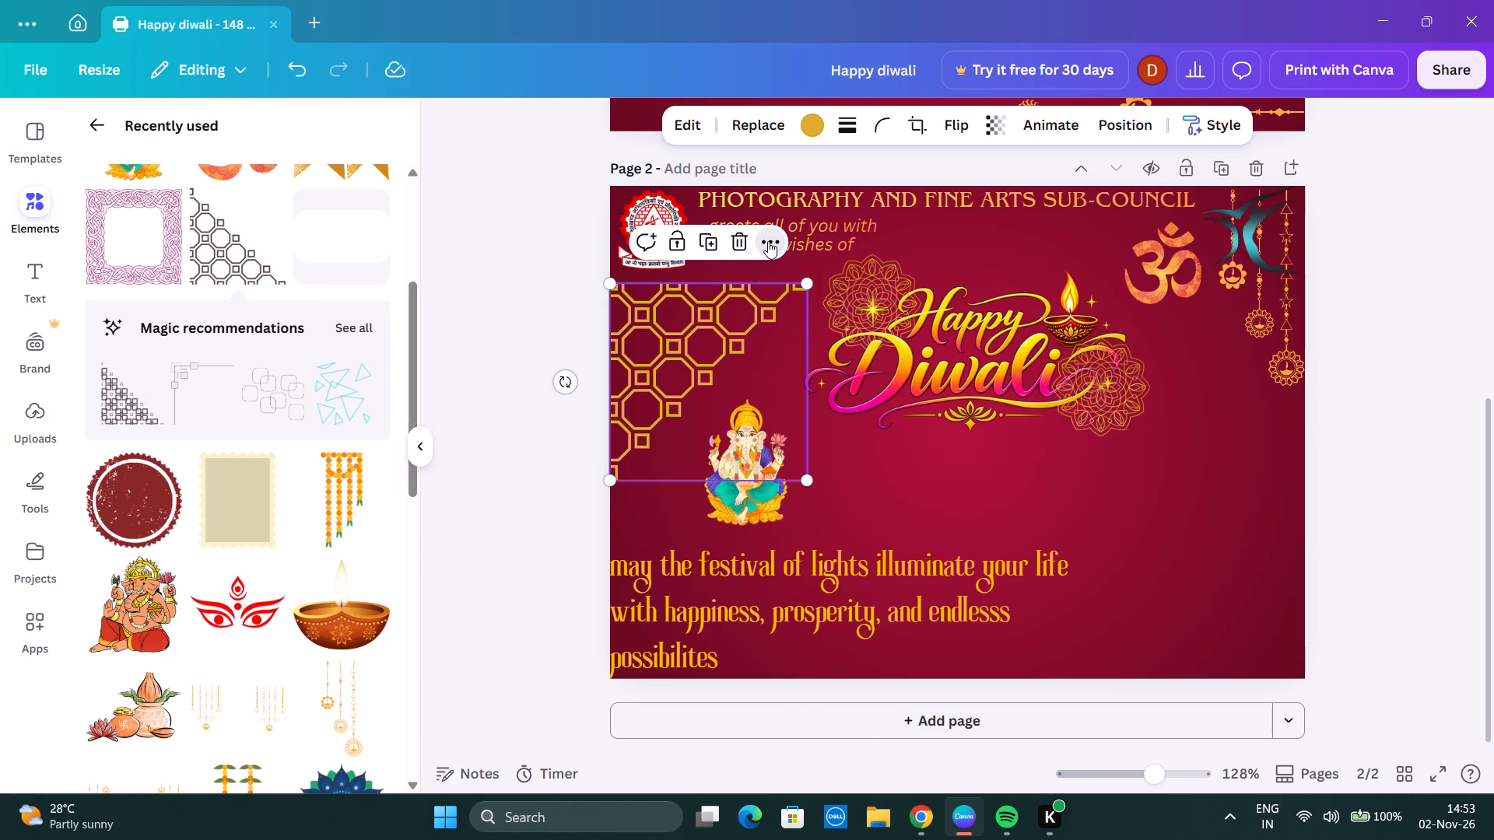
{"action": "left_click", "coordinate": [845, 289]}
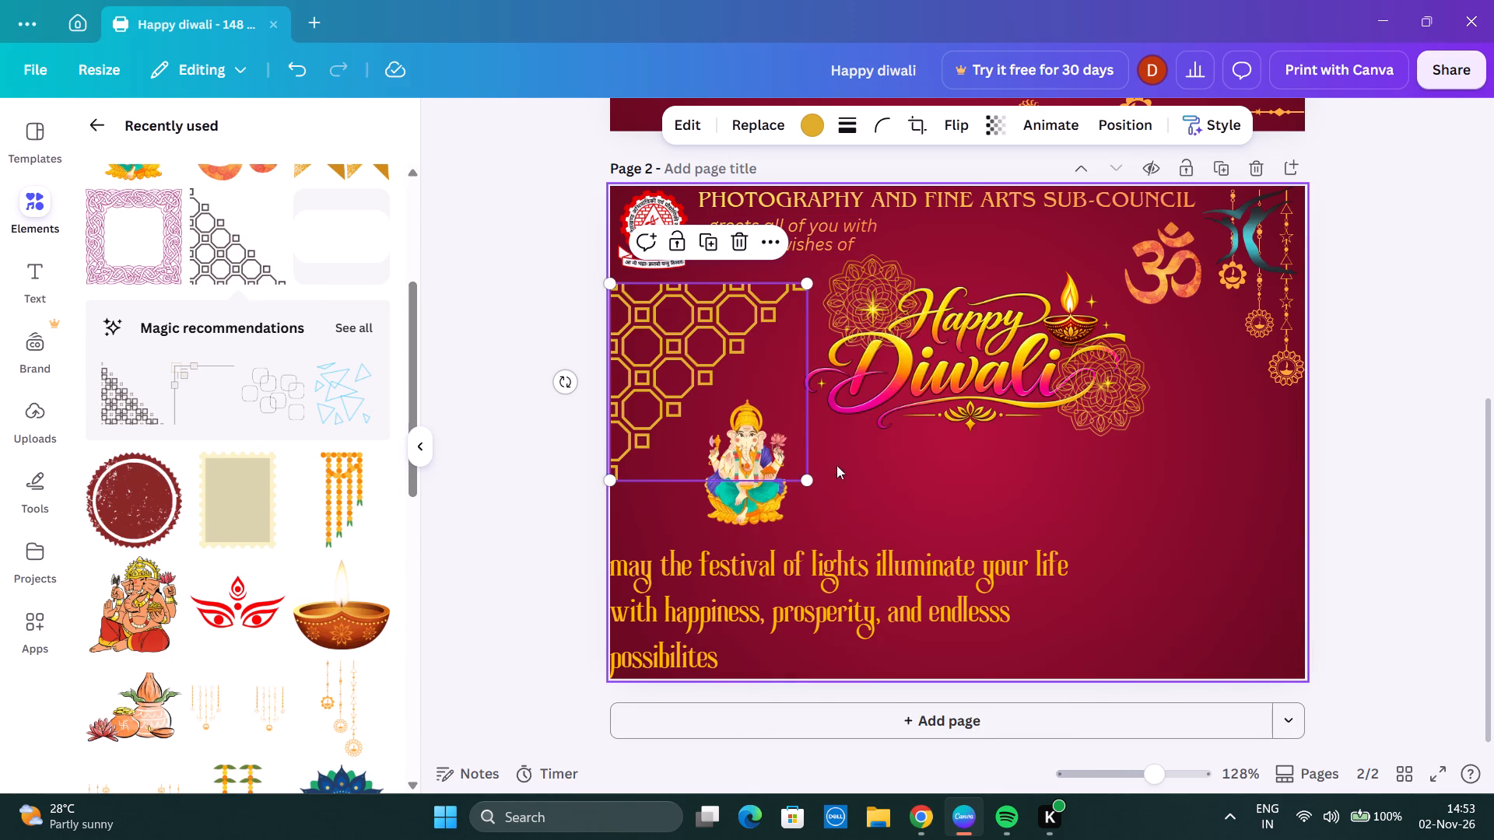
{"action": "left_click", "coordinate": [502, 473]}
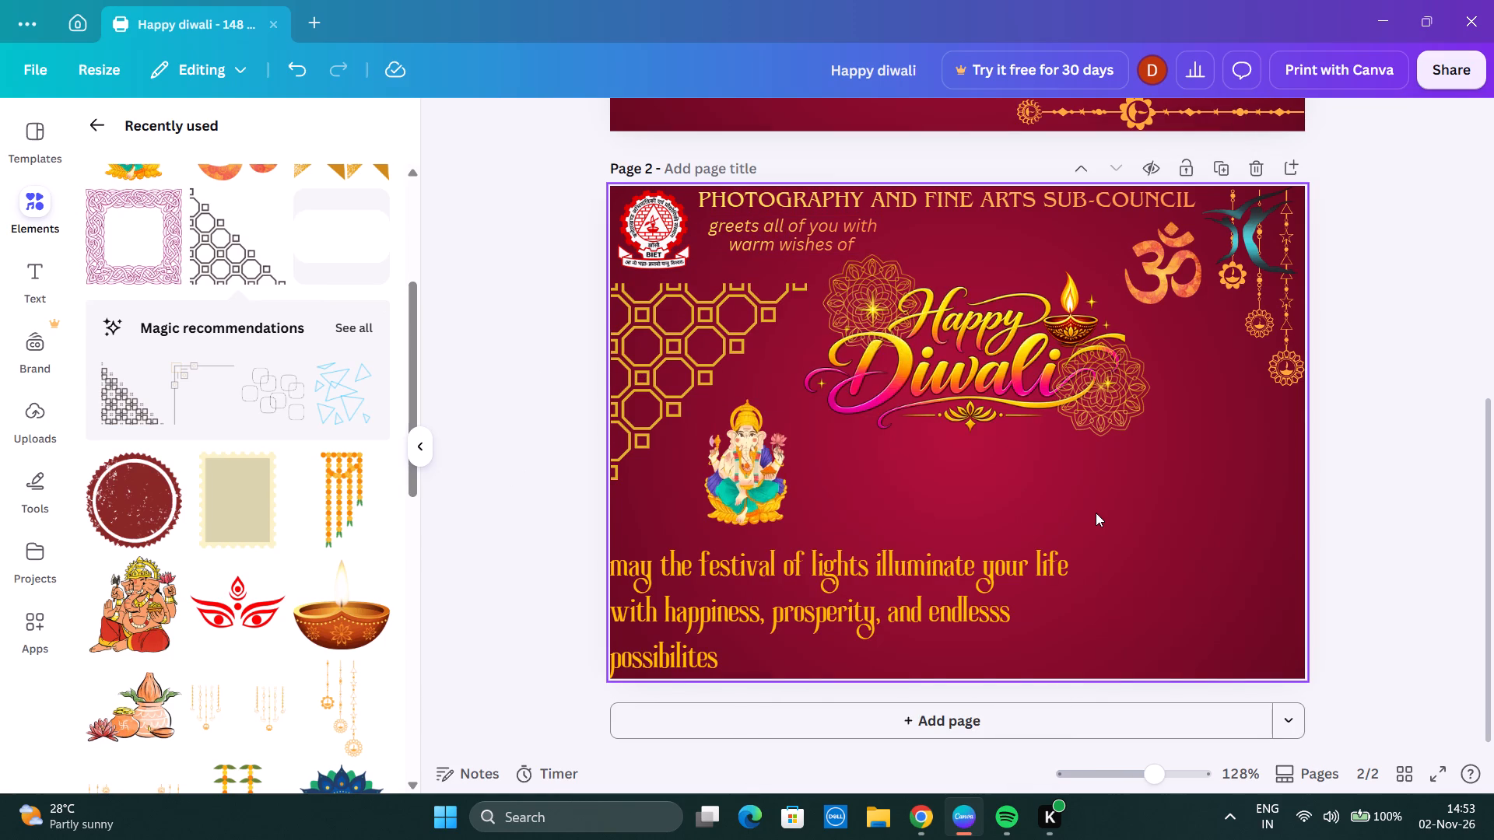
{"action": "key", "text": "ctrl+v"}
{"action": "left_click_drag", "start_coordinate": [696, 366], "coordinate": [707, 366]}
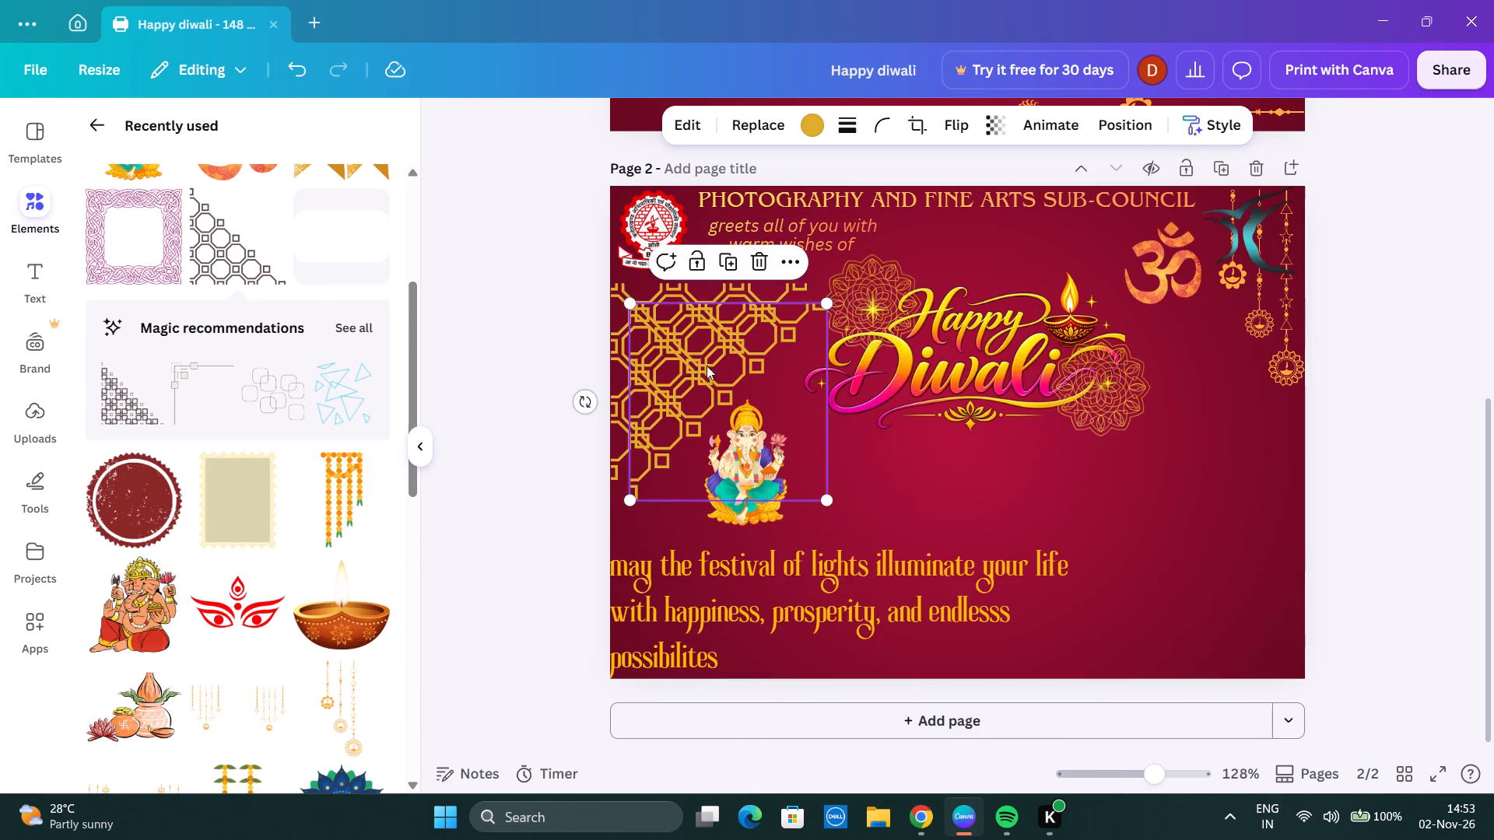
{"action": "left_click_drag", "start_coordinate": [707, 366], "coordinate": [1118, 464]}
Rotate the copied lattice pattern a half turn and fit it into the page's lower-right corner.
{"action": "left_click_drag", "start_coordinate": [1015, 500], "coordinate": [1012, 443]}
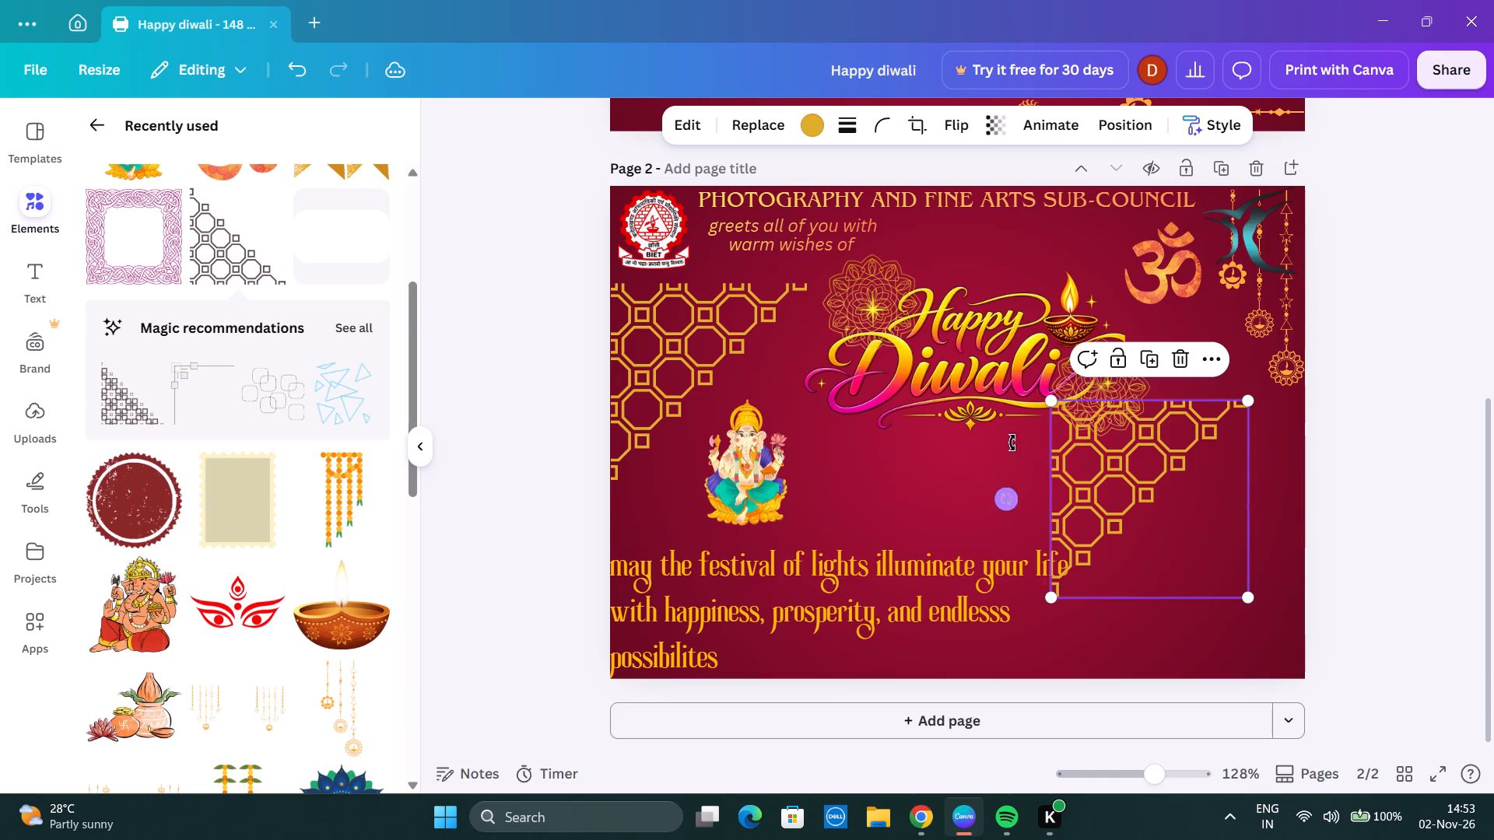
{"action": "left_click_drag", "start_coordinate": [1012, 443], "coordinate": [1300, 476]}
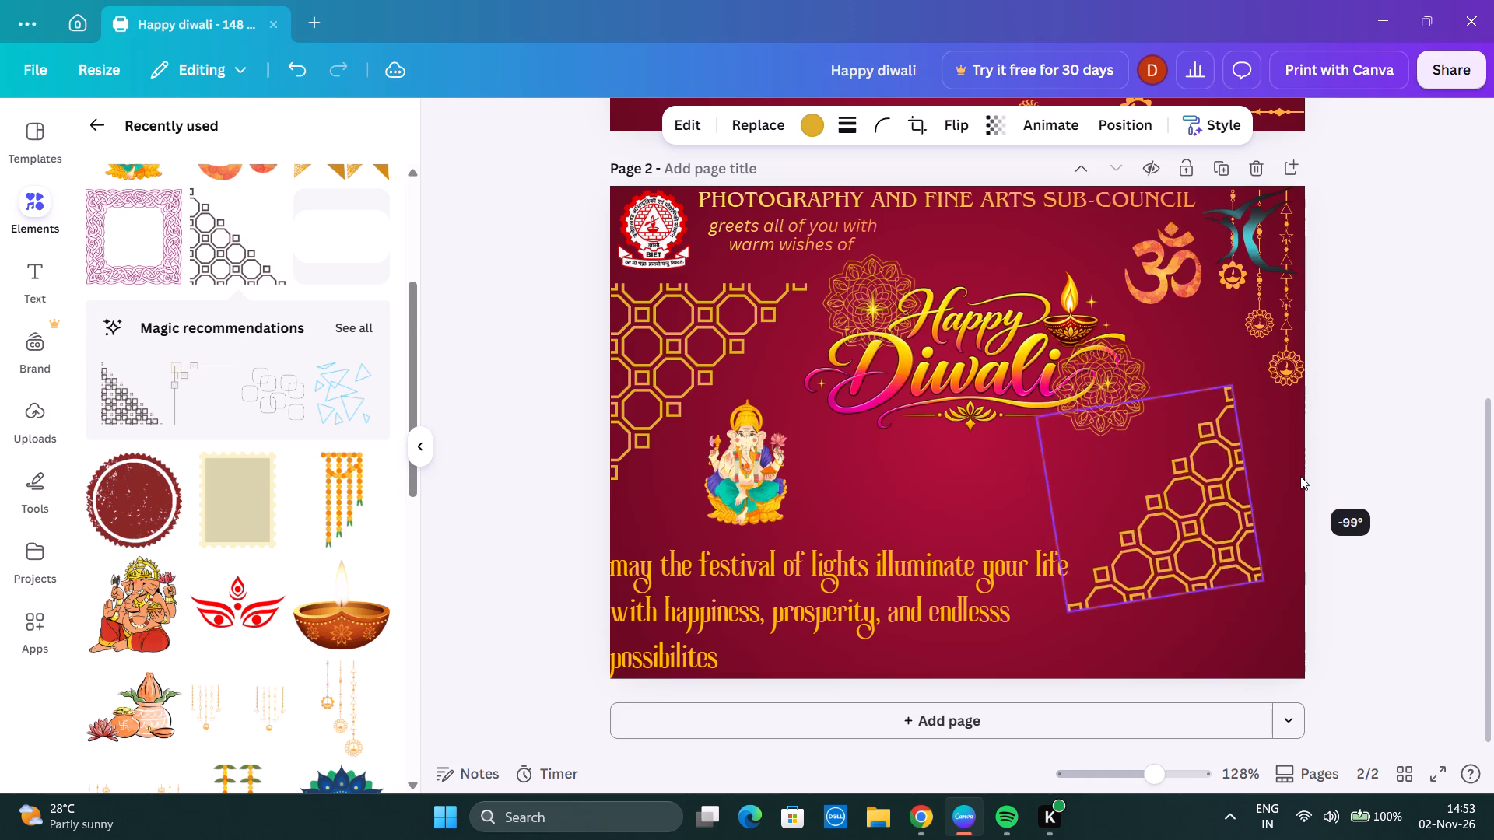
{"action": "left_click_drag", "start_coordinate": [1300, 476], "coordinate": [1297, 499]}
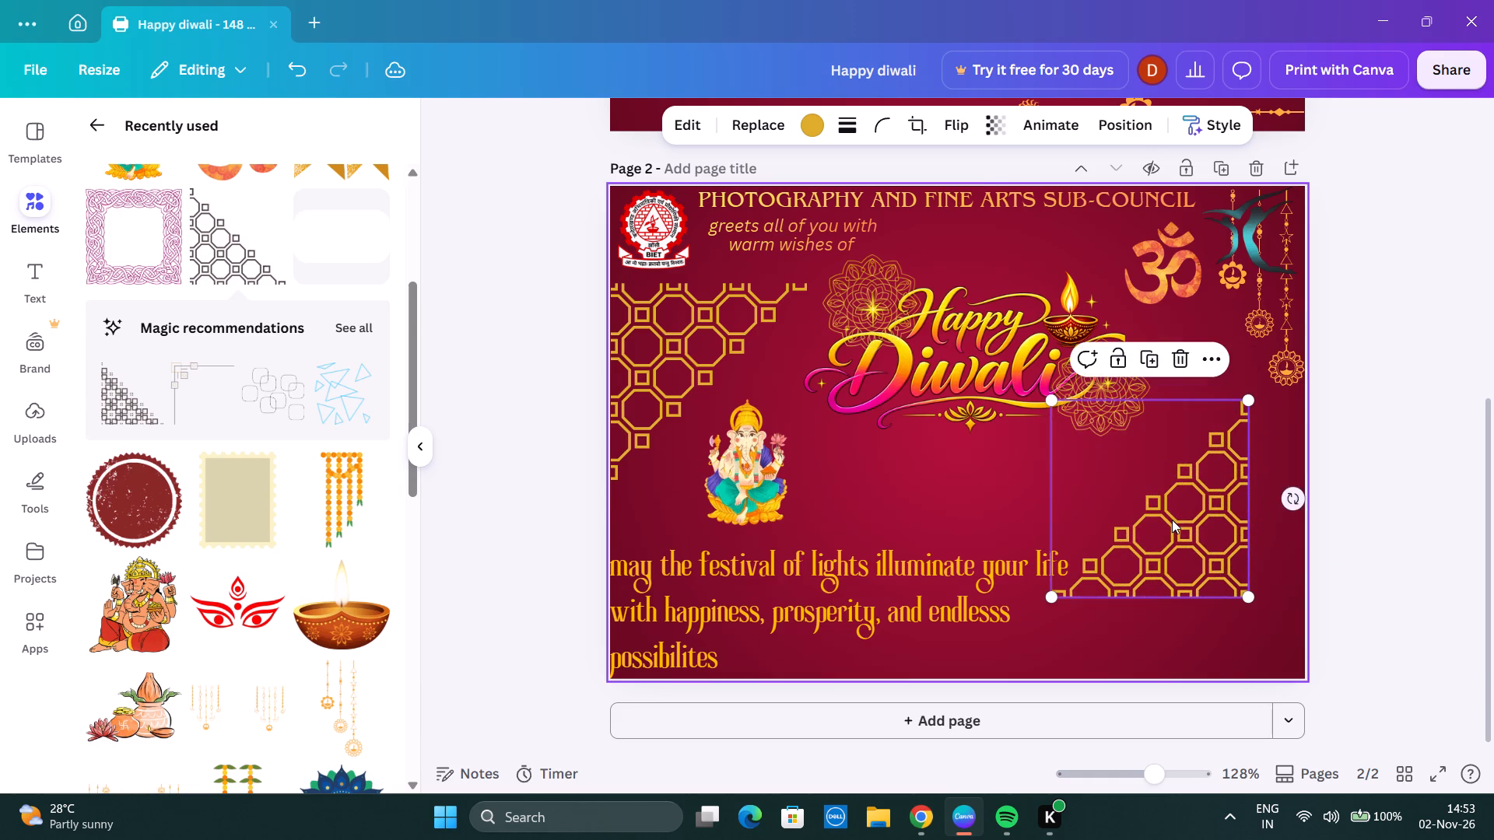
{"action": "left_click_drag", "start_coordinate": [1173, 520], "coordinate": [1225, 593]}
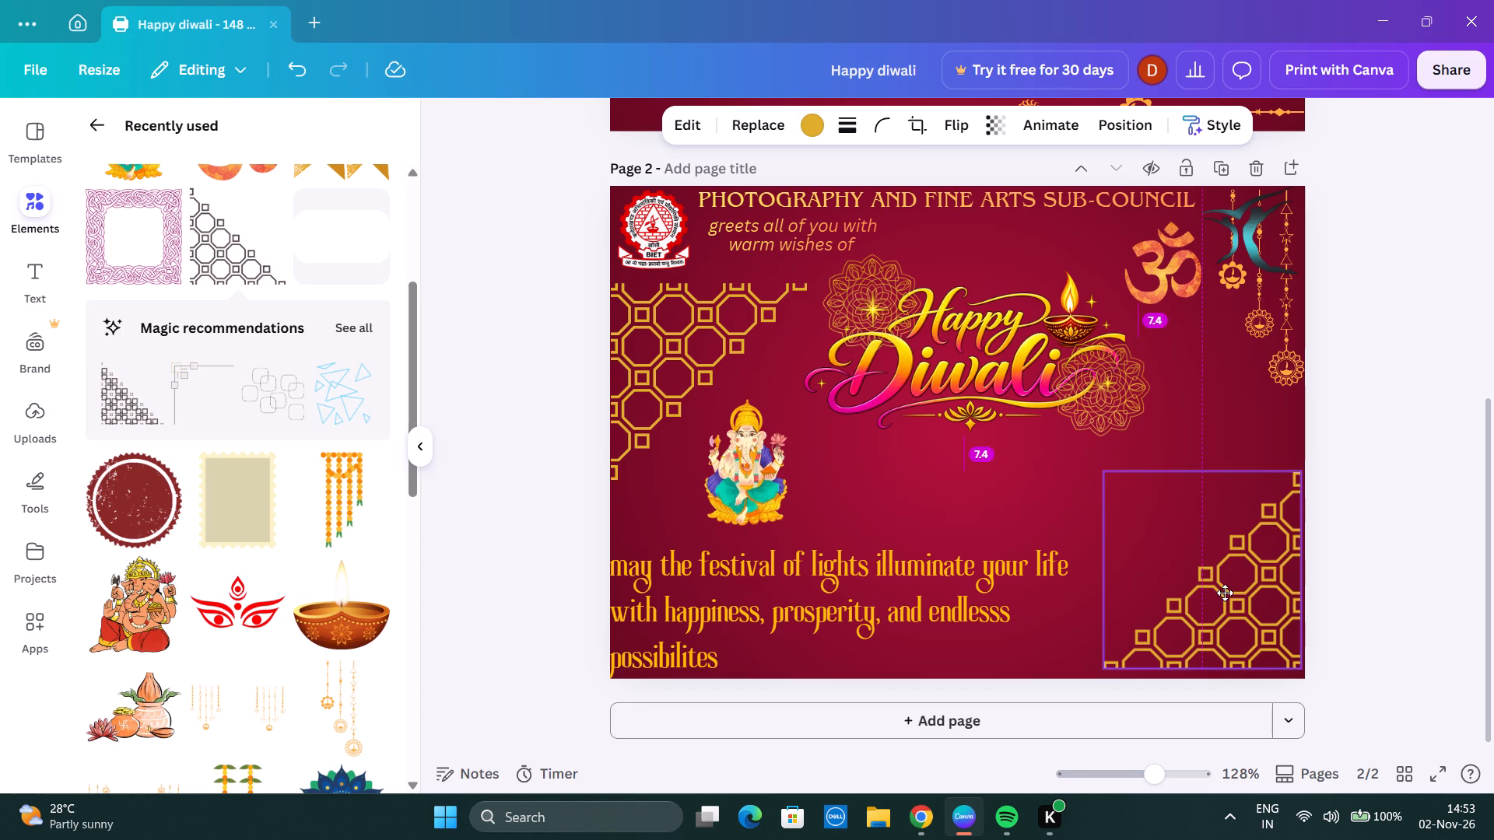
{"action": "left_click_drag", "start_coordinate": [1225, 593], "coordinate": [1215, 593]}
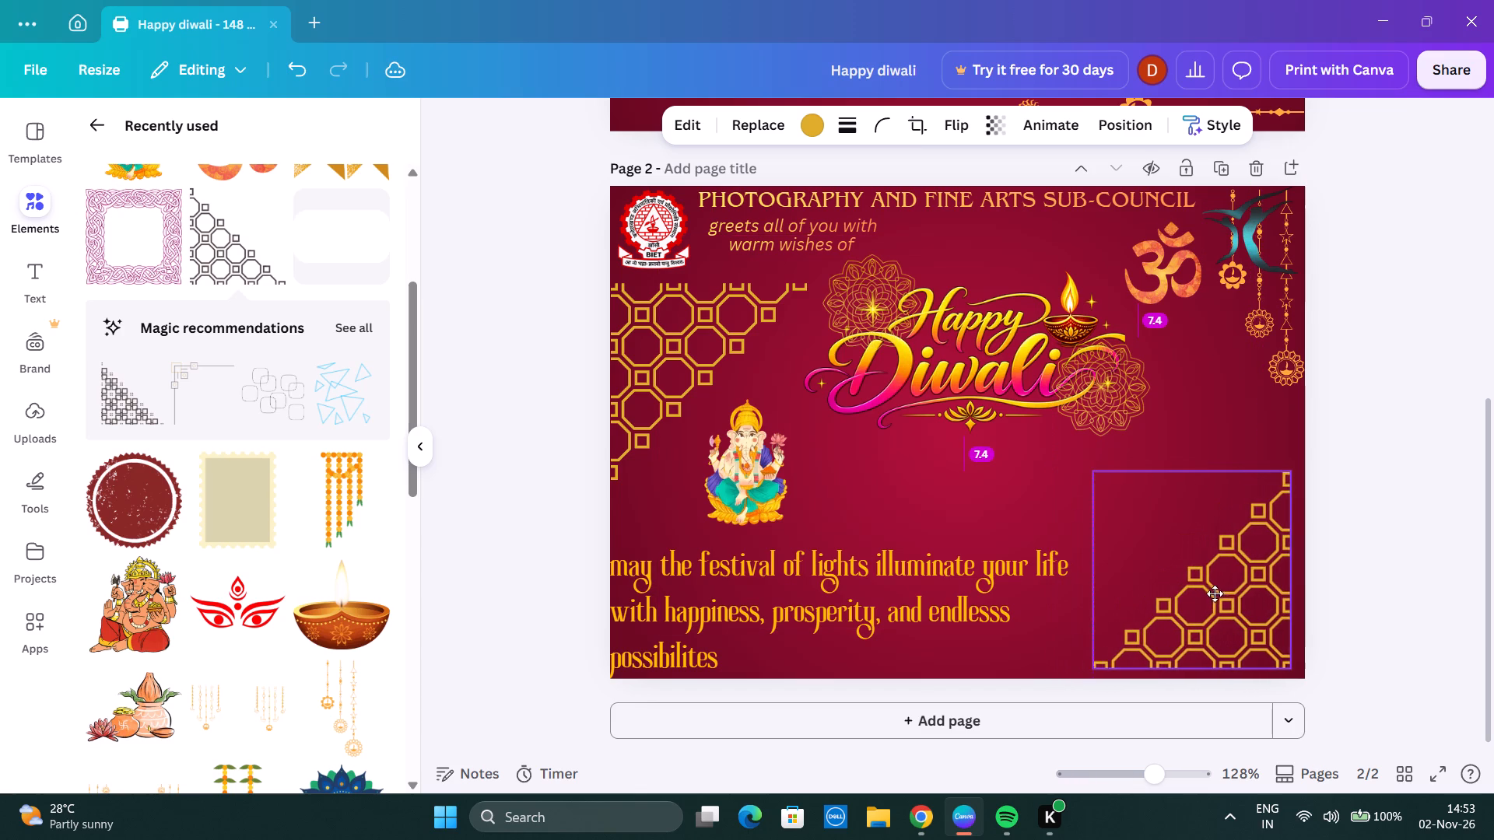
{"action": "left_click_drag", "start_coordinate": [1215, 593], "coordinate": [1224, 597]}
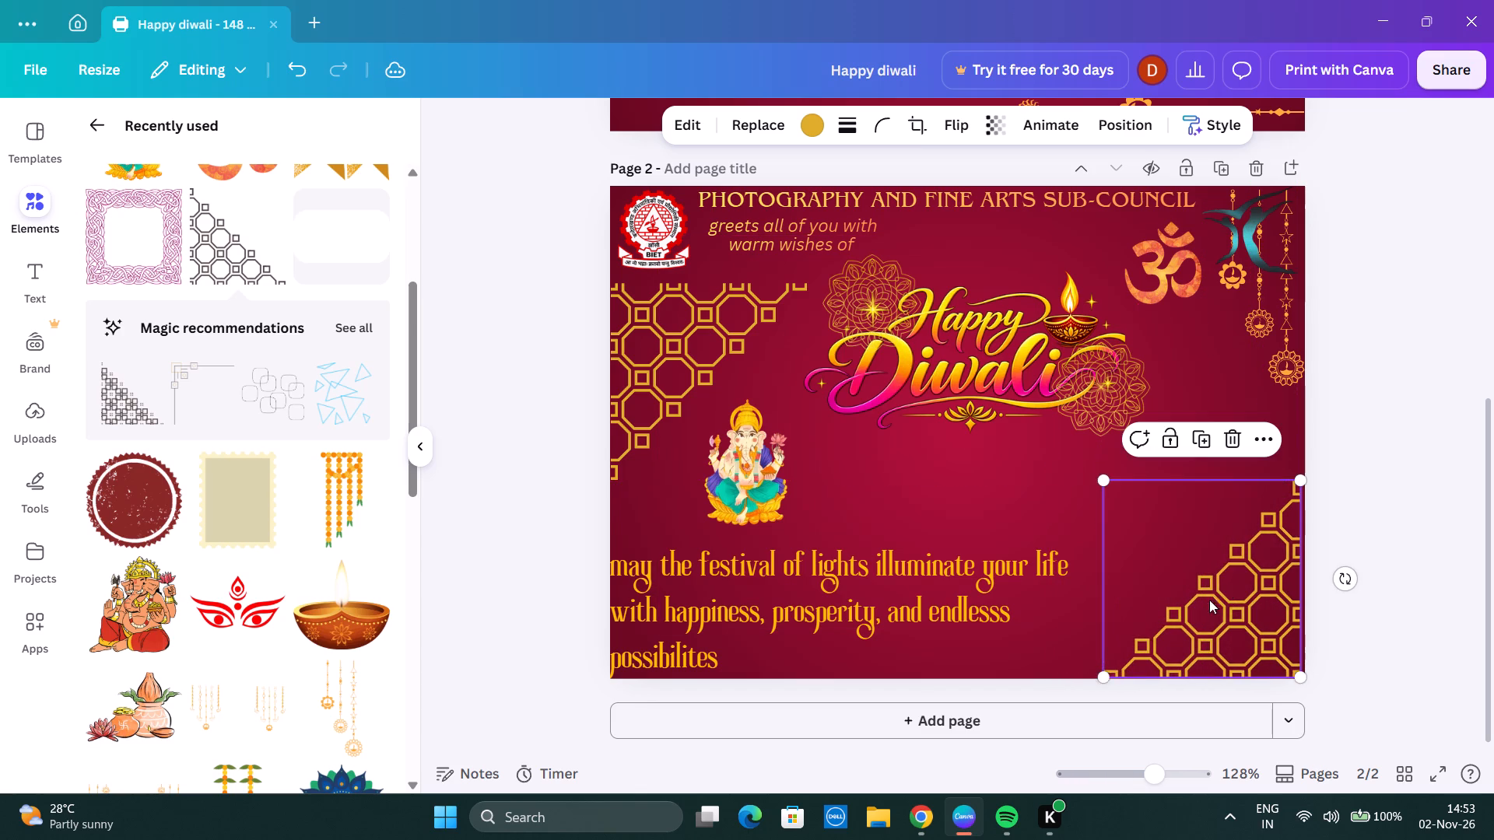
{"action": "left_click", "coordinate": [478, 410]}
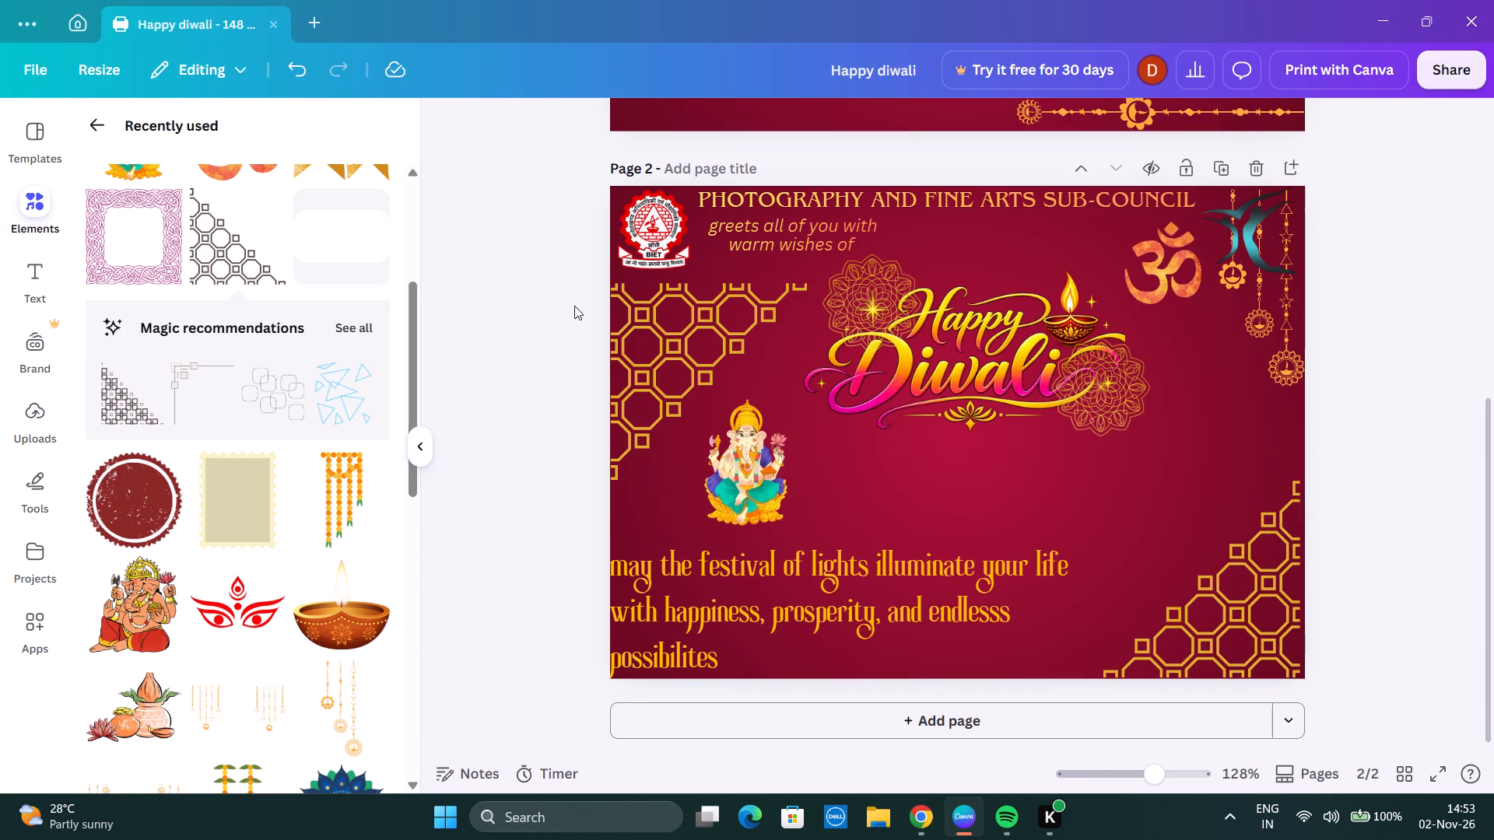
Move the left lattice pattern slightly up, just beneath the college logo.
{"action": "left_click_drag", "start_coordinate": [697, 317], "coordinate": [701, 310]}
Move the "greets all of you with warm wishes of" text slightly down and to the left.
{"action": "left_click_drag", "start_coordinate": [822, 246], "coordinate": [814, 262]}
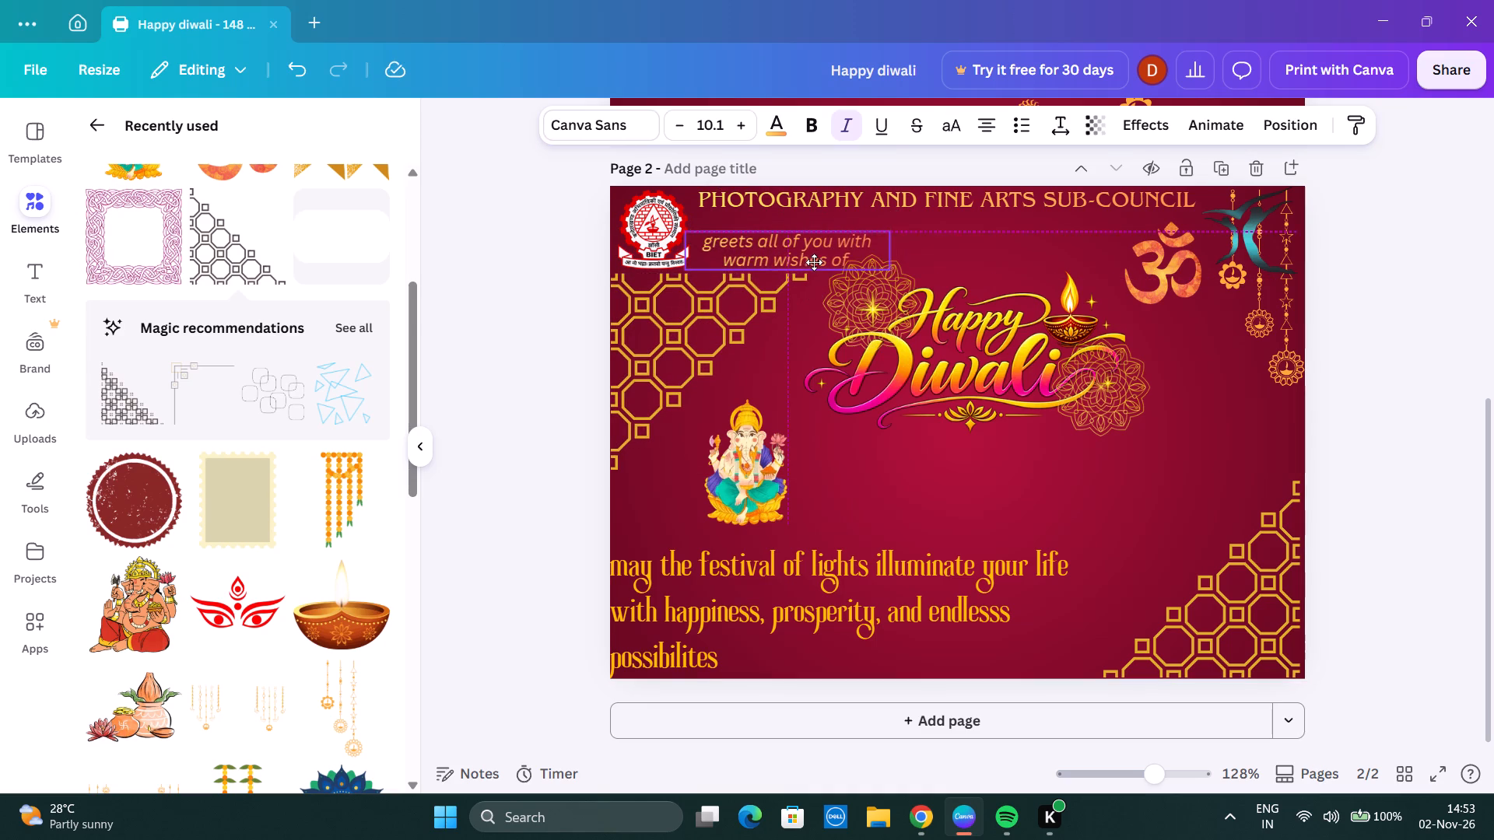
{"action": "left_click_drag", "start_coordinate": [814, 262], "coordinate": [810, 262]}
{"action": "left_click", "coordinate": [507, 257]}
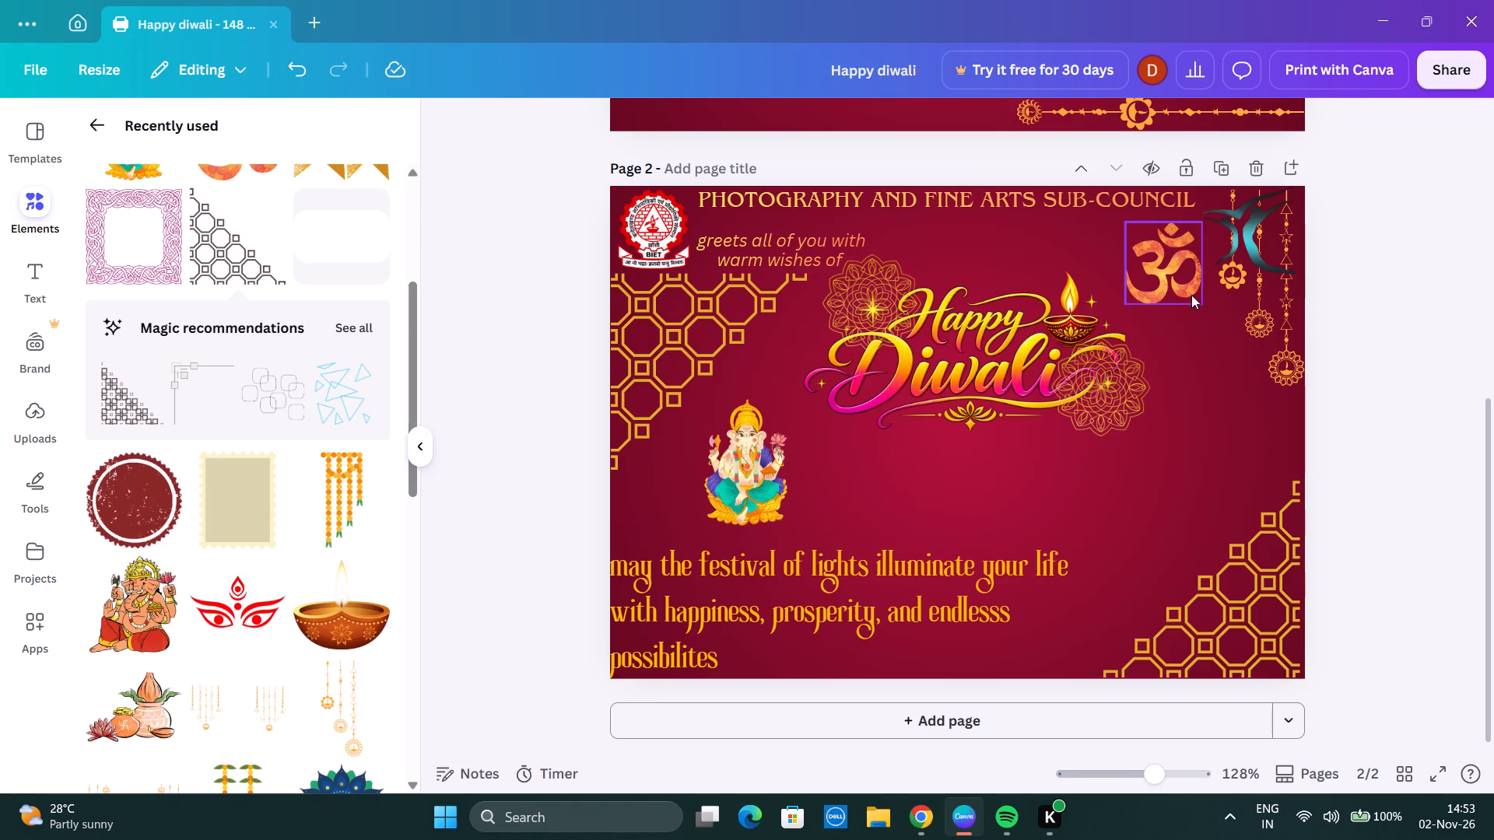
Move the "Photography and Fine Arts Sub-Council" heading slightly down and to the left, beside the college logo.
{"action": "left_click_drag", "start_coordinate": [895, 198], "coordinate": [897, 212]}
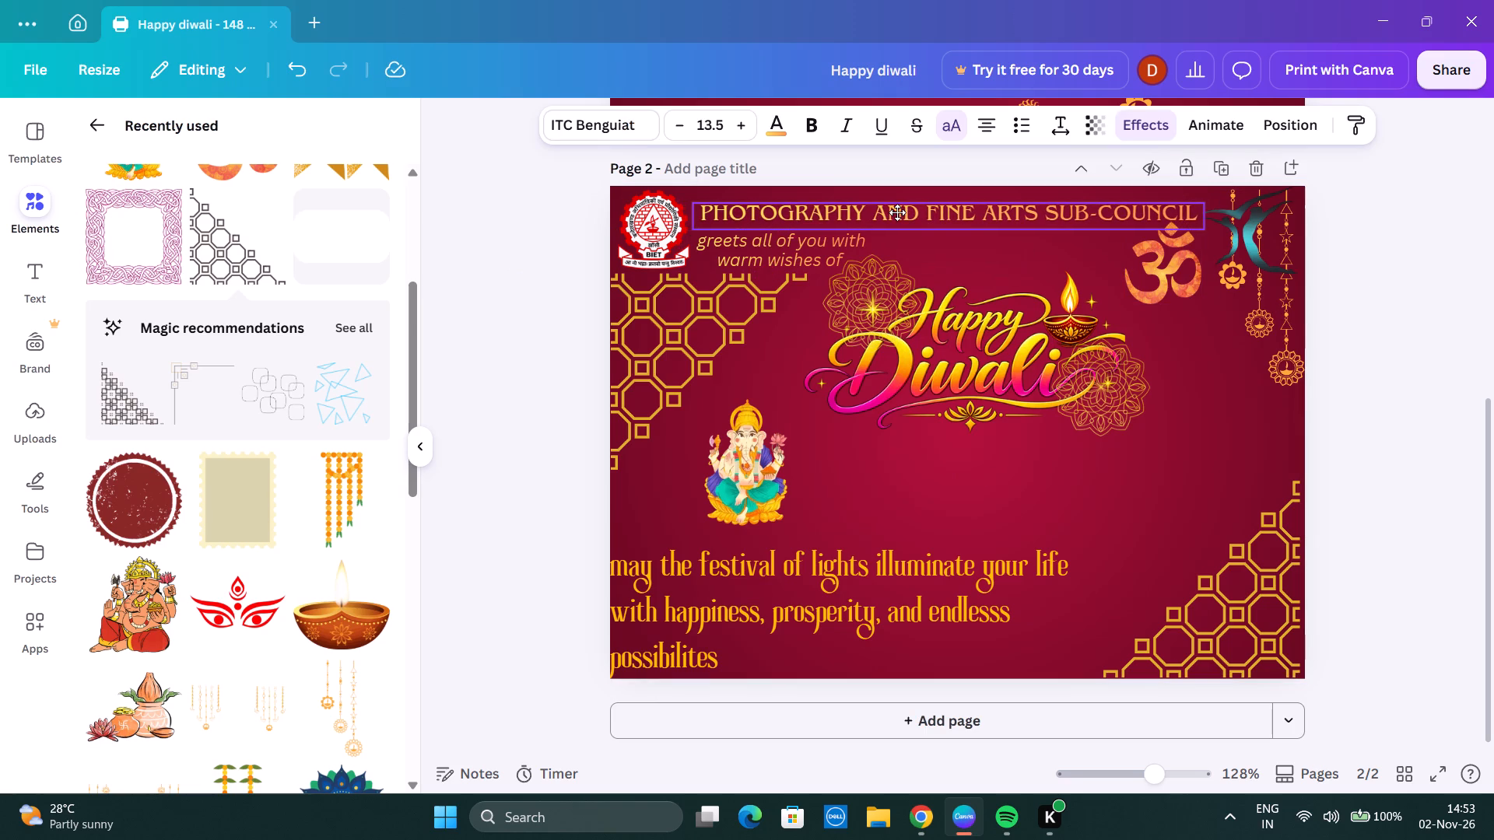
{"action": "left_click_drag", "start_coordinate": [897, 212], "coordinate": [886, 207]}
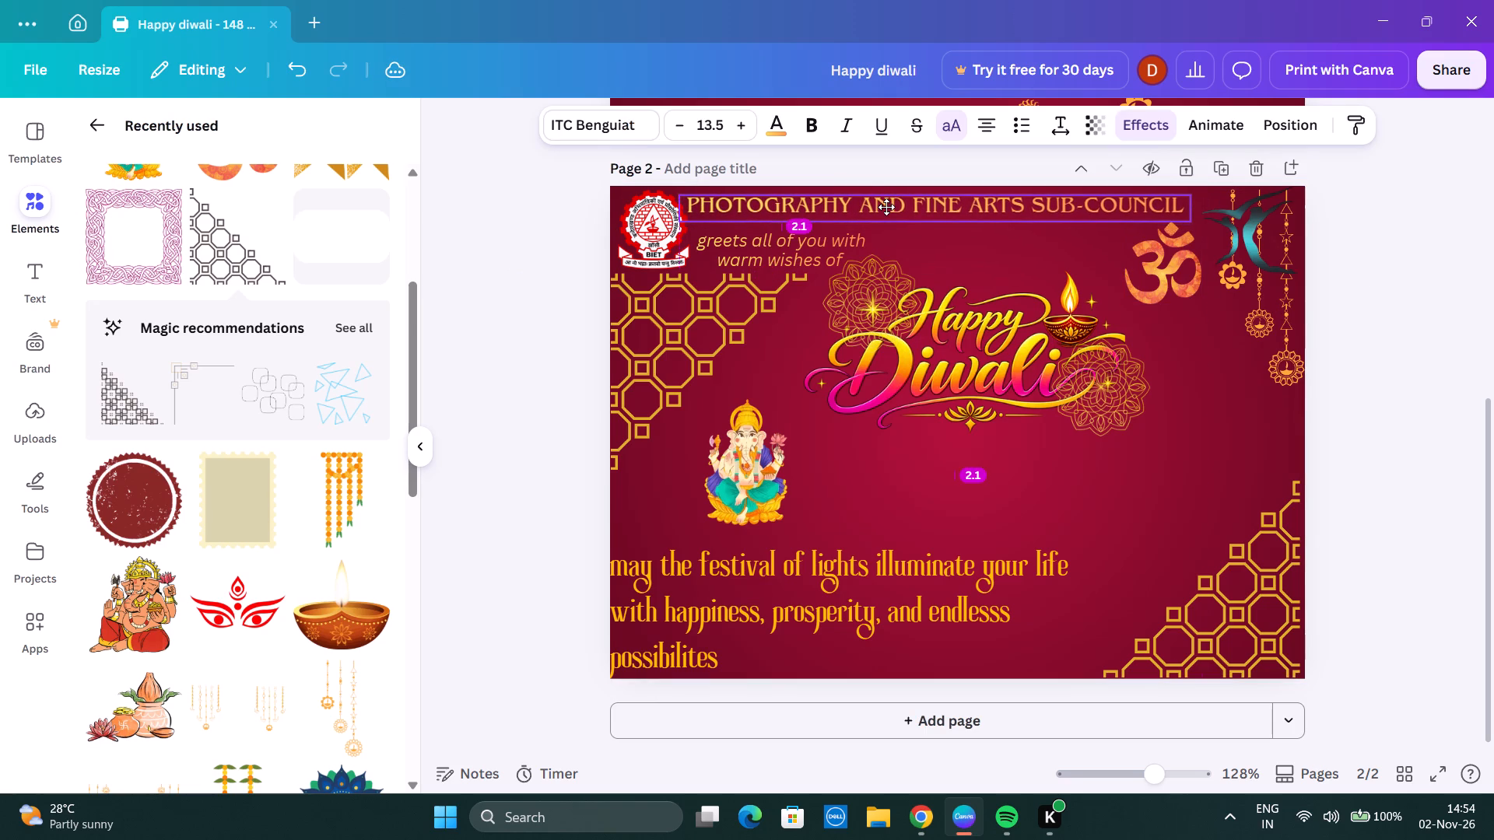
{"action": "left_click_drag", "start_coordinate": [886, 207], "coordinate": [887, 205]}
{"action": "left_click", "coordinate": [513, 218]}
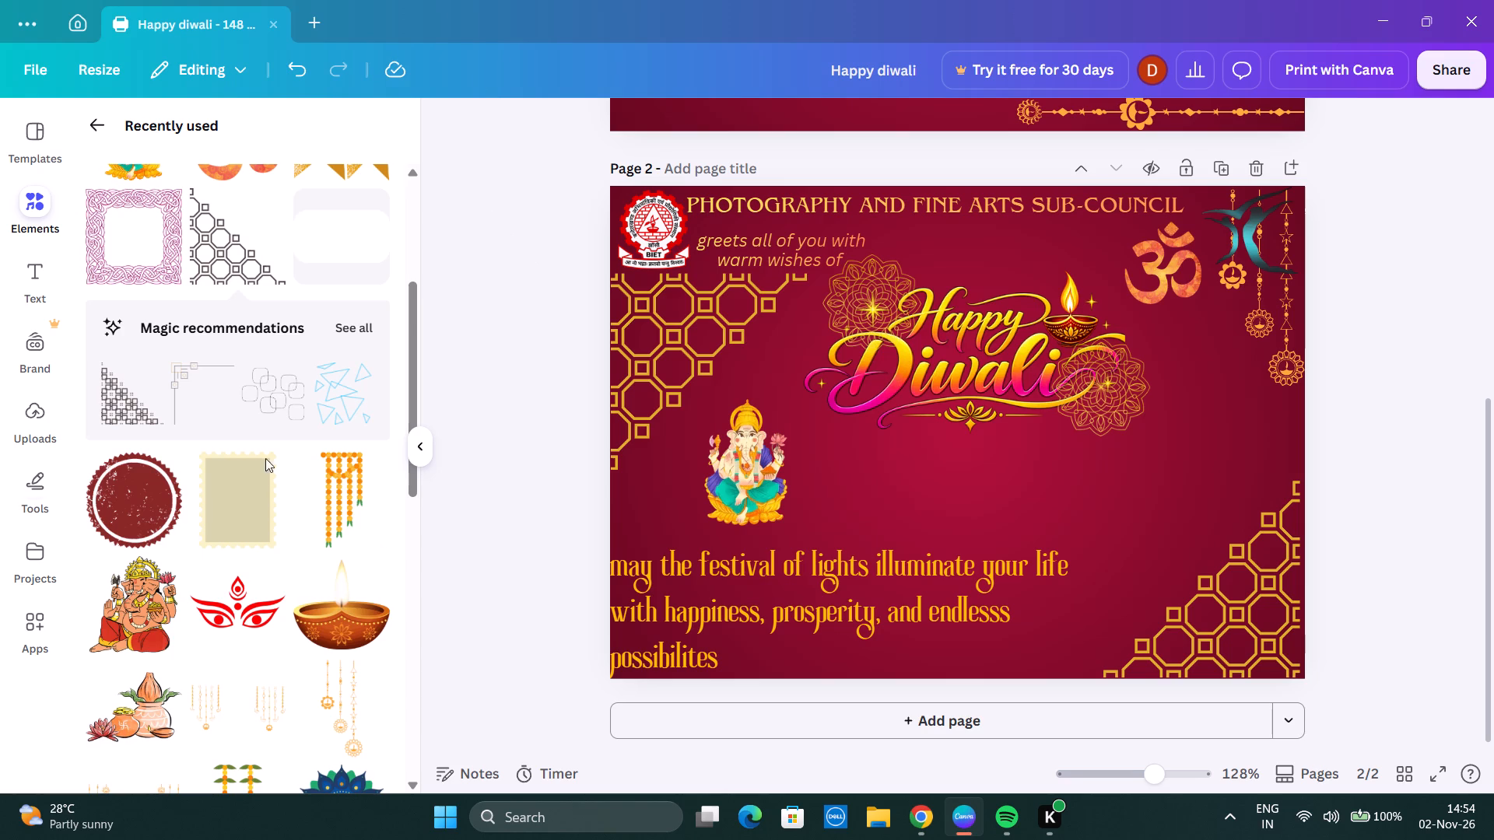
Browse the recently used elements and the lattice pattern's magic recommendations for another decoration suited to page 2.
{"action": "scroll", "coordinate": [239, 562], "scroll_direction": "down", "scroll_amount": 1}
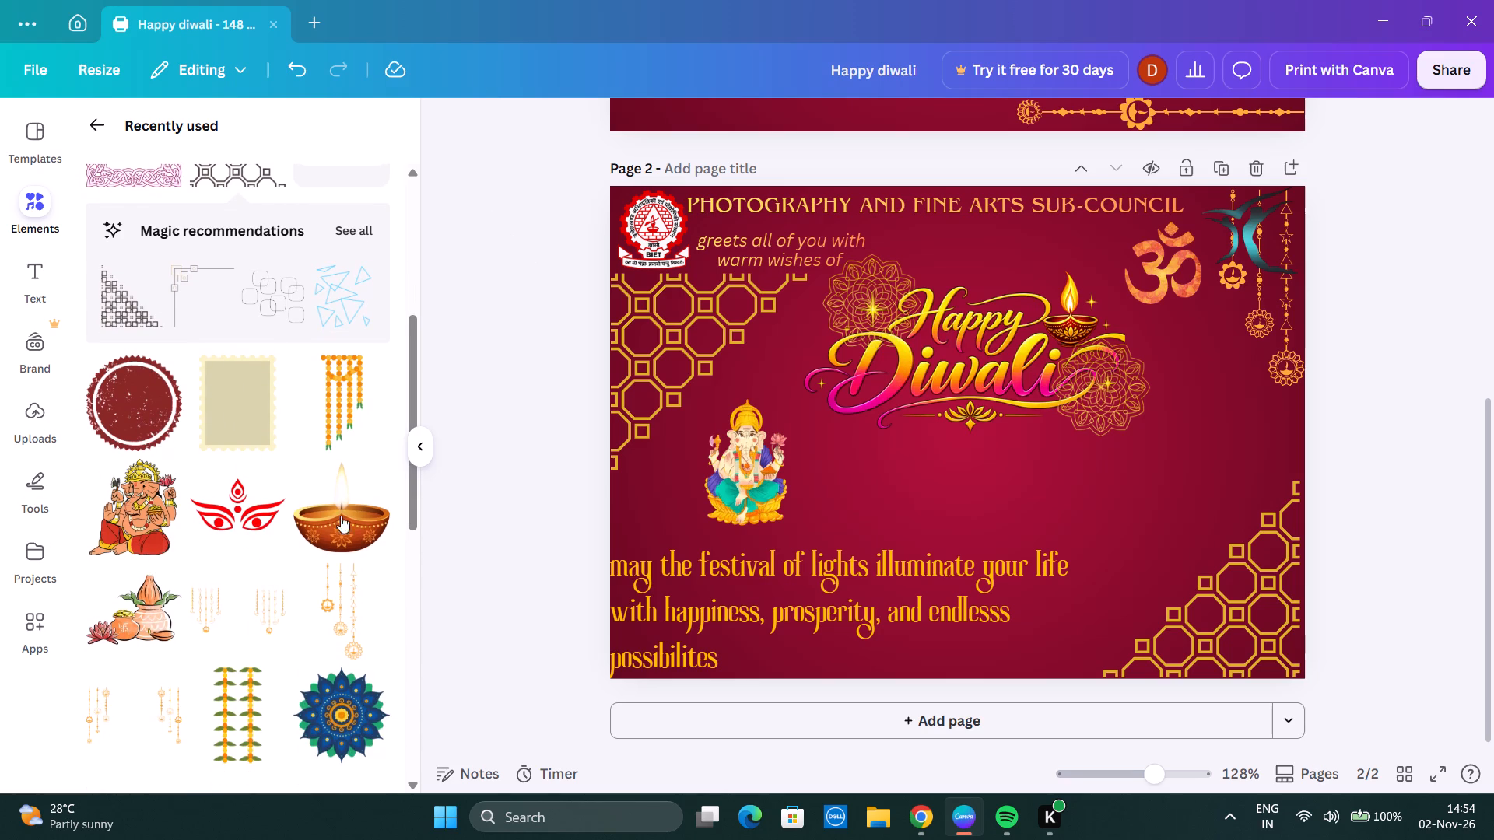
{"action": "scroll", "coordinate": [349, 493], "scroll_direction": "up", "scroll_amount": 2}
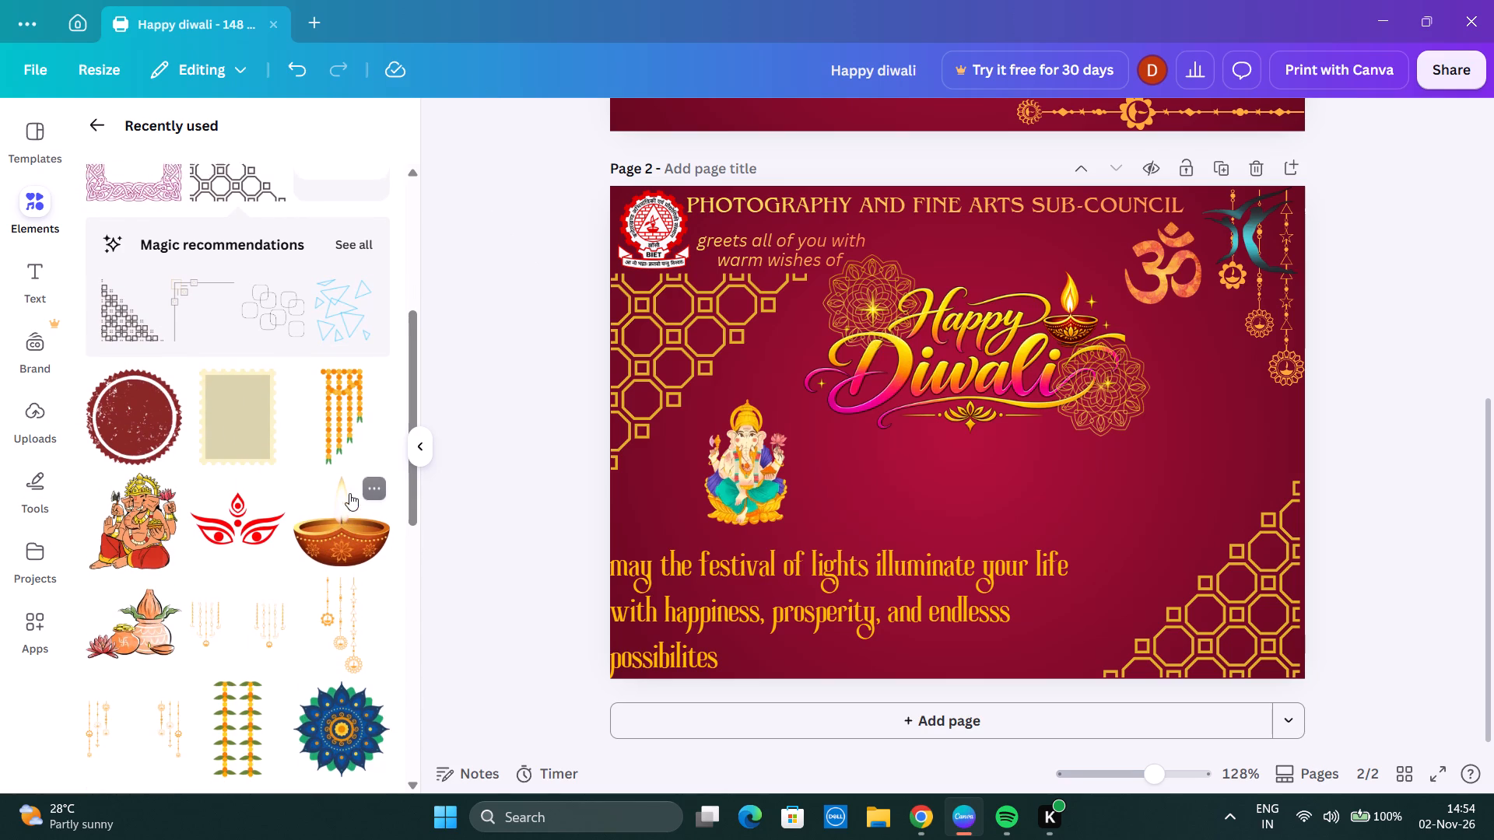
{"action": "scroll", "coordinate": [349, 493], "scroll_direction": "up", "scroll_amount": 2}
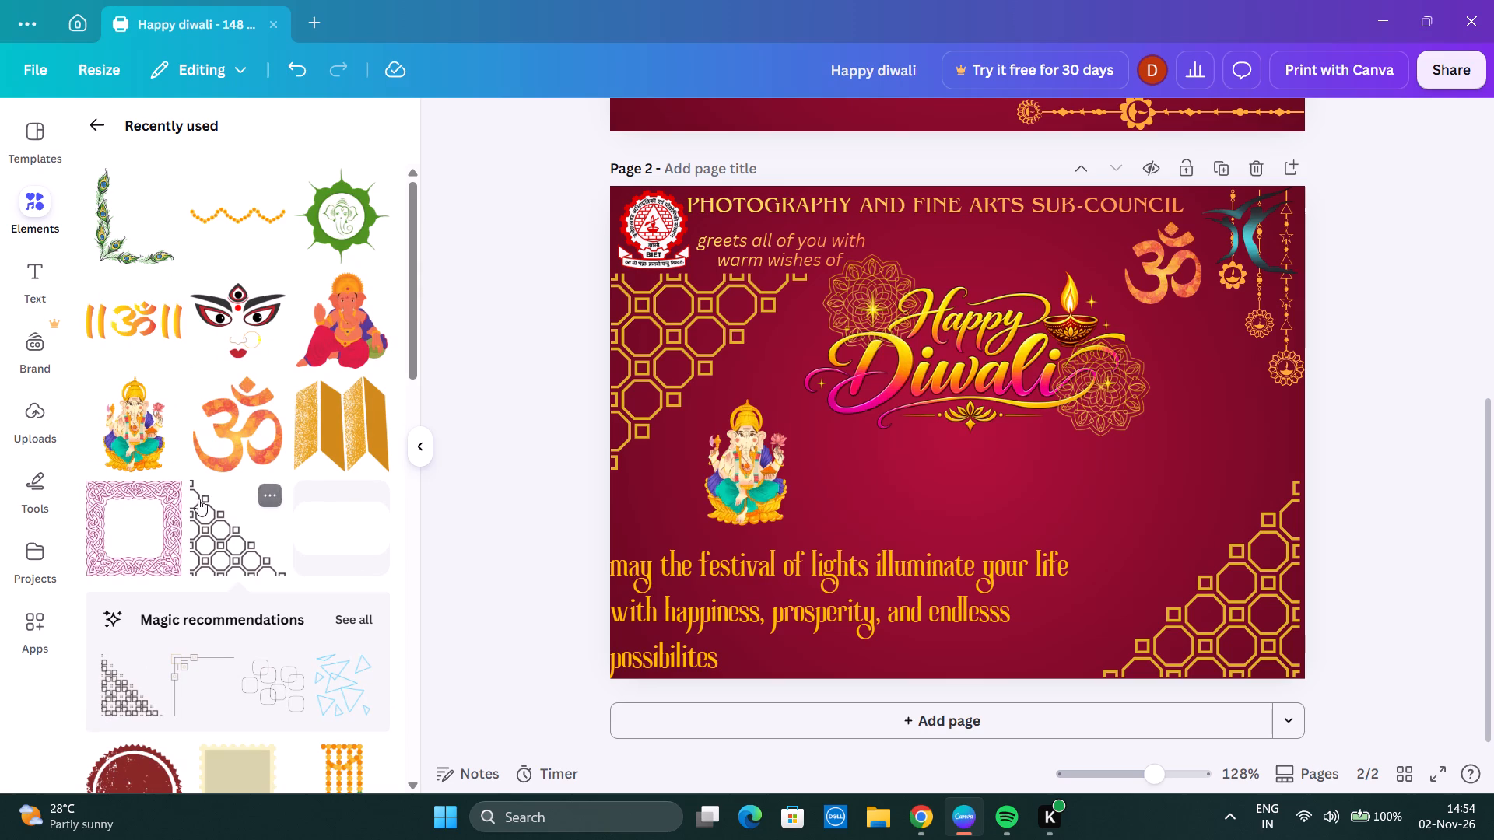
{"action": "scroll", "coordinate": [15, 516], "scroll_direction": "up", "scroll_amount": 4}
{"action": "scroll", "coordinate": [249, 429], "scroll_direction": "down", "scroll_amount": 5}
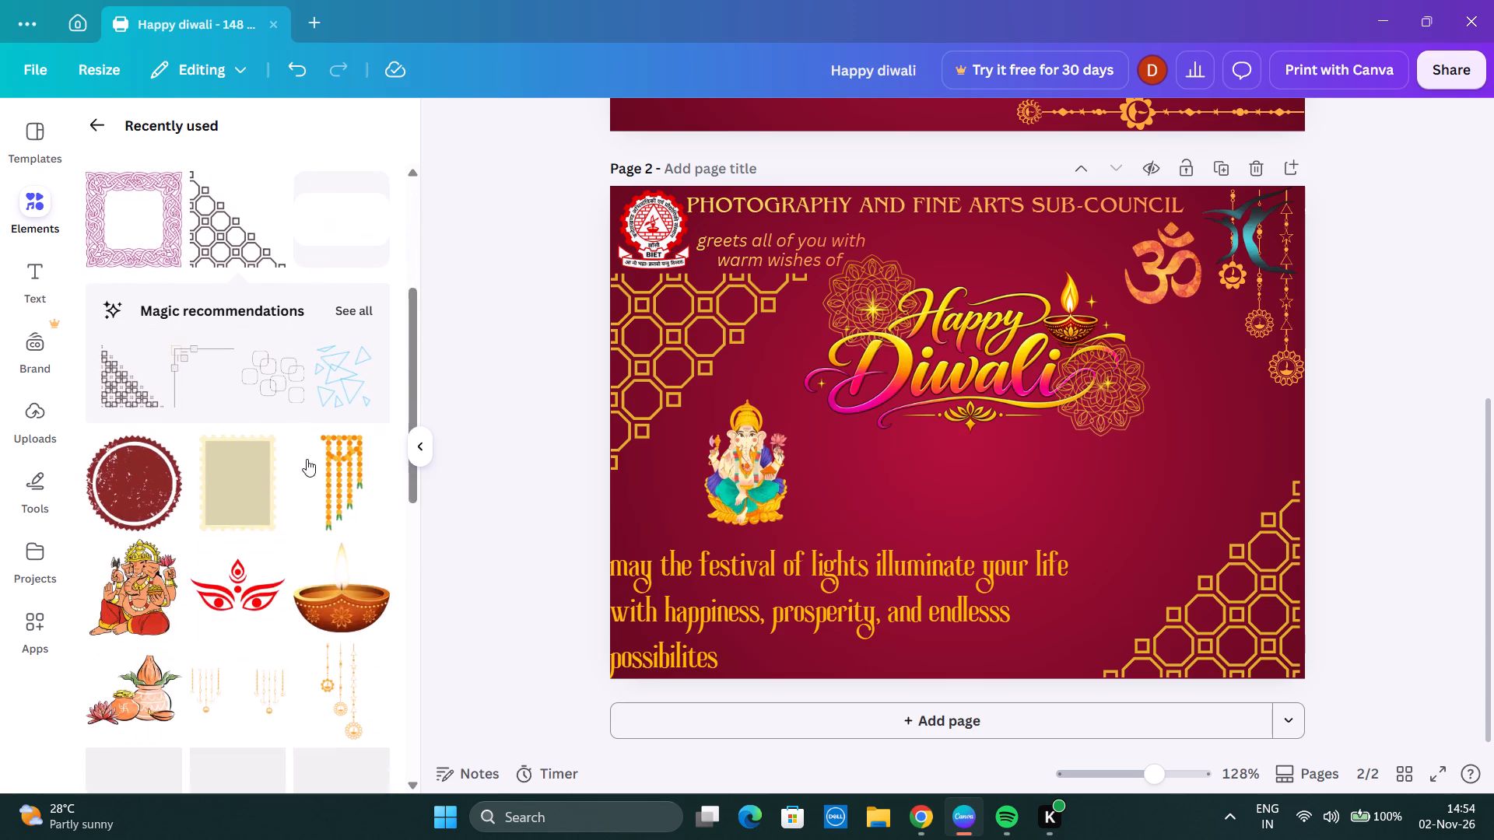
{"action": "scroll", "coordinate": [307, 459], "scroll_direction": "down", "scroll_amount": 4}
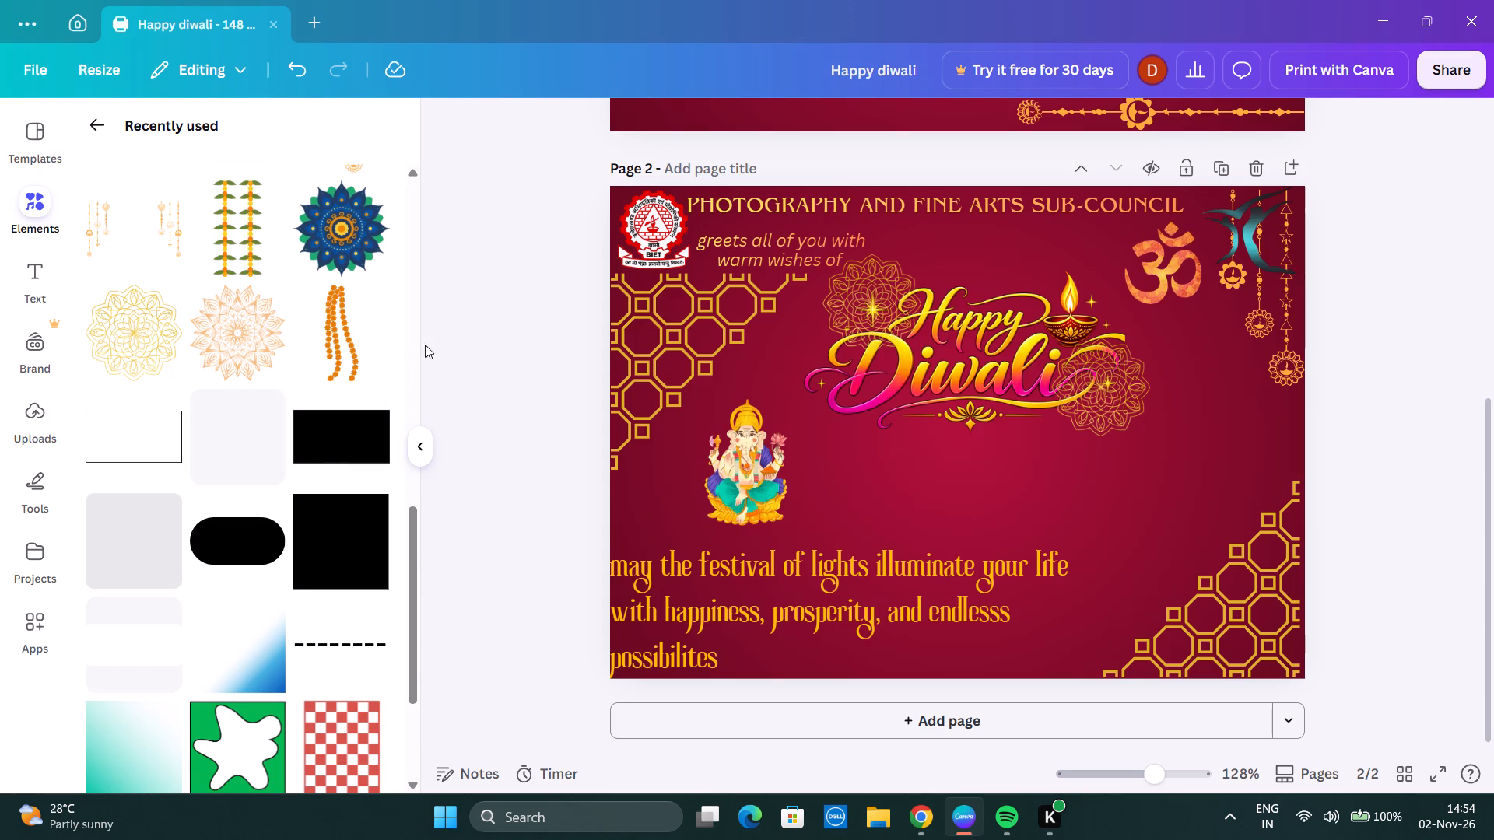
{"action": "scroll", "coordinate": [384, 366], "scroll_direction": "down", "scroll_amount": 7}
{"action": "scroll", "coordinate": [258, 387], "scroll_direction": "up", "scroll_amount": 7}
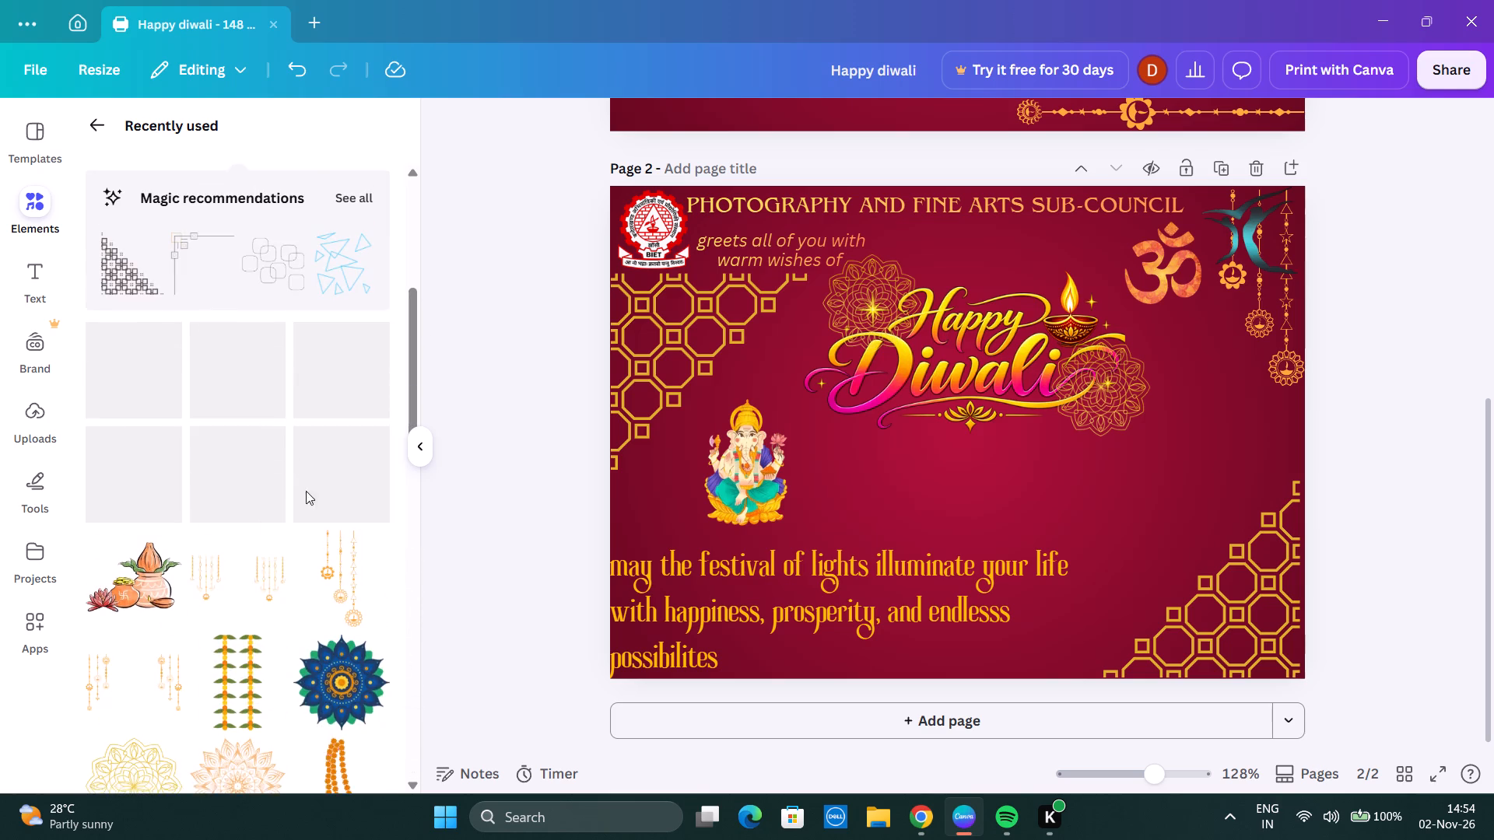
{"action": "scroll", "coordinate": [237, 530], "scroll_direction": "up", "scroll_amount": 2}
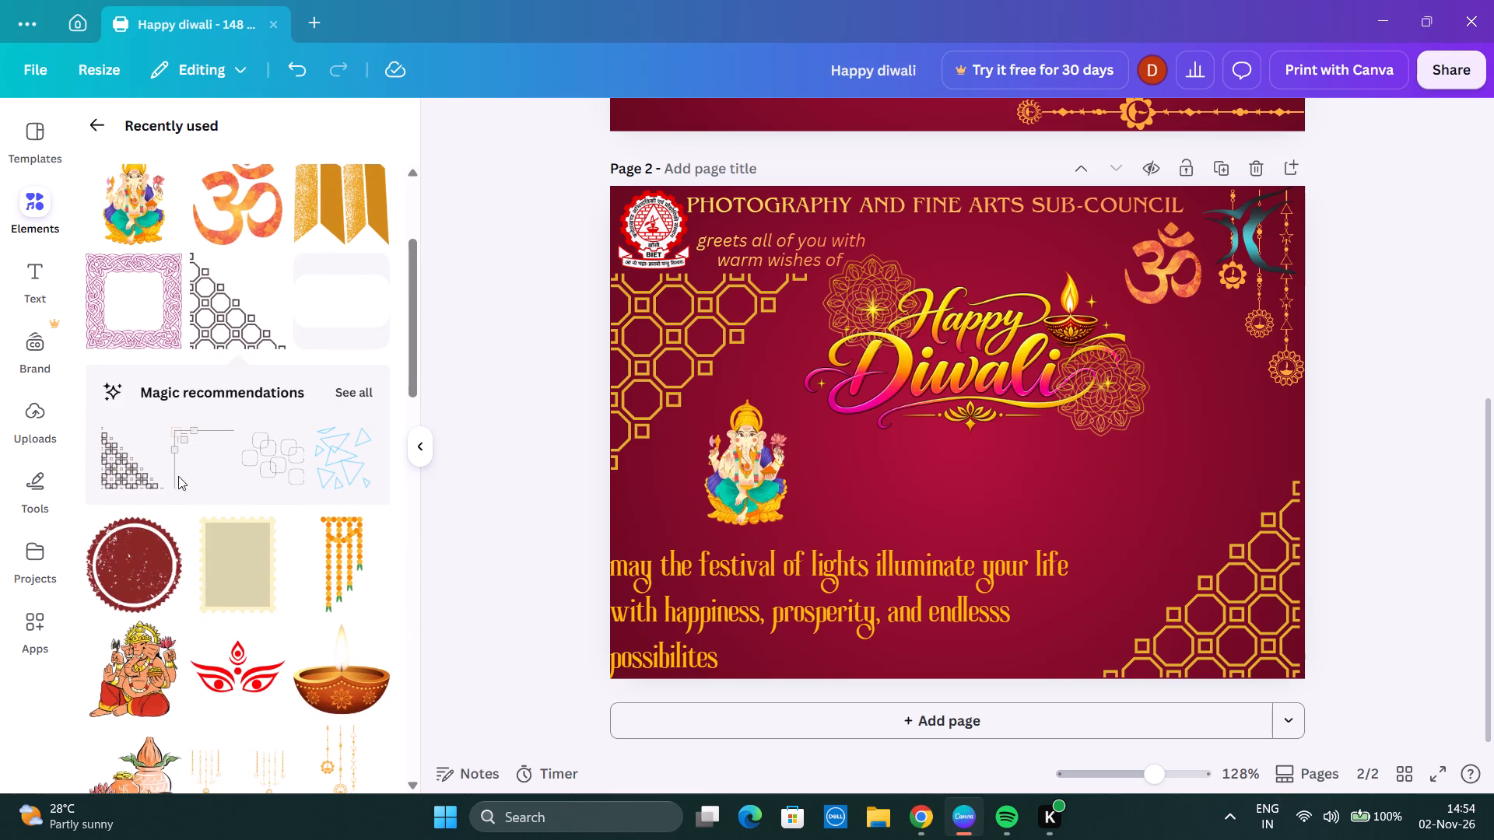
{"action": "left_click", "coordinate": [352, 383]}
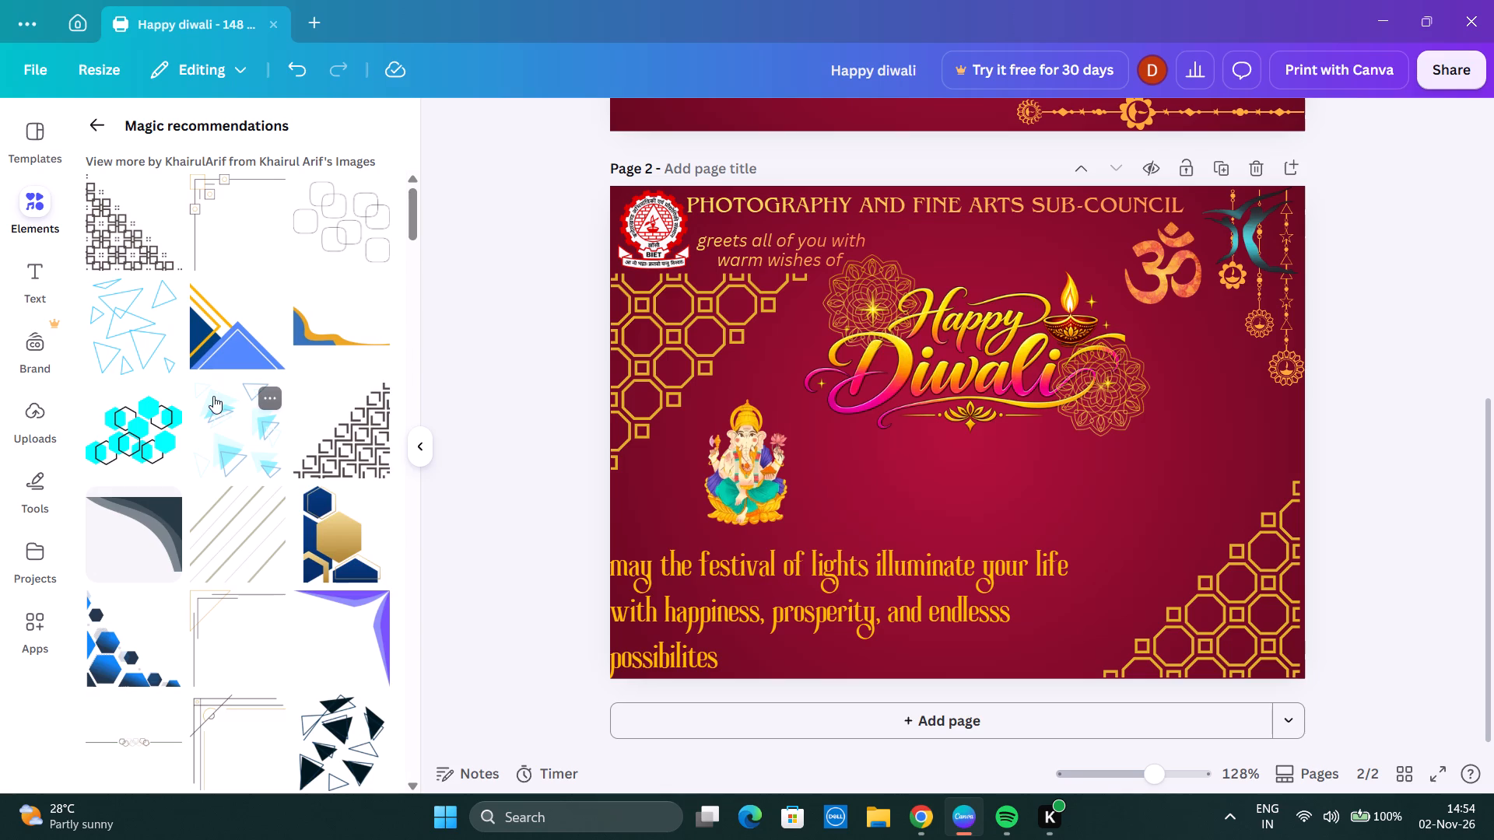
{"action": "left_click", "coordinate": [92, 130]}
{"action": "scroll", "coordinate": [269, 431], "scroll_direction": "down", "scroll_amount": 2}
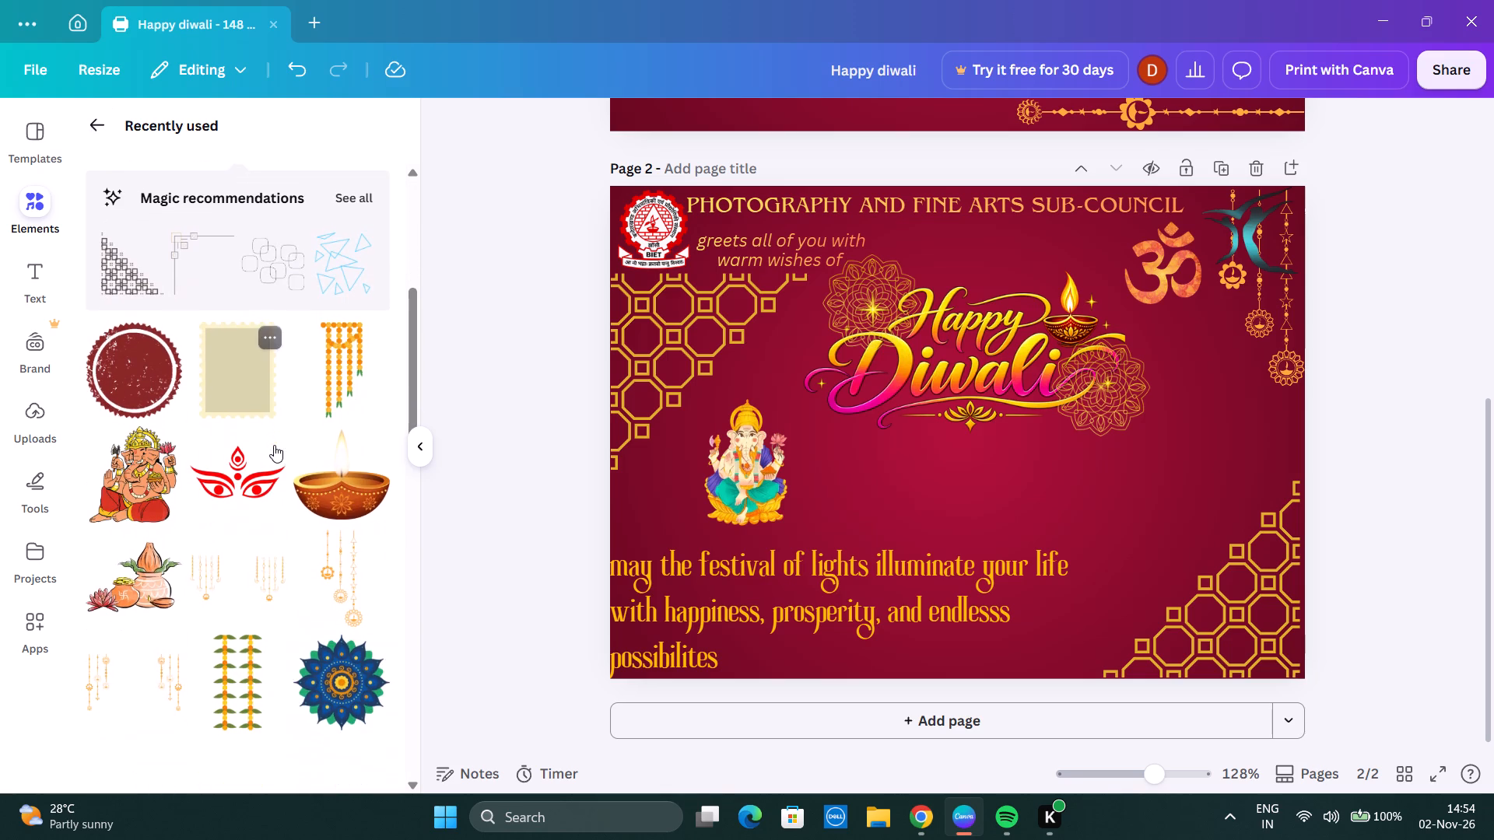
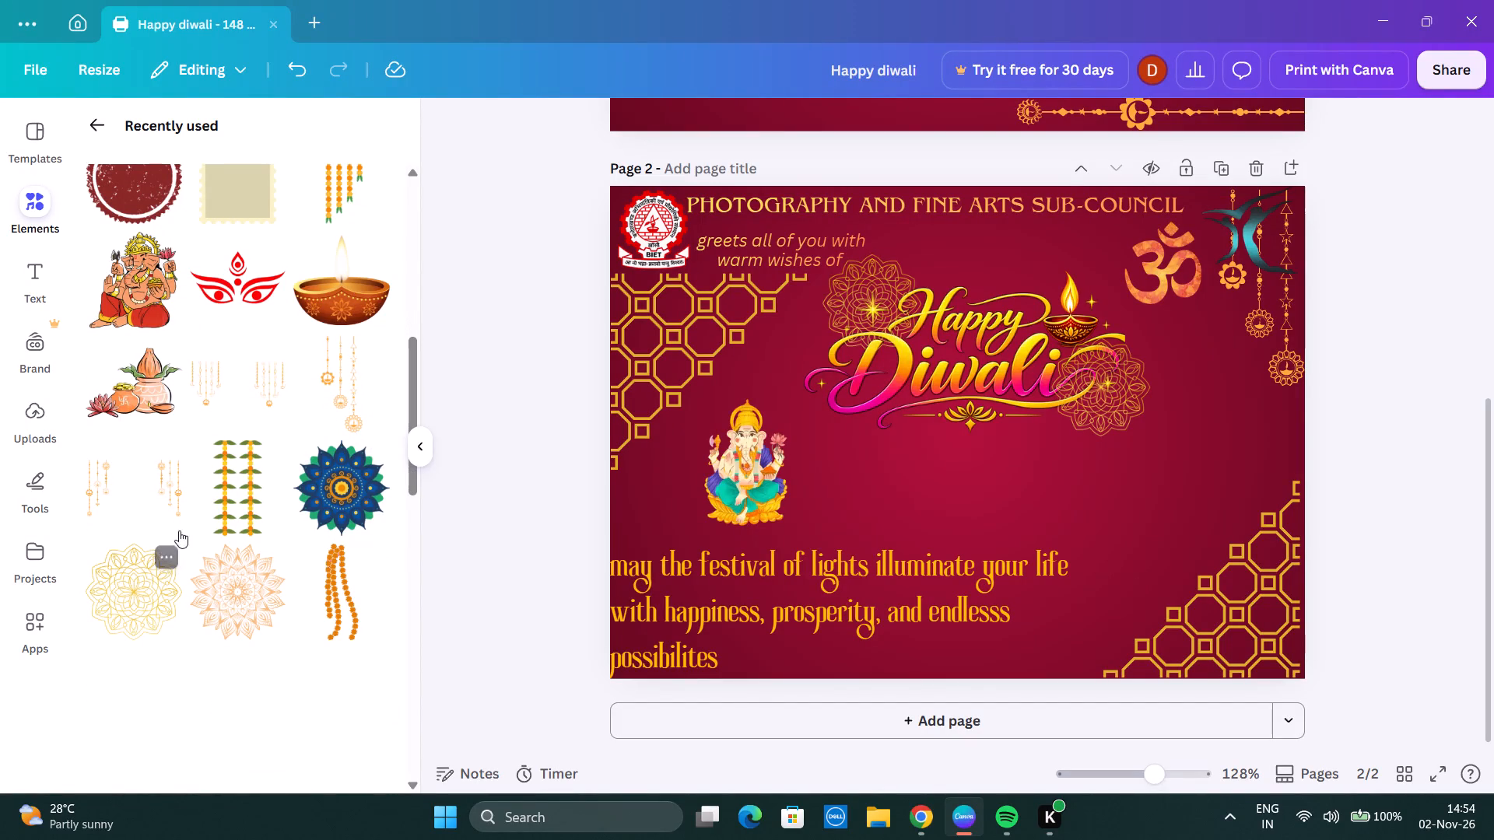
Look through the recently used elements for another decoration suited to page 2.
{"action": "scroll", "coordinate": [226, 480], "scroll_direction": "up", "scroll_amount": 4}
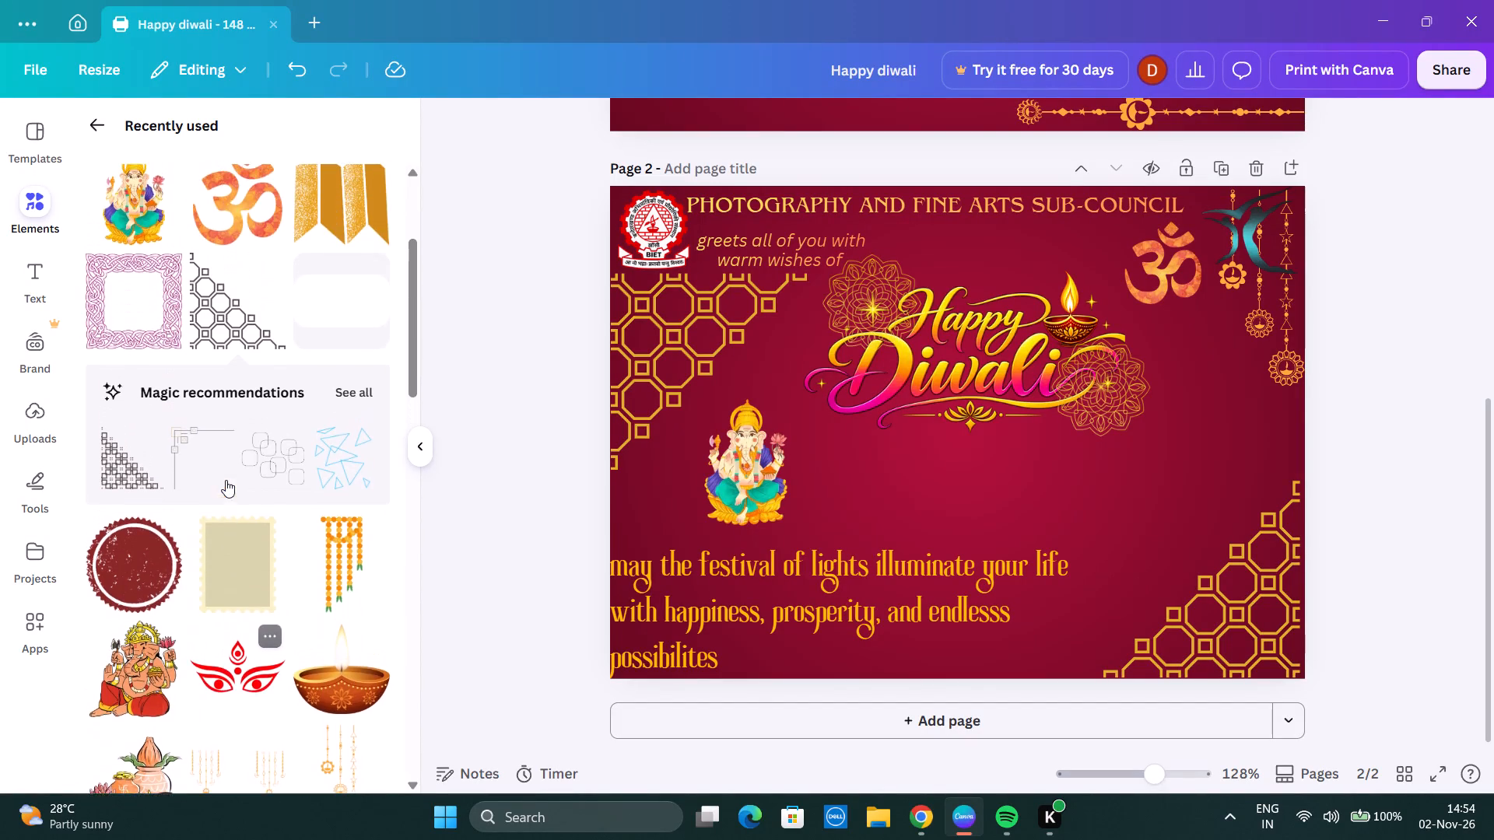
{"action": "scroll", "coordinate": [212, 461], "scroll_direction": "up", "scroll_amount": 10}
{"action": "scroll", "coordinate": [193, 260], "scroll_direction": "down", "scroll_amount": 3}
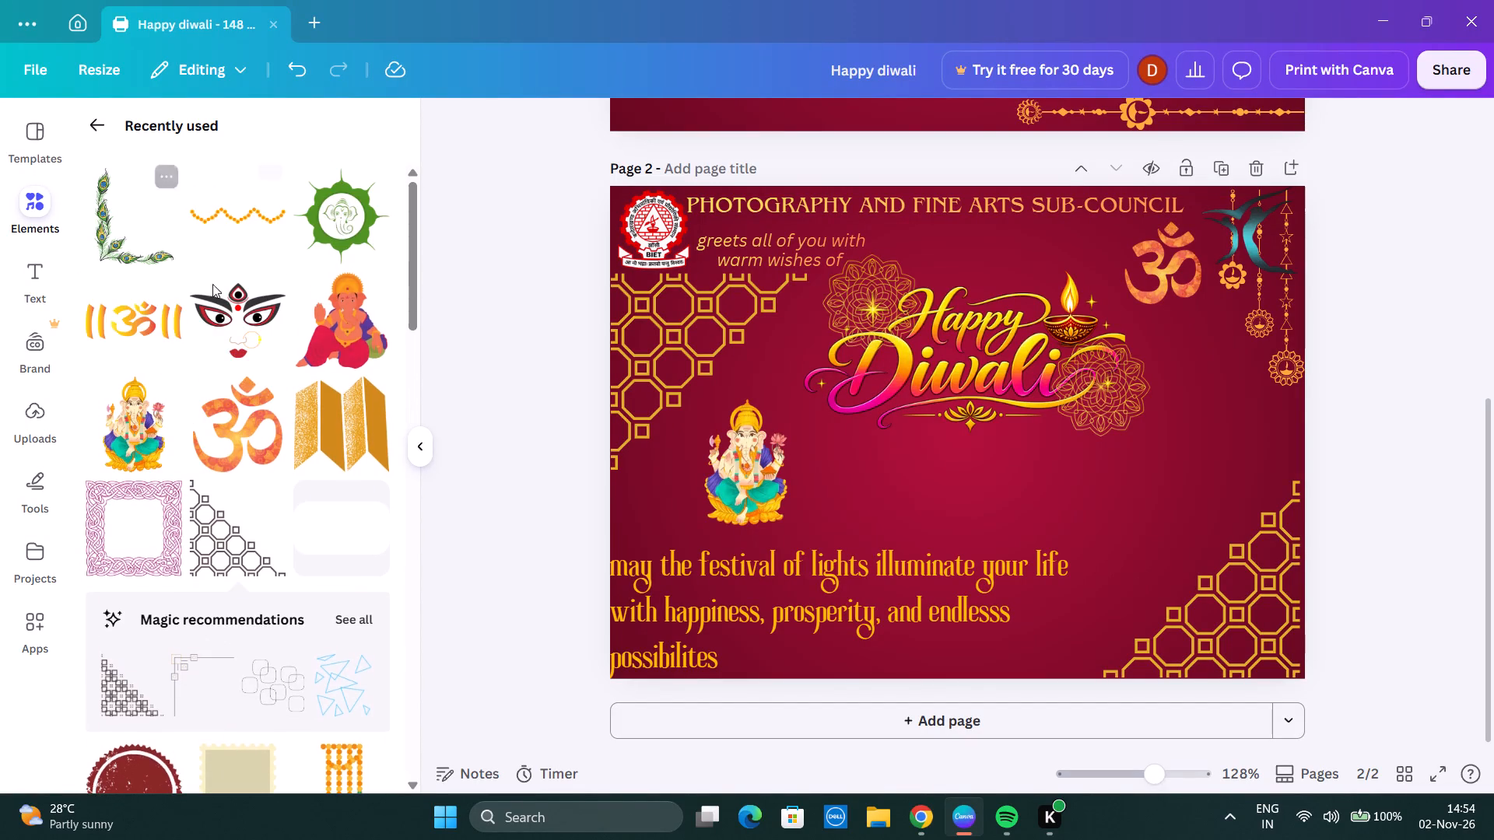
{"action": "scroll", "coordinate": [212, 284], "scroll_direction": "down", "scroll_amount": 6}
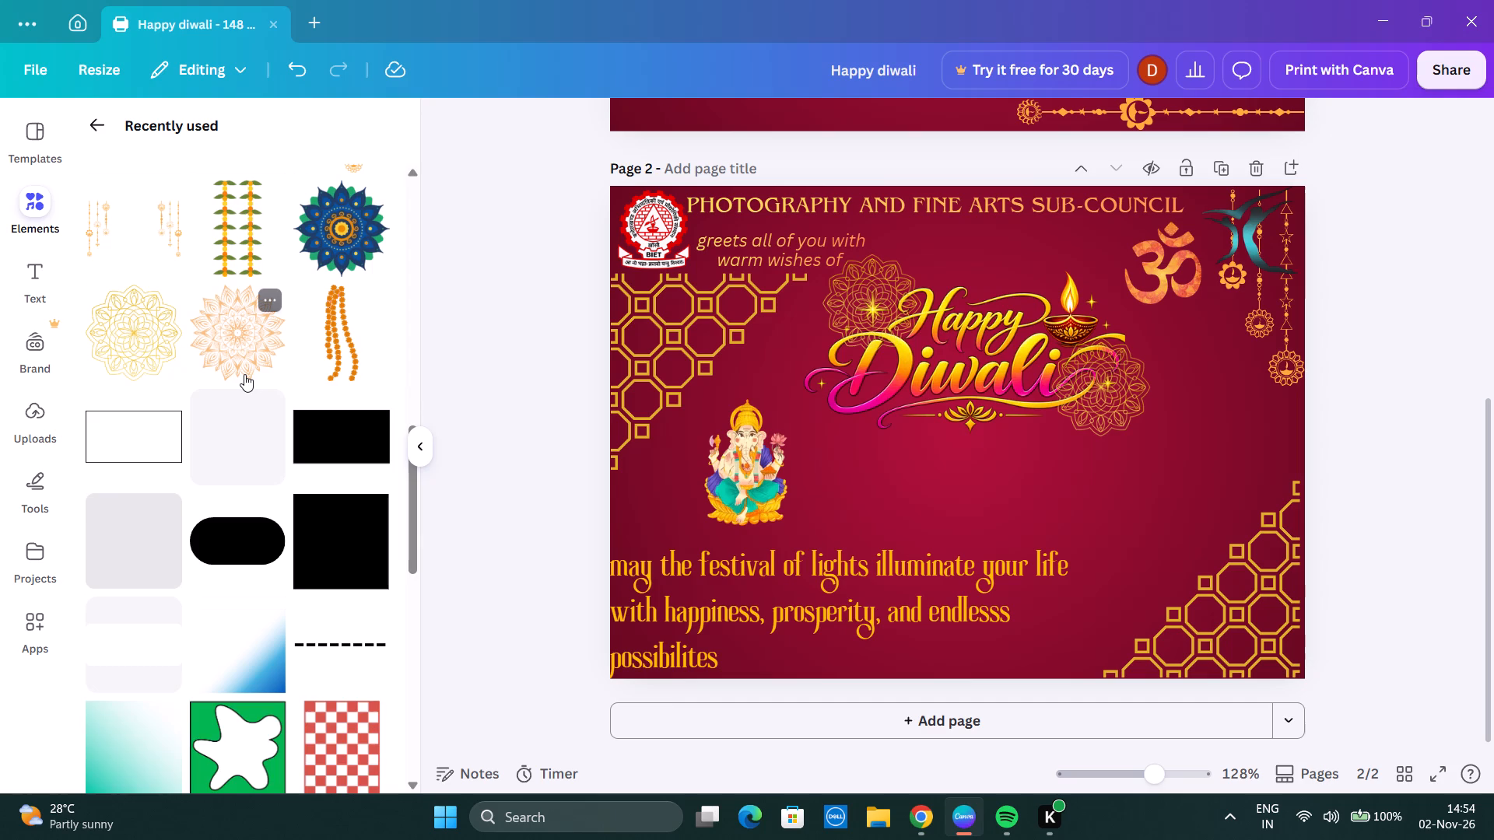
{"action": "scroll", "coordinate": [314, 495], "scroll_direction": "down", "scroll_amount": 6}
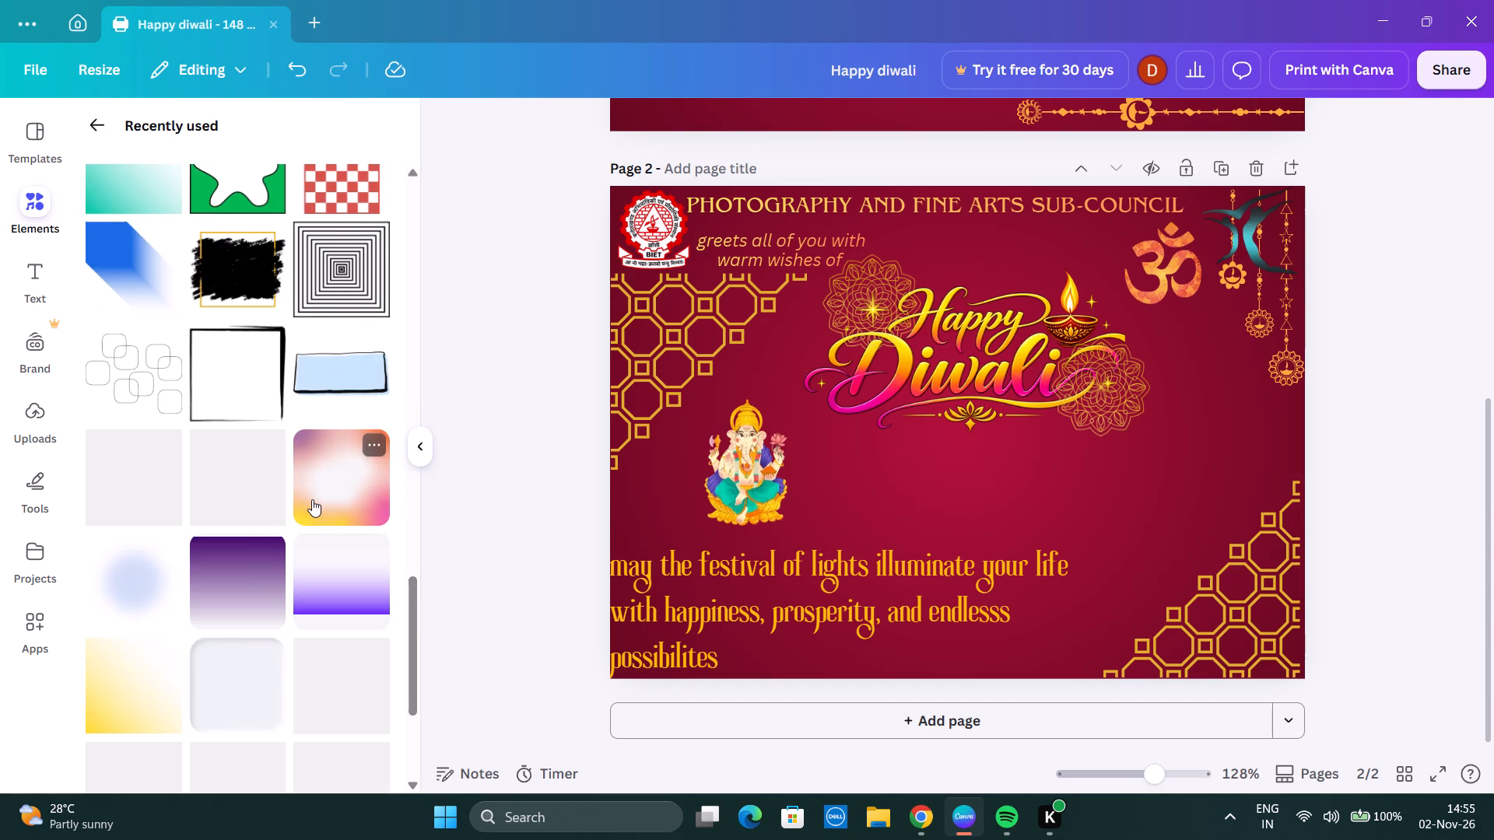
{"action": "scroll", "coordinate": [307, 502], "scroll_direction": "down", "scroll_amount": 2}
{"action": "left_click", "coordinate": [110, 138]}
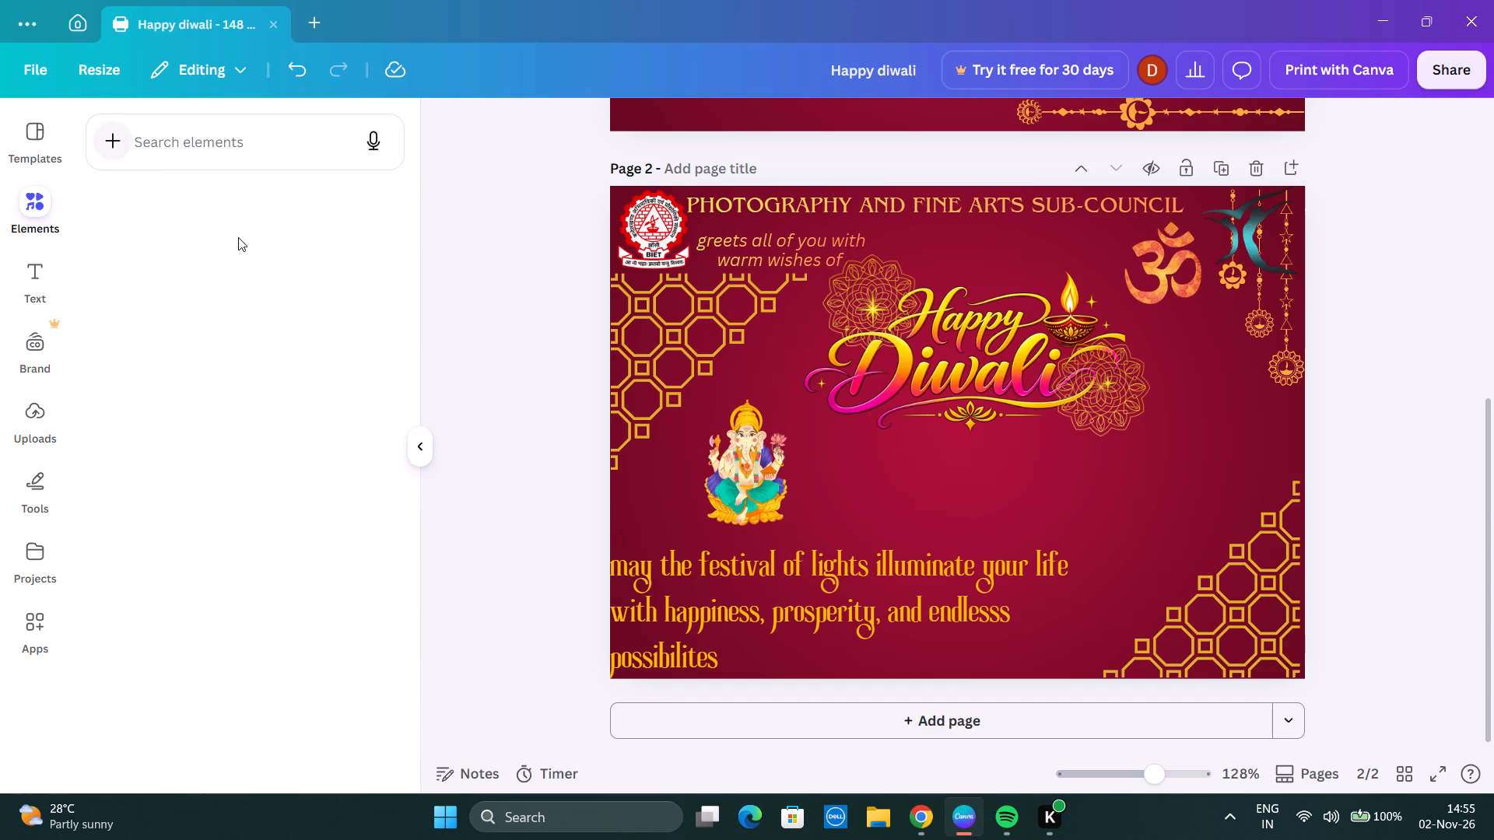
Look through the full set of recommended elements for a festive decoration for page 2.
{"action": "scroll", "coordinate": [261, 257], "scroll_direction": "down", "scroll_amount": 2}
{"action": "scroll", "coordinate": [261, 257], "scroll_direction": "up", "scroll_amount": 1}
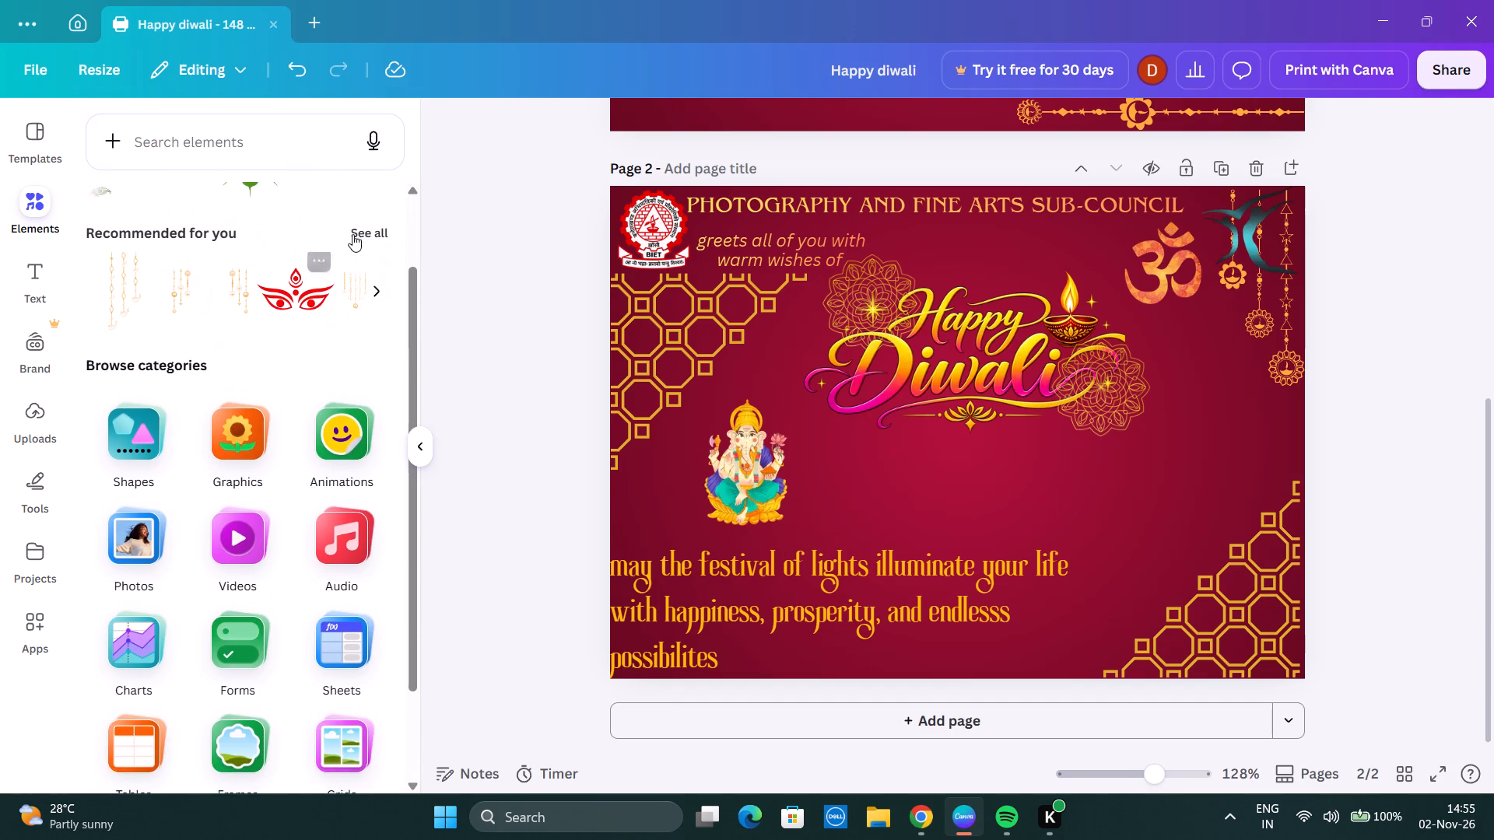
{"action": "left_click", "coordinate": [353, 232]}
{"action": "scroll", "coordinate": [347, 244], "scroll_direction": "down", "scroll_amount": 1}
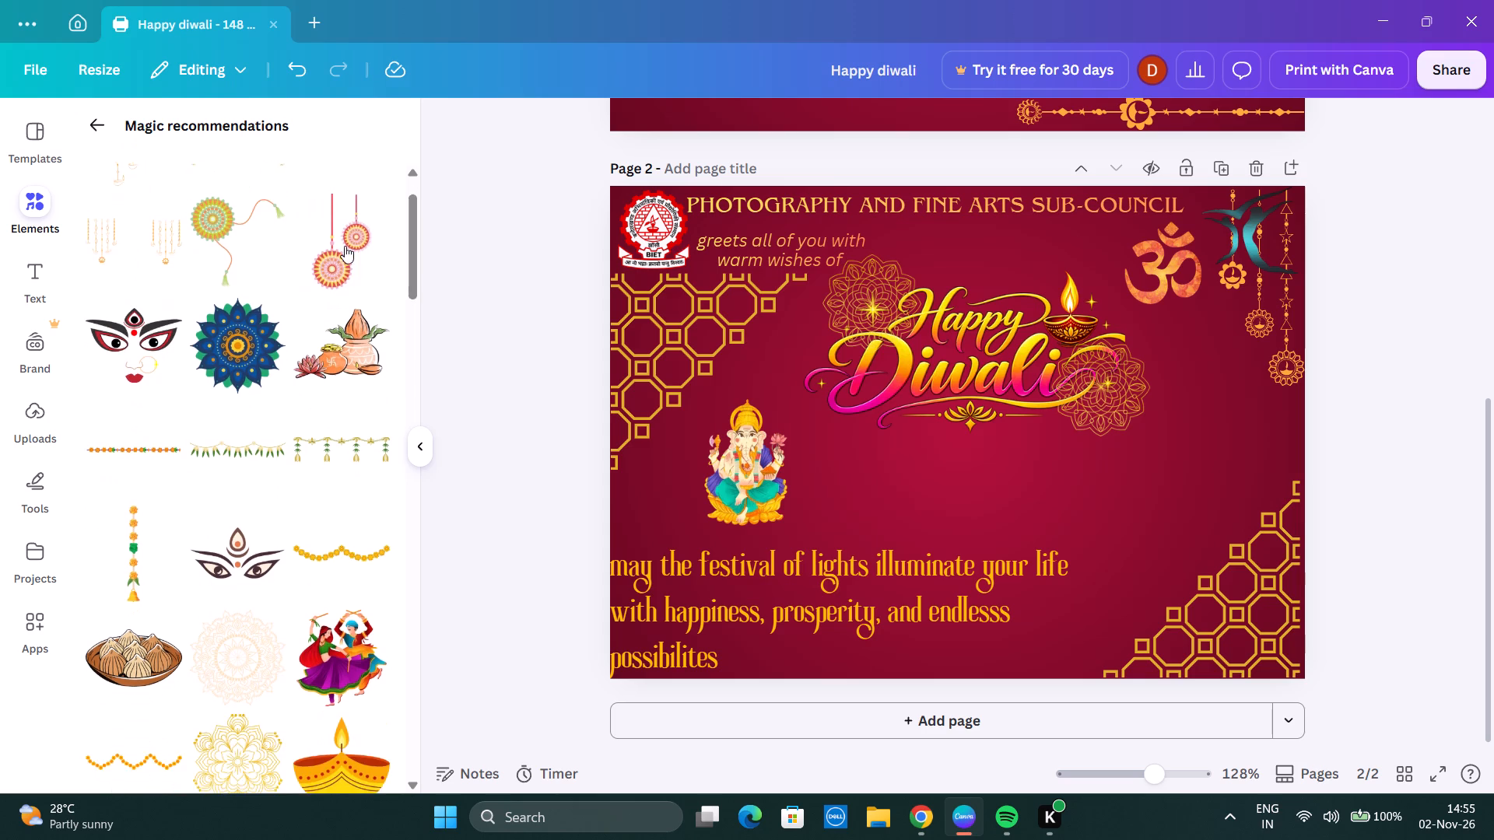
{"action": "scroll", "coordinate": [318, 261], "scroll_direction": "down", "scroll_amount": 6}
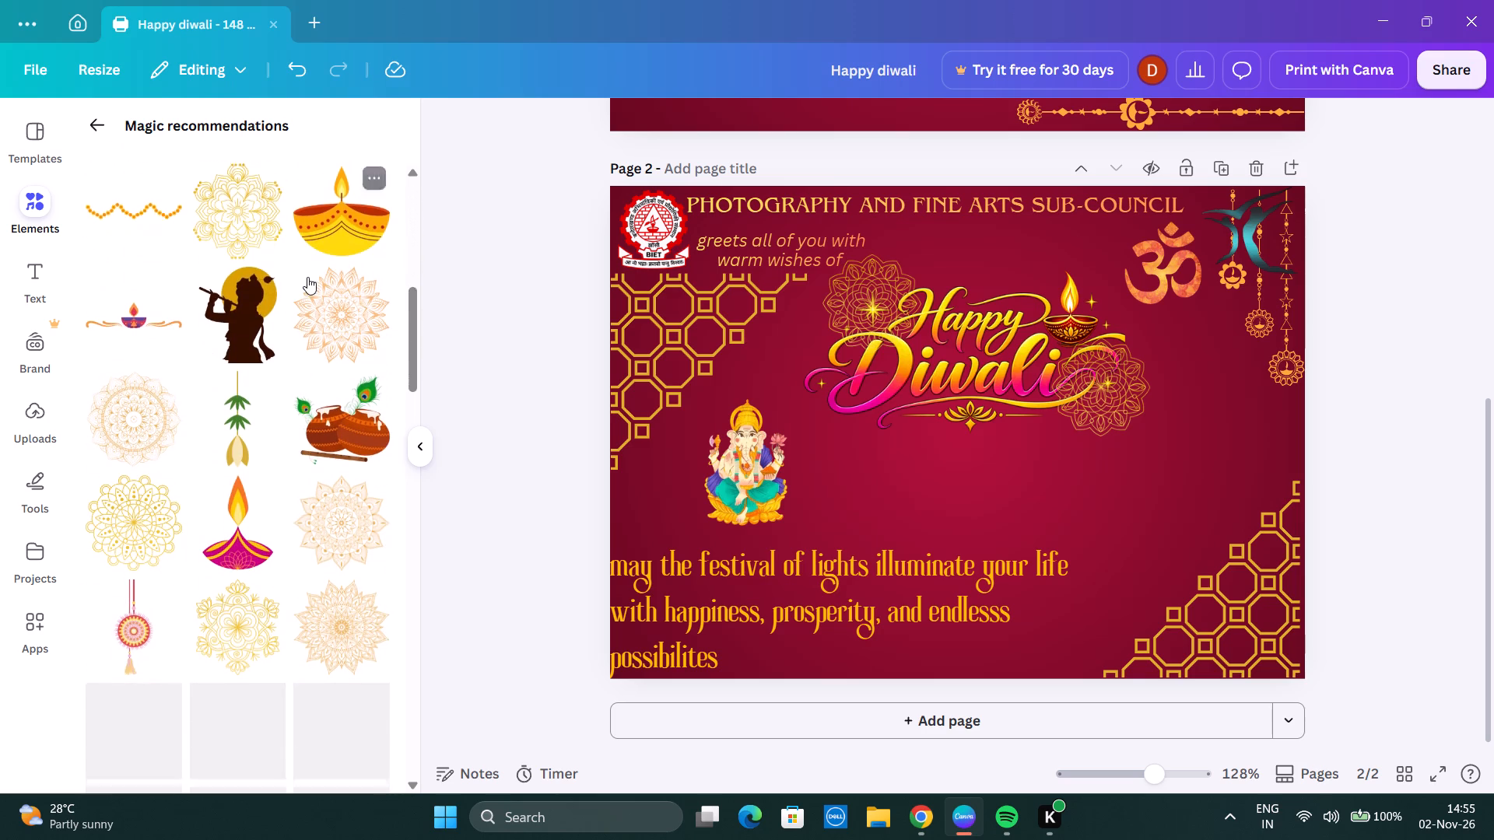
{"action": "scroll", "coordinate": [307, 277], "scroll_direction": "down", "scroll_amount": 2}
{"action": "left_click", "coordinate": [103, 137]}
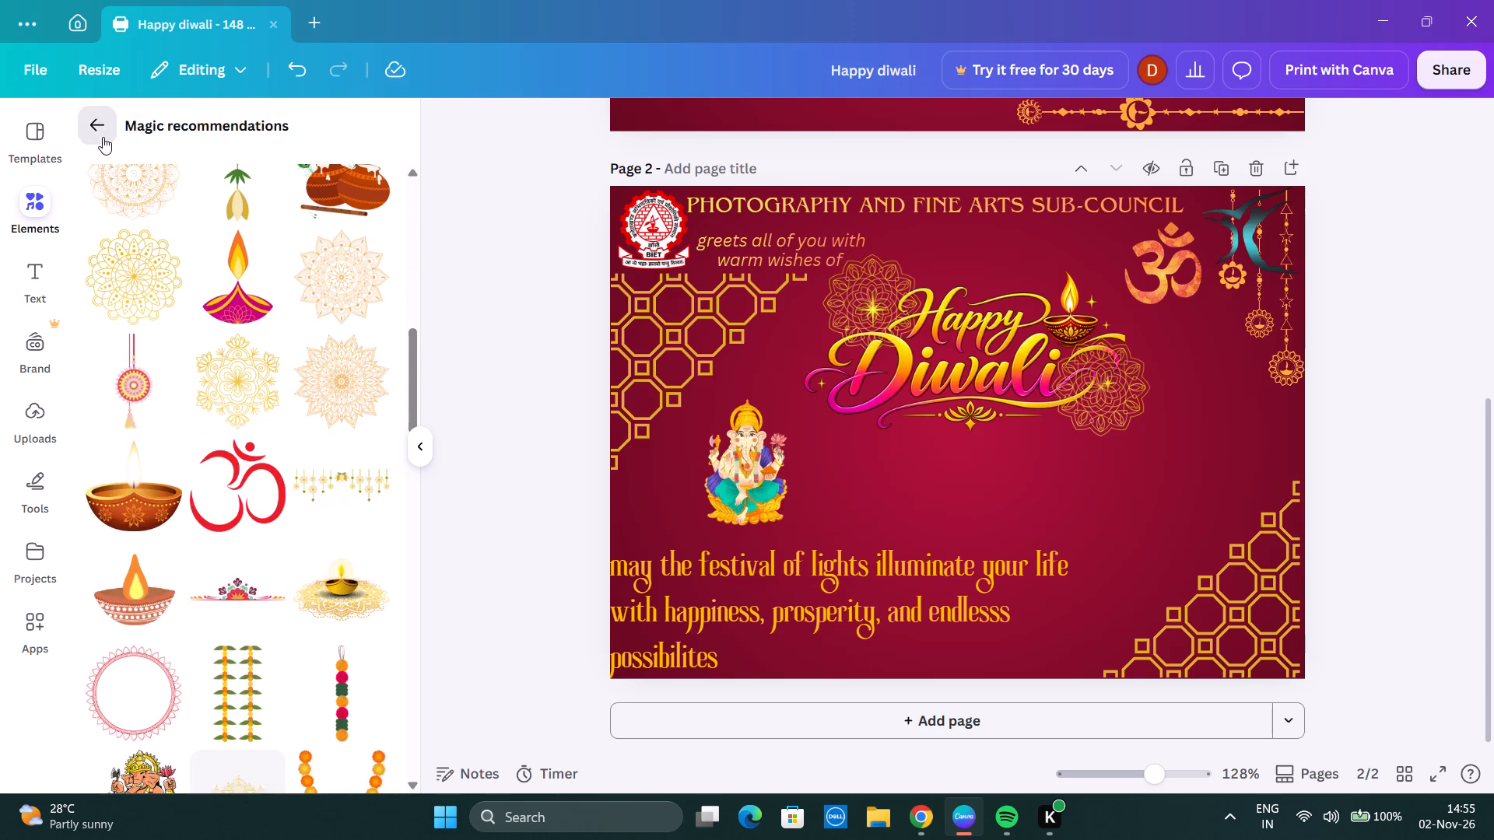
Search the elements for "table", look through the results, and clear the search.
{"action": "left_click", "coordinate": [271, 126]}
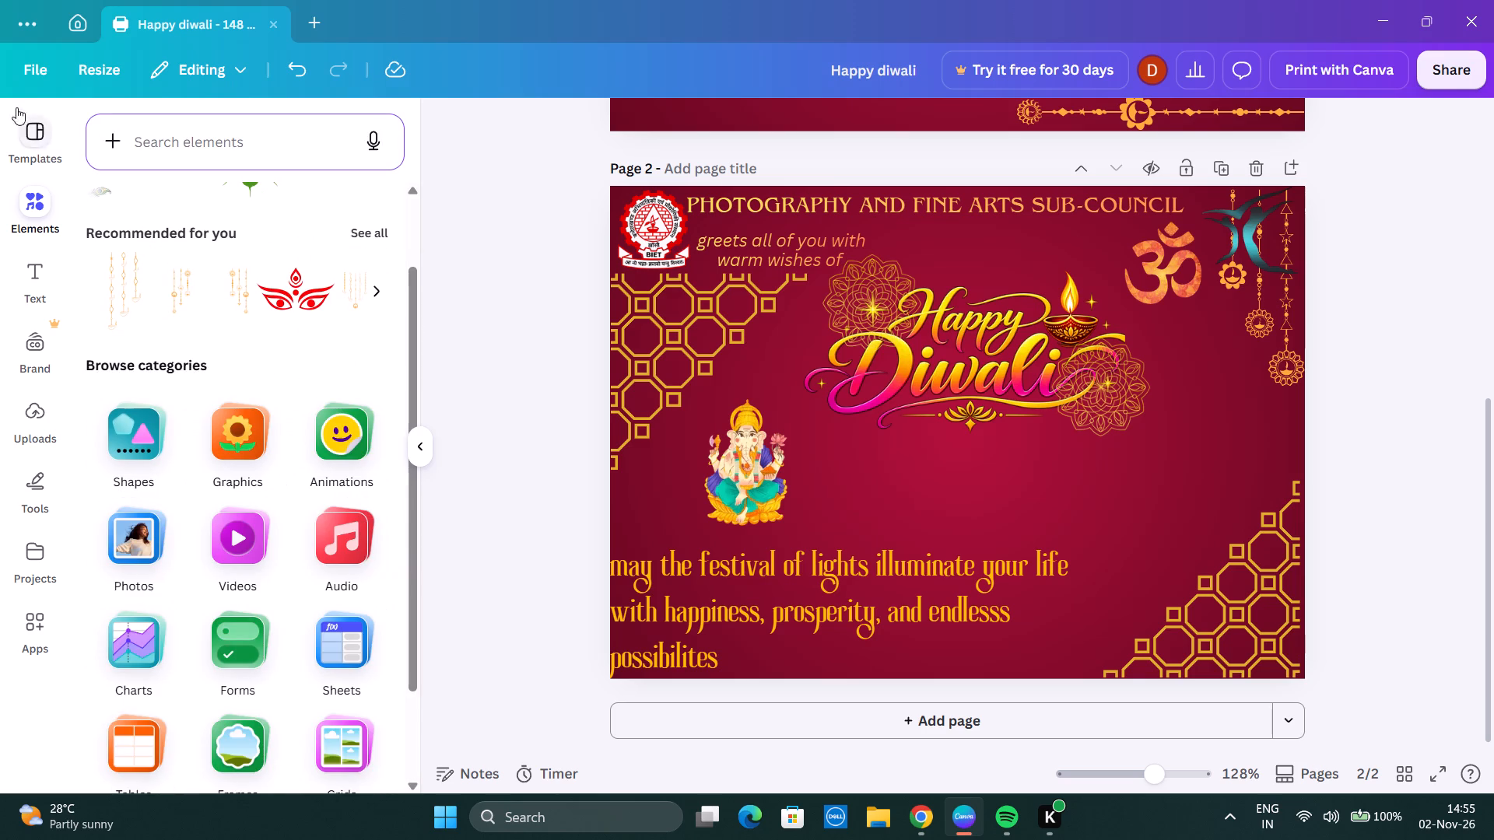
{"action": "left_click", "coordinate": [226, 142]}
{"action": "type", "text": "table"}
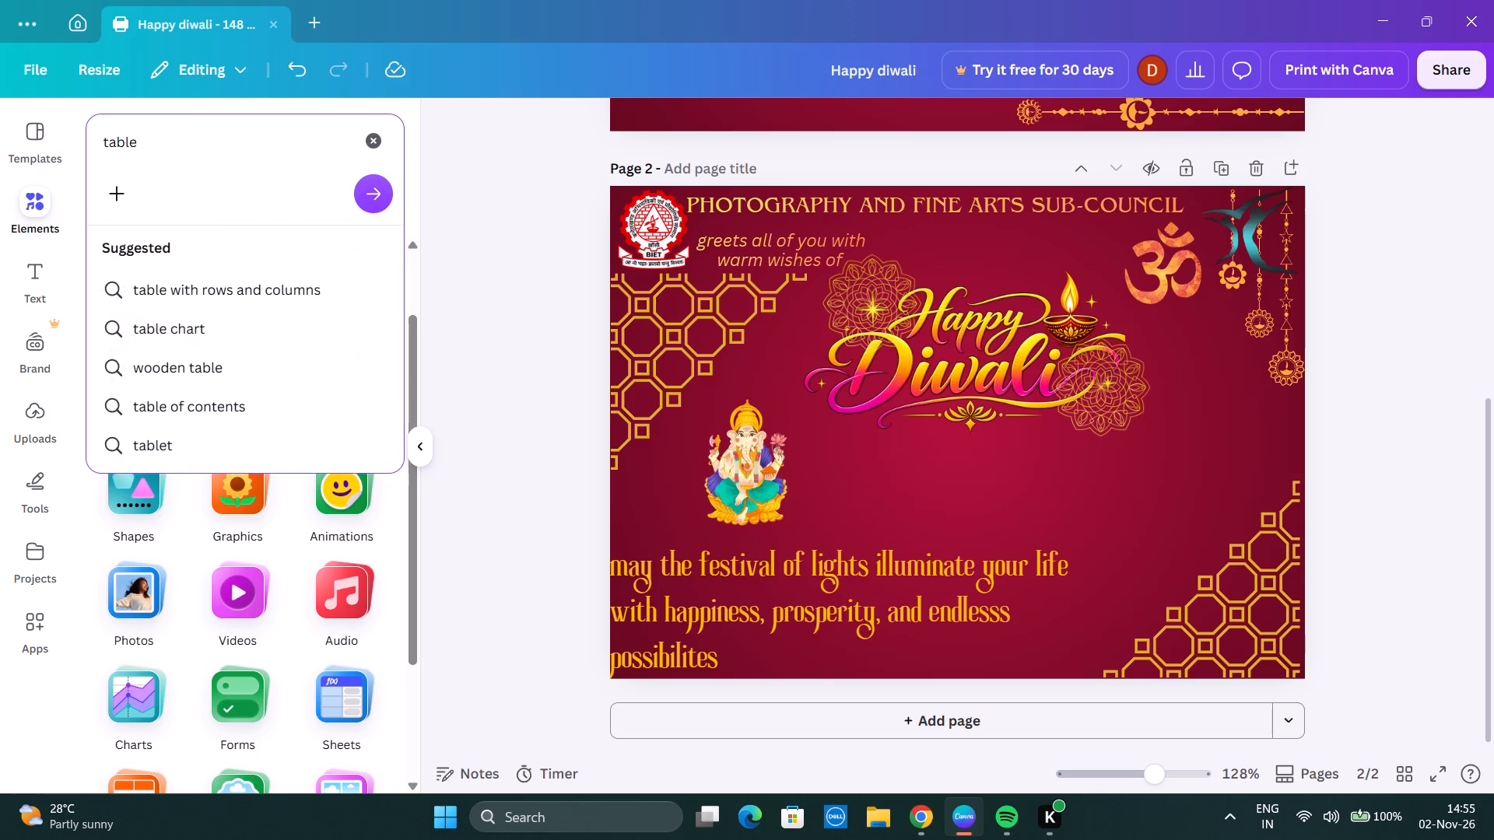
{"action": "key", "text": "Return"}
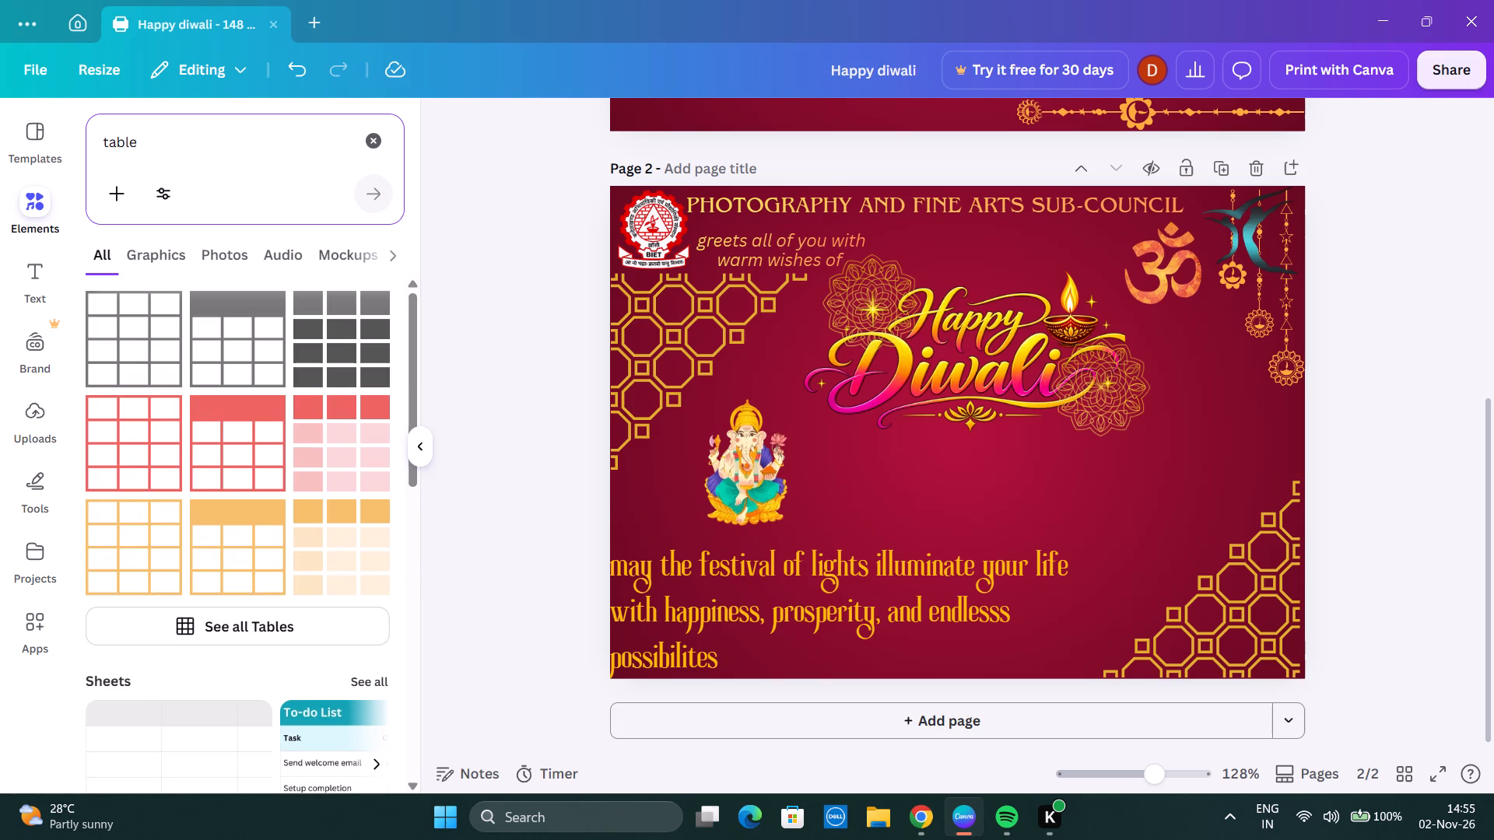
{"action": "scroll", "coordinate": [311, 196], "scroll_direction": "down", "scroll_amount": 5}
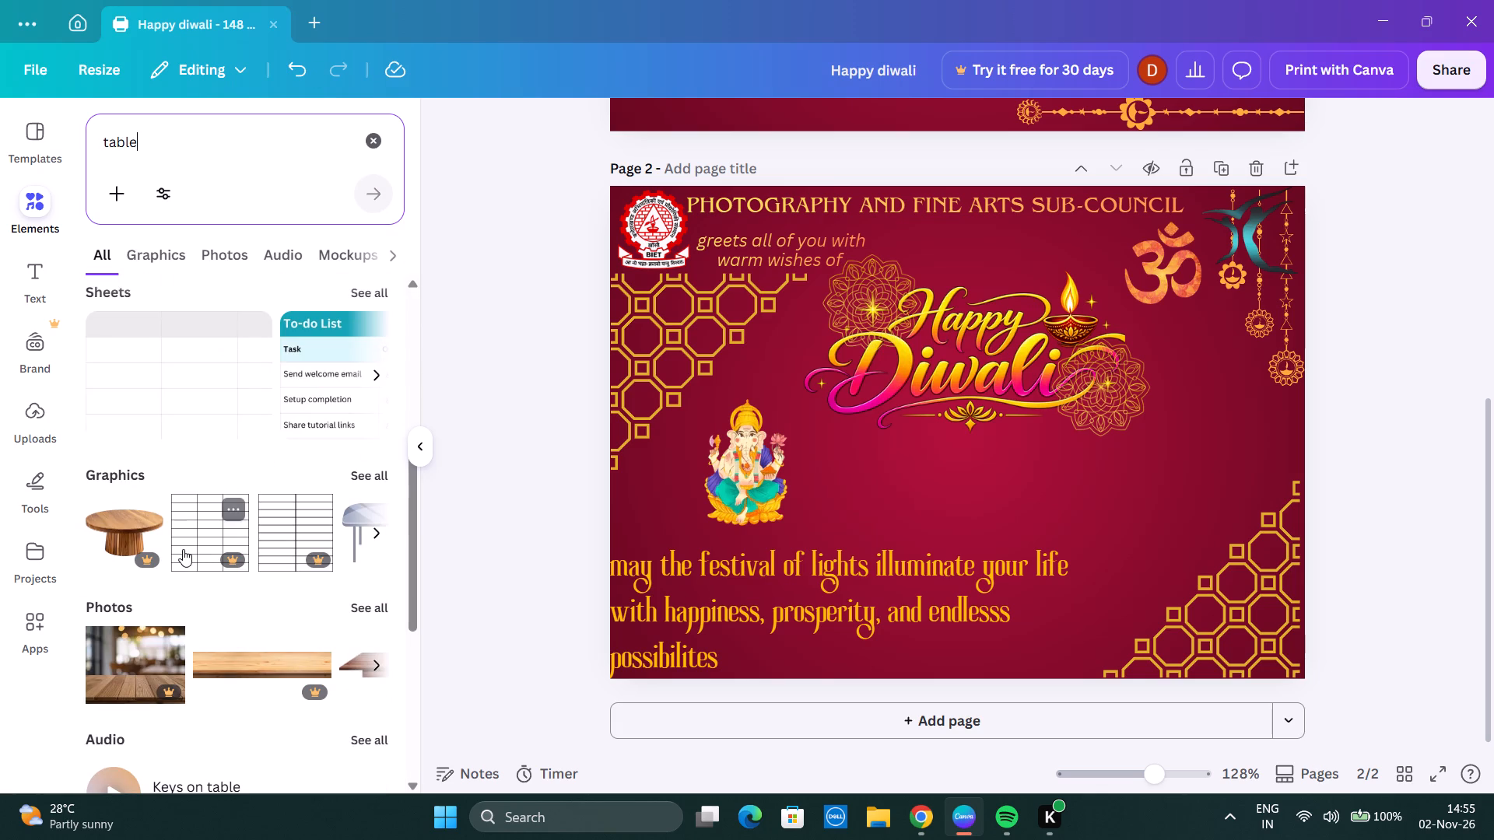
{"action": "scroll", "coordinate": [186, 548], "scroll_direction": "down", "scroll_amount": 2}
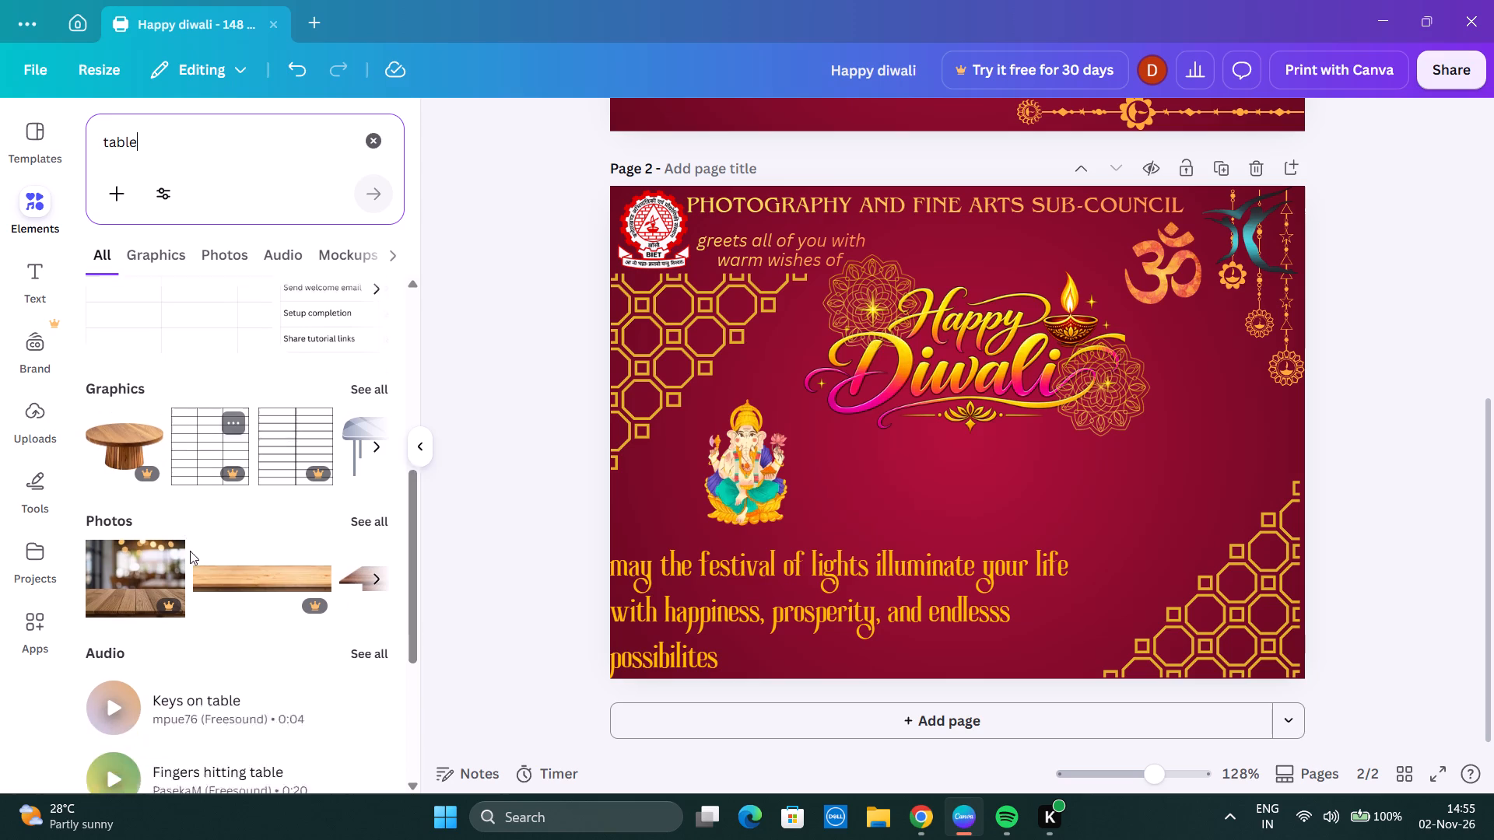
{"action": "scroll", "coordinate": [198, 552], "scroll_direction": "down", "scroll_amount": 6}
{"action": "scroll", "coordinate": [233, 541], "scroll_direction": "up", "scroll_amount": 13}
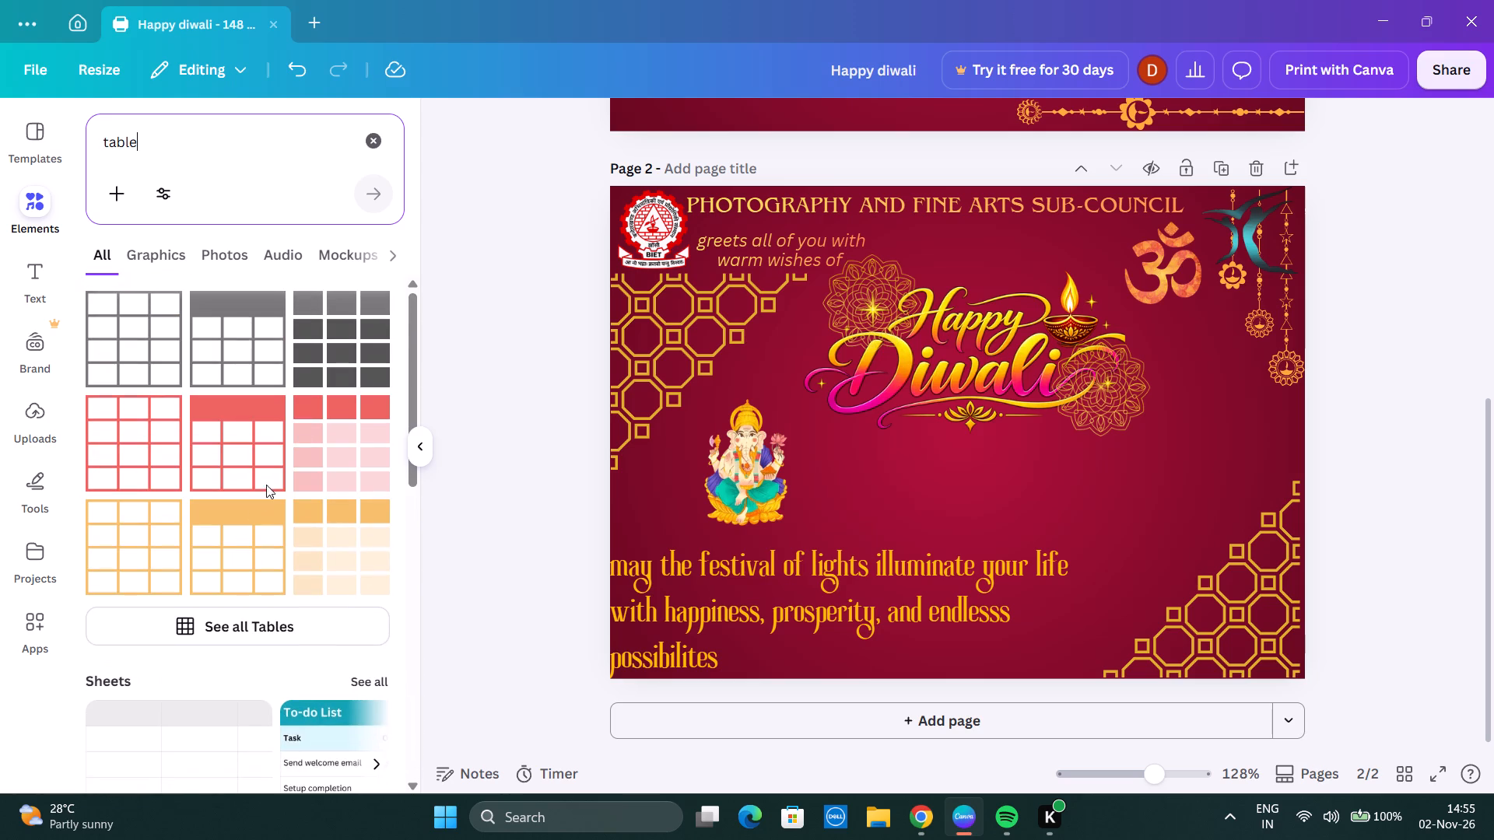
{"action": "left_click", "coordinate": [387, 144]}
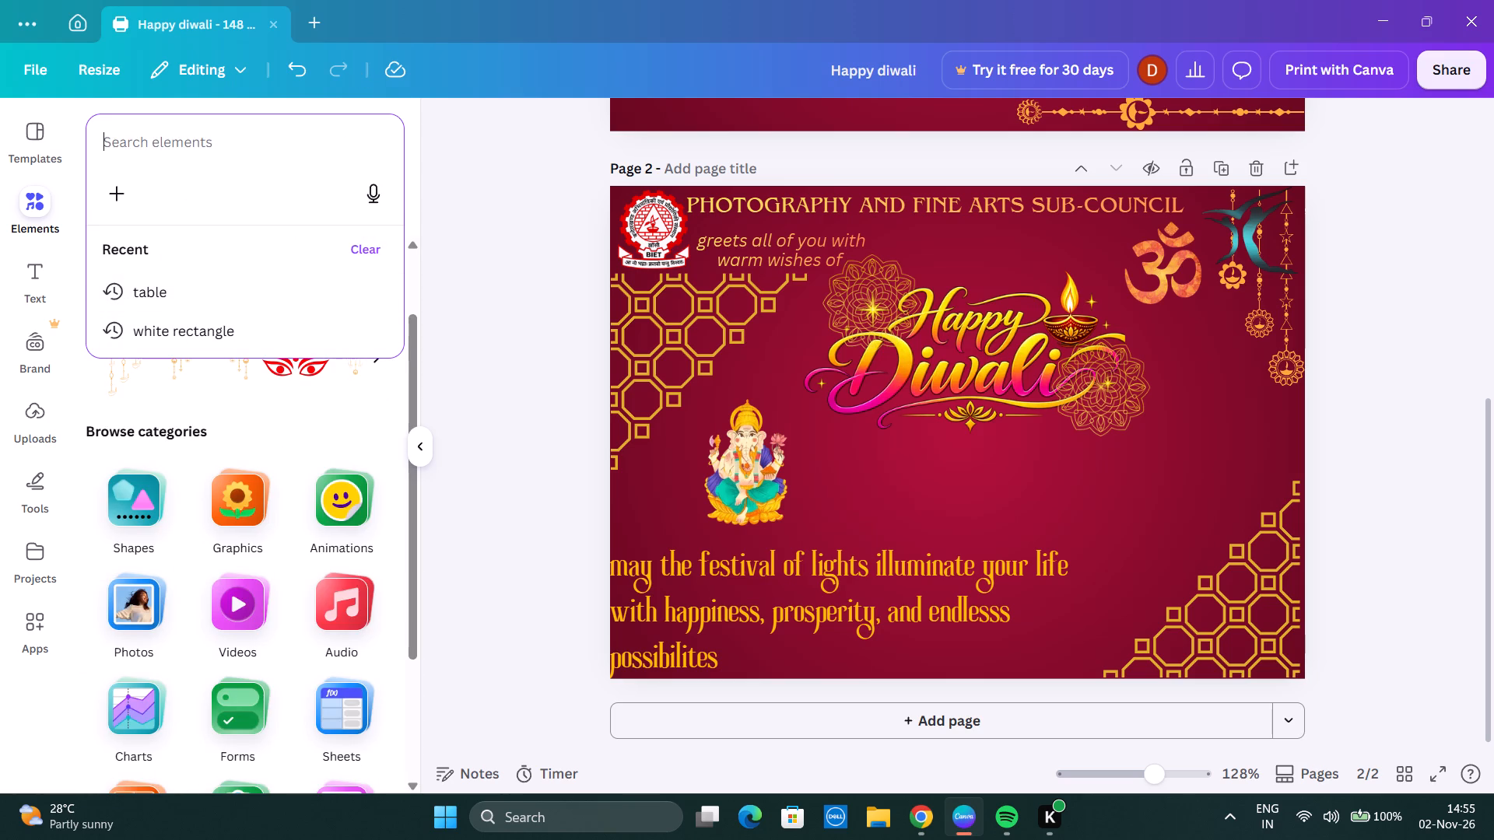
{"action": "left_click", "coordinate": [343, 401]}
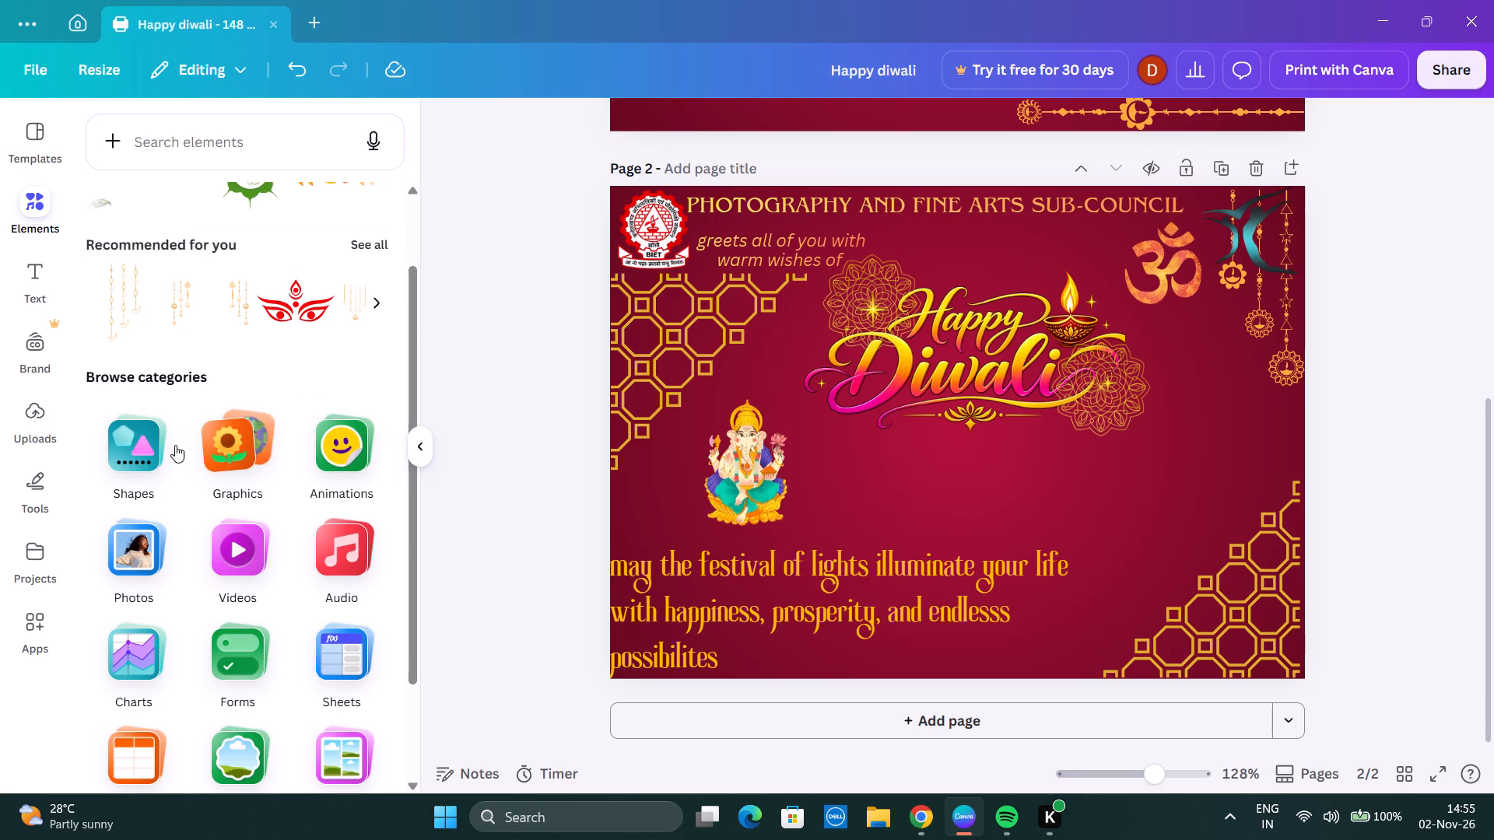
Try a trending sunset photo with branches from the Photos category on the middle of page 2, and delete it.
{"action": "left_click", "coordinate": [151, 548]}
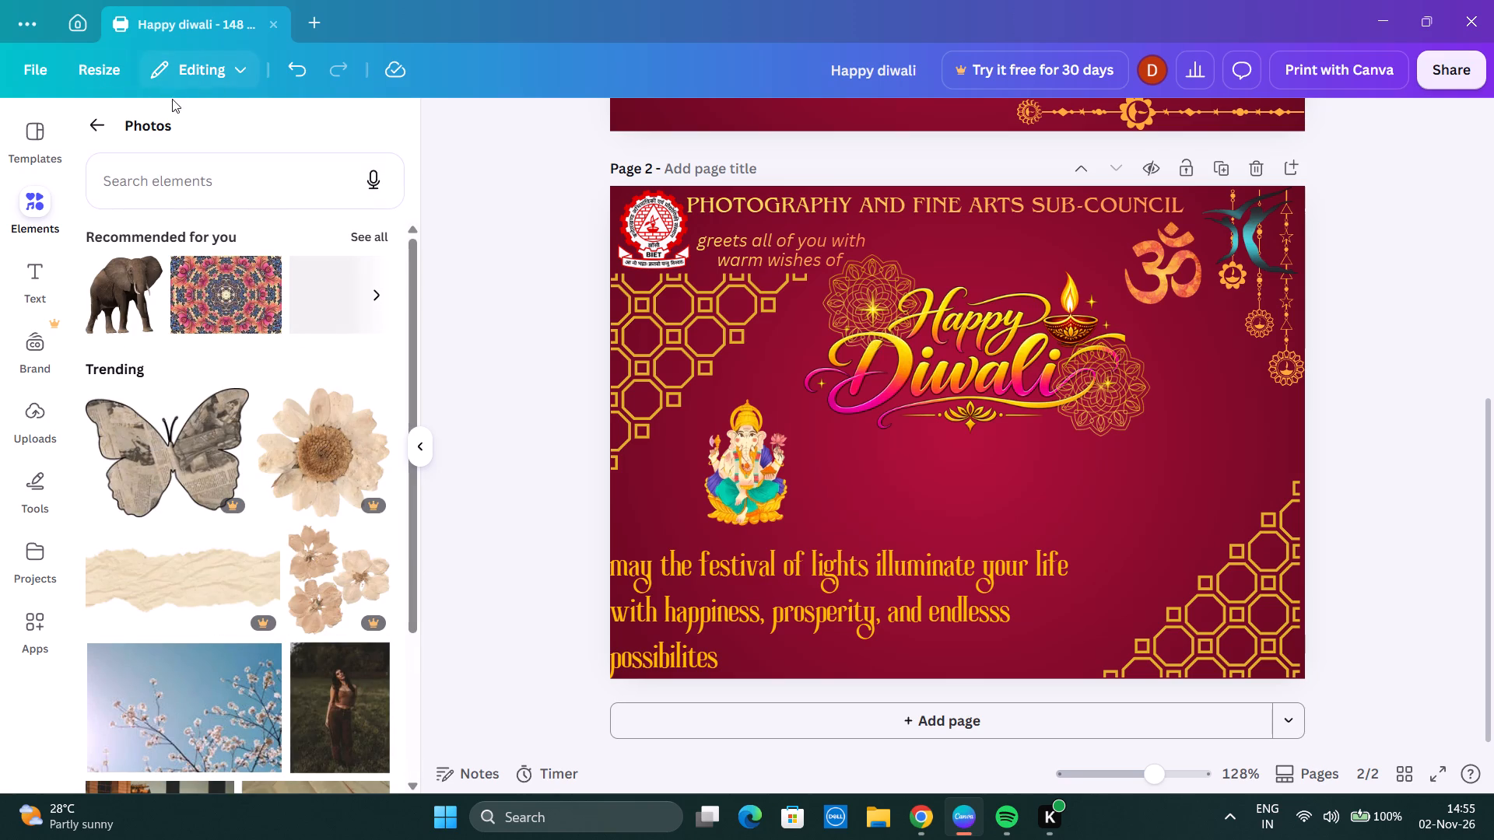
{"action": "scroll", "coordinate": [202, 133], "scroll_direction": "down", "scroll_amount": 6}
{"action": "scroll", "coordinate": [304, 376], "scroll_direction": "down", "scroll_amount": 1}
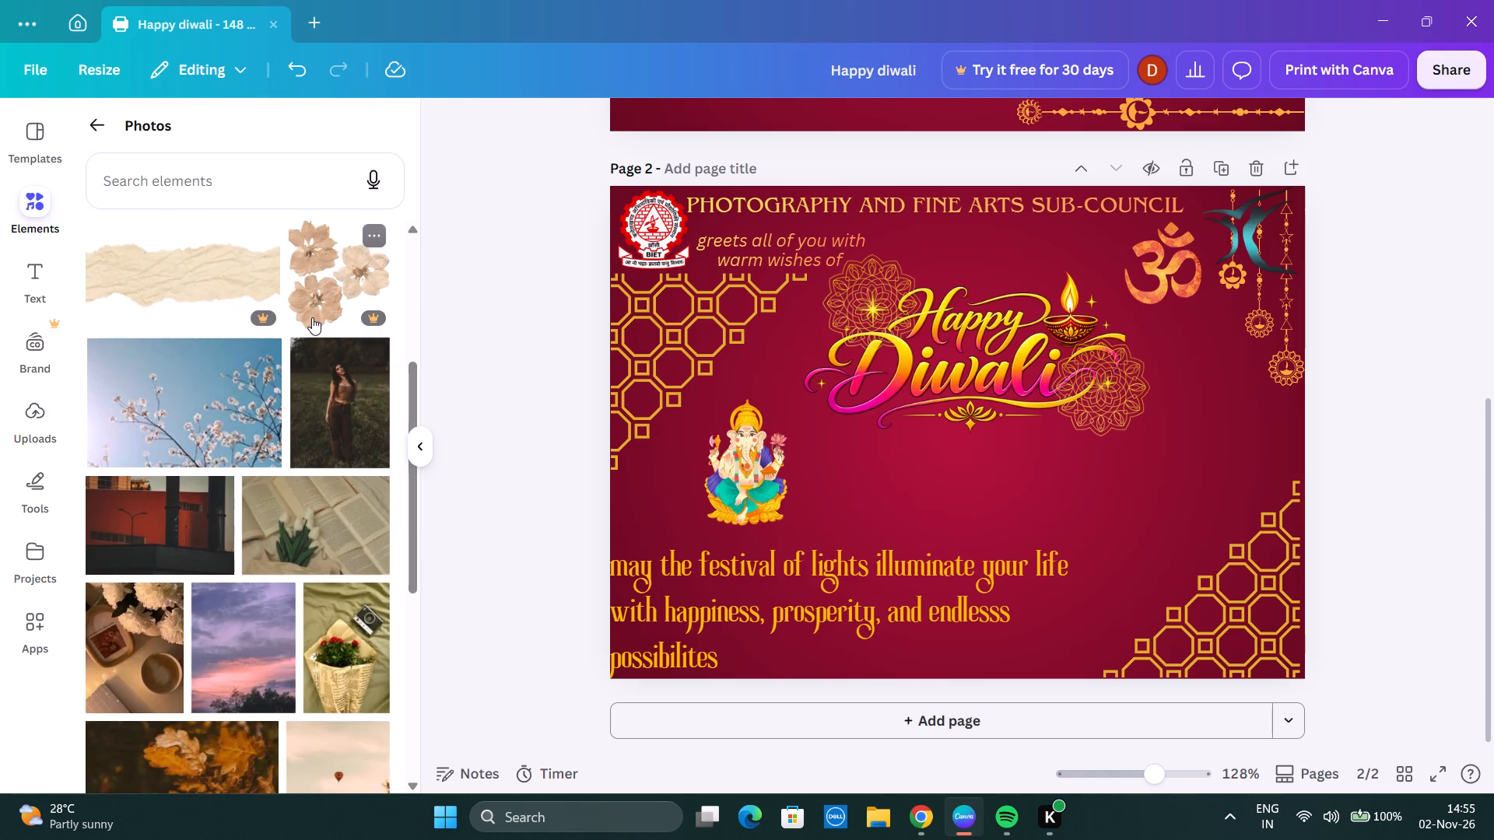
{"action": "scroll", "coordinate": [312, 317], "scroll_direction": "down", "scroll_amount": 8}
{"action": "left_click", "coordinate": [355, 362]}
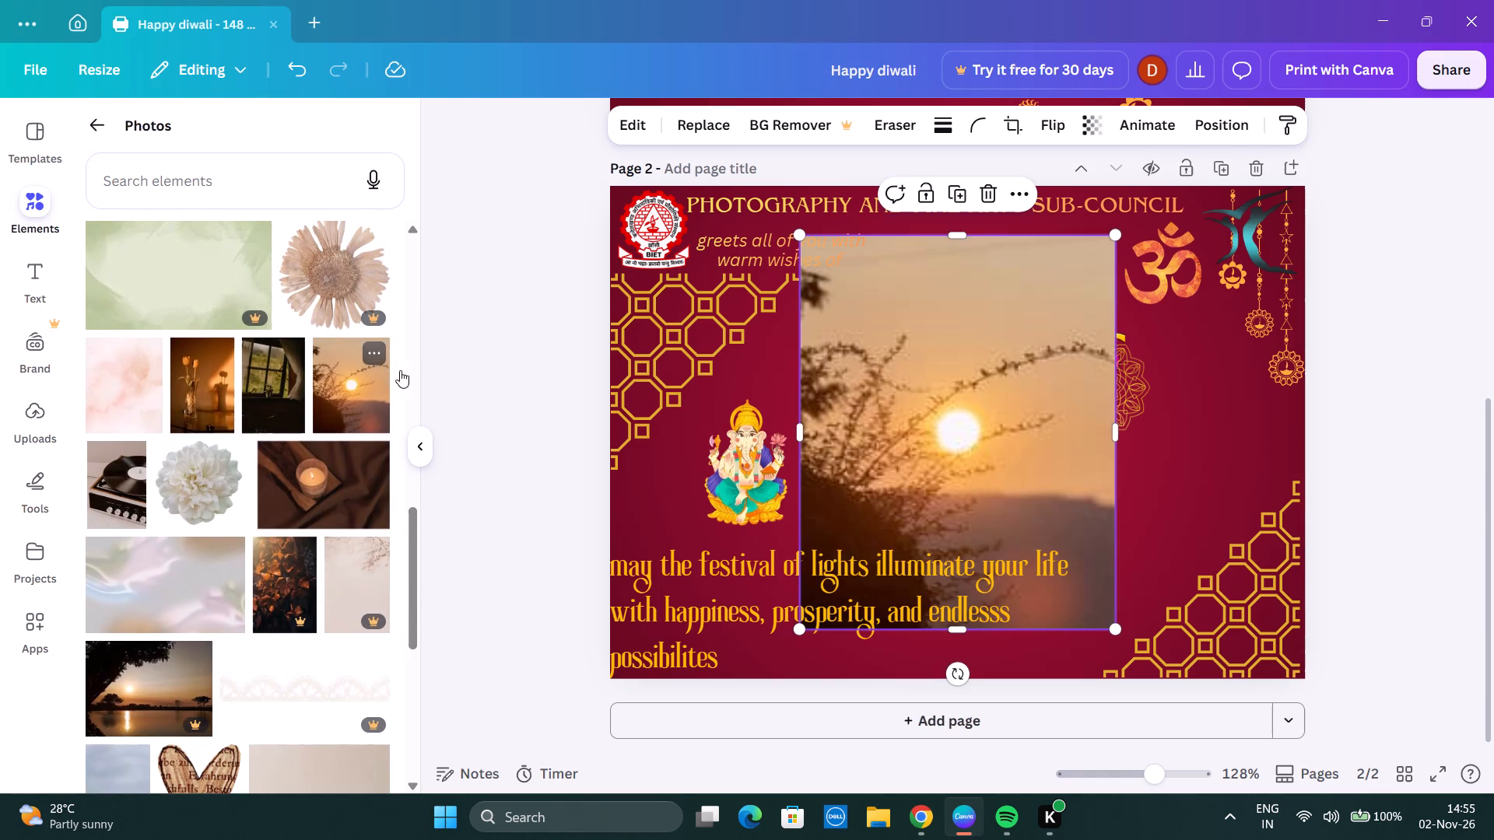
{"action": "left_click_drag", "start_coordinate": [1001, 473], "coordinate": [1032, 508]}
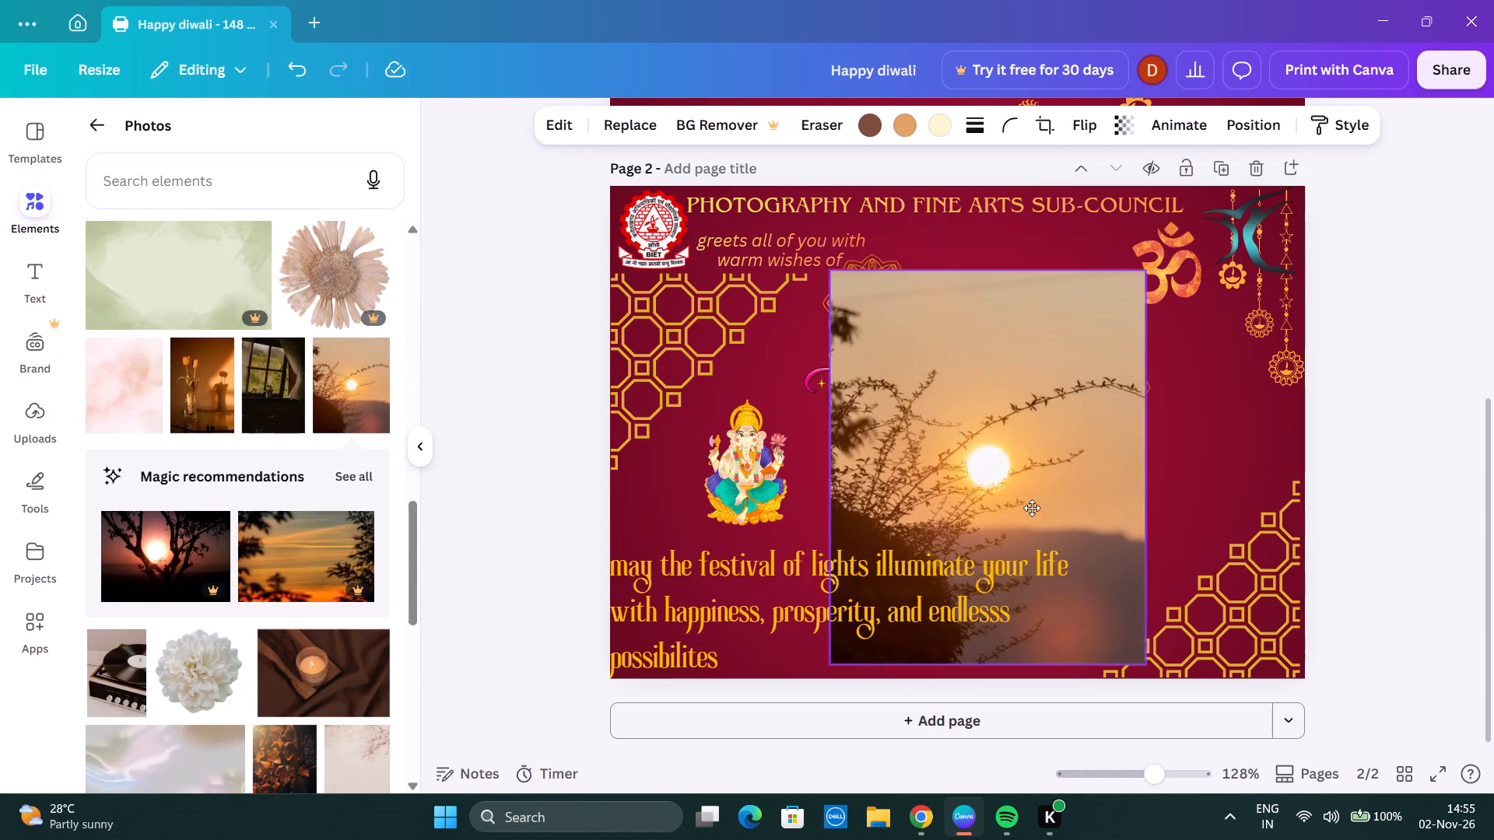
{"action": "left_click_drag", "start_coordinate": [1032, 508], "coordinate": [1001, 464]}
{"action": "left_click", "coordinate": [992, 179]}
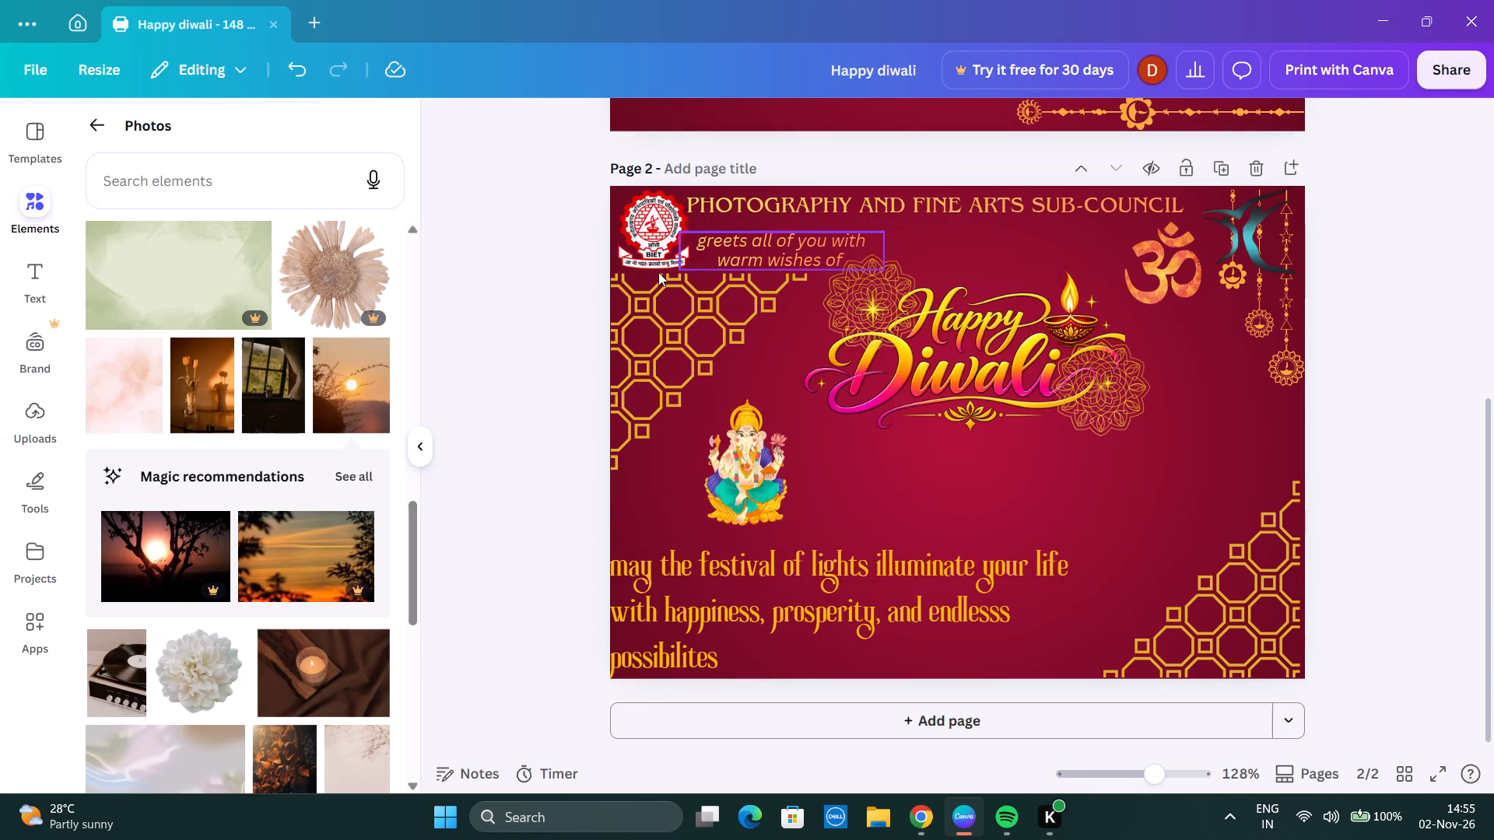
Look further through the trending photos for an image suited to page 2.
{"action": "scroll", "coordinate": [205, 404], "scroll_direction": "down", "scroll_amount": 3}
{"action": "scroll", "coordinate": [243, 282], "scroll_direction": "down", "scroll_amount": 2}
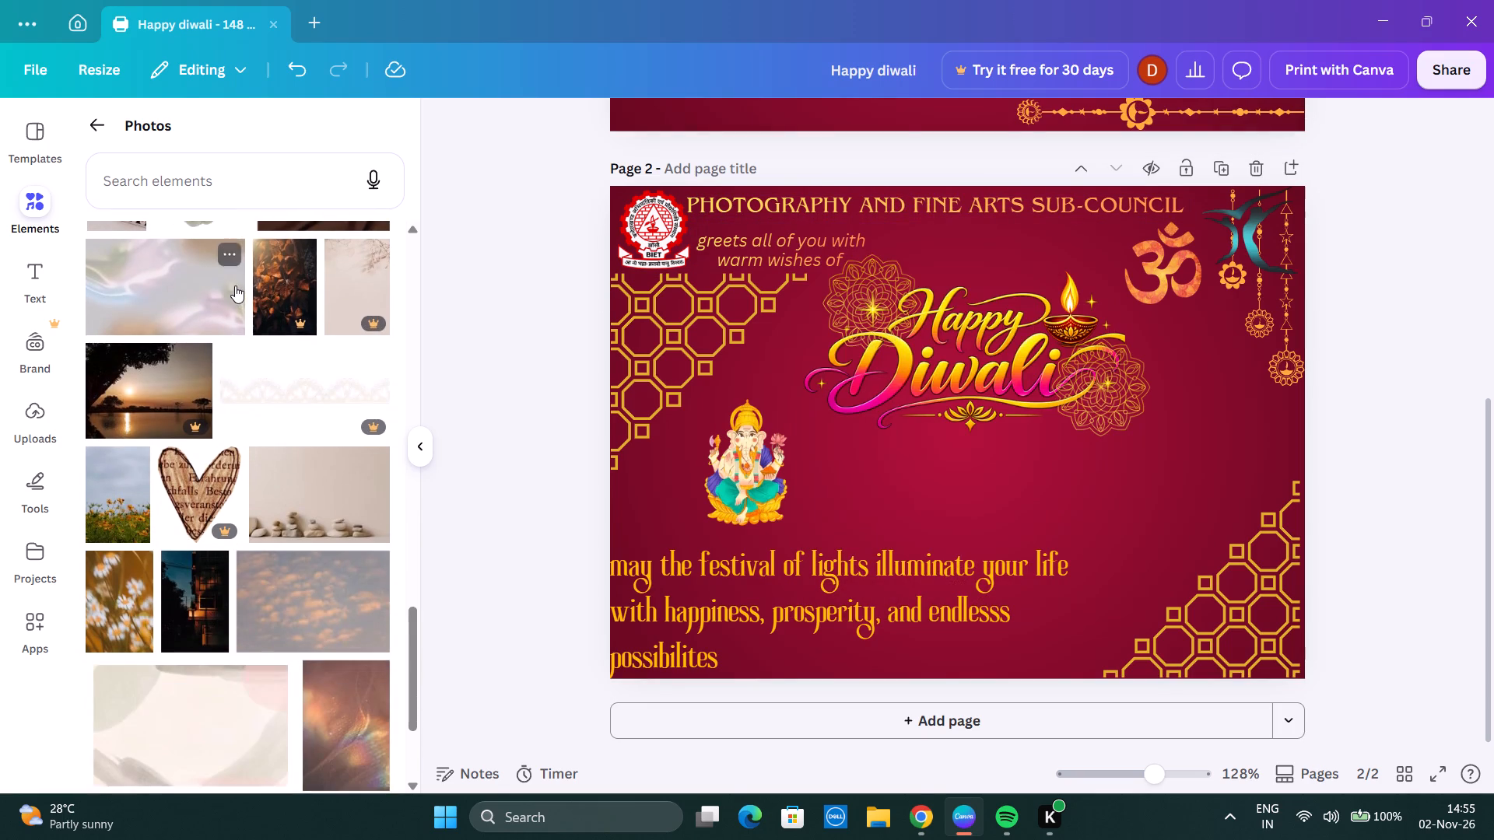
{"action": "scroll", "coordinate": [235, 285], "scroll_direction": "down", "scroll_amount": 7}
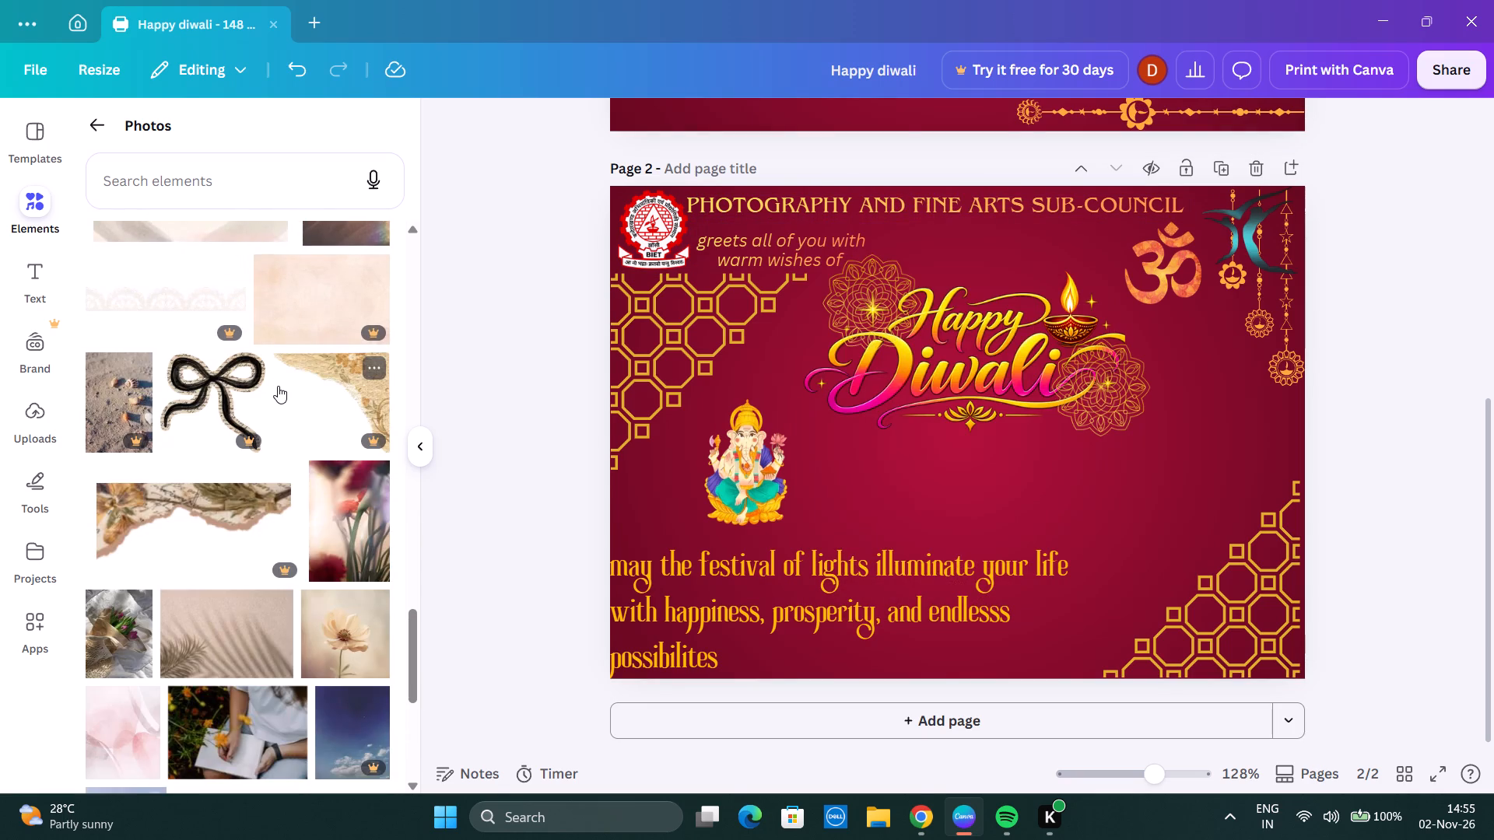
{"action": "scroll", "coordinate": [278, 386], "scroll_direction": "up", "scroll_amount": 20}
{"action": "scroll", "coordinate": [278, 386], "scroll_direction": "up", "scroll_amount": 6}
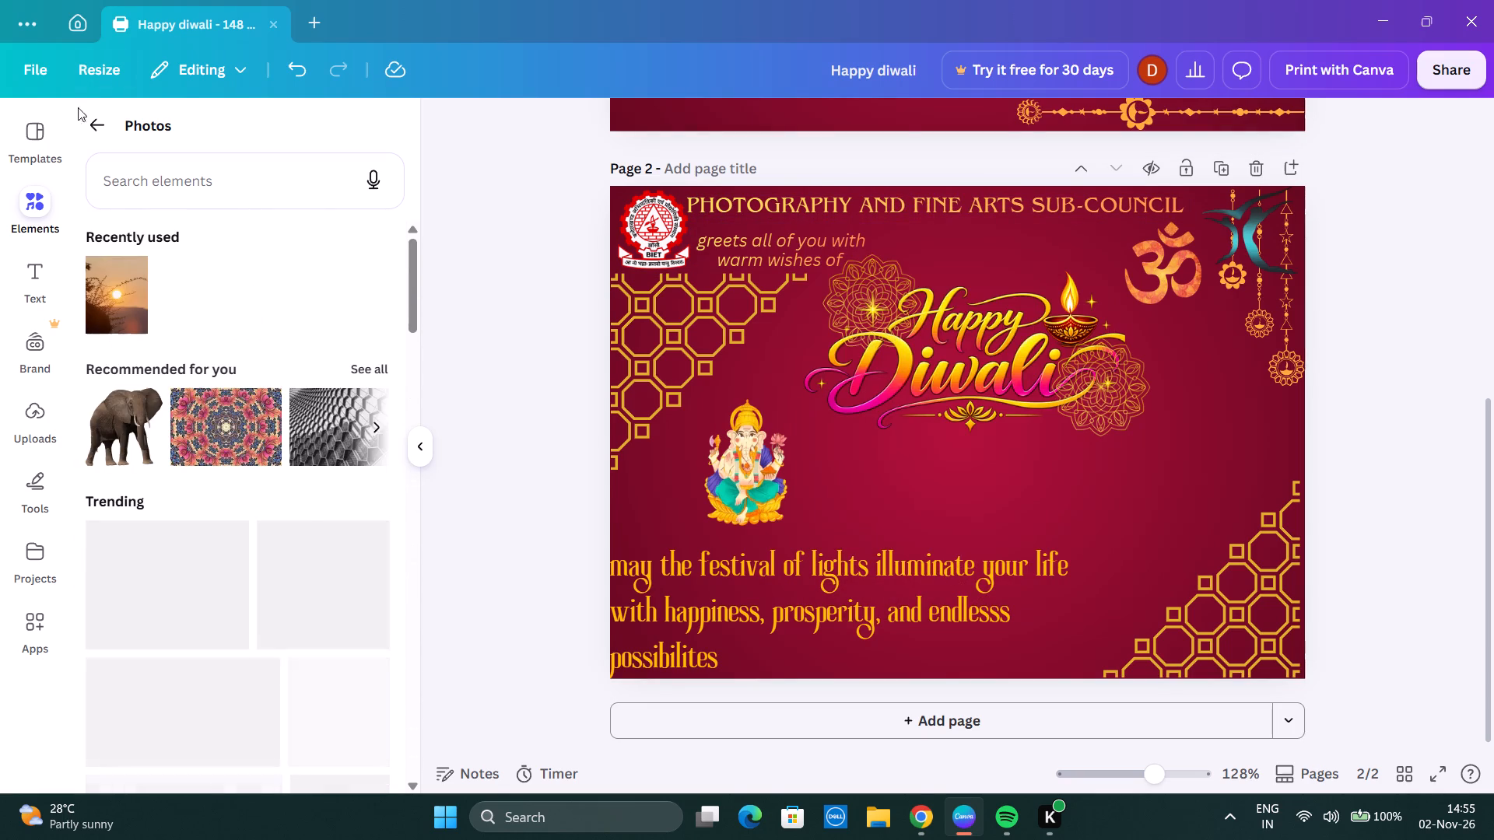
{"action": "left_click", "coordinate": [103, 134]}
Look through the 3D element category for a decoration suited to page 2, and return to the category overview.
{"action": "scroll", "coordinate": [166, 412], "scroll_direction": "down", "scroll_amount": 1}
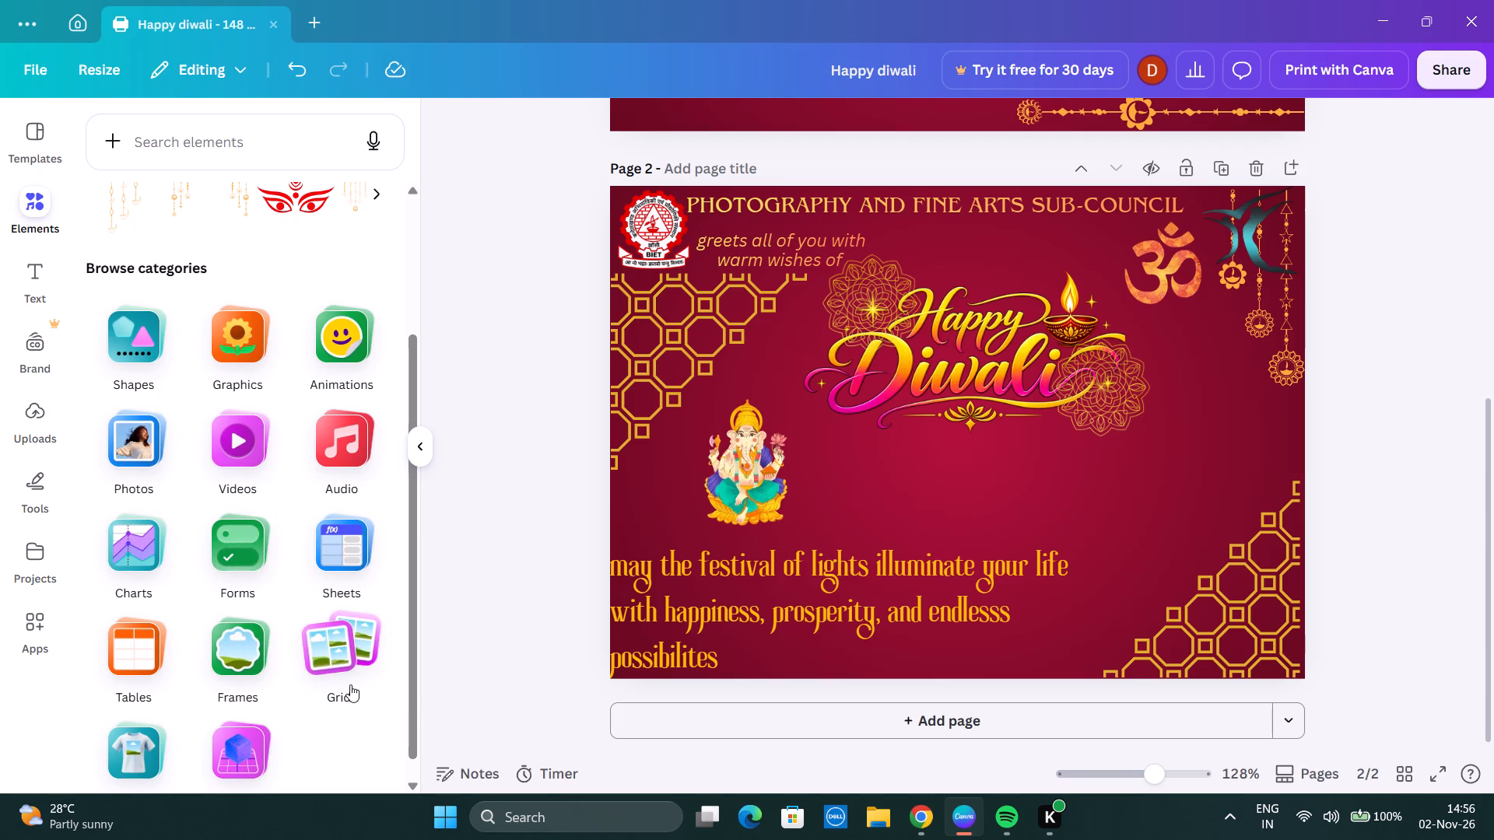
{"action": "scroll", "coordinate": [327, 692], "scroll_direction": "down", "scroll_amount": 3}
{"action": "left_click", "coordinate": [237, 725]}
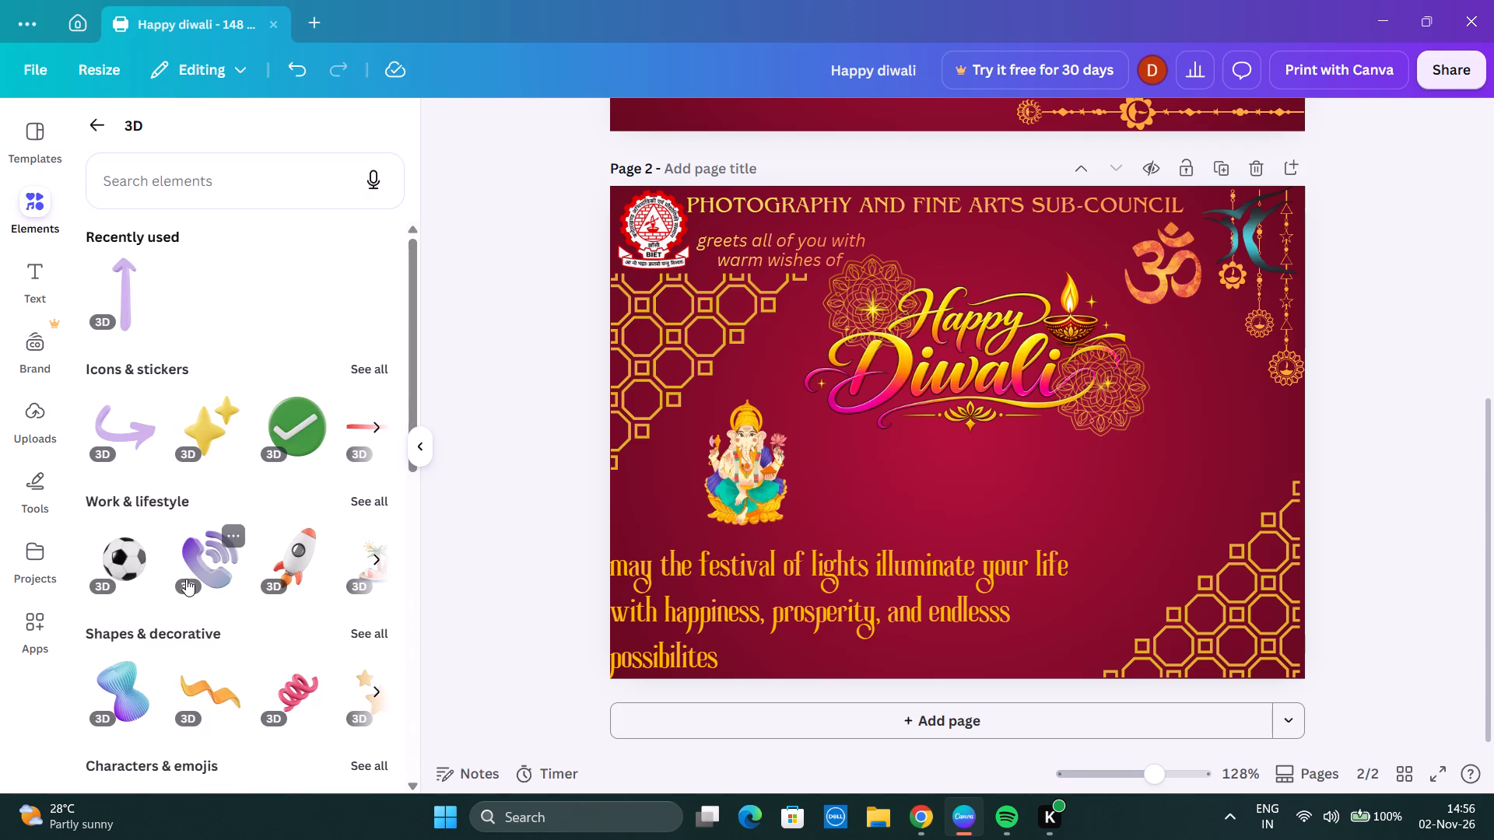
{"action": "scroll", "coordinate": [225, 550], "scroll_direction": "down", "scroll_amount": 6}
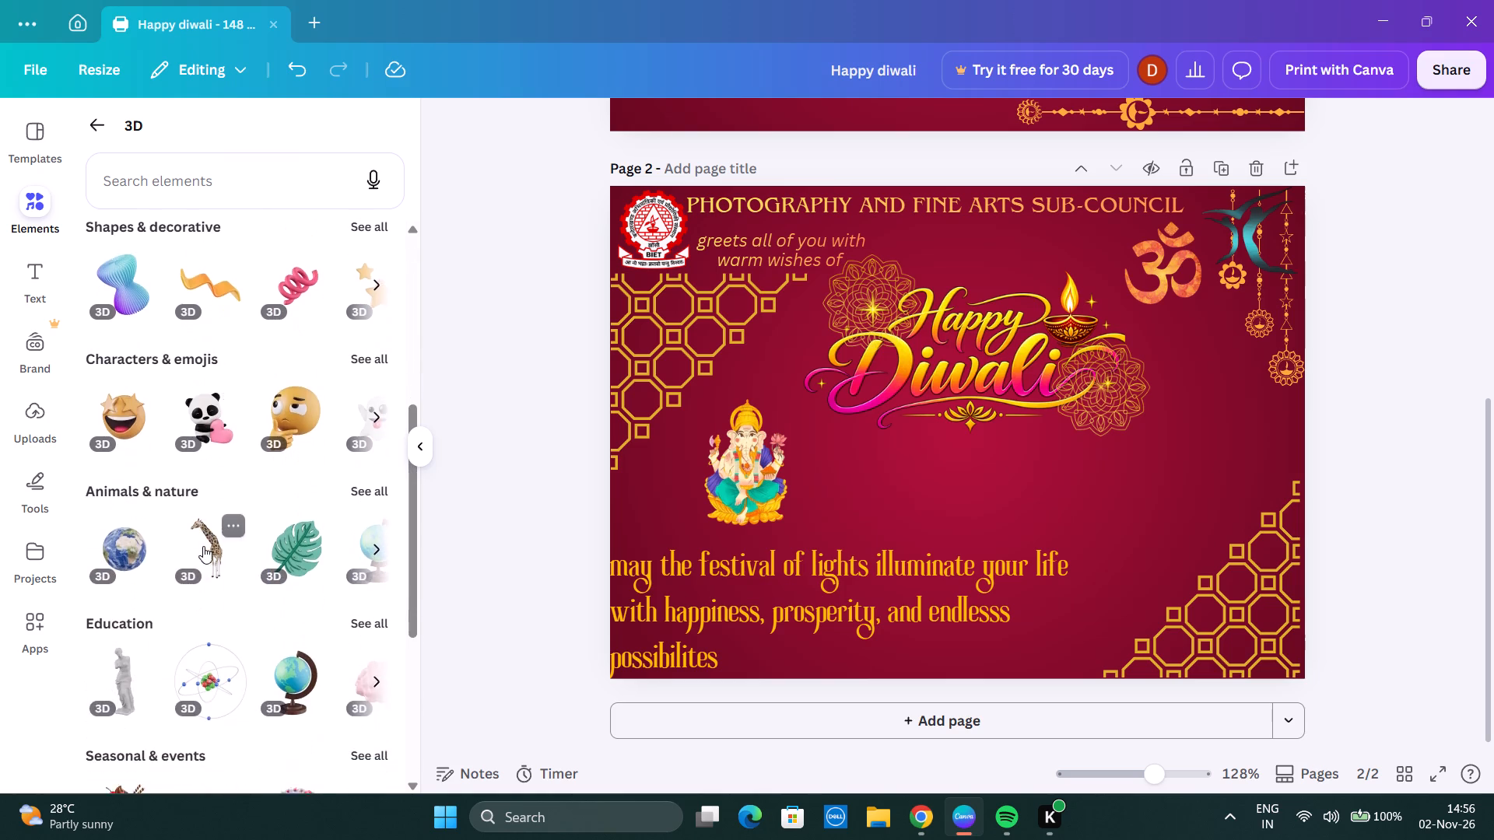
{"action": "scroll", "coordinate": [203, 546], "scroll_direction": "down", "scroll_amount": 2}
{"action": "scroll", "coordinate": [188, 531], "scroll_direction": "up", "scroll_amount": 12}
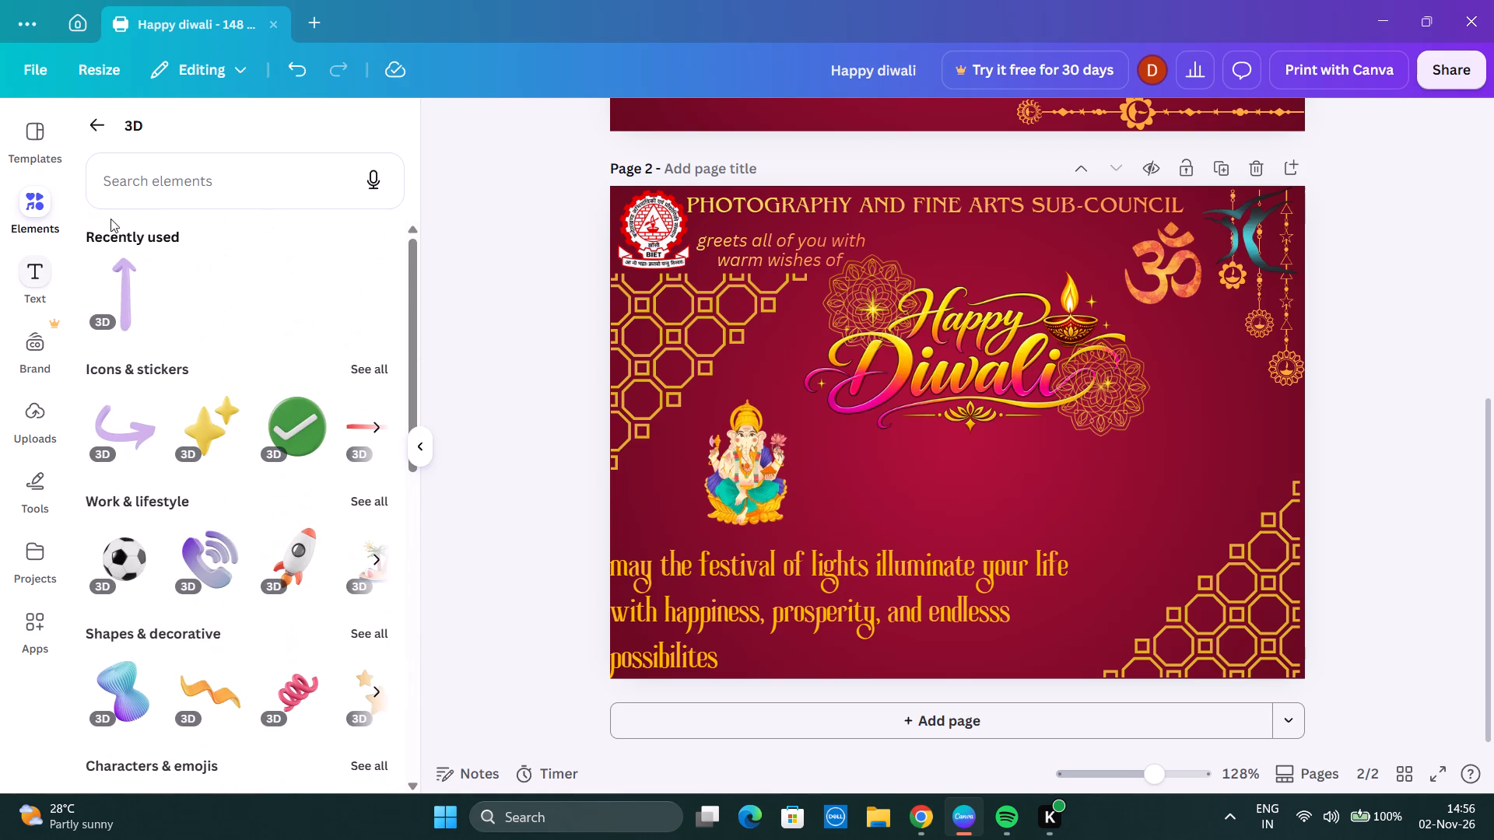
{"action": "left_click", "coordinate": [92, 117]}
{"action": "scroll", "coordinate": [188, 471], "scroll_direction": "down", "scroll_amount": 1}
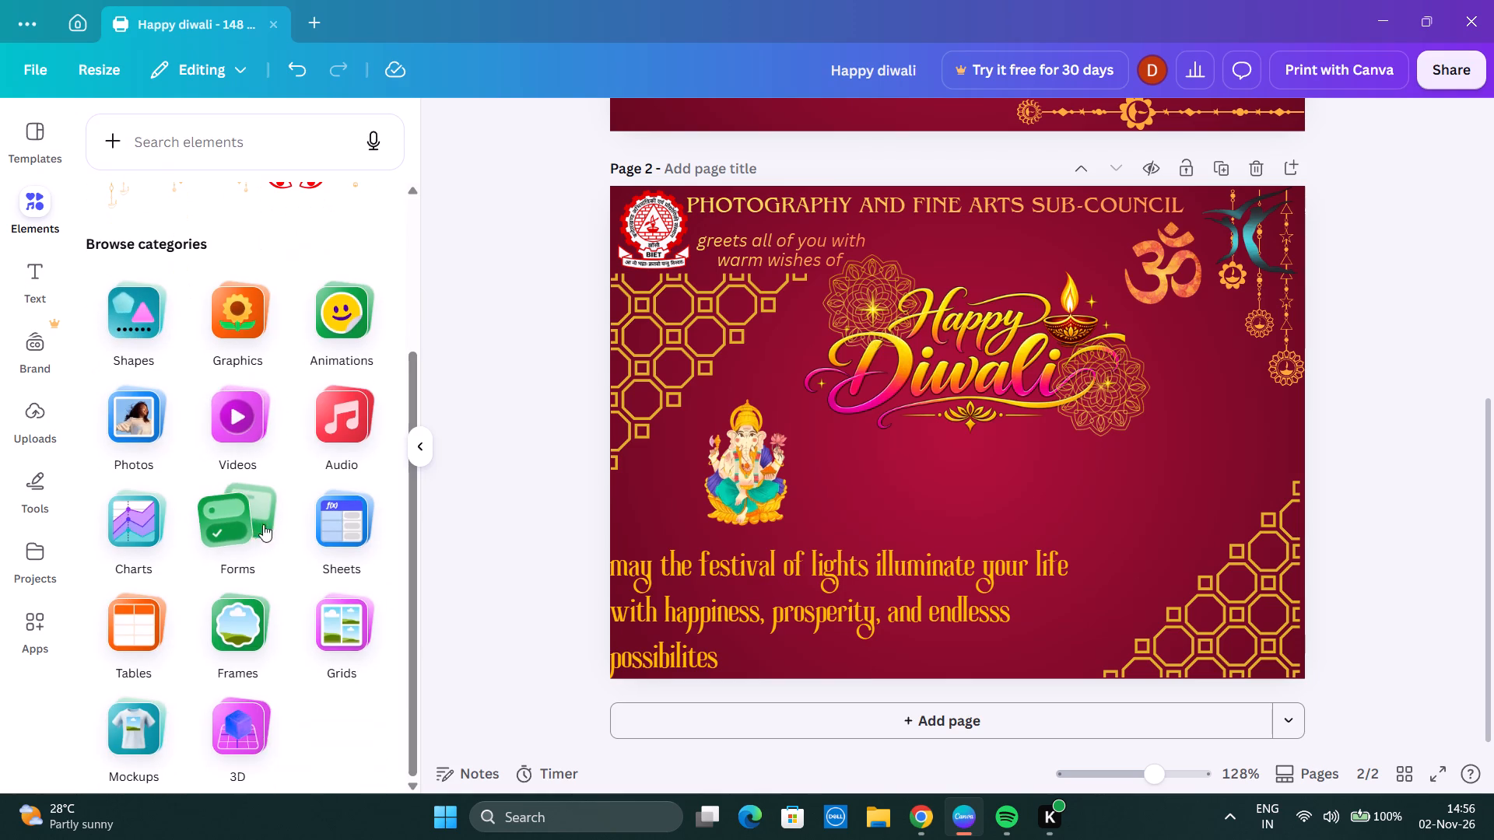